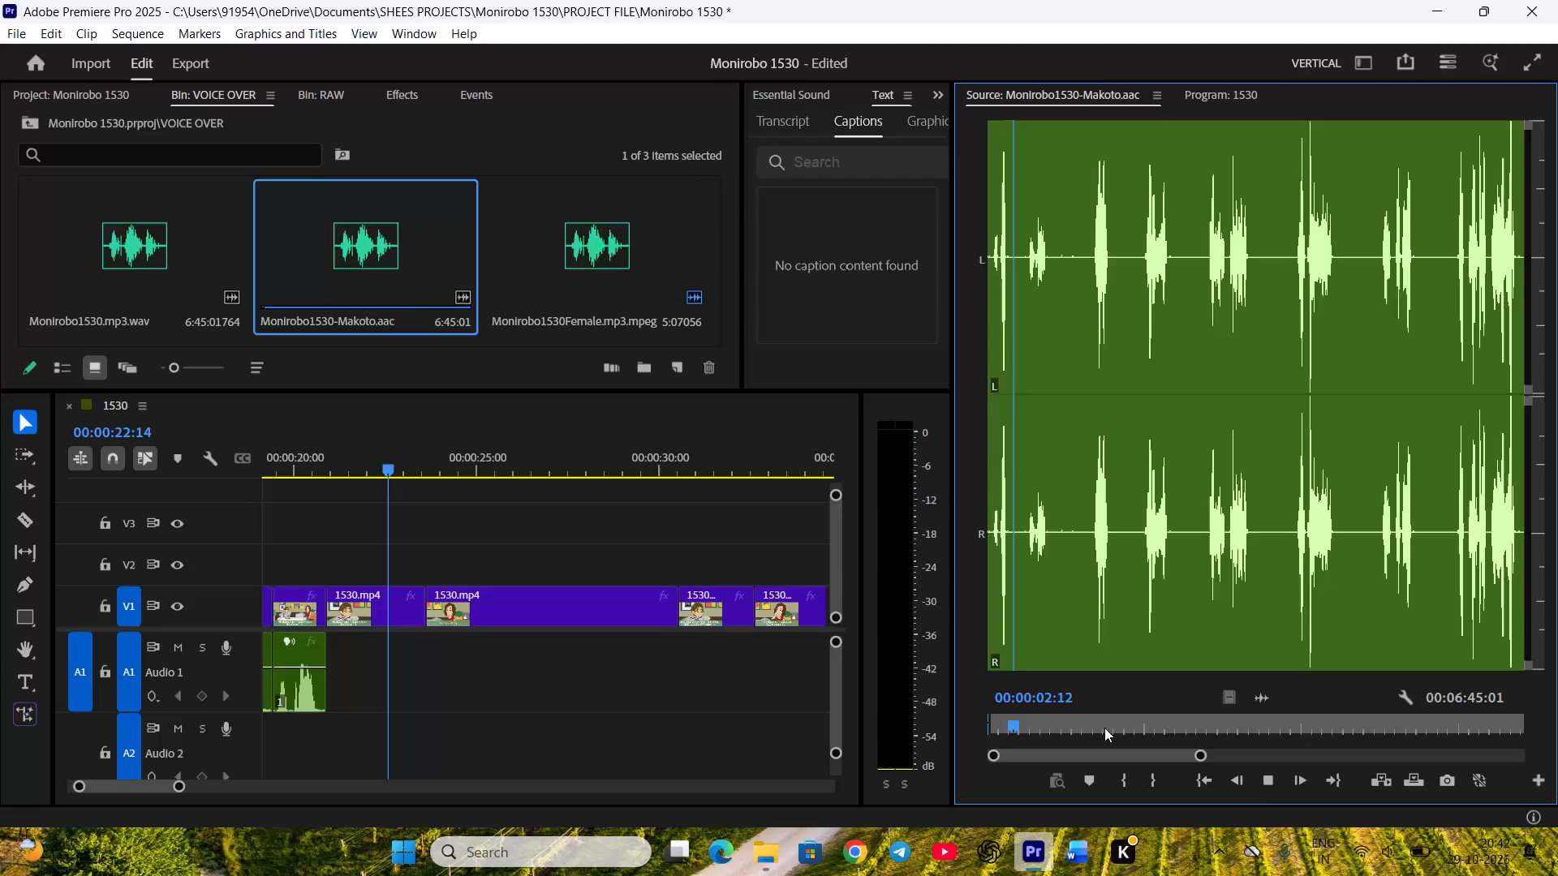
Mark the out point at 00:00:02:18 in Monirobo1530-Makoto.aac and place the range on Audio 1 just after the existing audio clip.
scroll(1107, 725, "down", 6)
key("o")
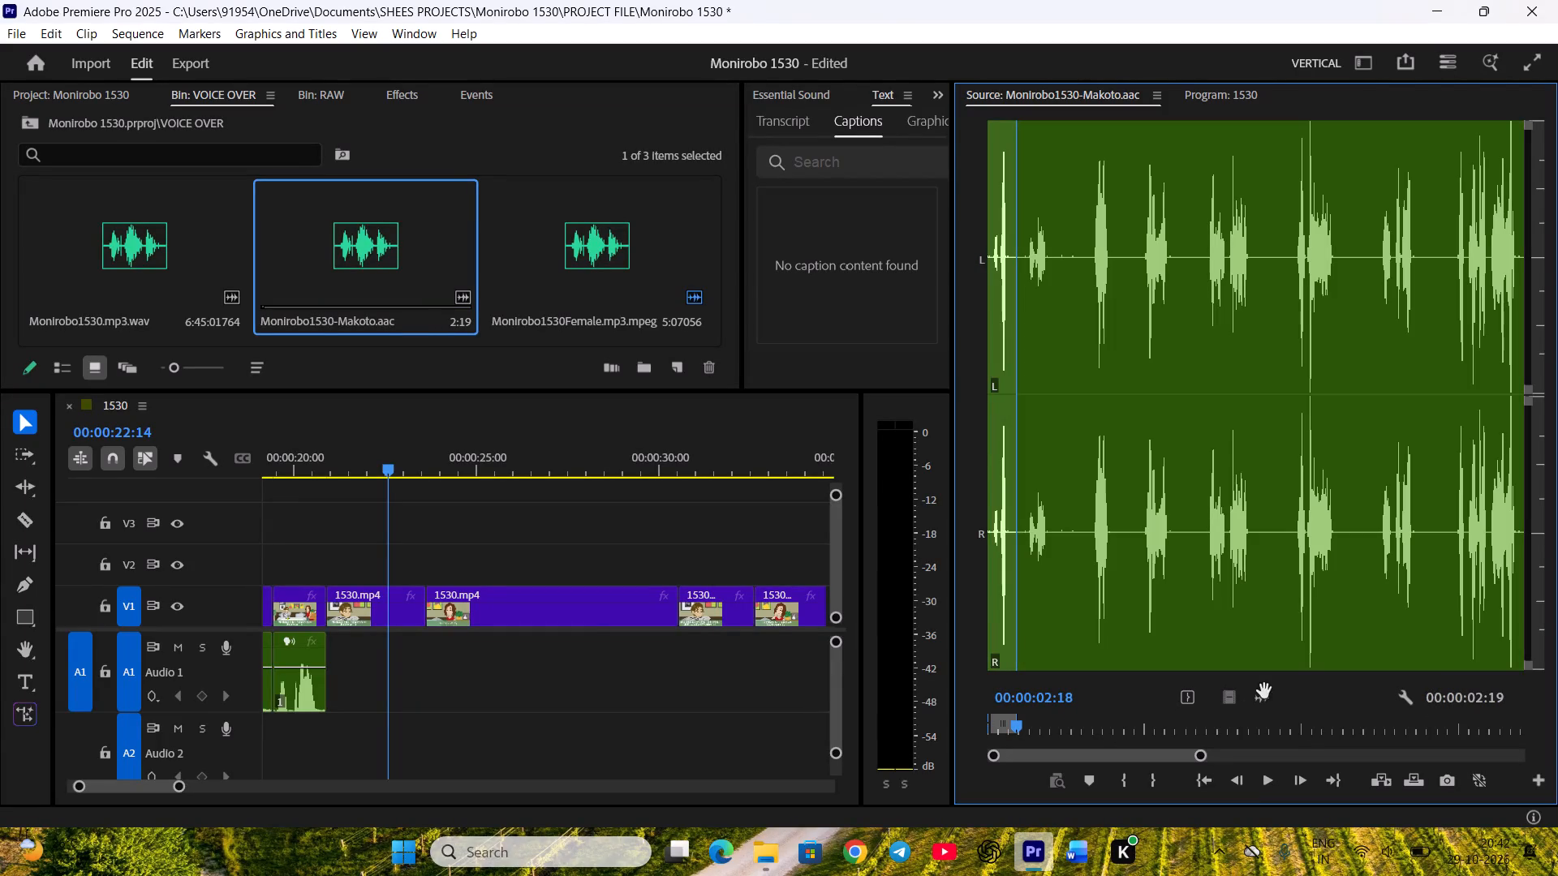
left_click_drag(1265, 691, 342, 643)
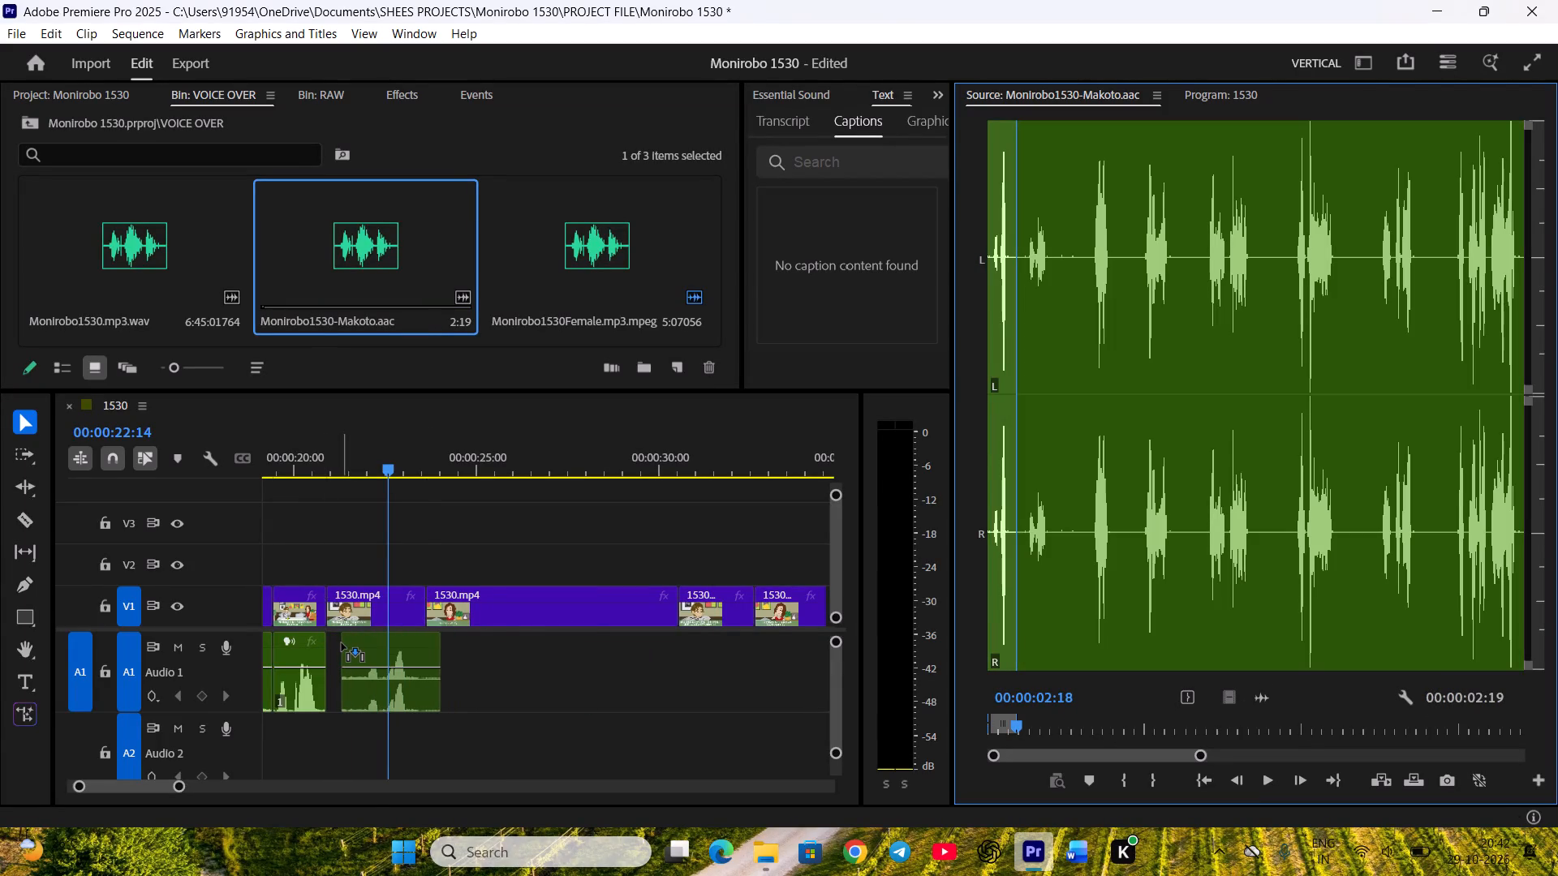
left_click_drag(342, 643, 342, 642)
Cut Makoto's audio clip at 00:00:21:19, delete its lead-in and move the remainder to start at the video cut.
left_click(341, 467)
key("space")
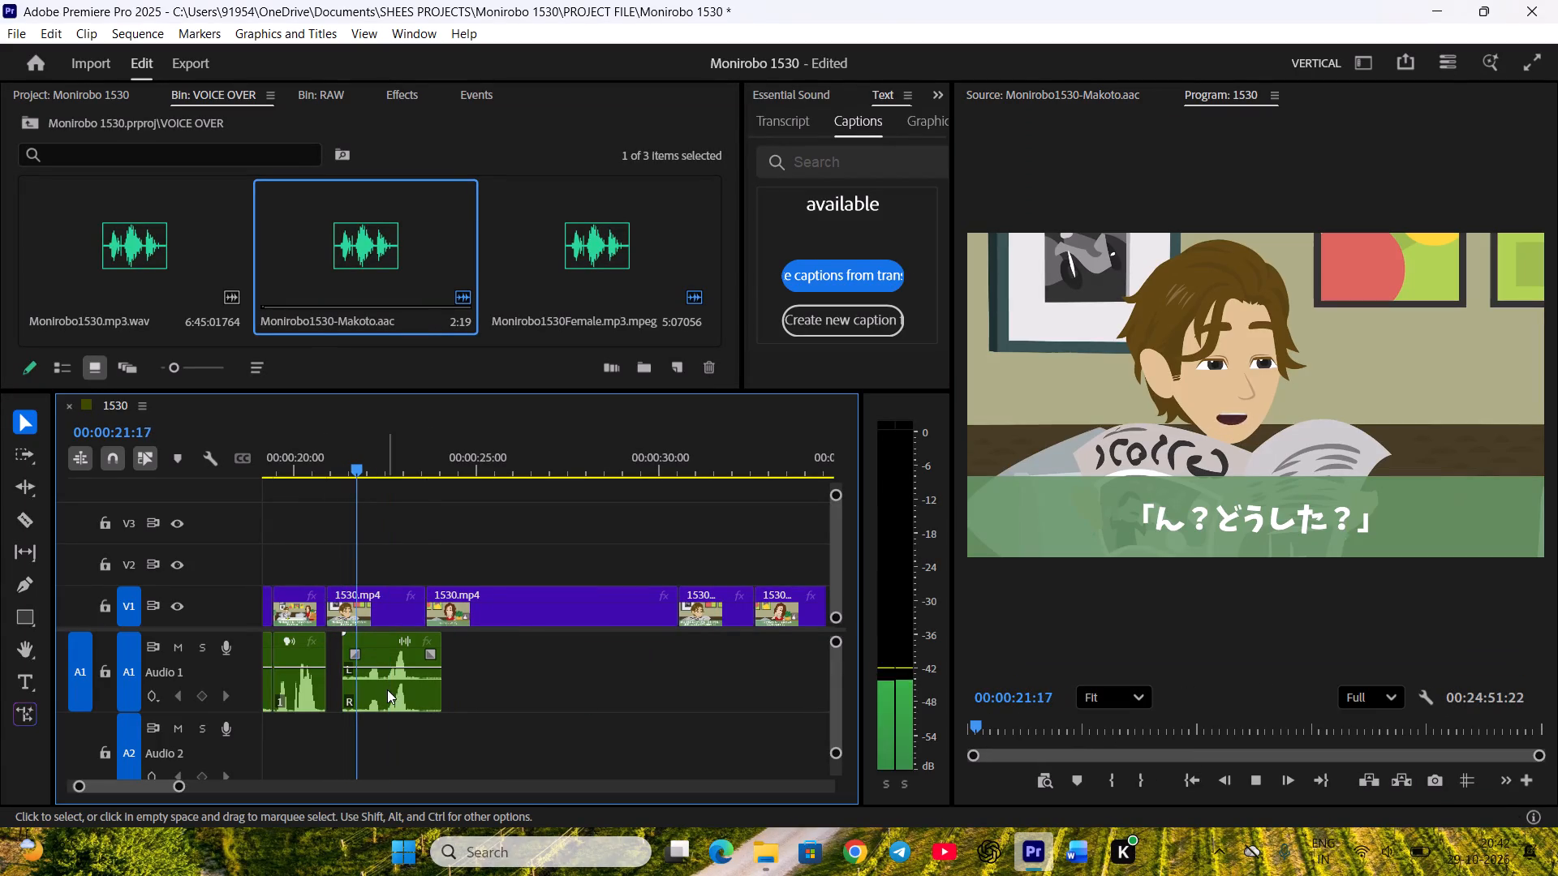
key("space")
left_click(394, 695)
key("BackSpace")
left_click_drag(394, 696, 385, 693)
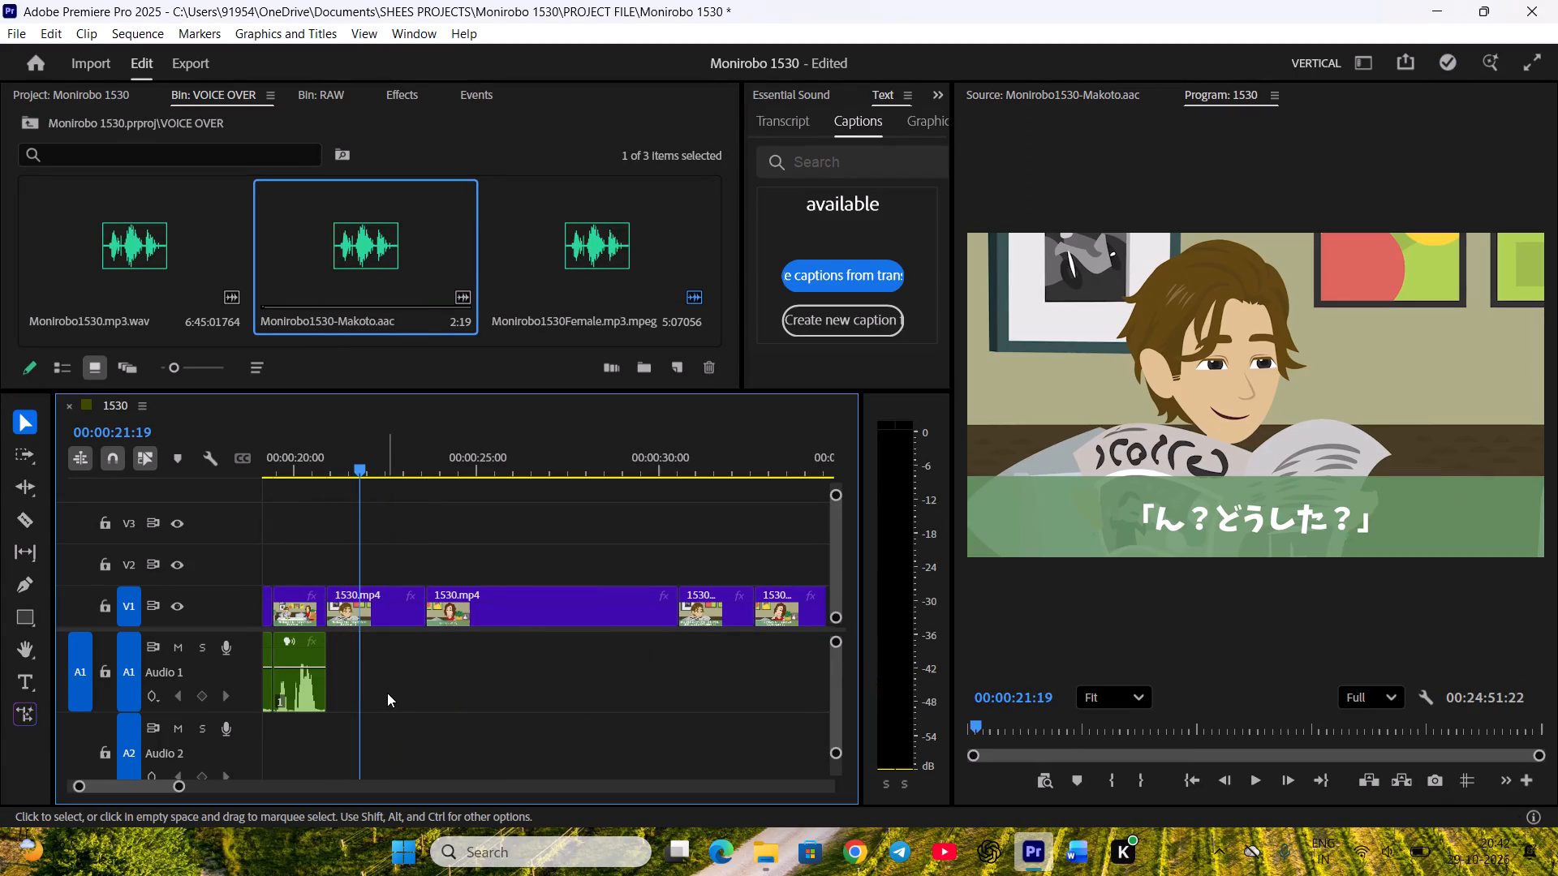
key("ctrl+z")
left_click(393, 689)
key("c")
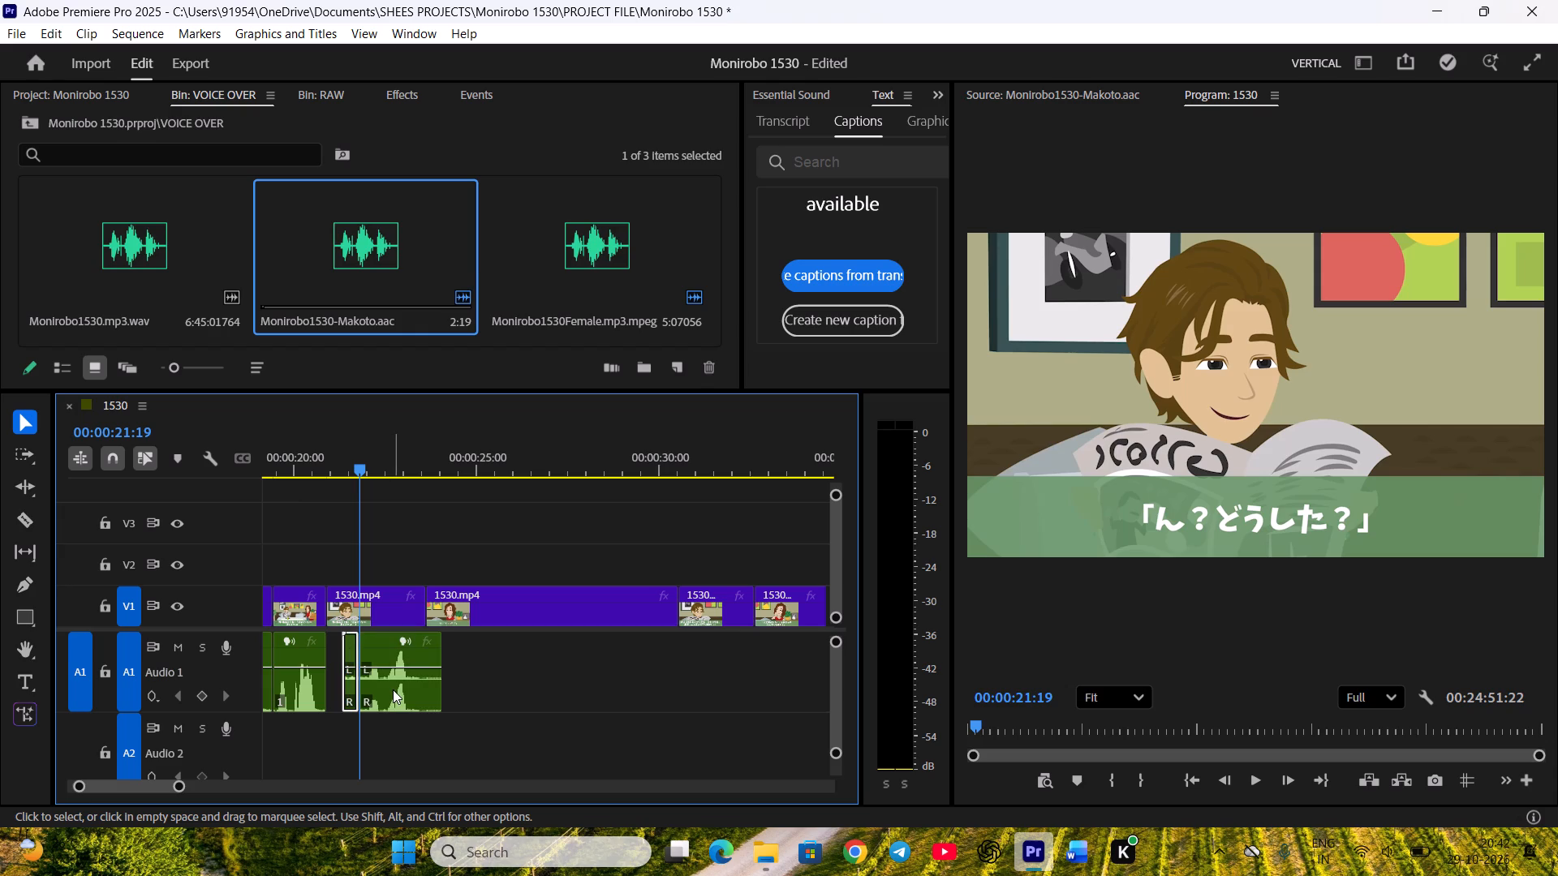
key("BackSpace")
left_click_drag(394, 691, 365, 692)
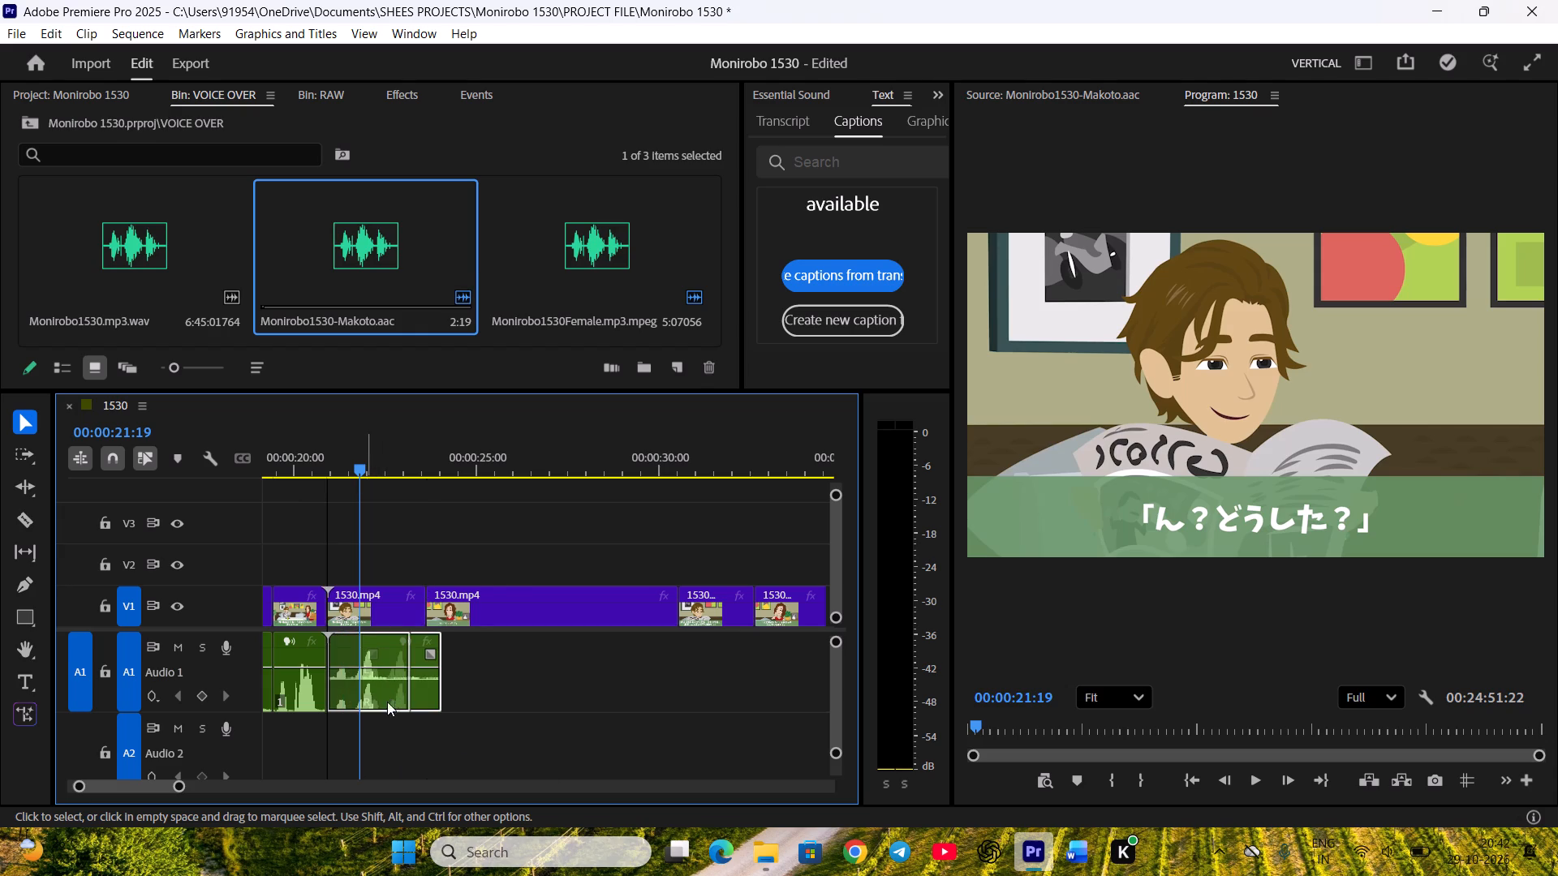
Play Makoto's line and trim the end of his audio clip to 00:00:22:14.
left_click(423, 731)
key("space")
key("space")
left_click_drag(420, 689, 415, 689)
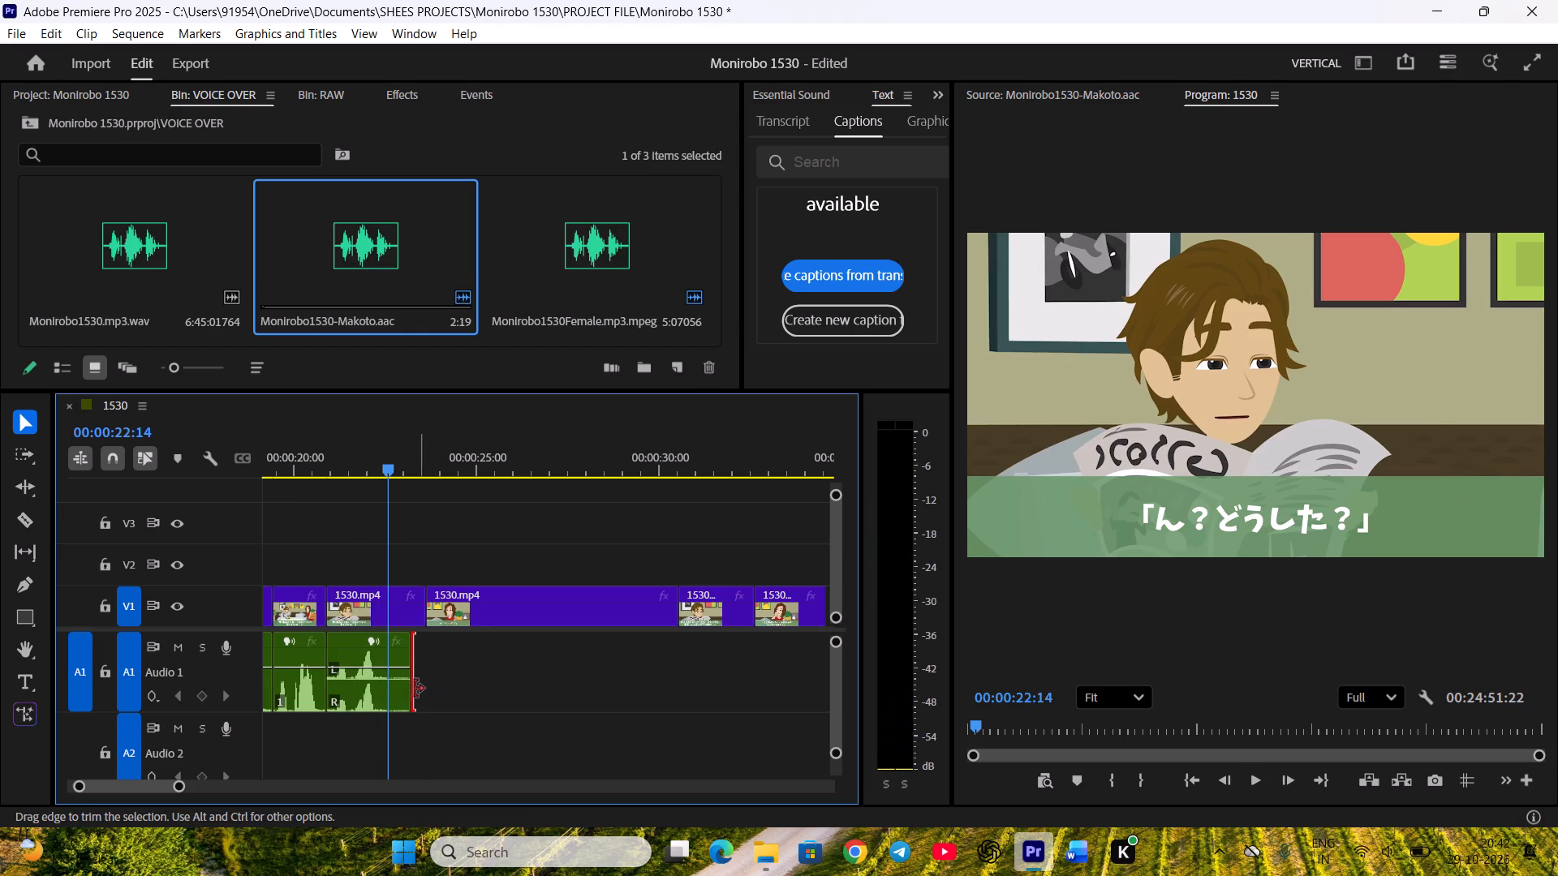
left_click_drag(415, 689, 400, 689)
Trim the end of Makoto's video clip to 00:00:22:14 and ripple delete the gap after it.
left_click_drag(425, 599, 386, 603)
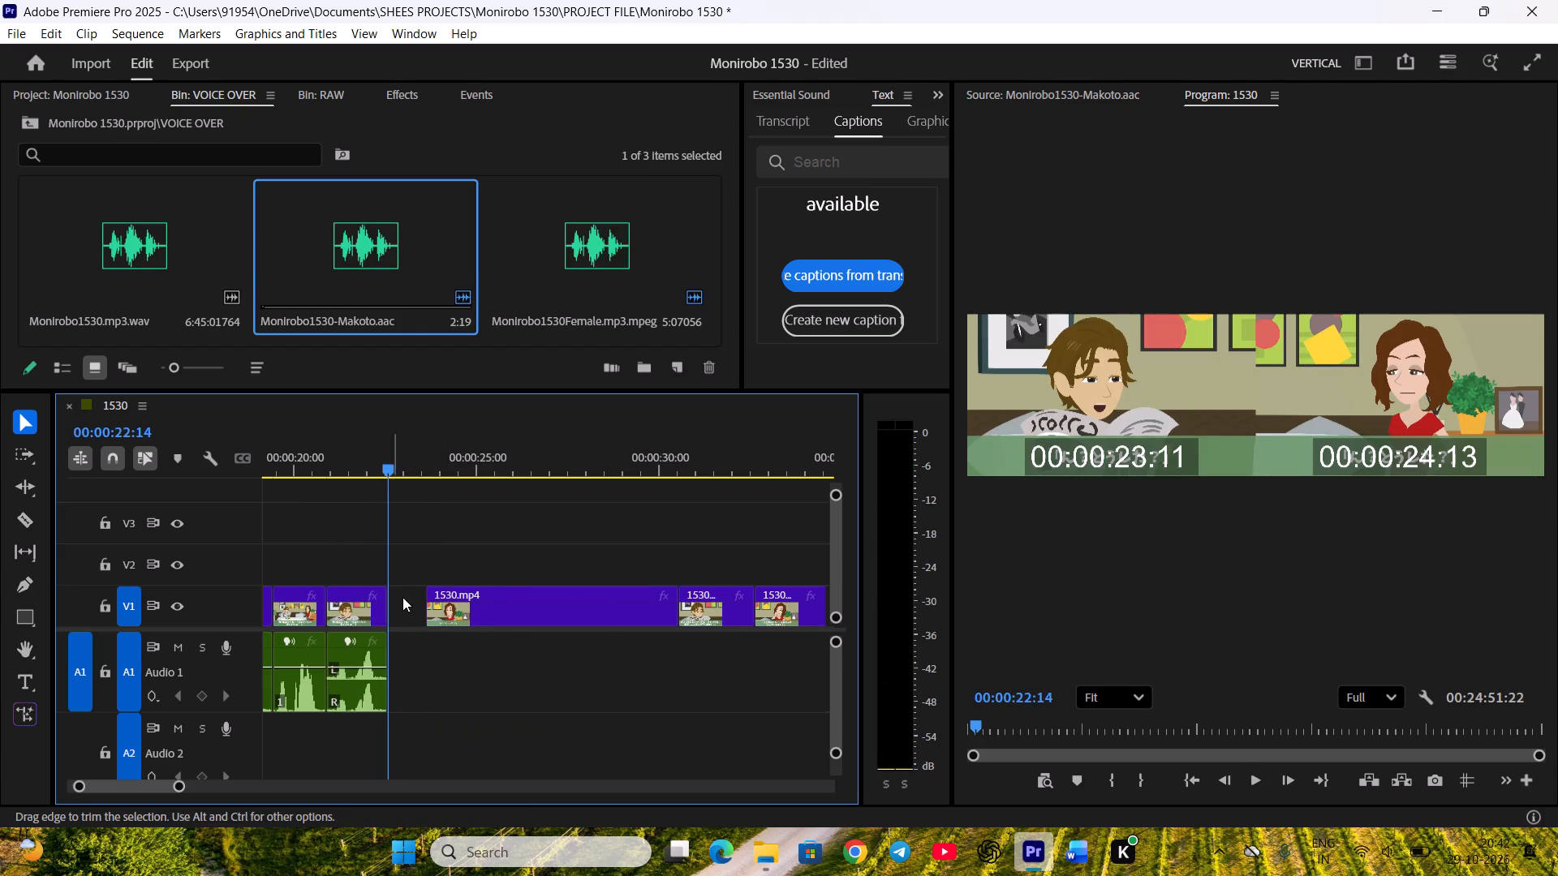
right_click(407, 594)
left_click(428, 603)
Preview the woman's video clip that follows on V1 and save the project.
scroll(428, 612, "down", 4)
key("space")
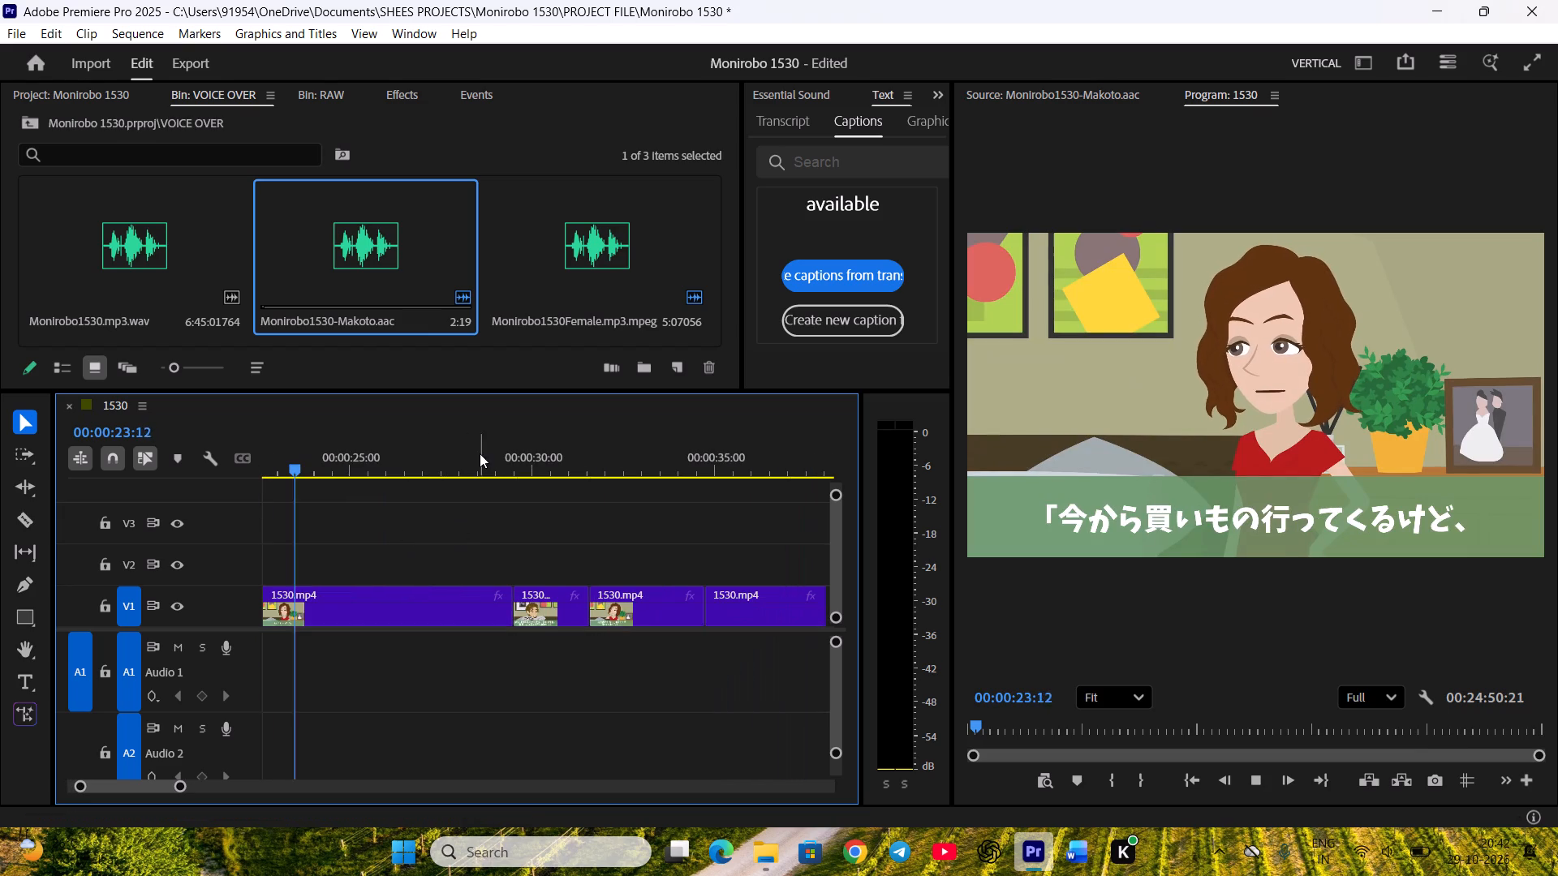
key("space")
scroll(519, 532, "up", 2)
key("ctrl+s")
left_click_drag(409, 463, 458, 467)
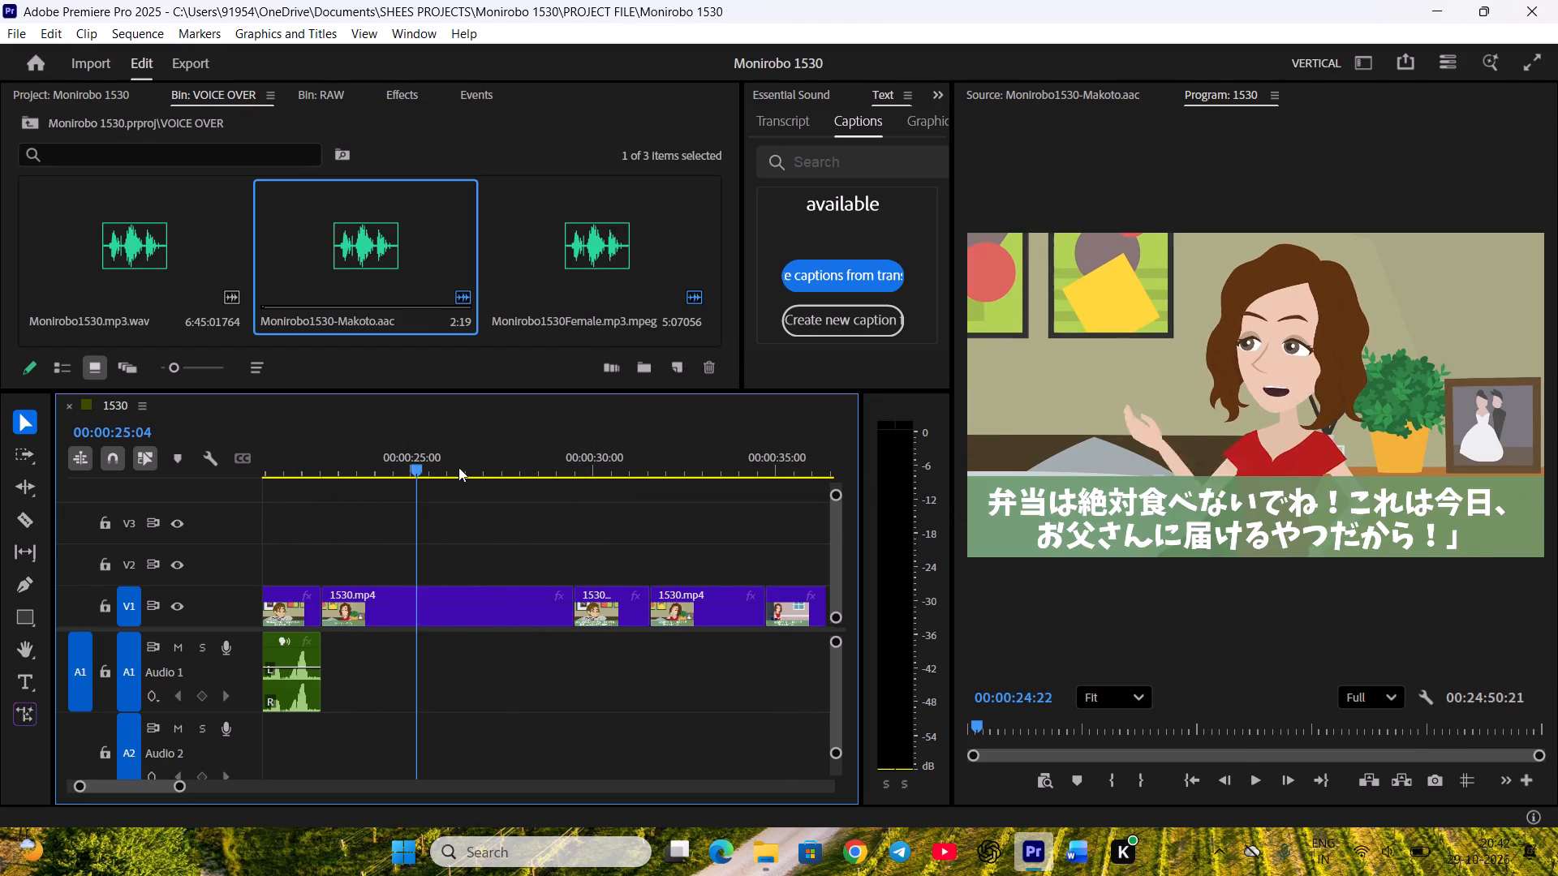
left_click_drag(458, 467, 544, 490)
key("ctrl+s")
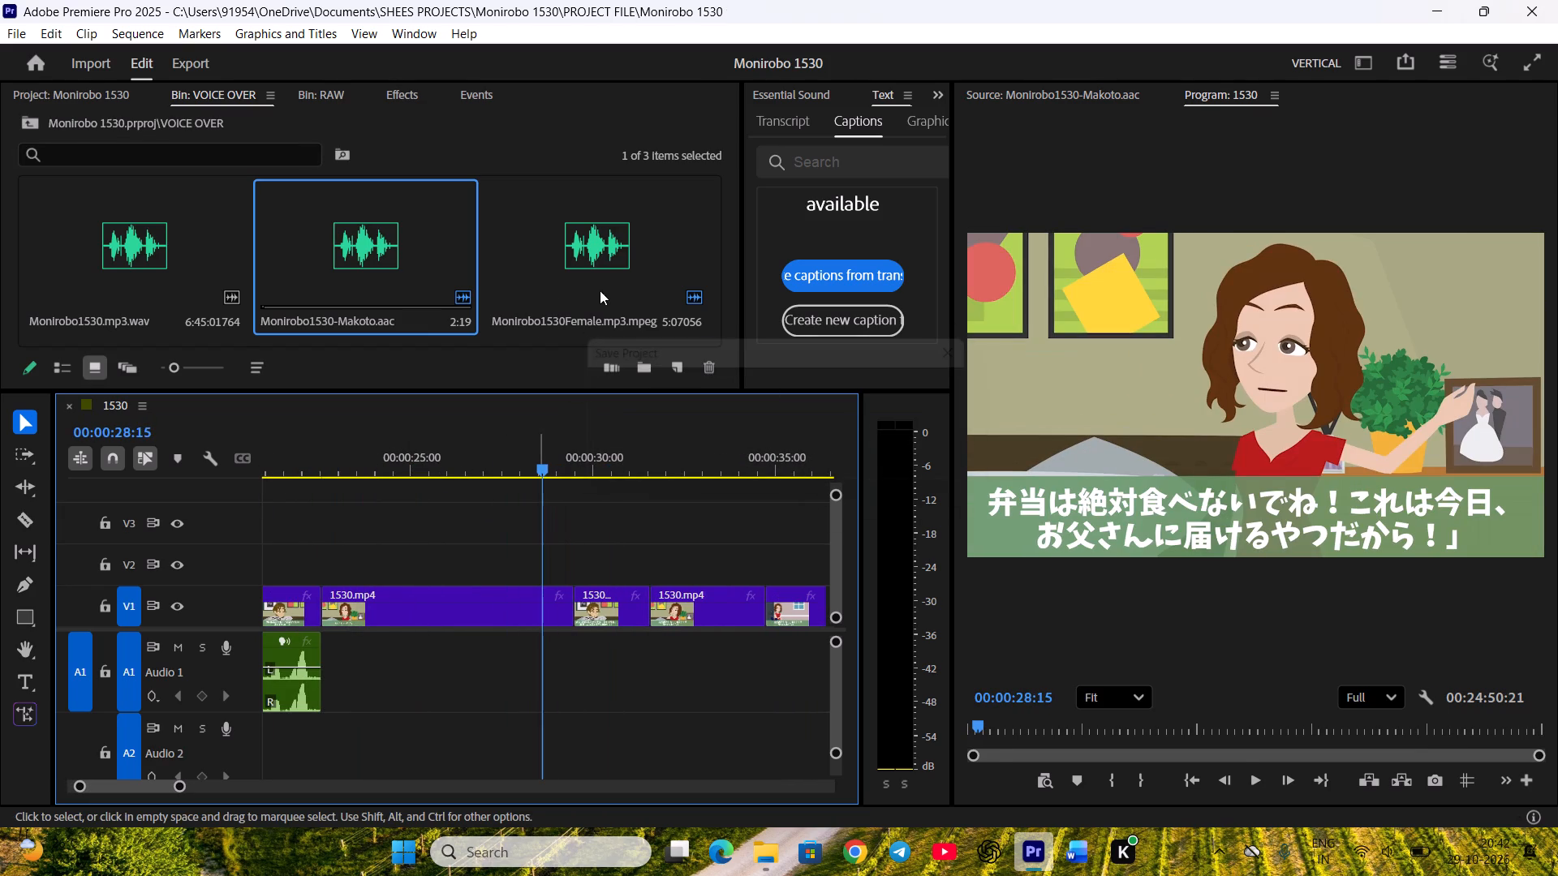
Mark Kanami's boxed-lunch line in Monirobo1530Female.mp3.mpeg, ending at 00:00:28:06, checking the Word script, and place it after Makoto's clip on Audio 1.
double_click(598, 271)
key("space")
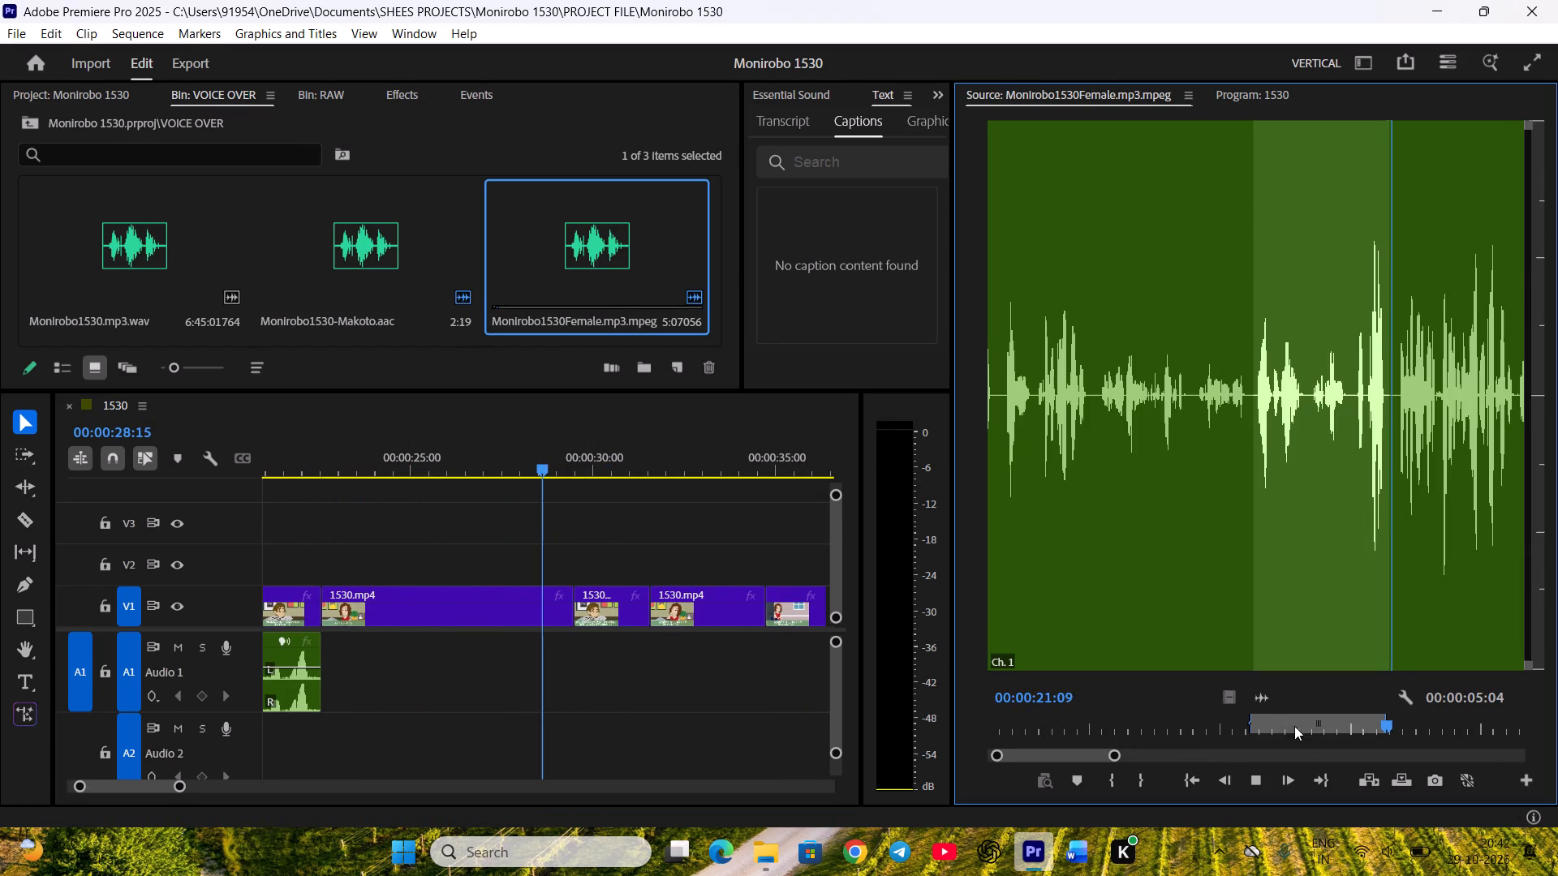
key("space")
scroll(1310, 736, "up", 2)
key("i")
key("space")
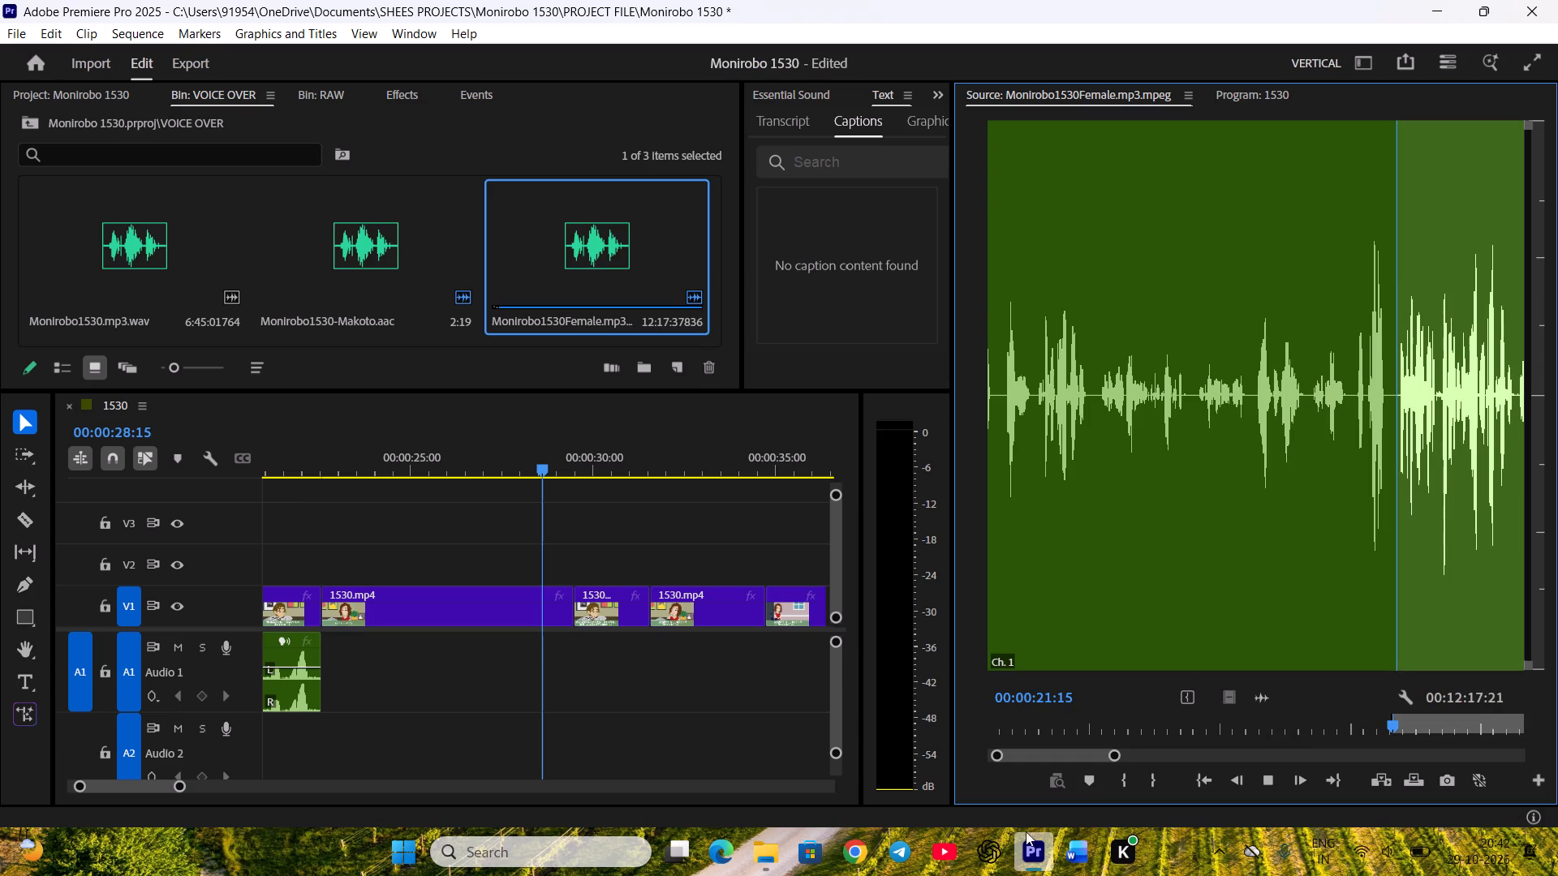
left_click(1089, 861)
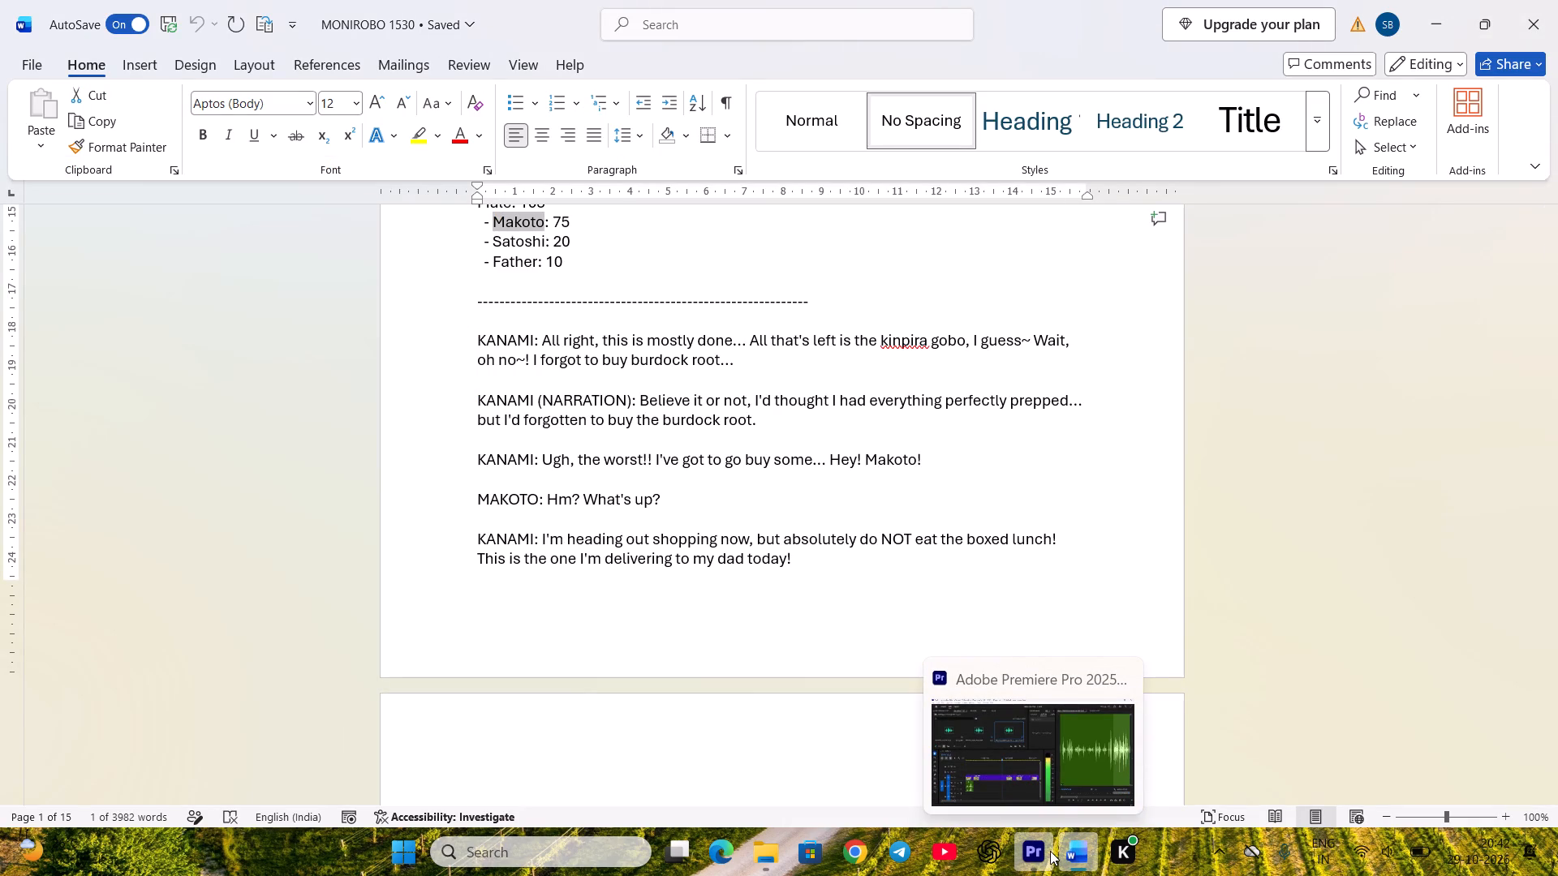
left_click(1050, 851)
key("space")
scroll(1279, 706, "up", 5)
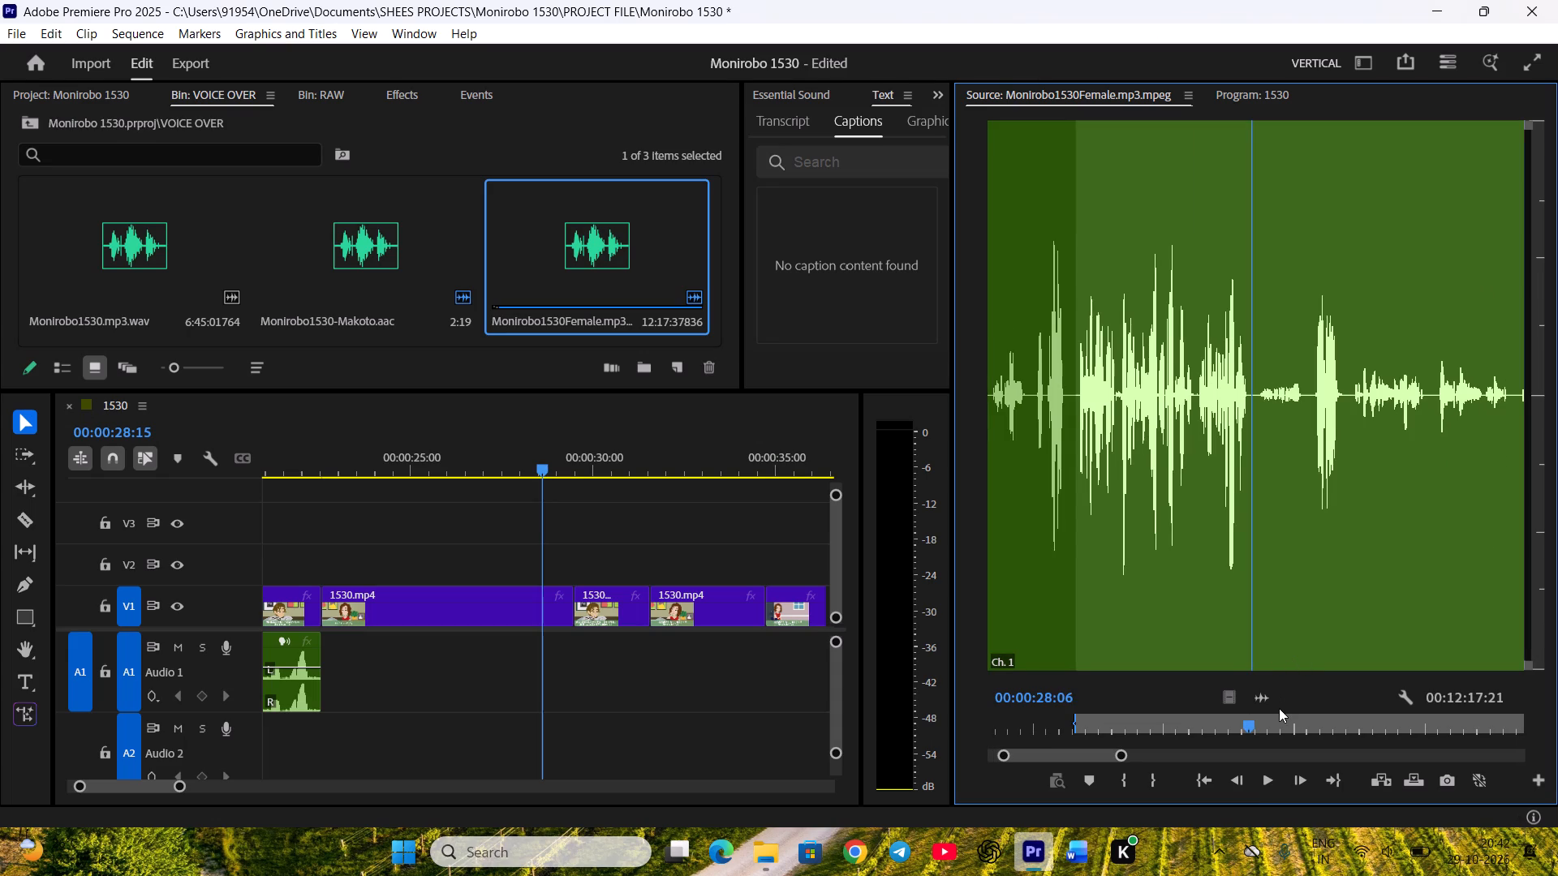
key("o")
left_click_drag(1267, 694, 395, 654)
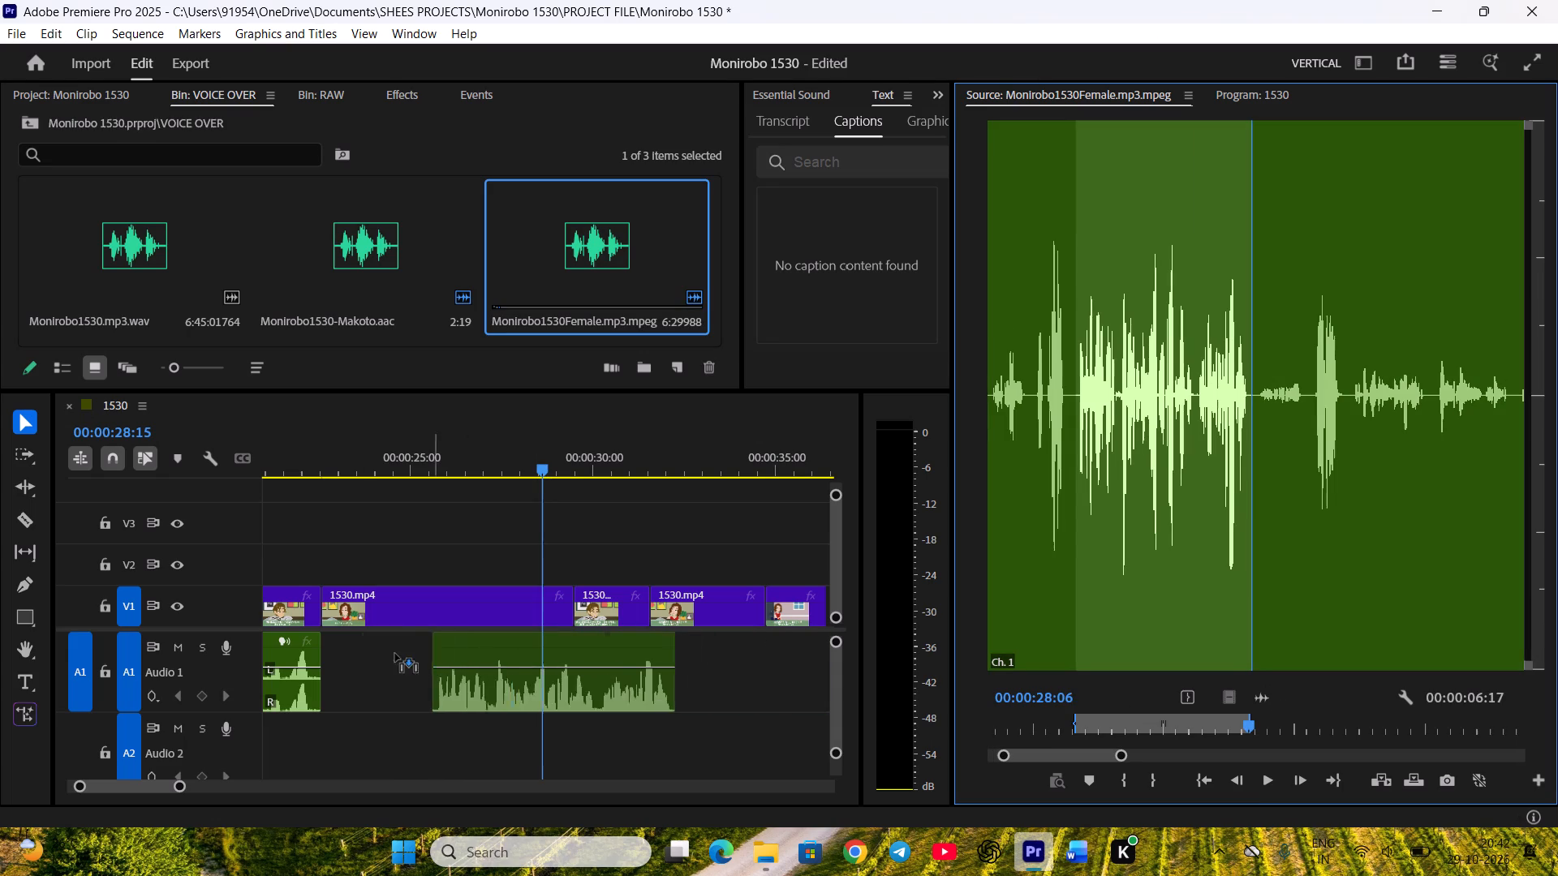
left_click_drag(395, 654, 324, 650)
Play Kanami's line on the timeline and trim the end of her audio clip to 00:00:29:07.
left_click(465, 451)
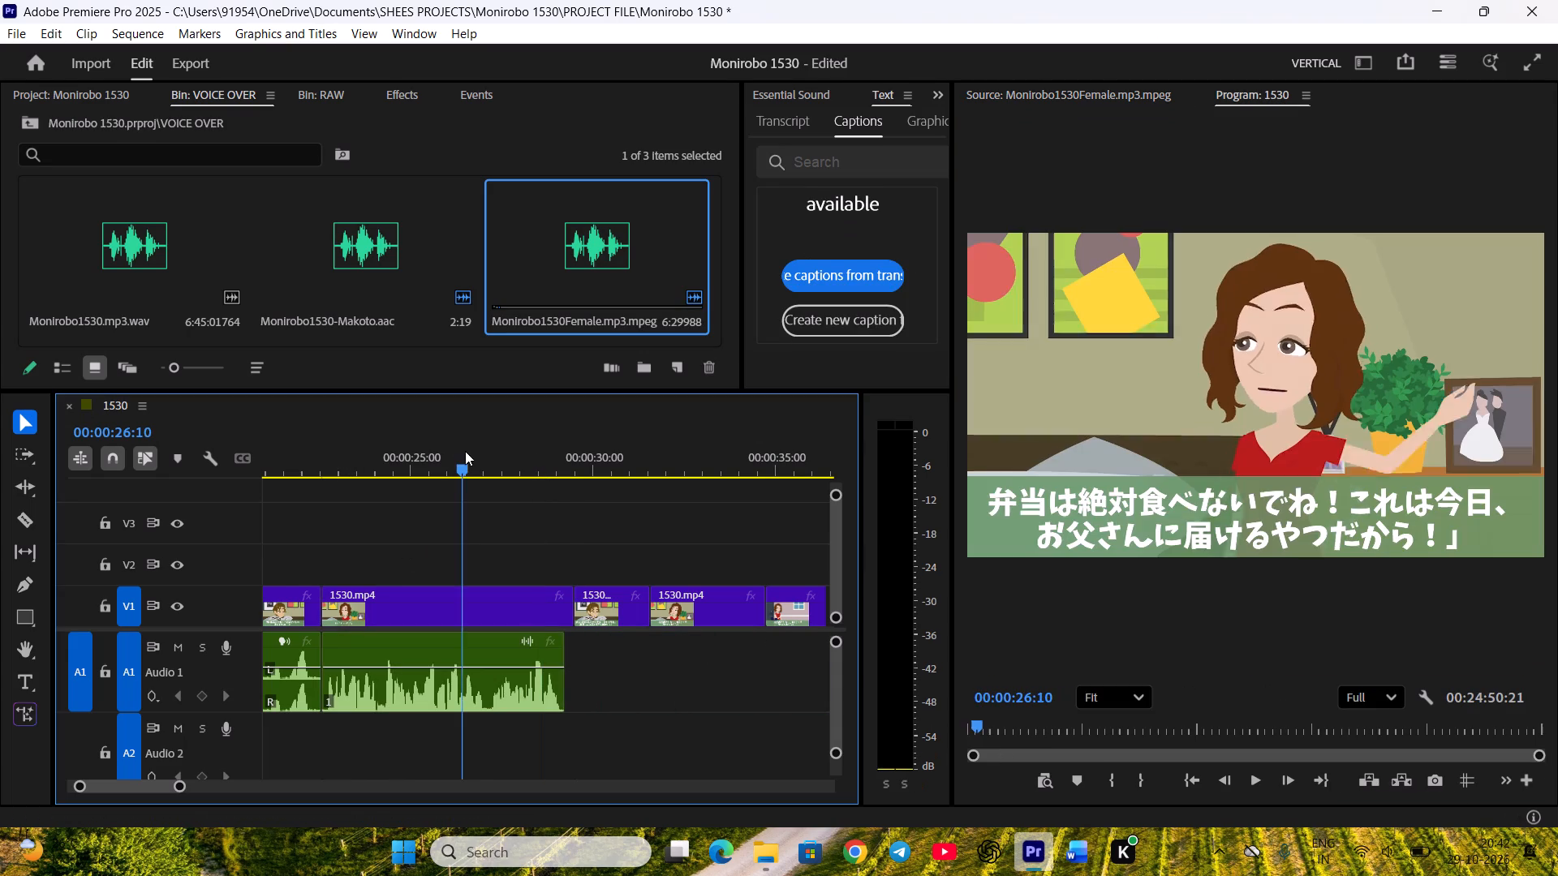
key("space")
left_click(576, 663)
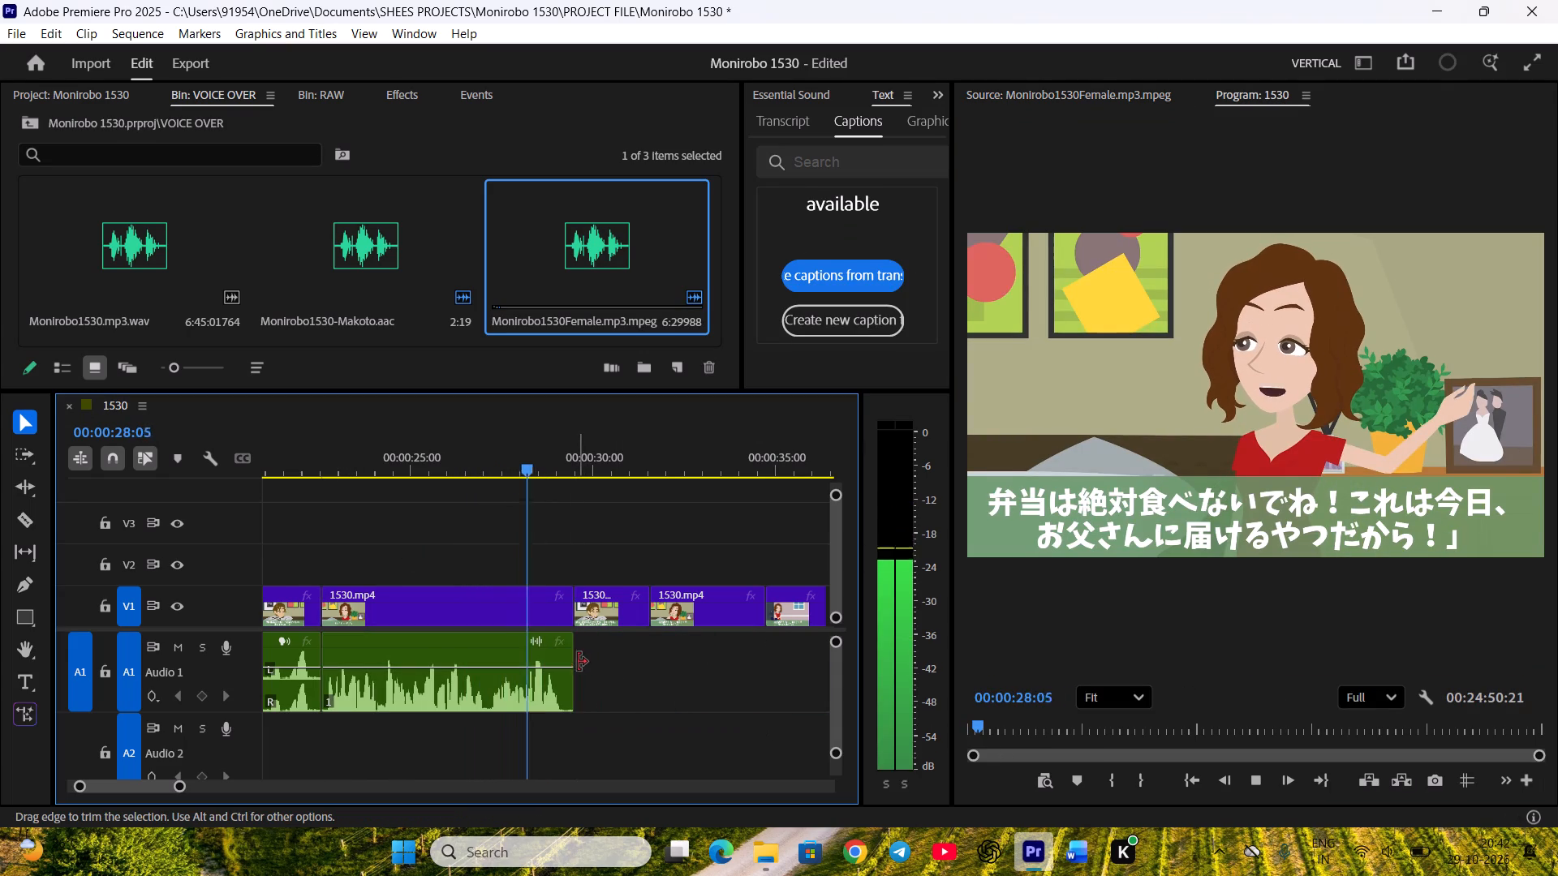
key("space")
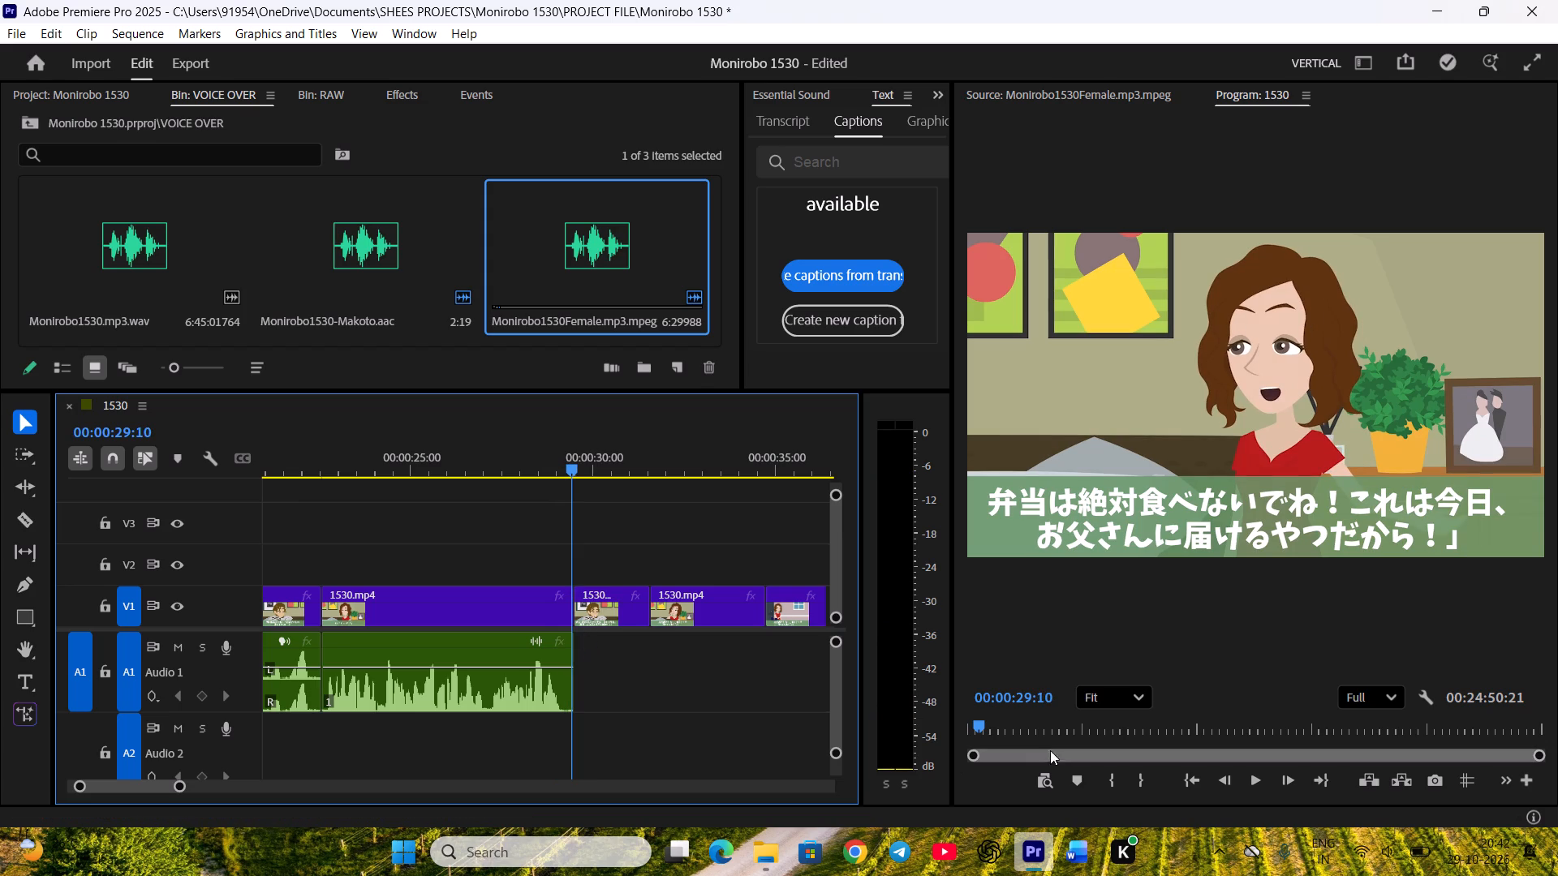
scroll(1053, 721, "up", 3)
left_click_drag(588, 676, 576, 675)
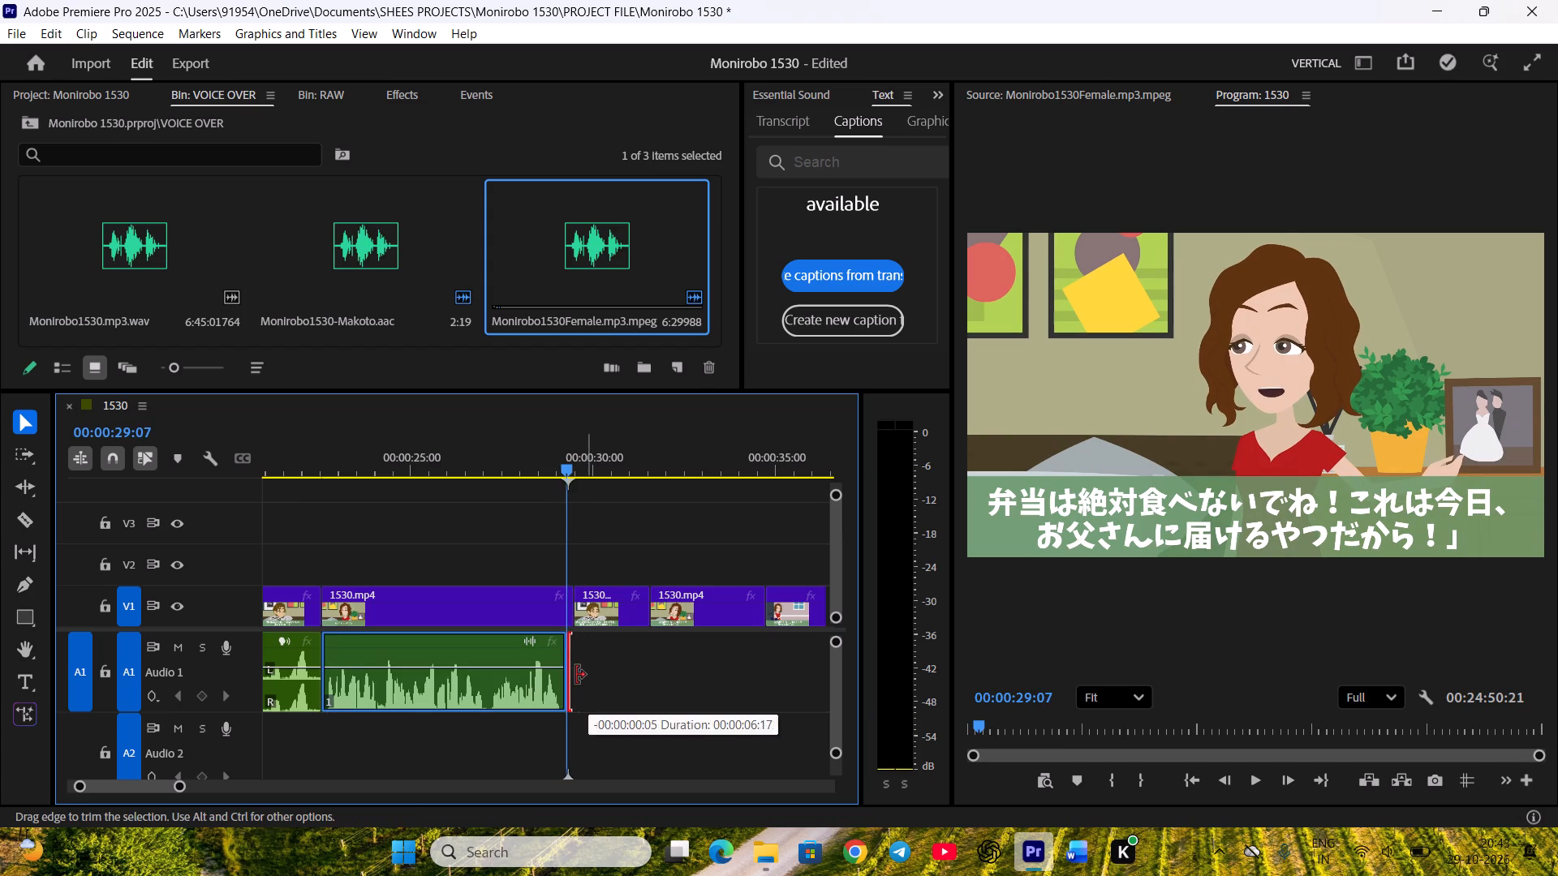
left_click_drag(576, 675, 576, 673)
Trim the end of Kanami's video clip to 00:00:29:07 and ripple delete the gap after it.
left_click_drag(570, 612, 558, 611)
right_click(576, 600)
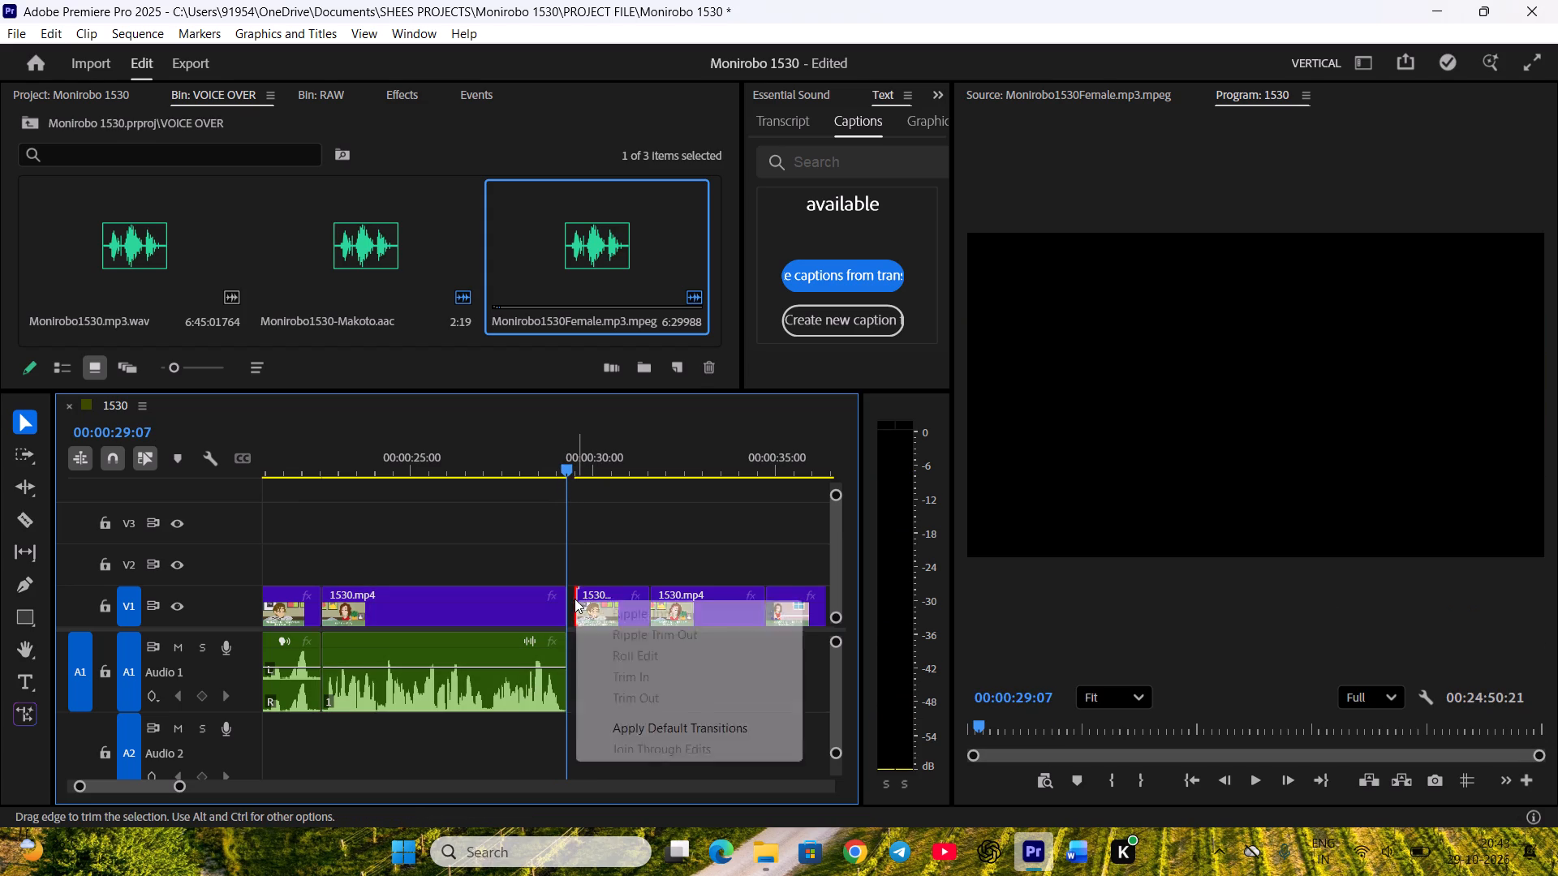
right_click(574, 599)
left_click(589, 608)
Preview Makoto's next video clip and save the project.
scroll(549, 650, "down", 6)
key("space")
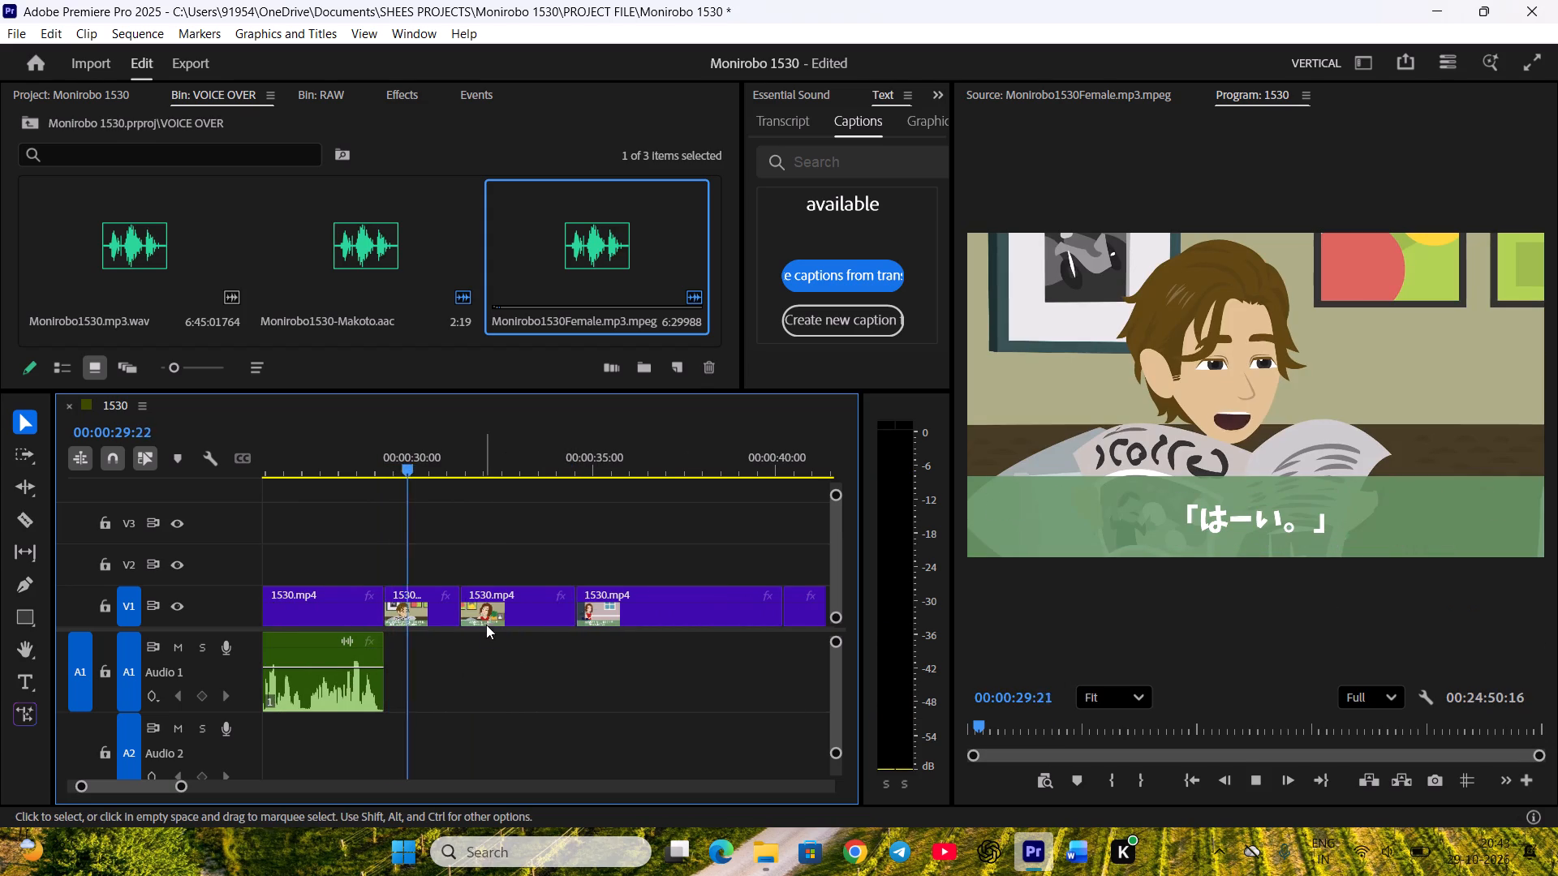
key("space")
key("ctrl+s")
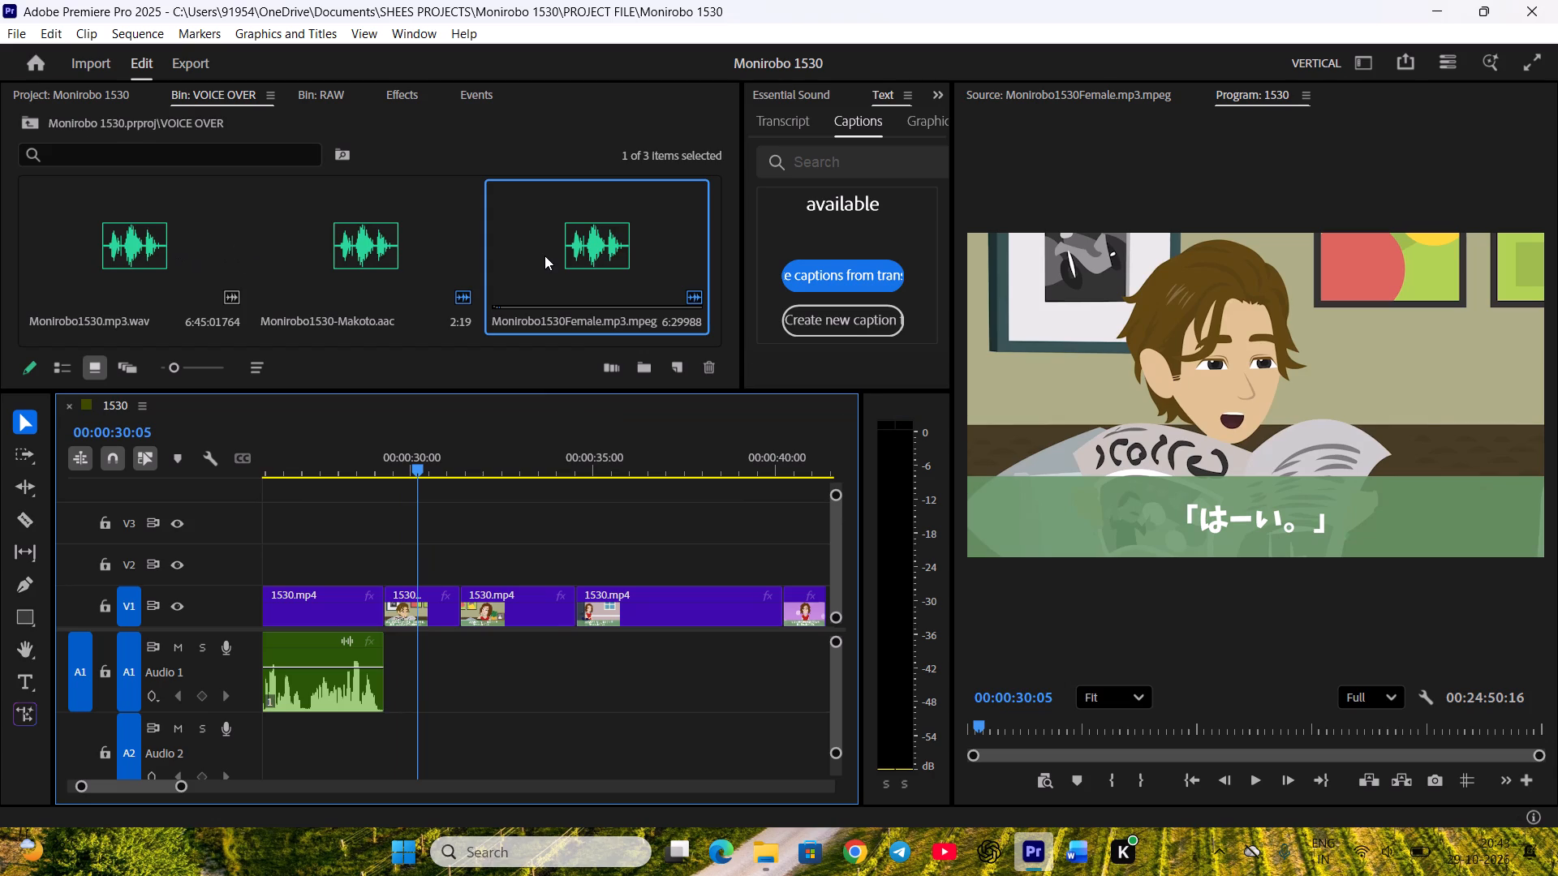
Mark Makoto's next line in Monirobo1530-Makoto.aac, ending at 00:00:06:00, and place it directly after Kanami's clip on Audio 1.
left_click(544, 255)
double_click(411, 254)
key("space")
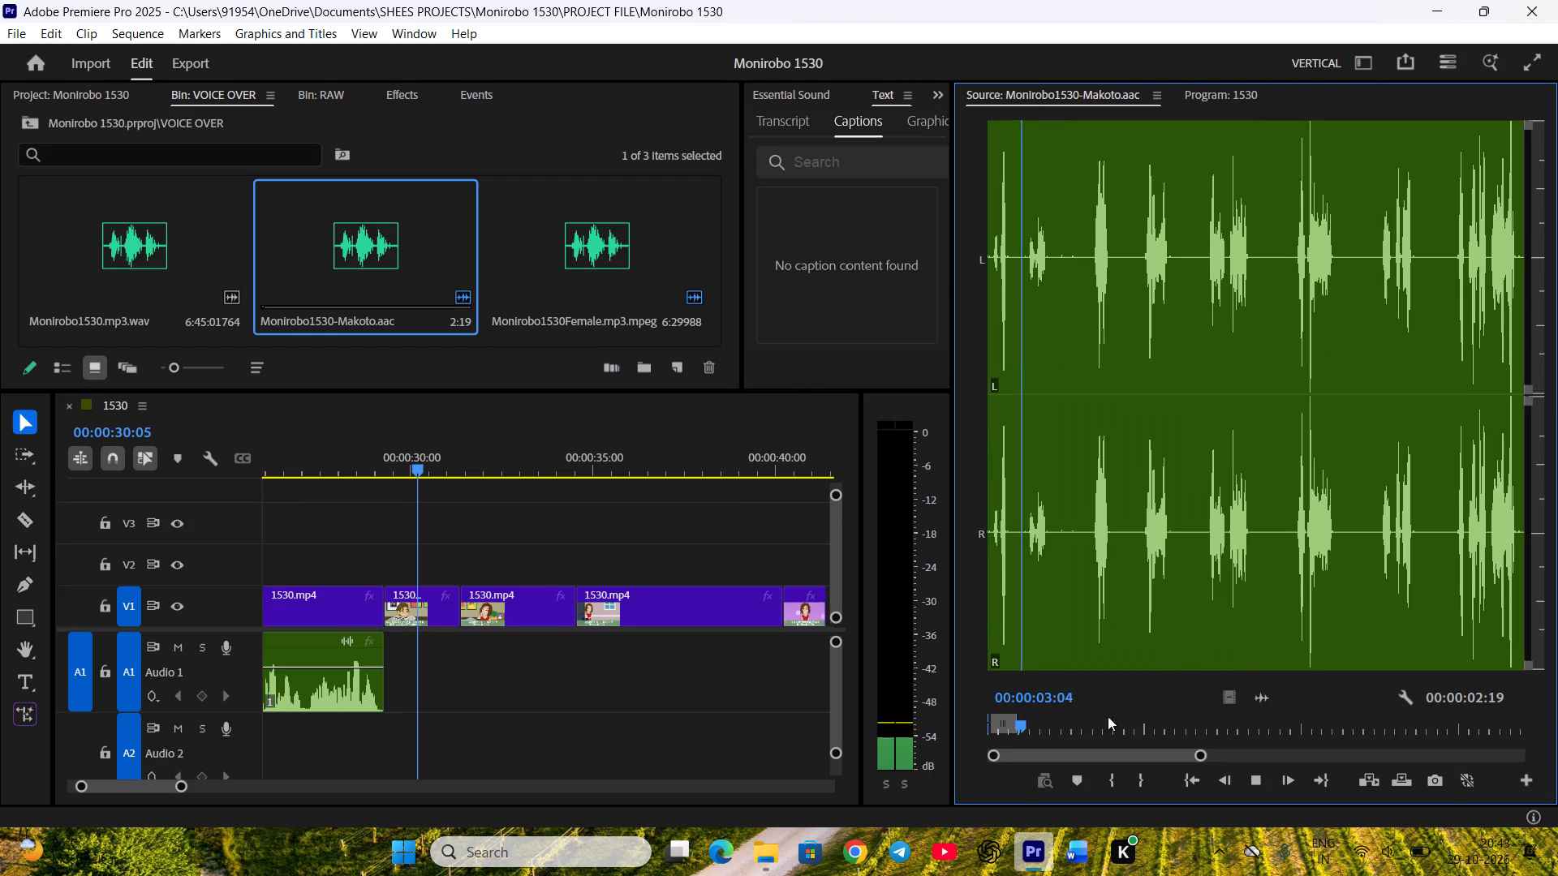
key("space")
type("i")
key("space")
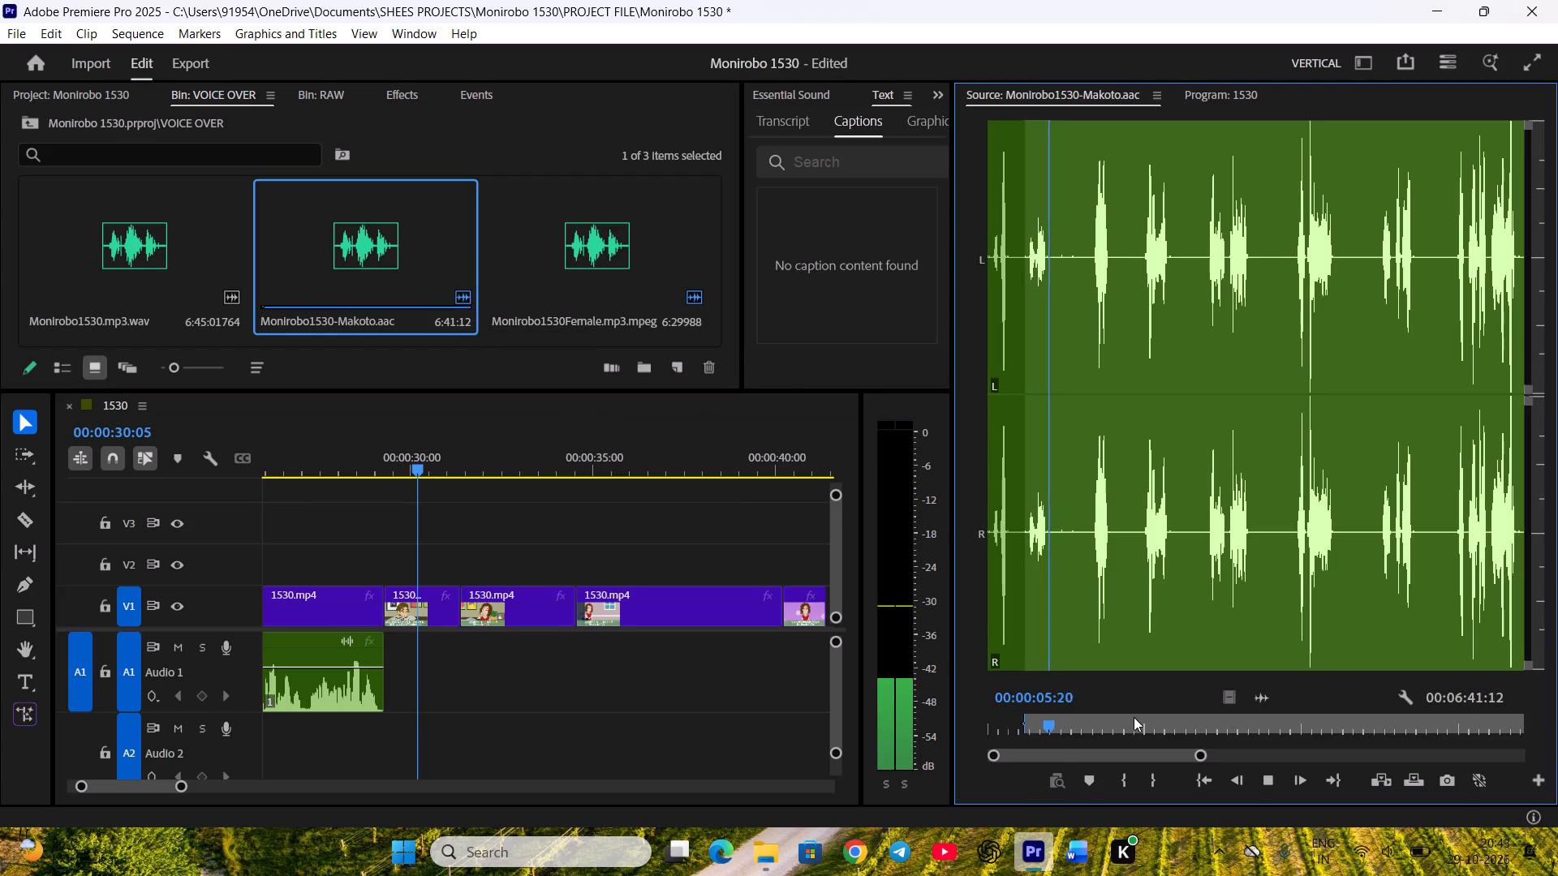
key("space")
scroll(1134, 717, "down", 3)
key("o")
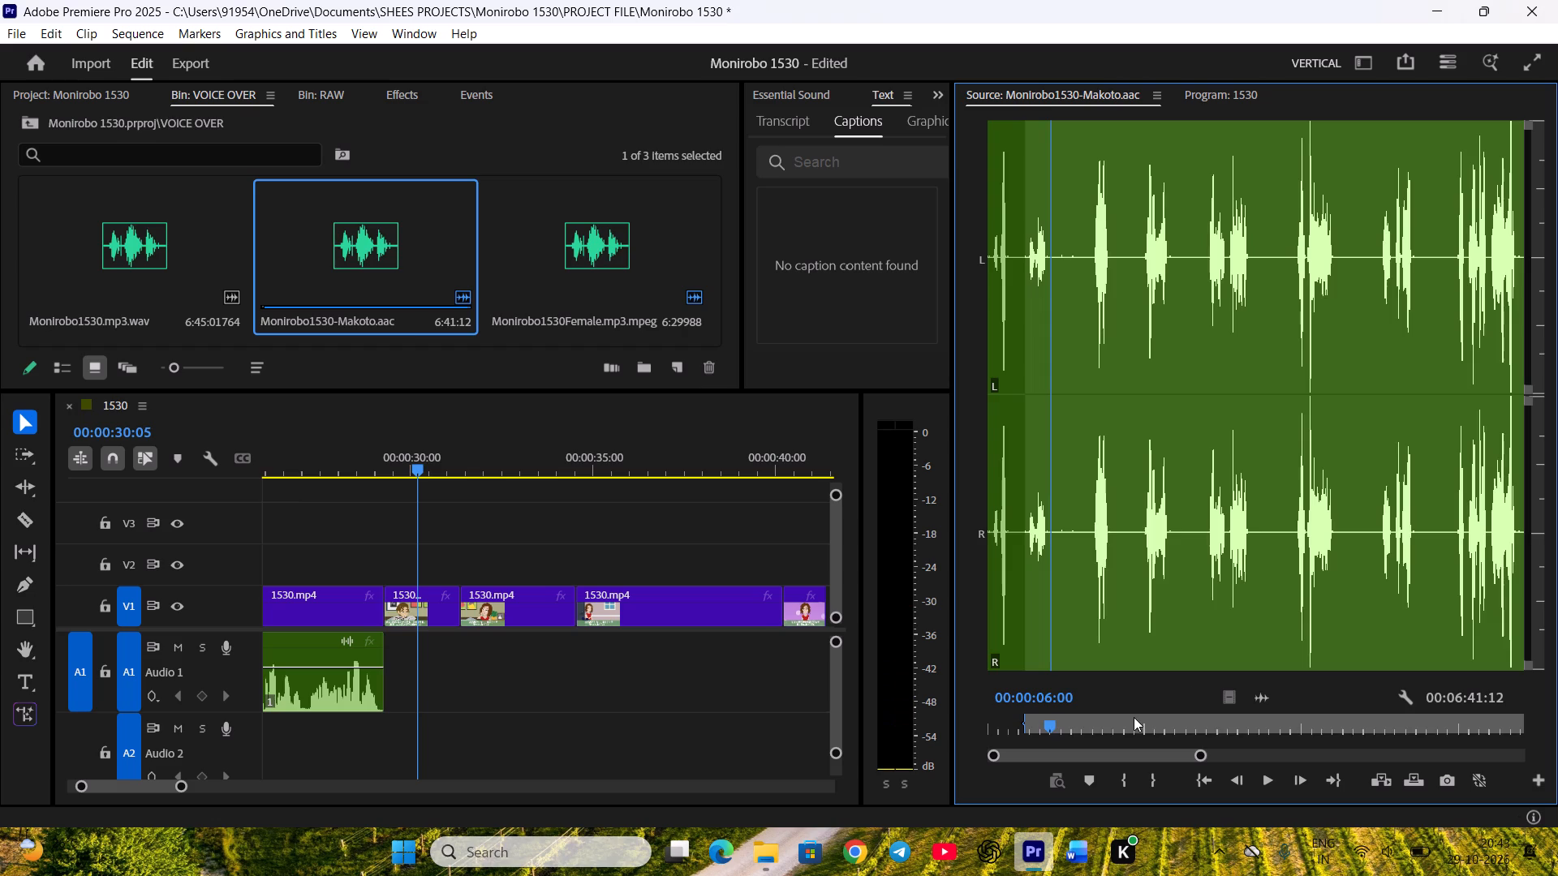
left_click_drag(1263, 697, 387, 639)
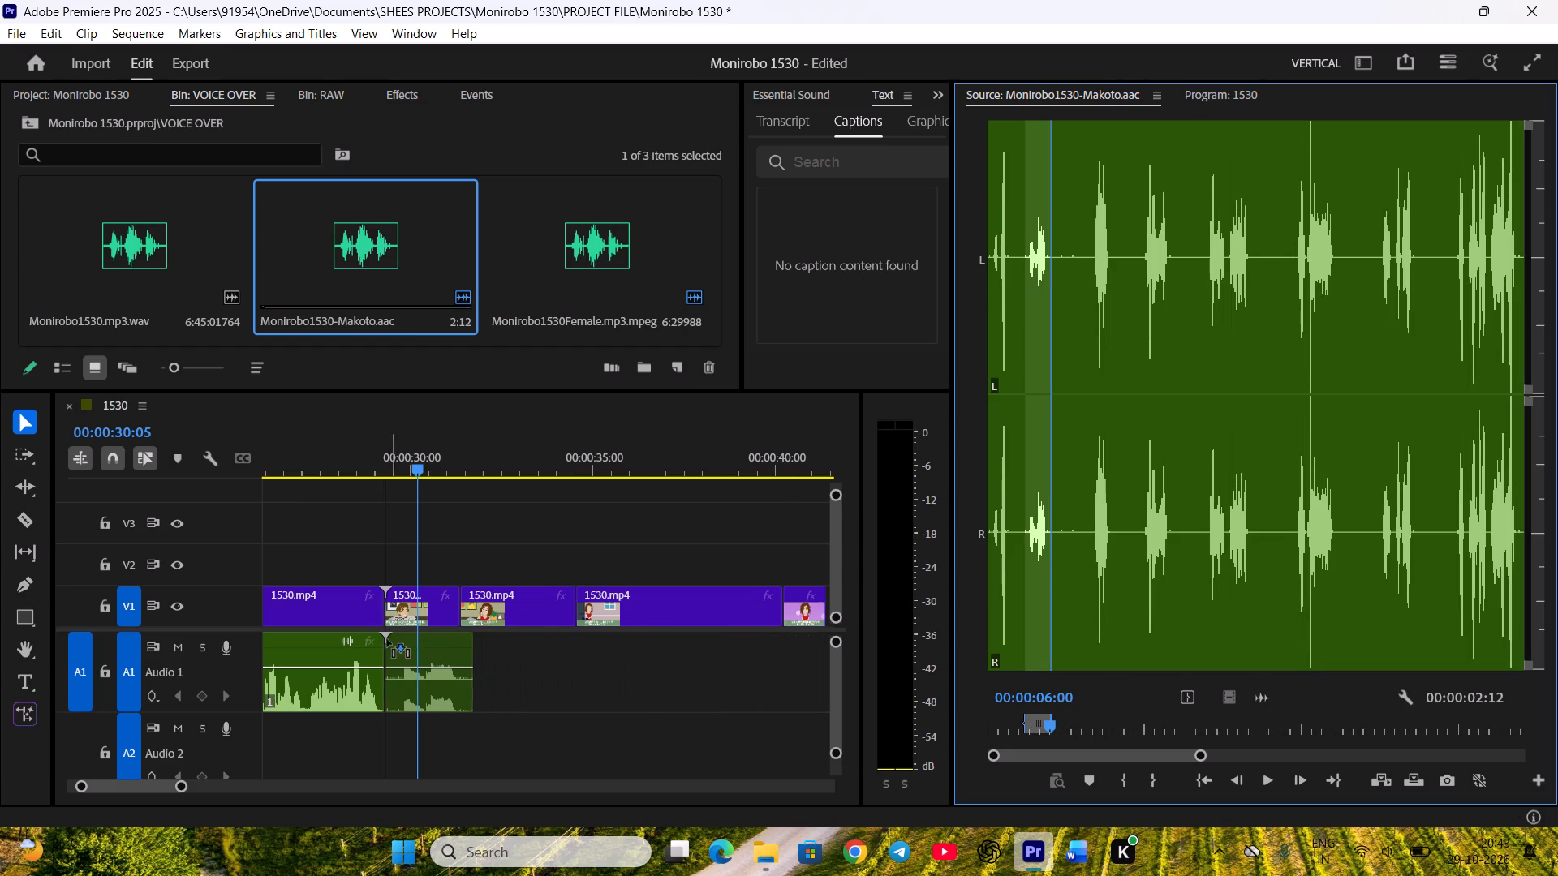
left_click_drag(387, 639, 384, 638)
Cut Makoto's new audio clip at 00:00:29:17, delete its lead-in and move the remainder against Kanami's clip.
left_click_drag(402, 463, 399, 467)
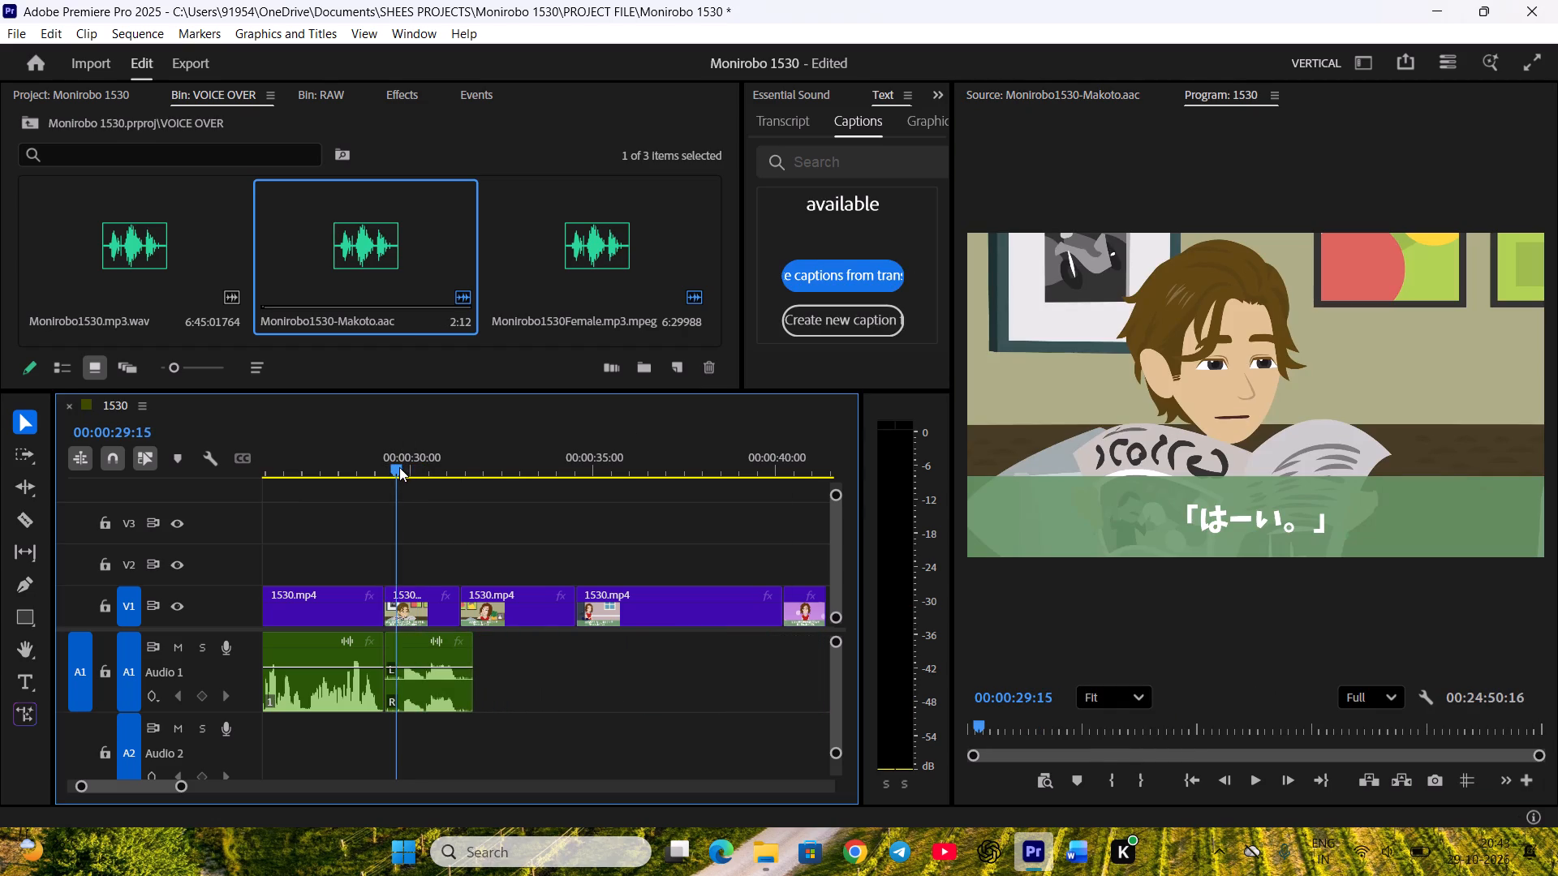
left_click_drag(399, 467, 402, 470)
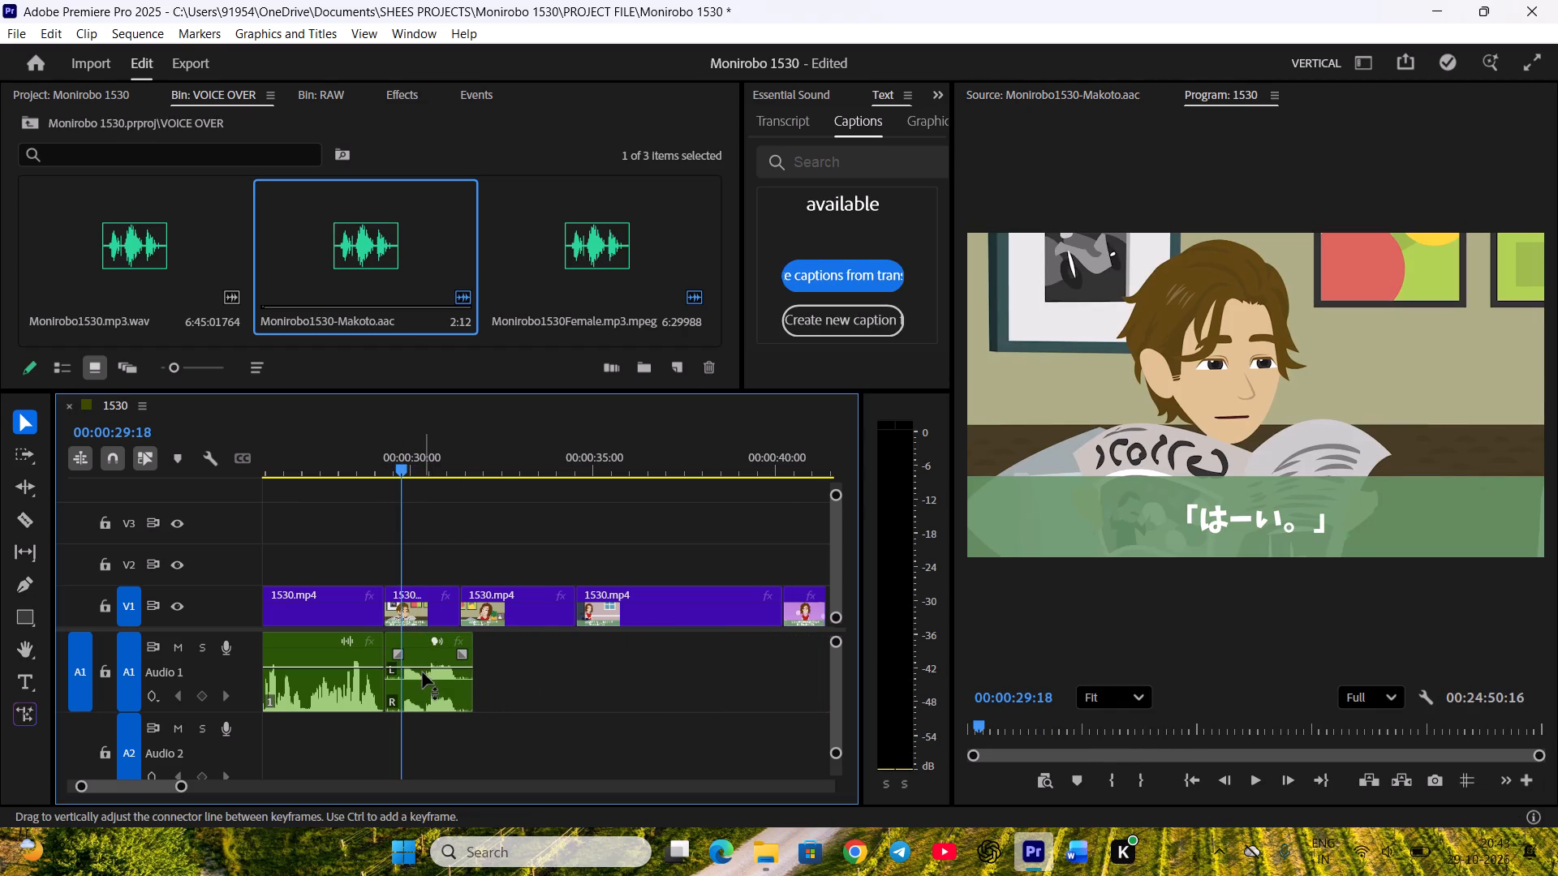
left_click(424, 684)
scroll(1254, 737, "up", 1)
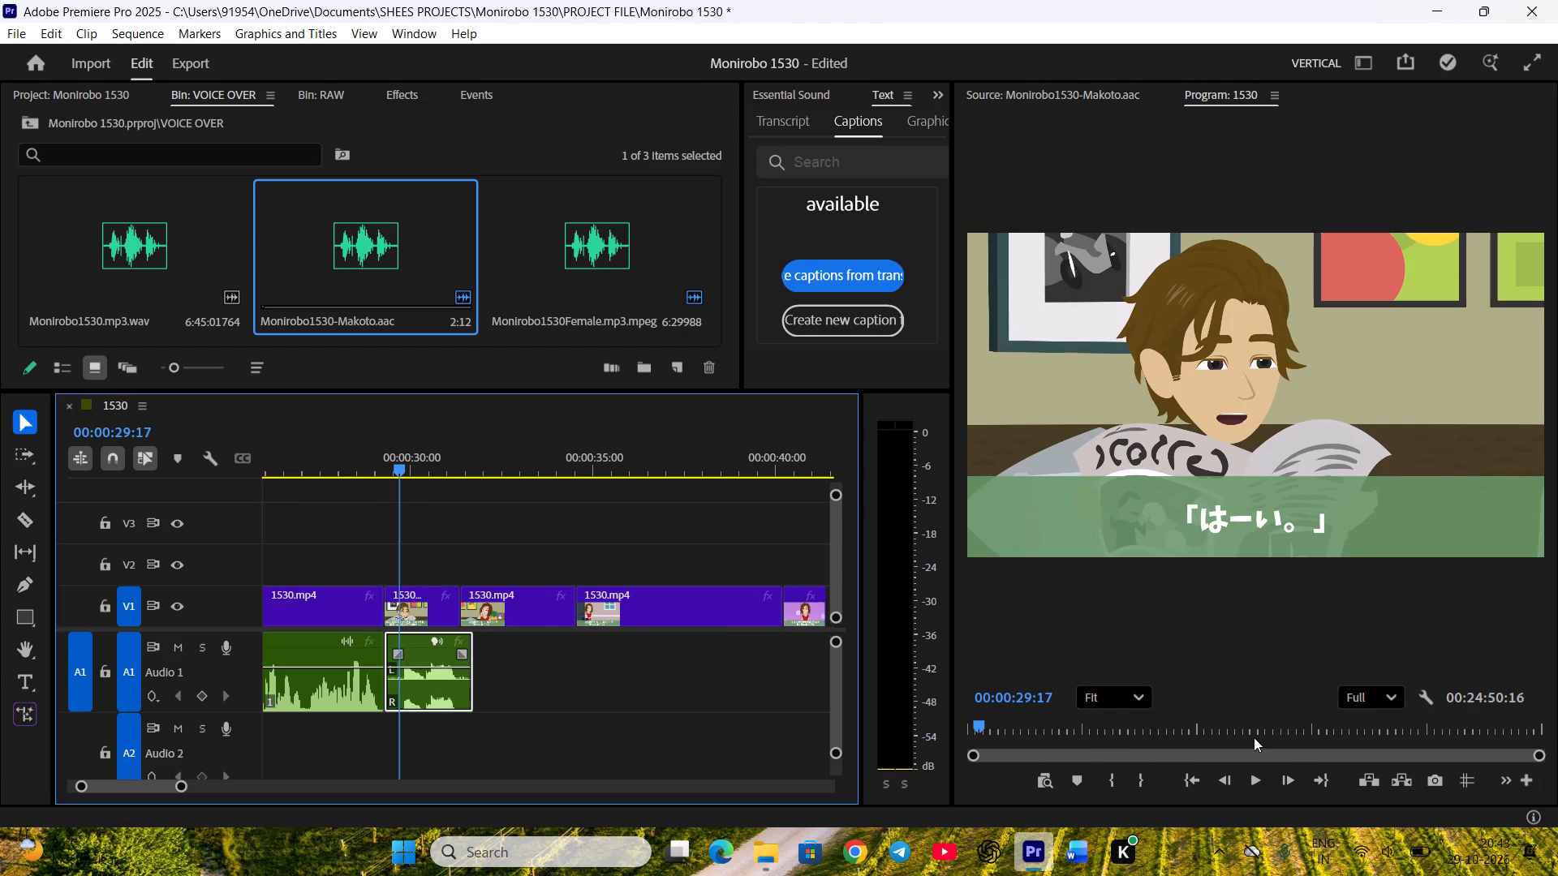
key("c")
key("BackSpace")
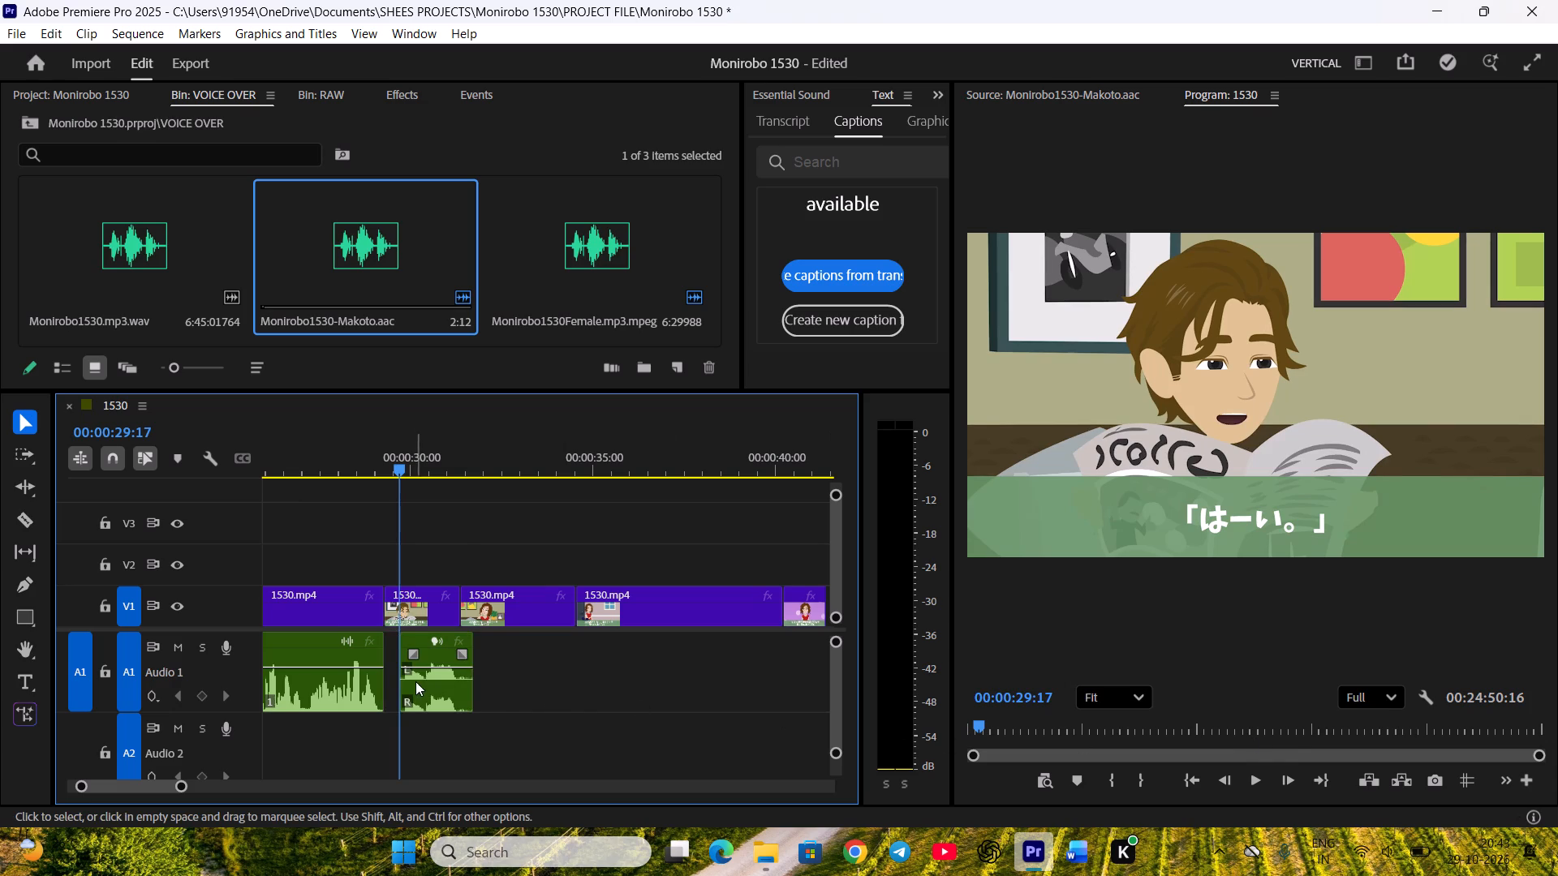
left_click_drag(415, 681, 403, 682)
Play back Makoto's audio clip and trim its end to 00:00:30:23 on Audio 1.
left_click(456, 724)
key("space")
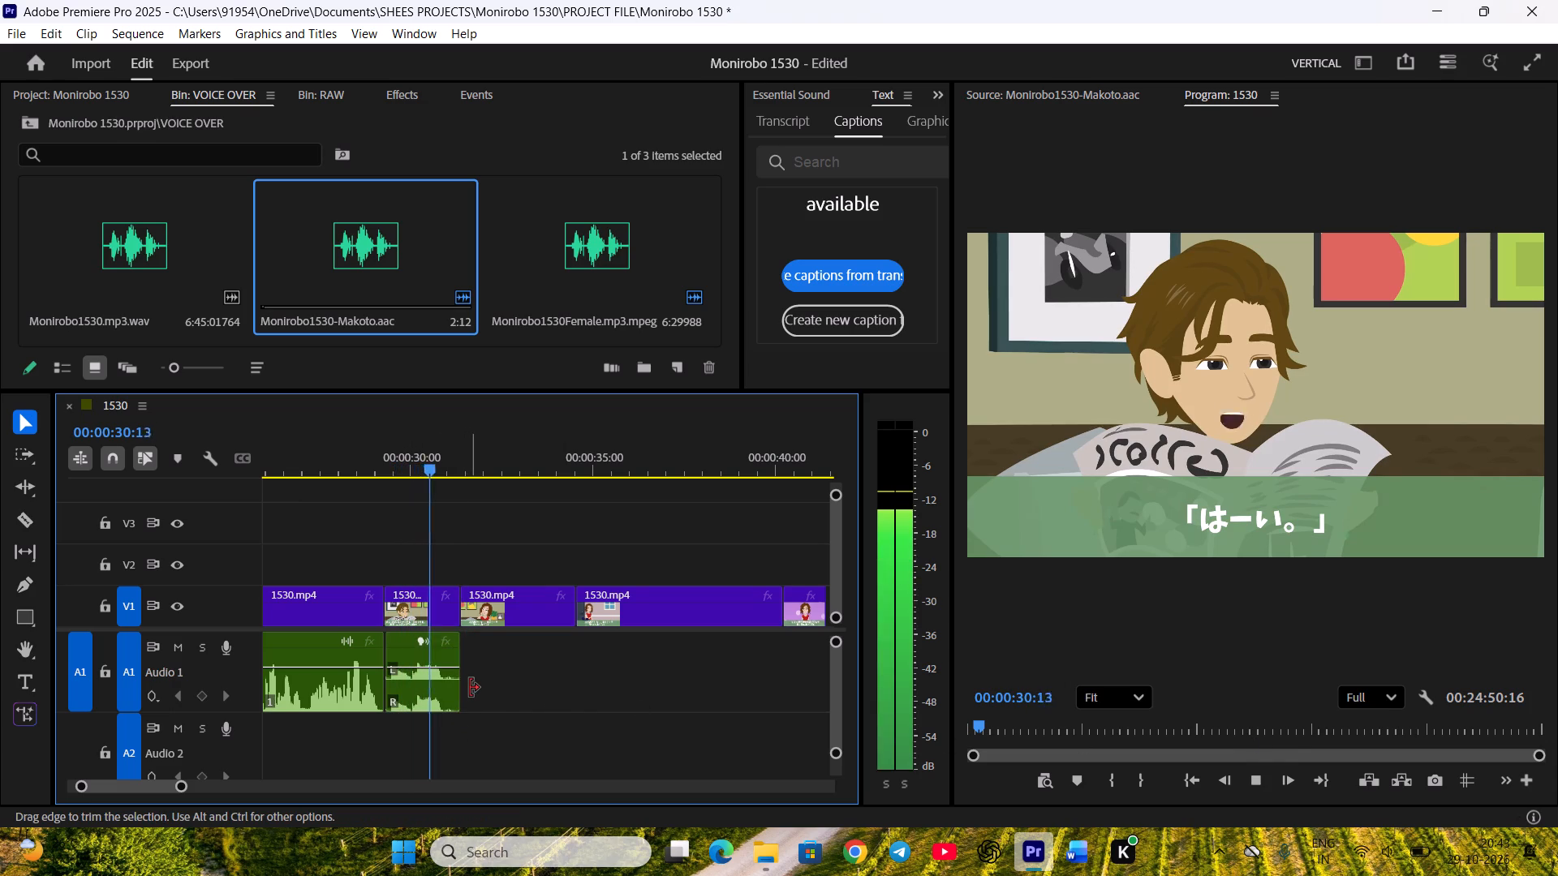
key("space")
key("equal")
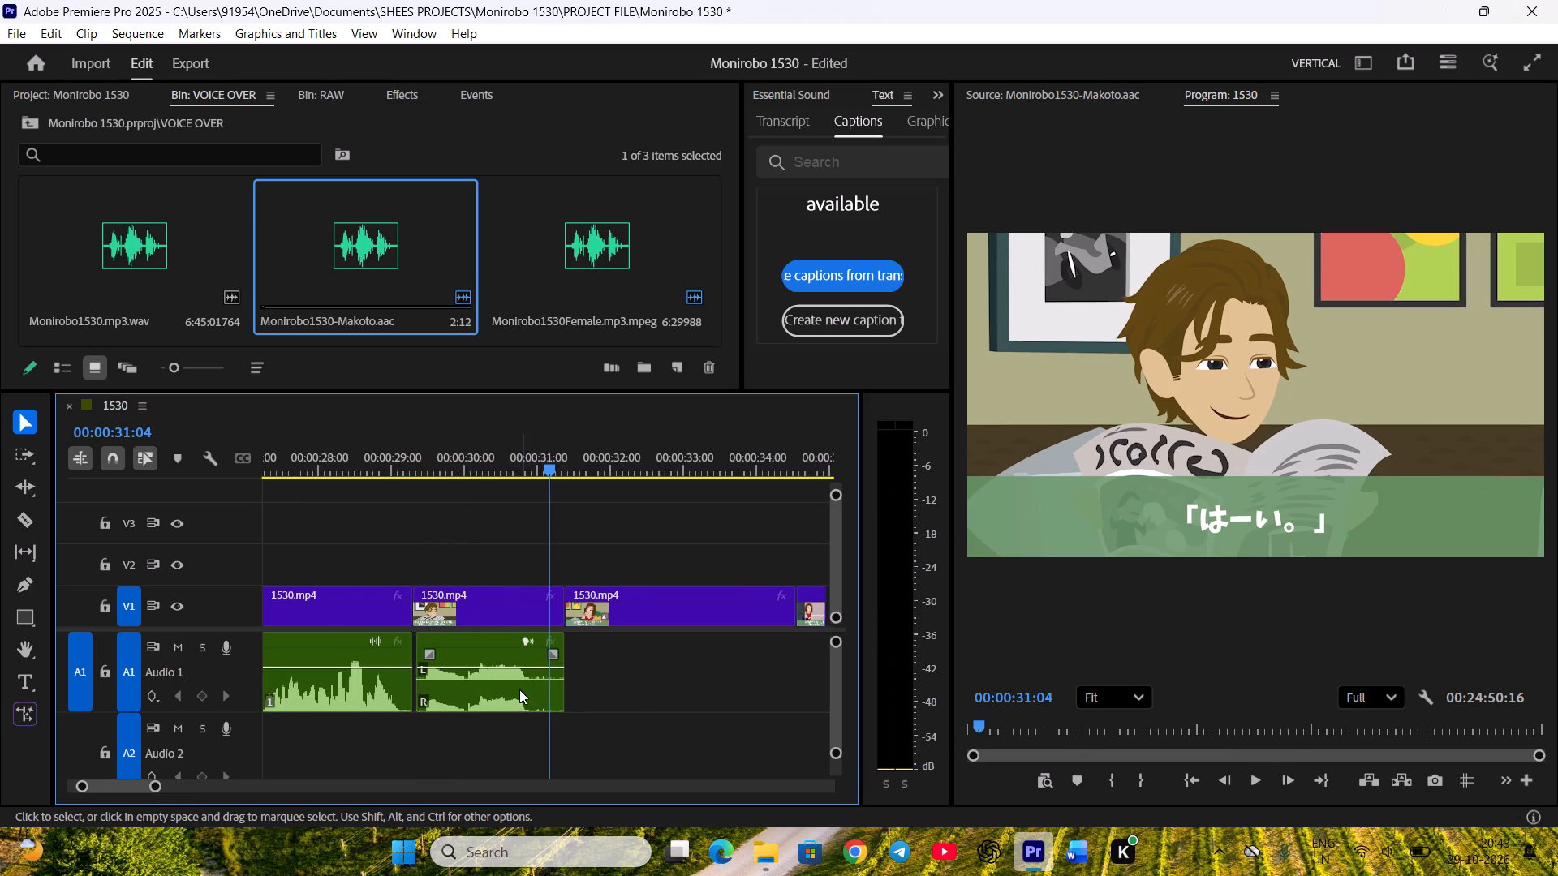
key("equal")
left_click_drag(481, 457, 544, 466)
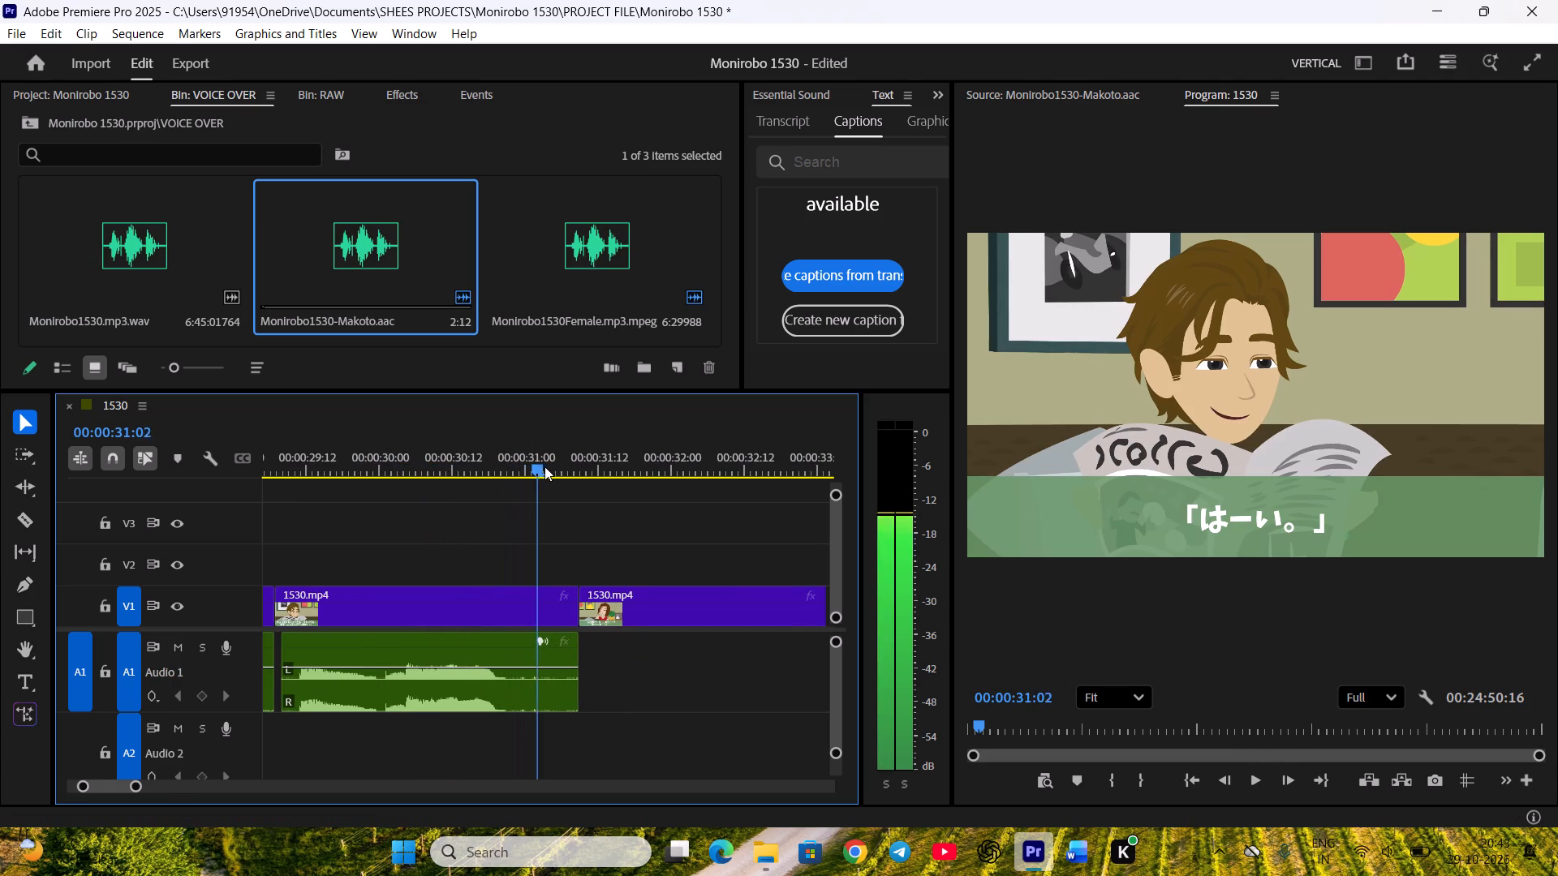
left_click_drag(544, 466, 526, 468)
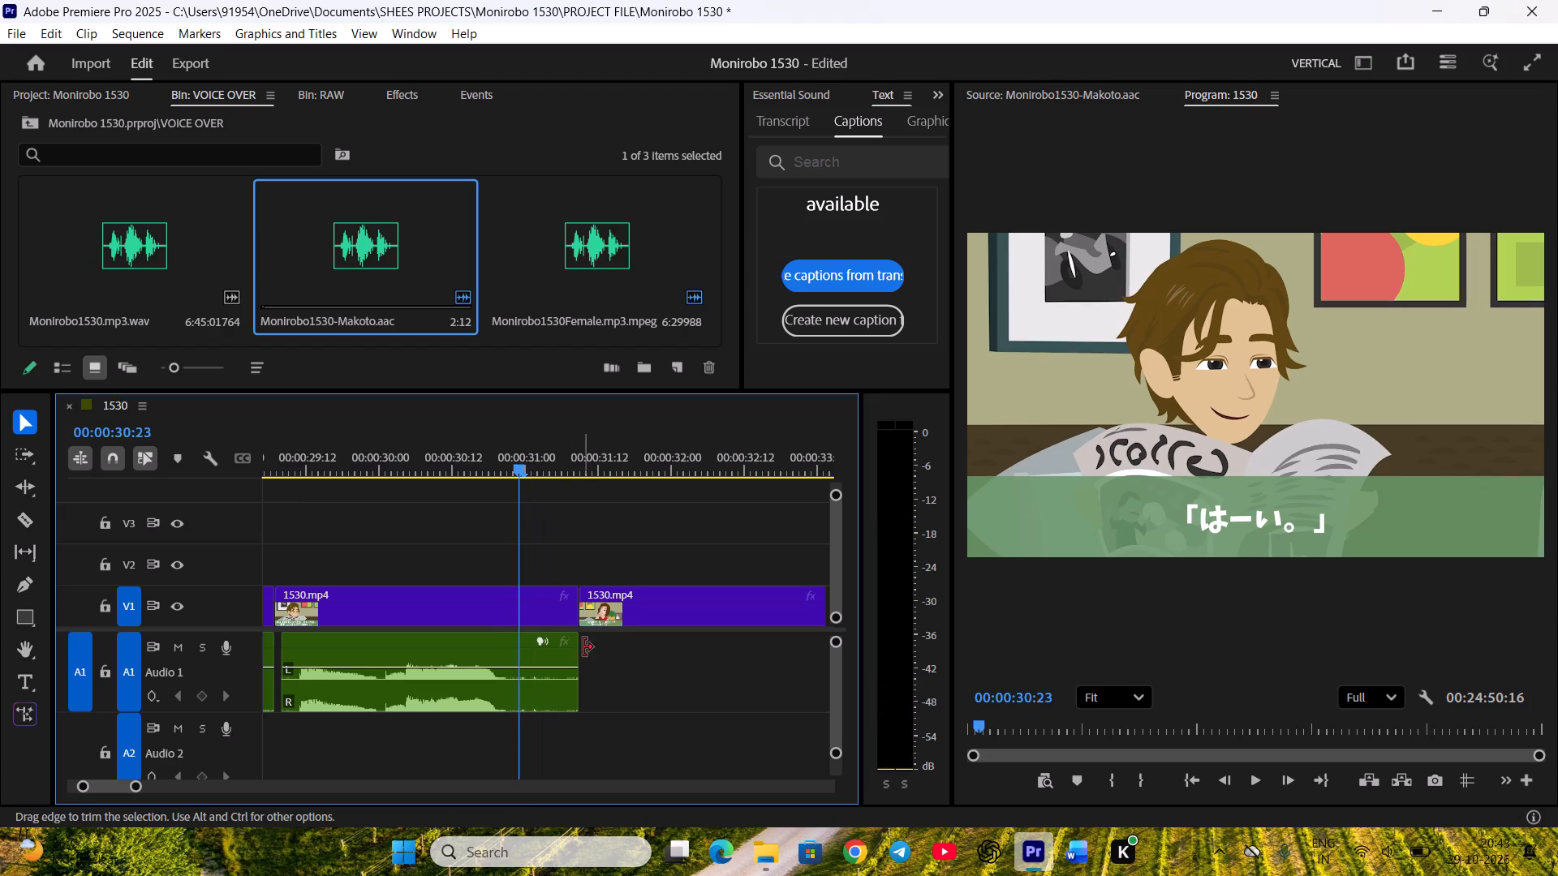
left_click_drag(575, 659, 519, 649)
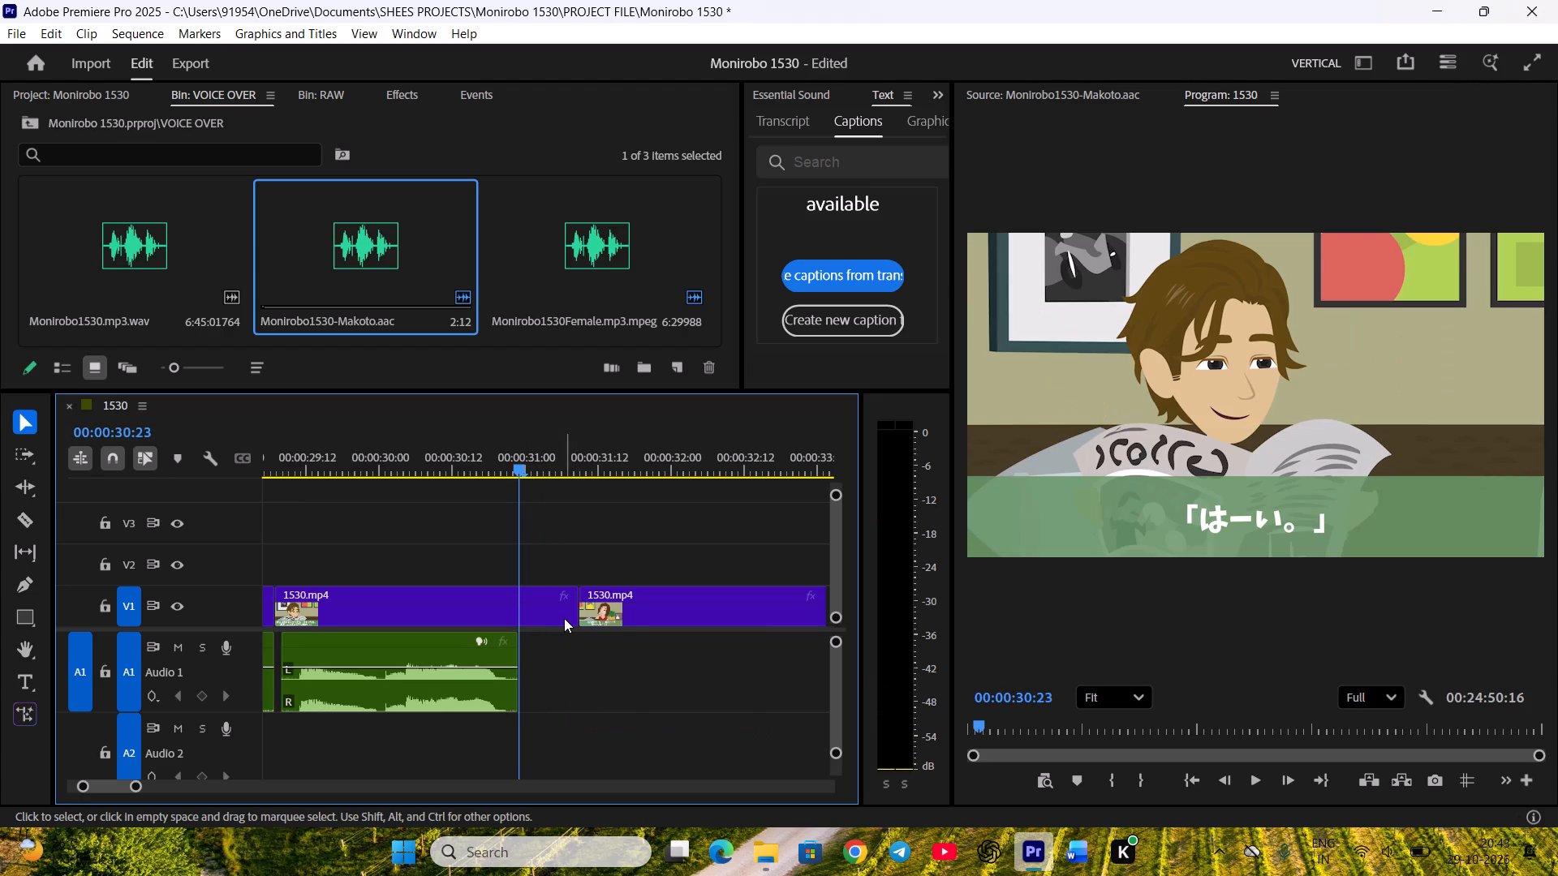
Trim the end of Makoto's video clip to 00:00:30:23 and ripple delete the gap after it.
left_click(564, 618)
left_click_drag(576, 614, 519, 612)
right_click(546, 591)
left_click(591, 612)
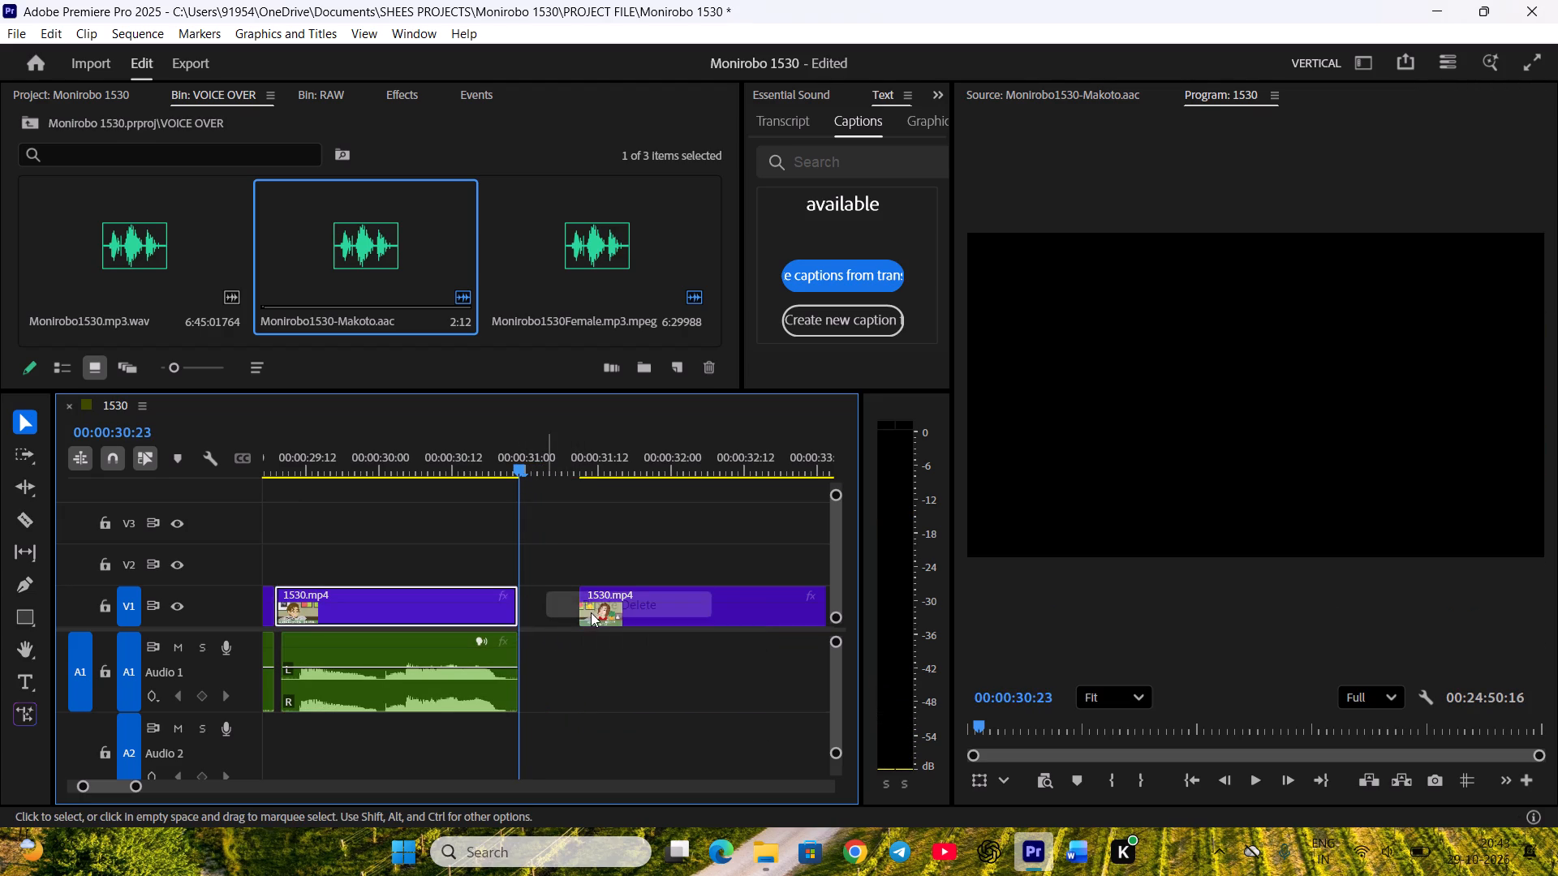
Preview the transition from Kanami through Makoto's trimmed clip and save the project.
key("minus")
key("minus")
left_click(467, 458)
key("space")
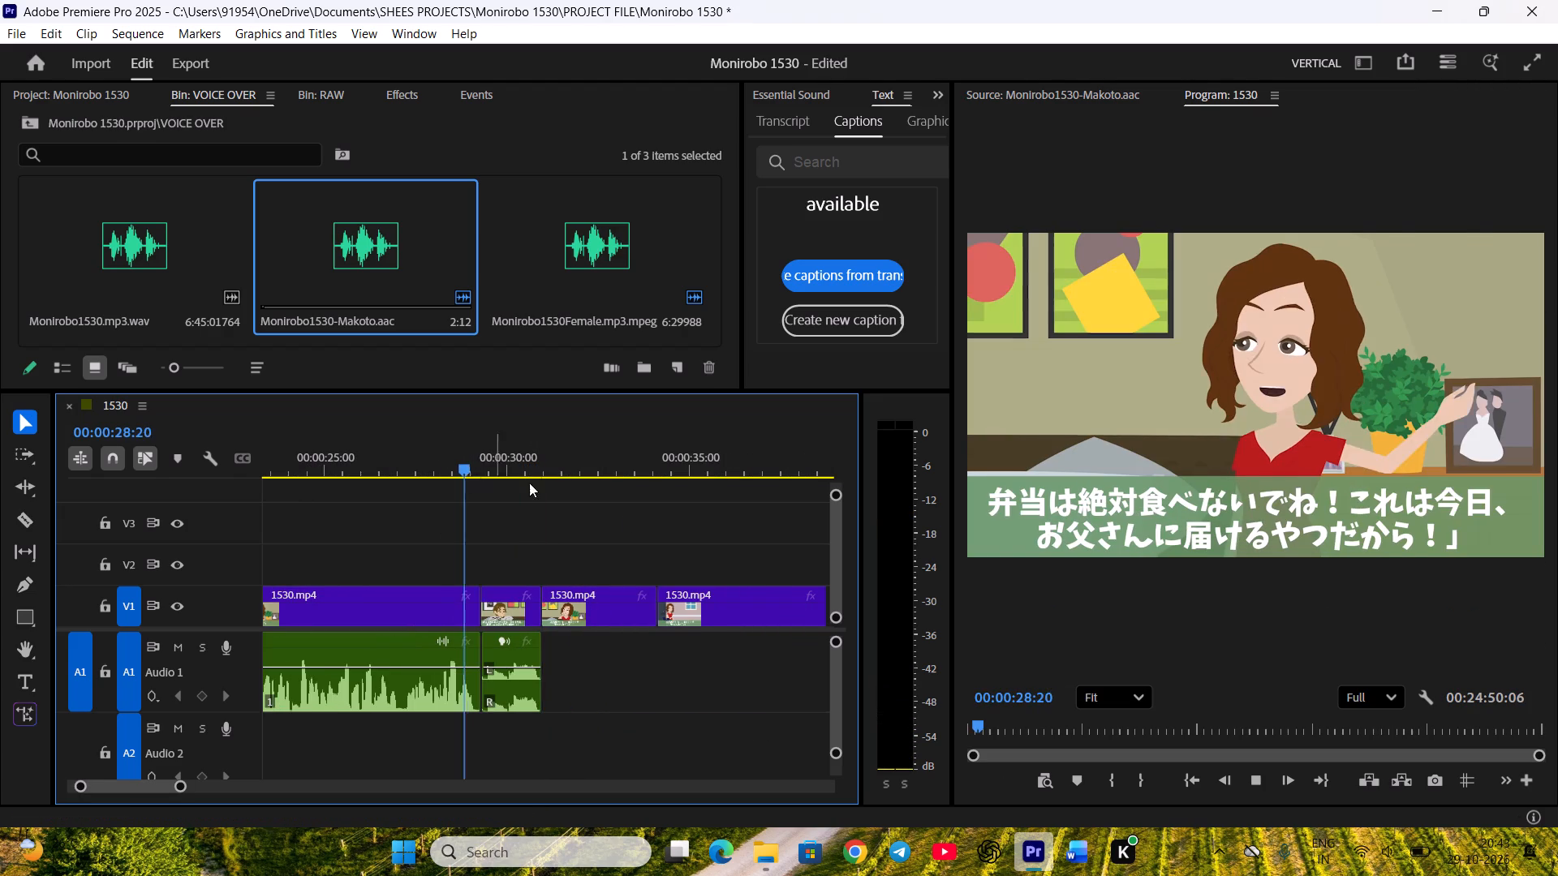
scroll(645, 547, "down", 3)
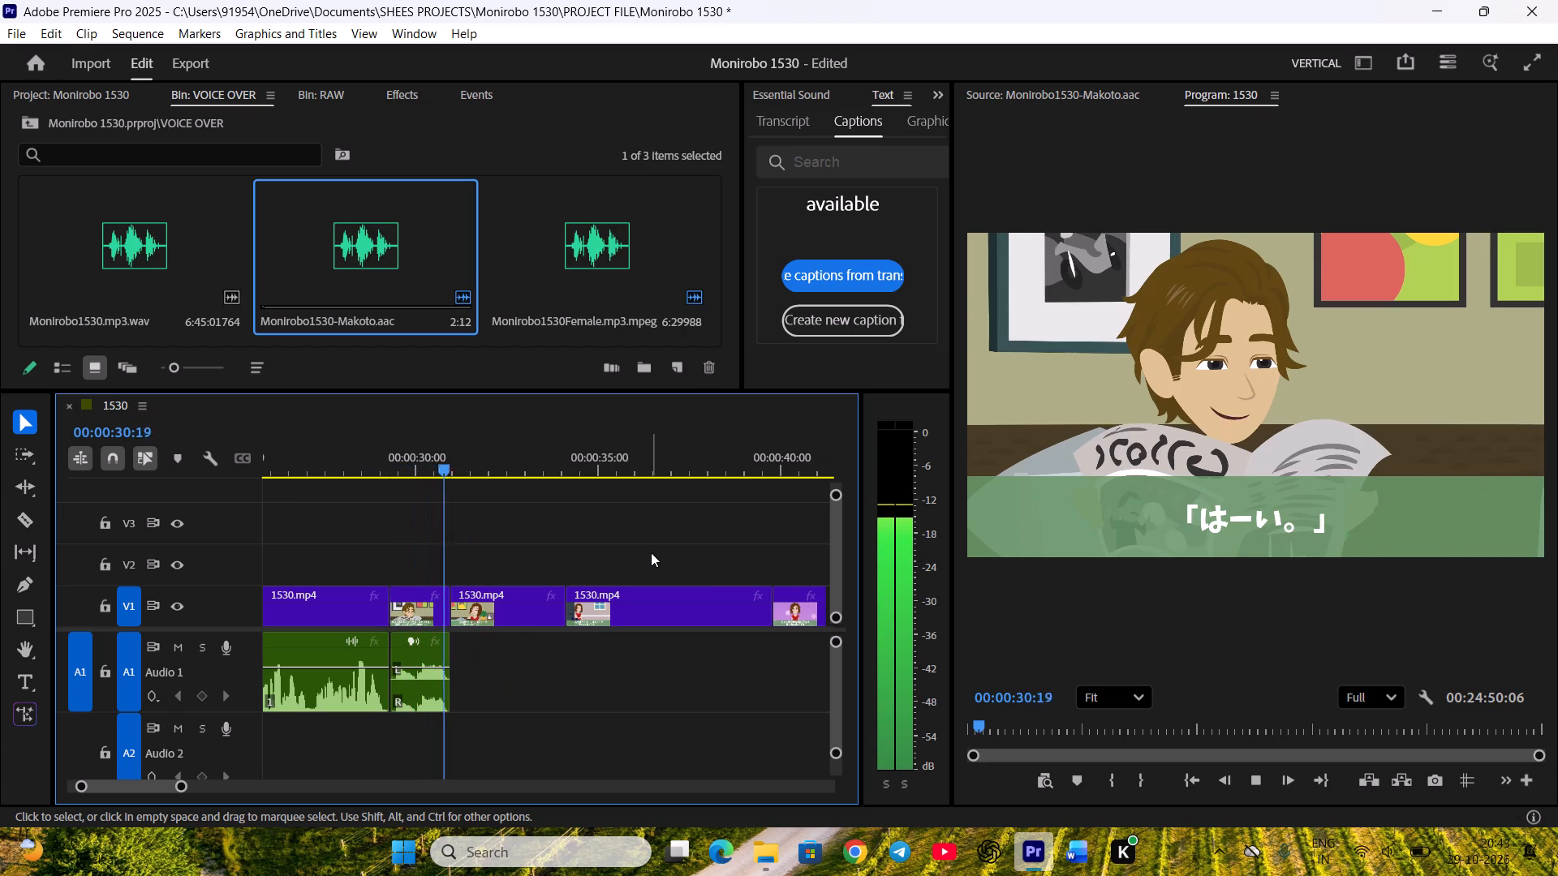
key("space")
key("ctrl+s")
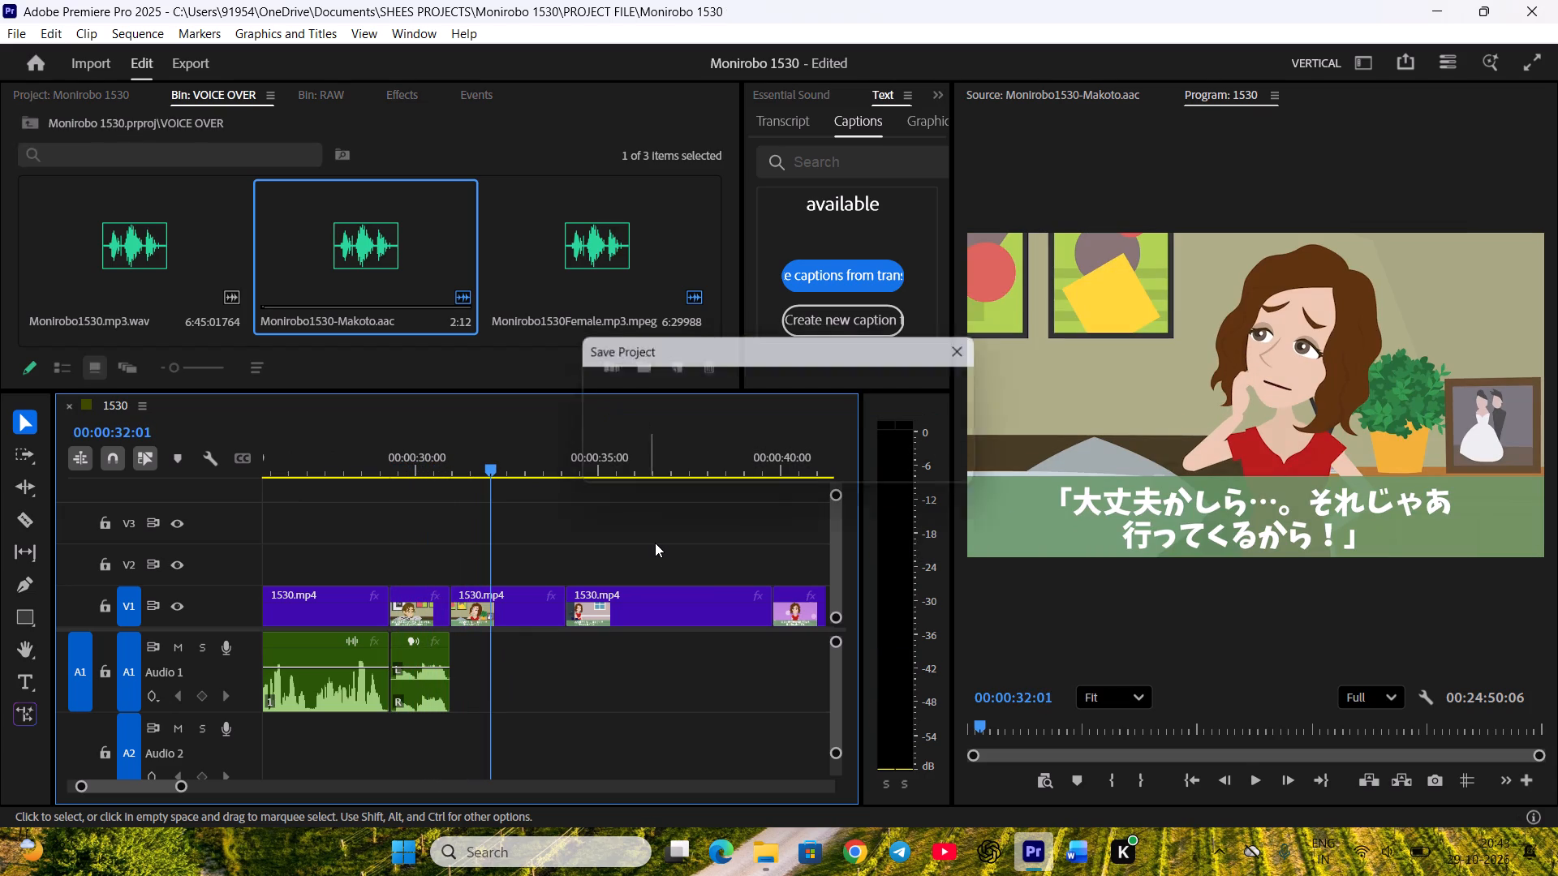
Open Monirobo1530Female.mp3.mpeg and mark the In point of Kanami's next line at 00:00:28:09.
double_click(584, 255)
key("space")
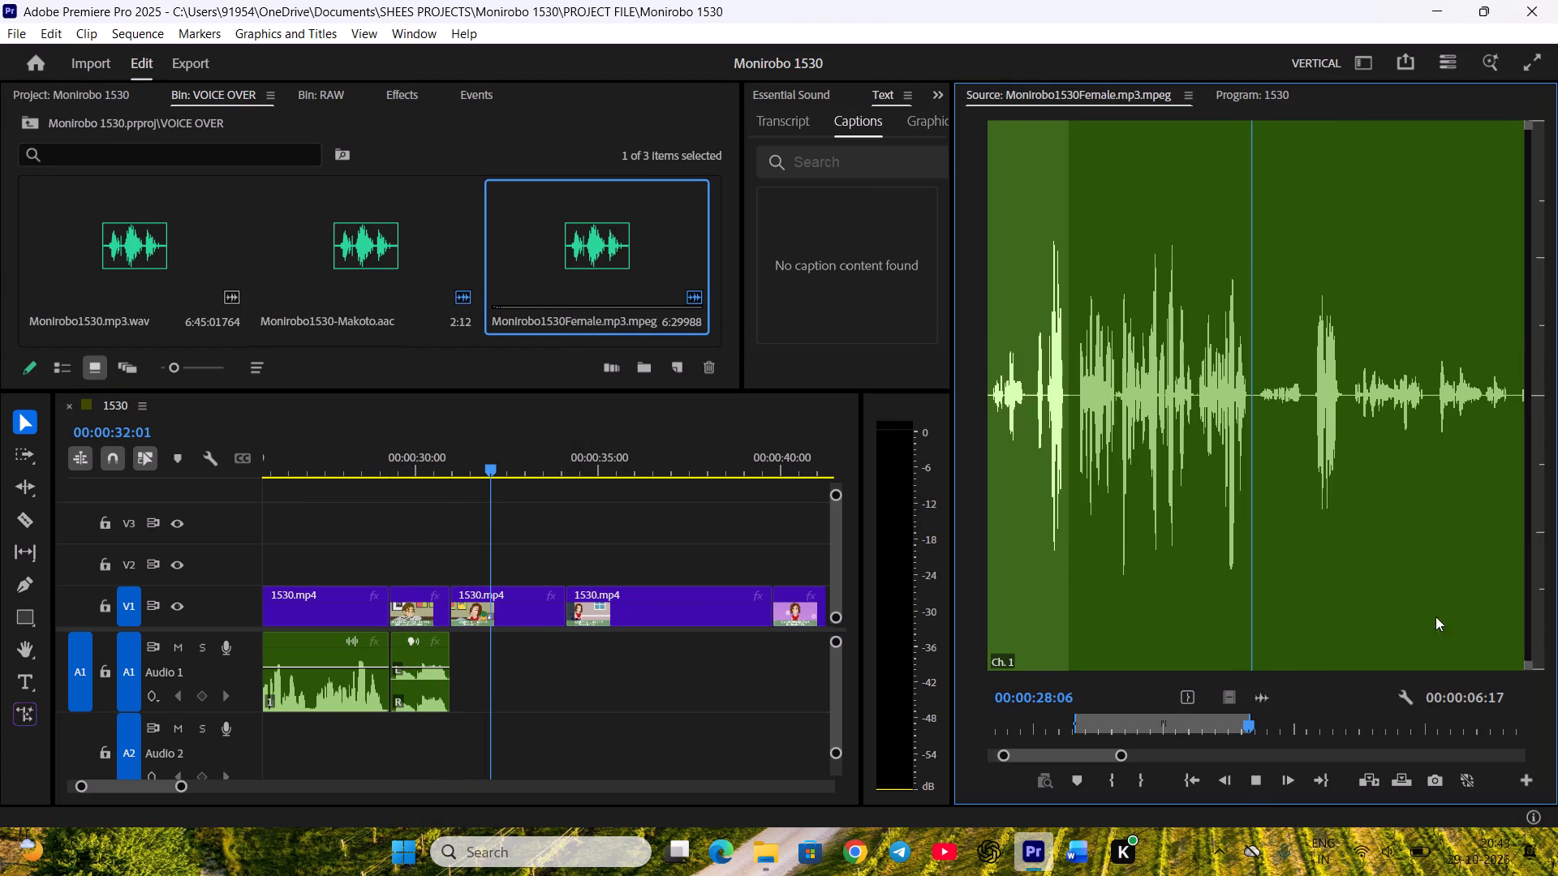
key("space")
scroll(1338, 721, "up", 6)
key("i")
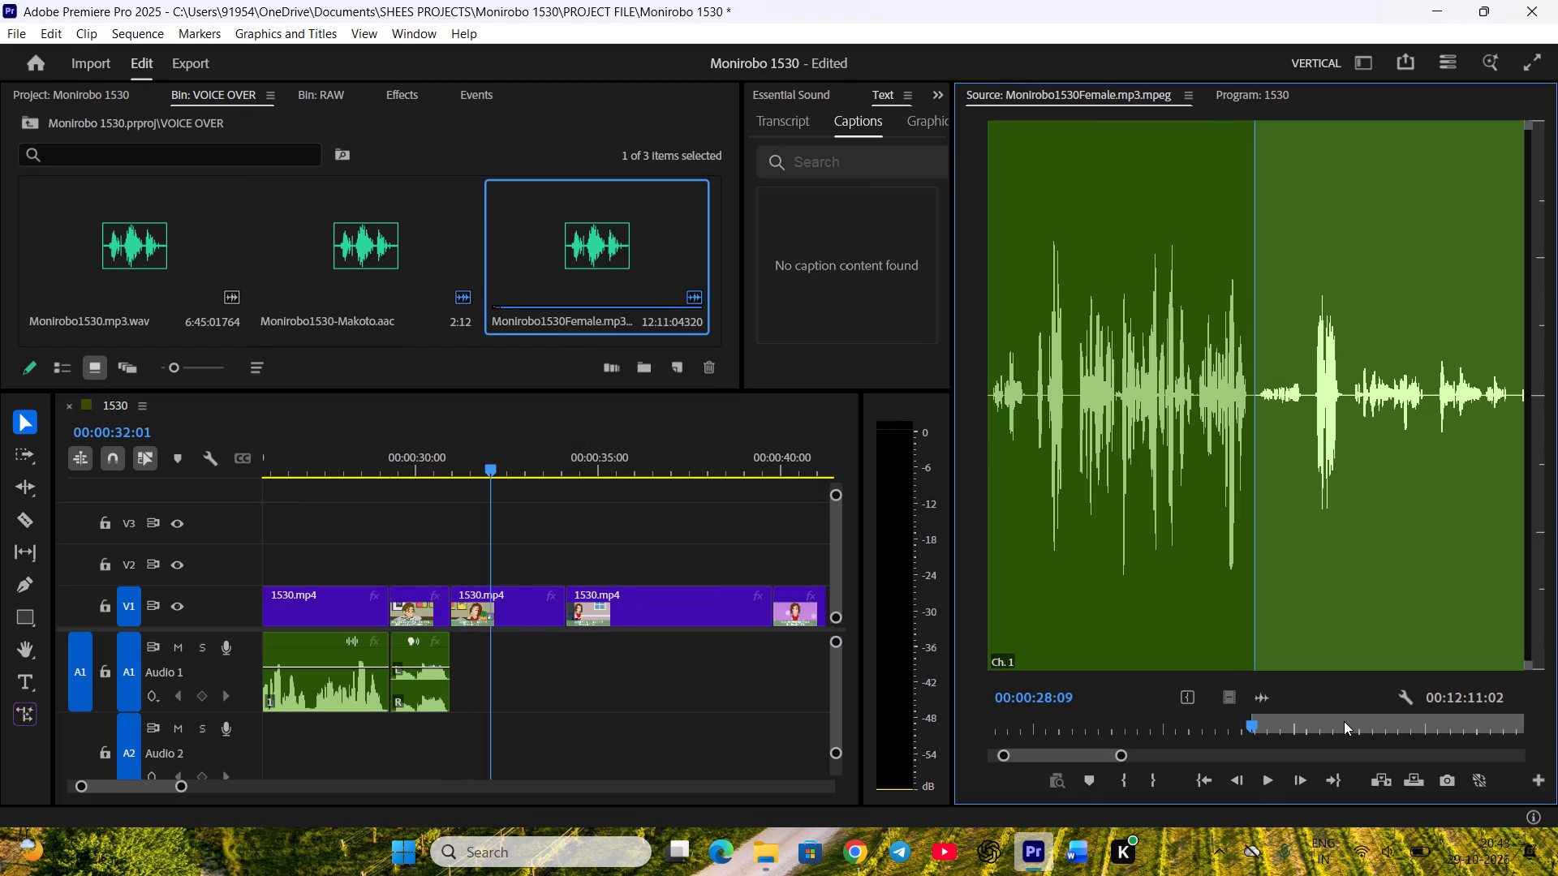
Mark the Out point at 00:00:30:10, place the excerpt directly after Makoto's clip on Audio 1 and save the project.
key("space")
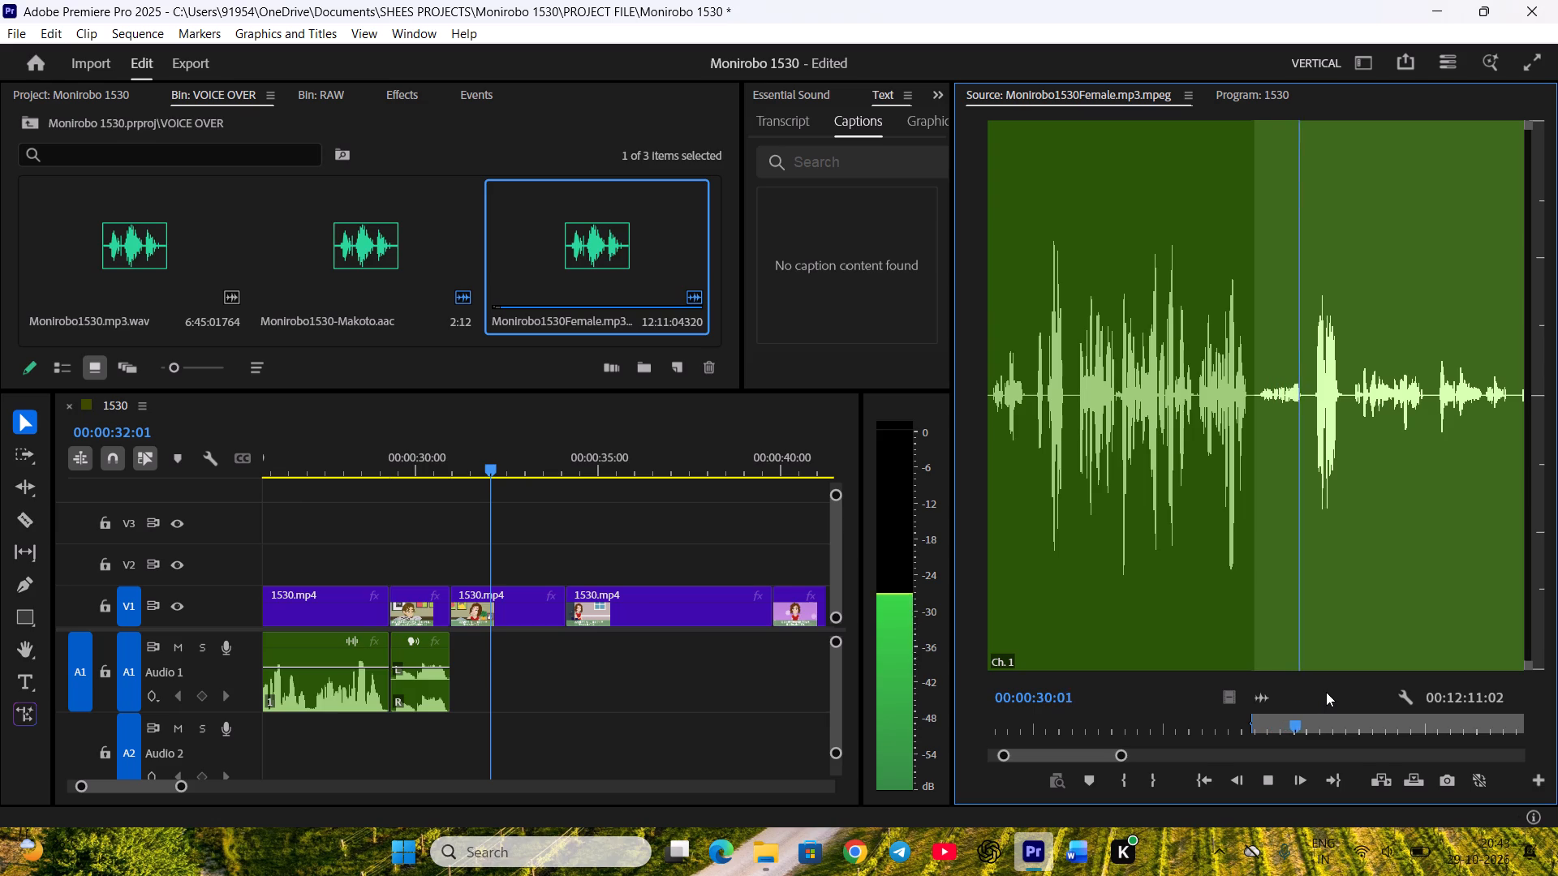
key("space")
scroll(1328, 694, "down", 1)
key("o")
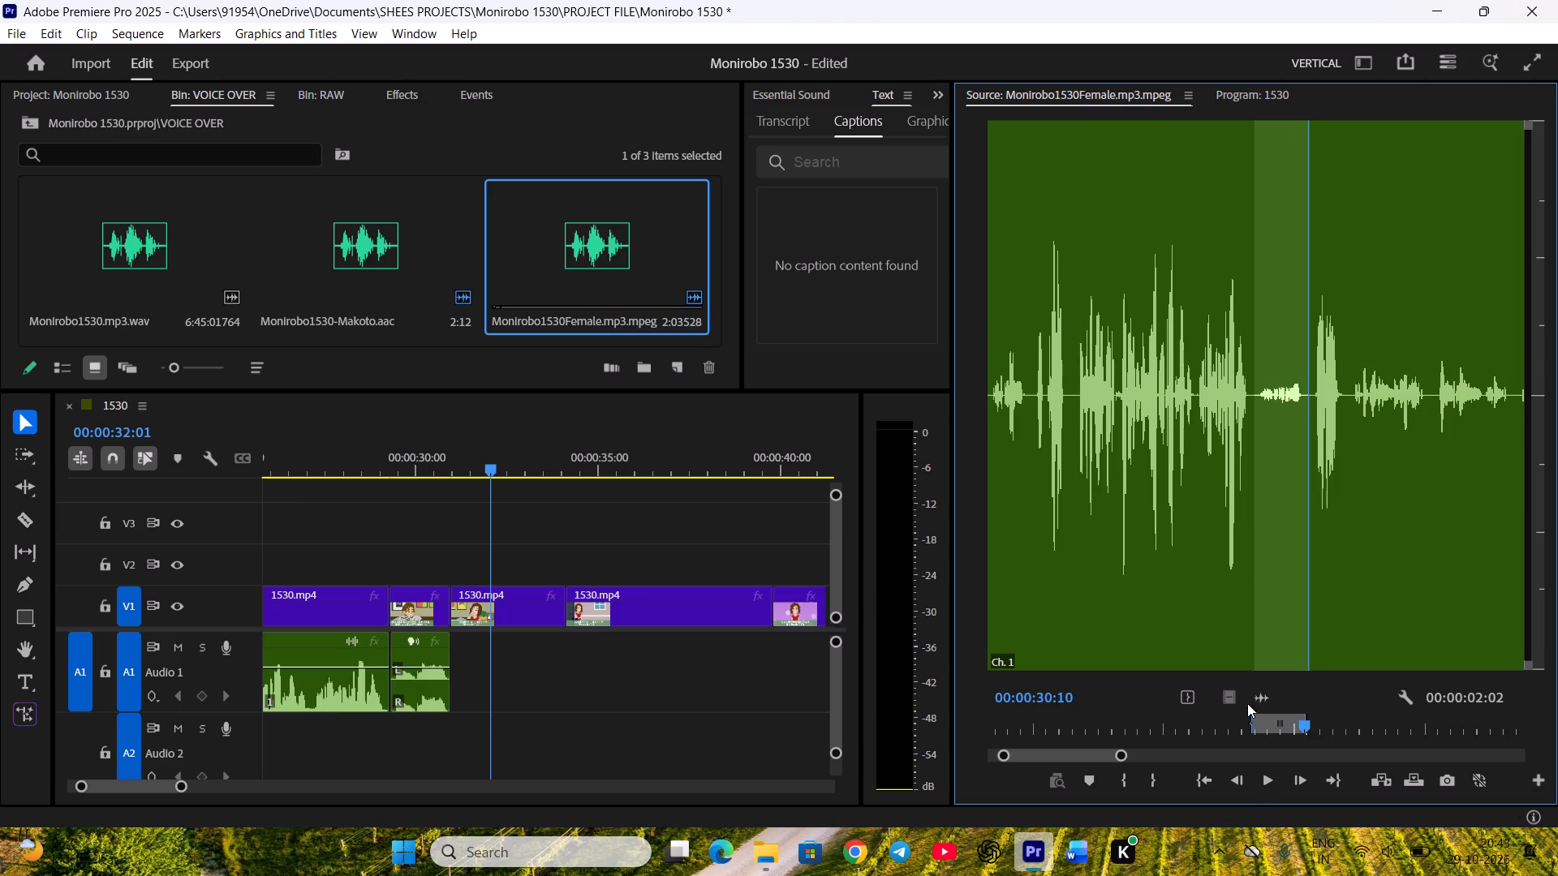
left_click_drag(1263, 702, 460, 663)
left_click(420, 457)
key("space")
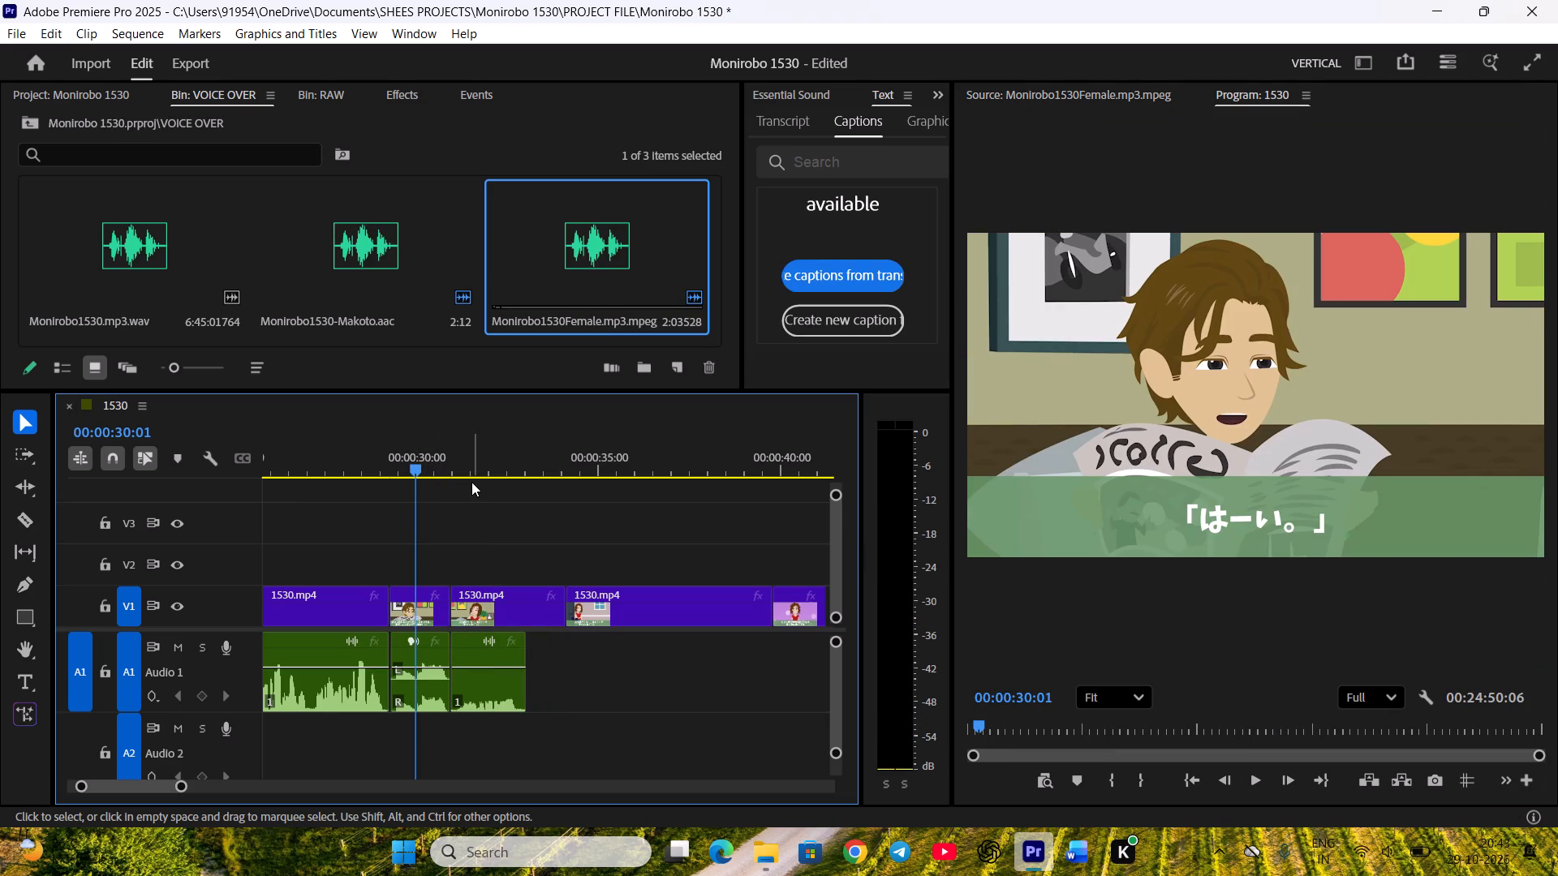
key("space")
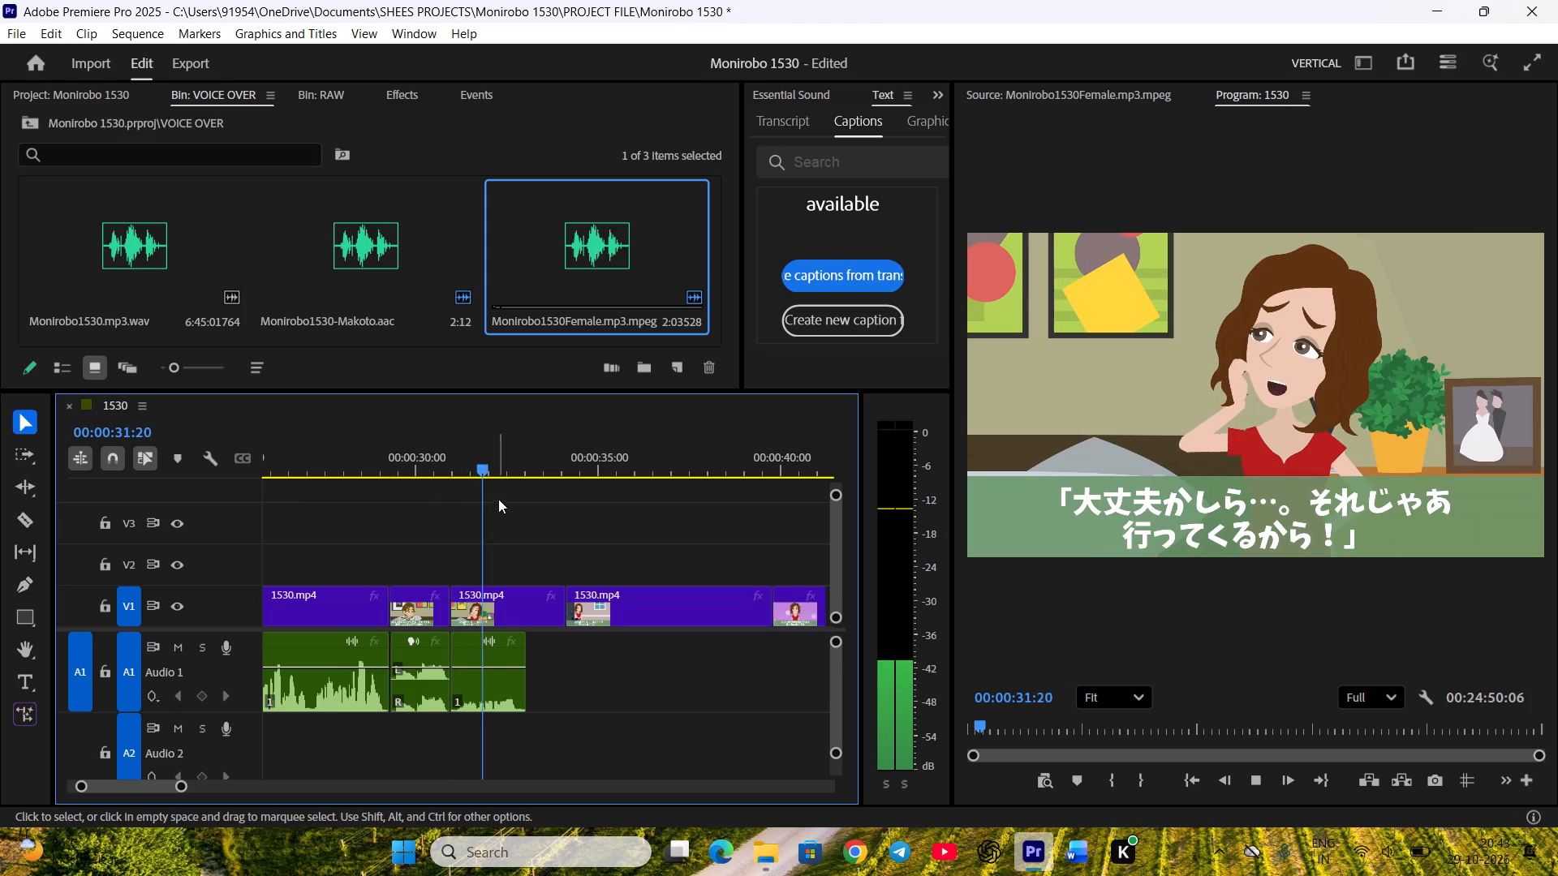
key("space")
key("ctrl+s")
Switch to the MONIROBO 1530 script in Word and check the wording of Kanami's line after Makoto's "Okaay.".
left_click(1082, 865)
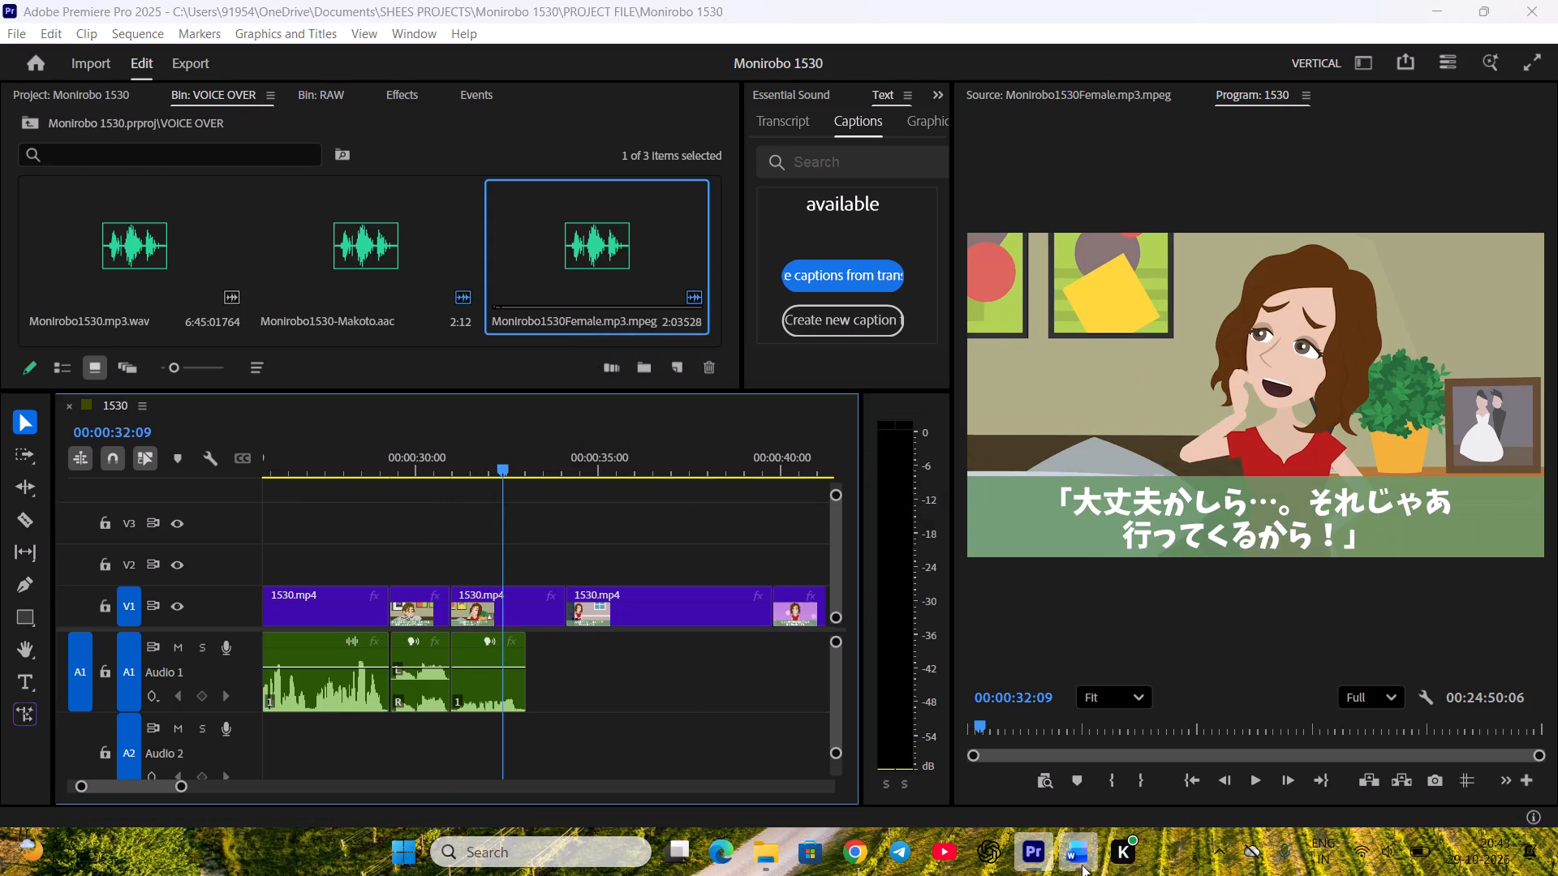
scroll(997, 628, "down", 11)
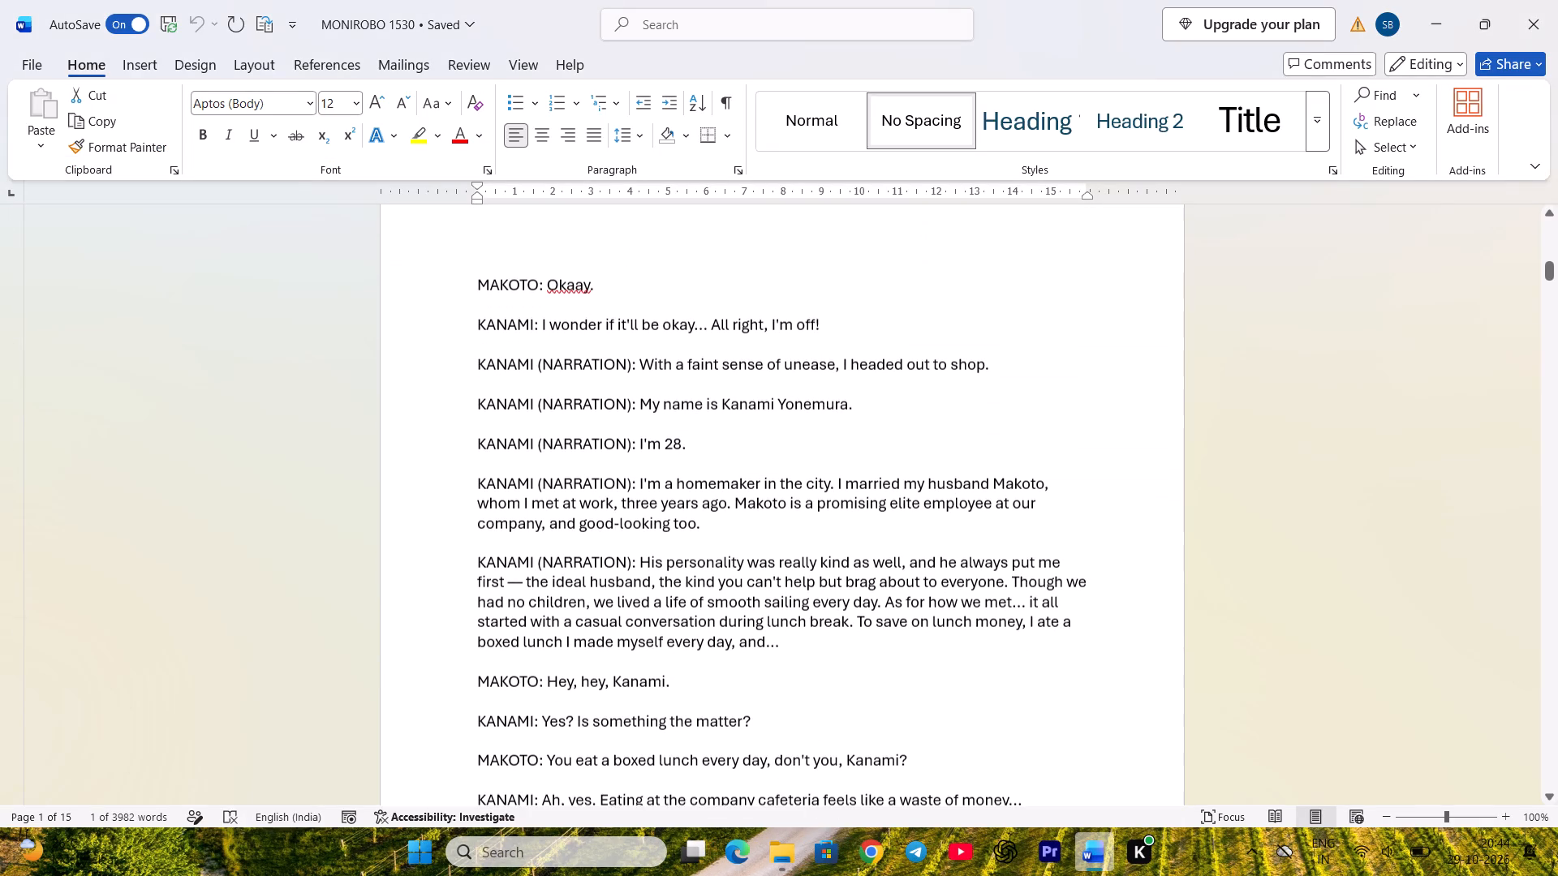
left_click(978, 633)
left_click(1049, 857)
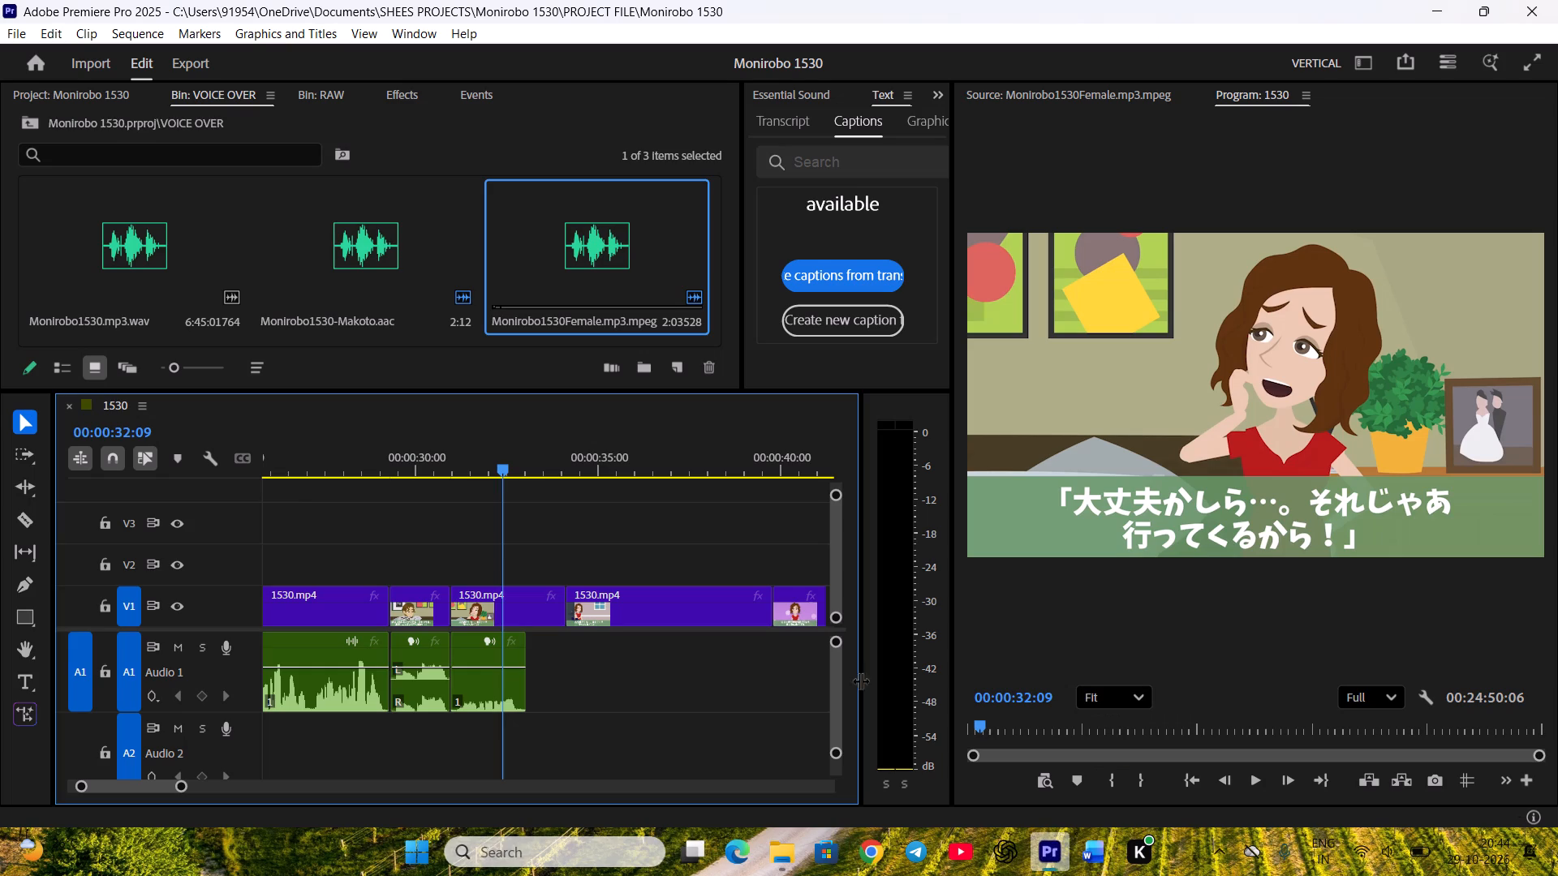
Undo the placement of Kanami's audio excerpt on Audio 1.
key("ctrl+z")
Extend Kanami's excerpt in Monirobo1530Female.mp3.mpeg to an Out point of 00:00:31:23 and place it directly after Makoto's clip on Audio 1.
double_click(621, 238)
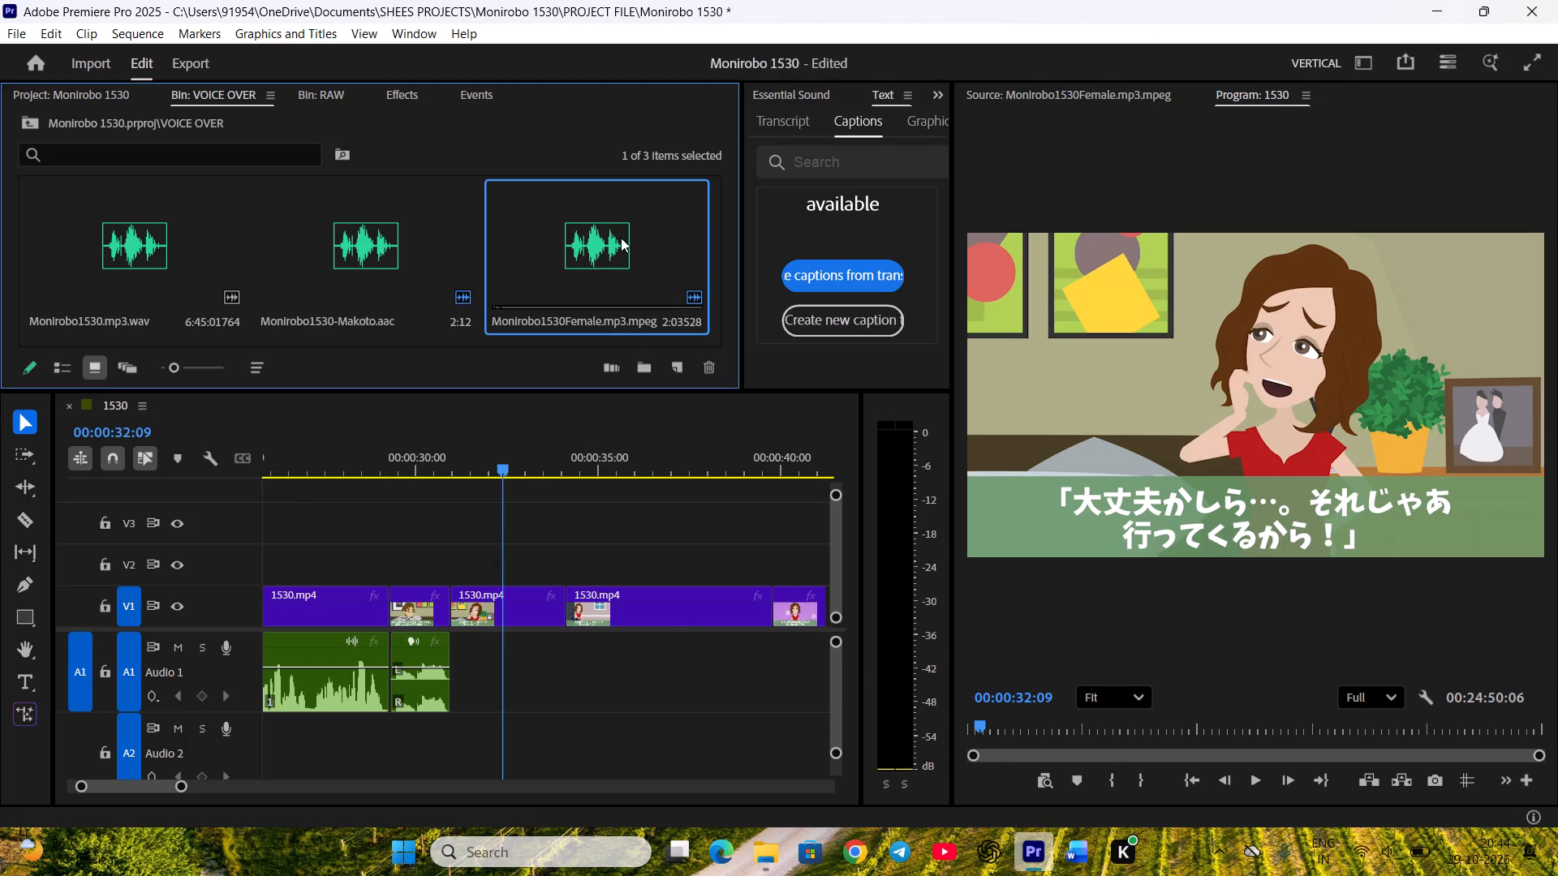
key("space")
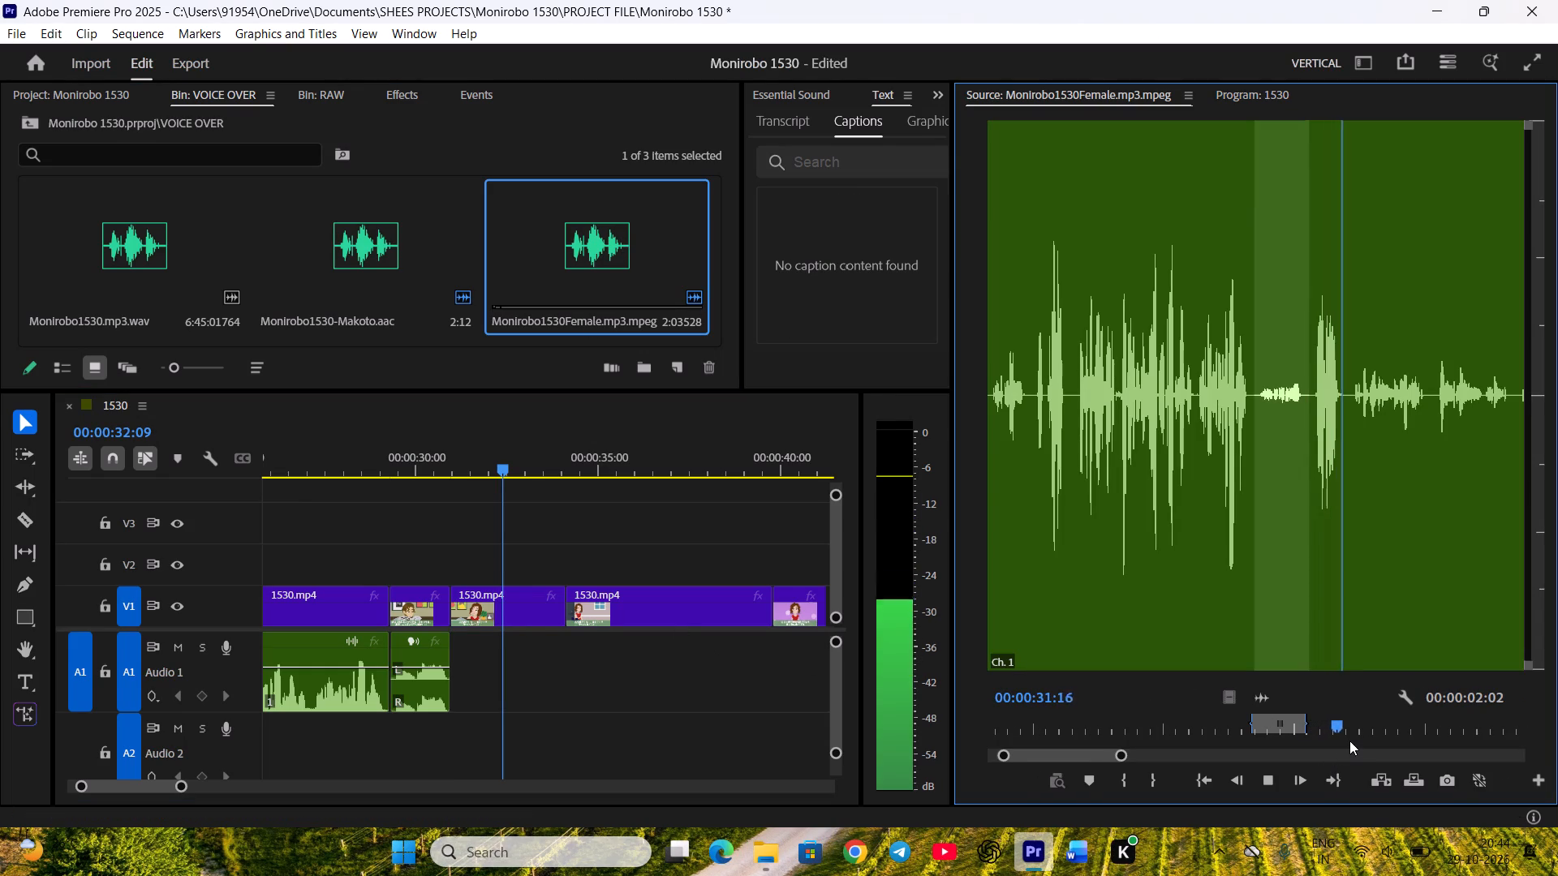
key("space")
scroll(1349, 741, "down", 2)
scroll(1349, 741, "up", 1)
scroll(1349, 741, "down", 1)
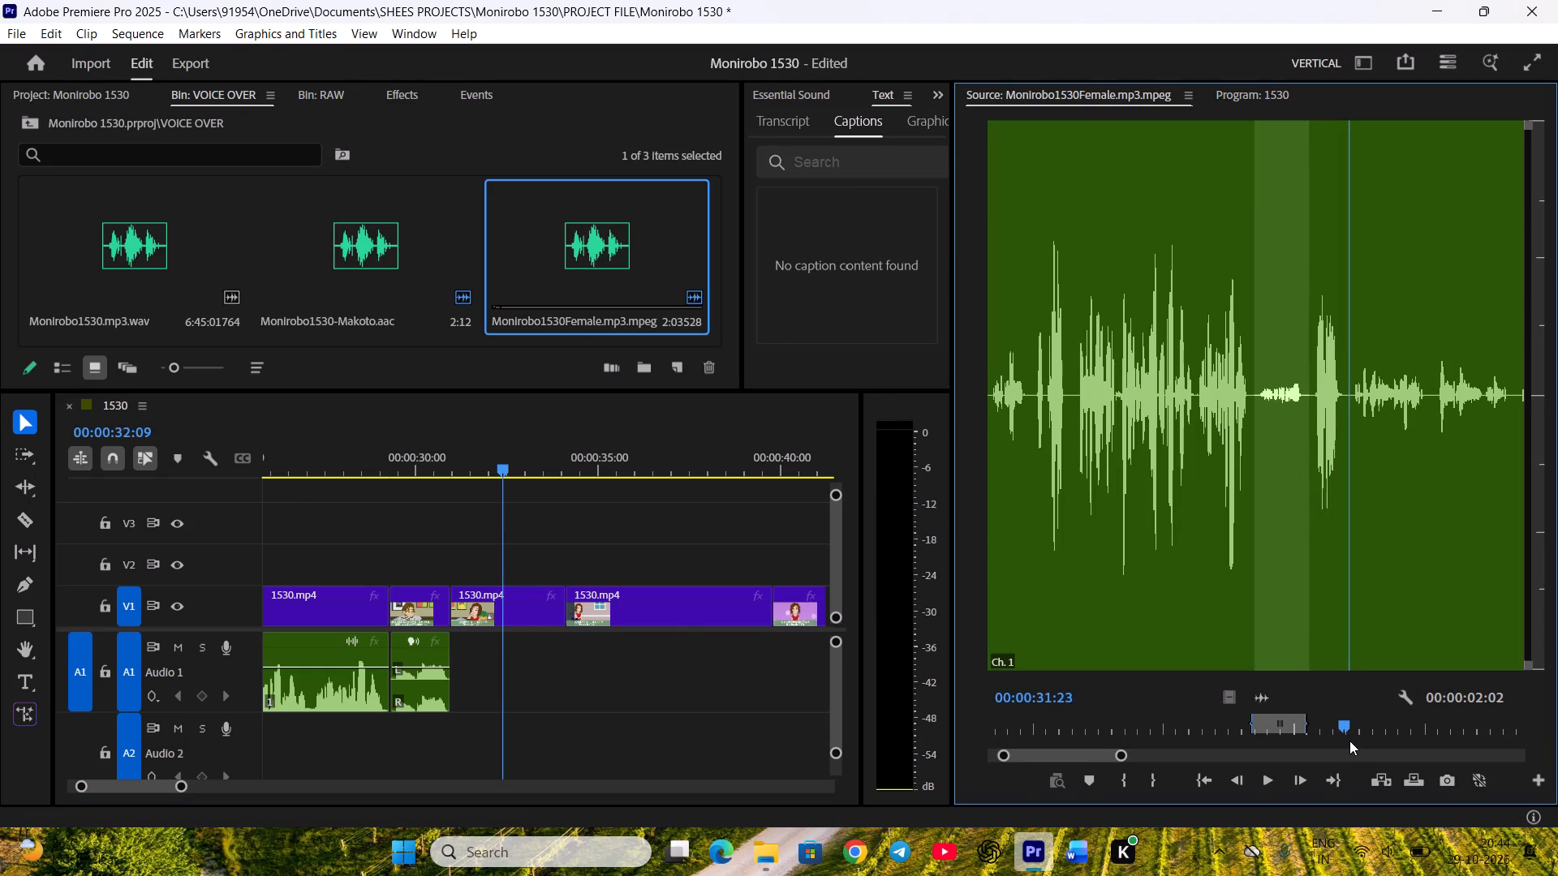
key("o")
left_click_drag(1263, 699, 462, 648)
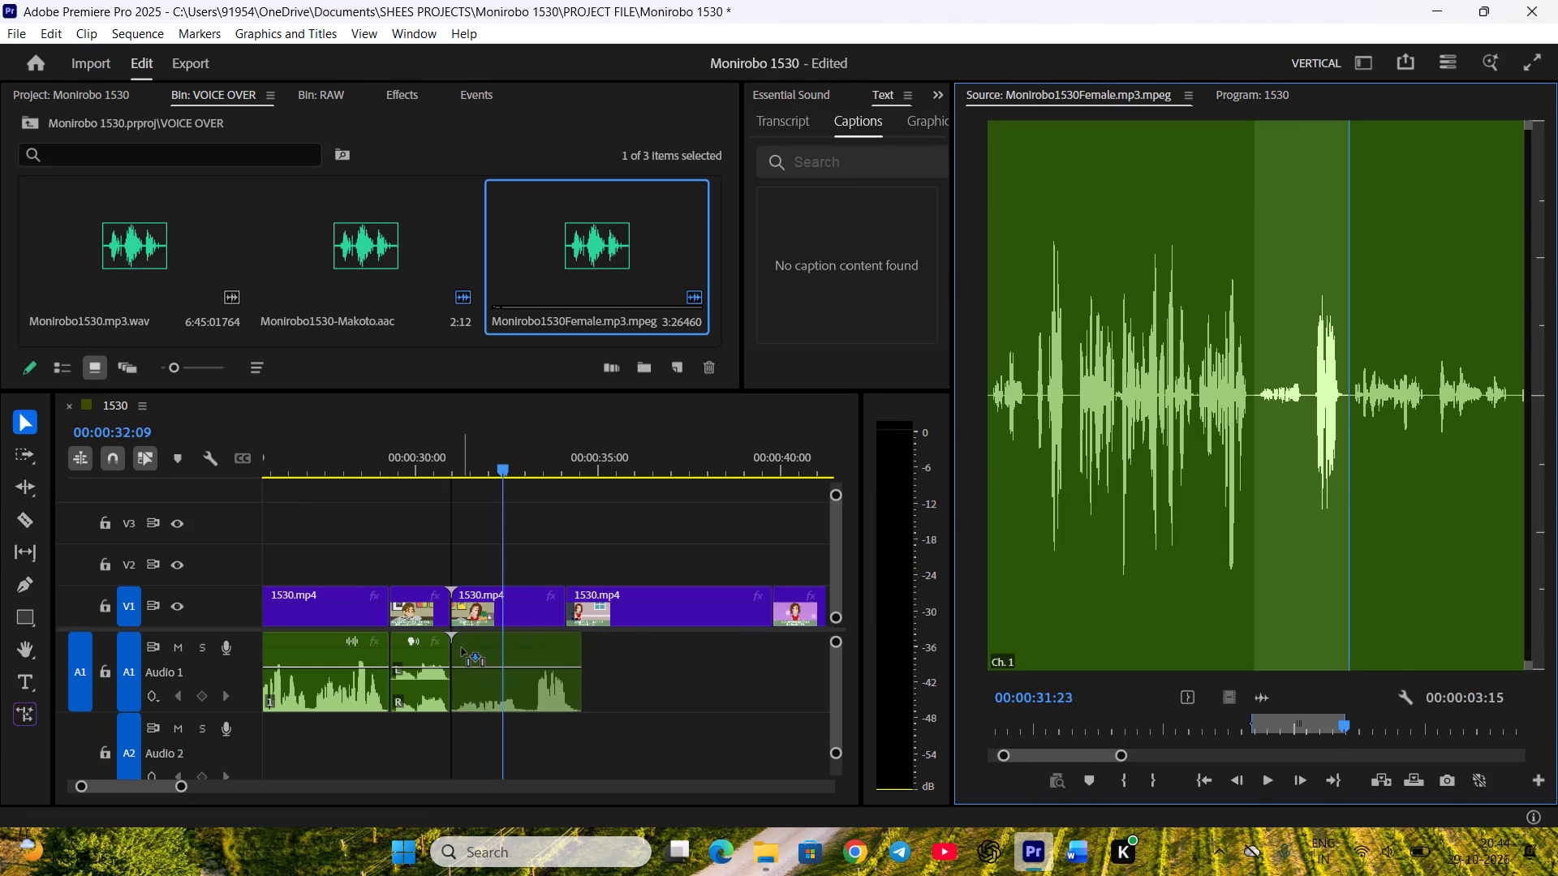
left_click_drag(462, 648, 460, 648)
Play back Kanami's line and shift all video clips after her current one about 2 seconds later on V1.
key("space")
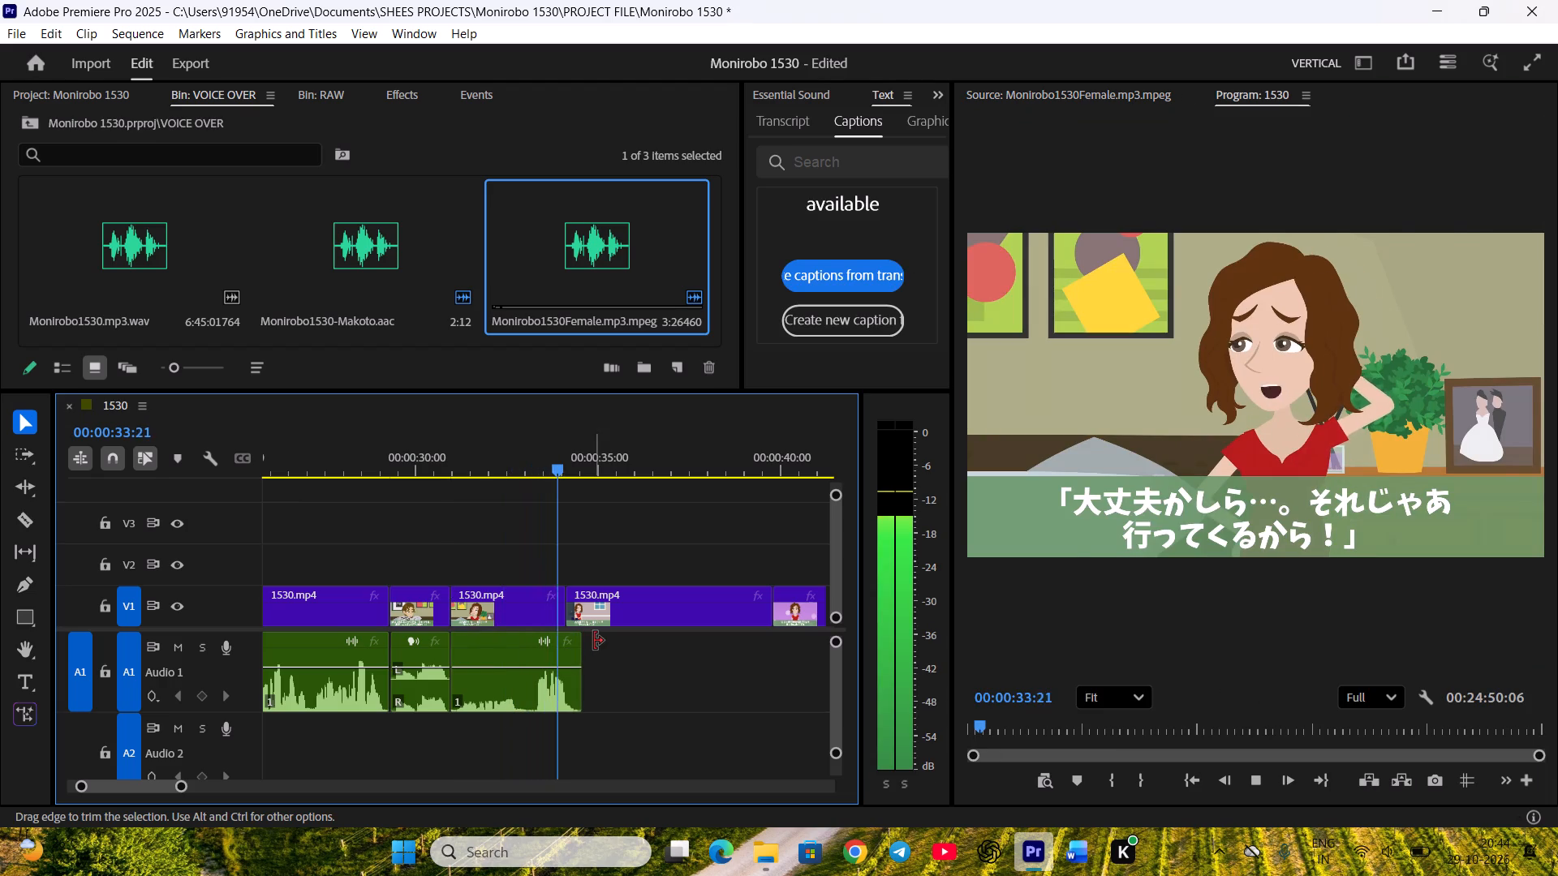
key("space")
left_click_drag(556, 445, 533, 474)
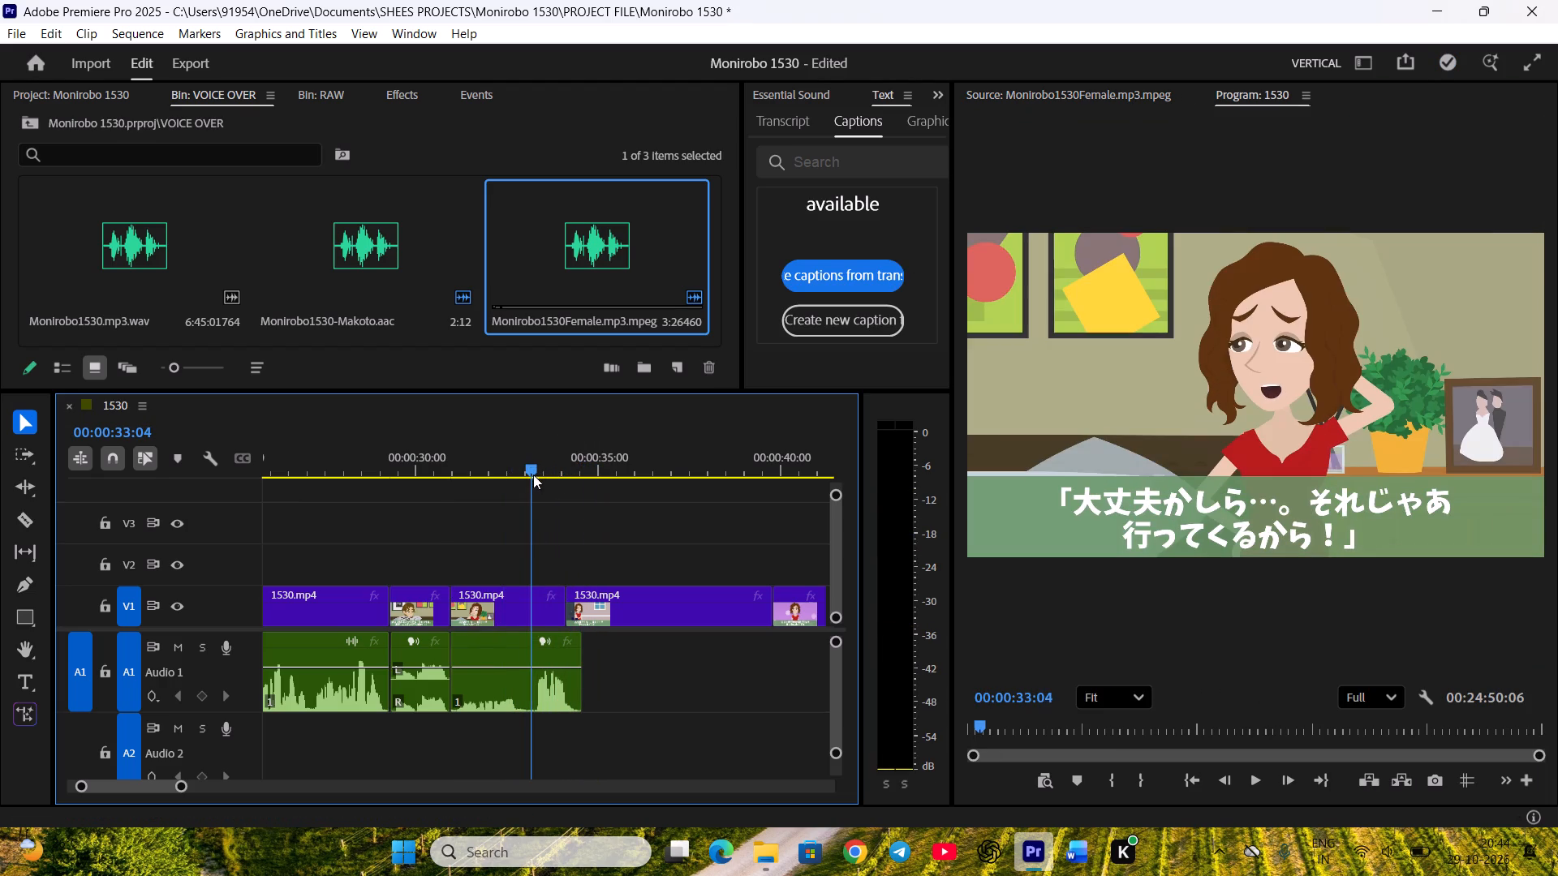
left_click_drag(533, 474, 533, 475)
left_click(17, 451)
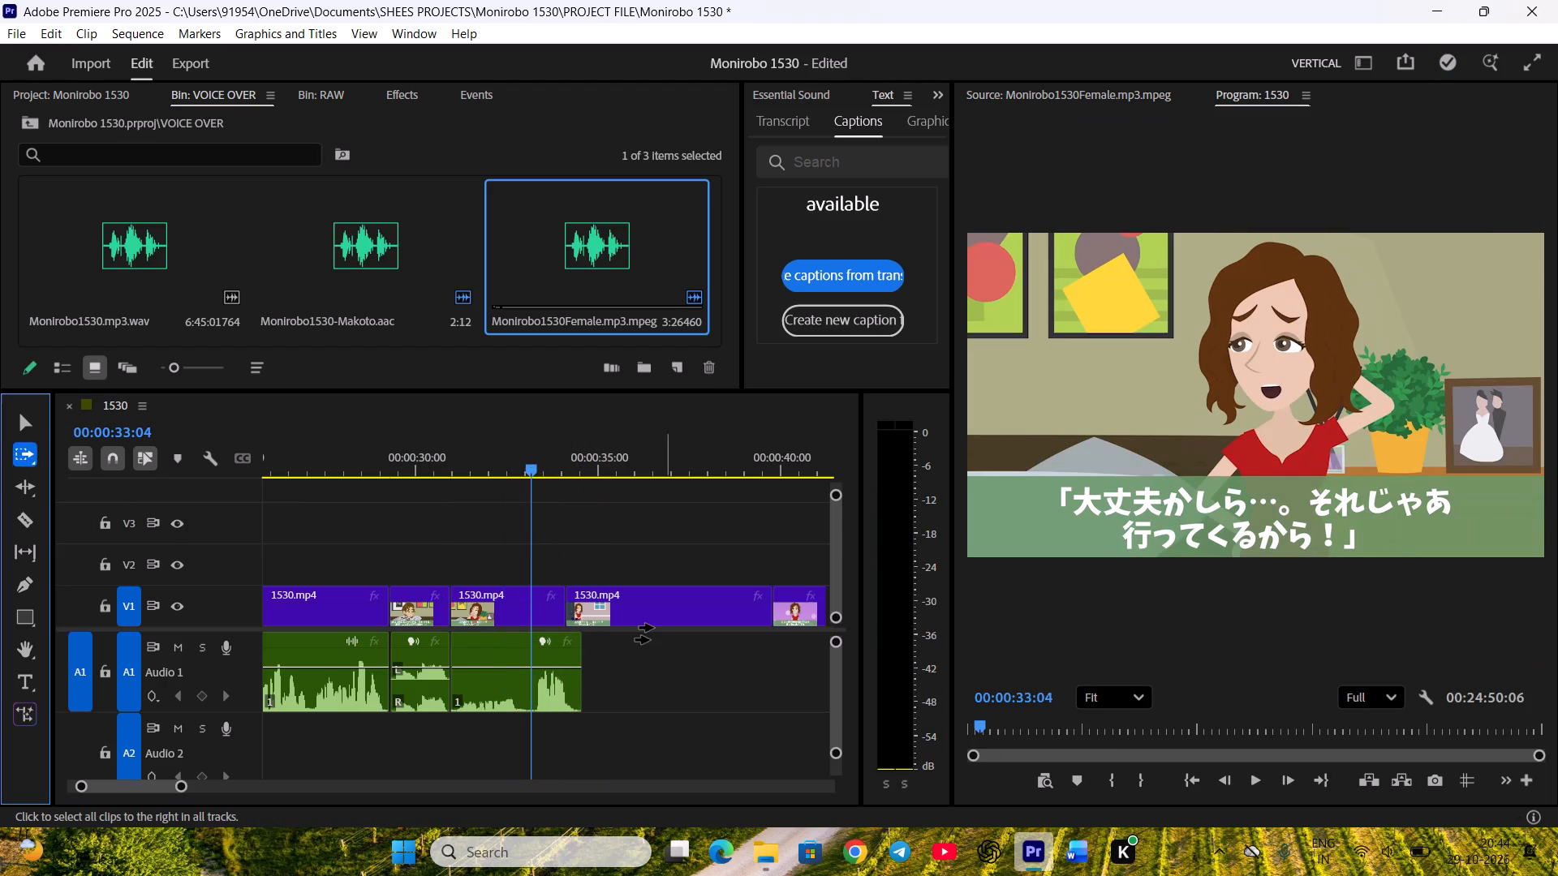
left_click_drag(634, 600, 712, 602)
key("v")
left_click(671, 524)
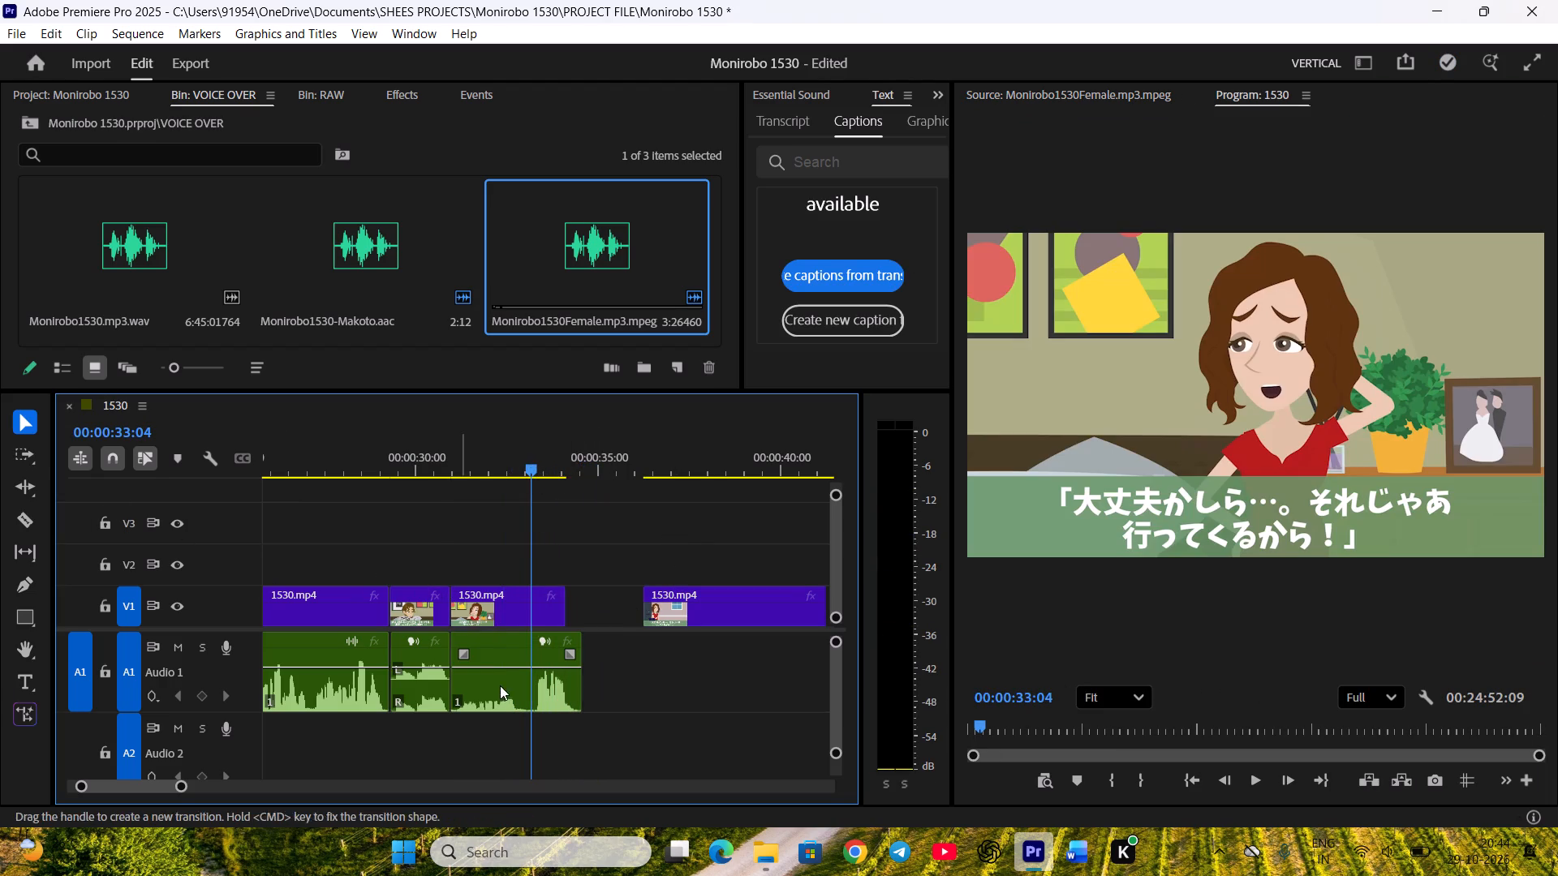
Set the duration of Kanami's video clip above her new line to 00:00:03:15.
right_click(506, 604)
left_click(589, 593)
left_click(756, 368)
left_click(790, 365)
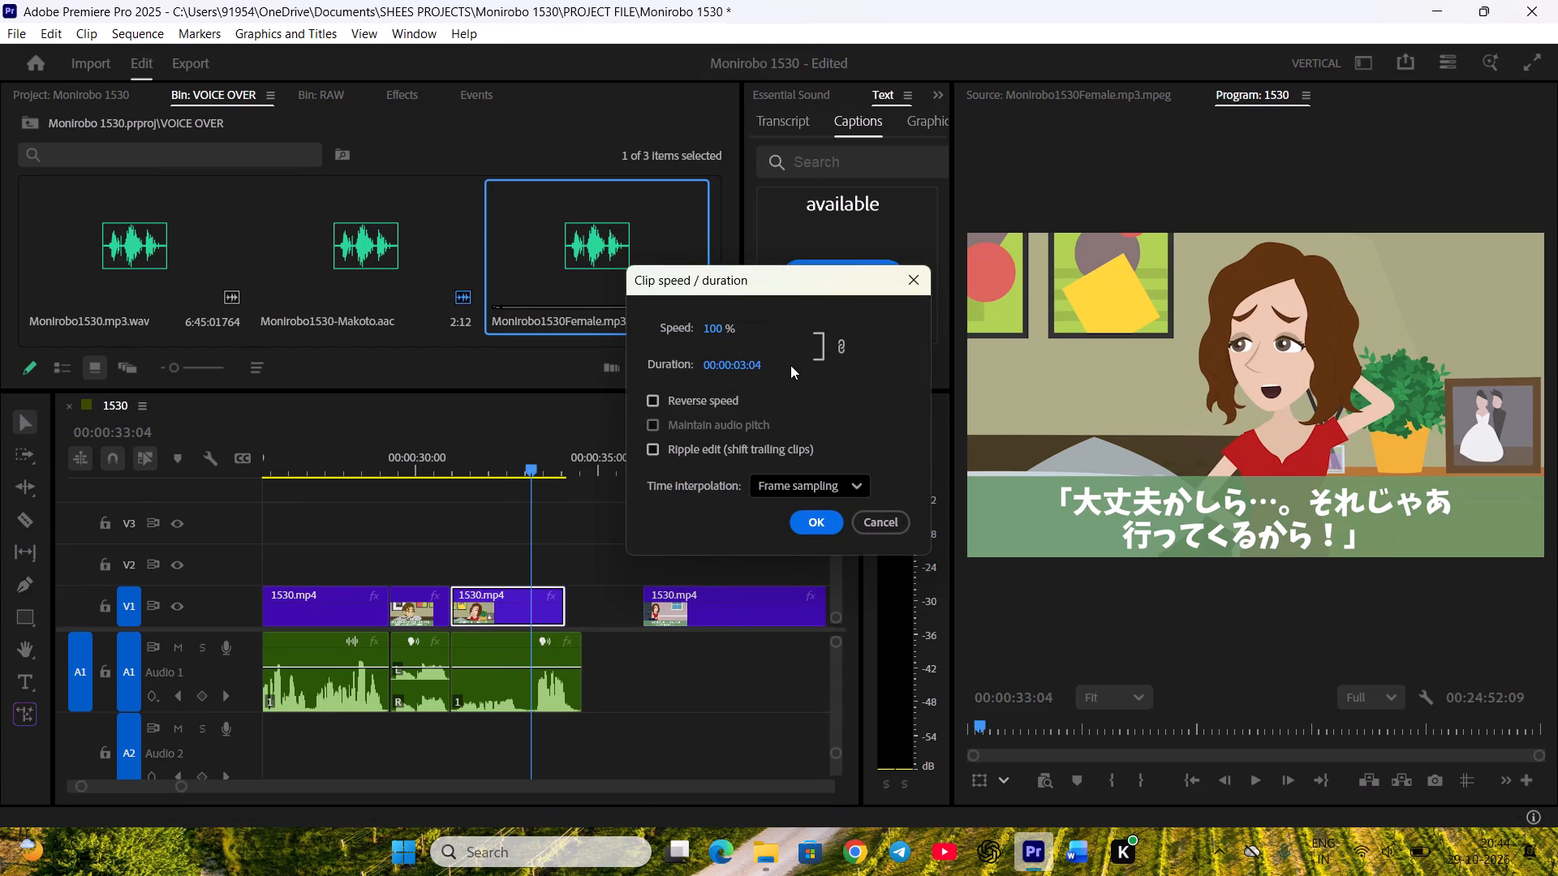
left_click(755, 363)
left_click(777, 362)
left_click(760, 362)
left_click(773, 362)
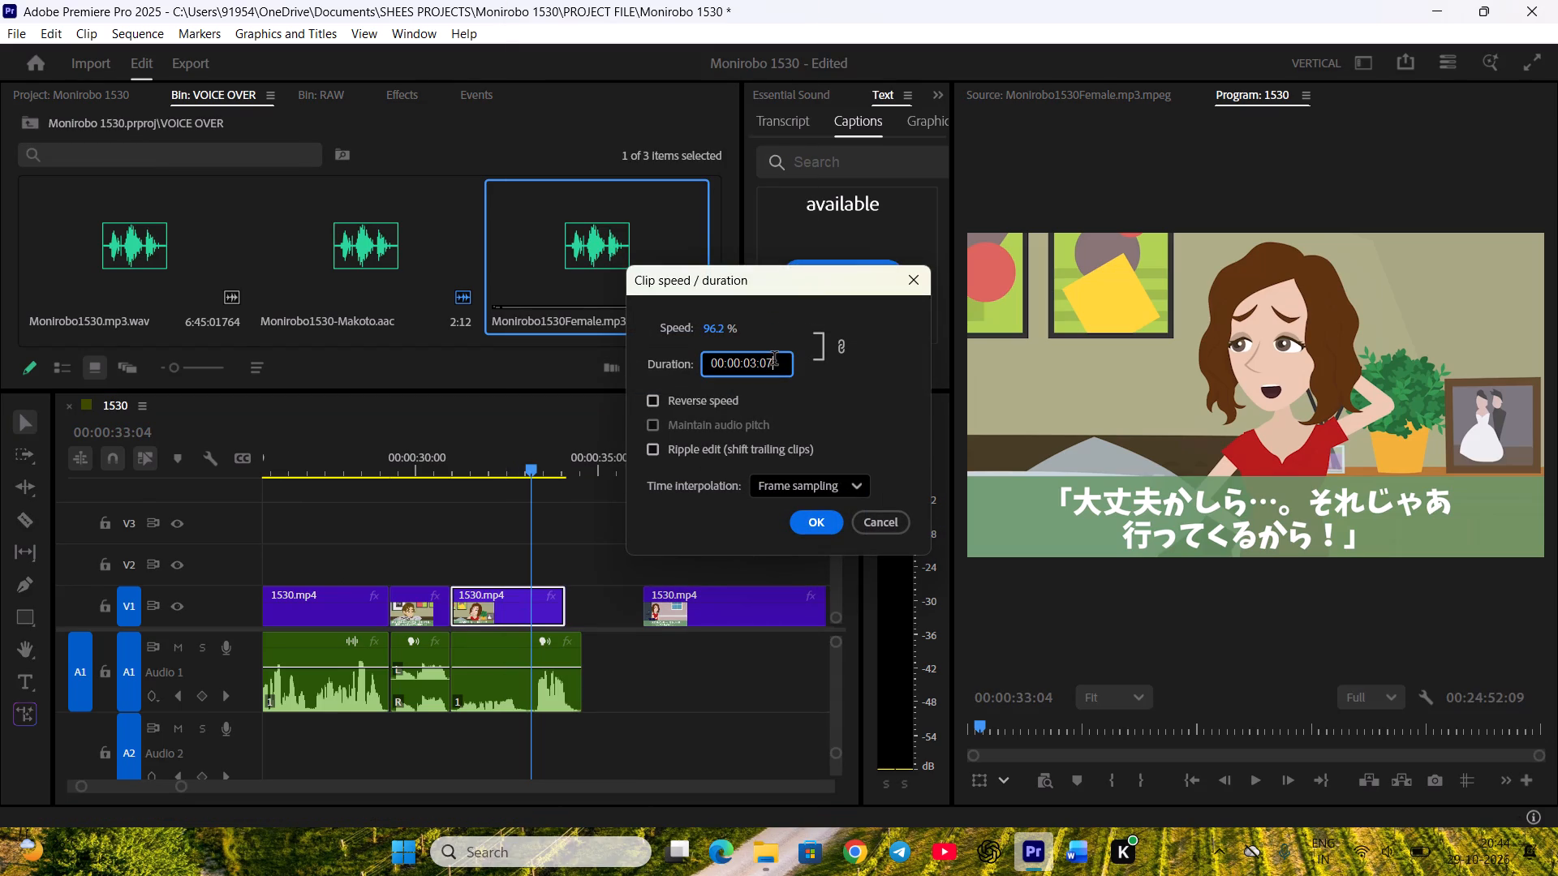
key("BackSpace")
key("BackSpace")
type("15")
key("Return")
Play back Kanami's line and cut its audio clip at 00:00:33:01, in the pause before the second sentence.
key("space")
scroll(663, 623, "up", 3)
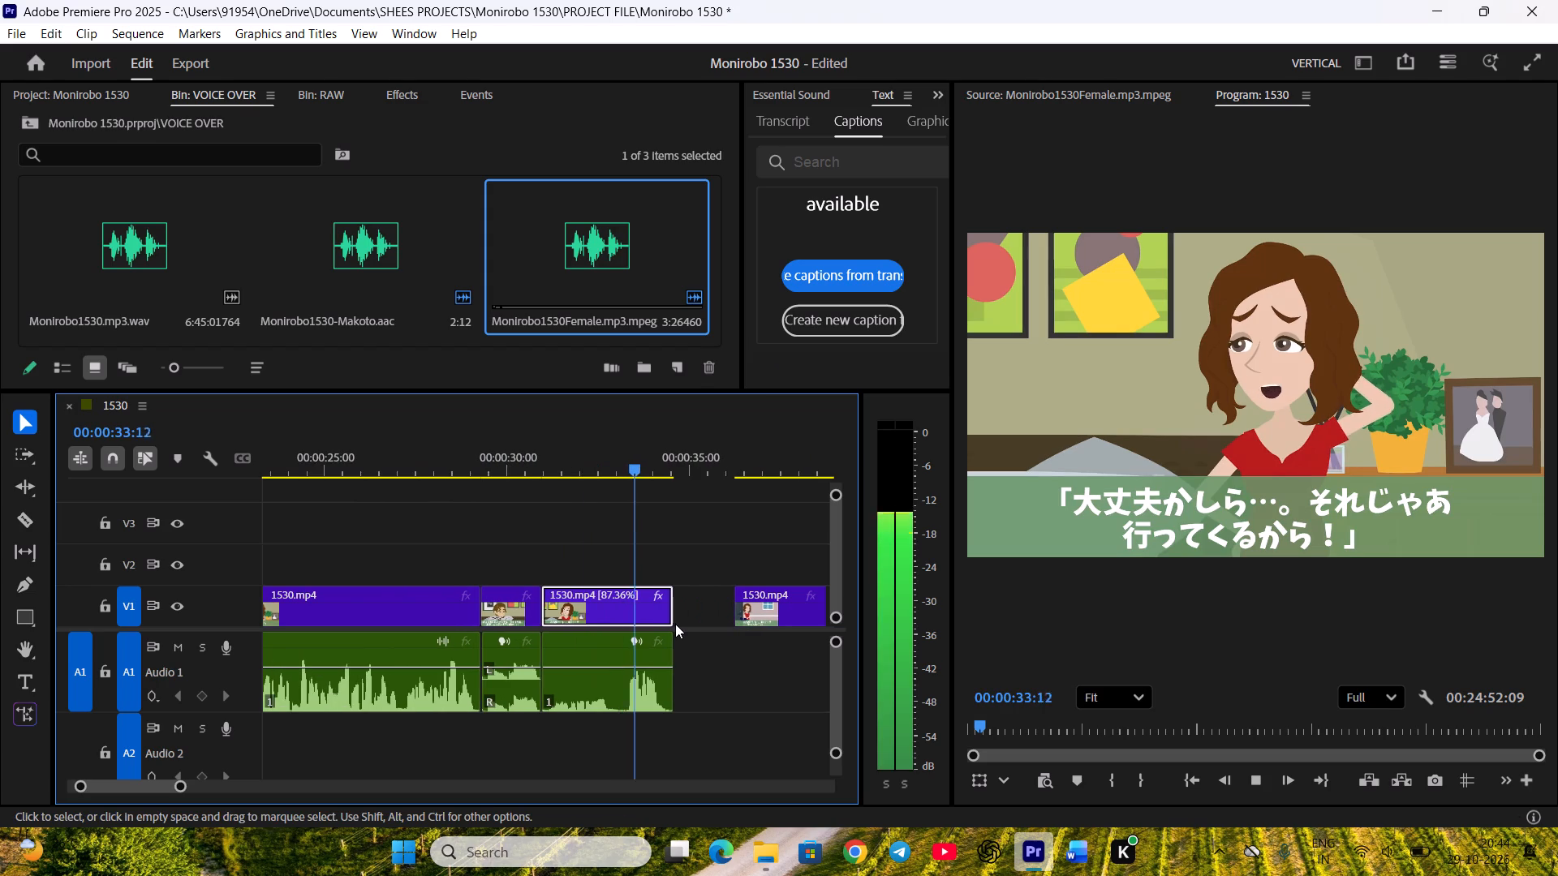
key("space")
left_click_drag(628, 447, 621, 463)
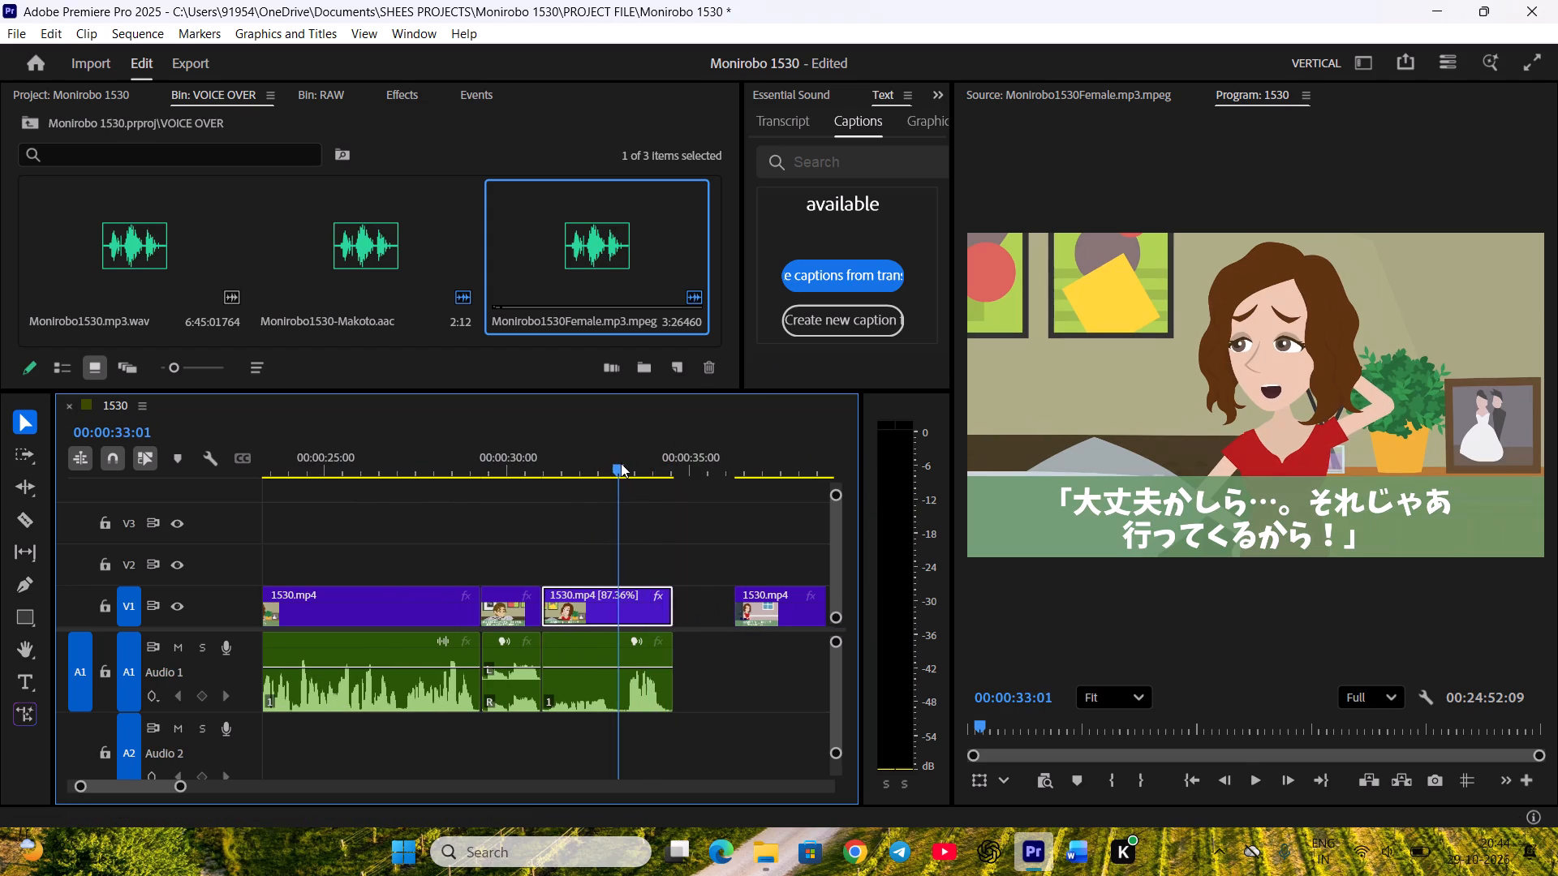
left_click_drag(621, 463, 621, 464)
left_click(644, 701)
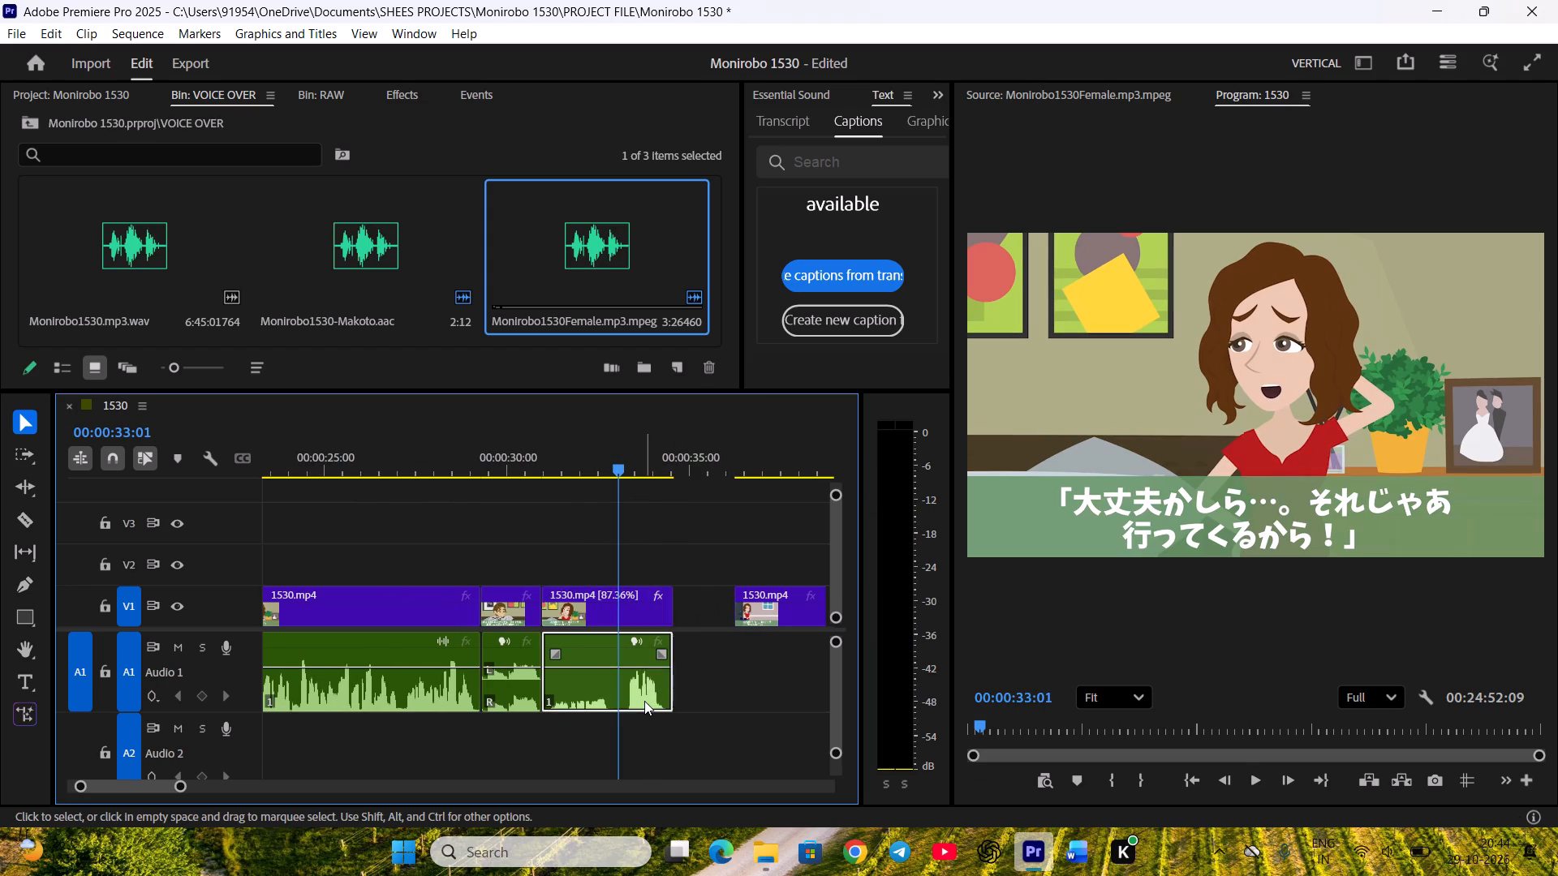
key("c")
Adjust the gain of the first part of Kanami's cut audio by 8 dB and play it back.
key("g")
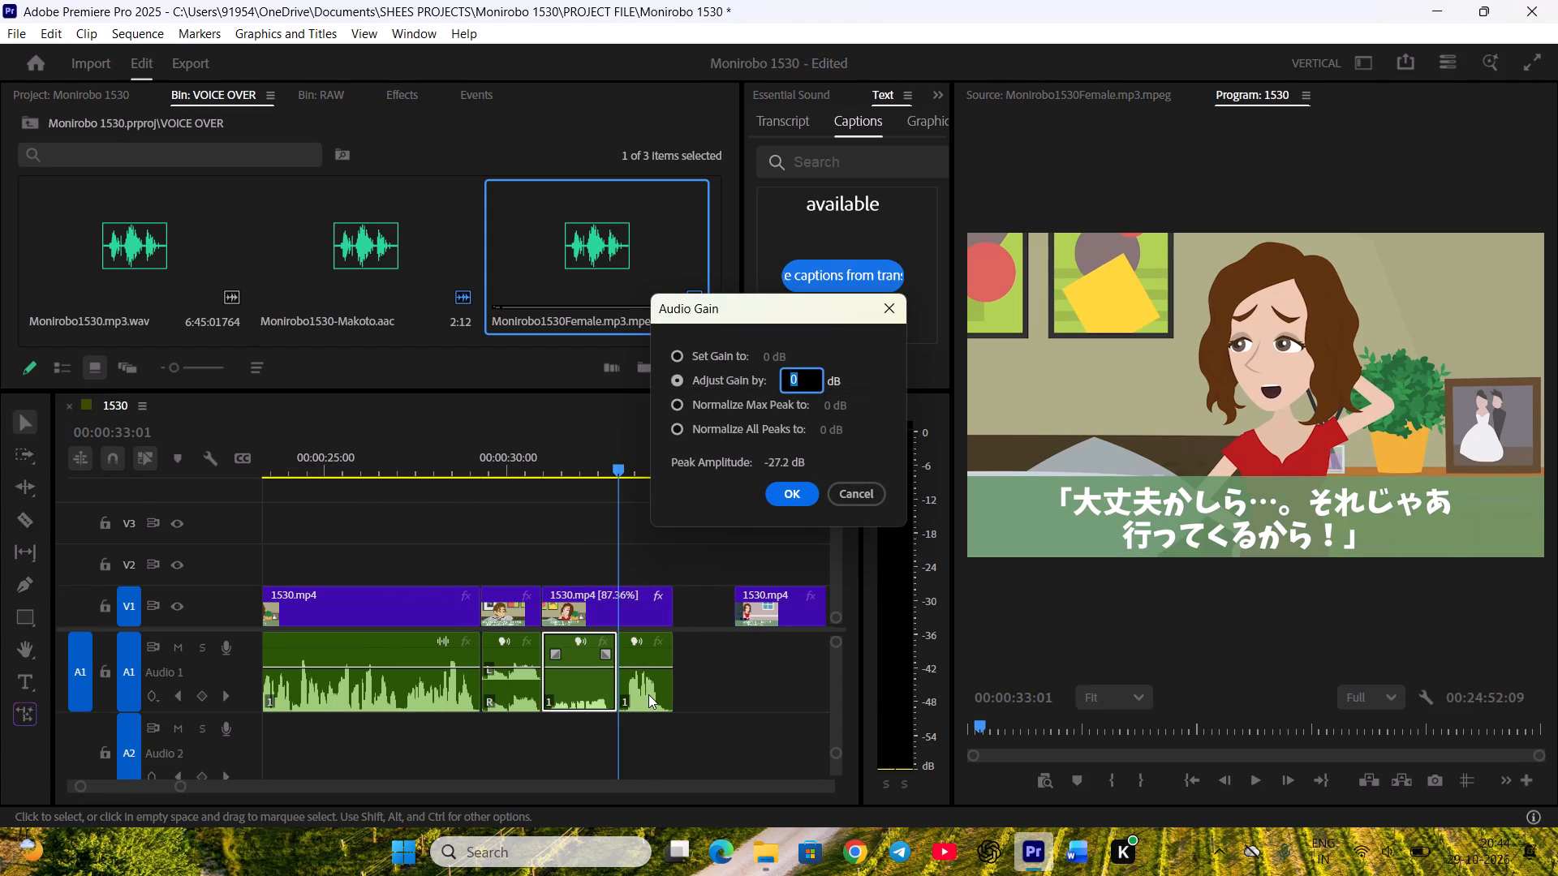
key("8")
key("Return")
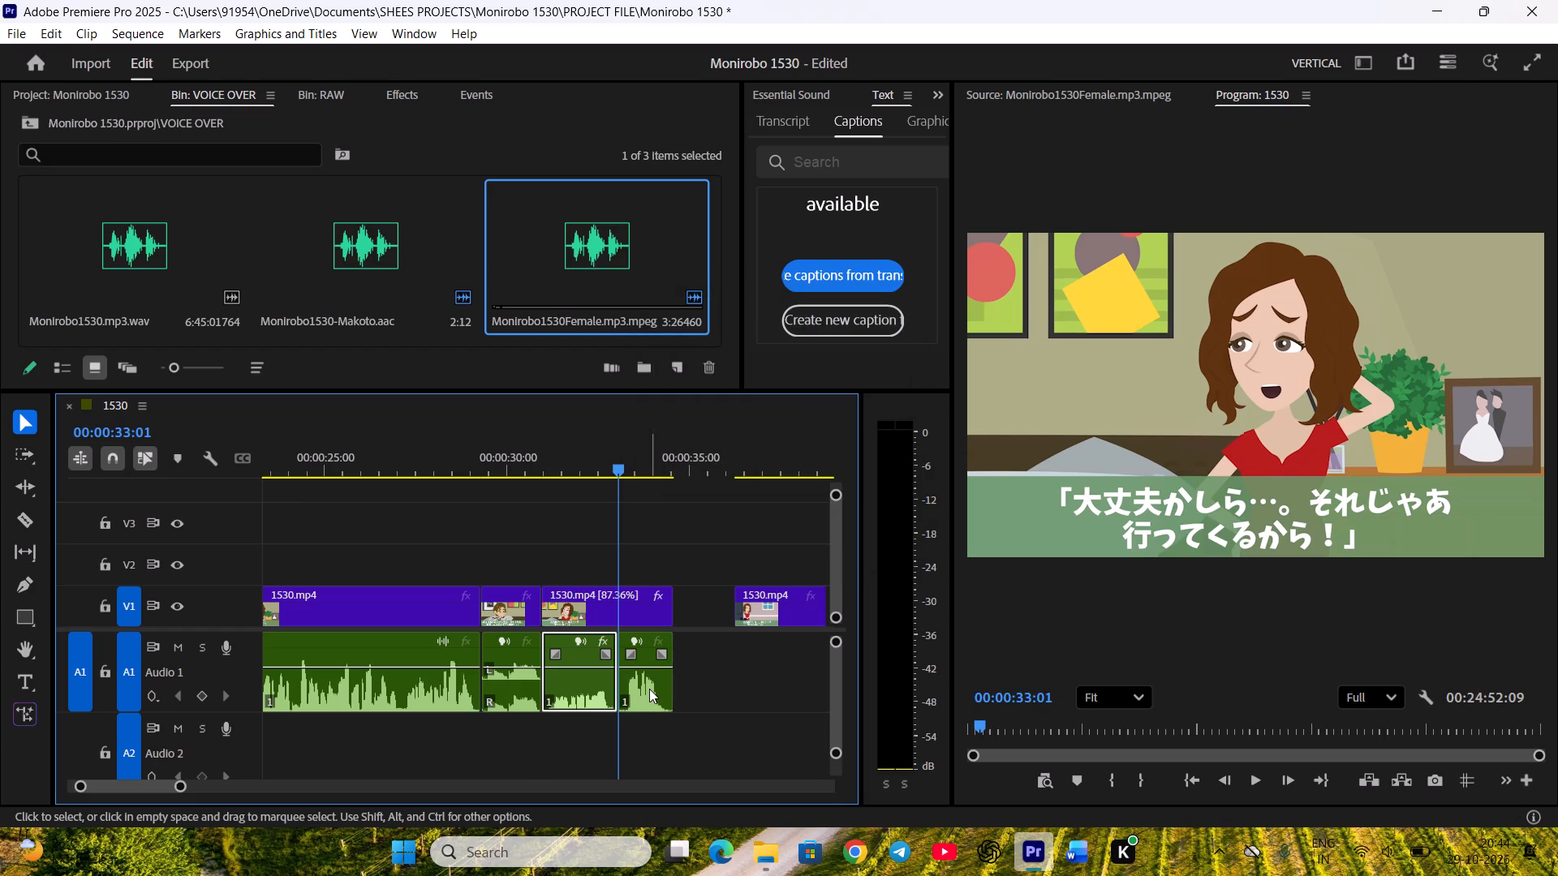
left_click(562, 464)
key("space")
left_click(612, 517)
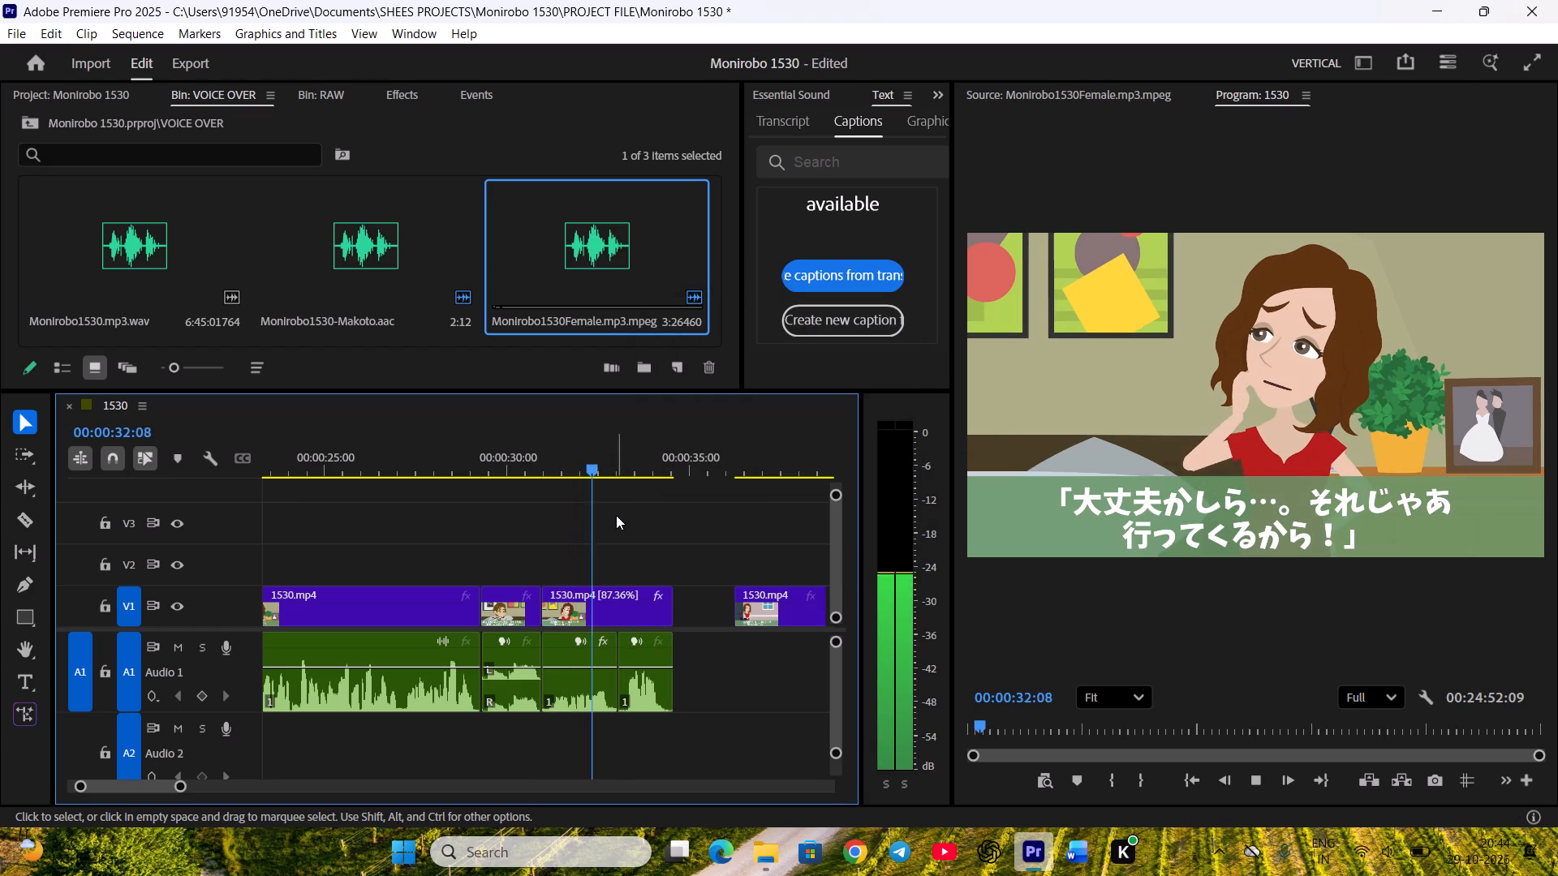
Play back Kanami's line, close the gap after her last clip on V1, and save the project.
scroll(658, 521, "down", 4)
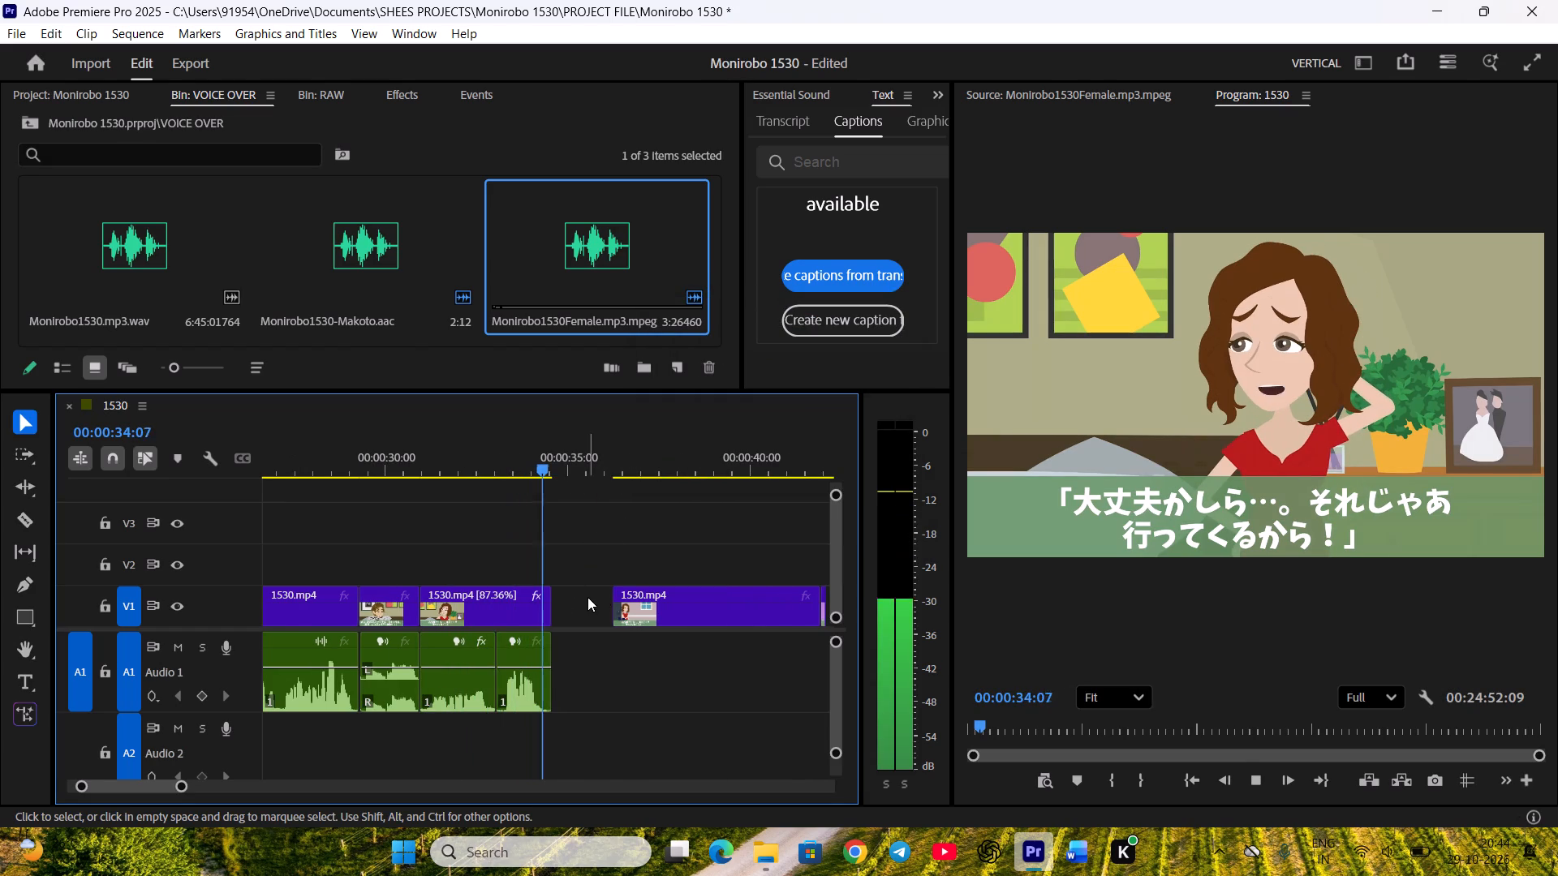
right_click(587, 597)
key("space")
left_click(613, 608)
scroll(610, 609, "down", 5)
key("space")
left_click_drag(465, 468, 596, 479)
key("ctrl+s")
Review the upcoming V1 clips from Kanami's going-out scene up to Makoto's first lunch-break line, and save the project.
key("minus")
scroll(605, 518, "down", 5)
key("space")
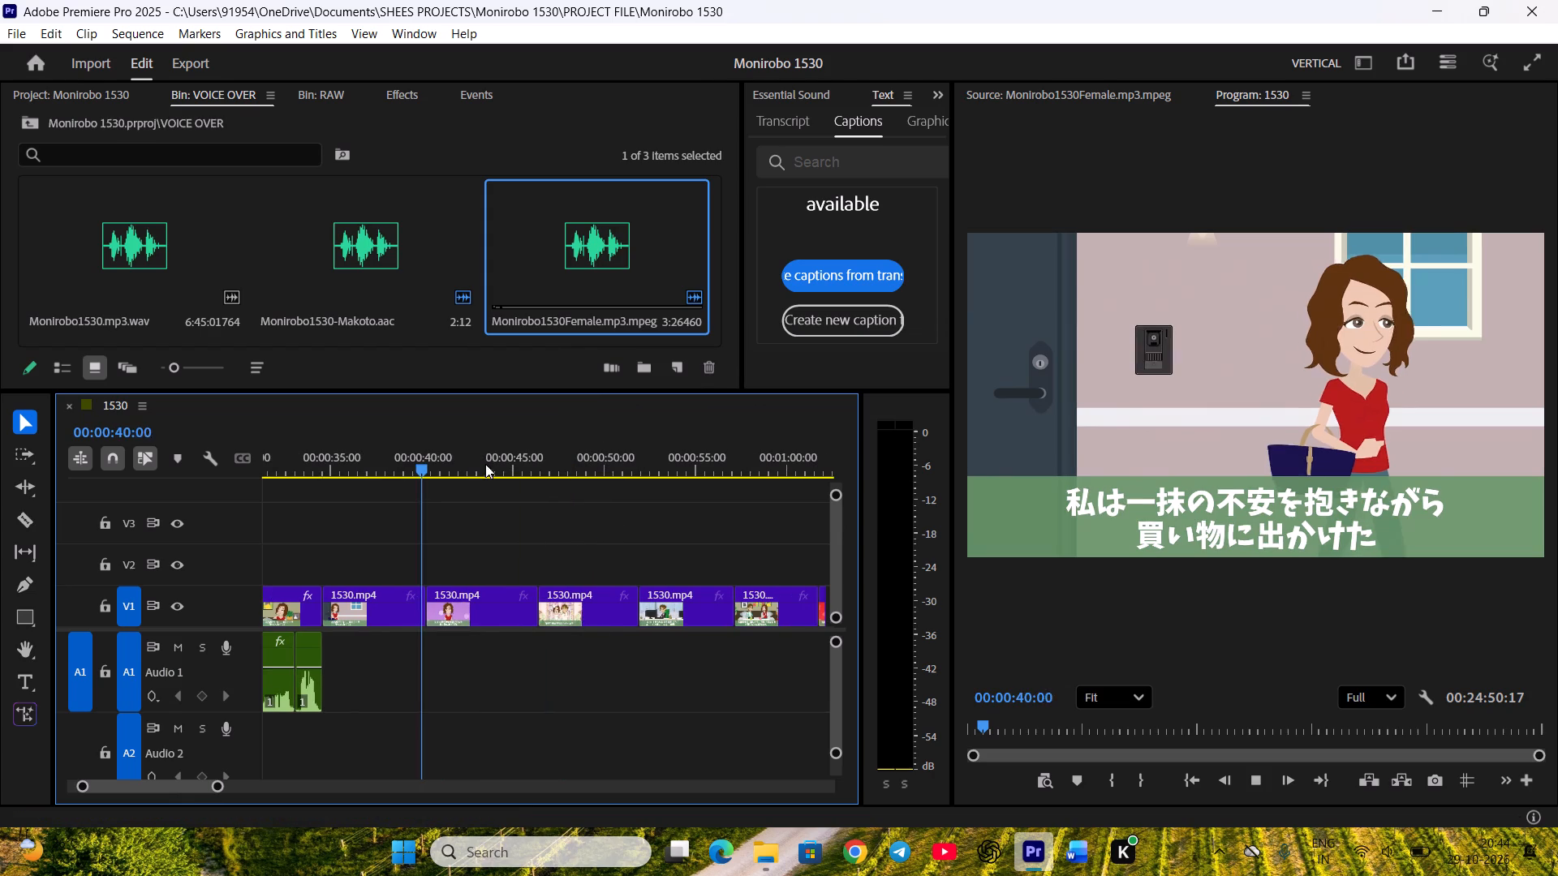
left_click_drag(461, 462, 639, 487)
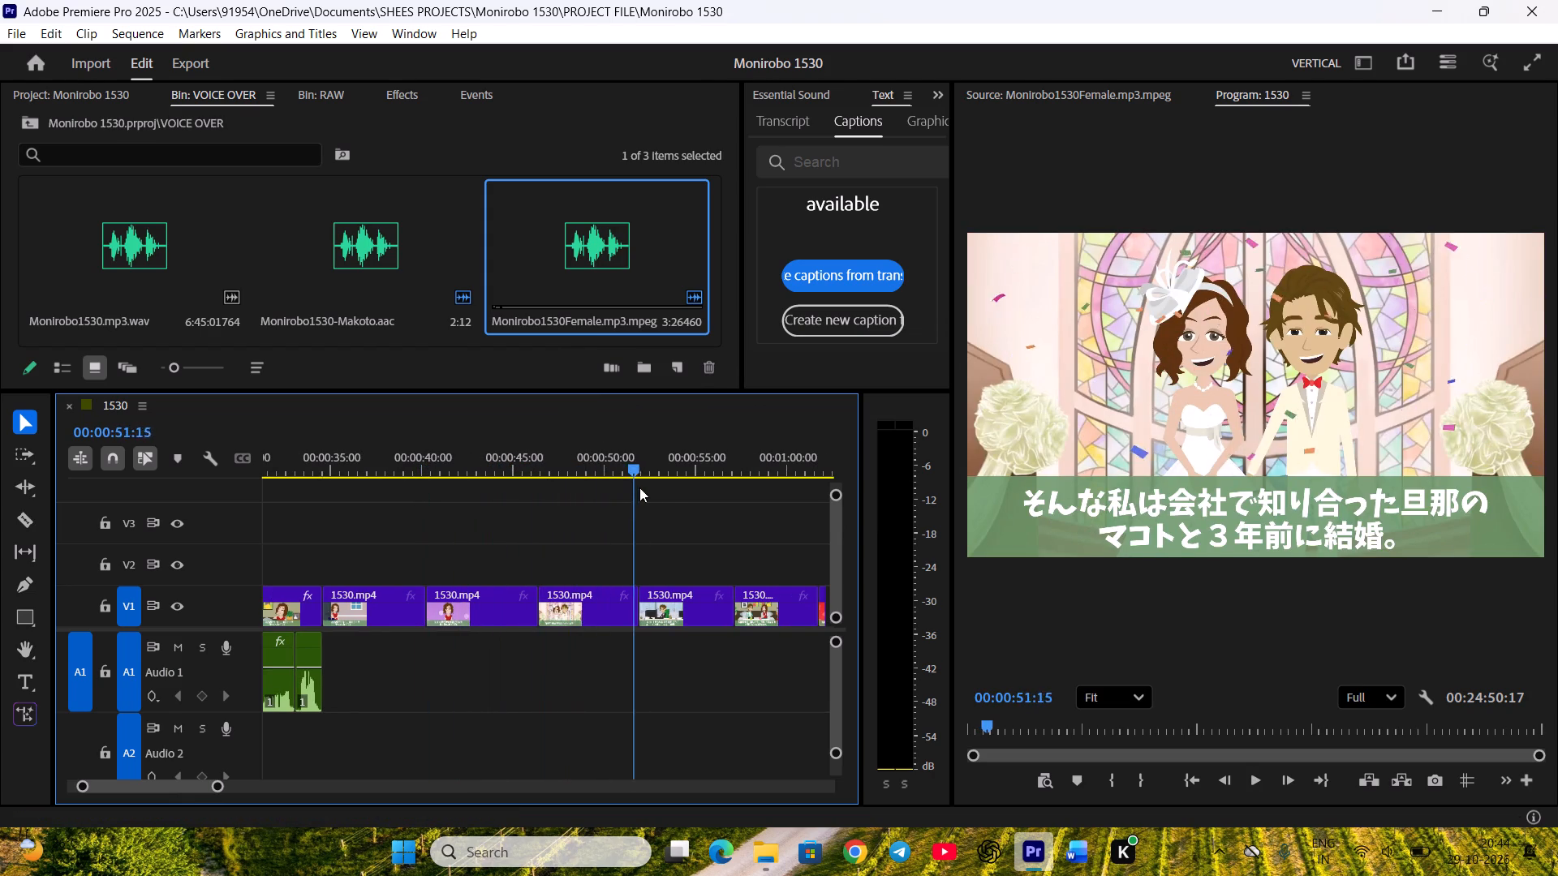
left_click_drag(639, 487, 674, 490)
key("space")
scroll(665, 517, "down", 9)
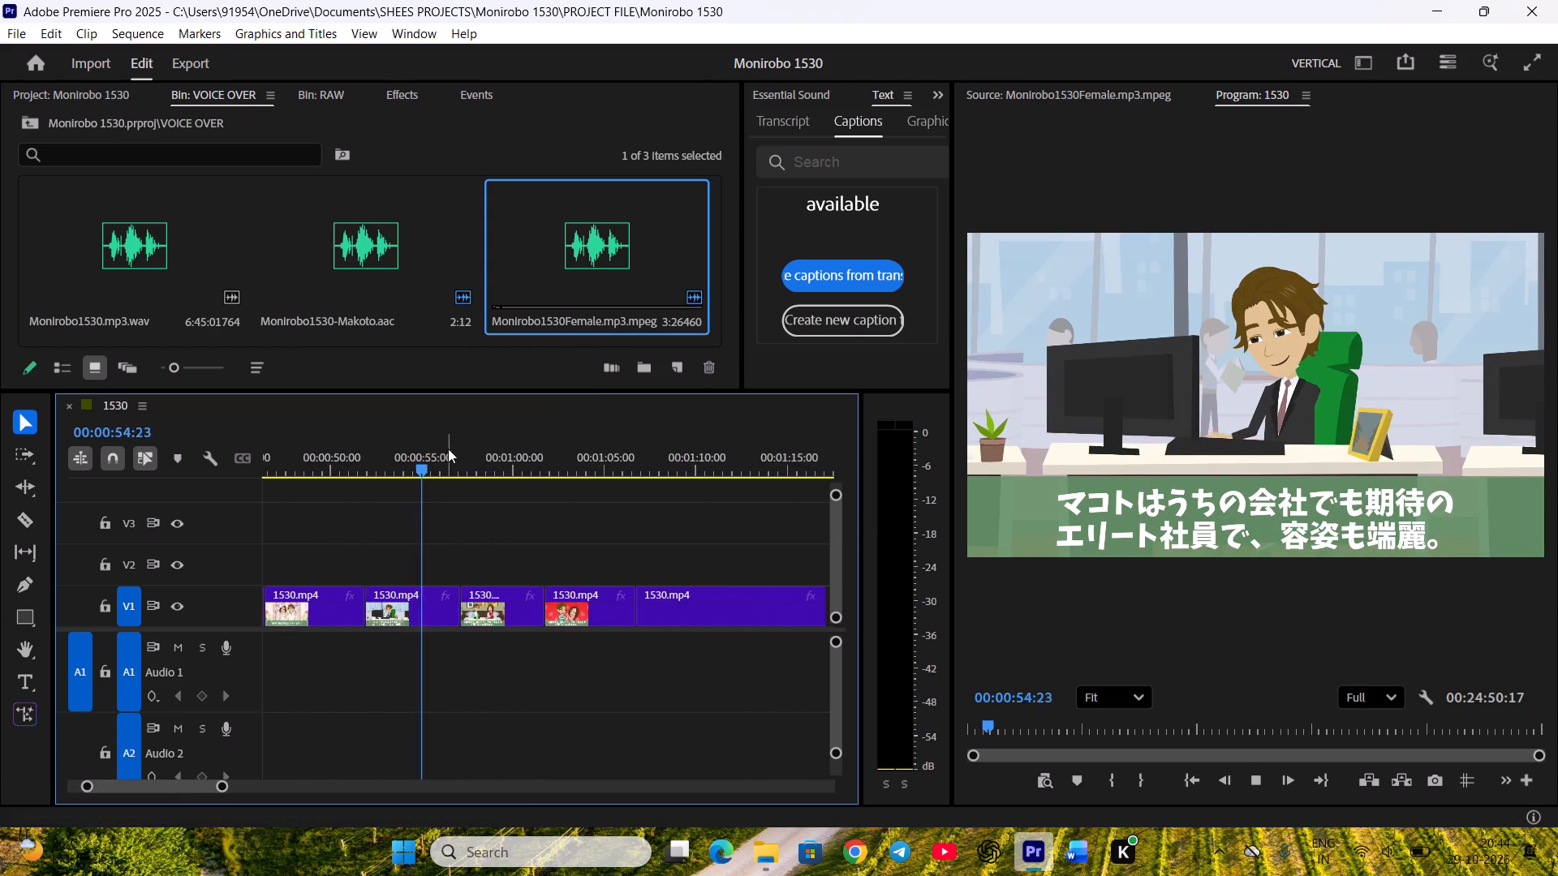
left_click_drag(448, 449, 656, 480)
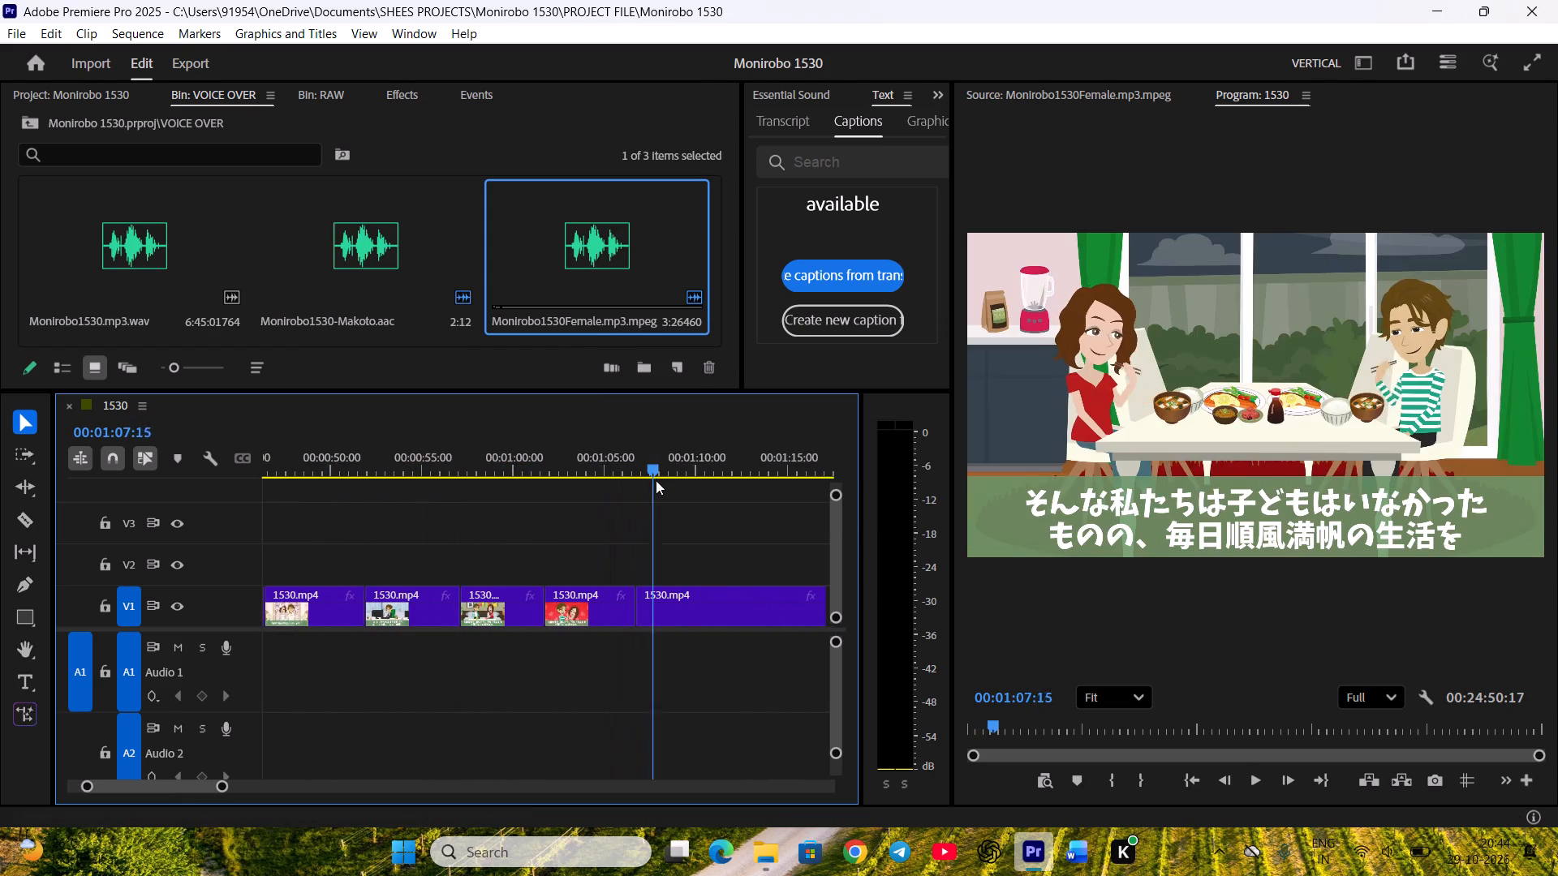
left_click_drag(656, 480, 695, 485)
key("space")
scroll(633, 526, "down", 9)
key("space")
left_click_drag(484, 461, 489, 465)
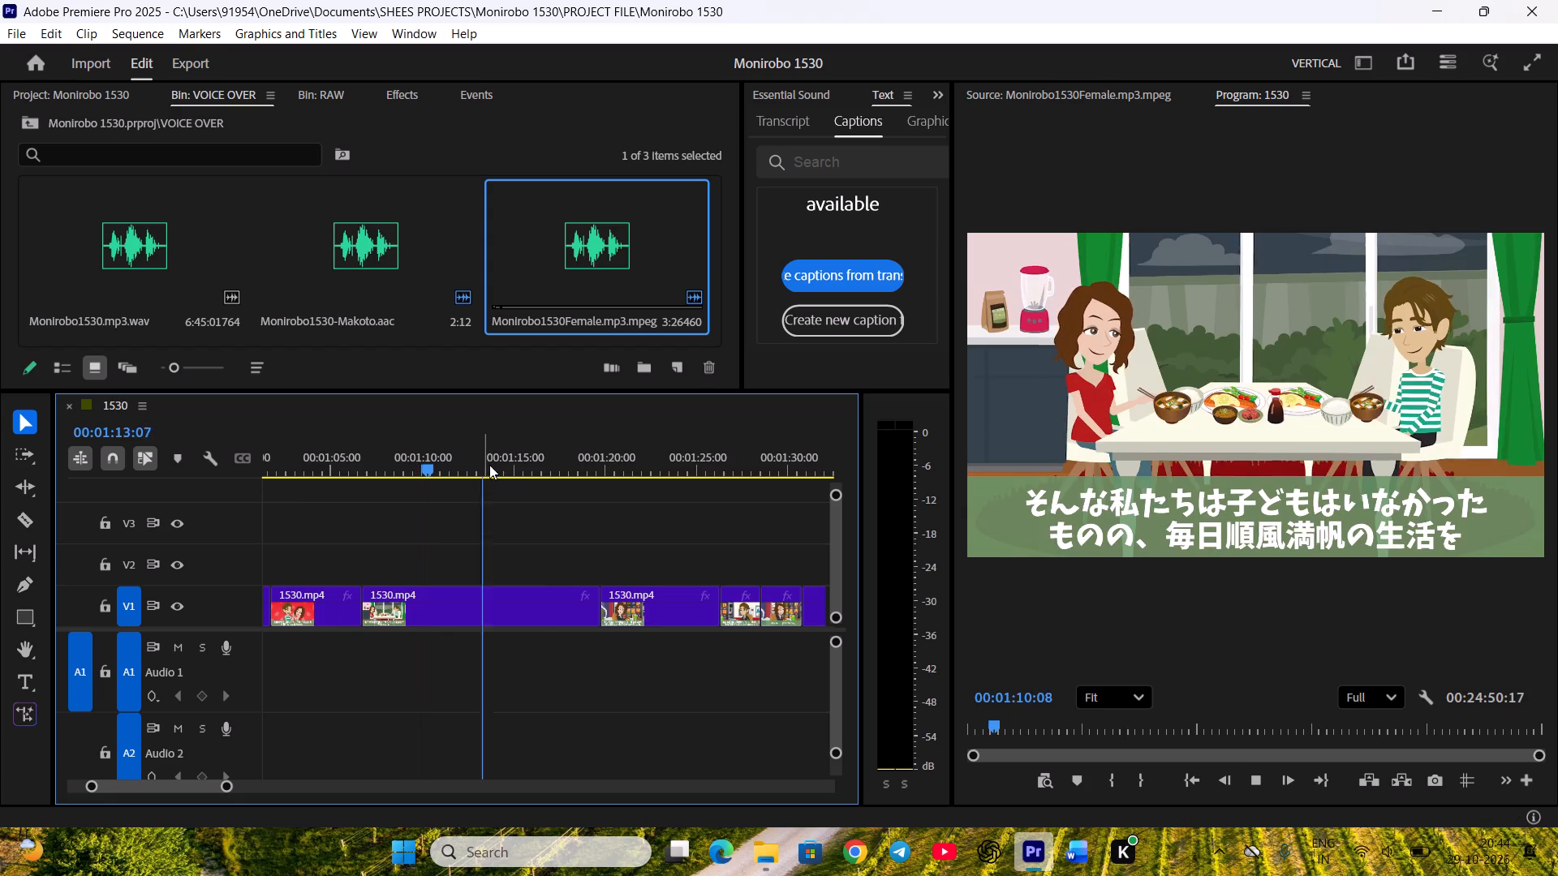
left_click_drag(489, 465, 522, 478)
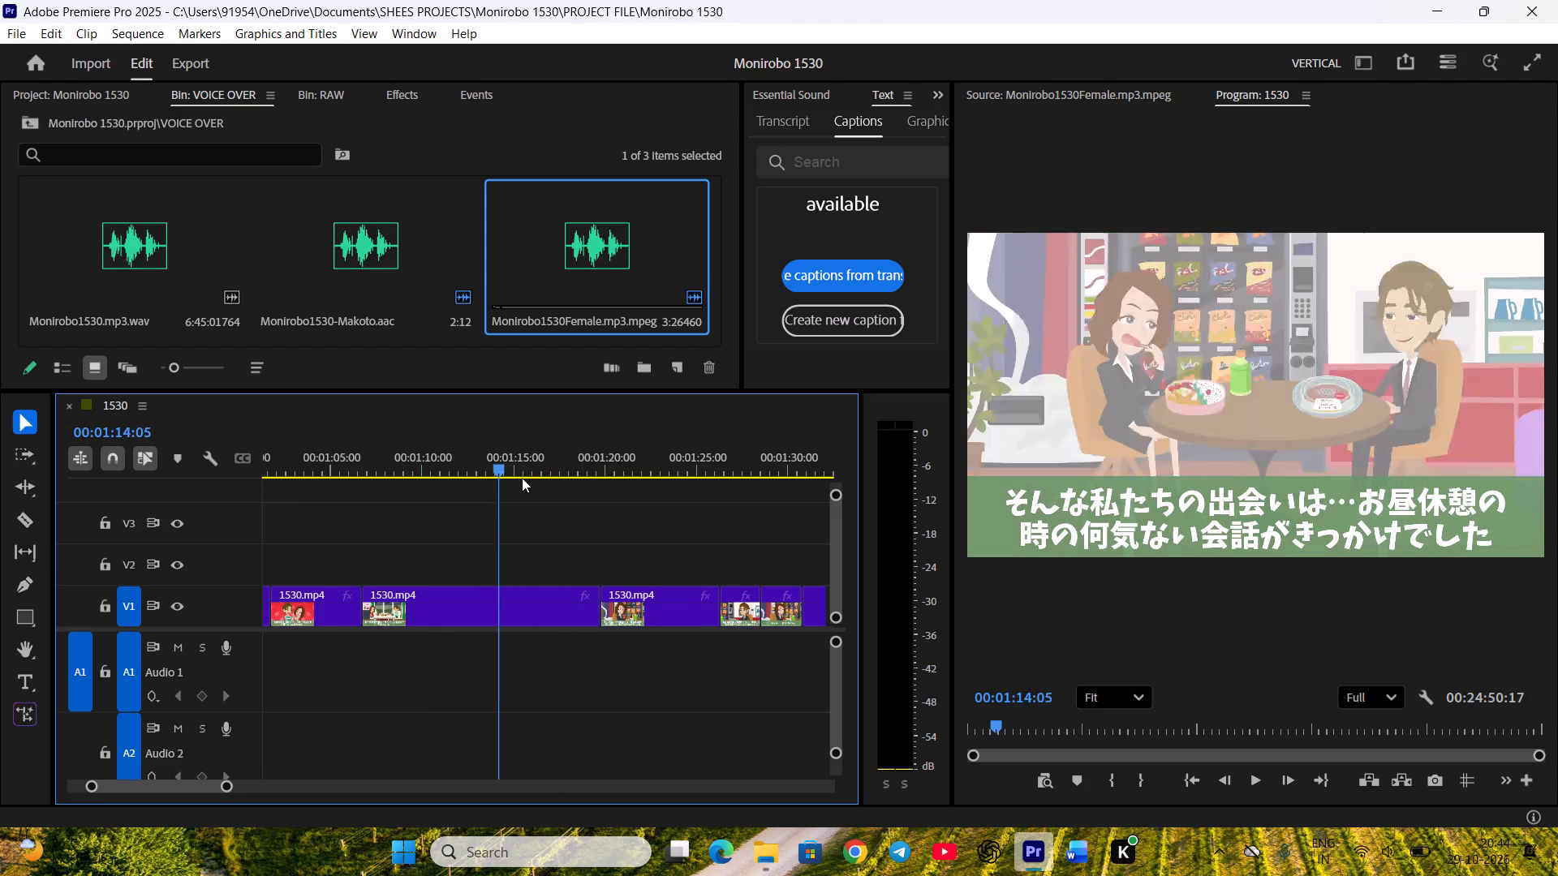
left_click_drag(522, 478, 674, 491)
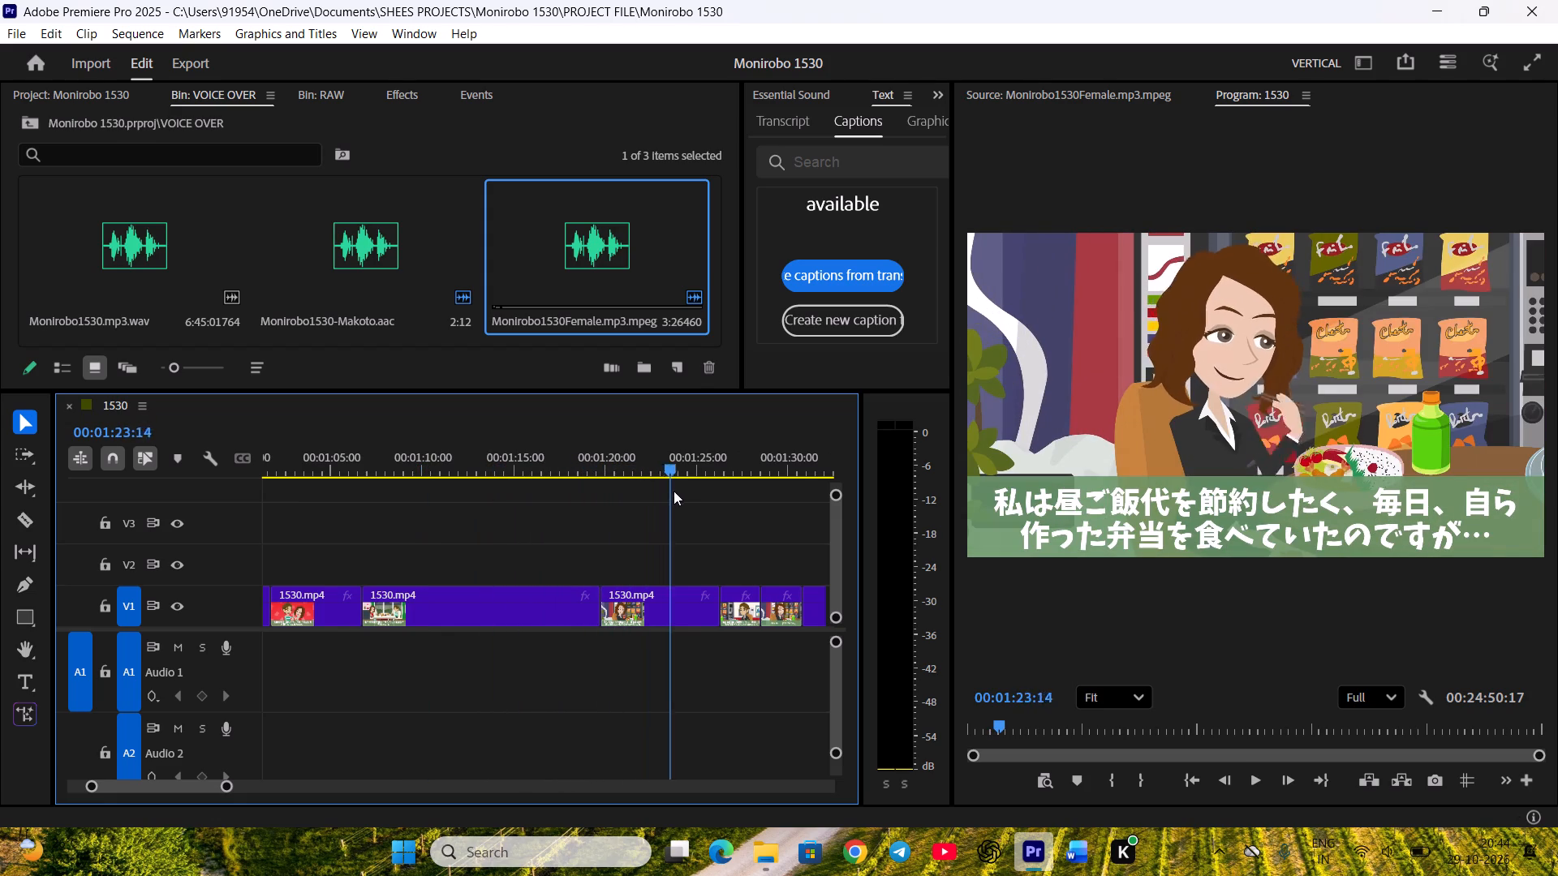
left_click_drag(674, 491, 680, 492)
key("space")
scroll(654, 491, "down", 5)
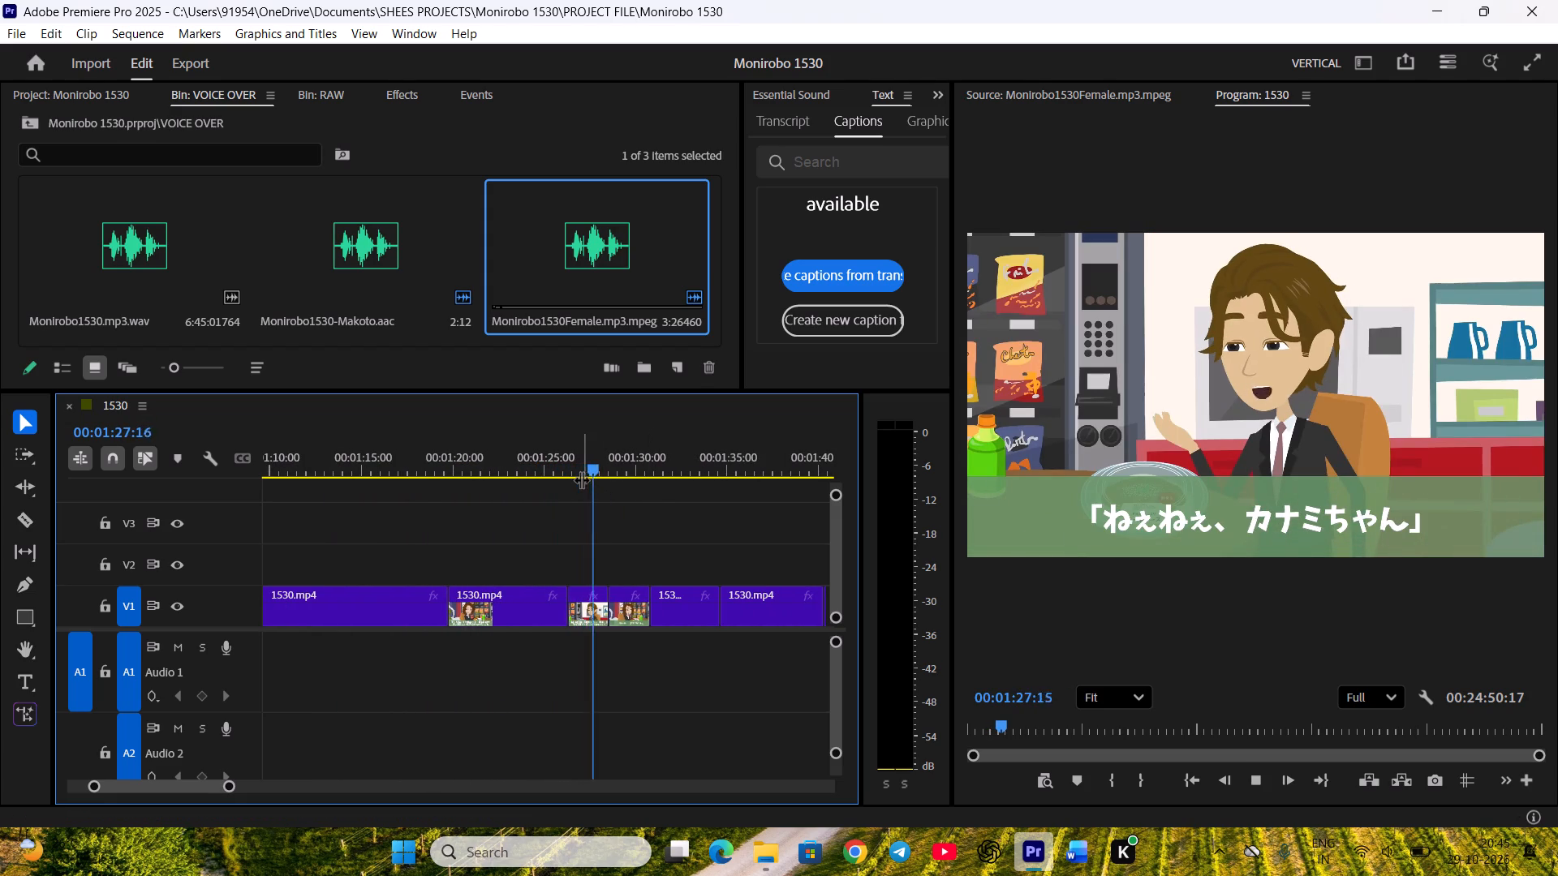
left_click(550, 459)
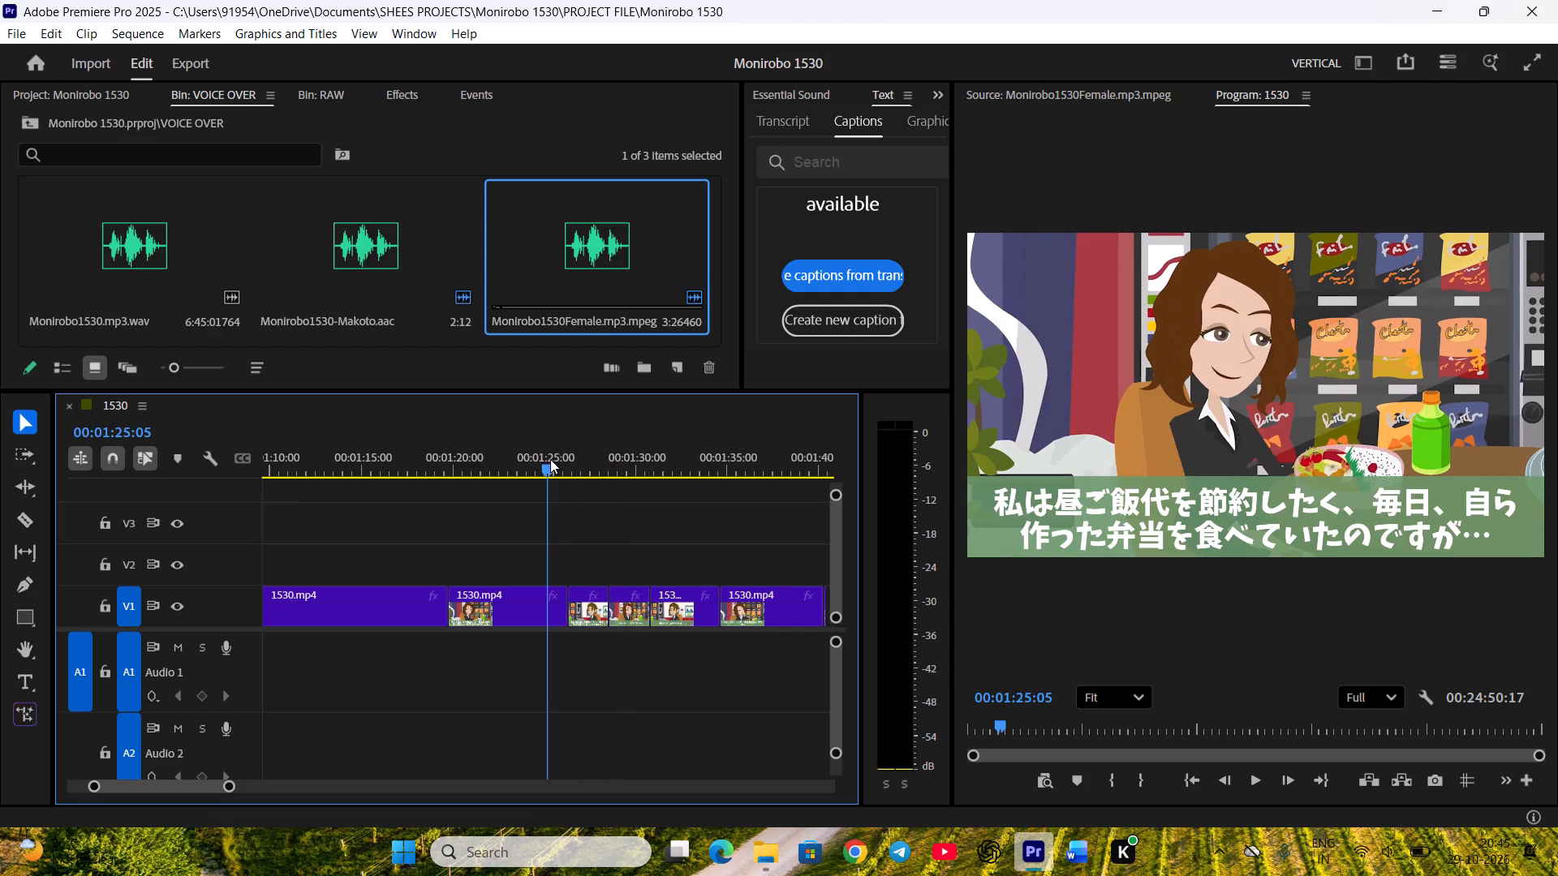
key("ctrl+s")
Mark Kanami's narration in the female voice-over from 00:00:31:23 to 00:01:09:22, listening against the Word script's lines up to Makoto's "Hey, hey, Kanami.".
double_click(595, 235)
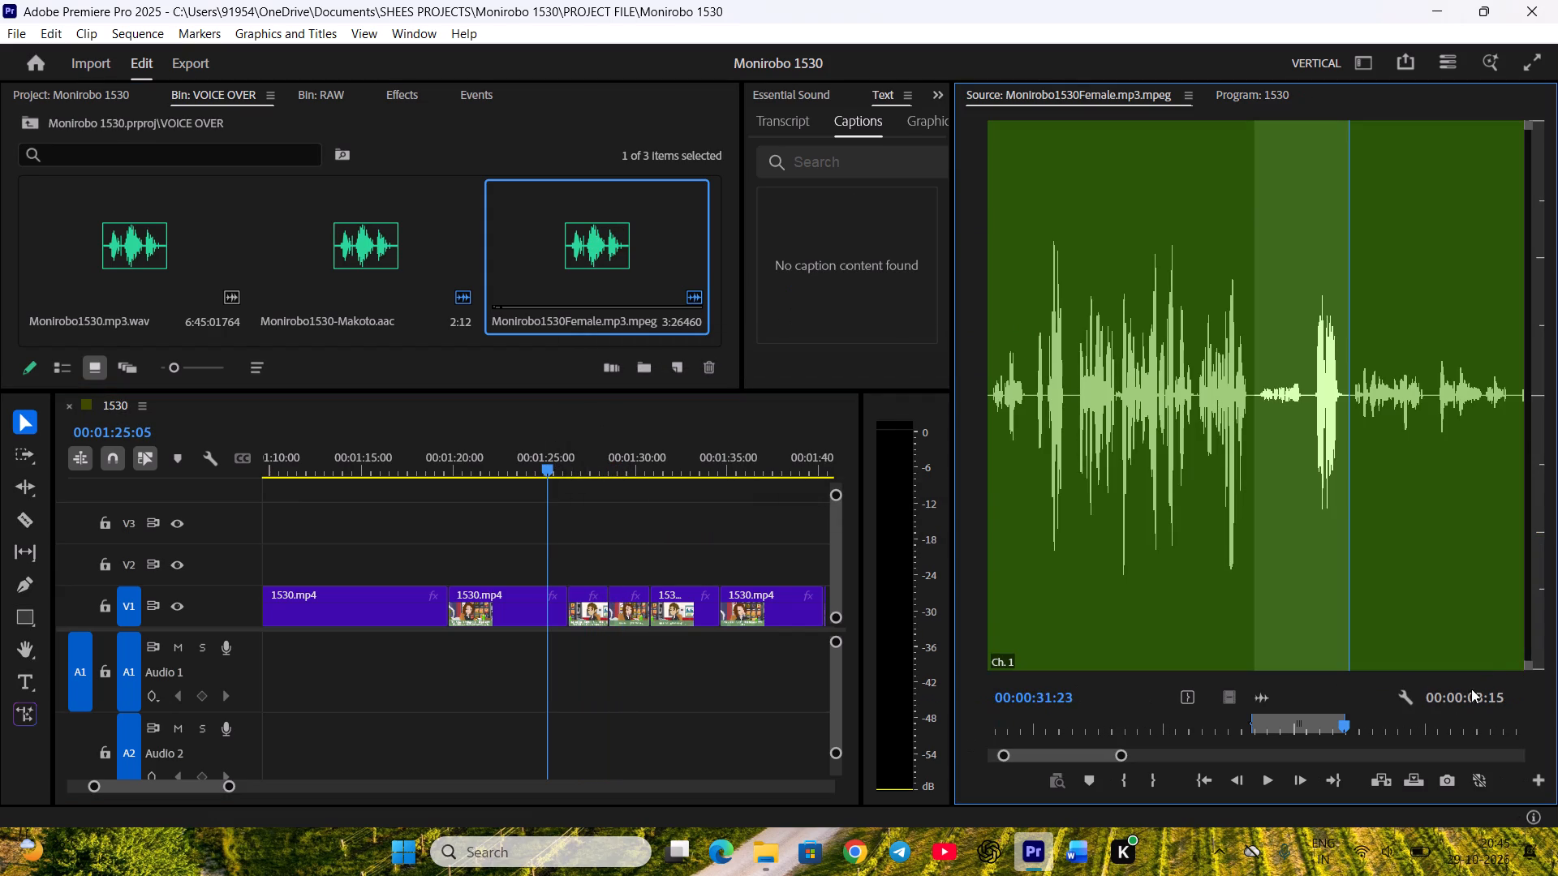
key("i")
key("space")
left_click(1078, 854)
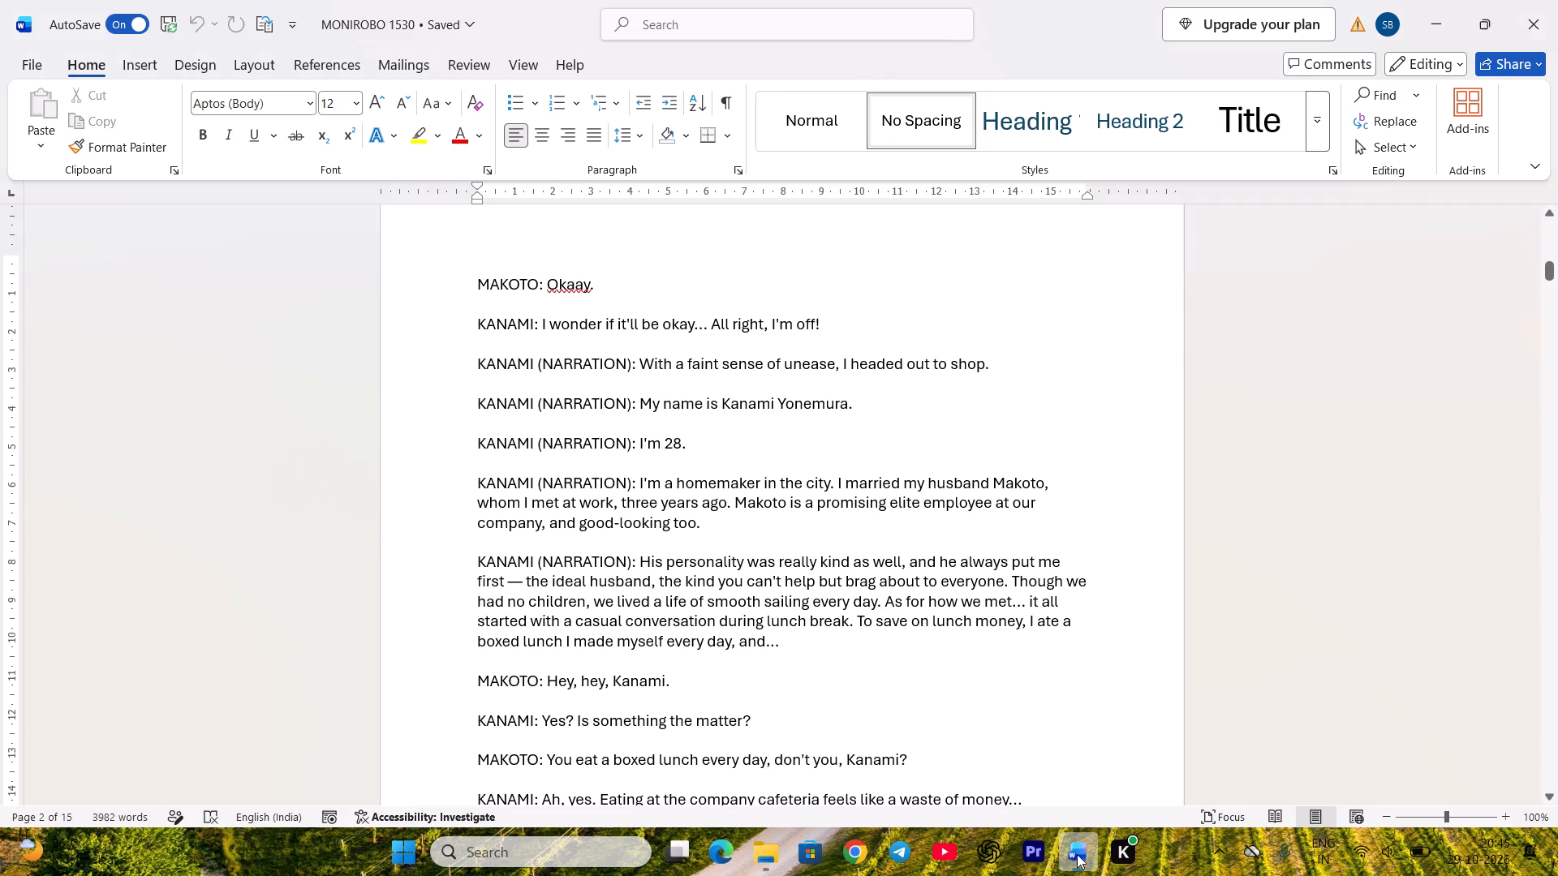
scroll(877, 681, "down", 2)
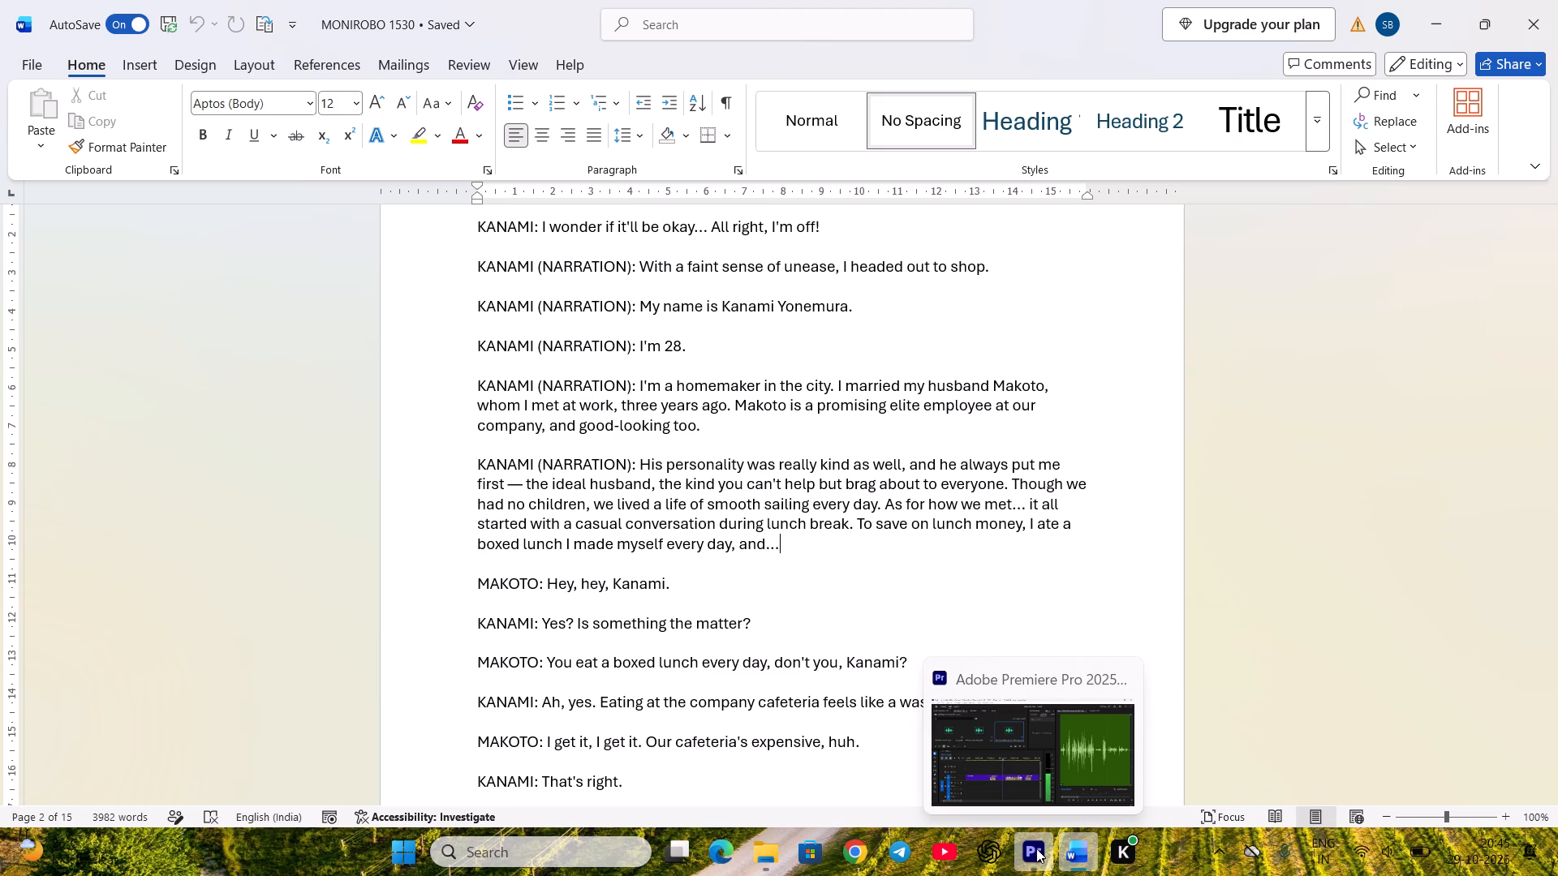
left_click(1036, 848)
key("space")
key("space")
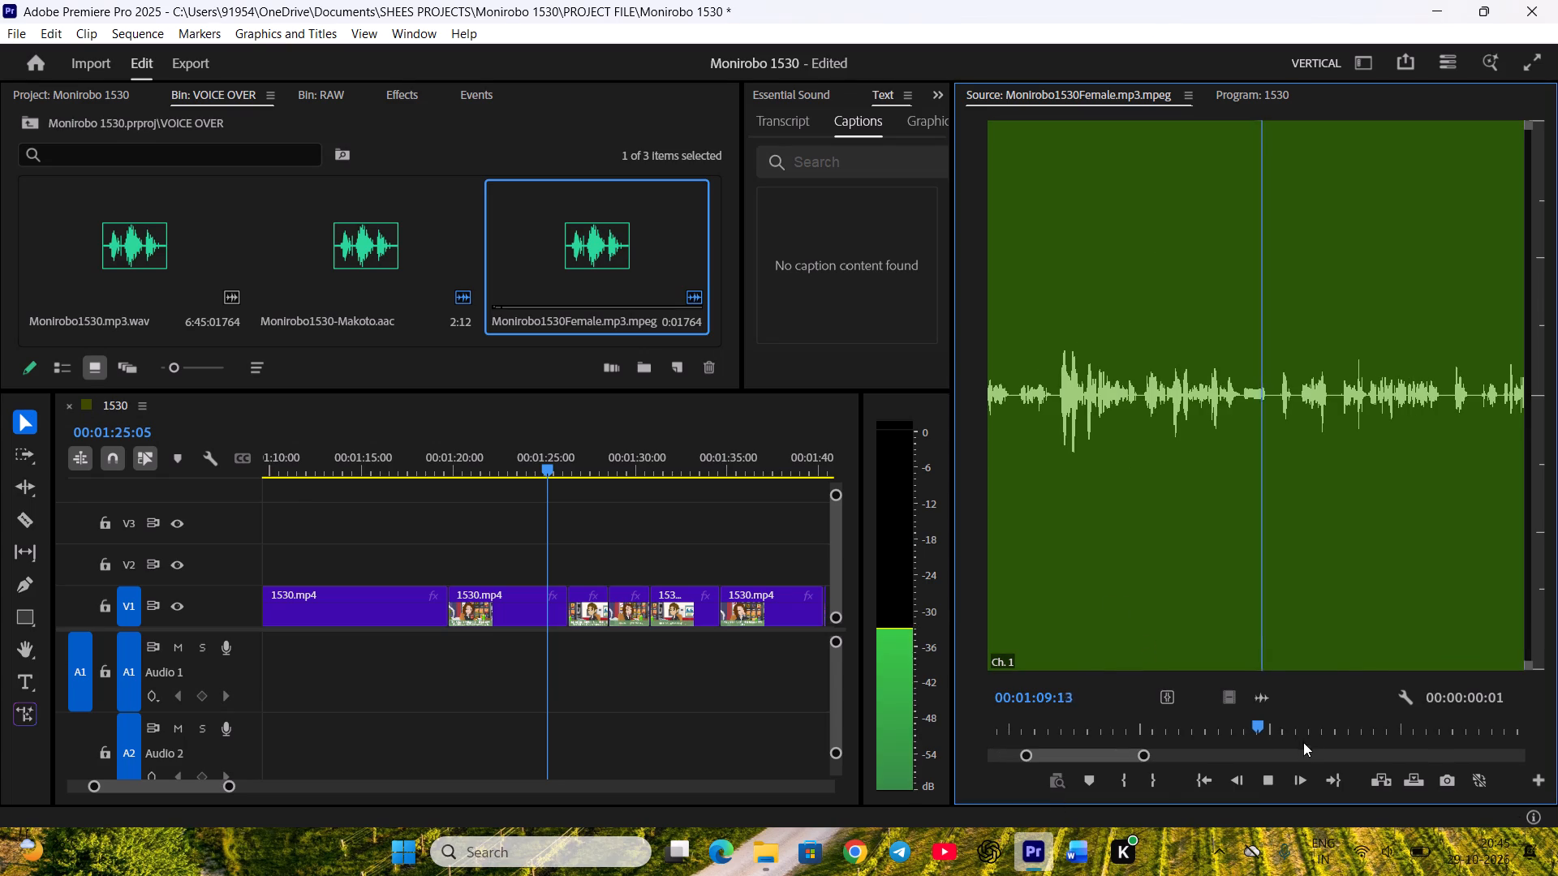
key("space")
scroll(1328, 736, "up", 4)
key("o")
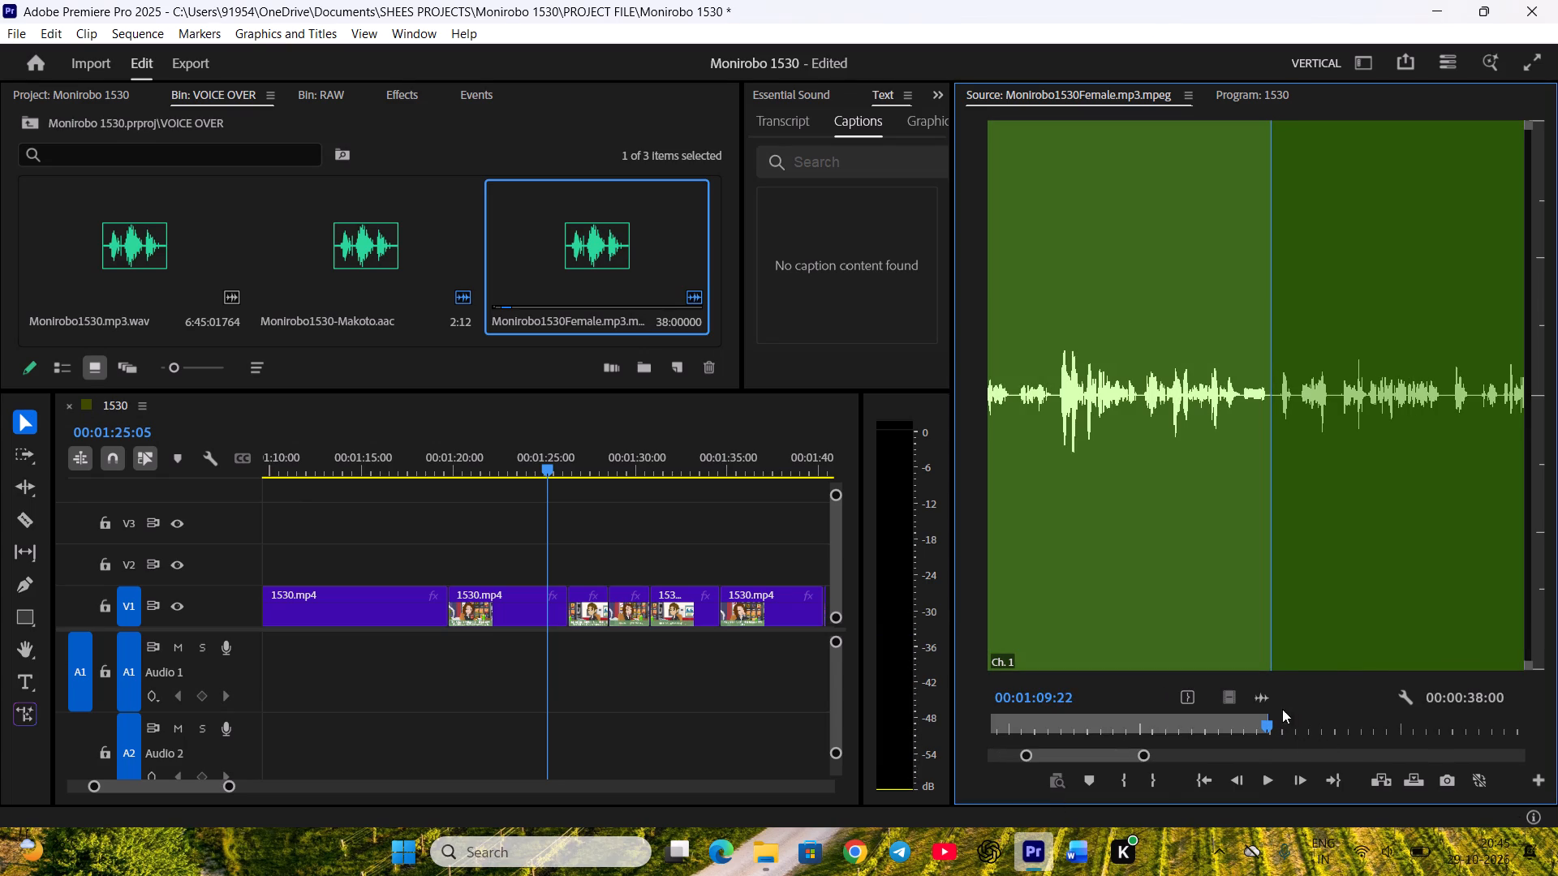
Place the marked 38-second narration on Audio 1 directly after Kanami's previous line.
left_click_drag(1255, 689, 299, 667)
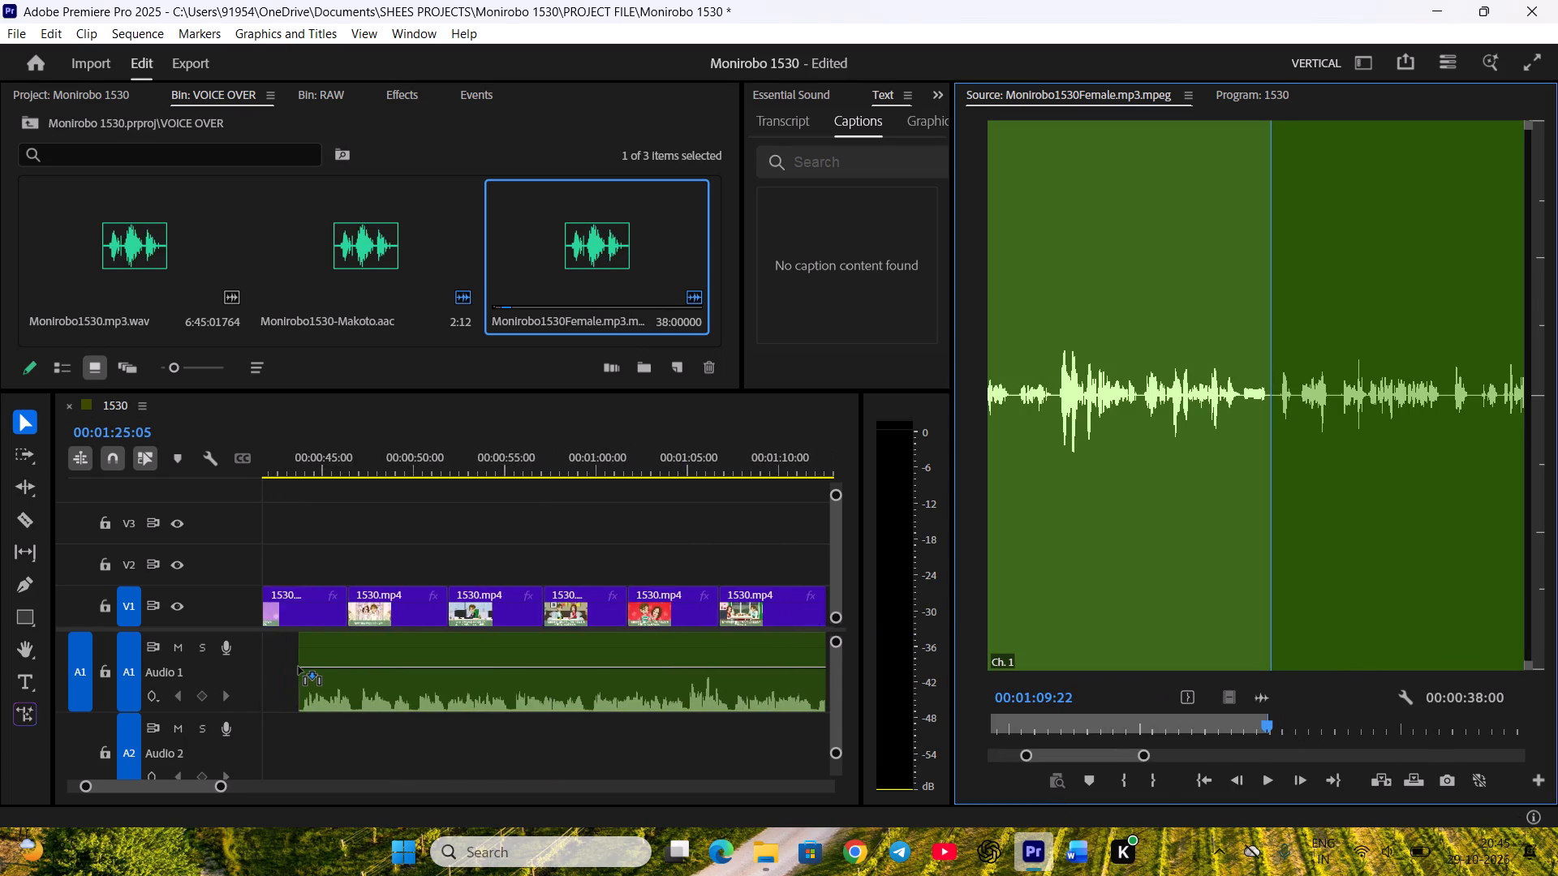
left_click_drag(299, 667, 463, 671)
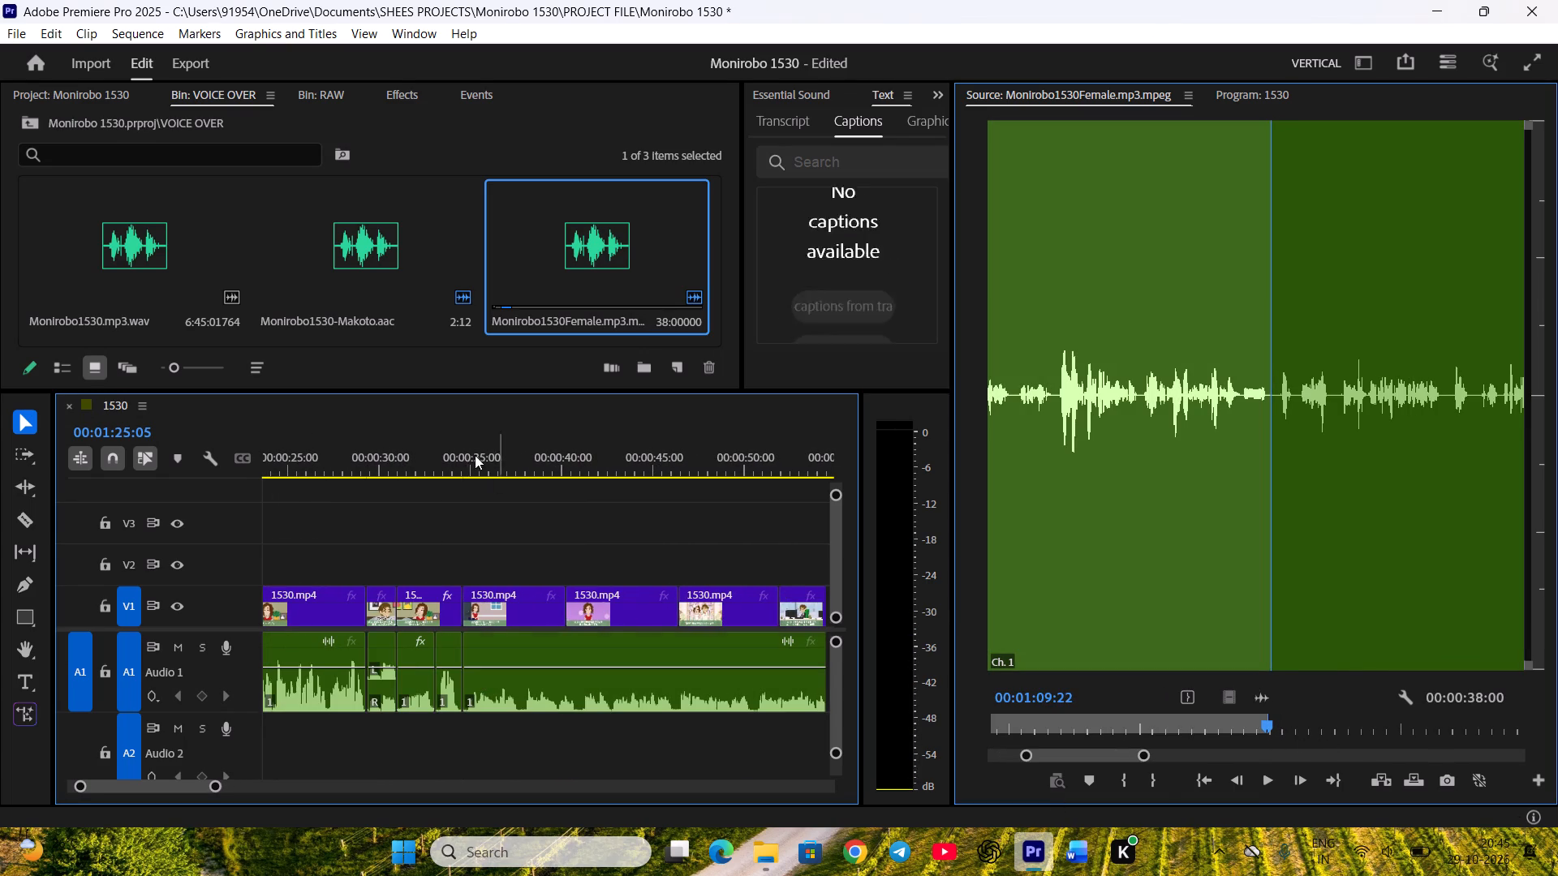
Play back the narration and move the purple-background self-introduction clip about 2.5 seconds earlier on V1, over the end of the going-out clip.
left_click(476, 445)
key("space")
scroll(553, 575, "down", 3)
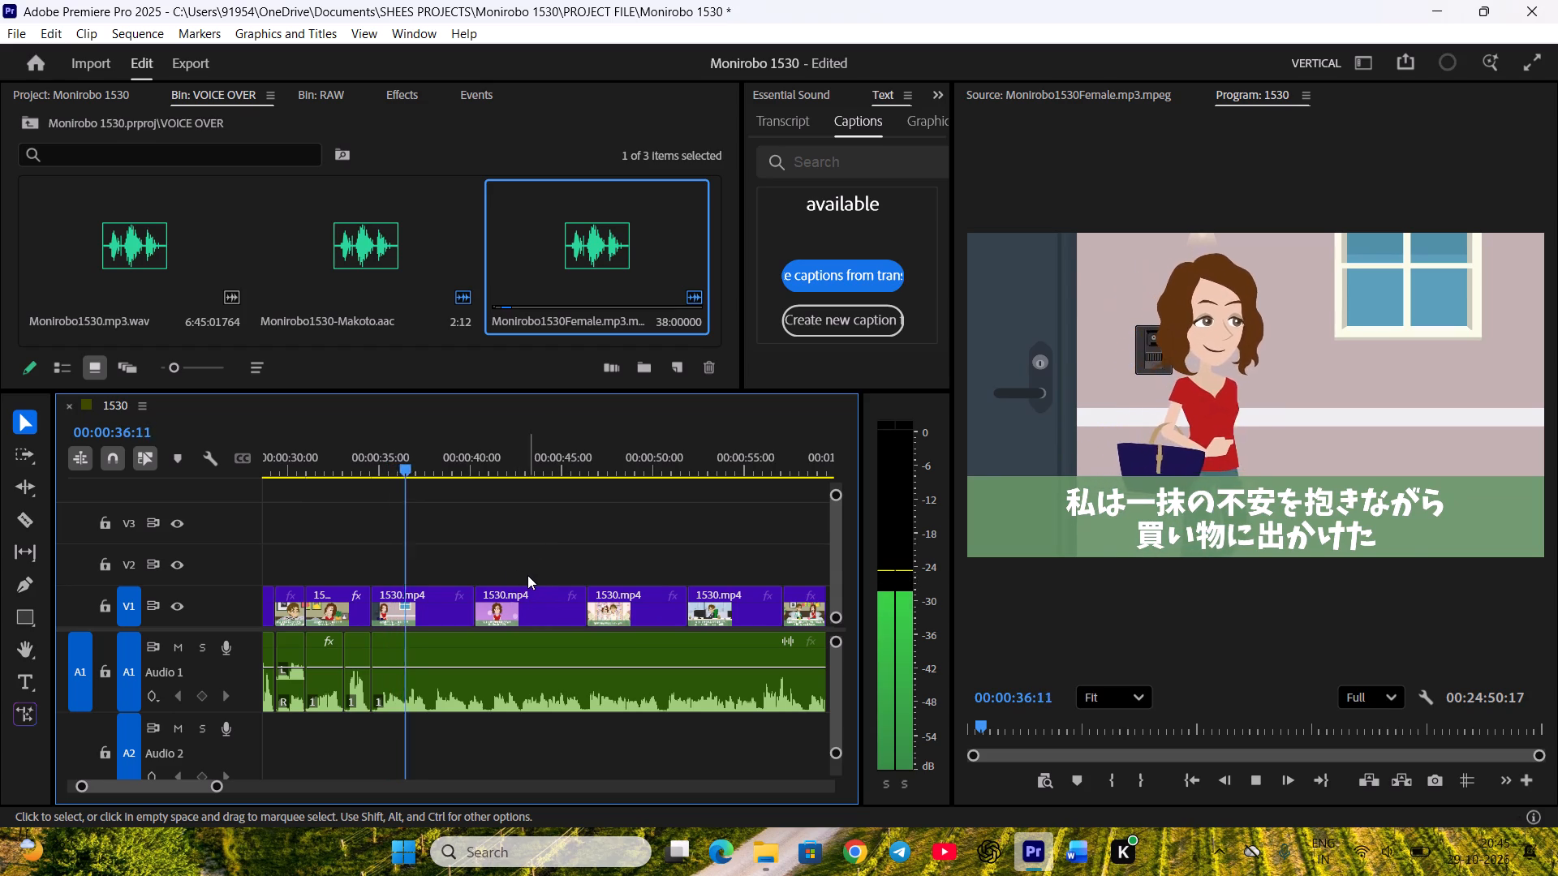
scroll(532, 582, "down", 1)
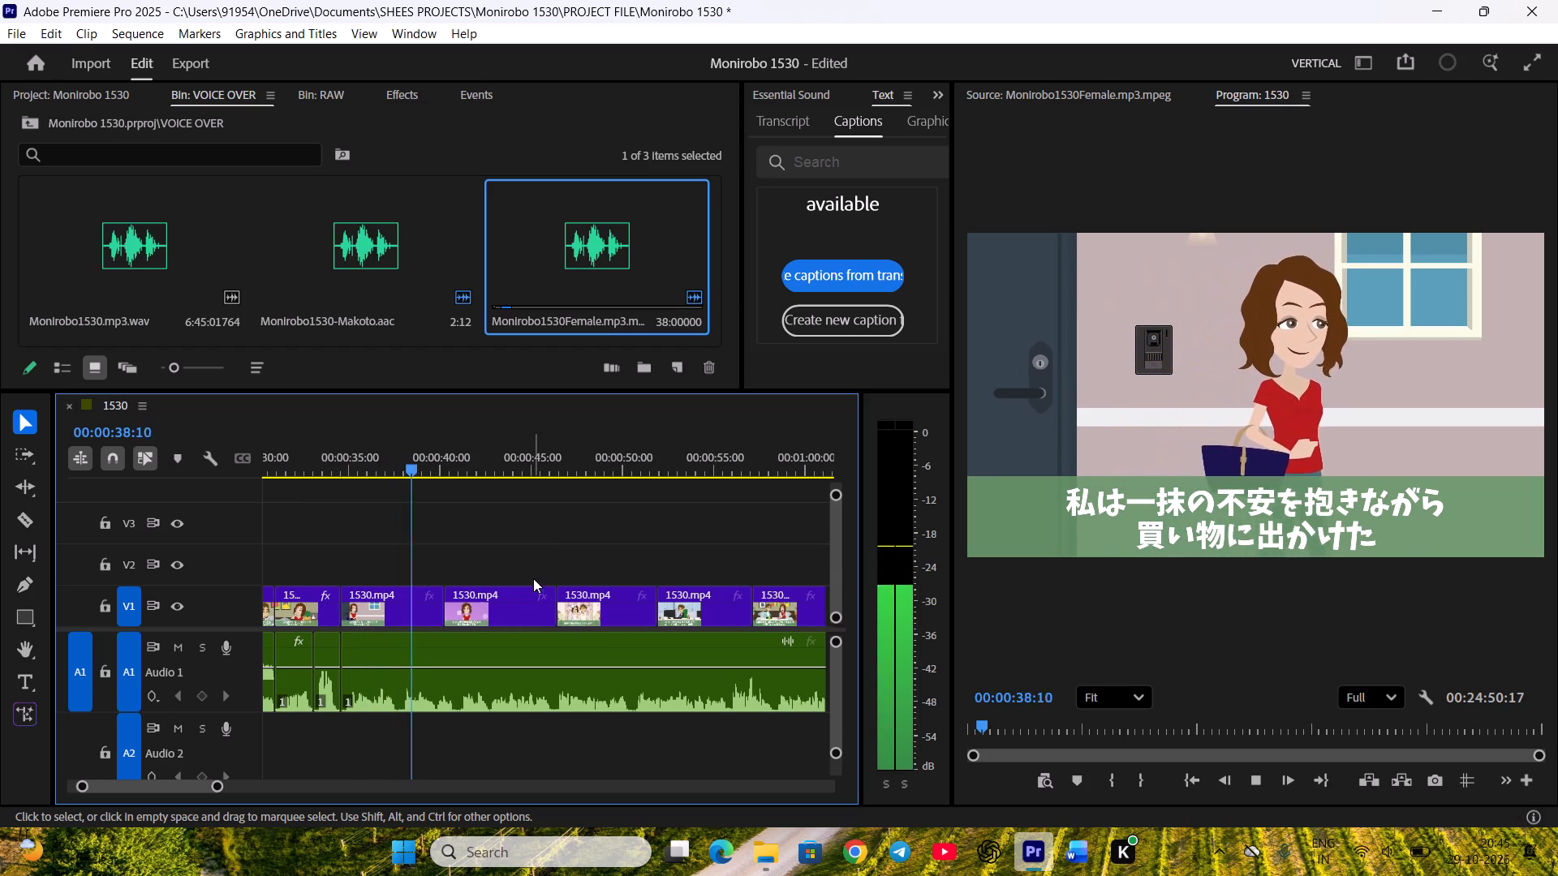
key("space")
left_click_drag(405, 464, 402, 473)
left_click_drag(470, 620, 428, 616)
left_click(463, 553)
Play back the self-introduction and move the wedding clip earlier on V1 to start at about 00:00:42:16.
key("space")
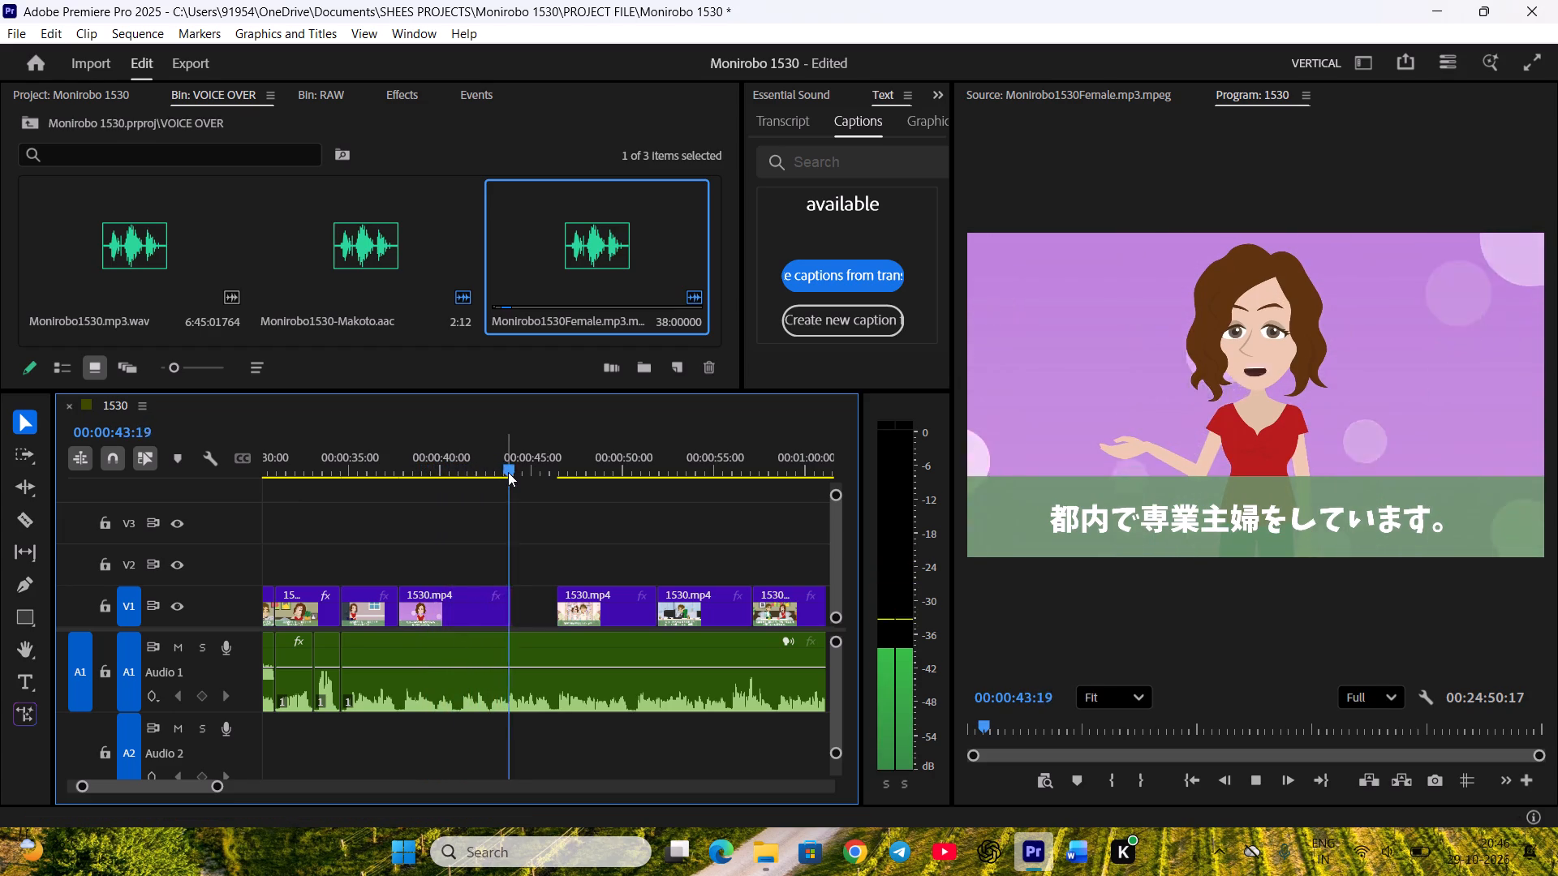
left_click_drag(508, 471, 484, 479)
left_click_drag(618, 607, 607, 607)
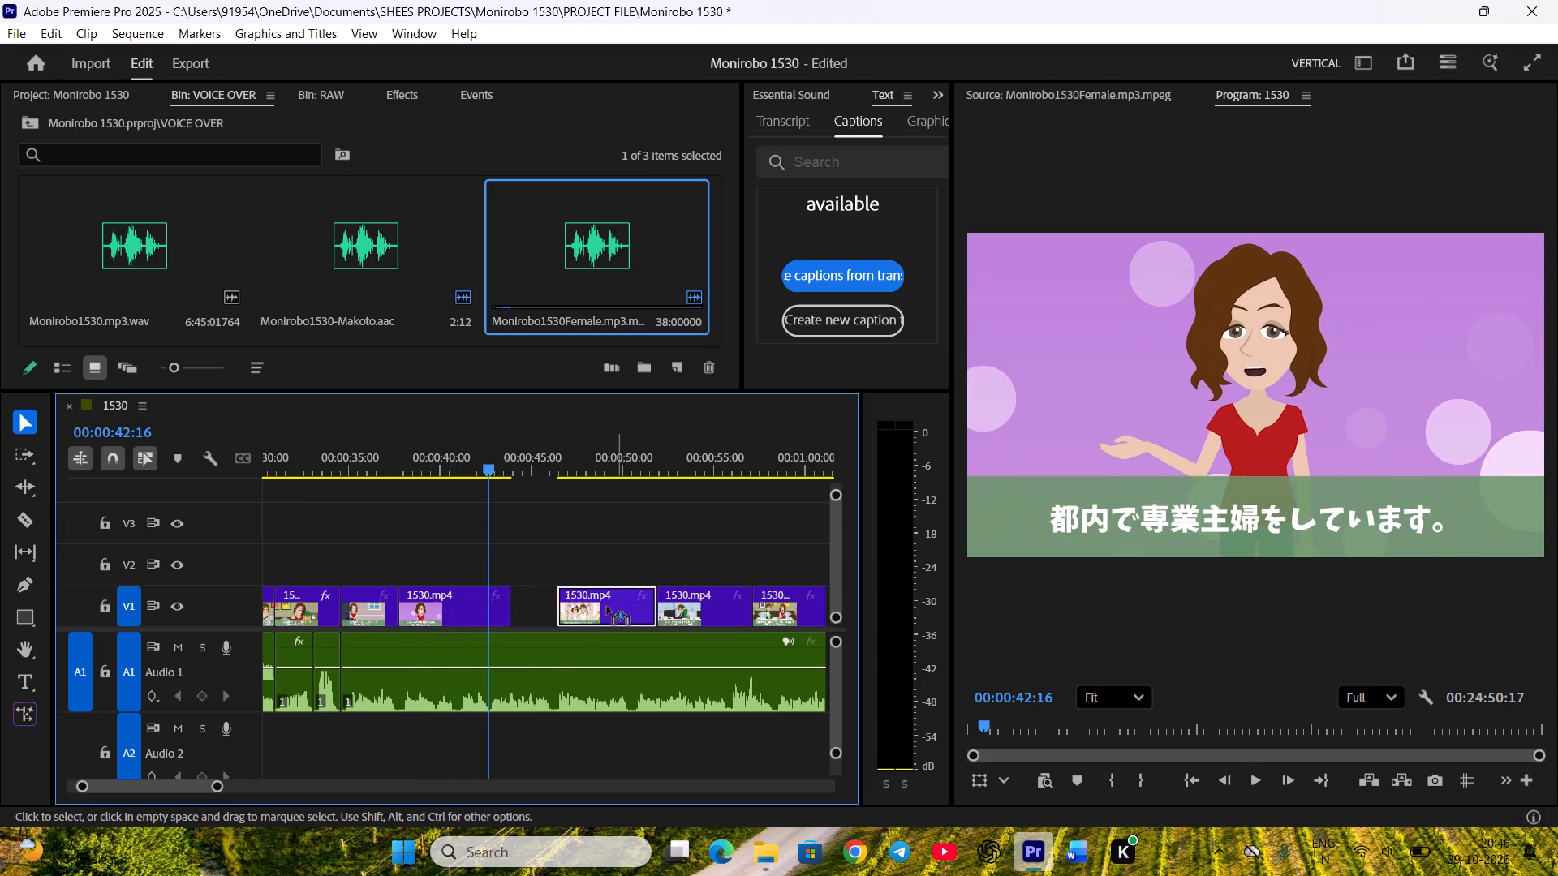
left_click_drag(607, 607, 553, 608)
left_click(553, 550)
Play back the marriage narration and move the office clip of Makoto earlier on V1 to start at about 00:00:46:07.
key("space")
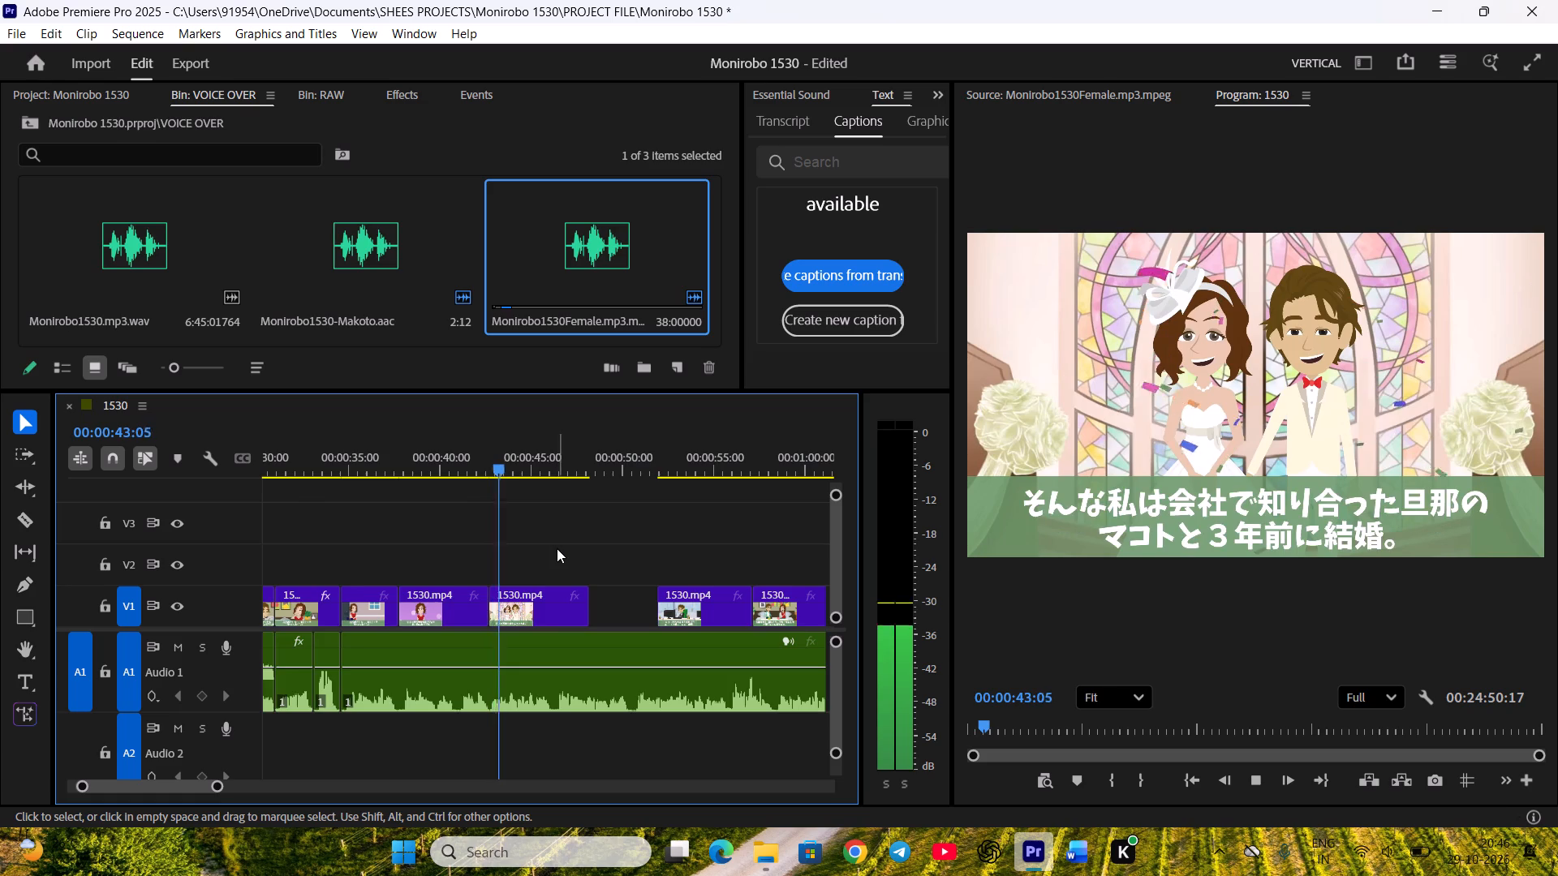
scroll(557, 548, "down", 2)
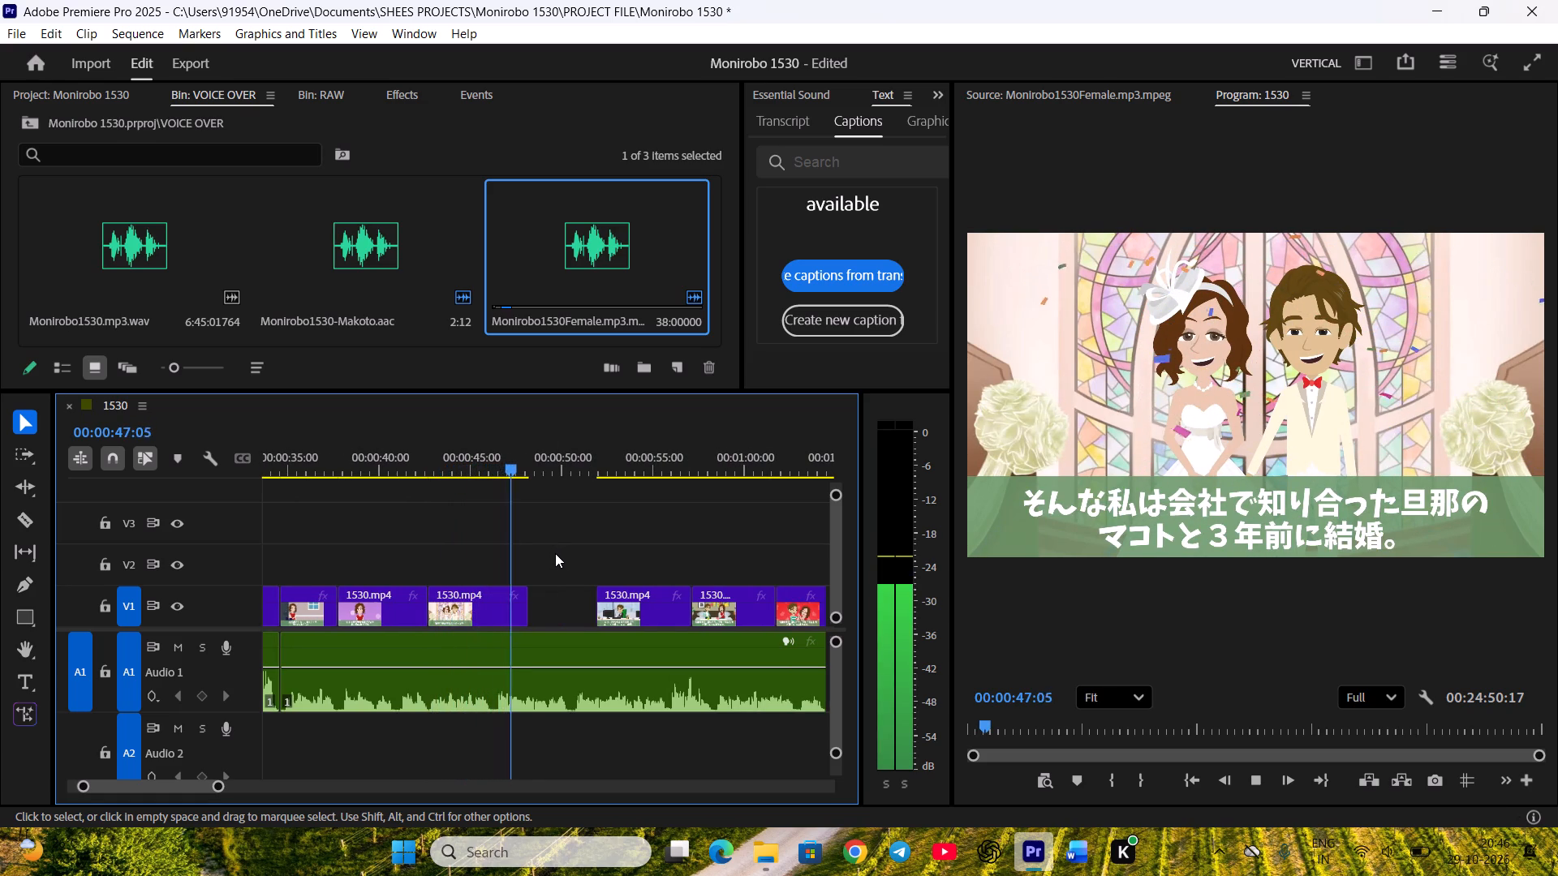
key("space")
left_click(497, 464)
left_click_drag(635, 608, 556, 607)
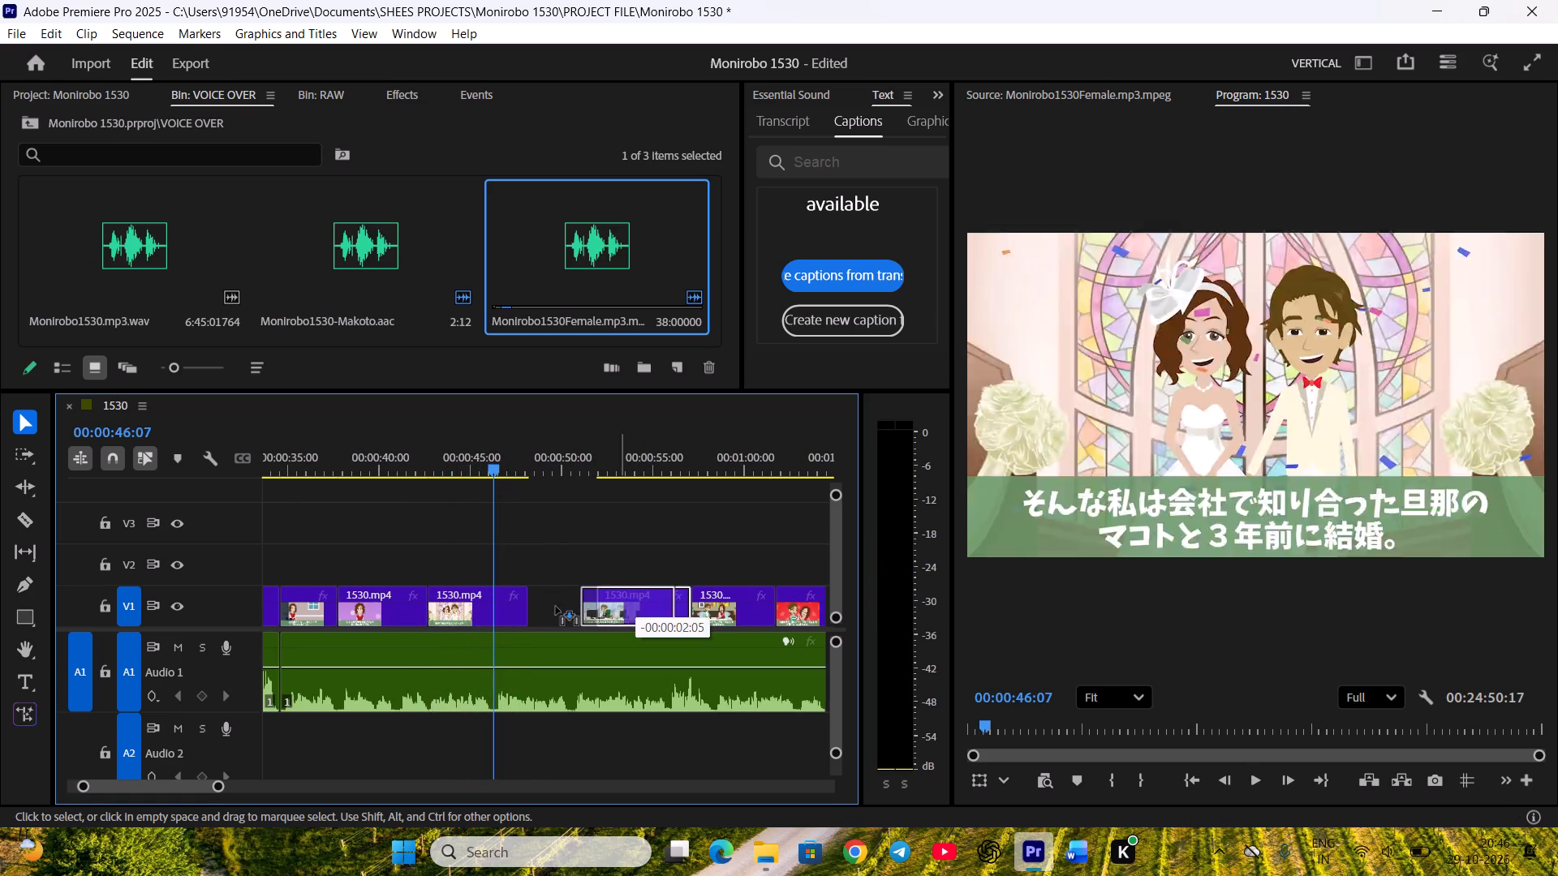
left_click_drag(556, 607, 532, 604)
left_click(540, 530)
Play back the narration over the office clip and move the sofa clip earlier on V1 to start at about 00:00:50:15.
key("space")
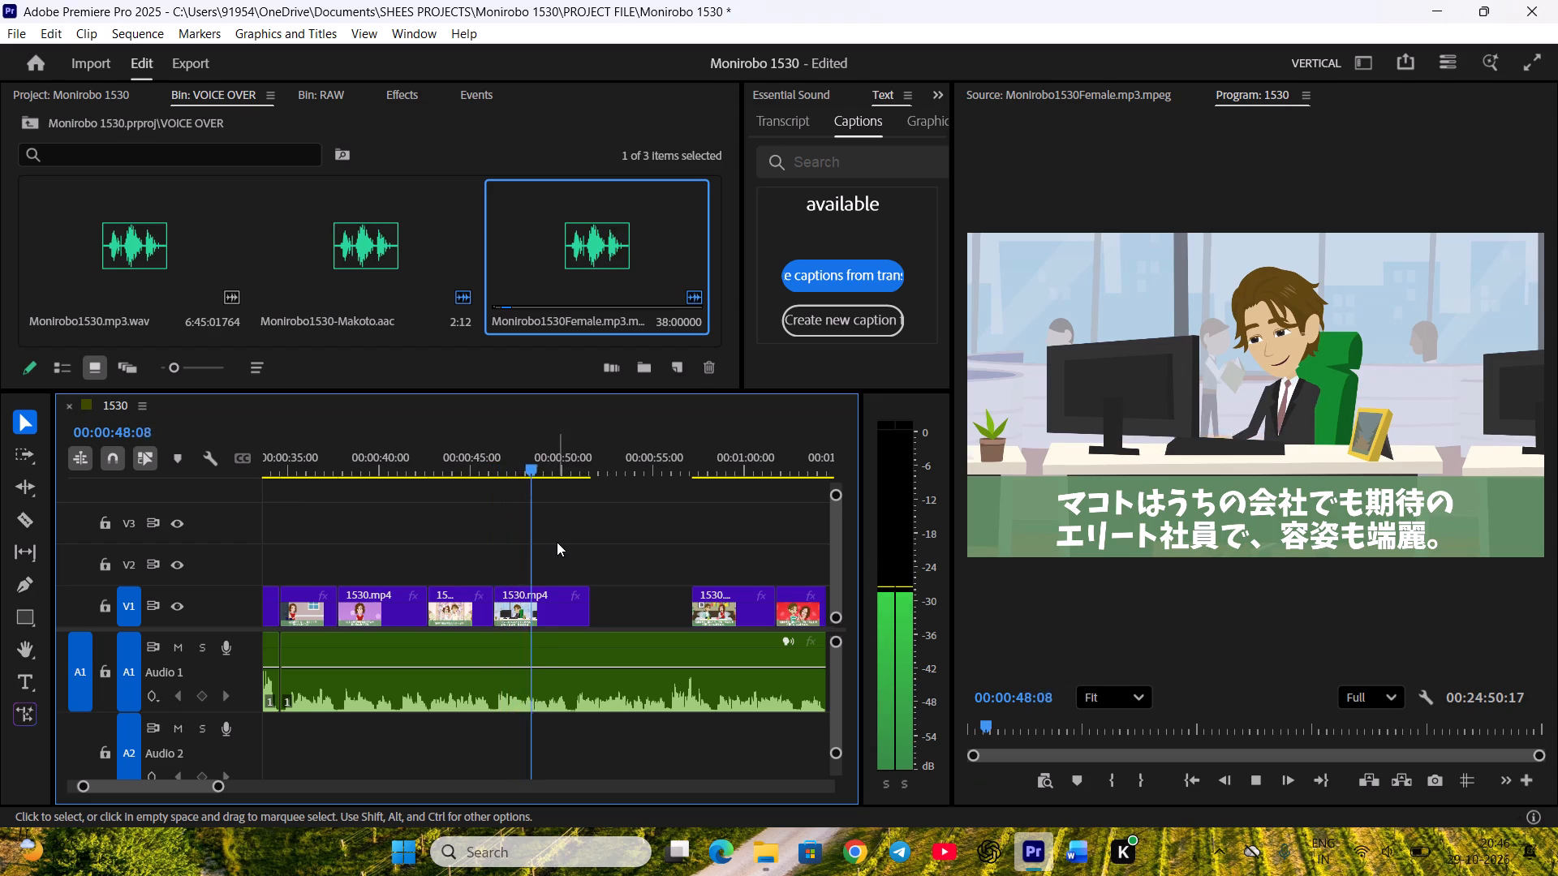
scroll(558, 546, "down", 2)
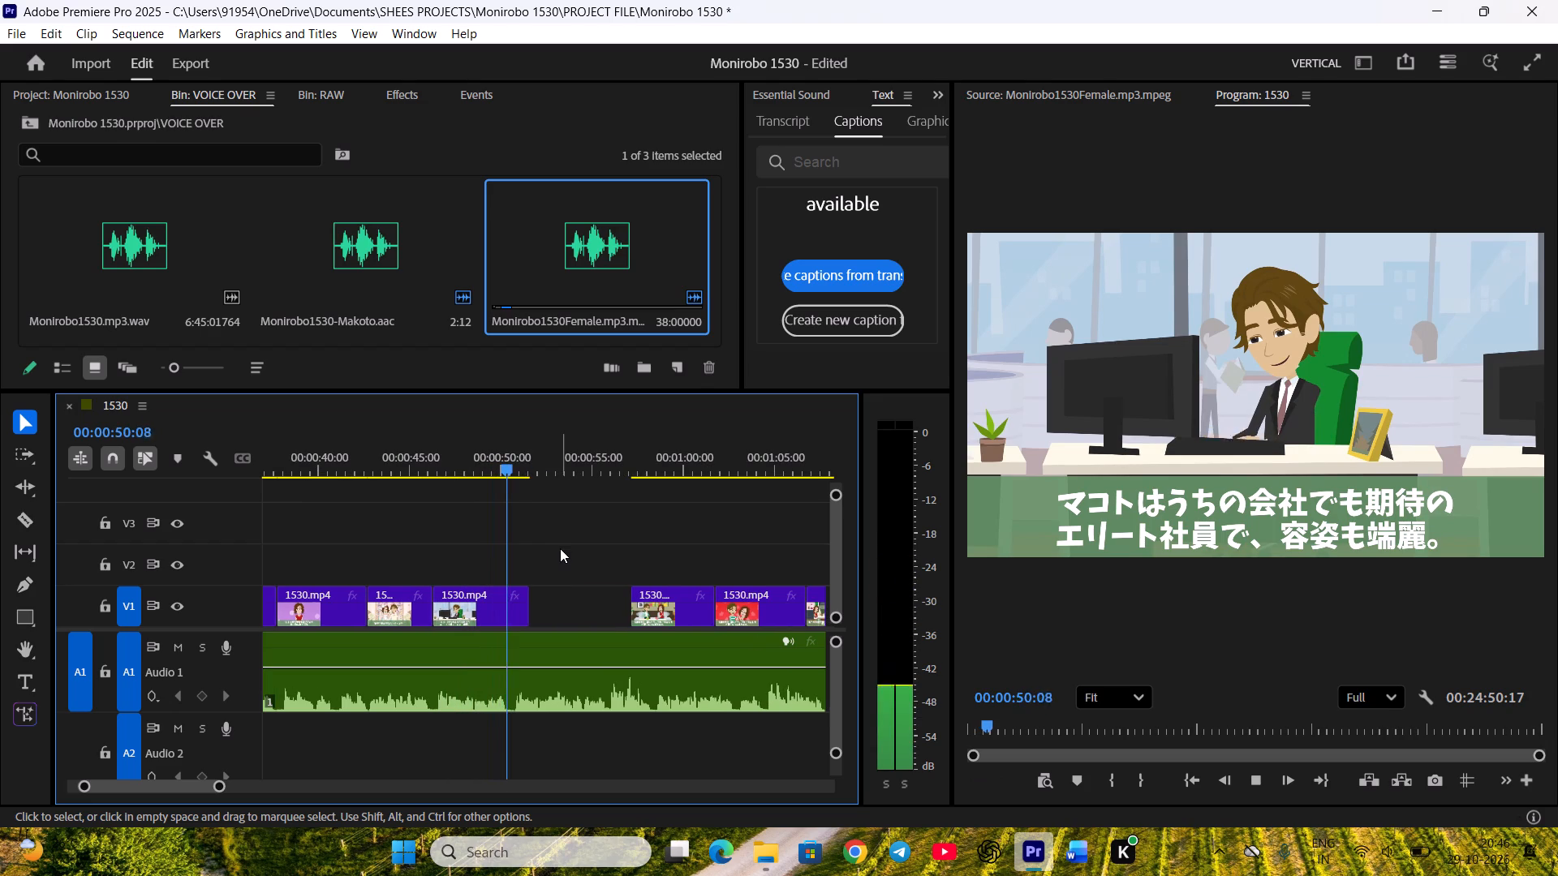
key("space")
key("space")
key("space")
left_click_drag(665, 607, 663, 607)
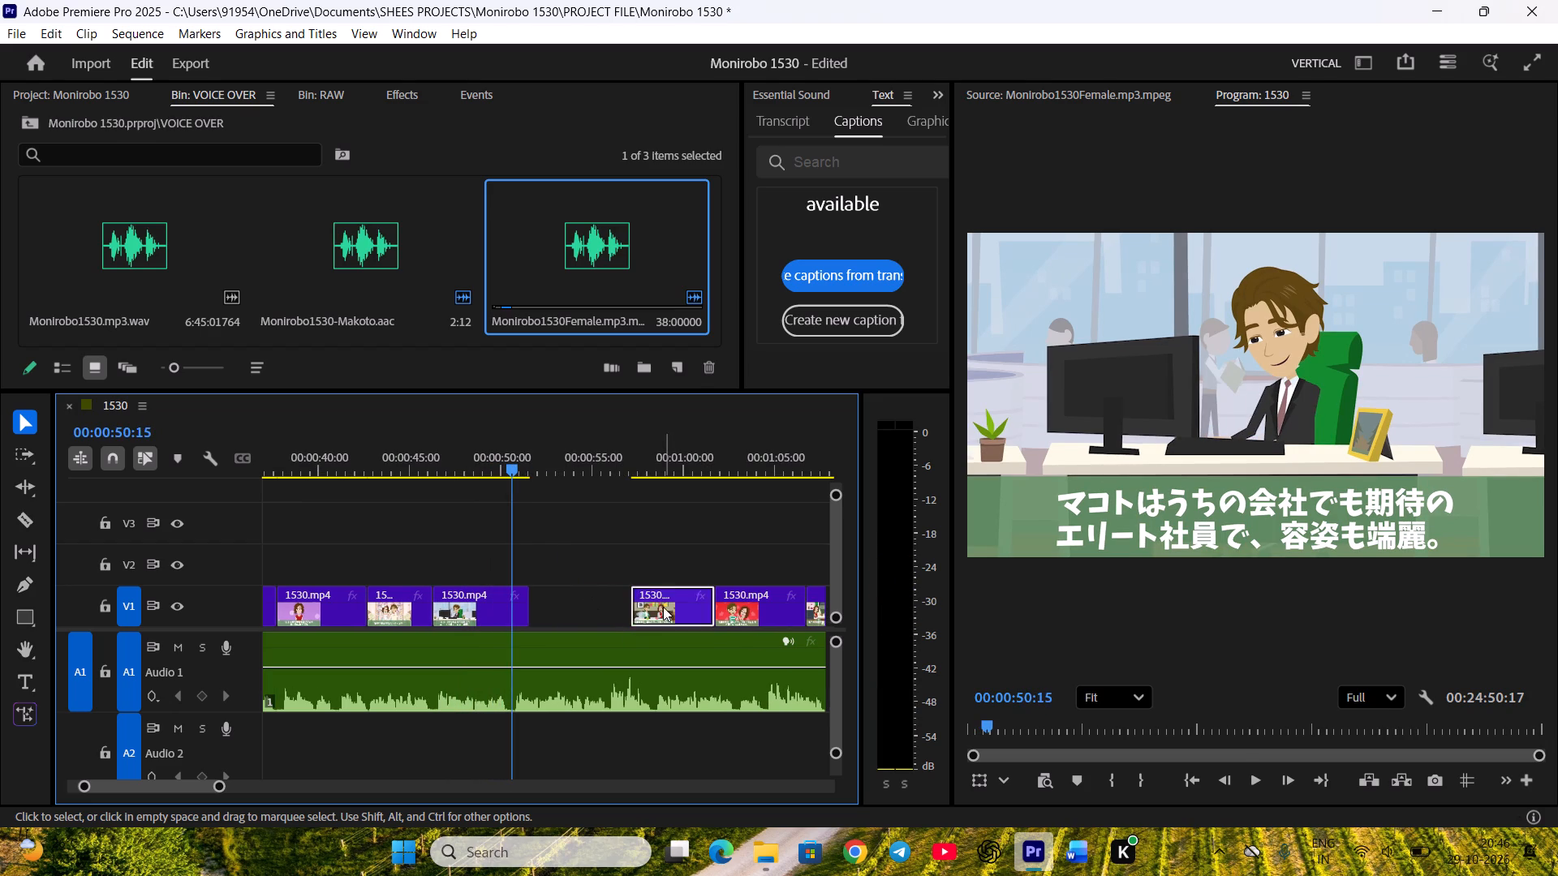
left_click_drag(663, 607, 548, 602)
left_click(567, 534)
Play back the narration over the sofa clip and move the red hearts clip up against the sofa clip's end on V1.
key("space")
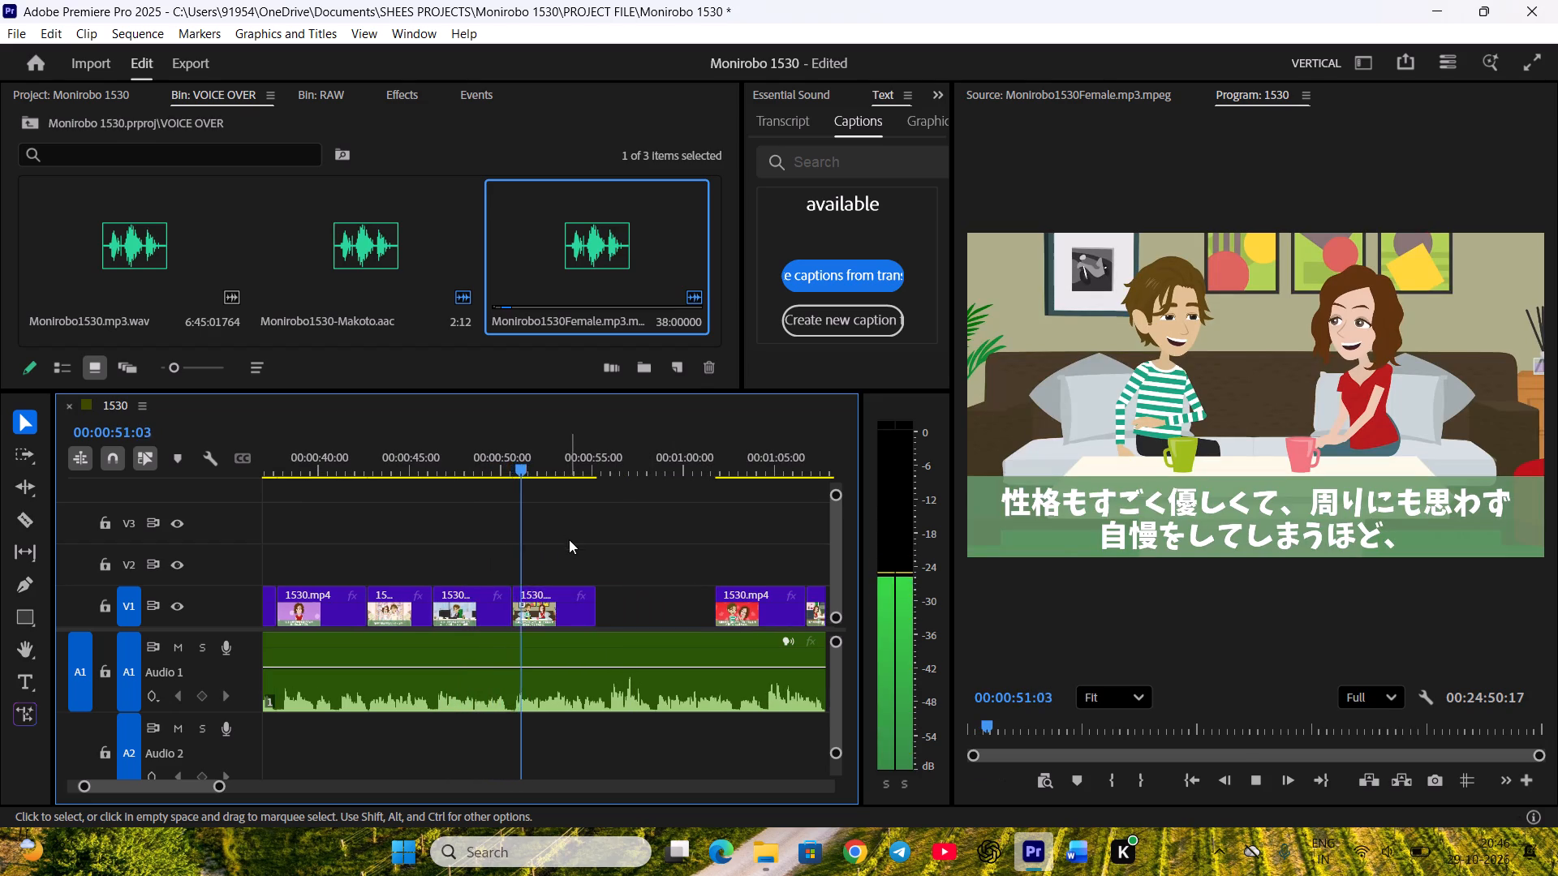
scroll(572, 543, "down", 3)
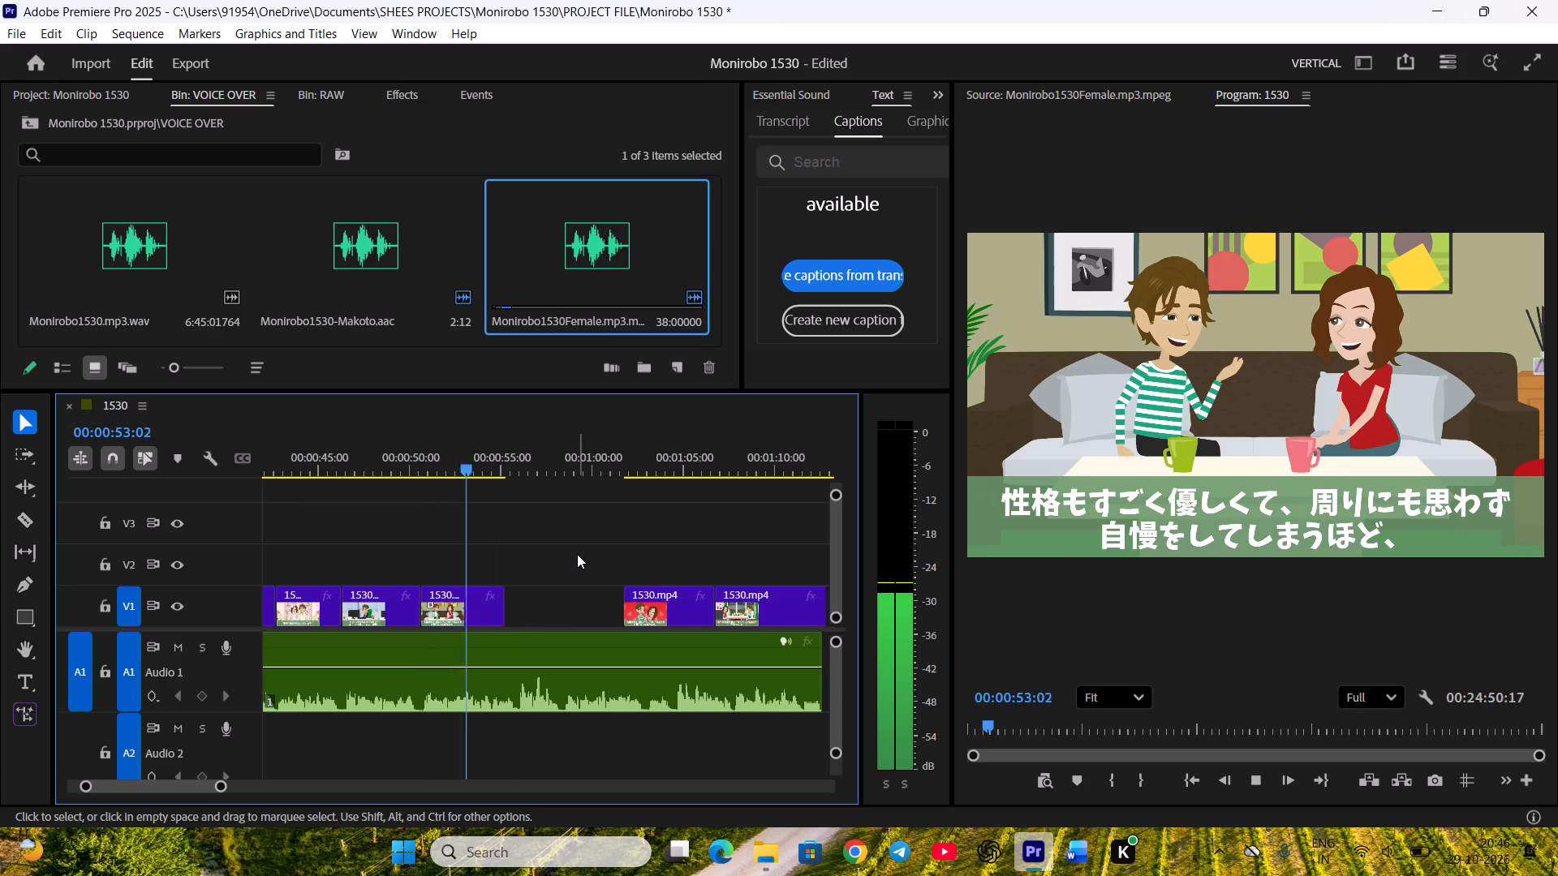
key("space")
left_click_drag(660, 608, 568, 603)
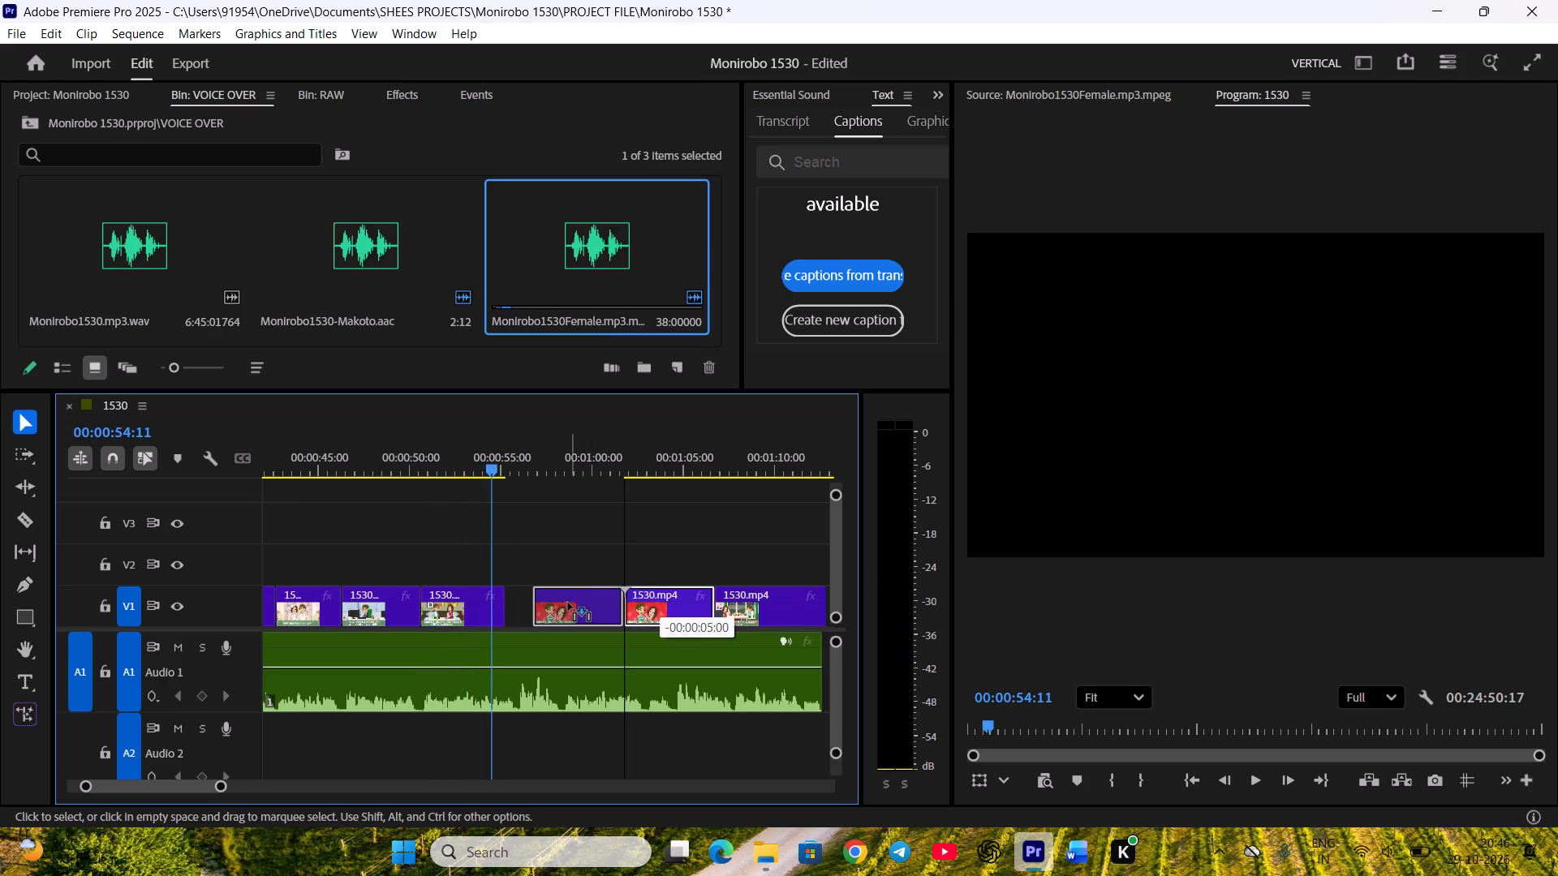
left_click_drag(568, 603, 551, 598)
left_click(572, 509)
Play back the ideal-husband narration and move the dinner table clip earlier on V1 to start at about 00:00:58:07.
key("space")
scroll(571, 513, "down", 2)
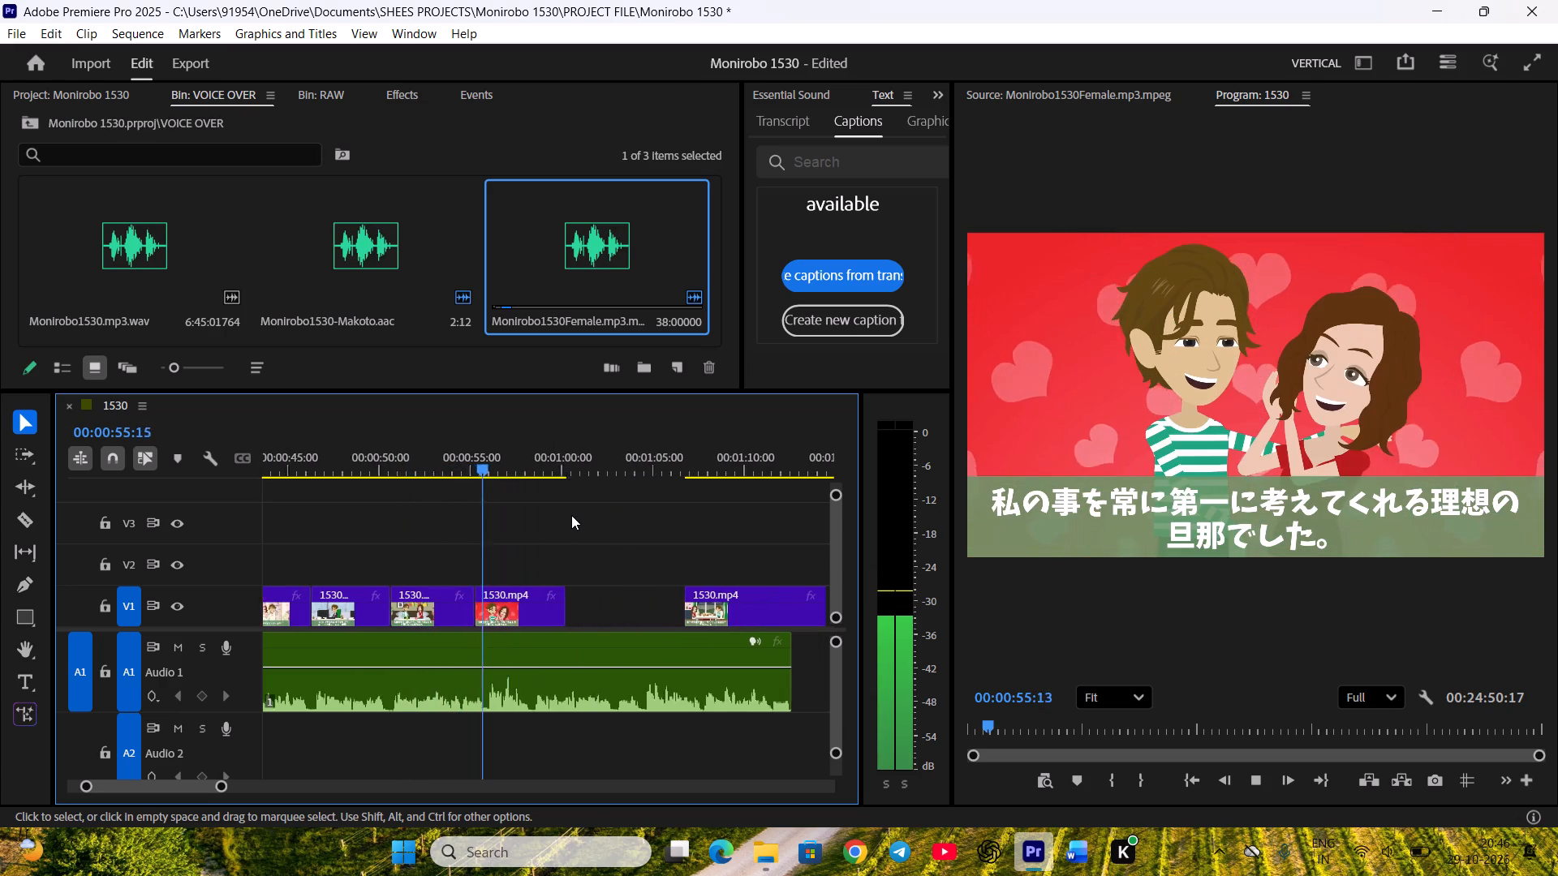
scroll(577, 522, "down", 3)
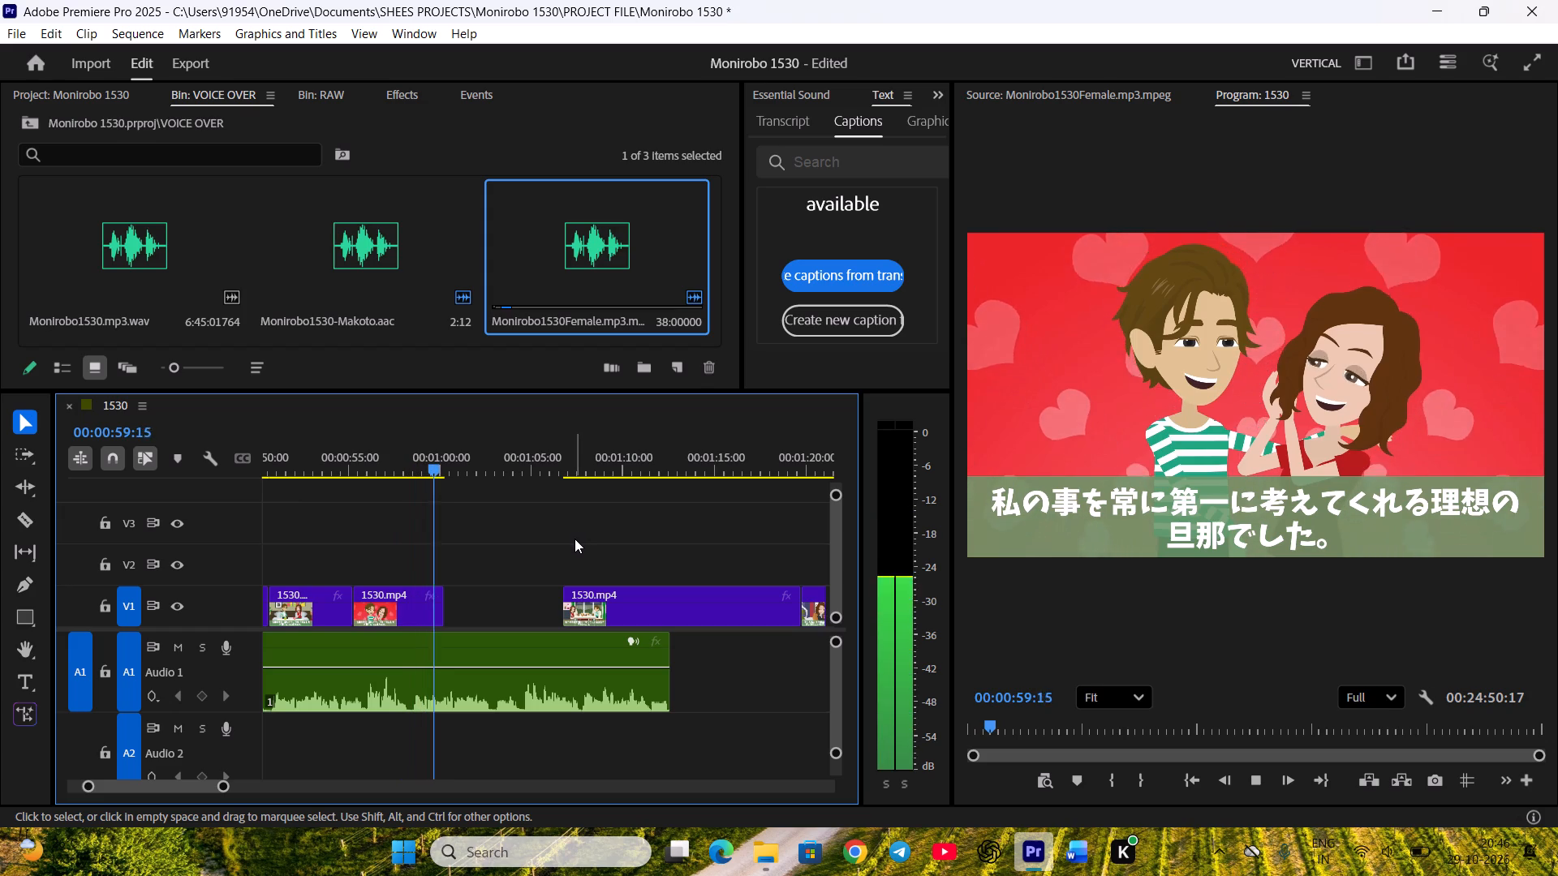
key("space")
left_click_drag(447, 464, 412, 483)
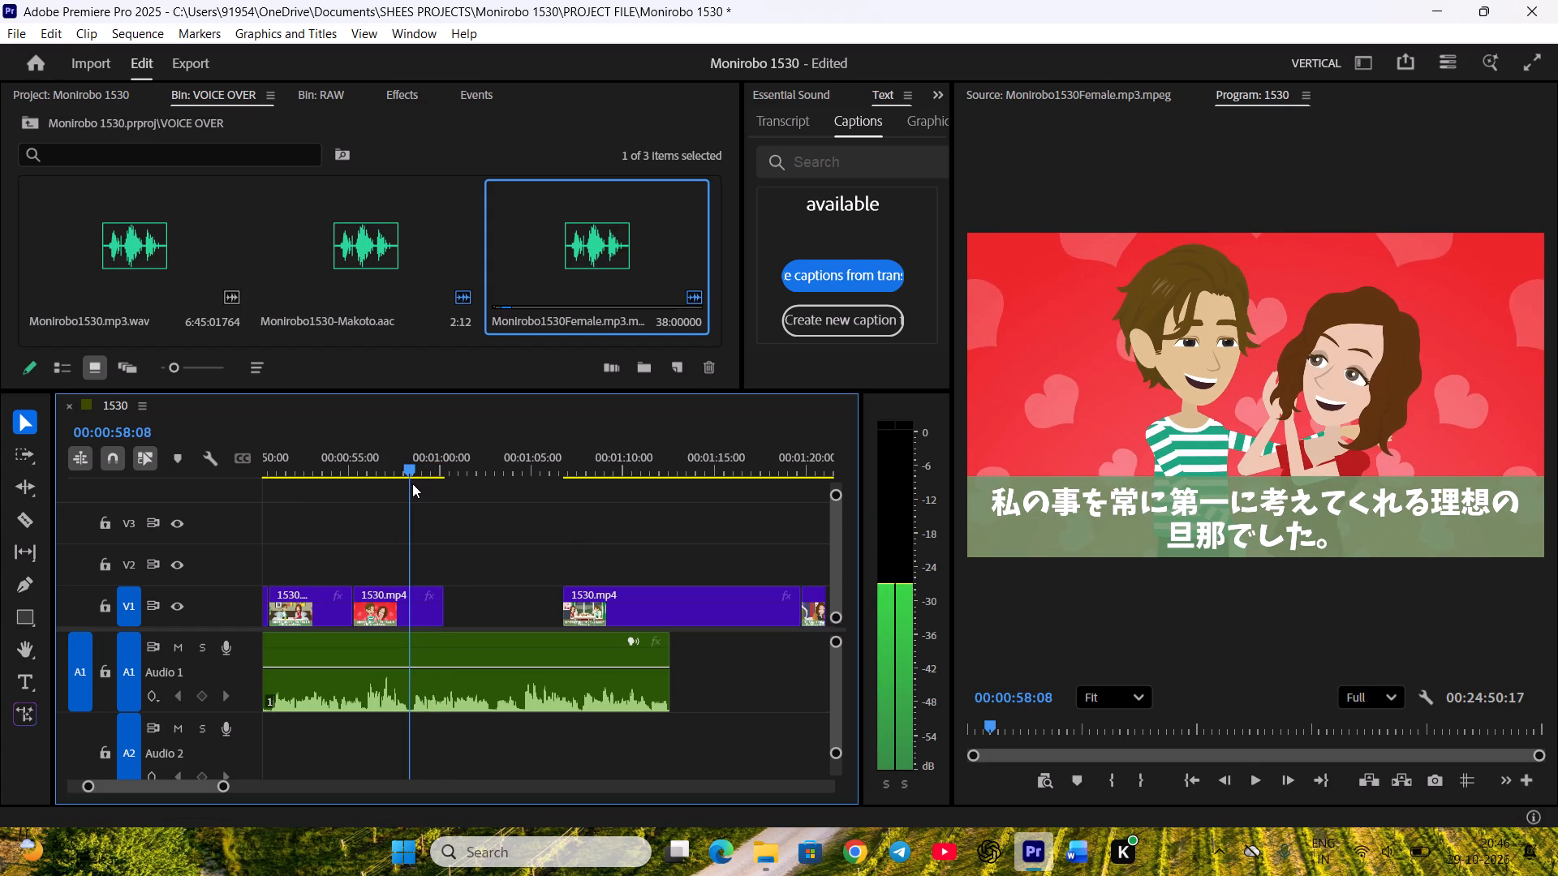
left_click_drag(412, 483, 411, 484)
left_click_drag(596, 614, 446, 608)
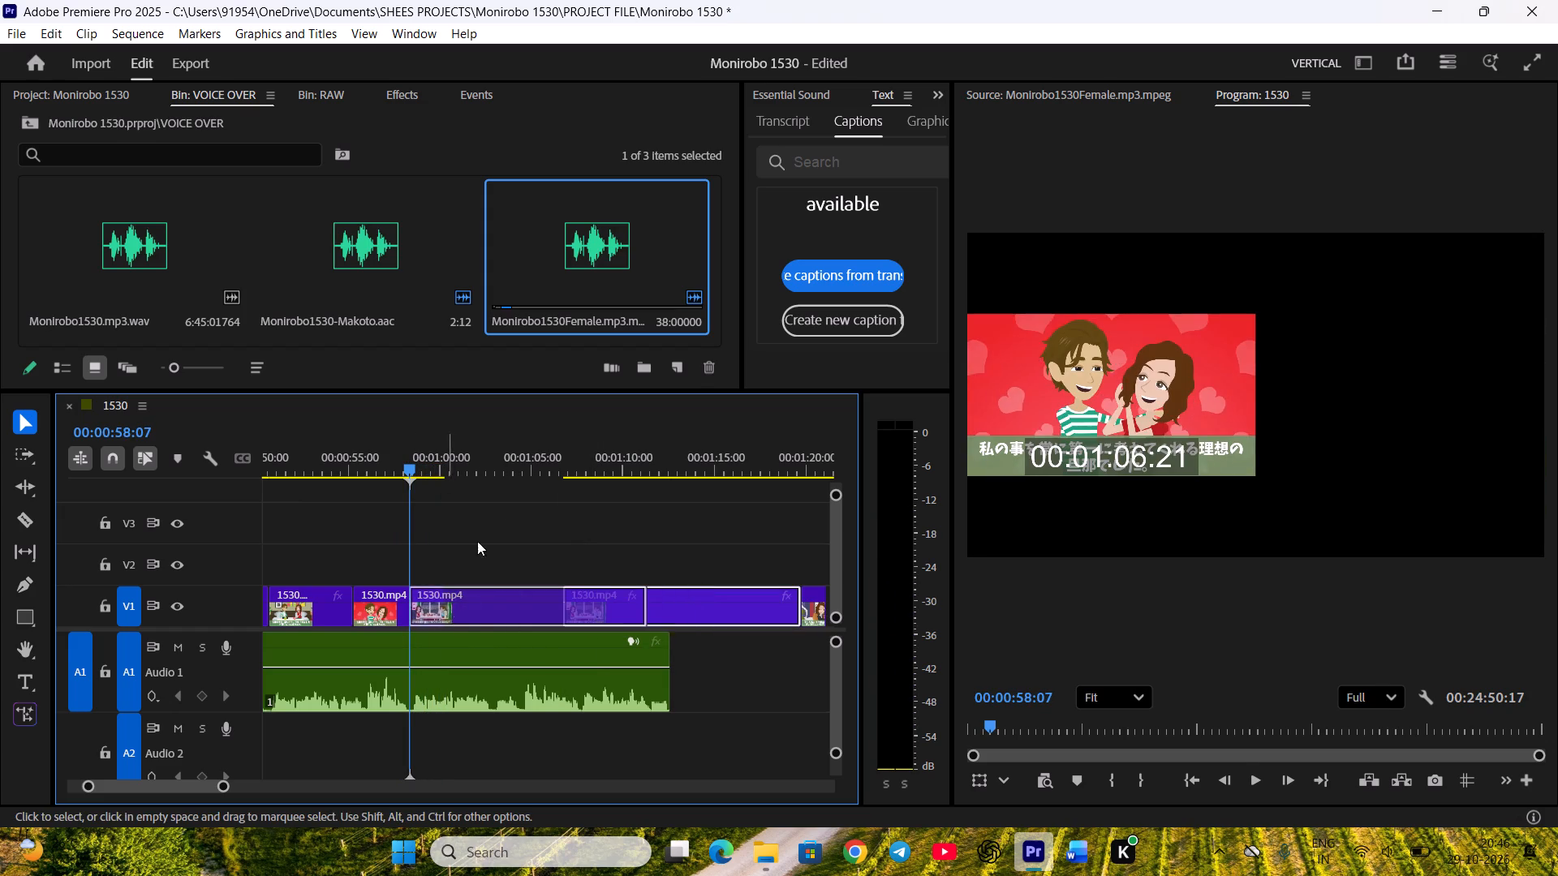
left_click(484, 528)
Play back the narration over the dinner table clip and move the close-up of Kanami's bento lunch earlier on V1 to start at 00:01:07:17.
key("space")
scroll(510, 538, "down", 4)
scroll(537, 549, "up", 1)
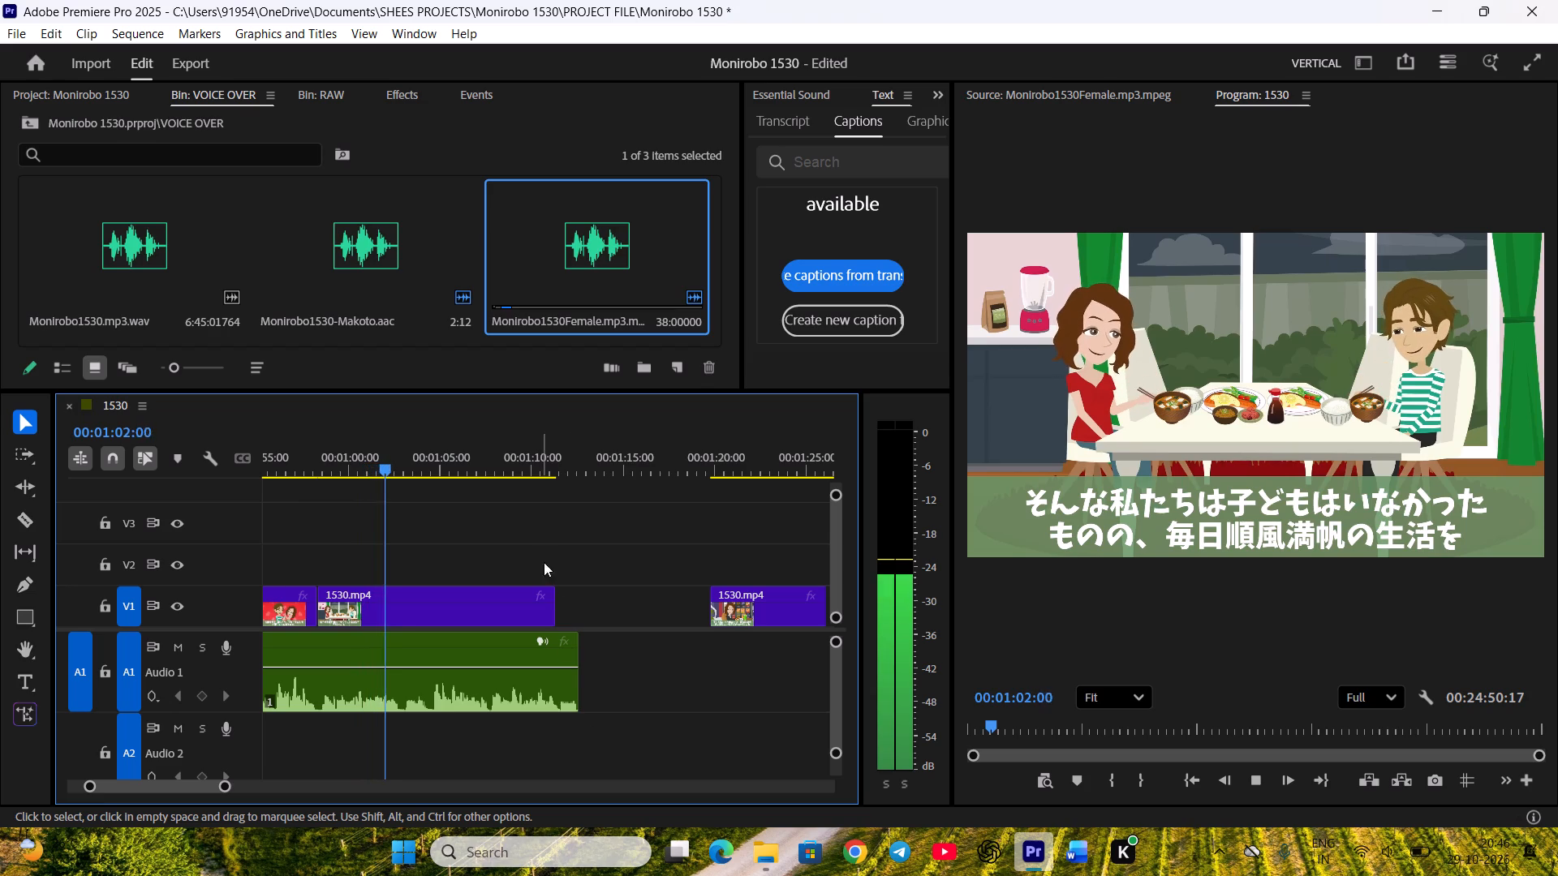
left_click(587, 686)
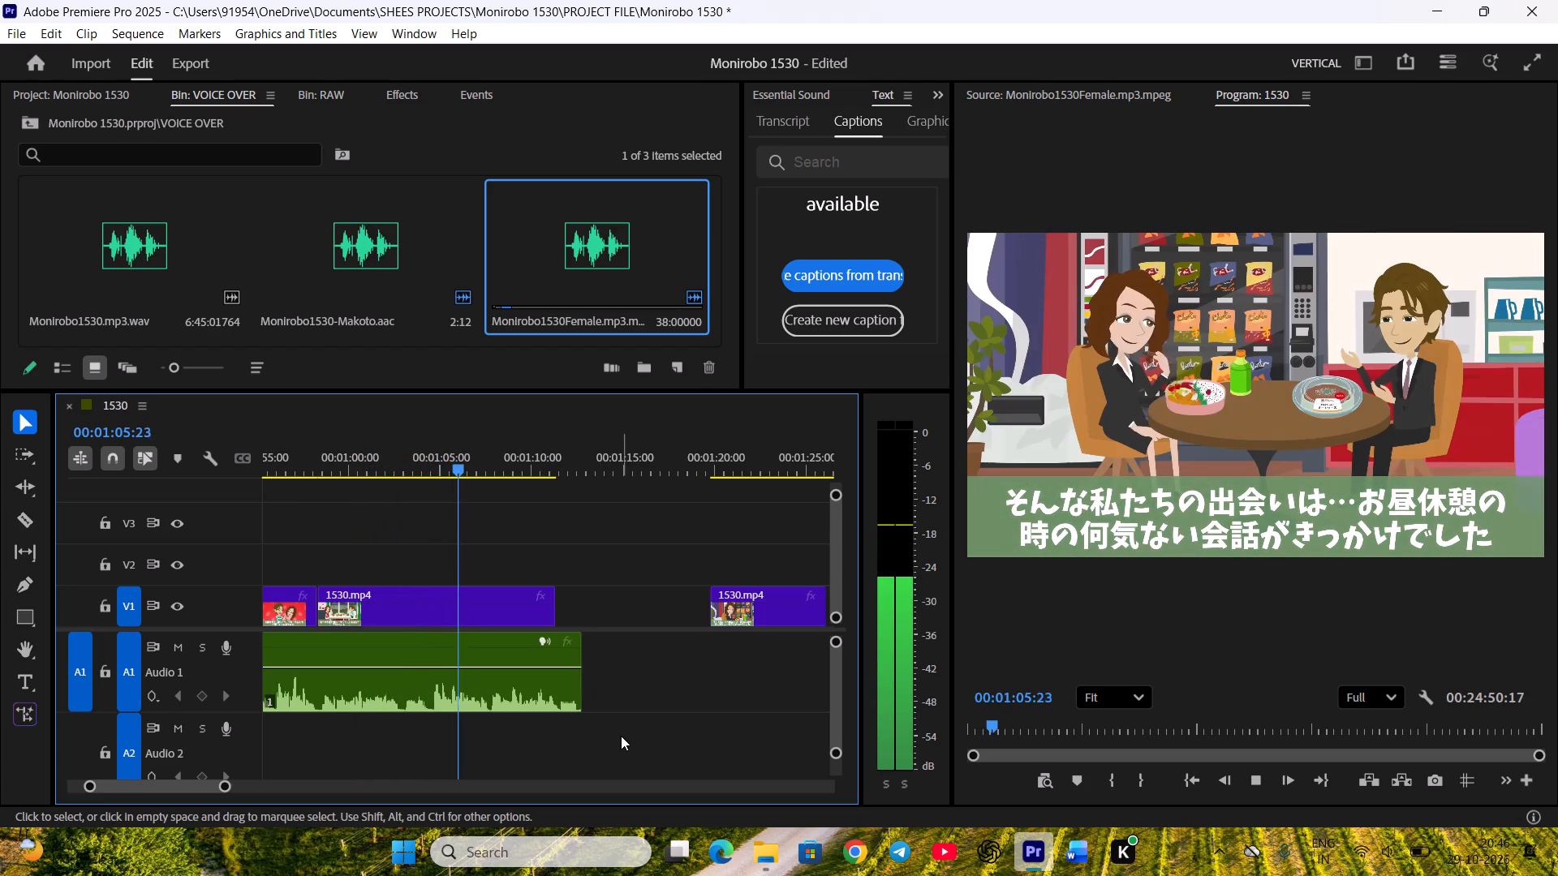
key("space")
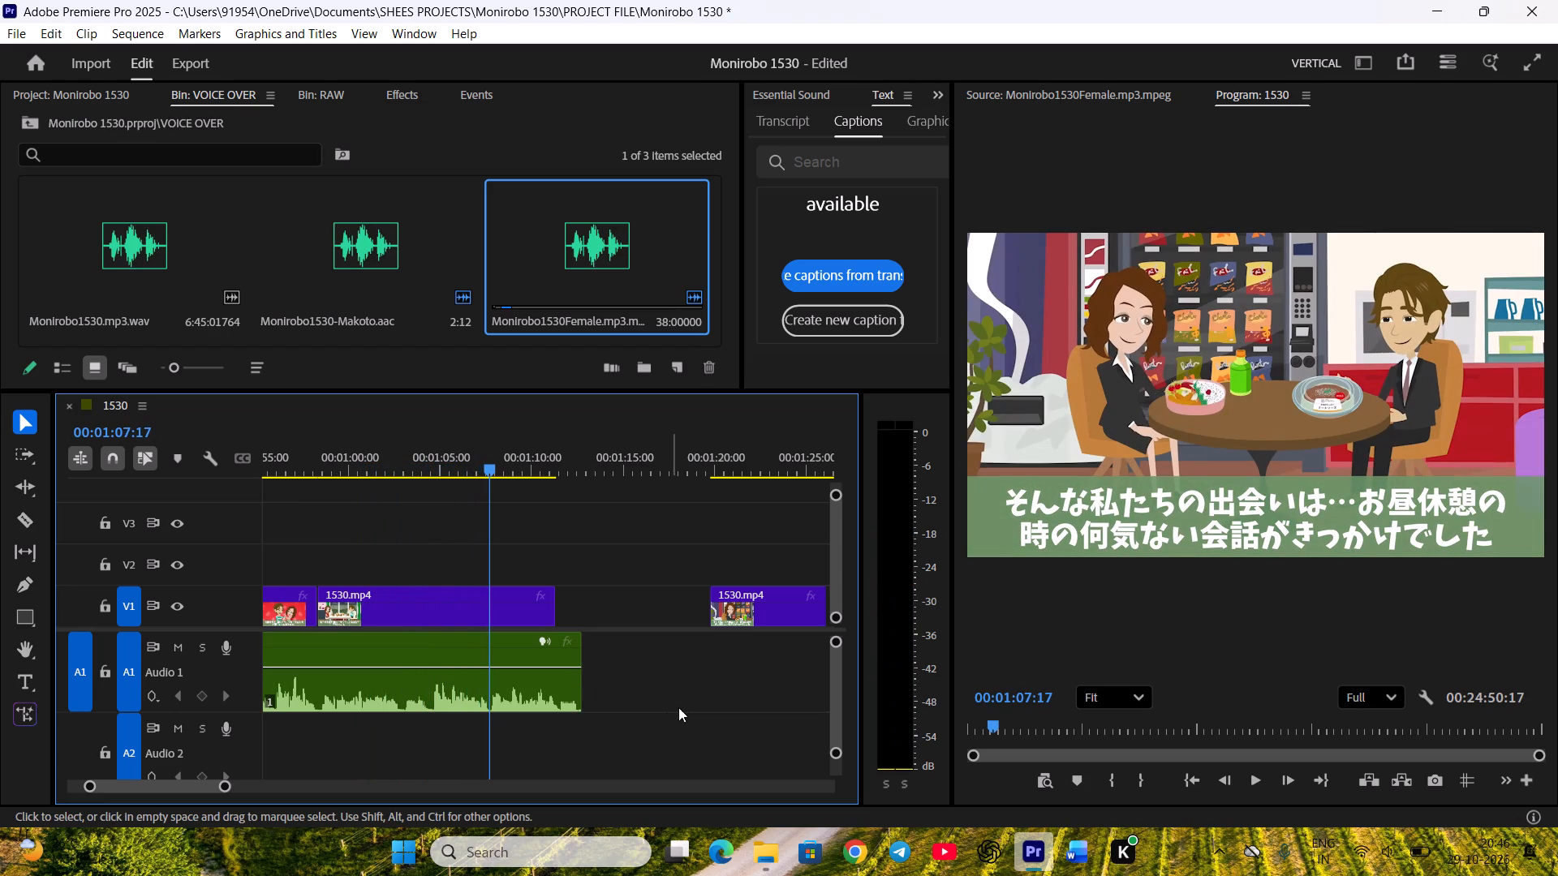
left_click_drag(744, 610, 527, 601)
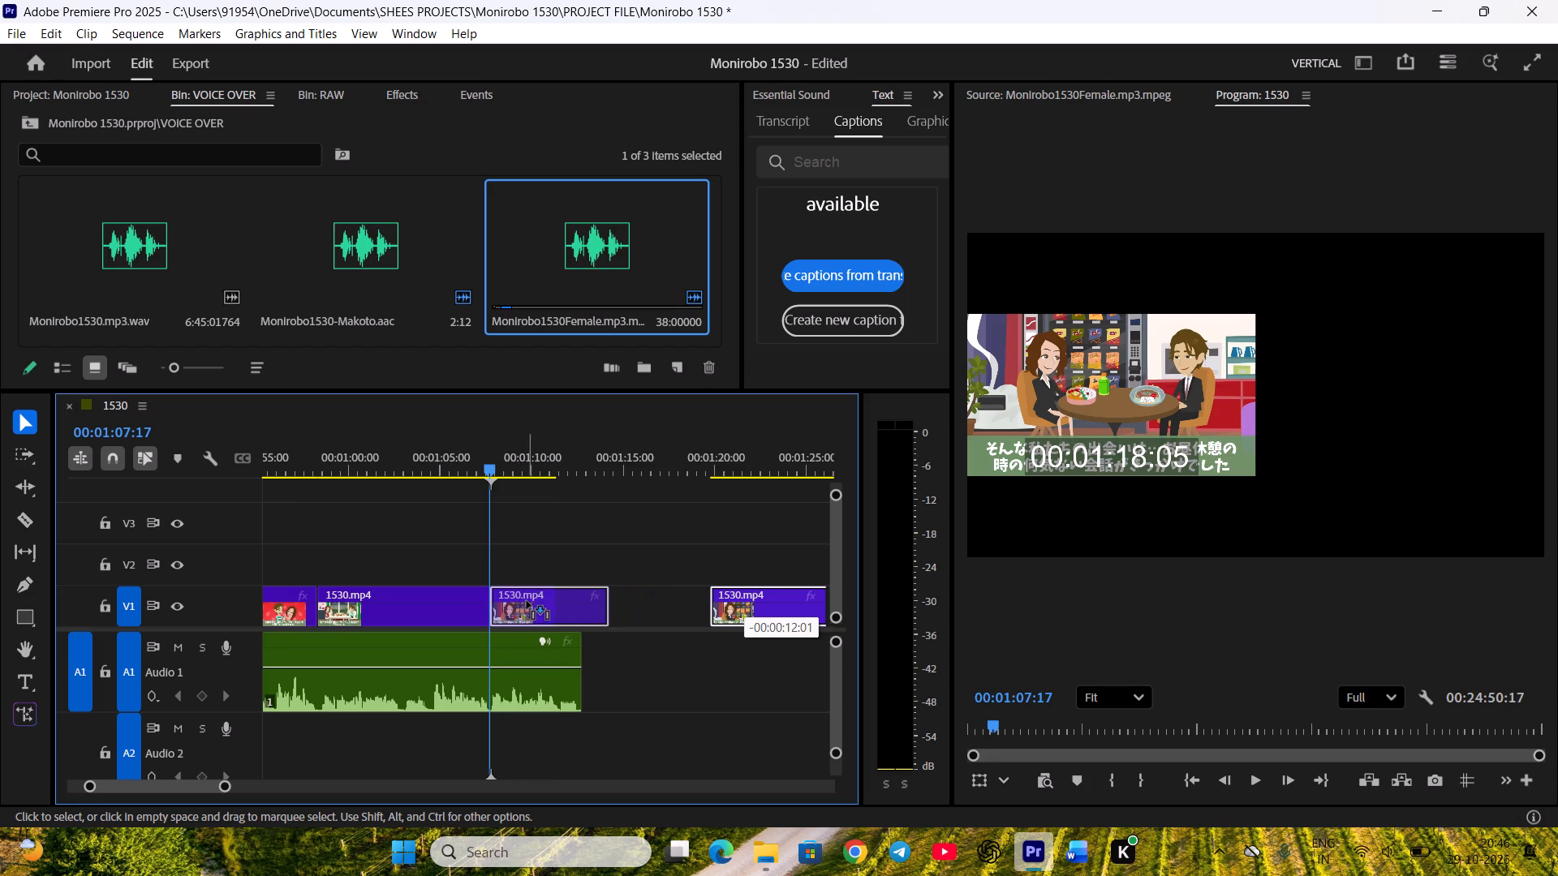
left_click_drag(527, 601, 527, 602)
left_click(541, 518)
Trim the end of the Kanami bento close-up on V1 to the narration's end and ripple delete the gap after it.
key("space")
key("equal")
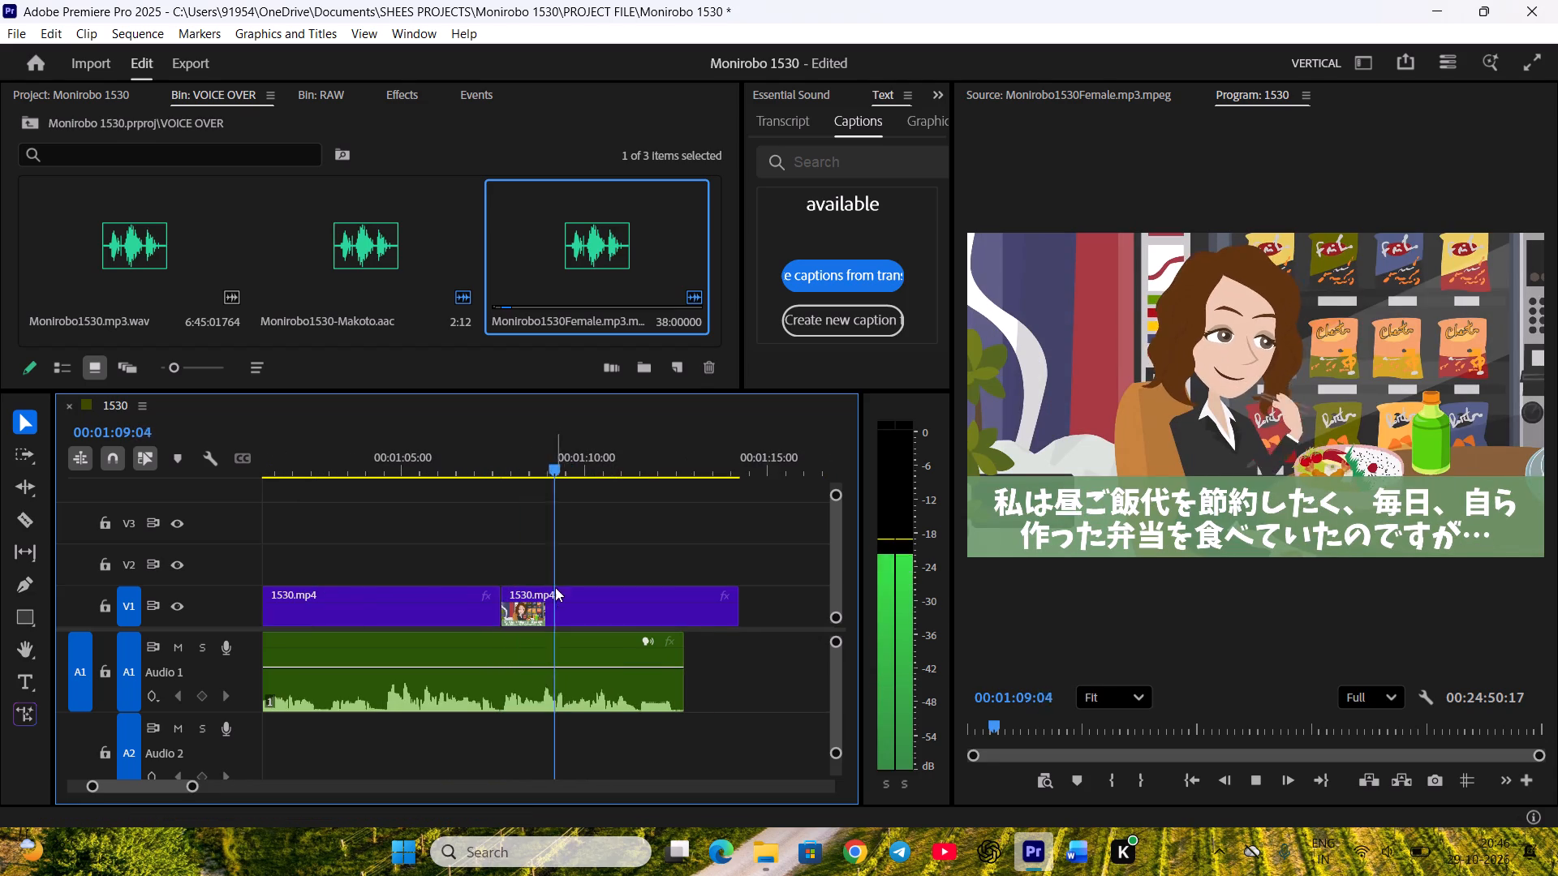
scroll(558, 610, "down", 3)
left_click_drag(649, 611, 589, 608)
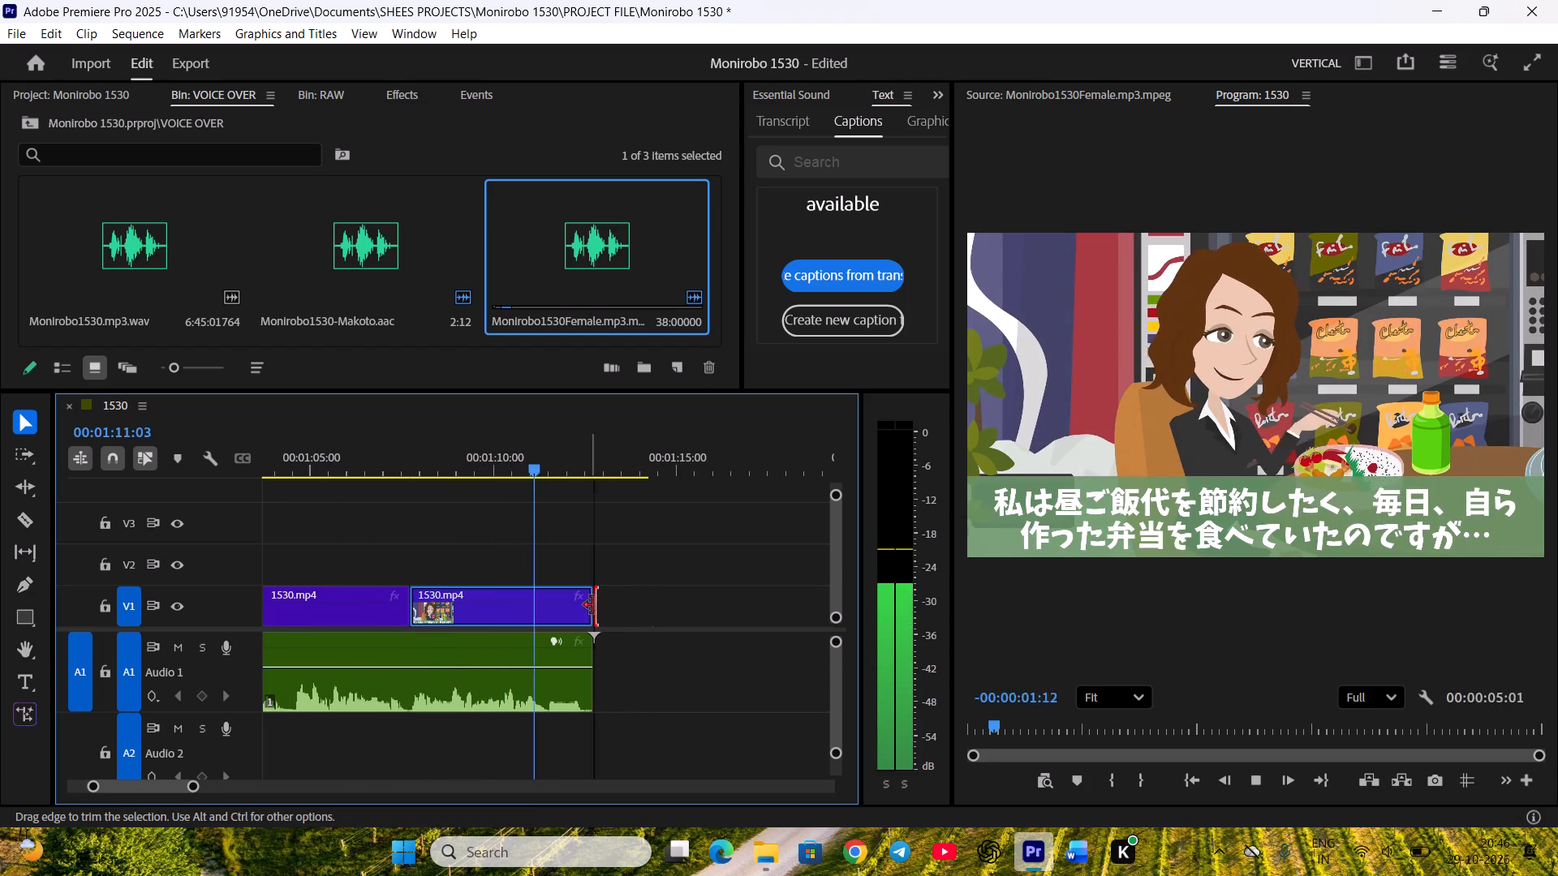
right_click(612, 610)
key("space")
left_click(648, 612)
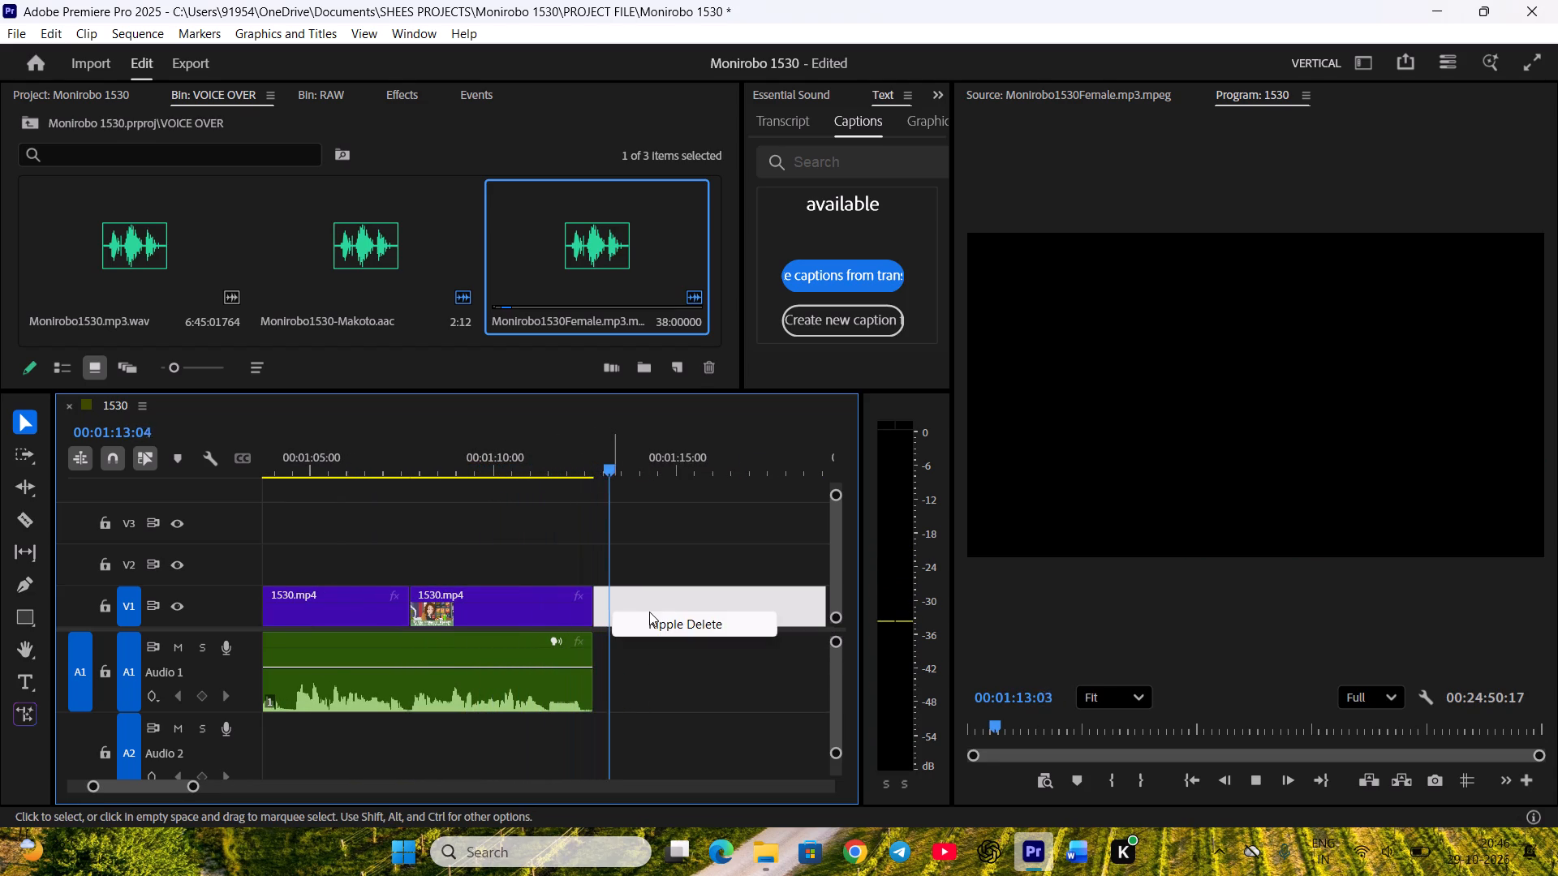
left_click(651, 621)
Review the Makoto clip that follows up to 00:01:14:05 and save the project.
scroll(648, 635, "down", 9)
key("space")
scroll(607, 651, "up", 4)
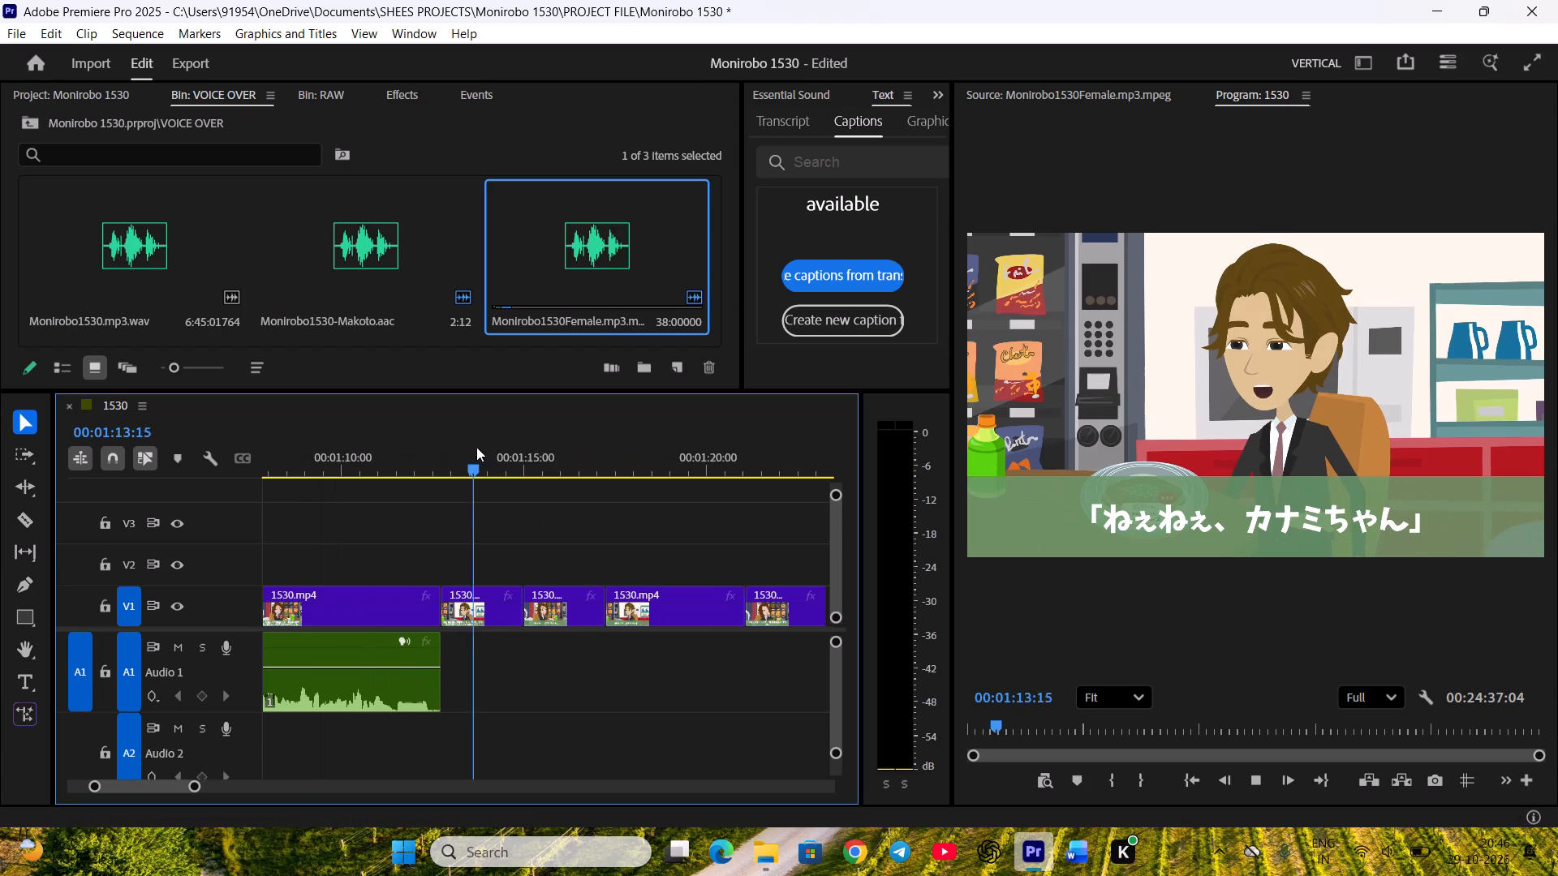
left_click_drag(488, 467, 493, 485)
key("ctrl+s")
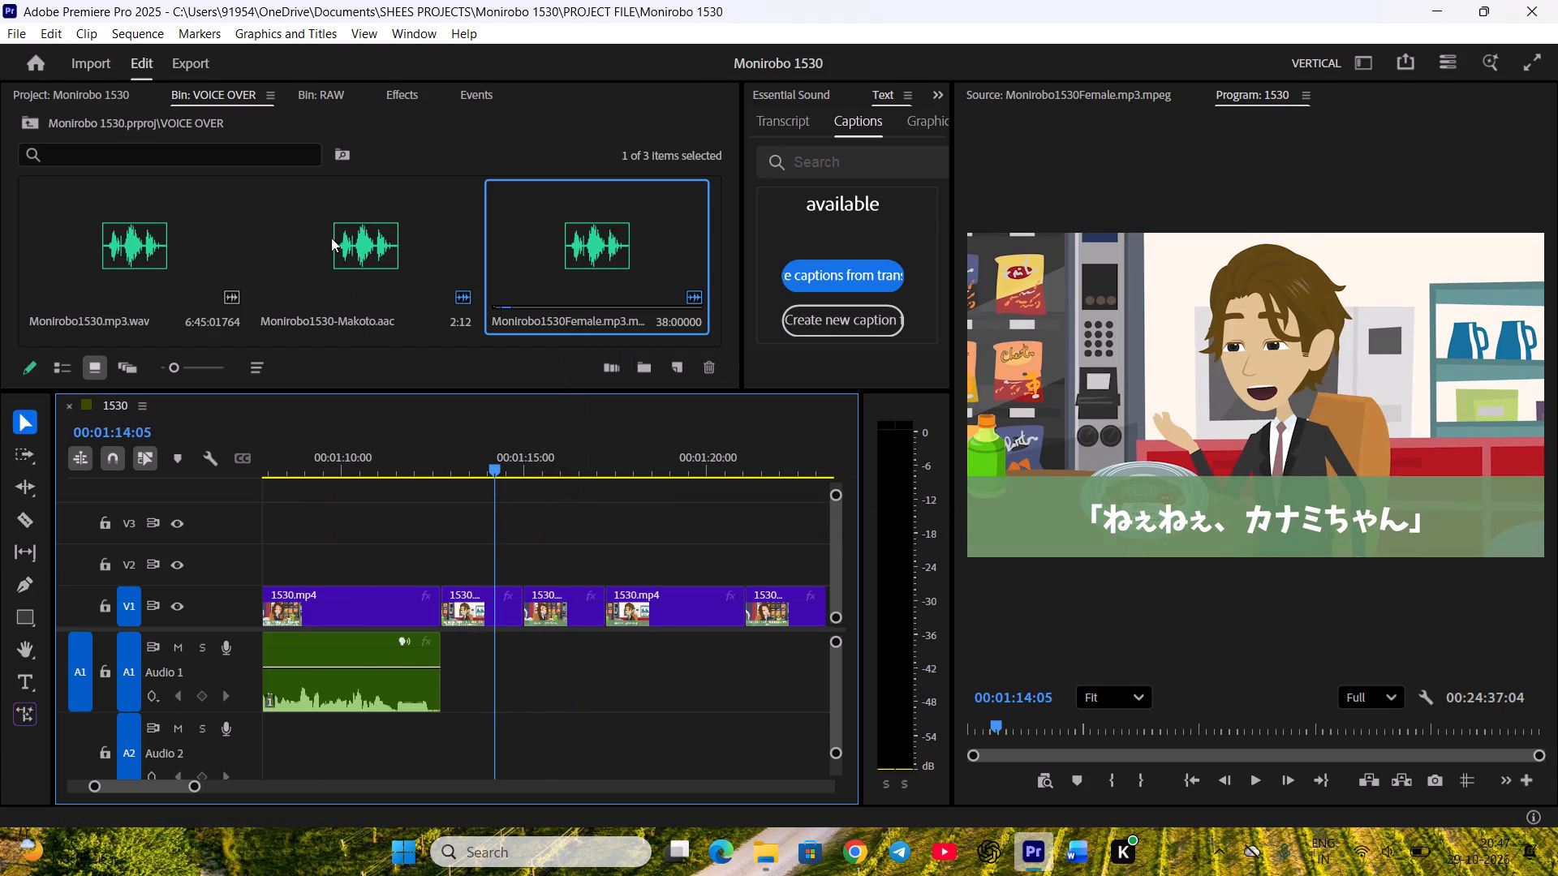
Mark Makoto's line from 00:00:09:17 to 00:00:11:22 in Monirobo1530-Makoto.aac and place it on A1 directly after the narration.
double_click(369, 237)
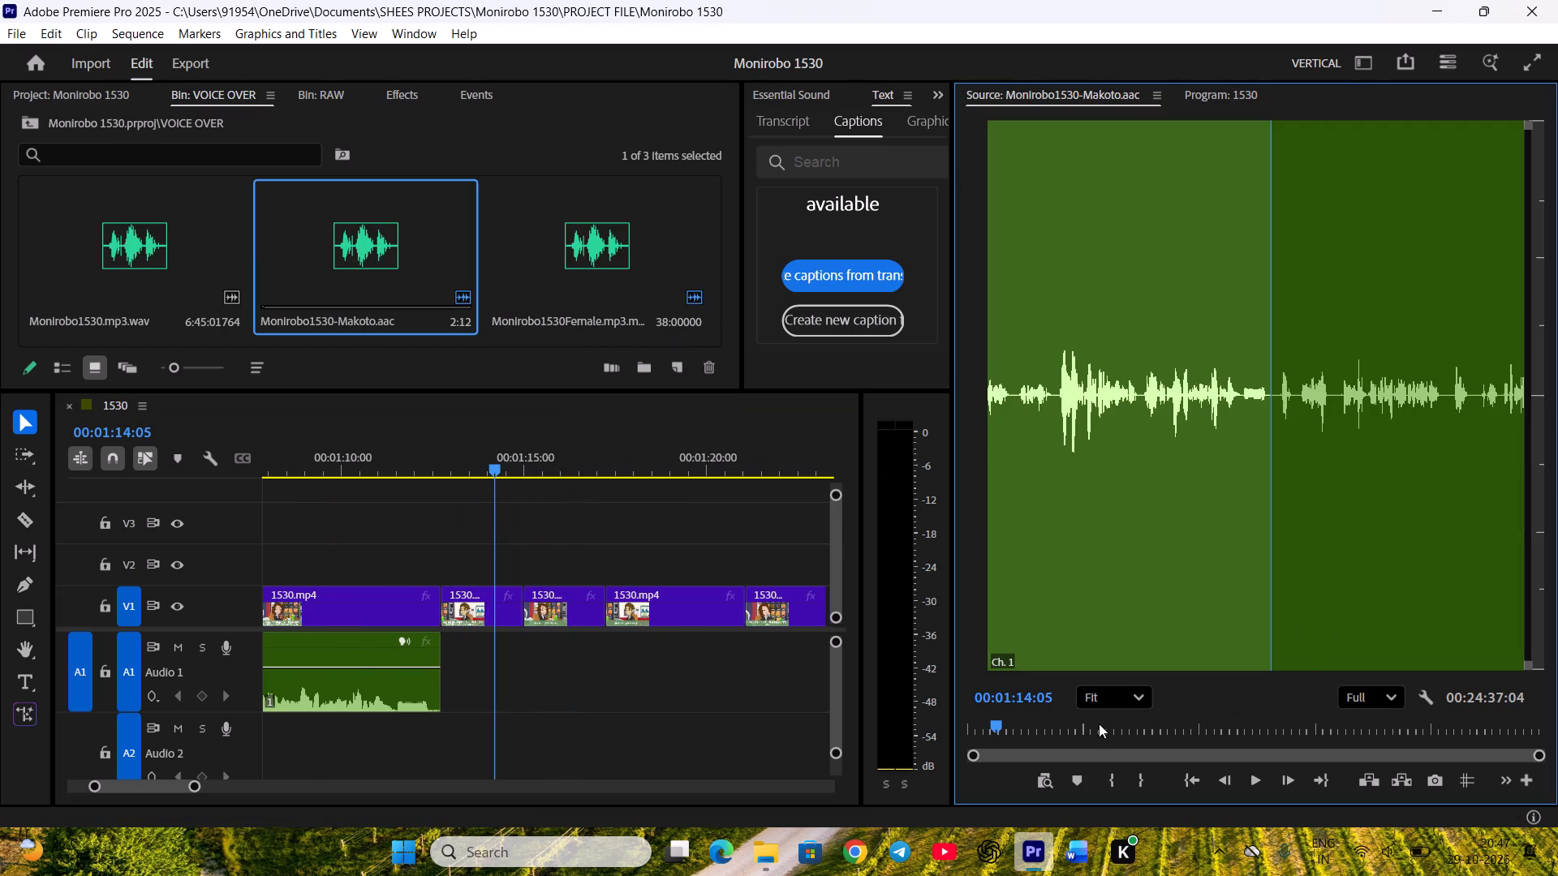
left_click(1091, 720)
scroll(1104, 719, "down", 2)
key("i")
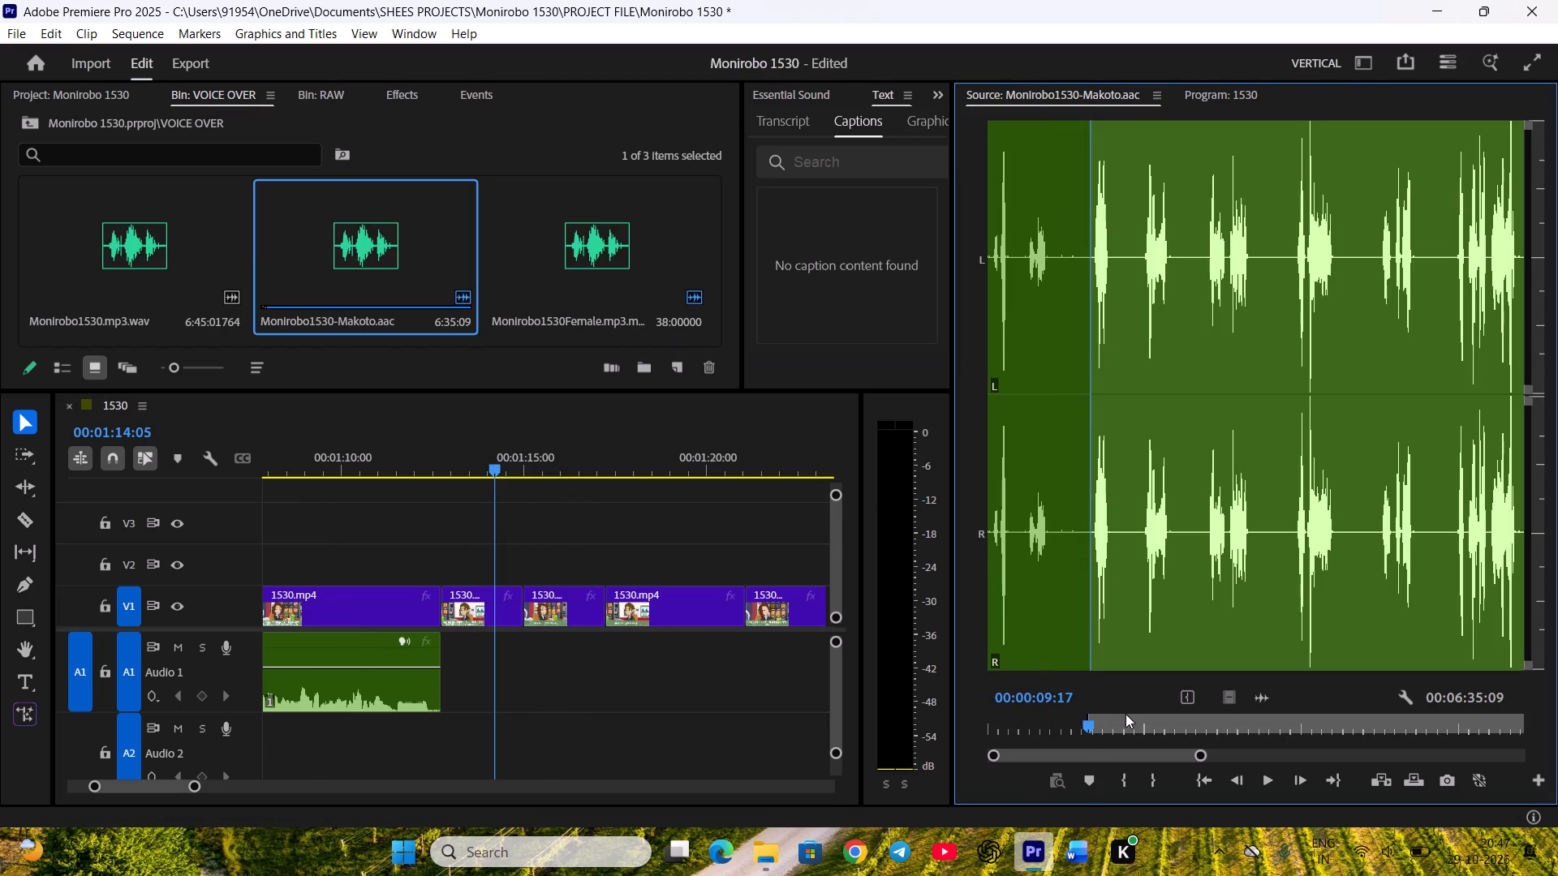
key("space")
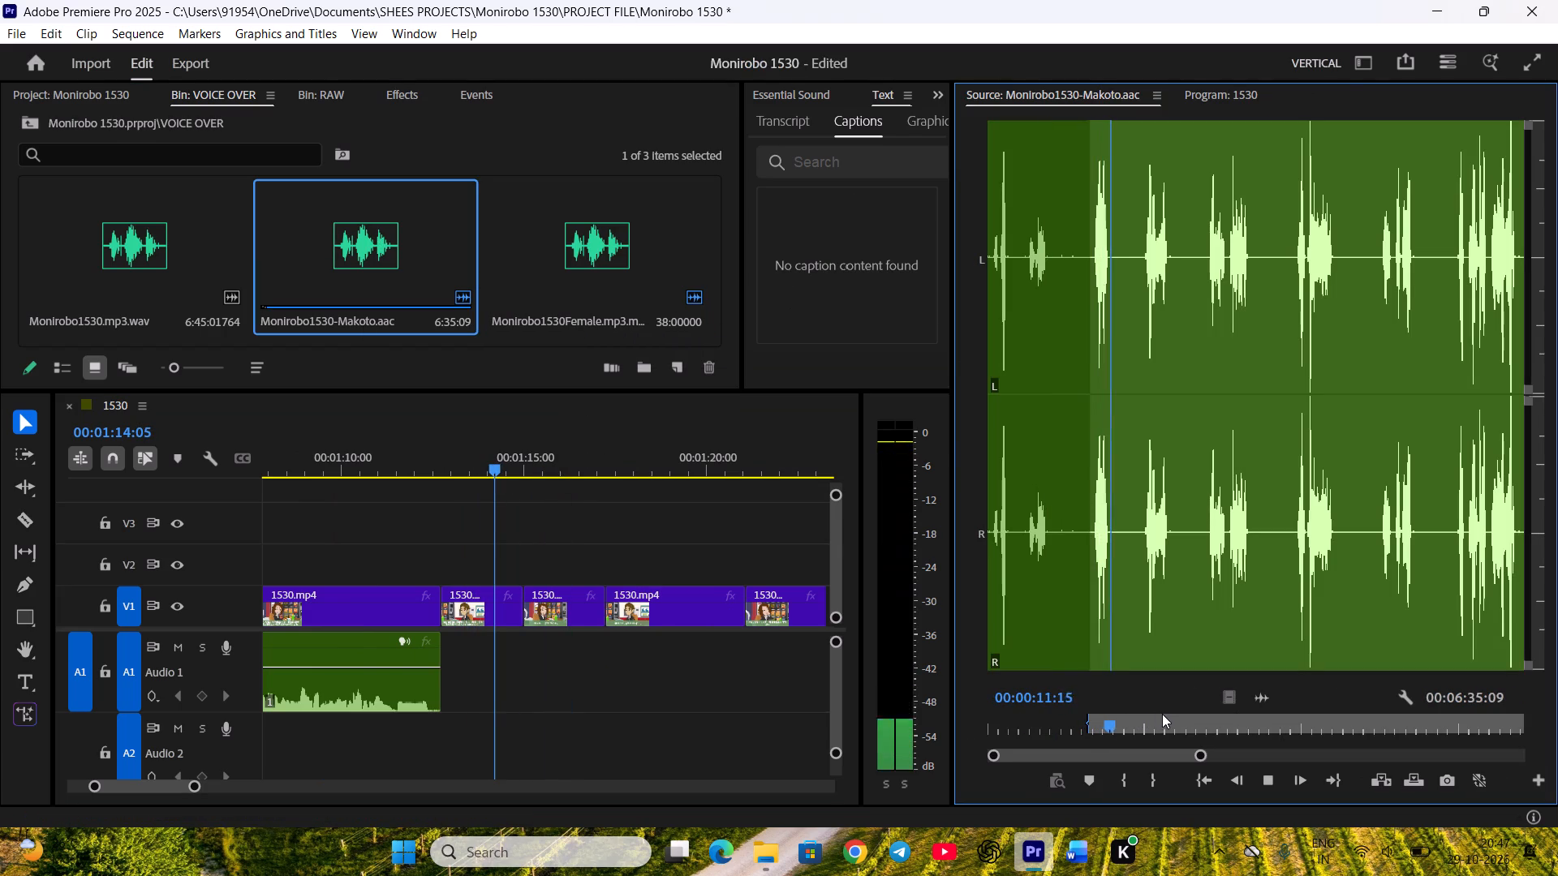
key("space")
key("o")
left_click_drag(1259, 692, 566, 667)
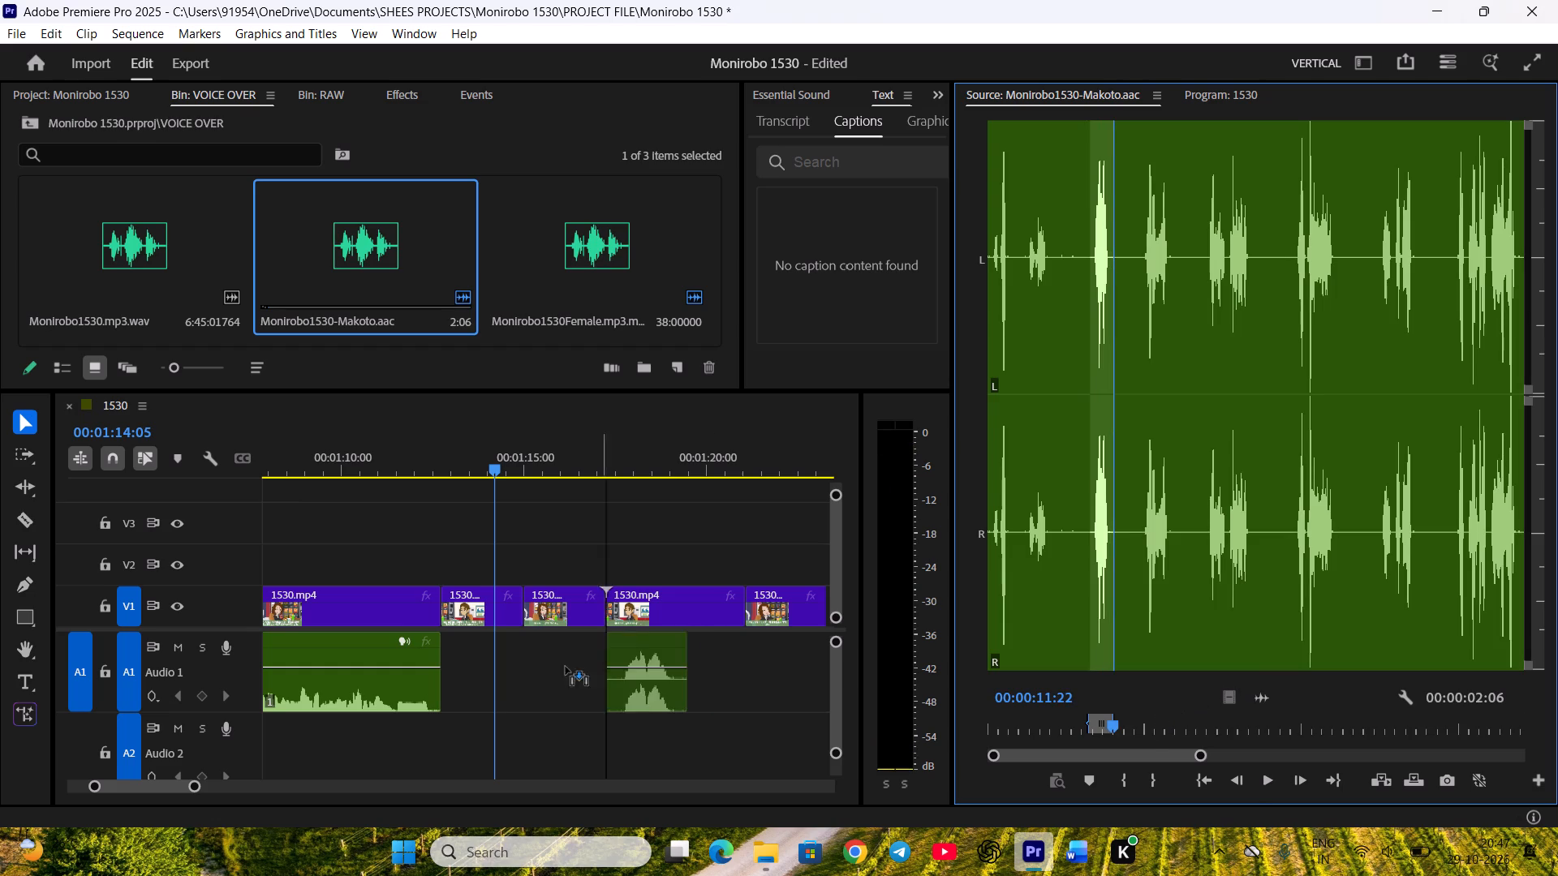
left_click_drag(566, 667, 438, 656)
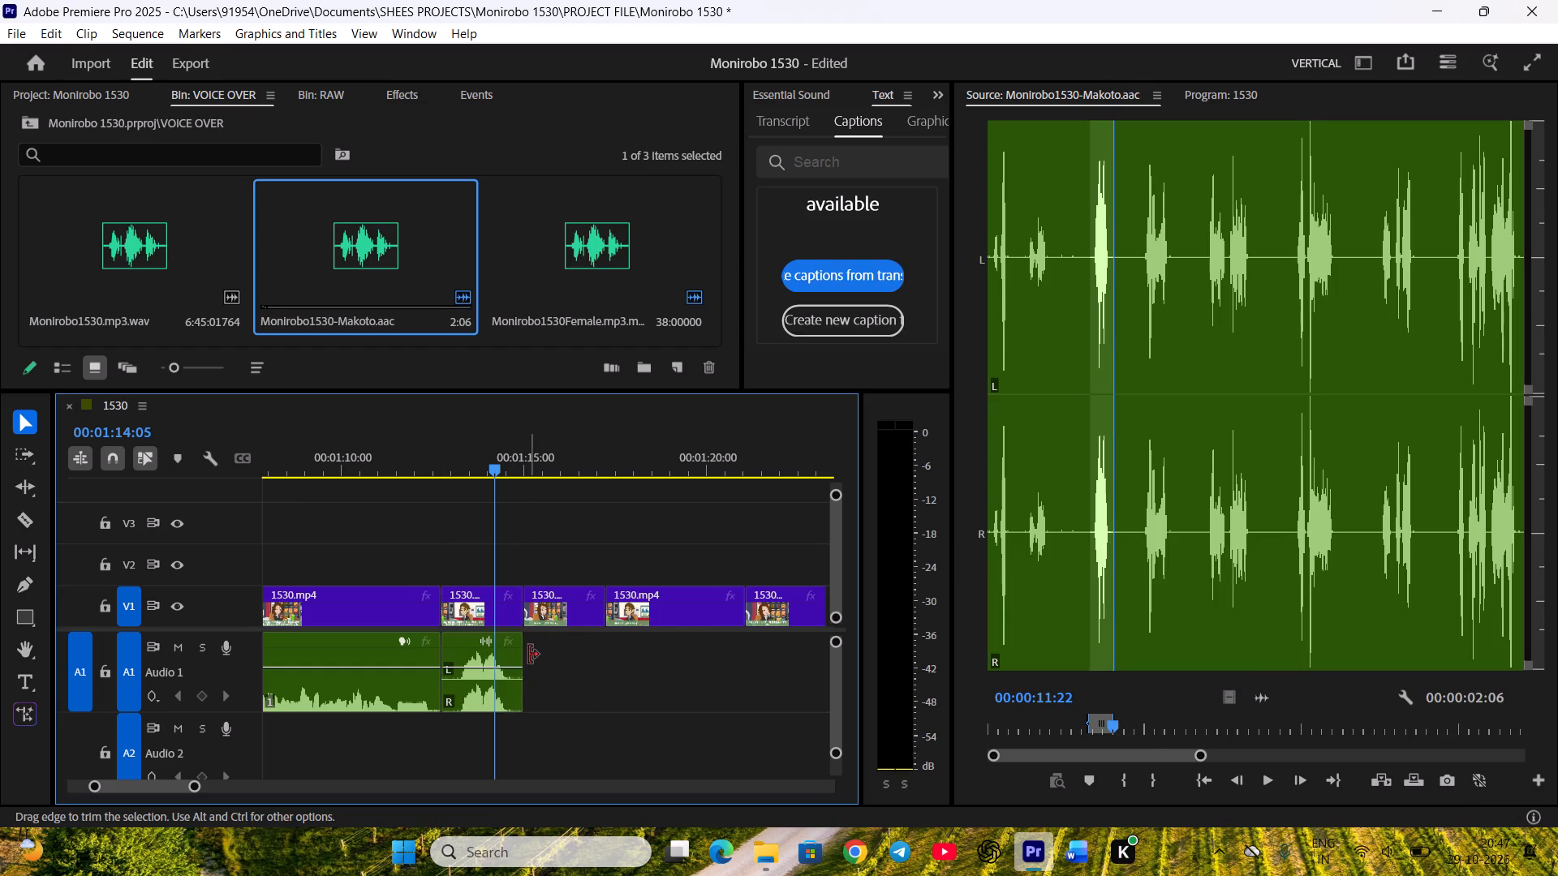
Play back Makoto's new line against the break-room dialogue clips on V1.
key("space")
key("space")
key("space")
scroll(587, 628, "down", 4)
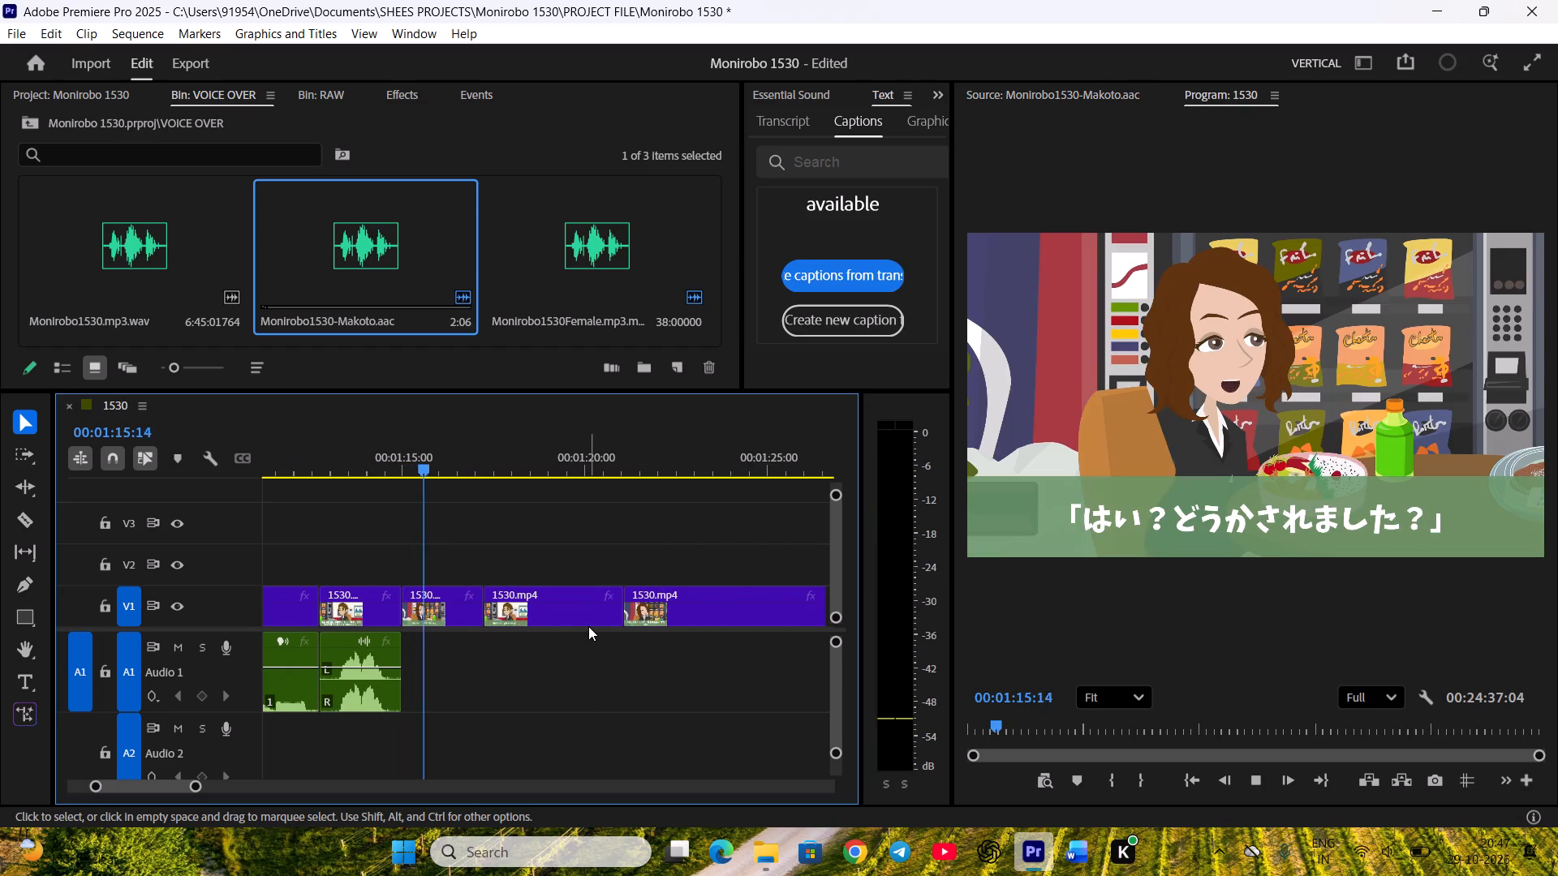
key("space")
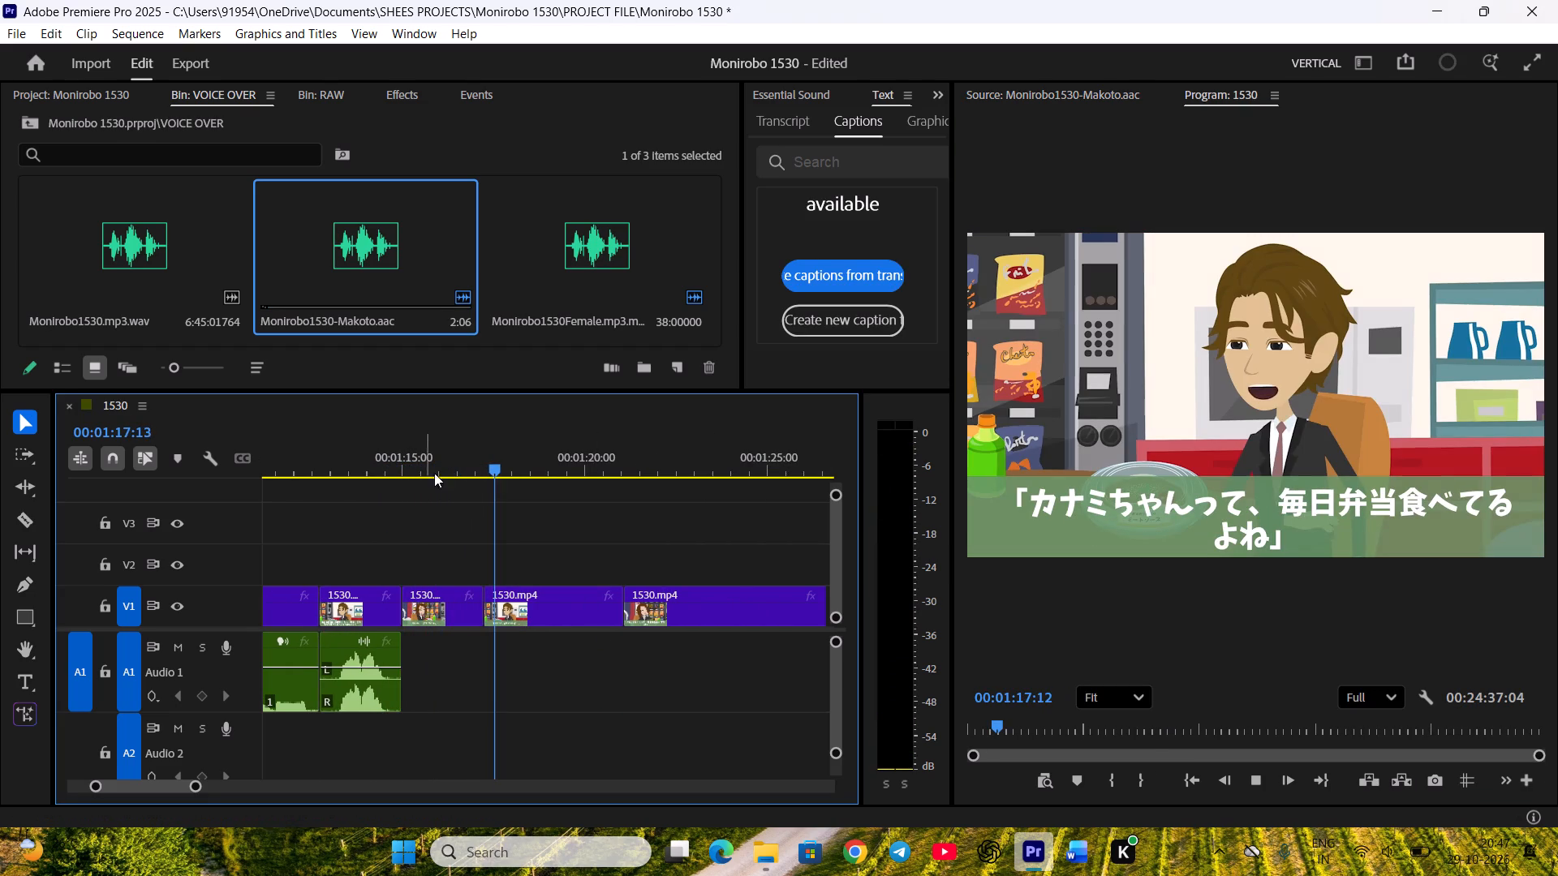
scroll(536, 555, "up", 4)
left_click(454, 472)
key("space")
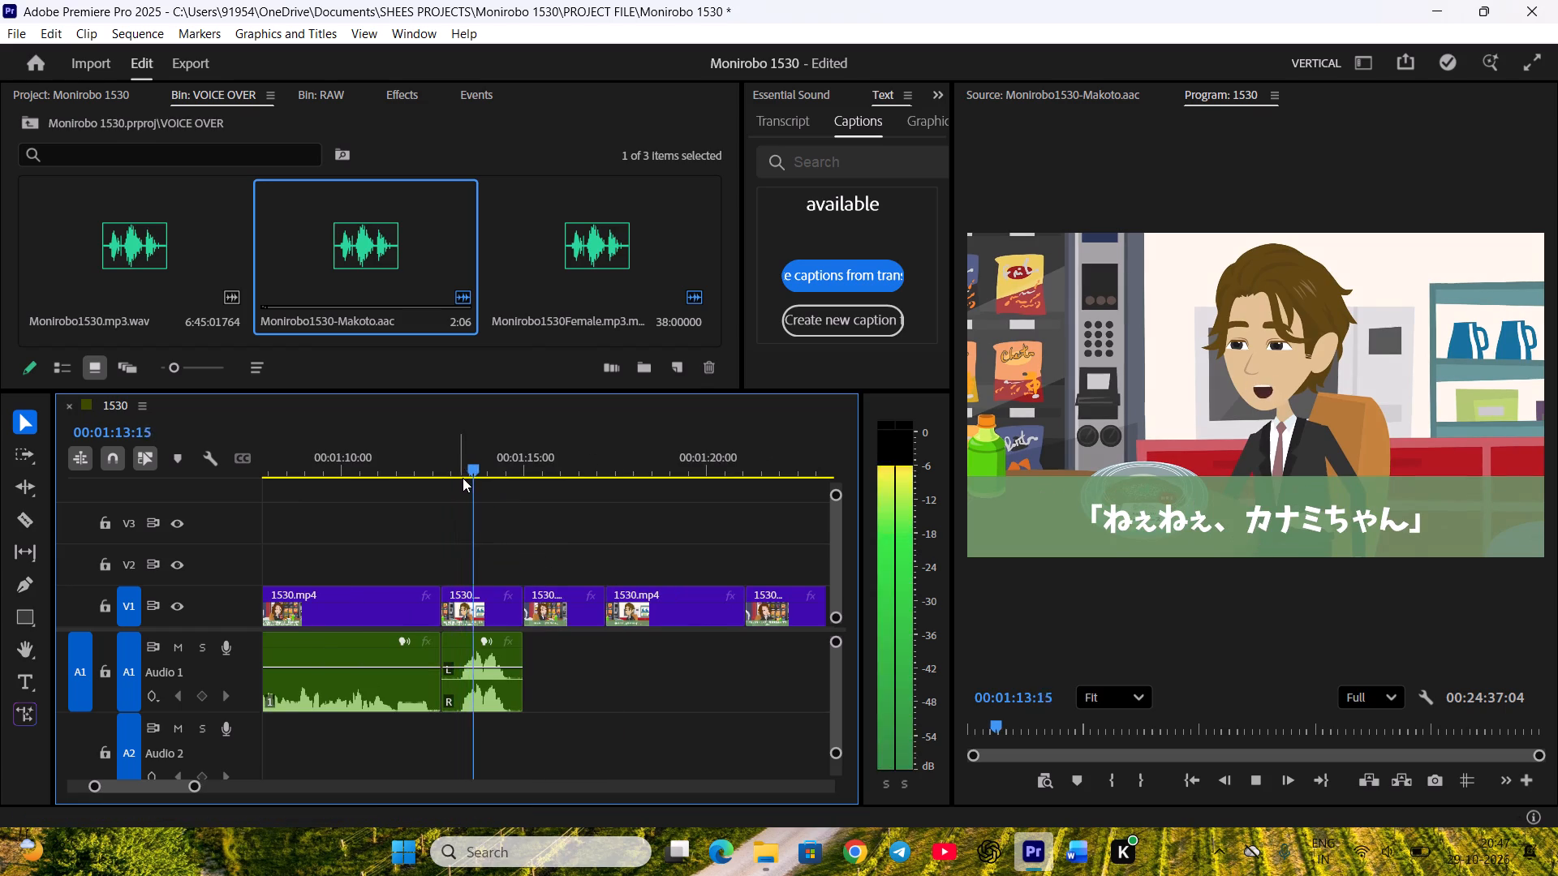
key("space")
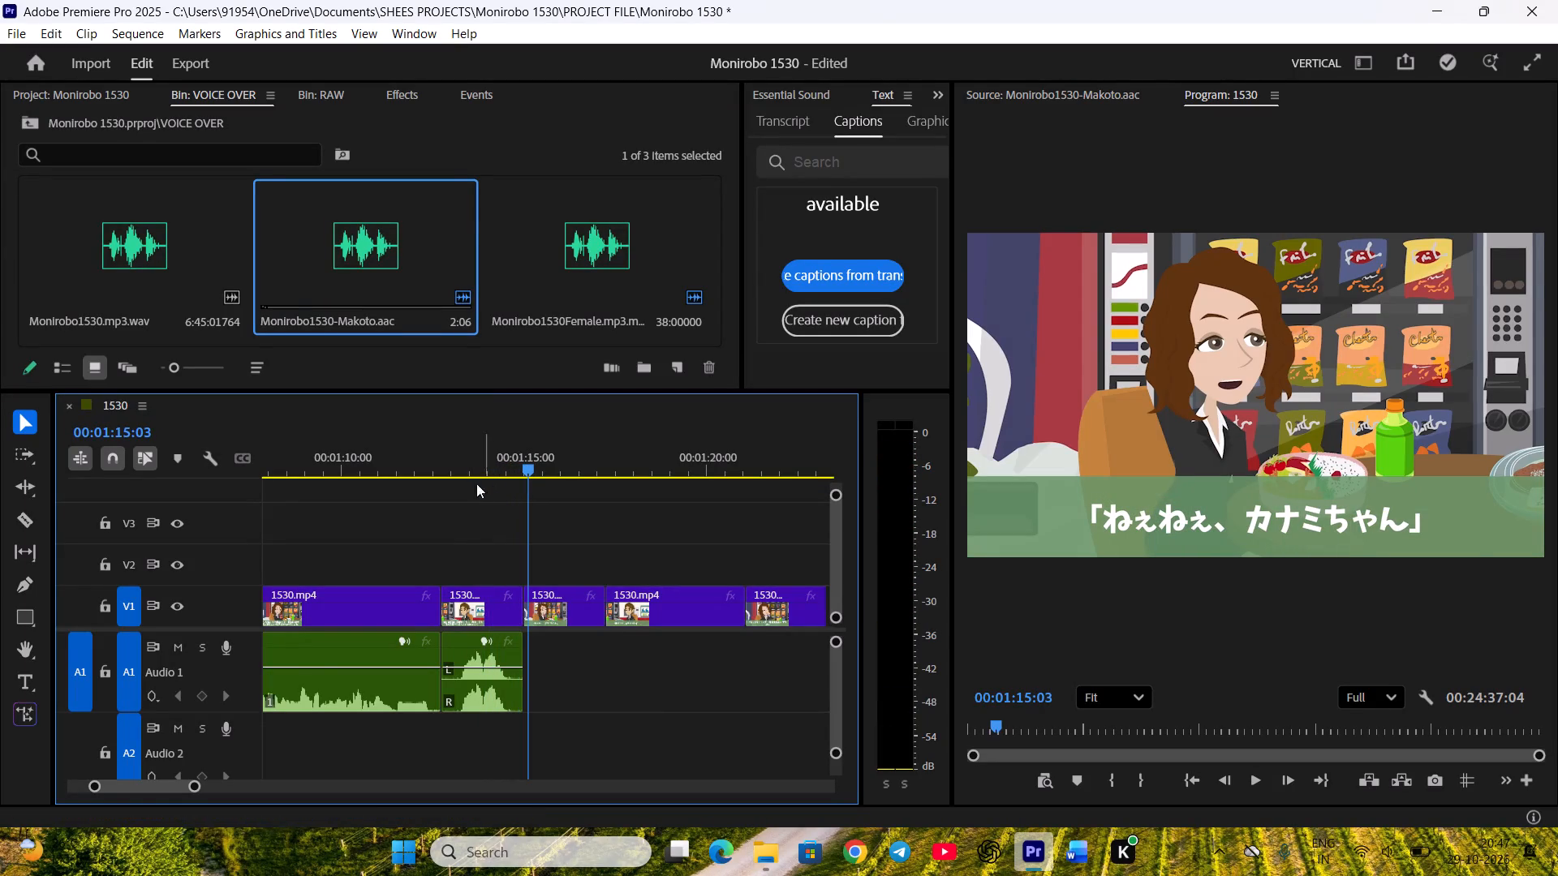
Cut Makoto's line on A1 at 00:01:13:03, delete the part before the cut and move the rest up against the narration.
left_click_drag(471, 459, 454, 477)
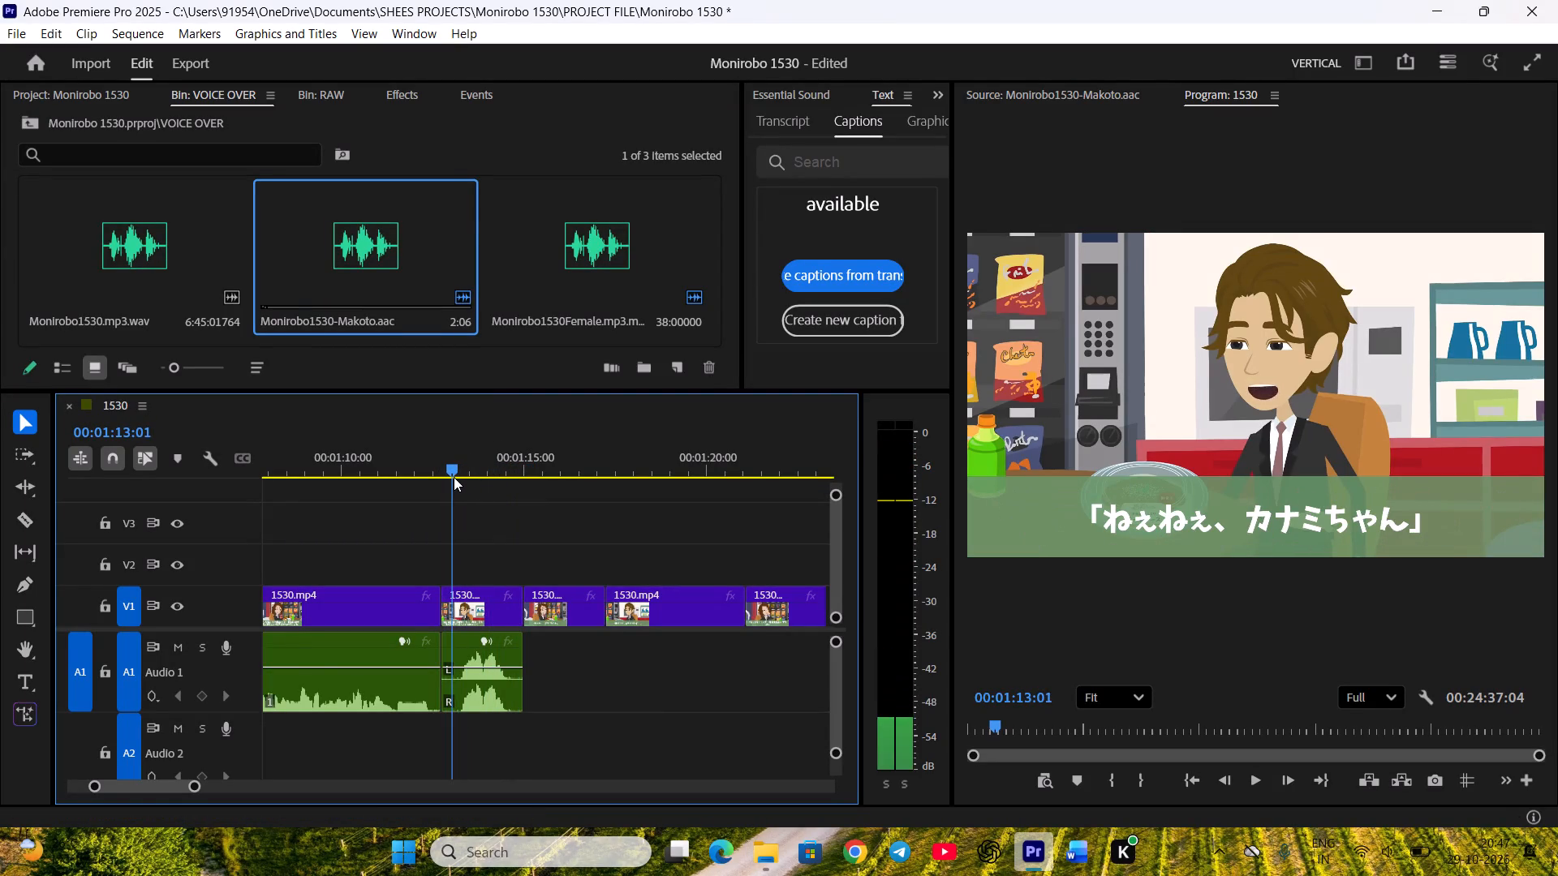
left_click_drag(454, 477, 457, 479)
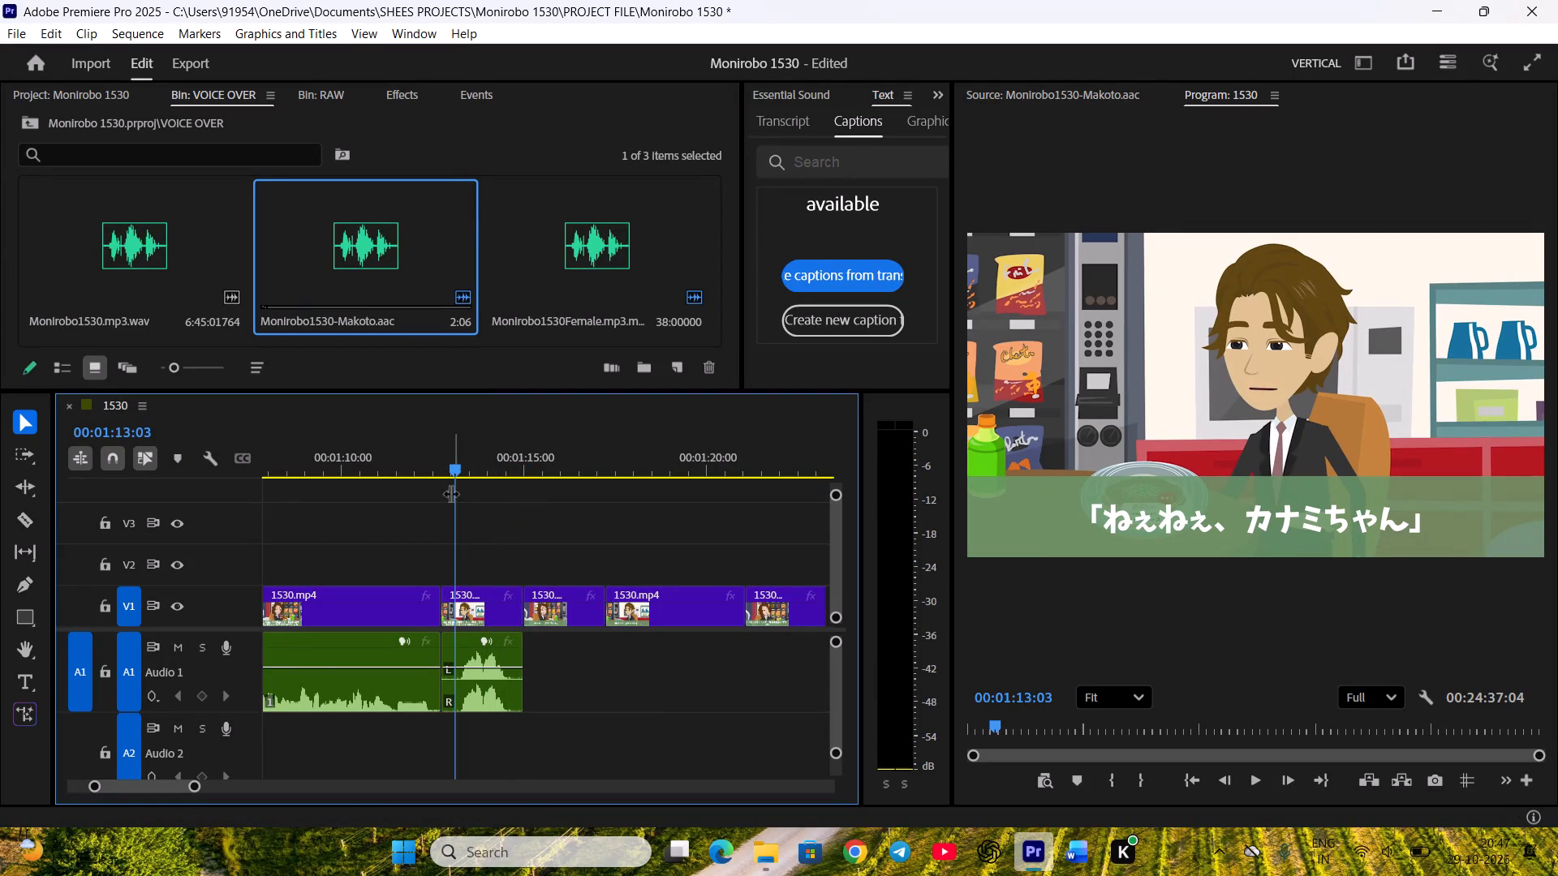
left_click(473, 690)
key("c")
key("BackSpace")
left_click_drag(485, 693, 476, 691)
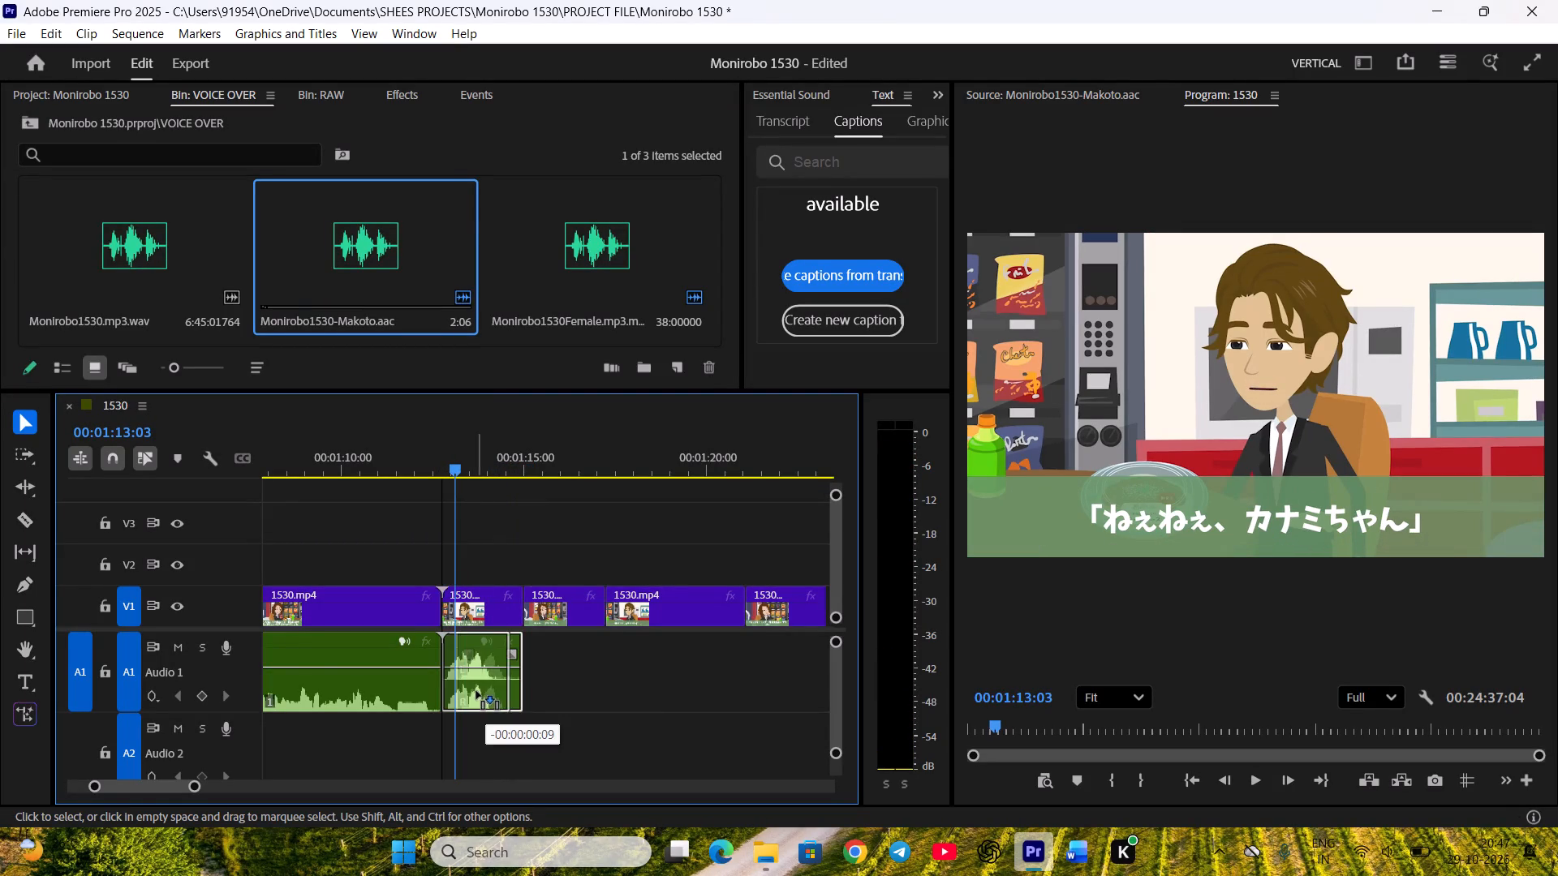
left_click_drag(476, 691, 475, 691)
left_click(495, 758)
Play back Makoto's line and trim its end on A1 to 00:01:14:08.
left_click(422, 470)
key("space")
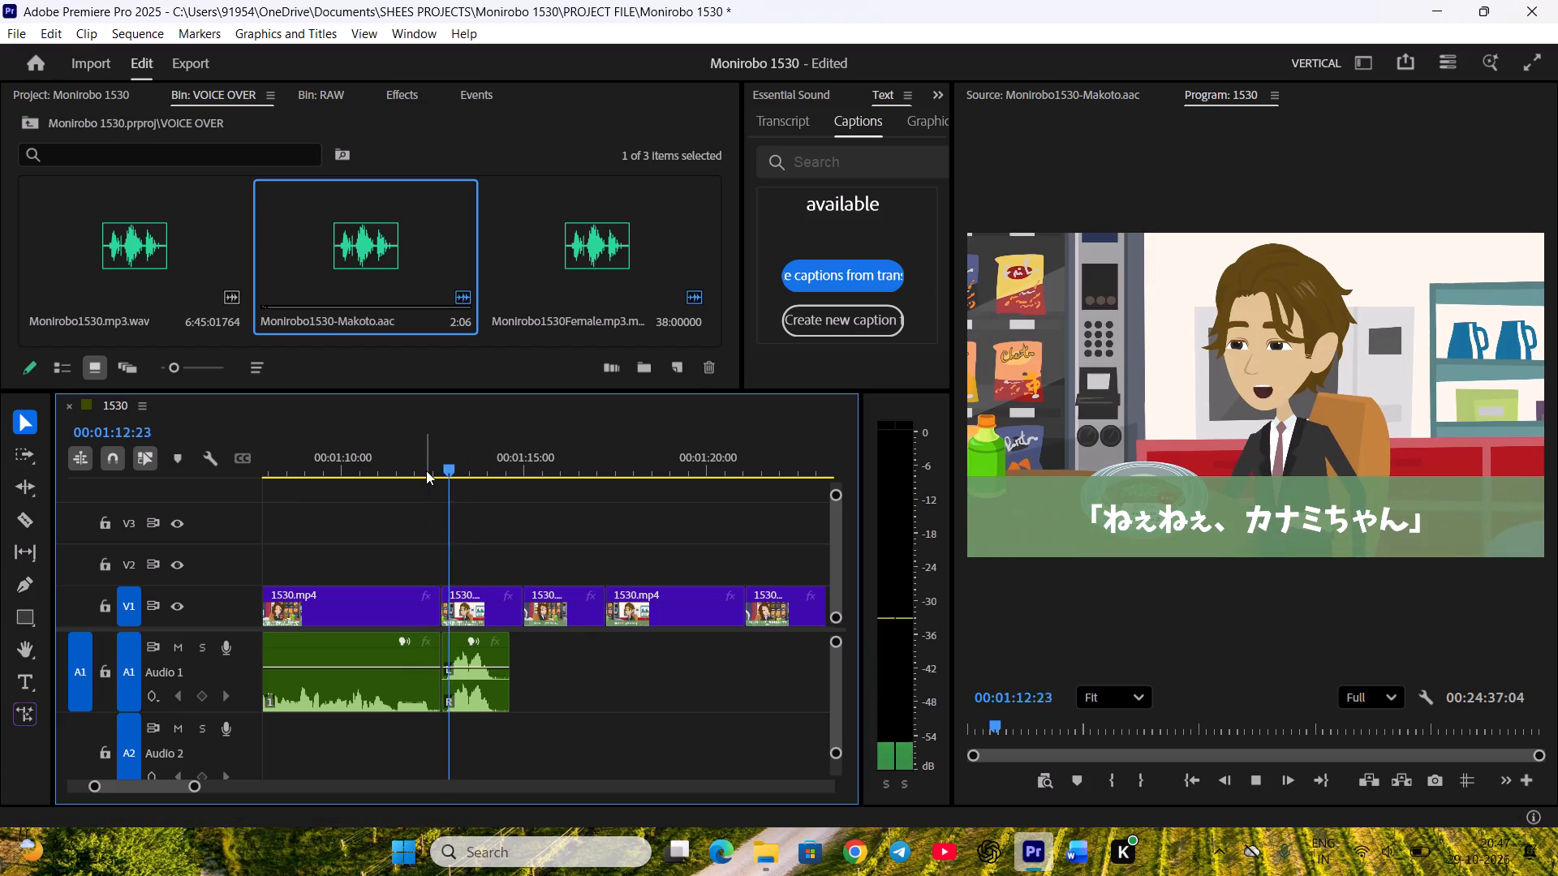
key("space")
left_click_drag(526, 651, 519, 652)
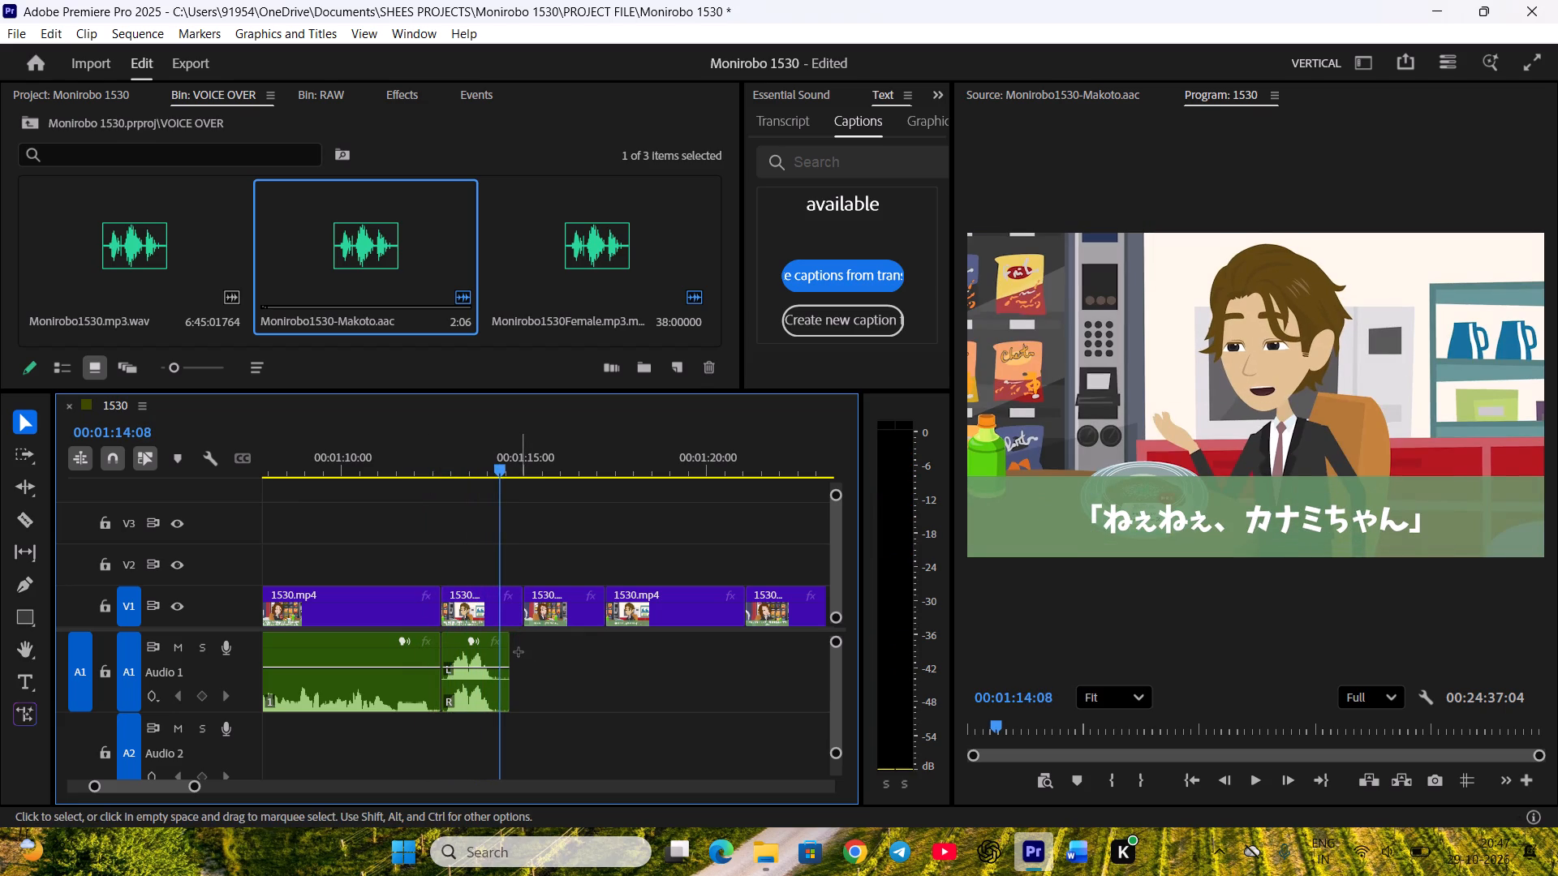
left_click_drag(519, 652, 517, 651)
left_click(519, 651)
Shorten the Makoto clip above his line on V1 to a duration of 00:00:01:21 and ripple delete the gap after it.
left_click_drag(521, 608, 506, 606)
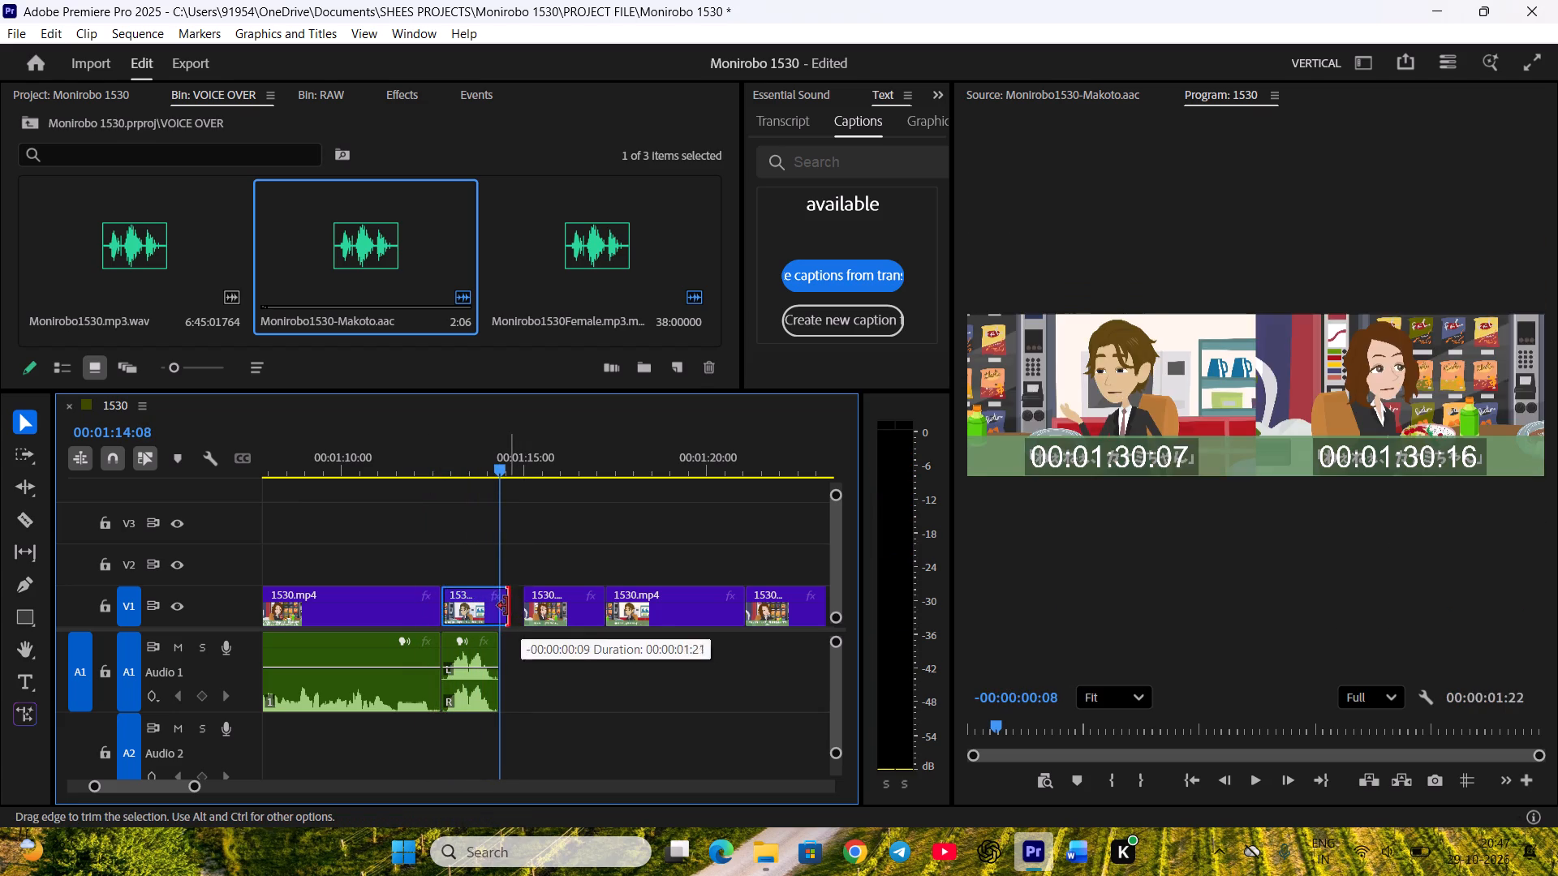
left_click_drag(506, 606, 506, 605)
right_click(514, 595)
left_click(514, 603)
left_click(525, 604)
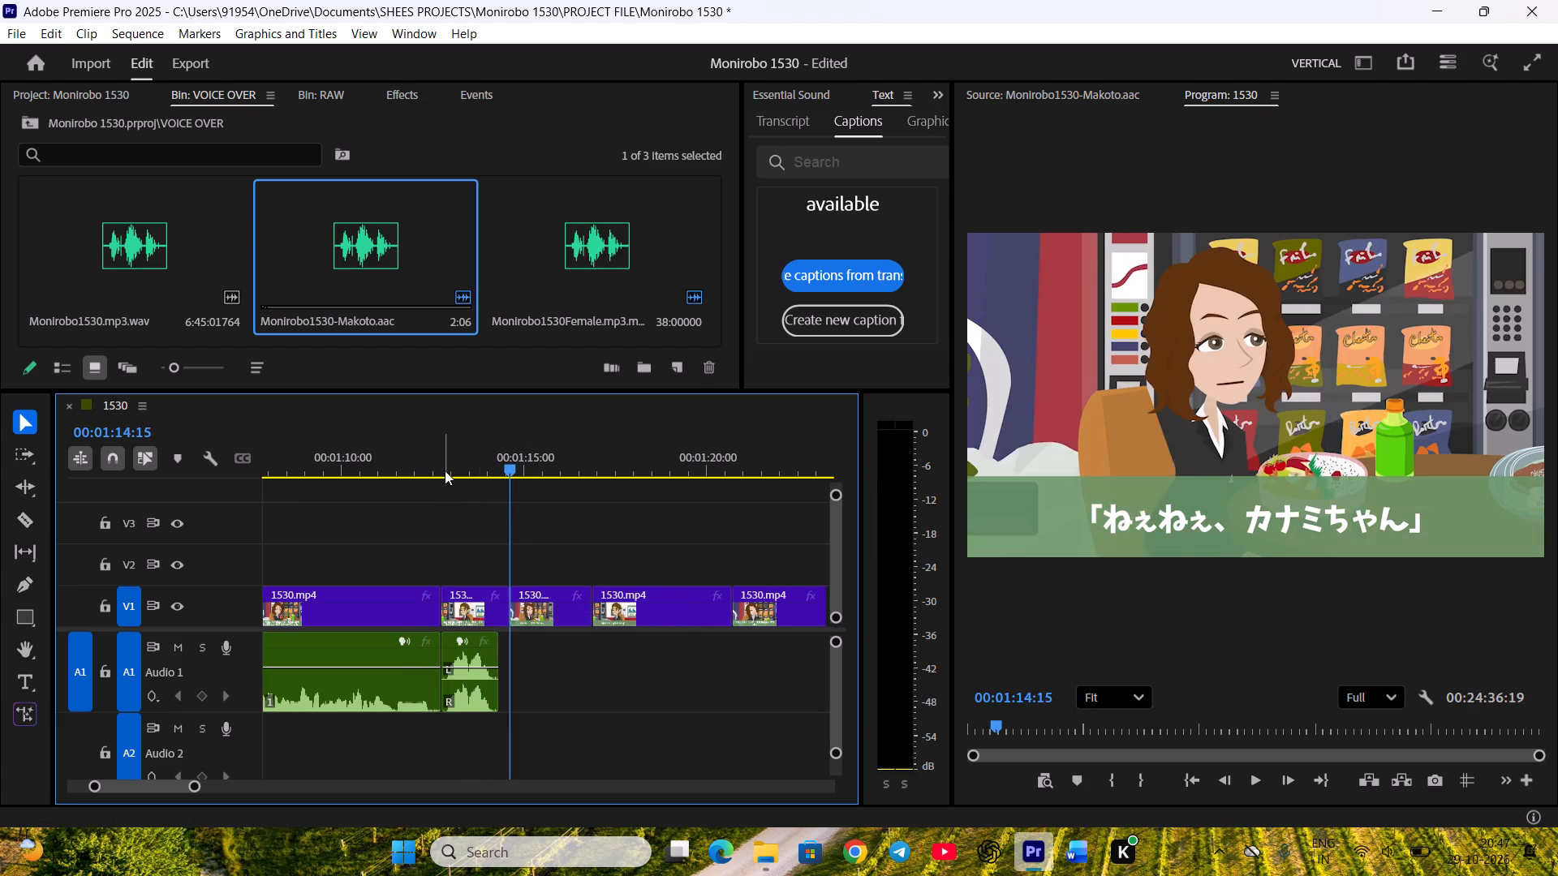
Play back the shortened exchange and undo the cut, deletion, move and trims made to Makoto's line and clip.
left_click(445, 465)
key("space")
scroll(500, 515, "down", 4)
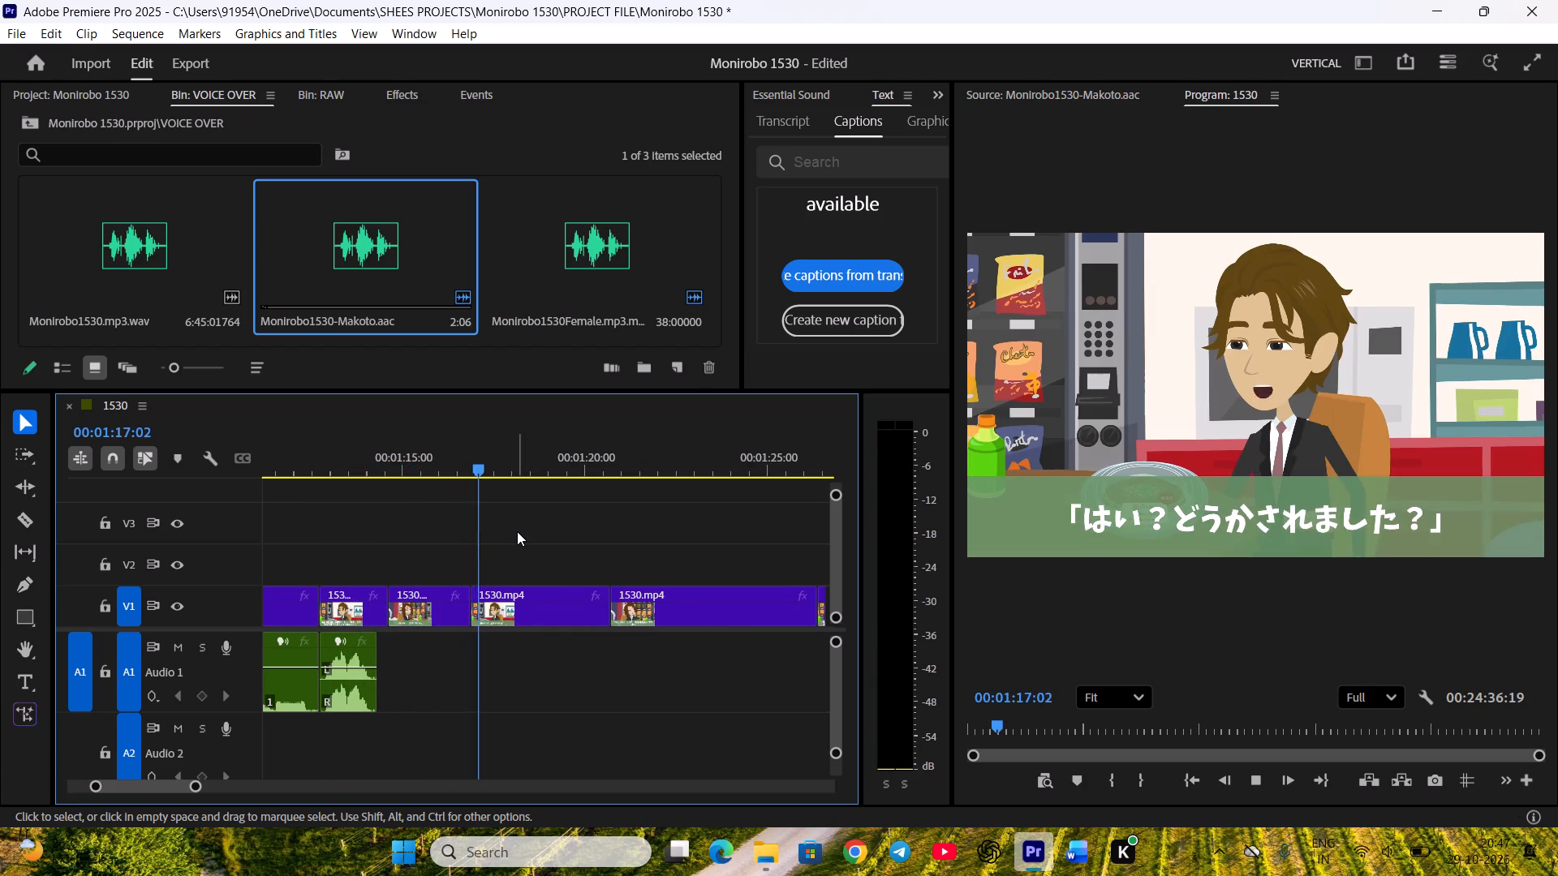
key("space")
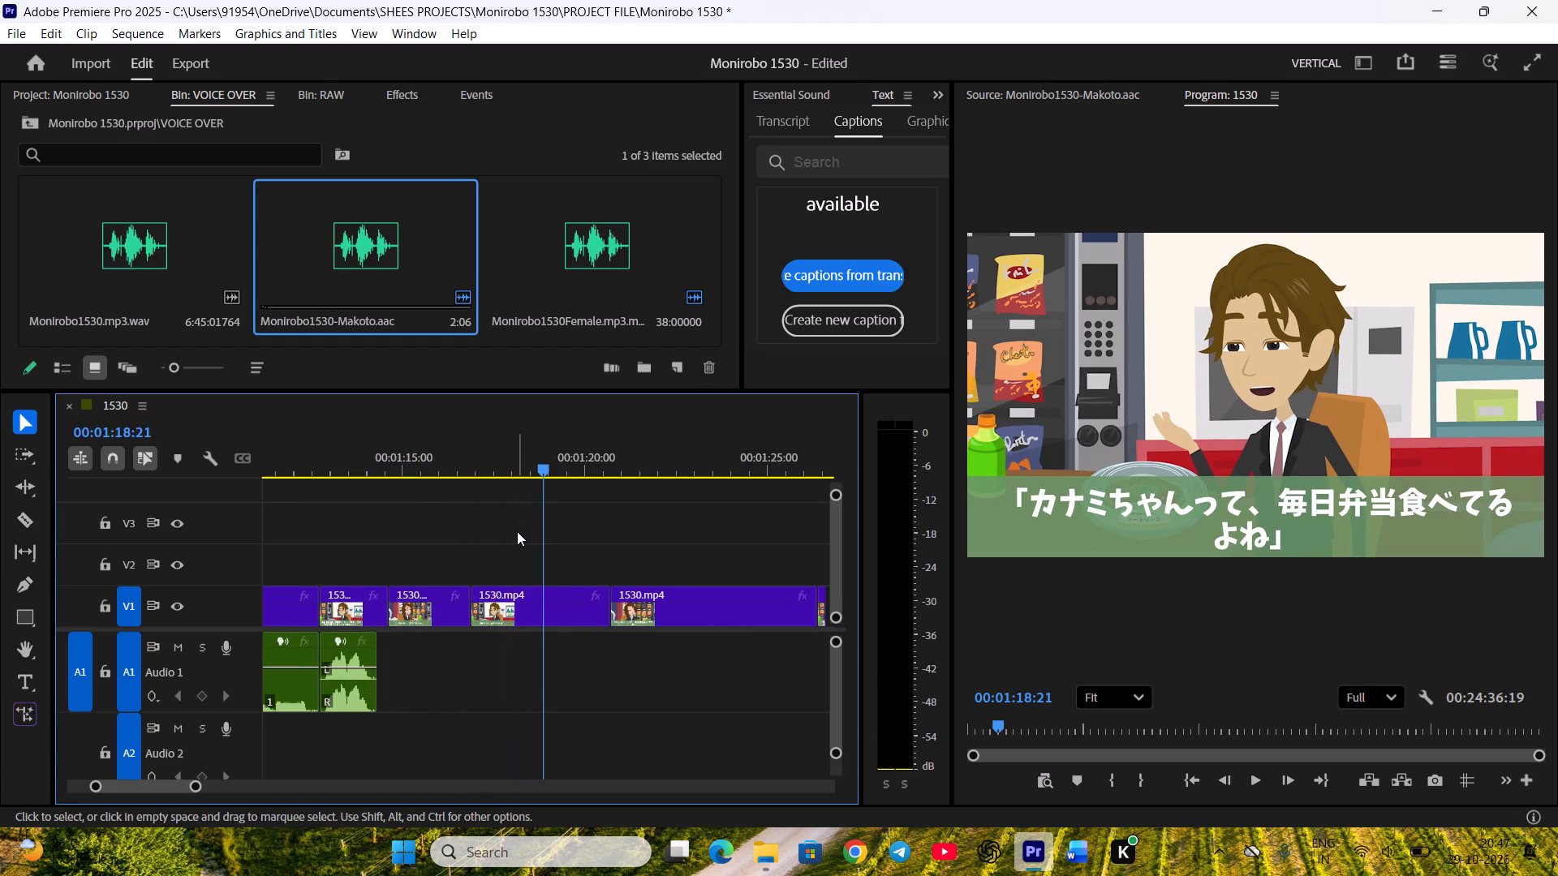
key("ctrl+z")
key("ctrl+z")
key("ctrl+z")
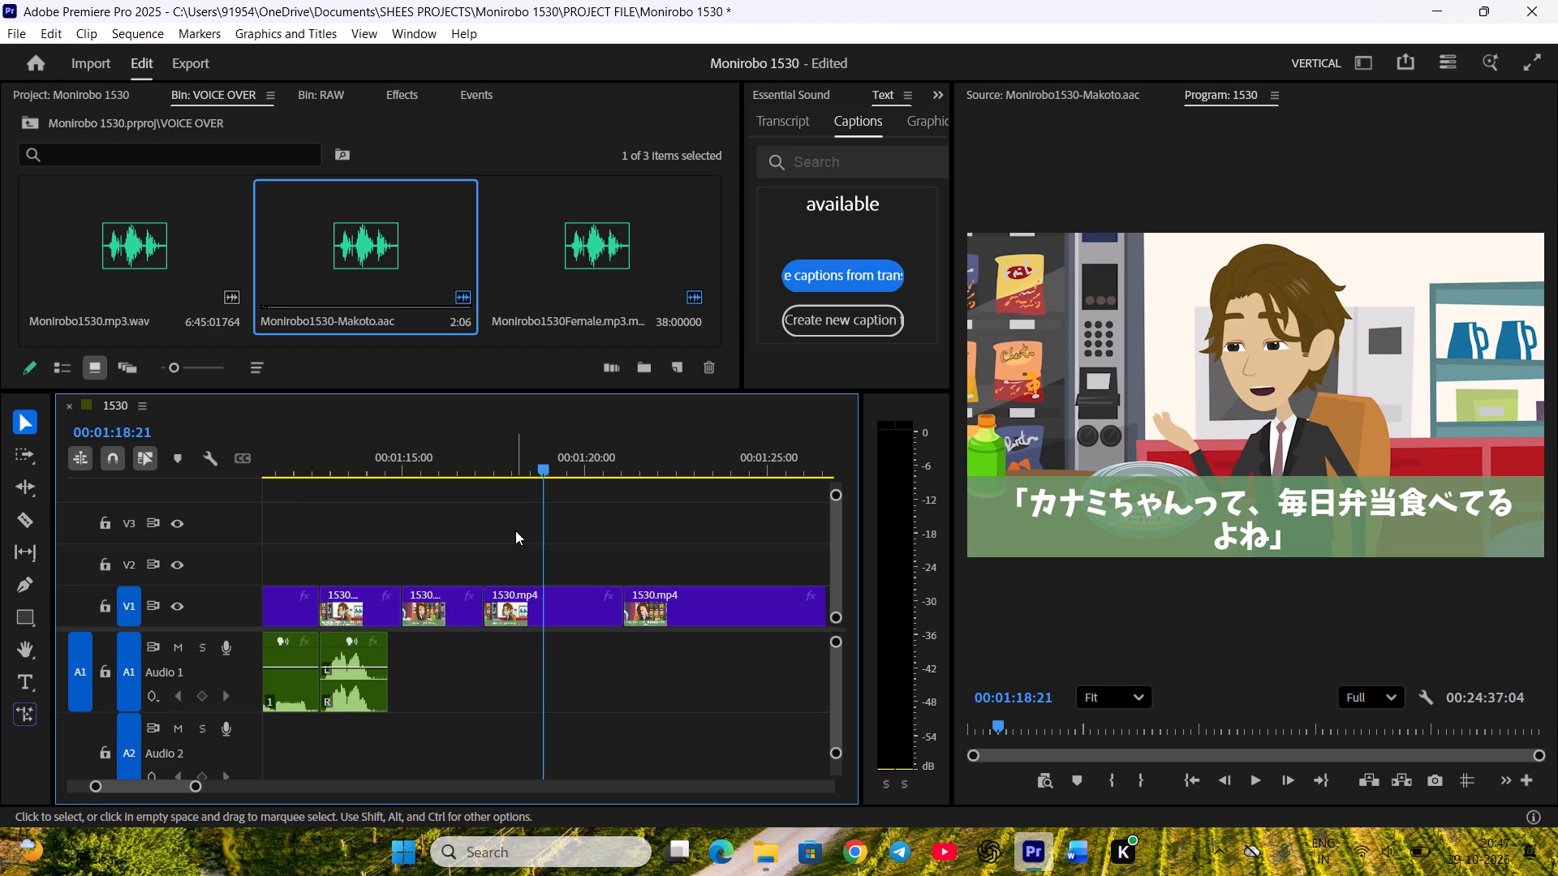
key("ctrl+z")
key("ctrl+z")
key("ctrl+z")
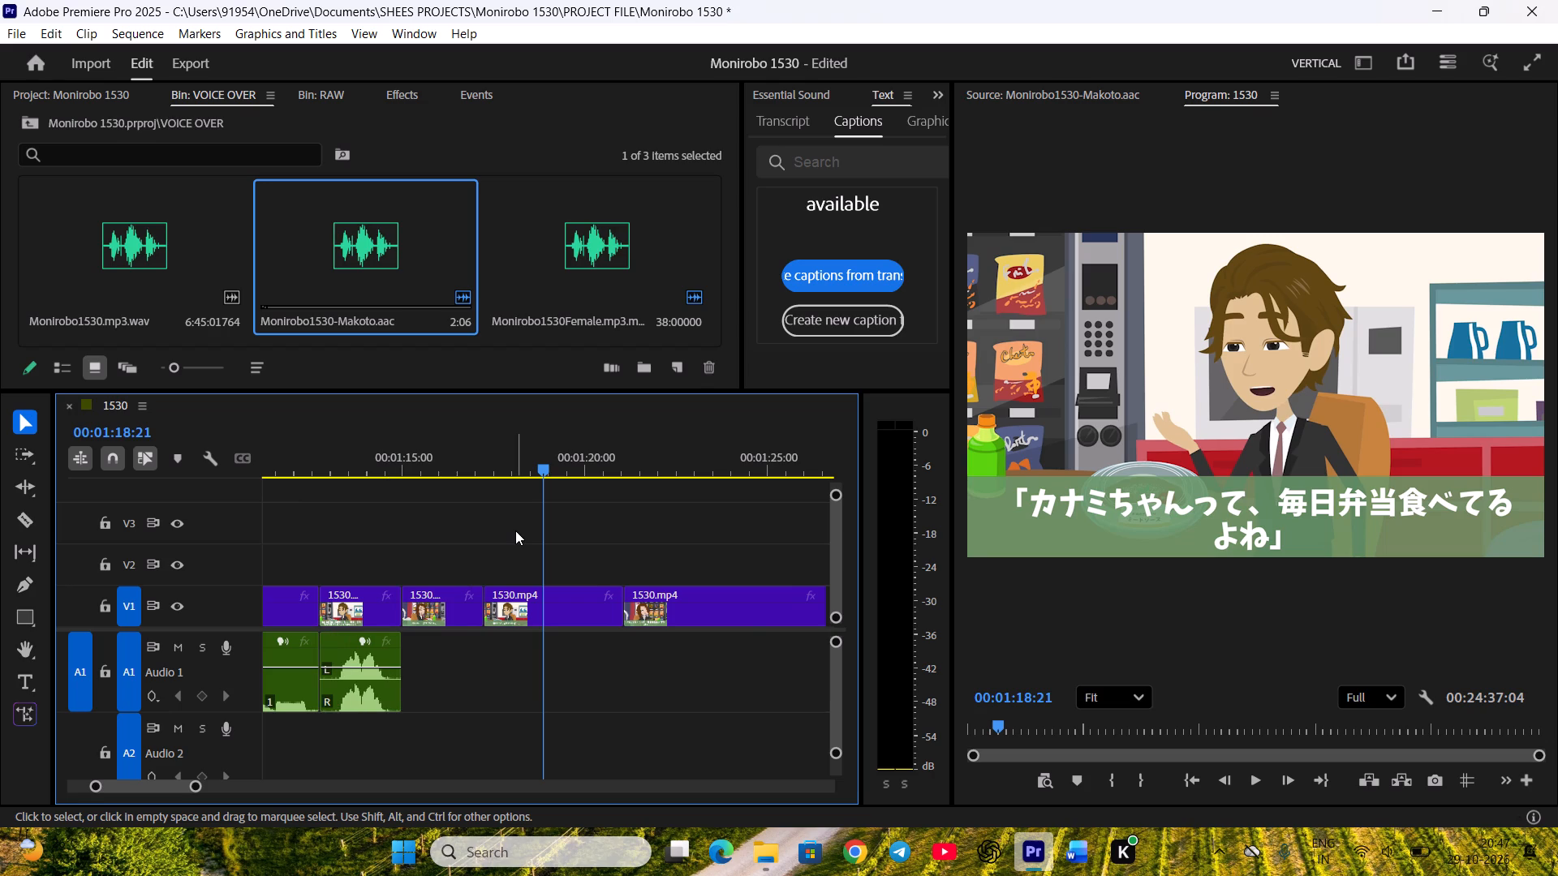
Cut only Makoto's line on A1 at 00:01:14:14, at the end of his speech, leaving the V1 clip uncut.
key("equal")
scroll(518, 548, "up", 5)
key("equal")
scroll(674, 592, "up", 11)
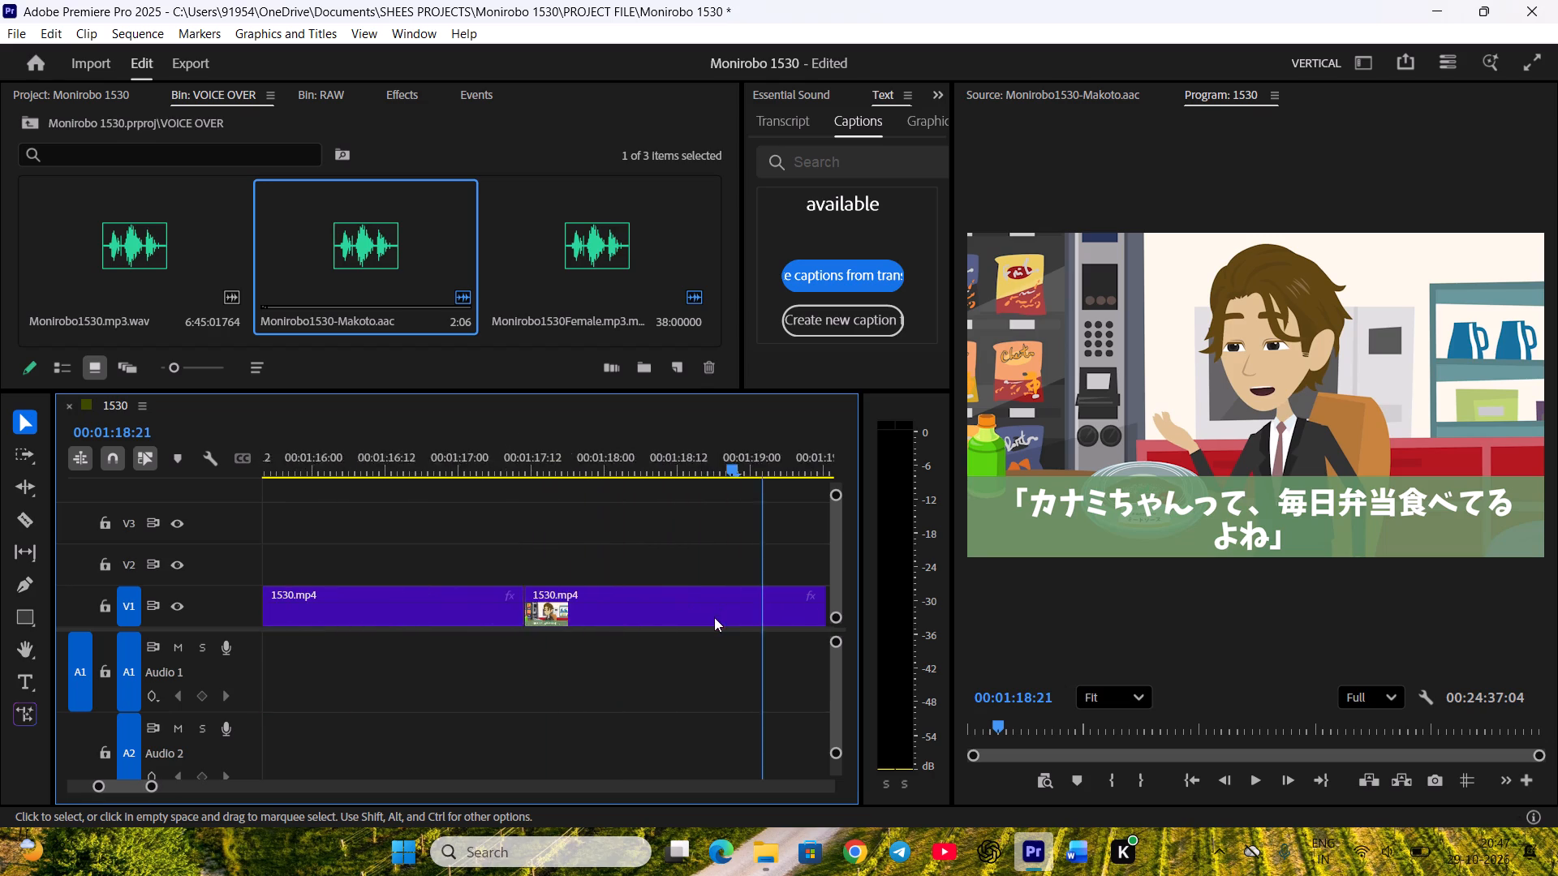
scroll(714, 617, "up", 8)
left_click_drag(513, 440, 496, 452)
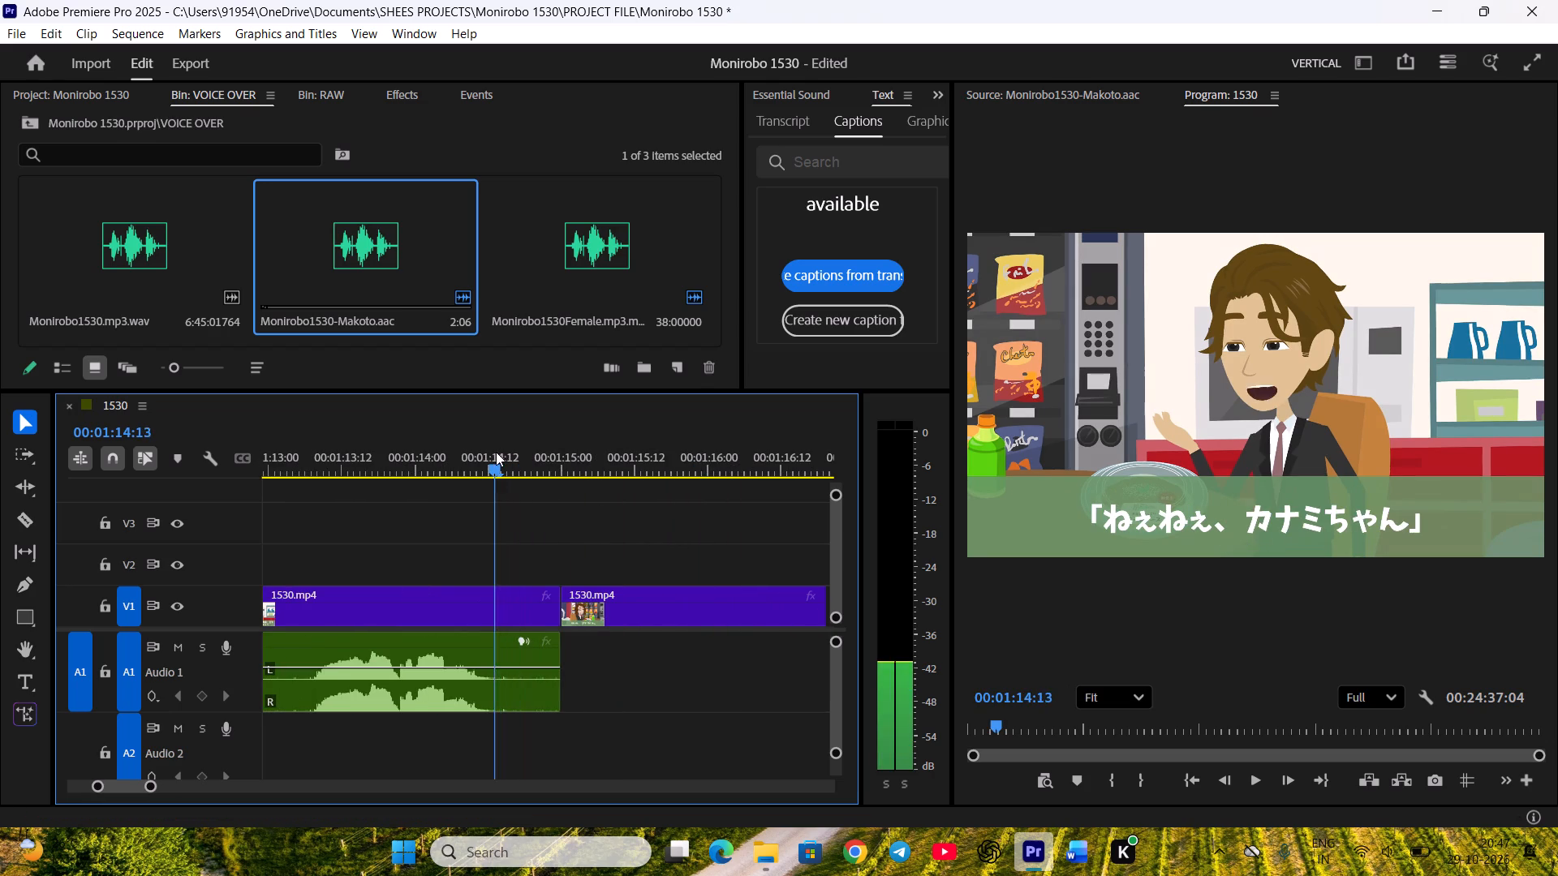
left_click_drag(496, 452, 501, 454)
key("c")
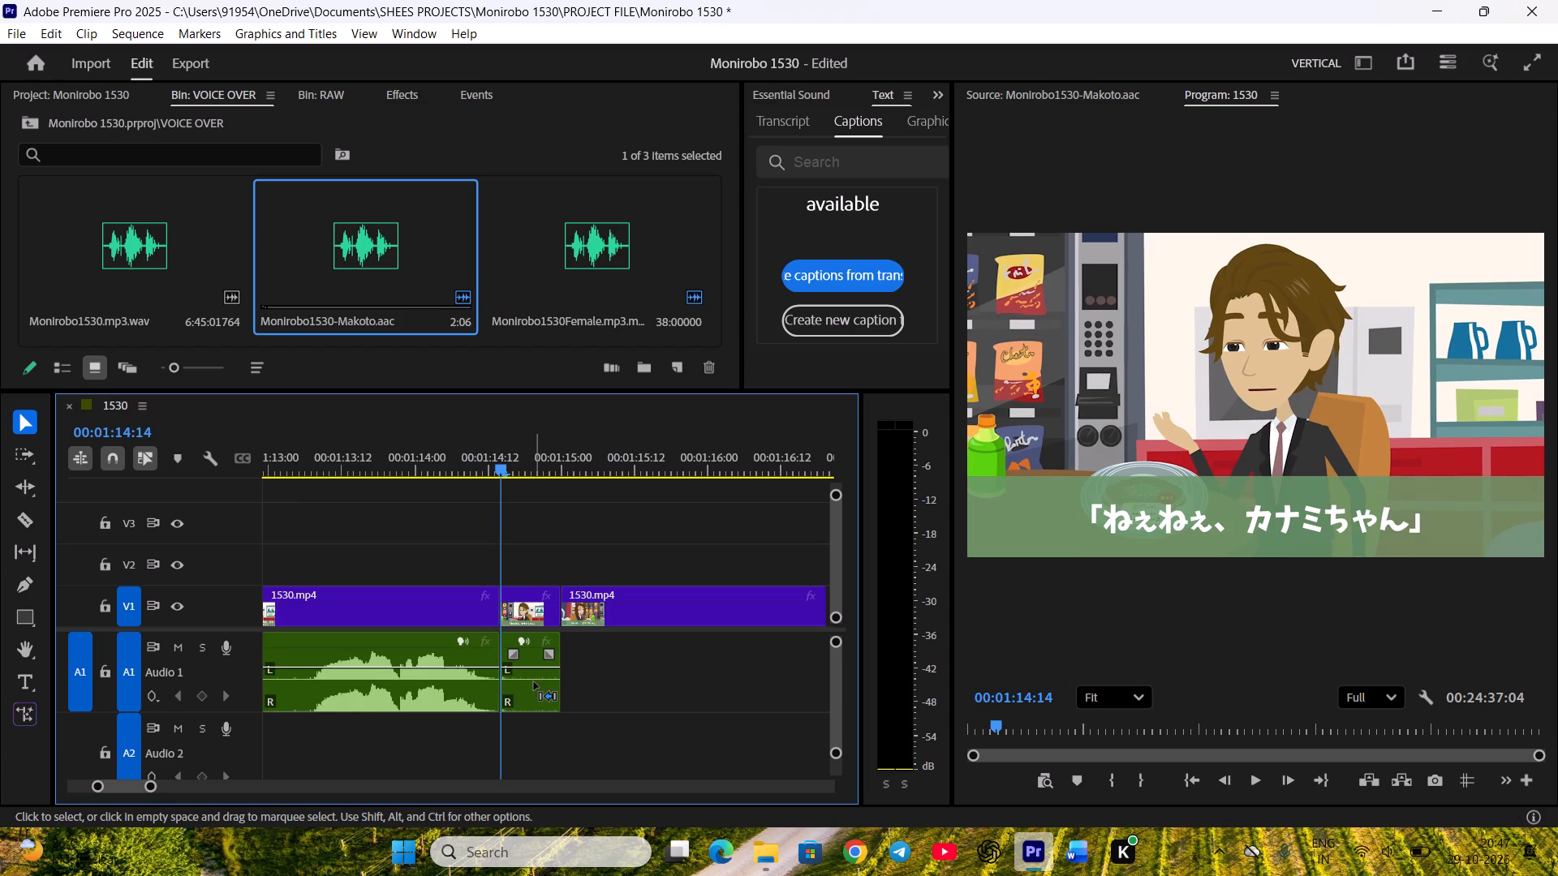
key("ctrl+z")
left_click(534, 682)
key("c")
Adjust the audio gain of the quiet tail of Makoto's line on A1 by -10 dB.
left_click(534, 695)
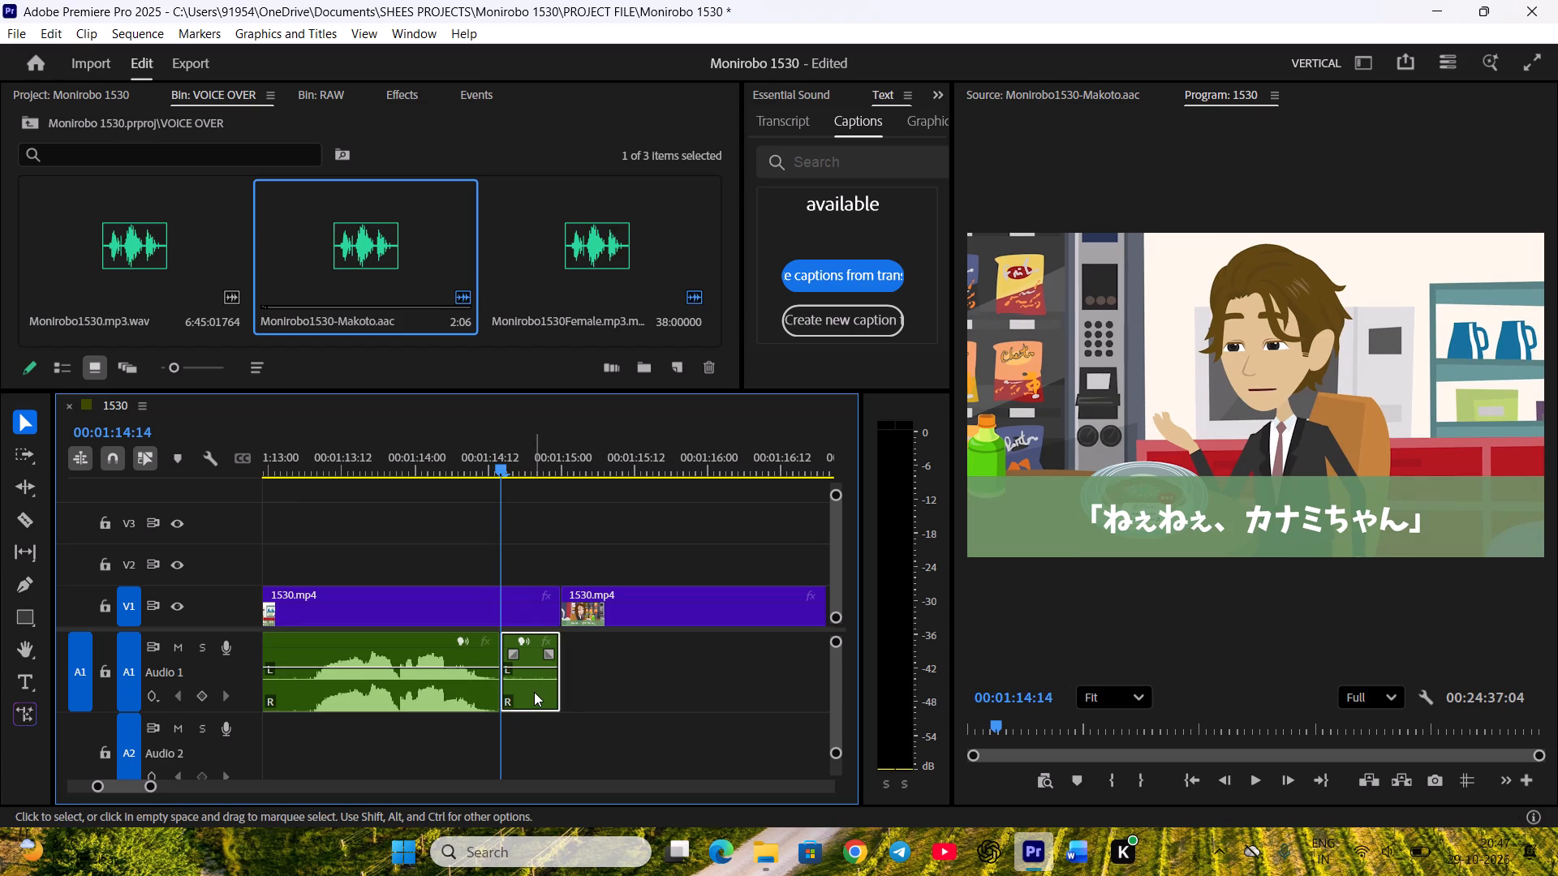
key("g")
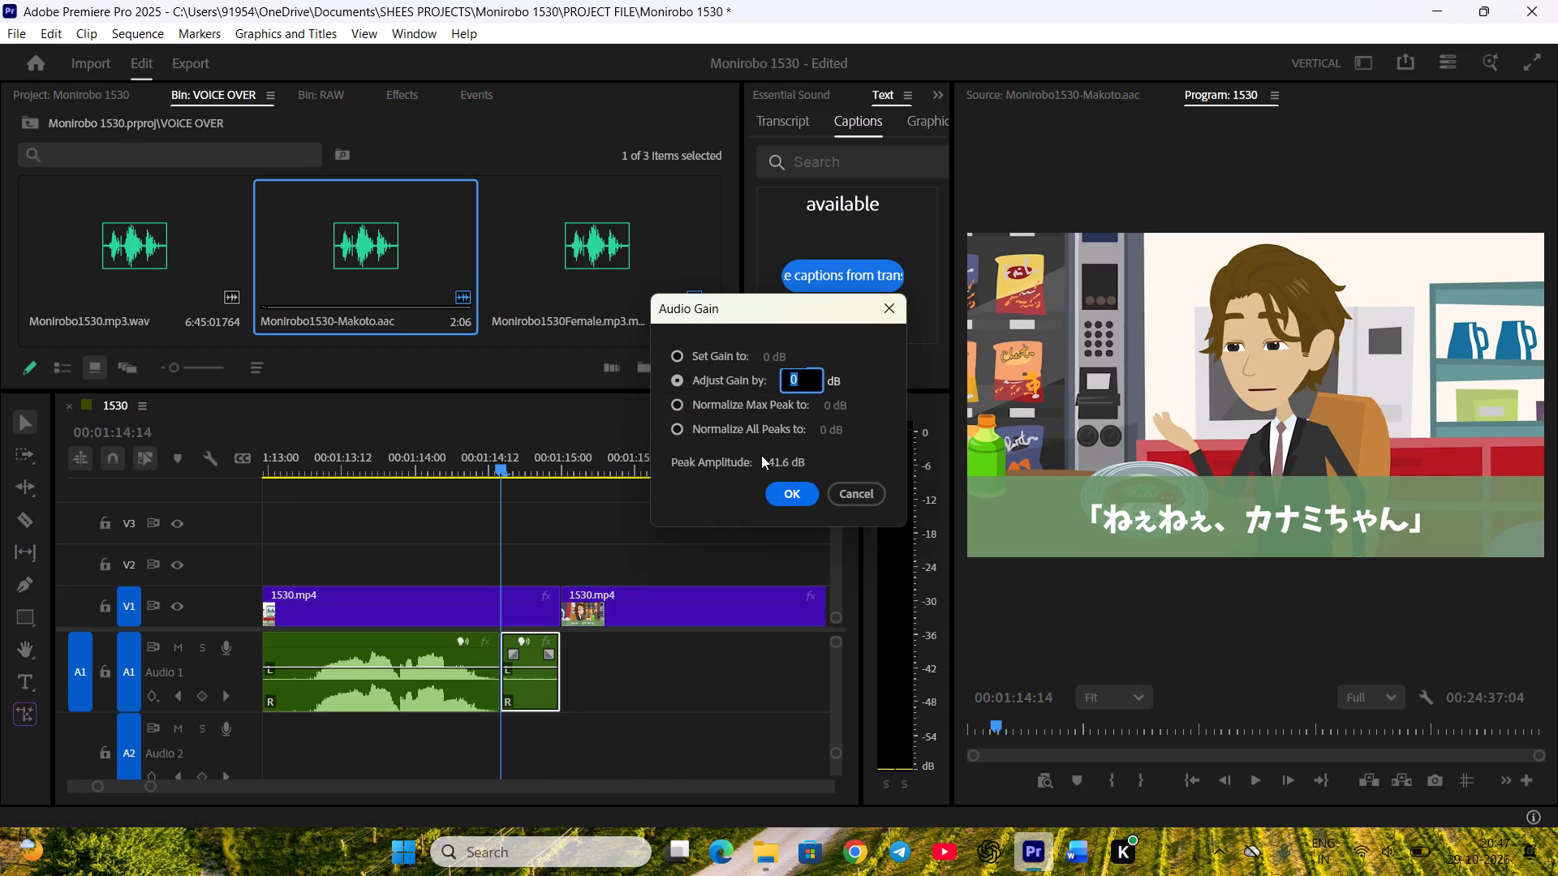
type("-10")
key("Return")
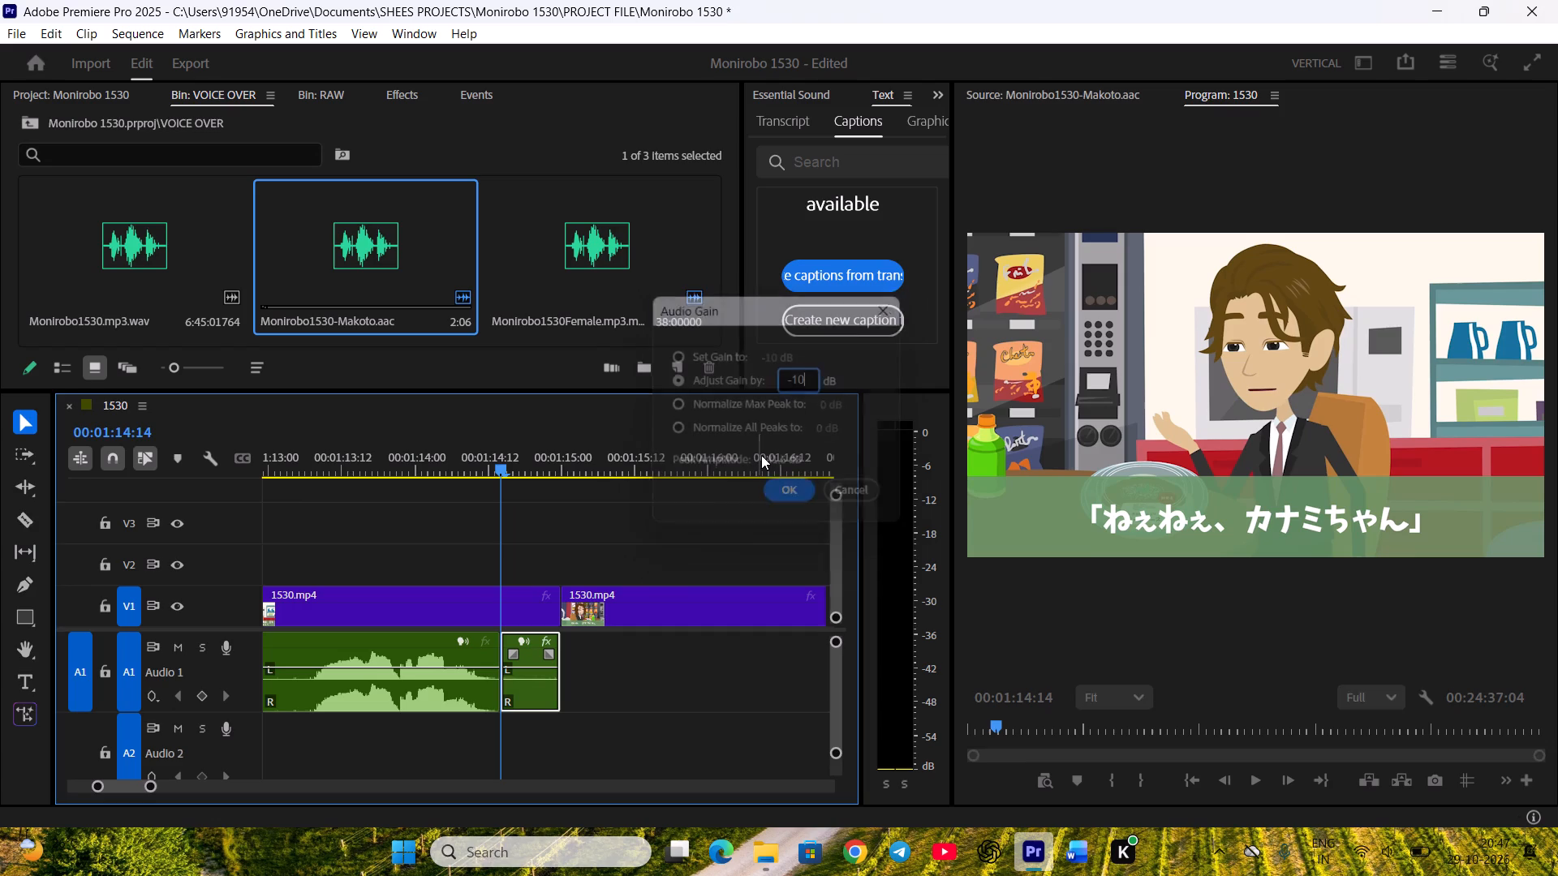
Play back Makoto's line with its quieter tail, through the cut from the narration and into Kanami's clip.
left_click(635, 720)
key("space")
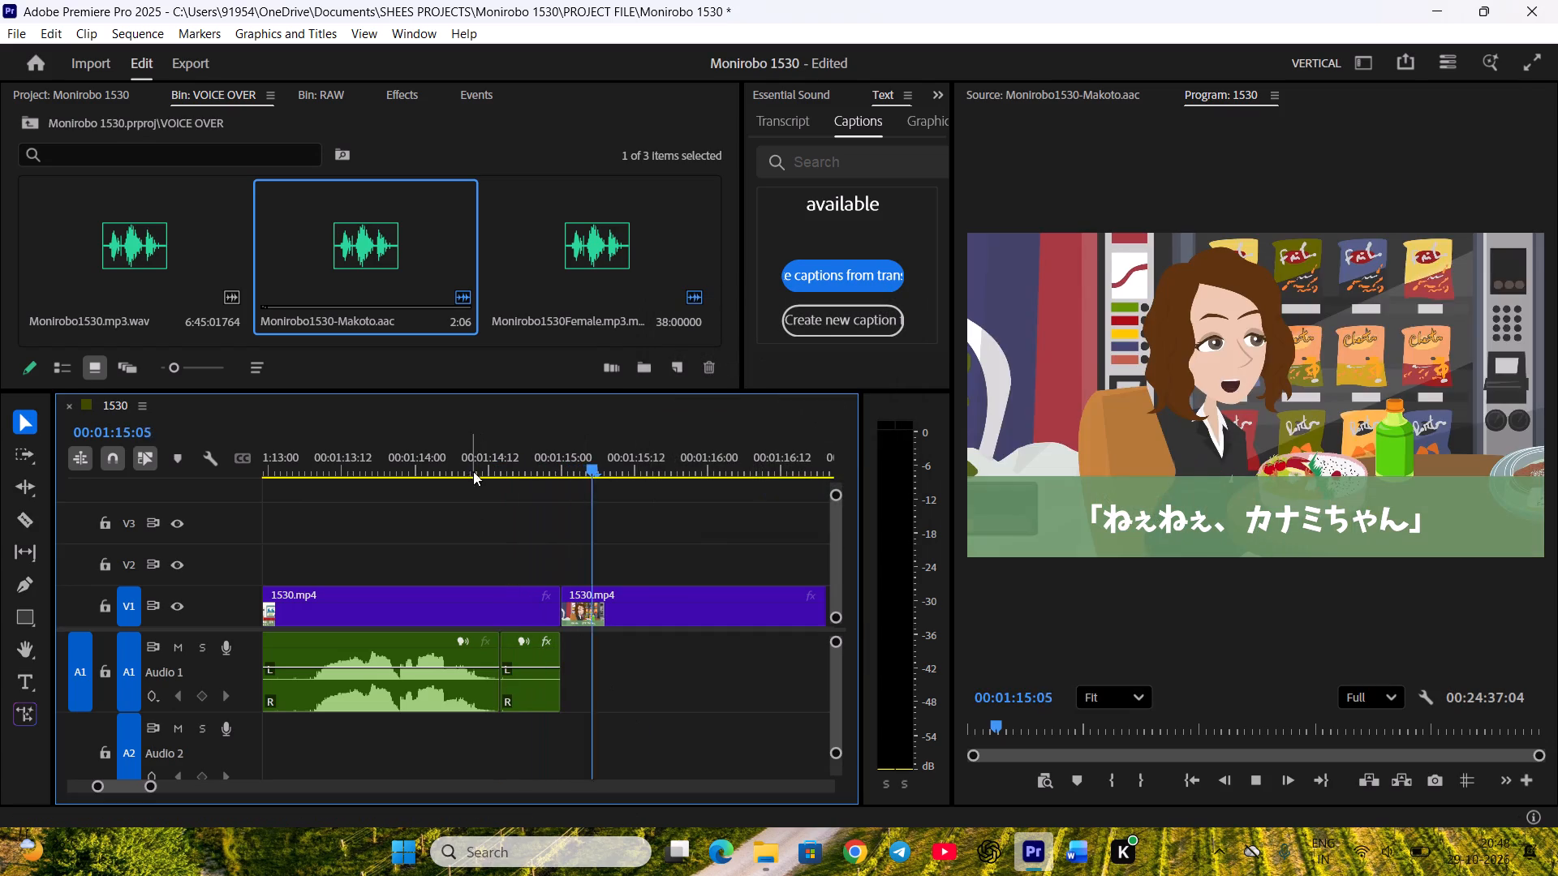
left_click(470, 463)
key("space")
key("space")
scroll(566, 572, "up", 5)
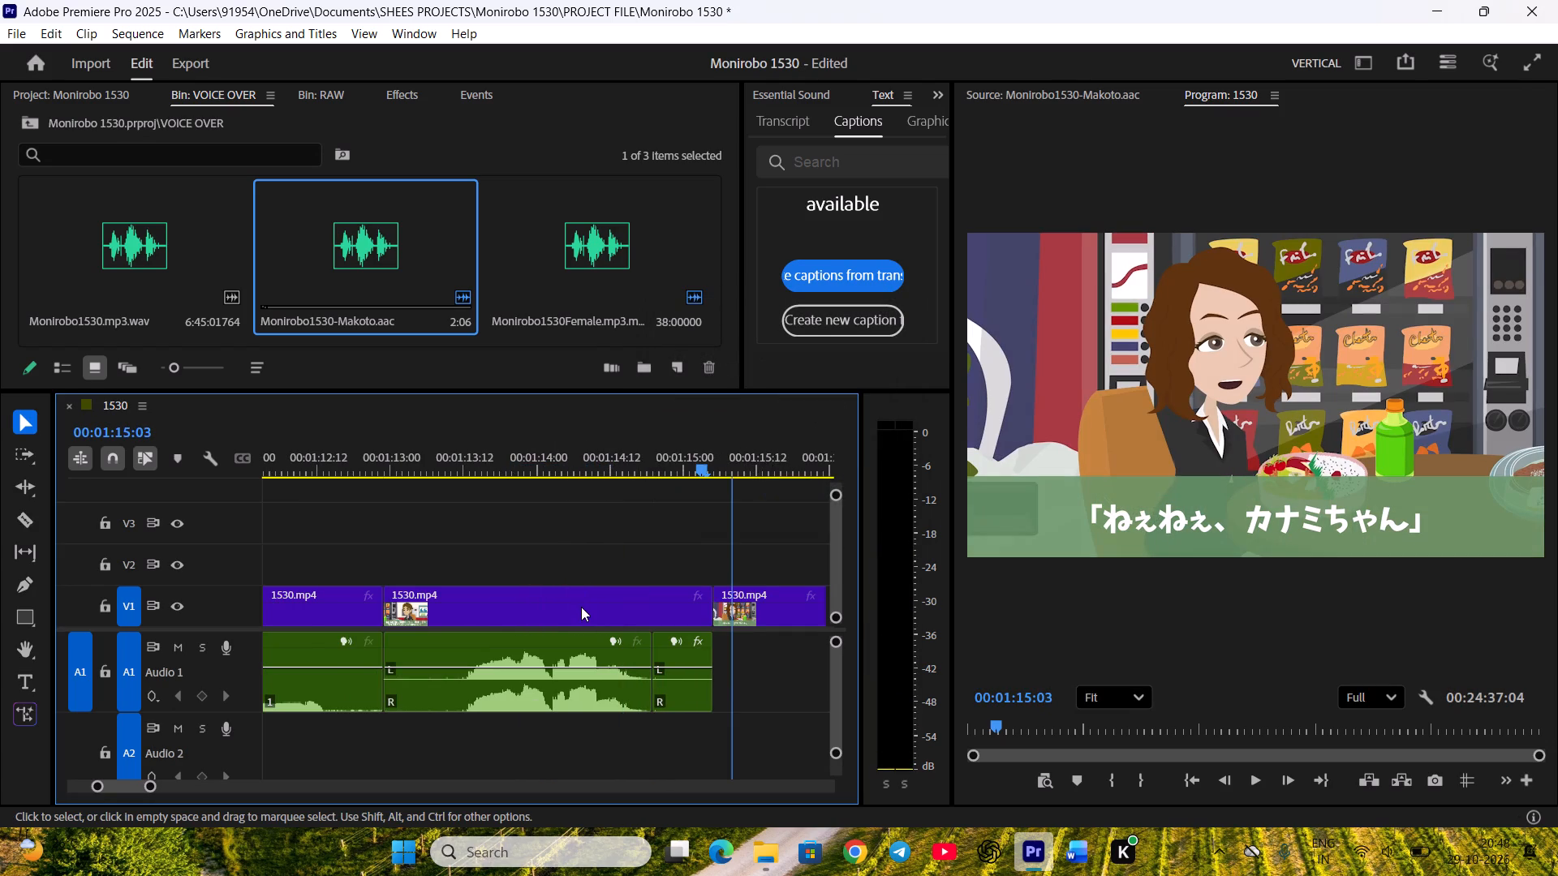
left_click(395, 453)
key("space")
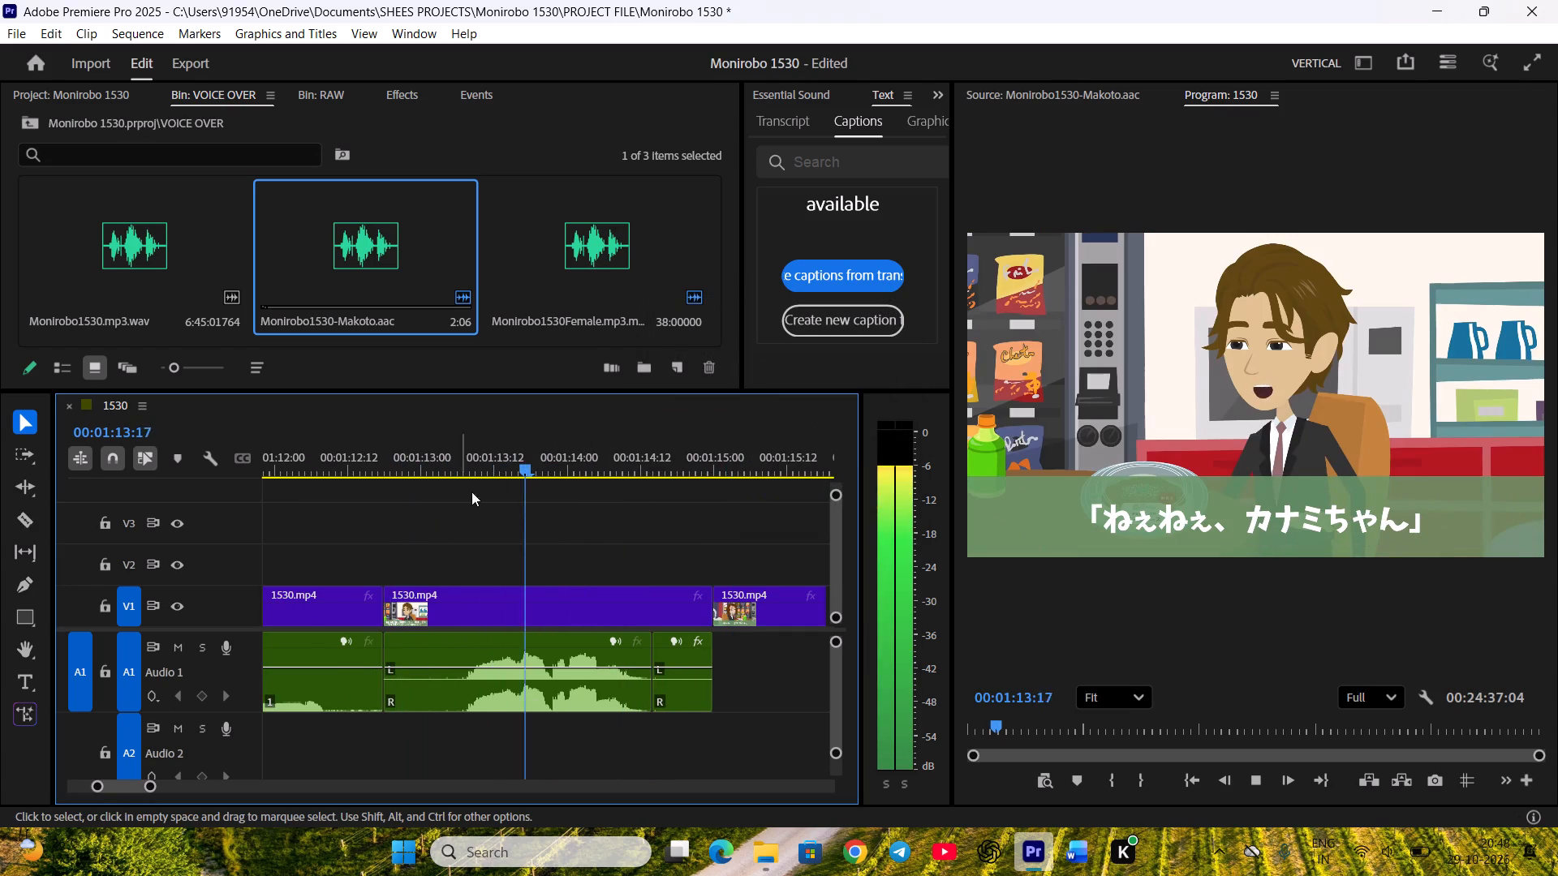
key("space")
key("minus")
scroll(544, 544, "down", 8)
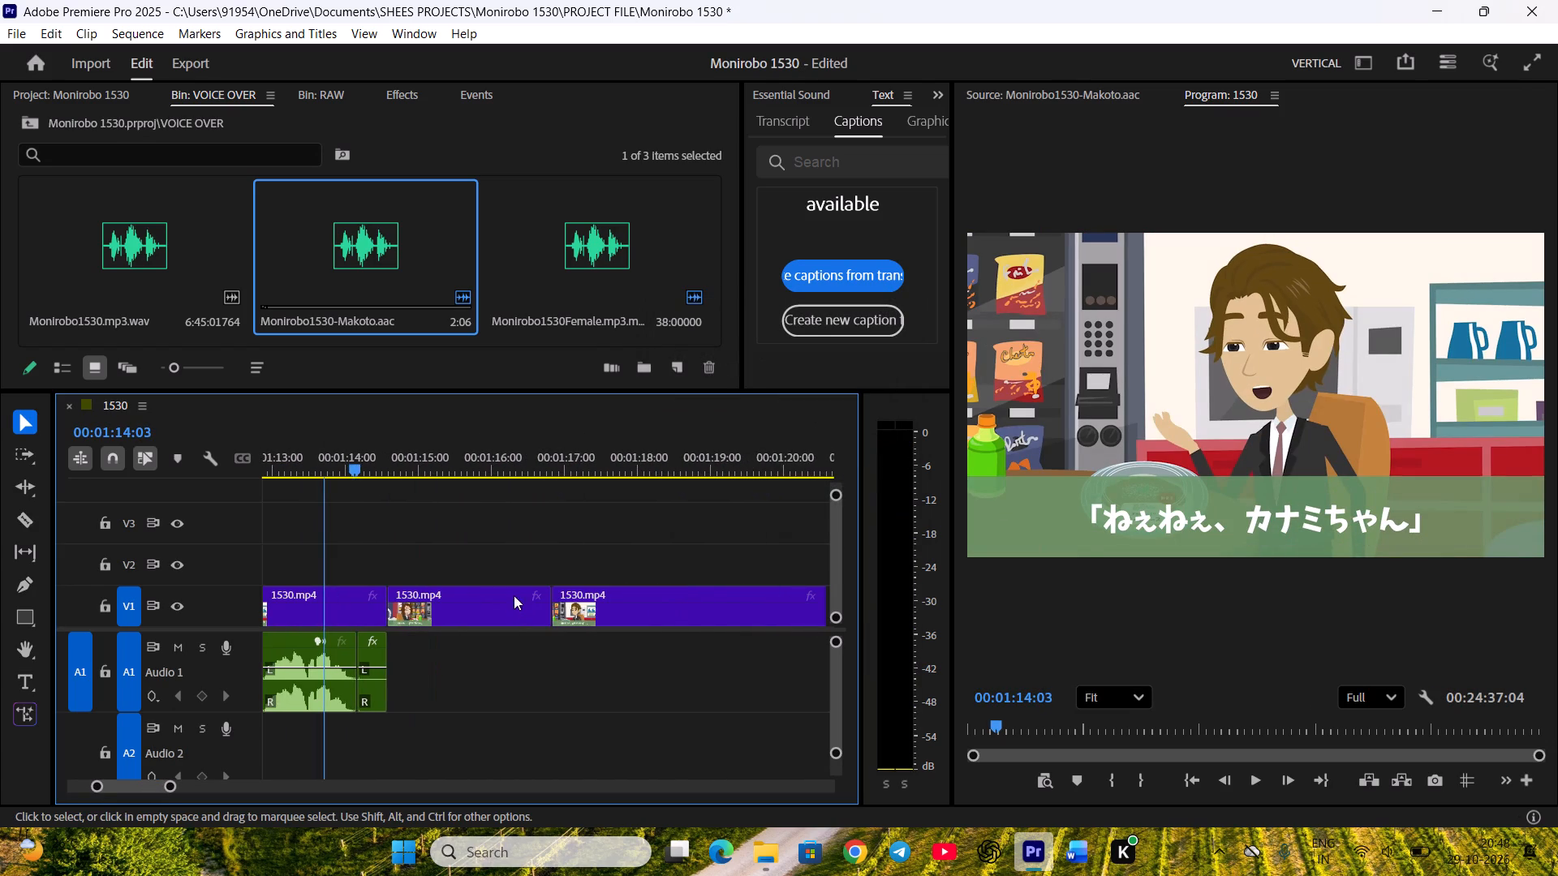
key("space")
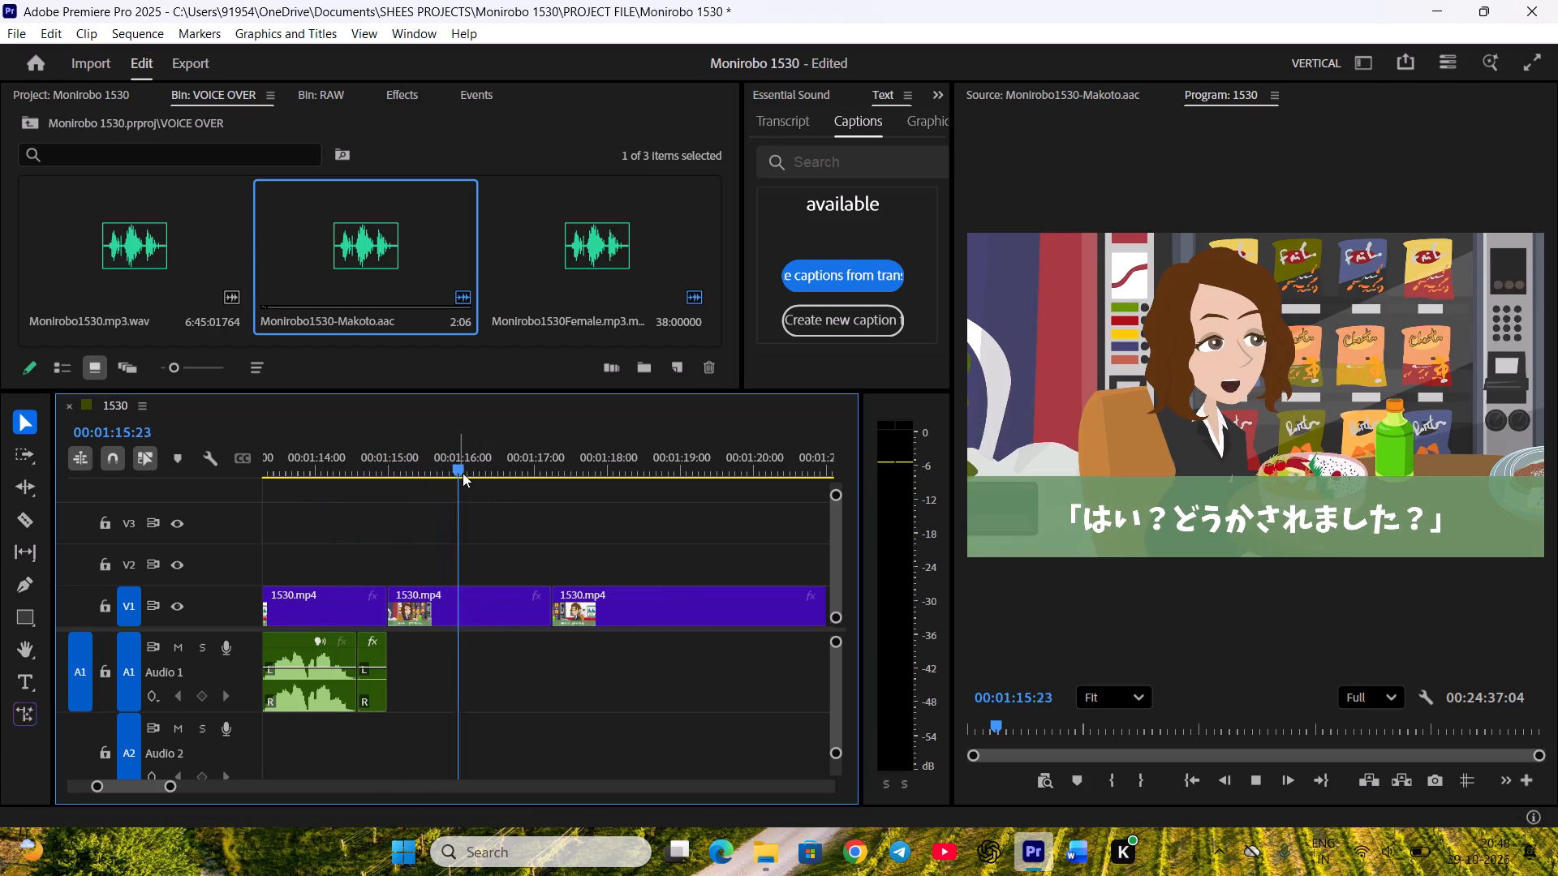
key("space")
left_click(315, 443)
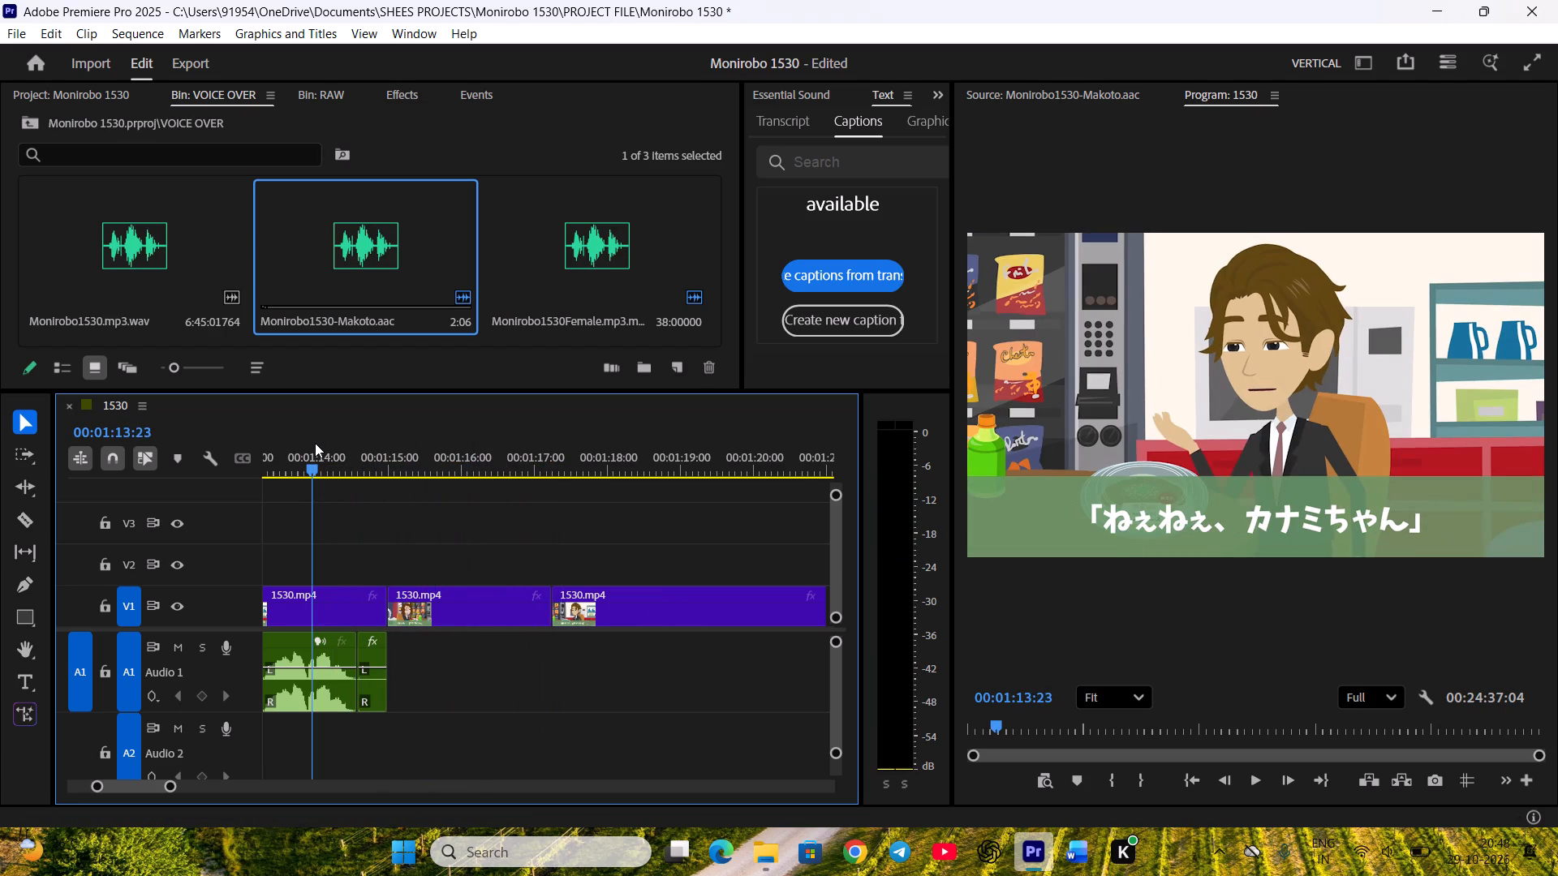
key("space")
left_click(291, 436)
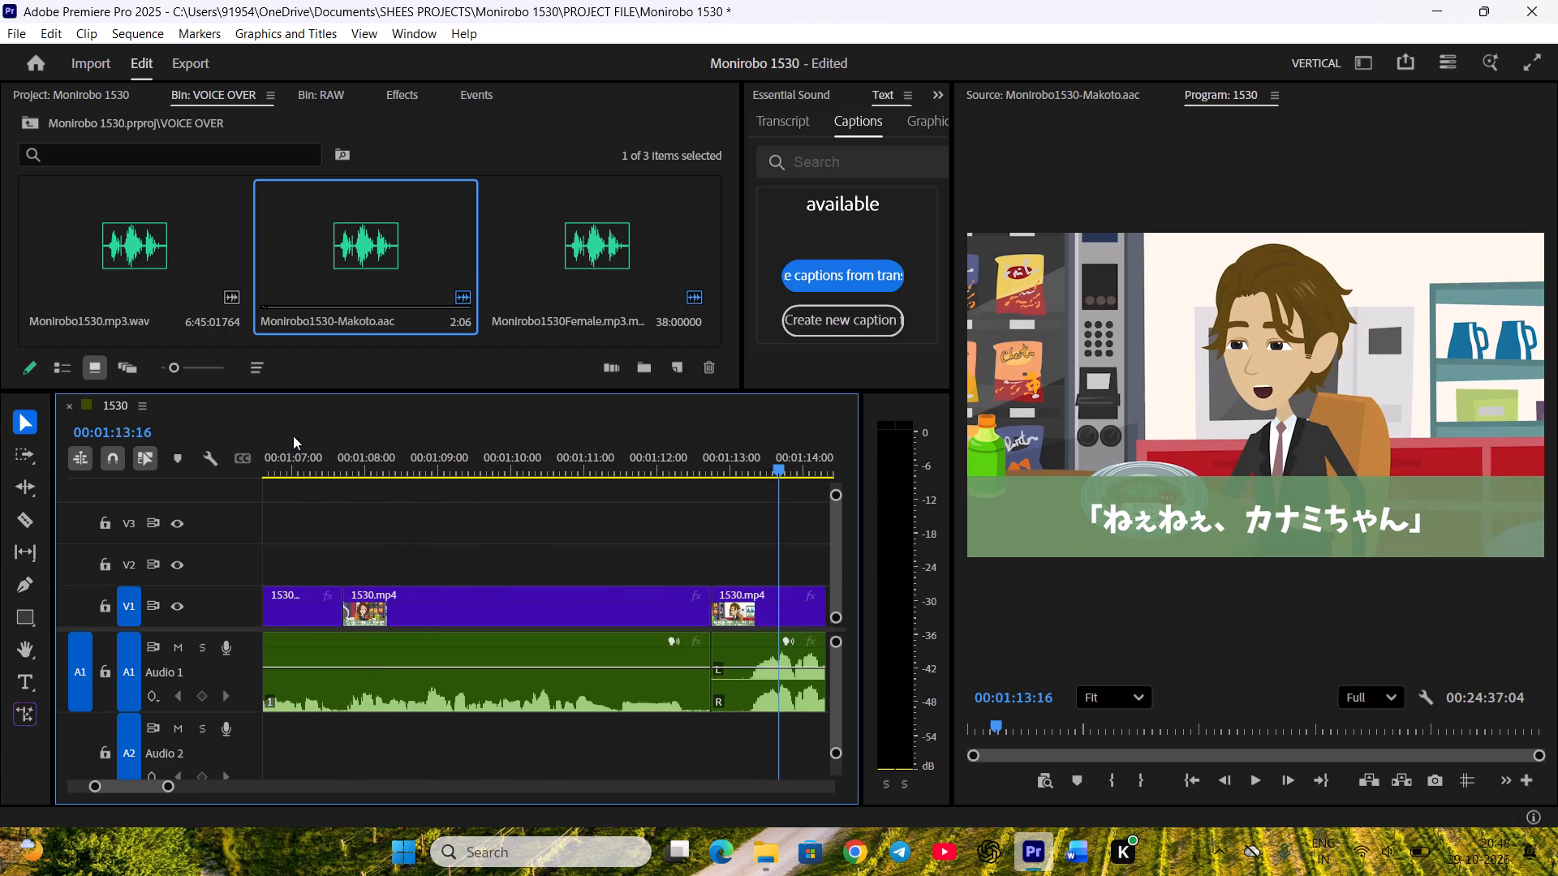
left_click(659, 454)
key("space")
scroll(596, 566, "down", 8)
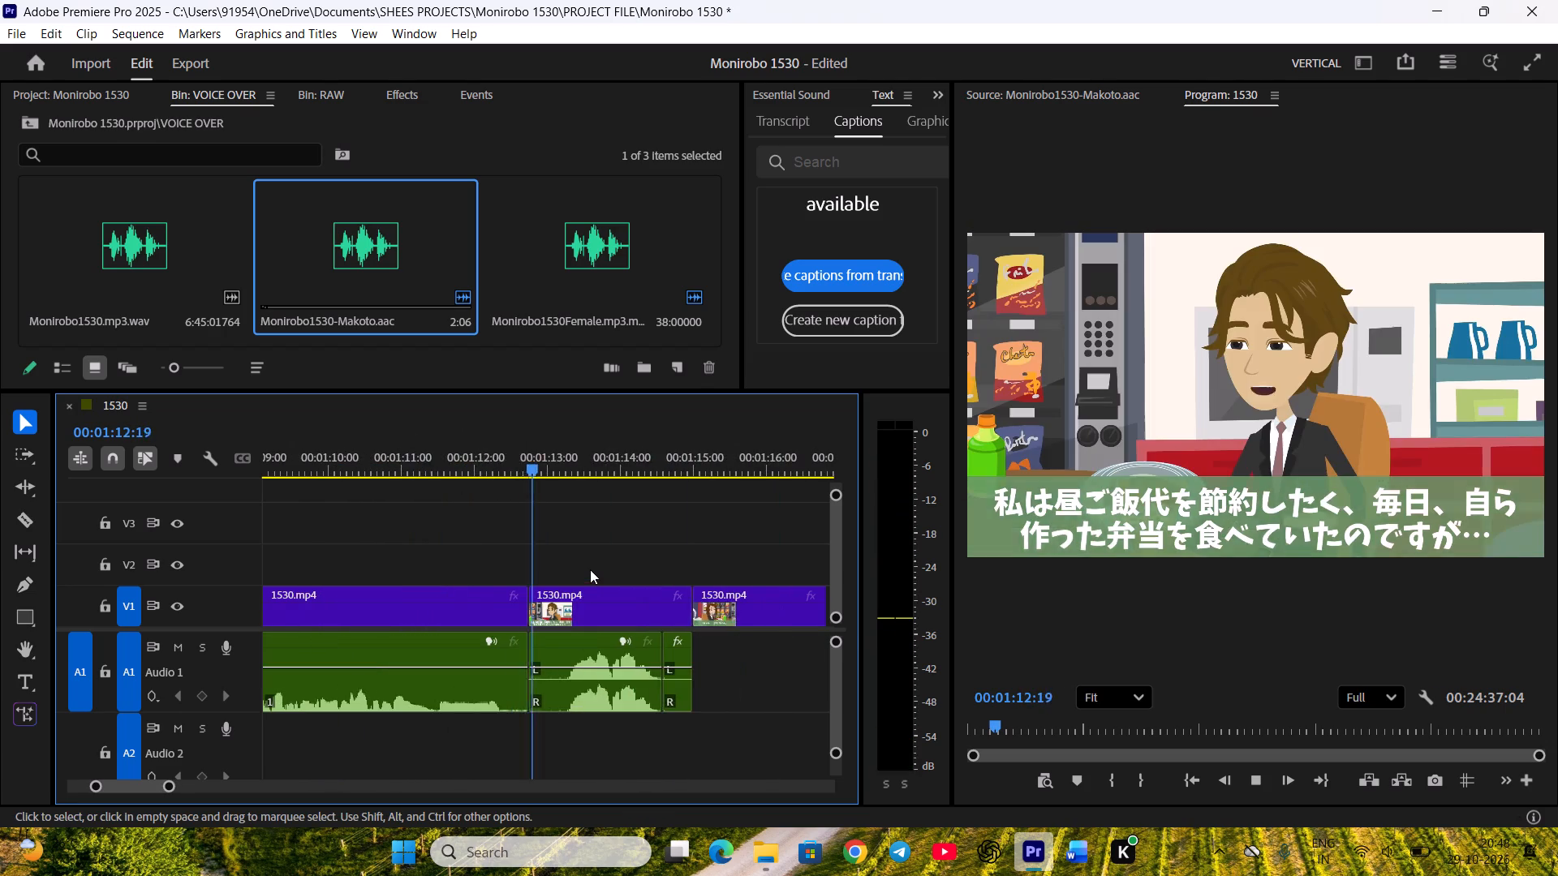
scroll(590, 569, "down", 8)
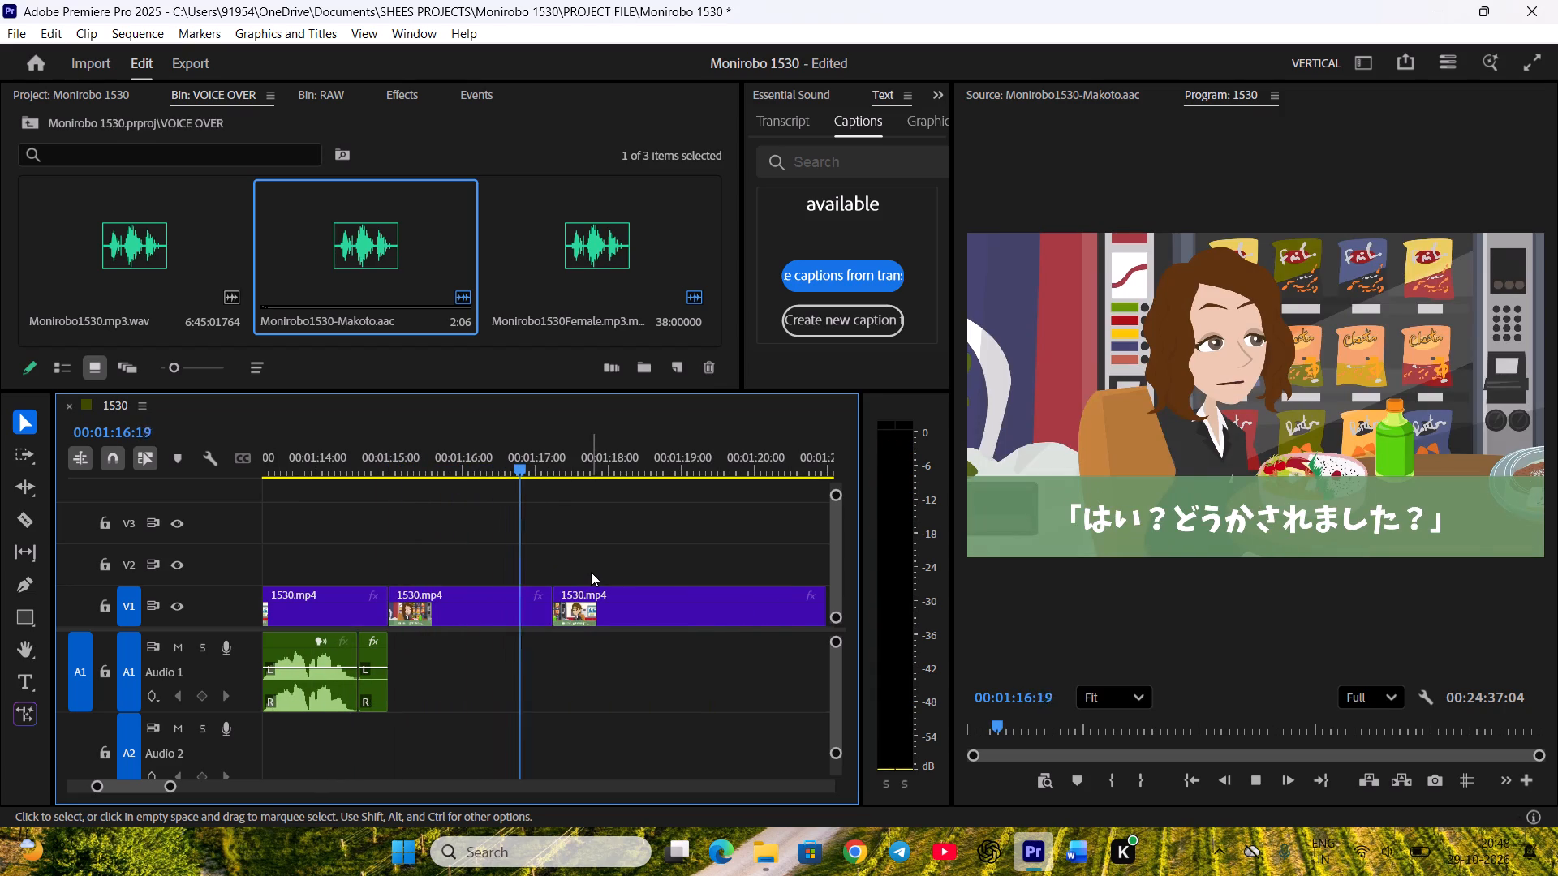
key("space")
left_click(515, 458)
Save the project.
key("ctrl+s")
Open the Monirobo1530Female recording in the Source monitor and mark In just before Kanami's next line, at about 00:01:10.
double_click(644, 235)
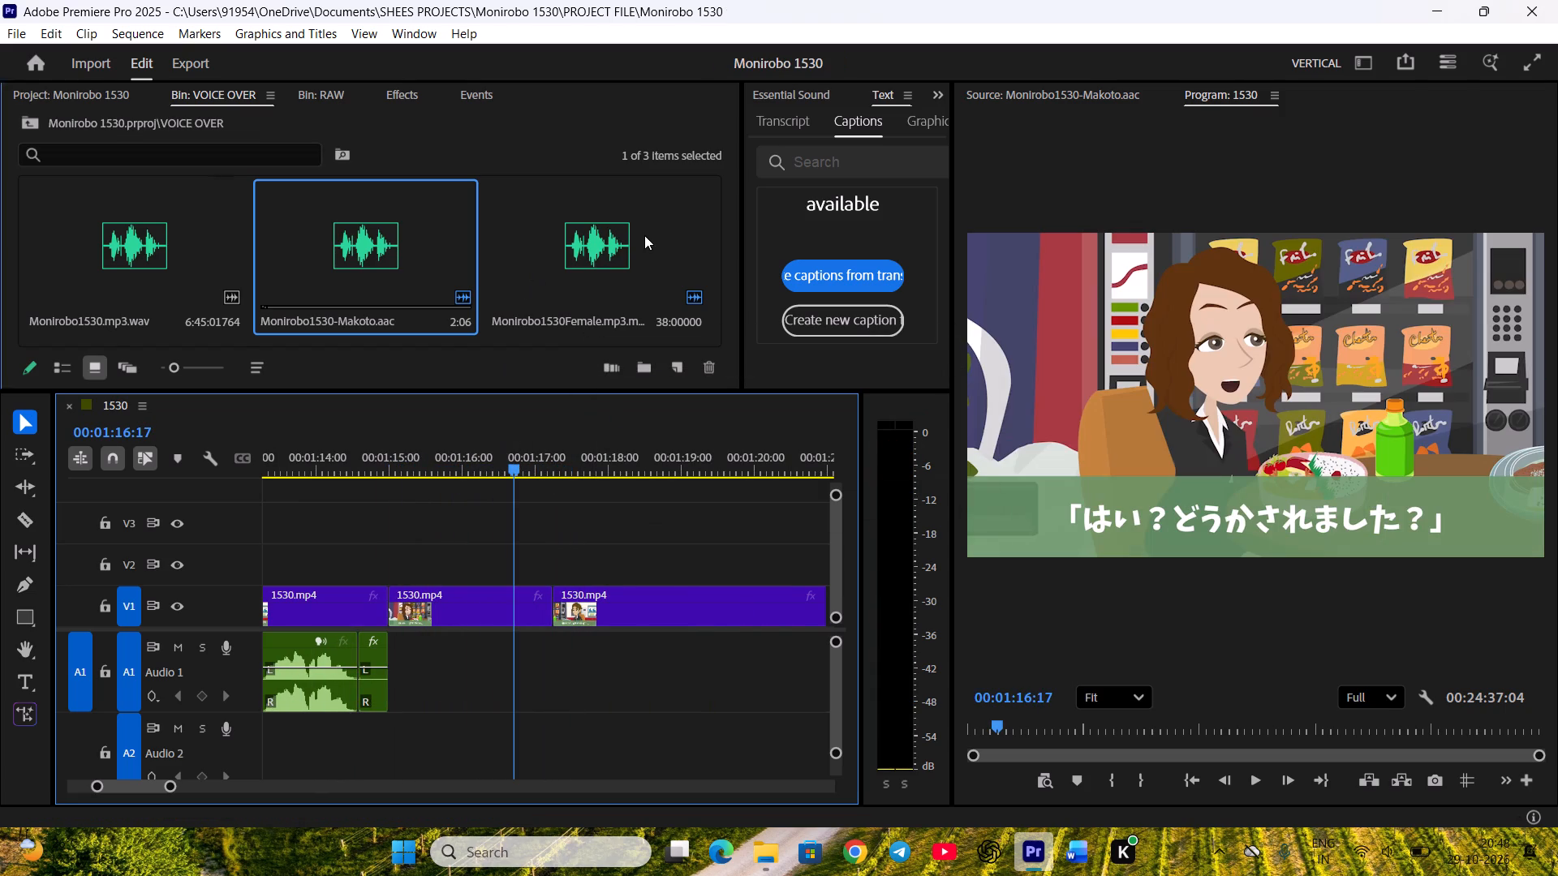
key("space")
key("space")
scroll(1341, 762, "up", 4)
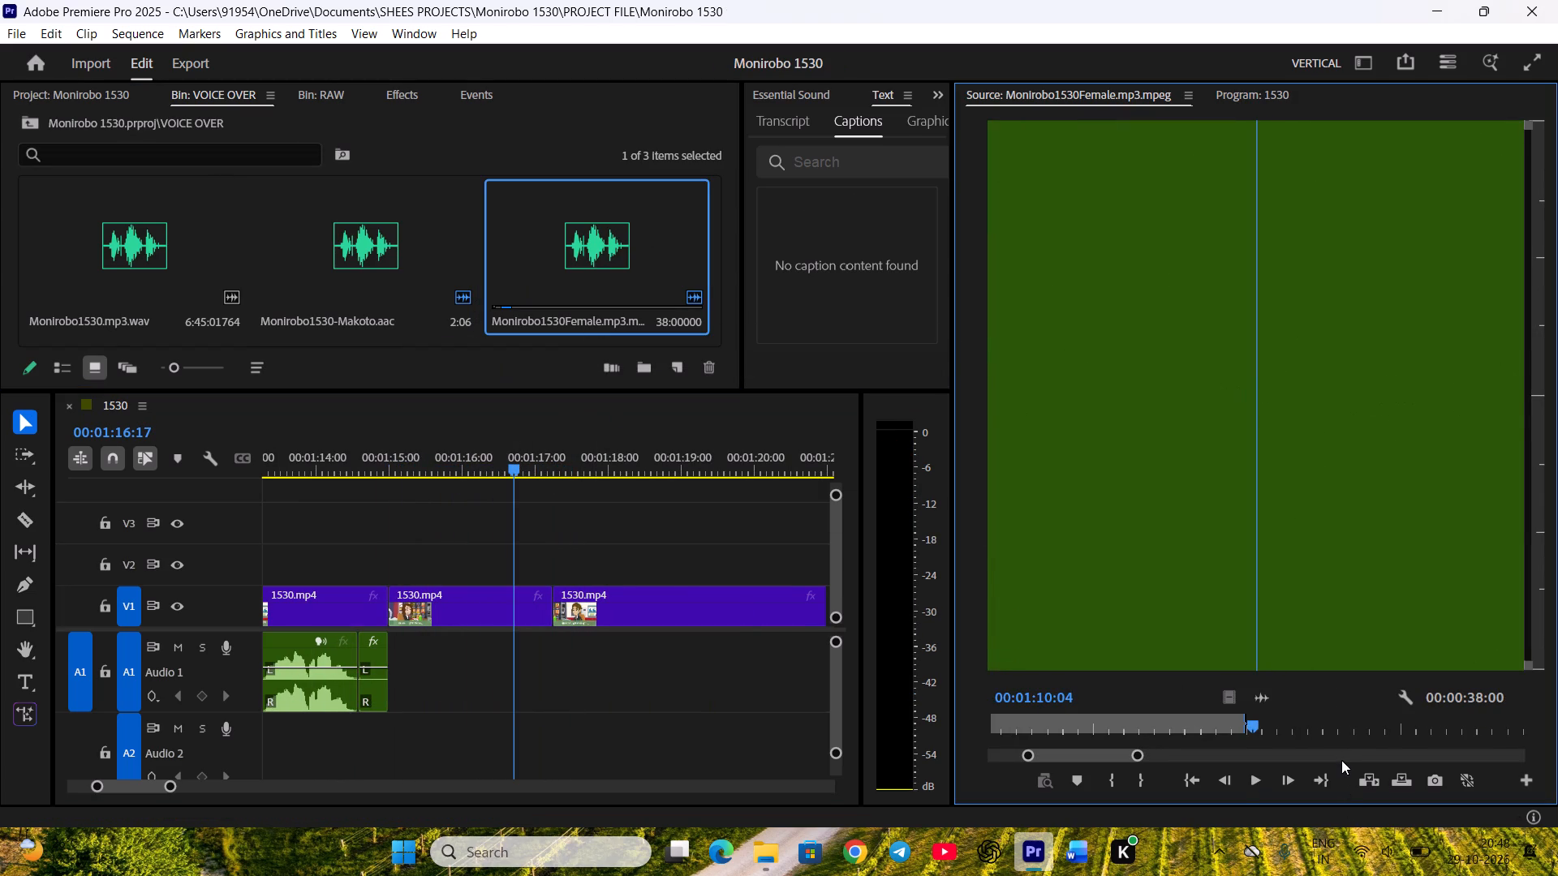
scroll(1341, 740, "up", 7)
scroll(1340, 727, "down", 3)
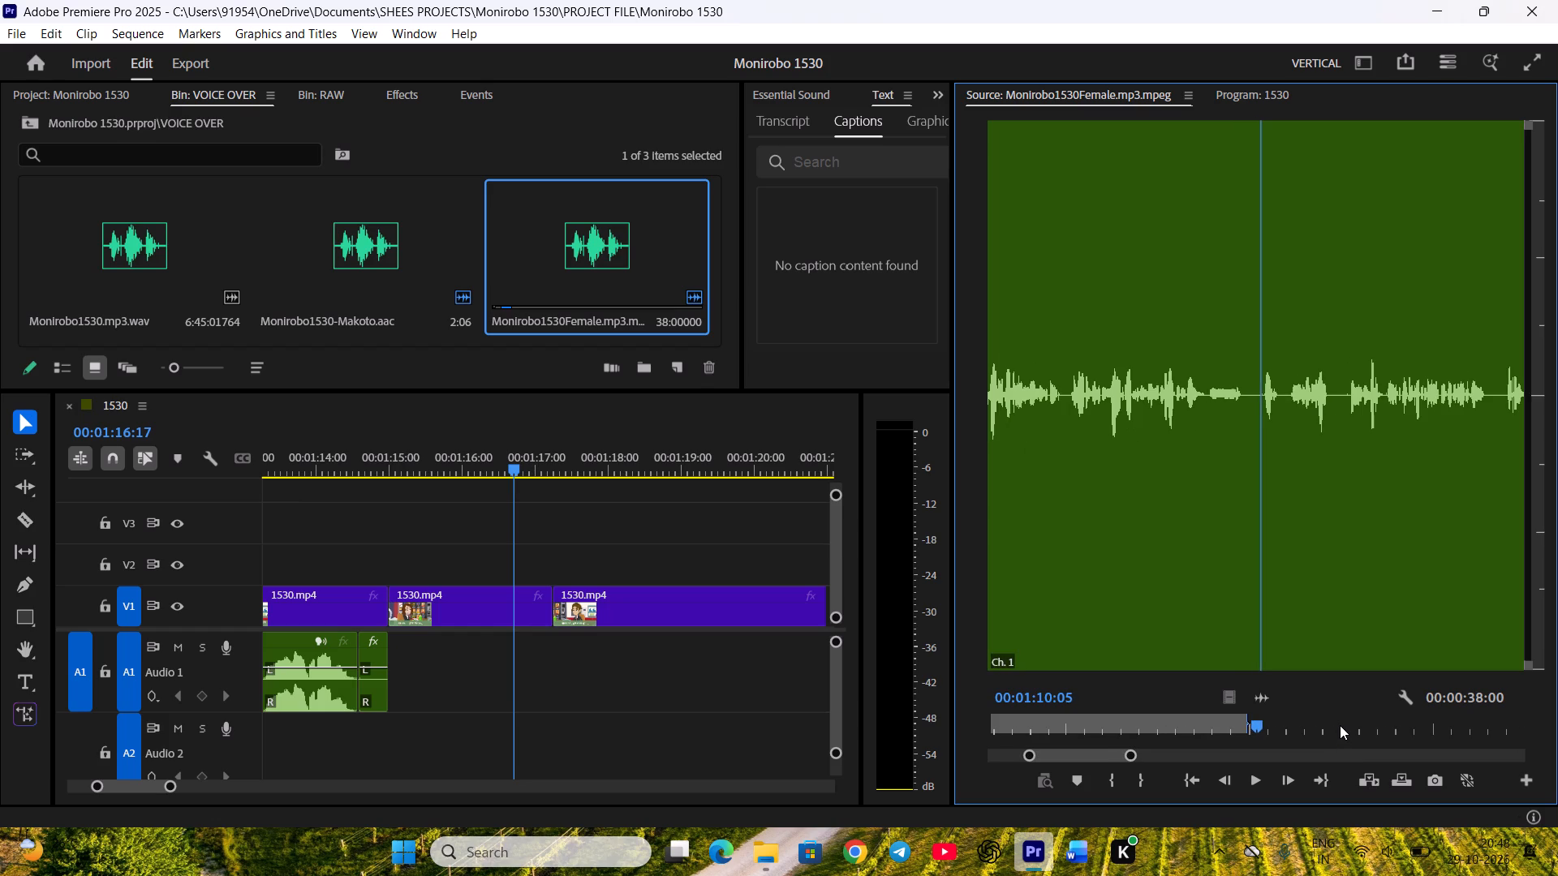
scroll(1340, 724, "up", 2)
key("i")
Check Kanami's line "Yes? Is something the matter?" against the Word script and mark Out at its end, at 00:01:12:04.
key("space")
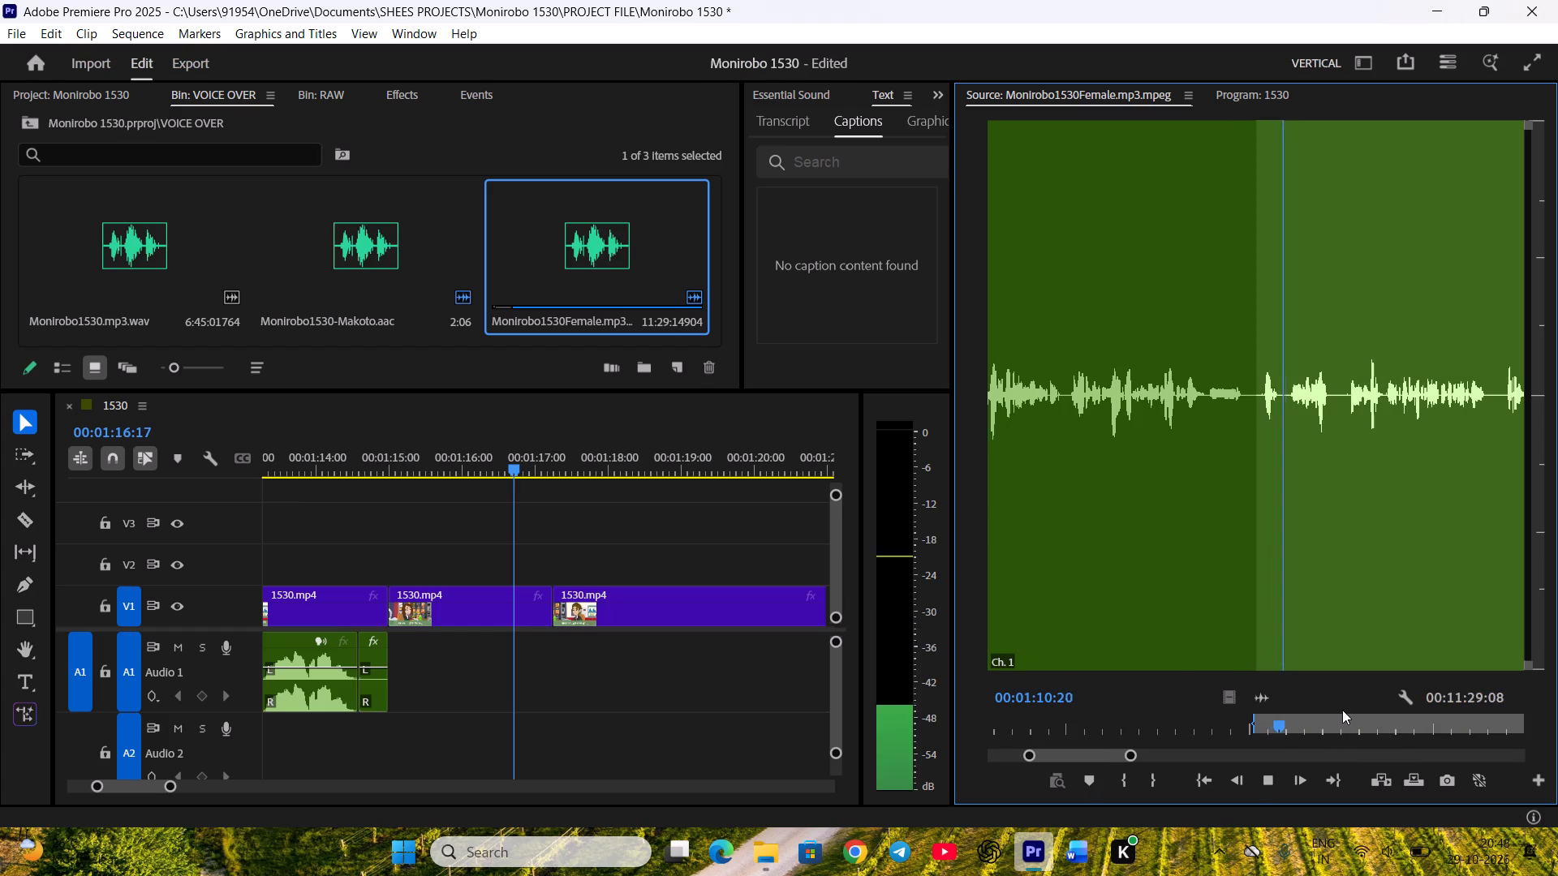
key("space")
left_click(1082, 857)
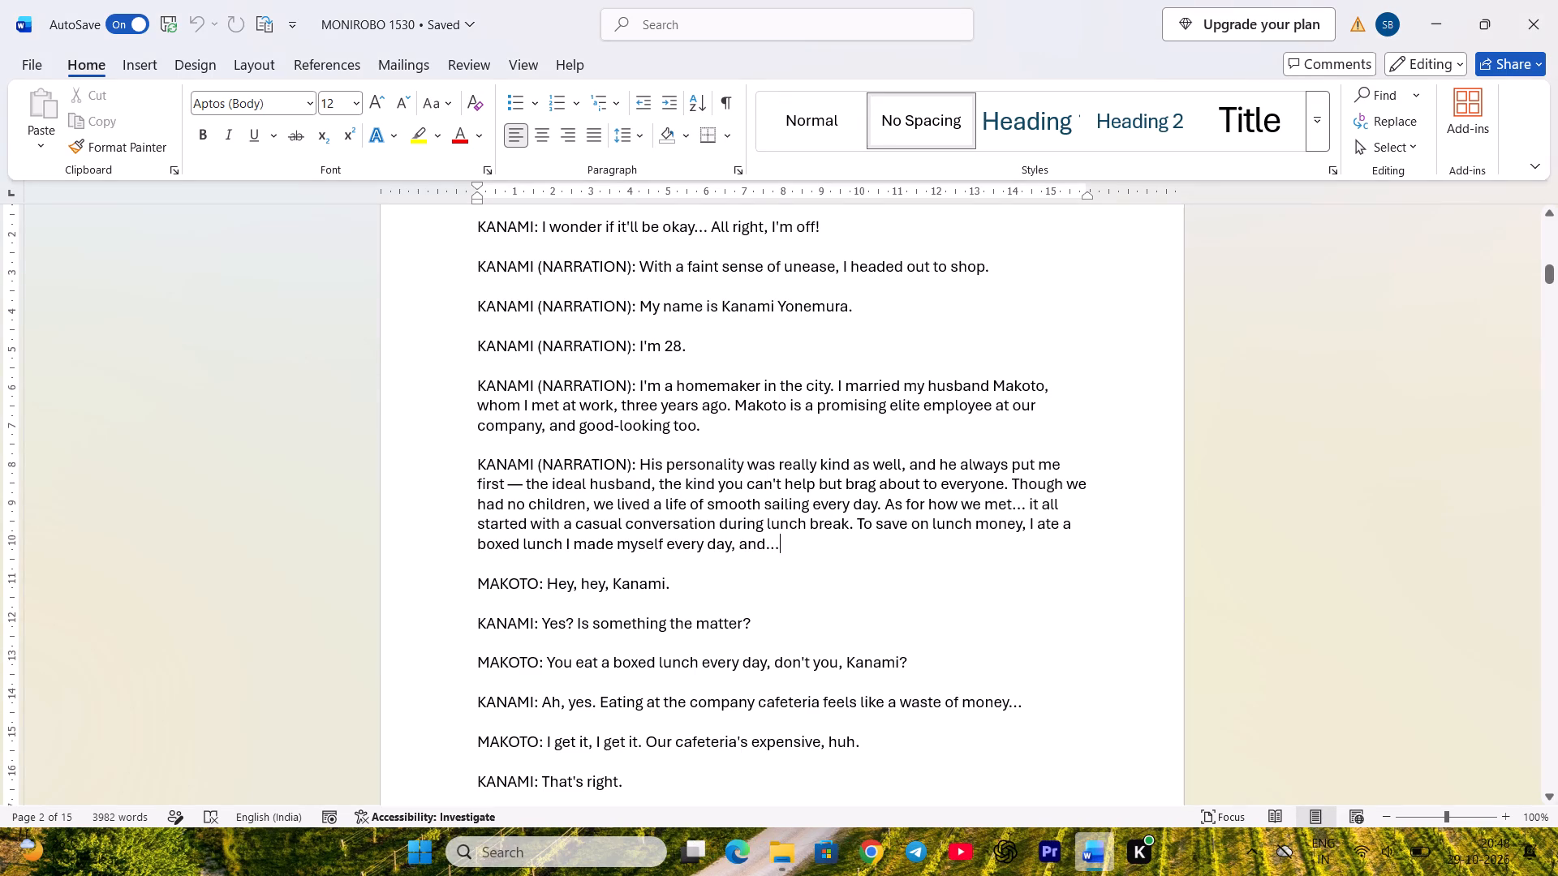
scroll(996, 646, "down", 4)
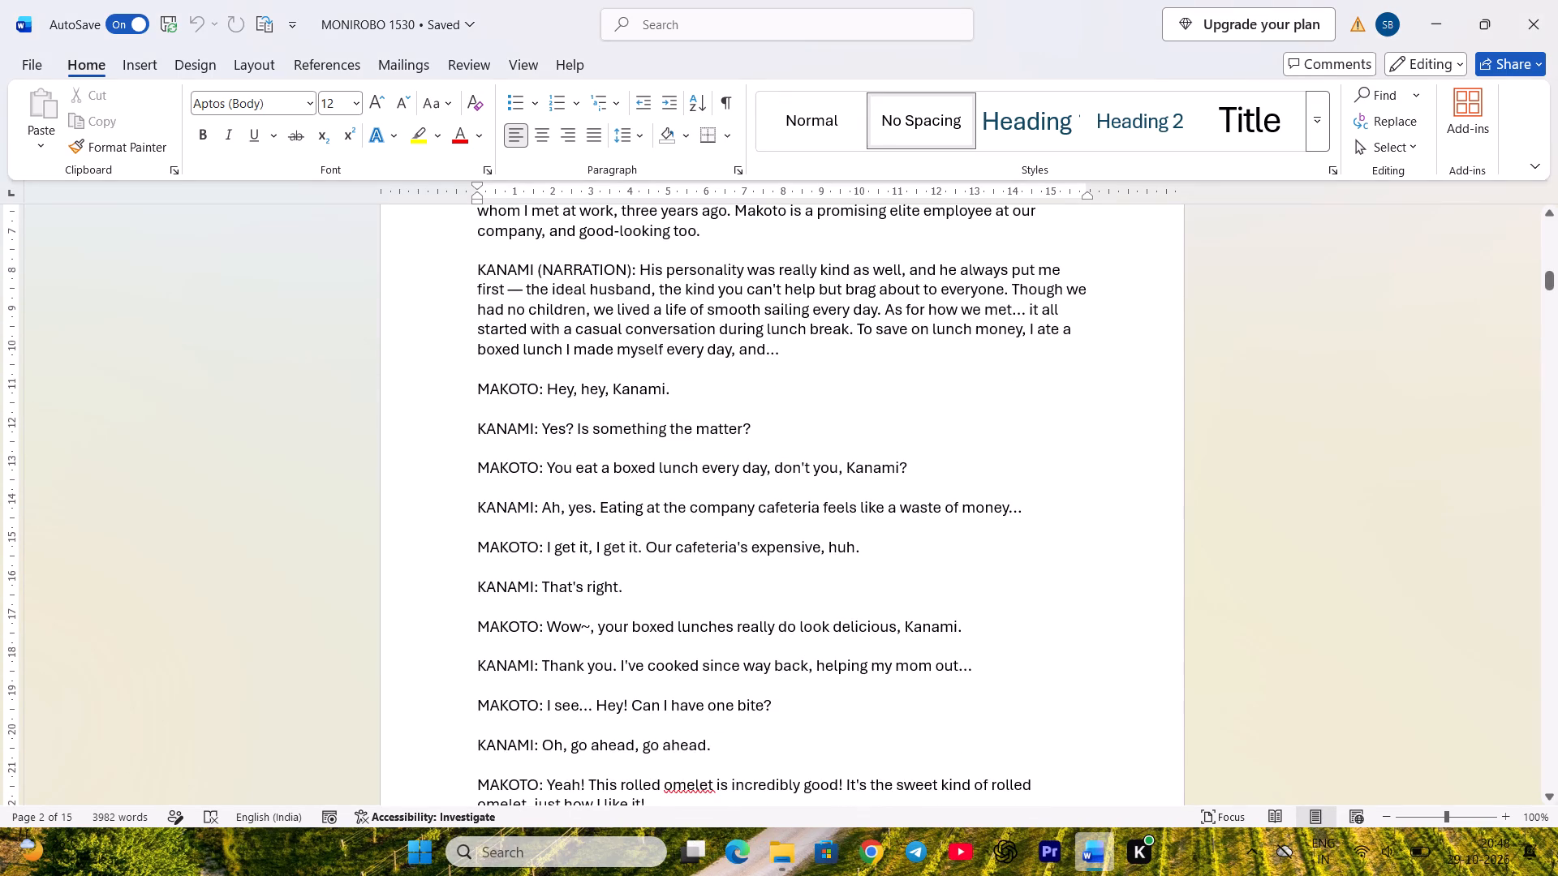
left_click(1054, 847)
key("space")
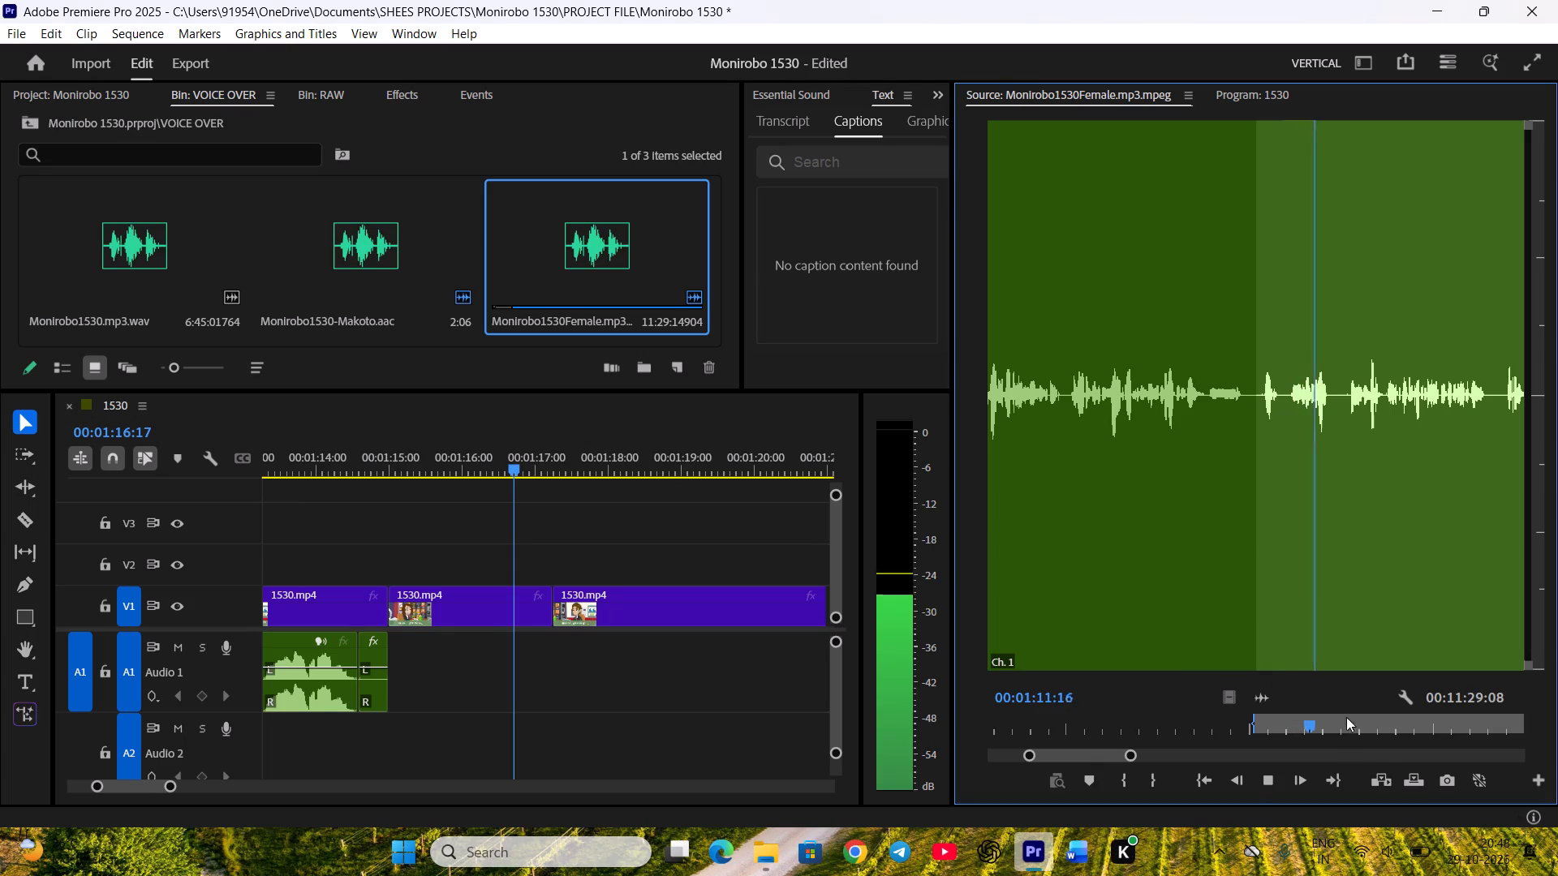
key("space")
scroll(1349, 701, "up", 3)
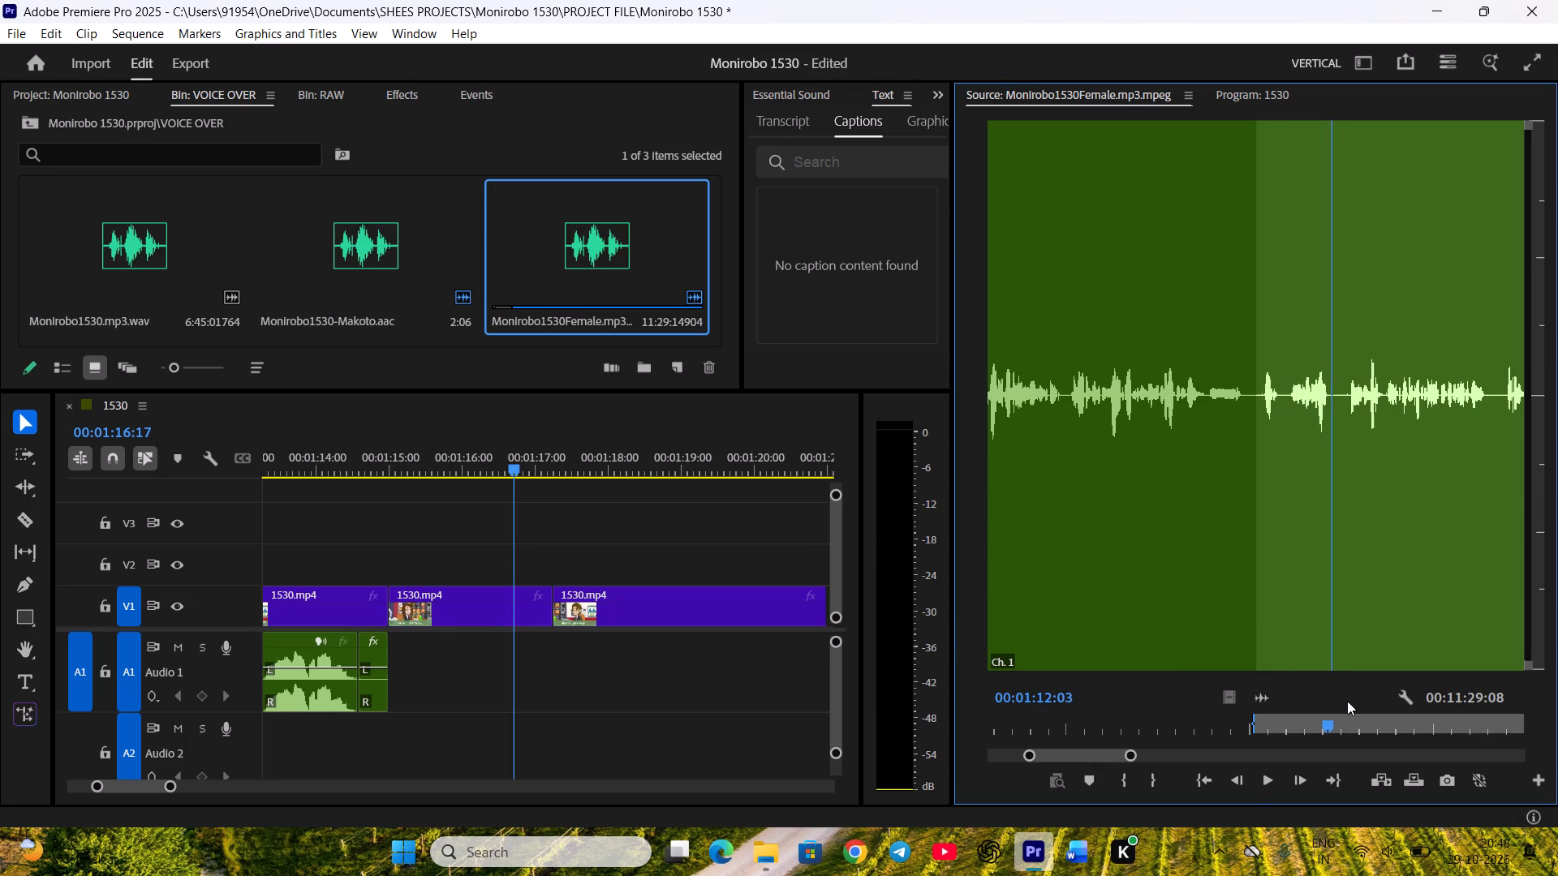
scroll(1347, 701, "down", 1)
key("p")
key("o")
Place the marked Kanami line on A1 beneath her clip that follows Makoto's "Hey, hey, Kanami.".
left_click_drag(1262, 687, 540, 657)
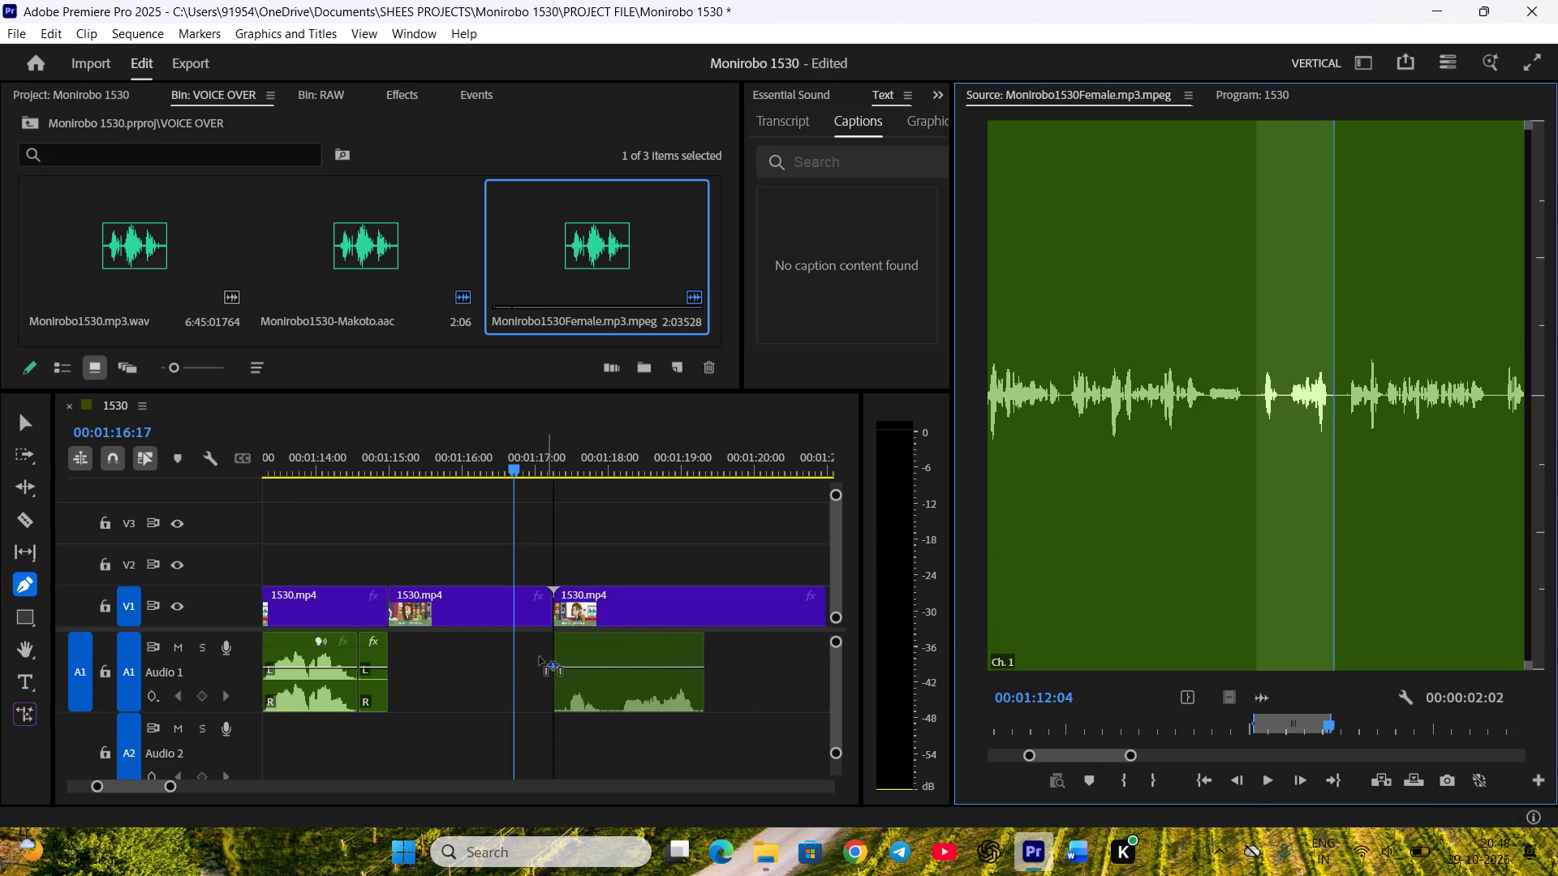
left_click_drag(540, 657, 446, 652)
key("v")
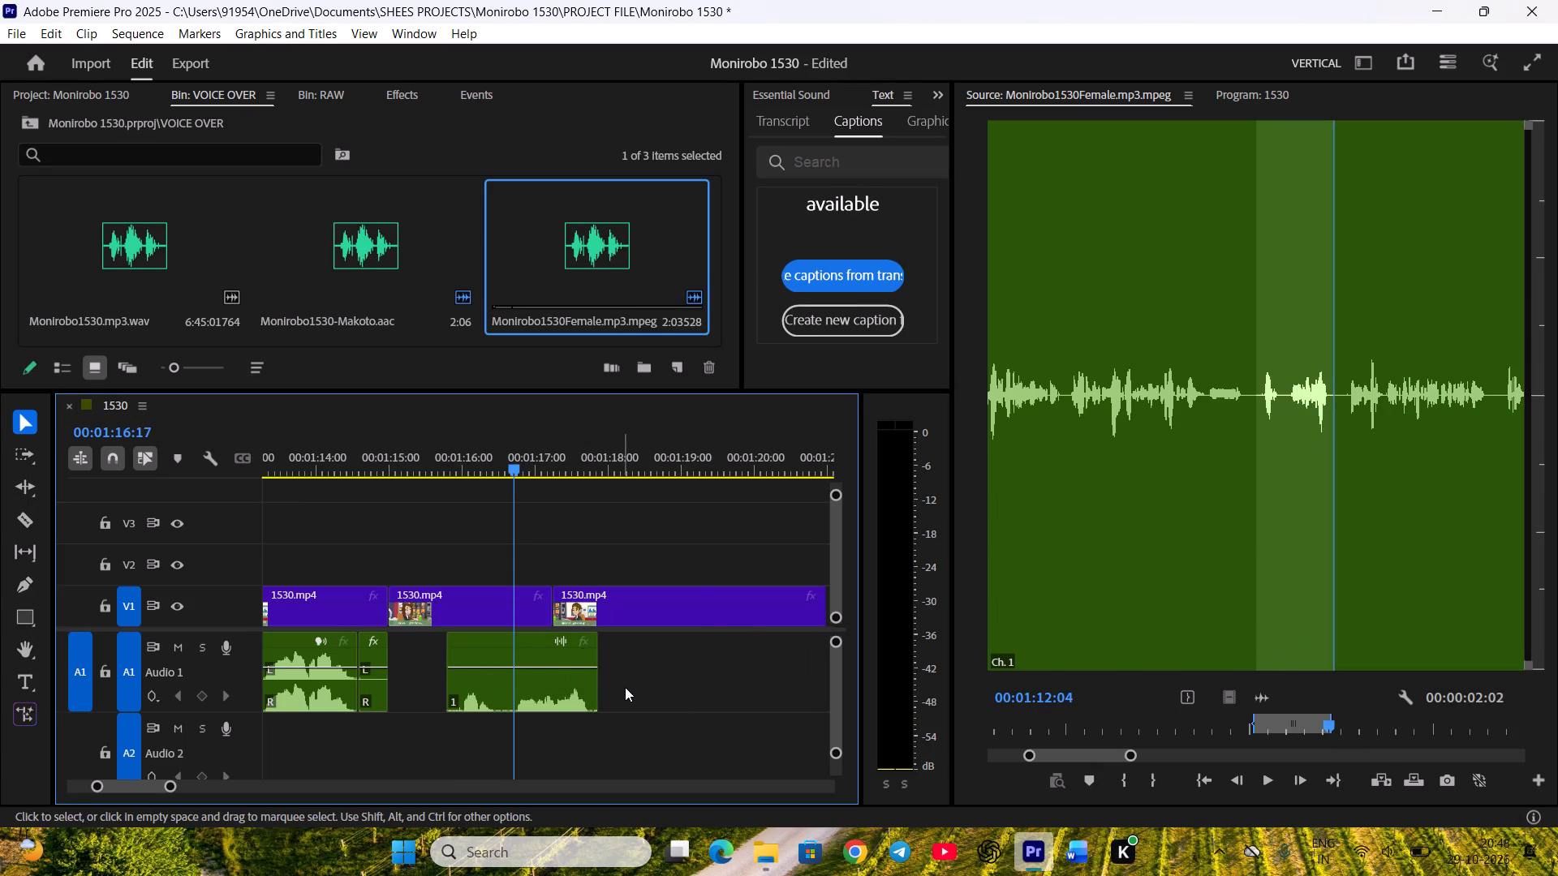
Cut Kanami's line on A1 at 00:01:16:12 between its two phrases and trim the silent start off both pieces.
key("equal")
left_click_drag(515, 440, 517, 458)
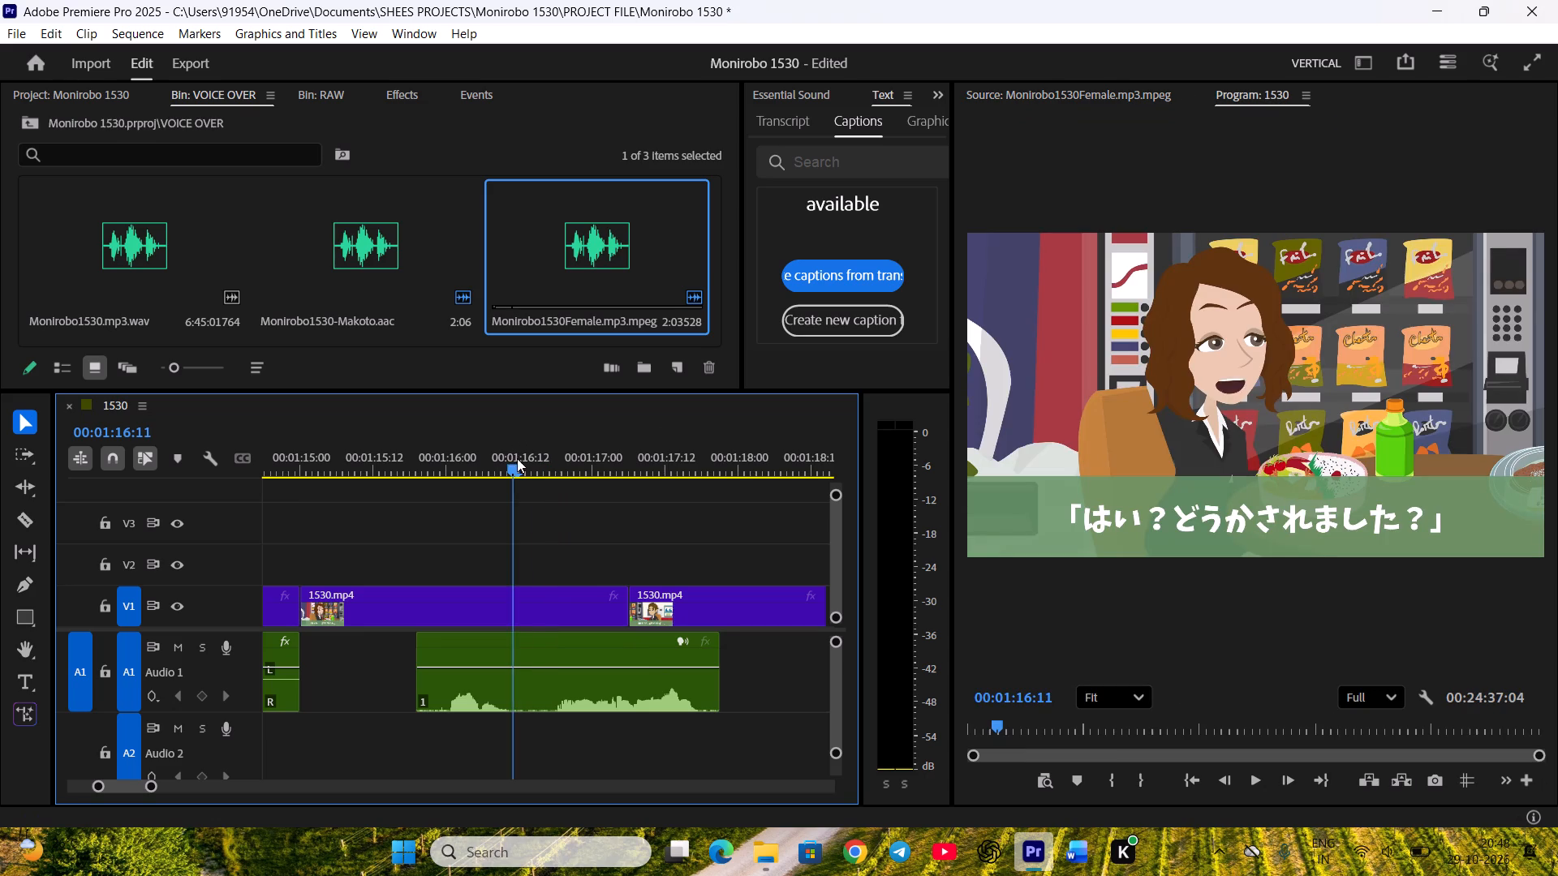
left_click_drag(517, 458, 525, 462)
left_click(557, 688)
key("c")
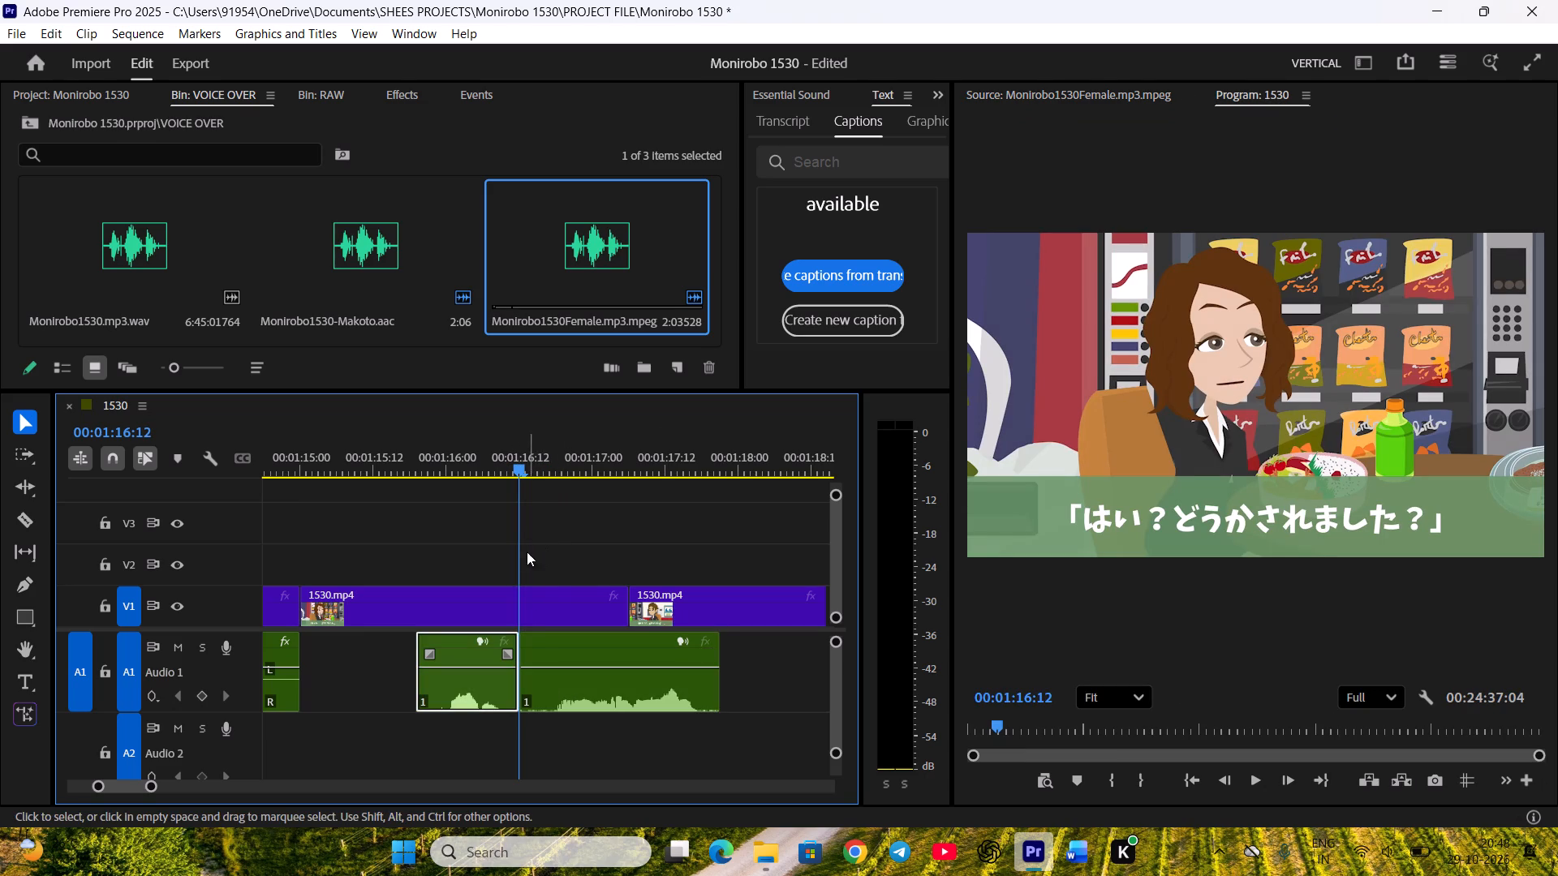
left_click_drag(528, 691, 551, 691)
left_click(570, 752)
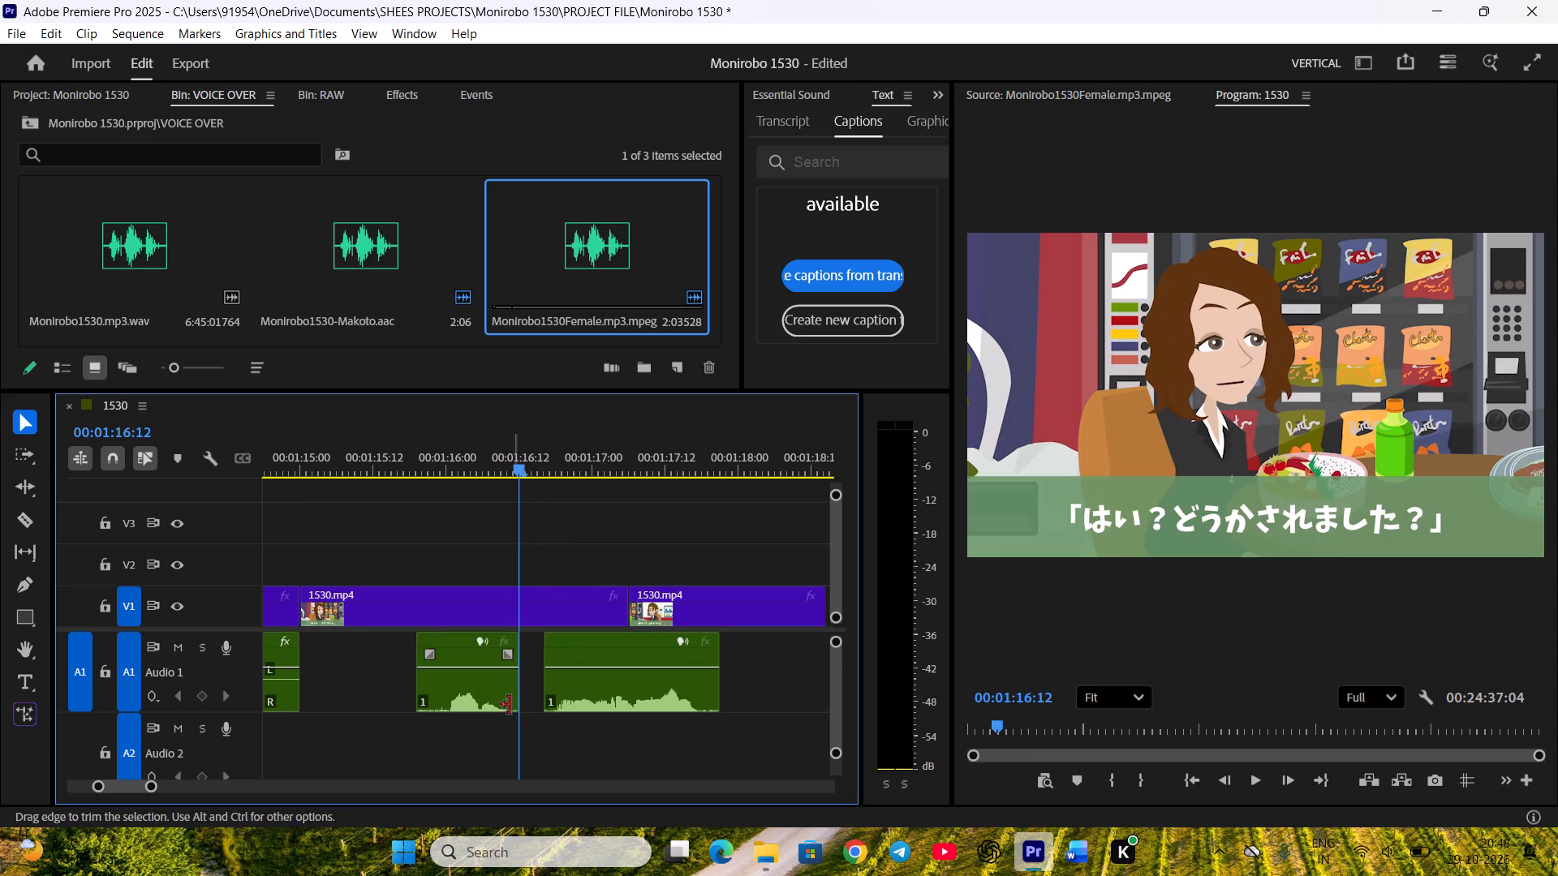
left_click_drag(423, 692, 441, 692)
Move Kanami's "Yes?" piece on A1 directly against the end of Makoto's line and play it back.
left_click_drag(480, 698, 470, 697)
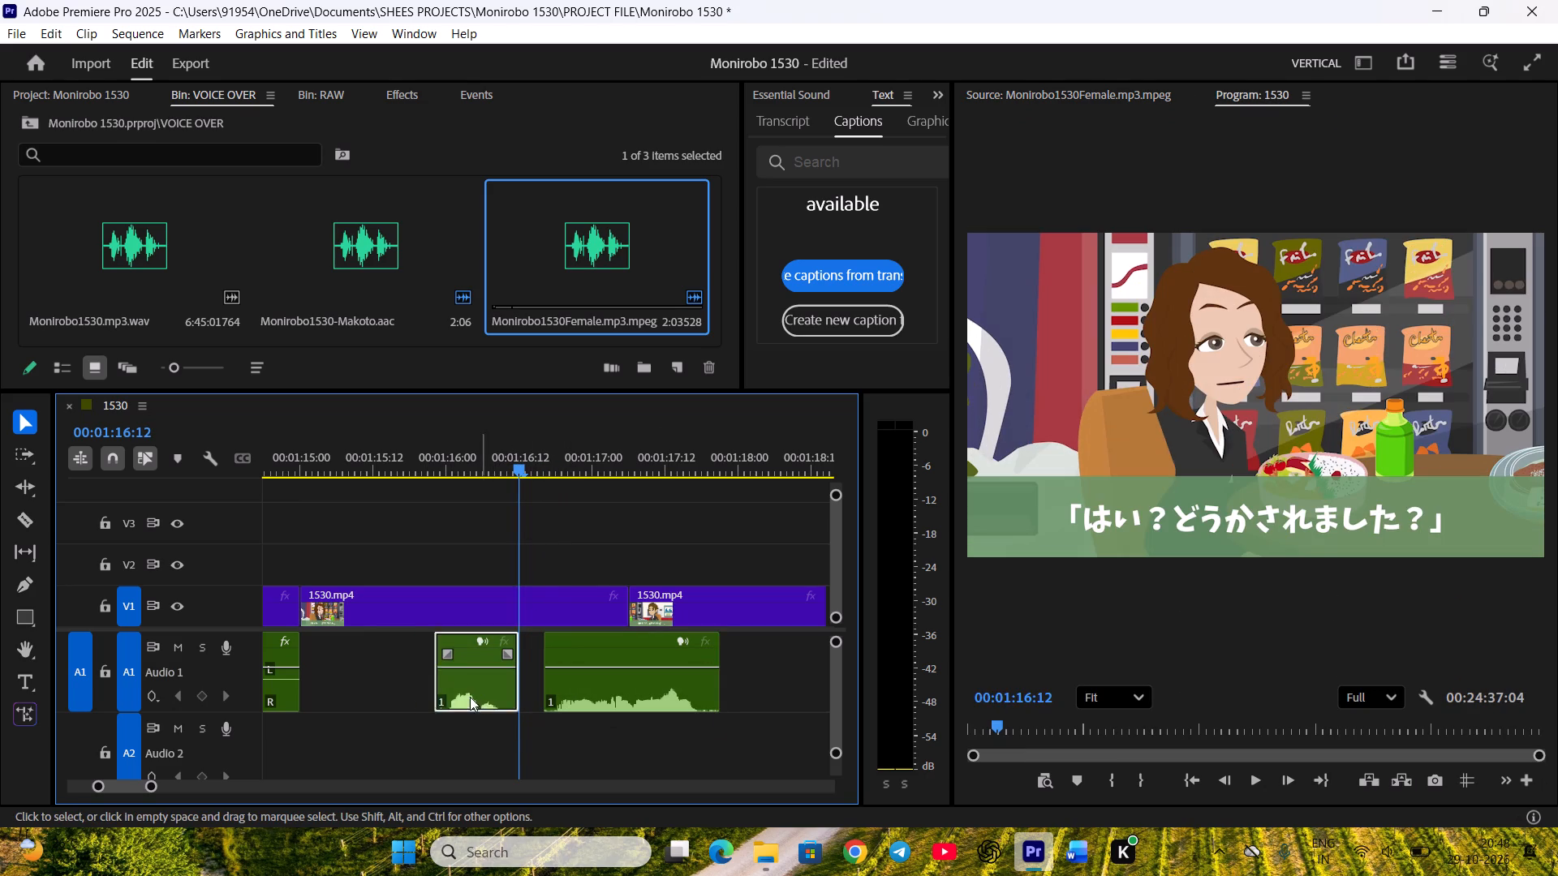
left_click_drag(470, 697, 350, 683)
left_click(438, 728)
scroll(441, 729, "up", 3)
left_click(440, 451)
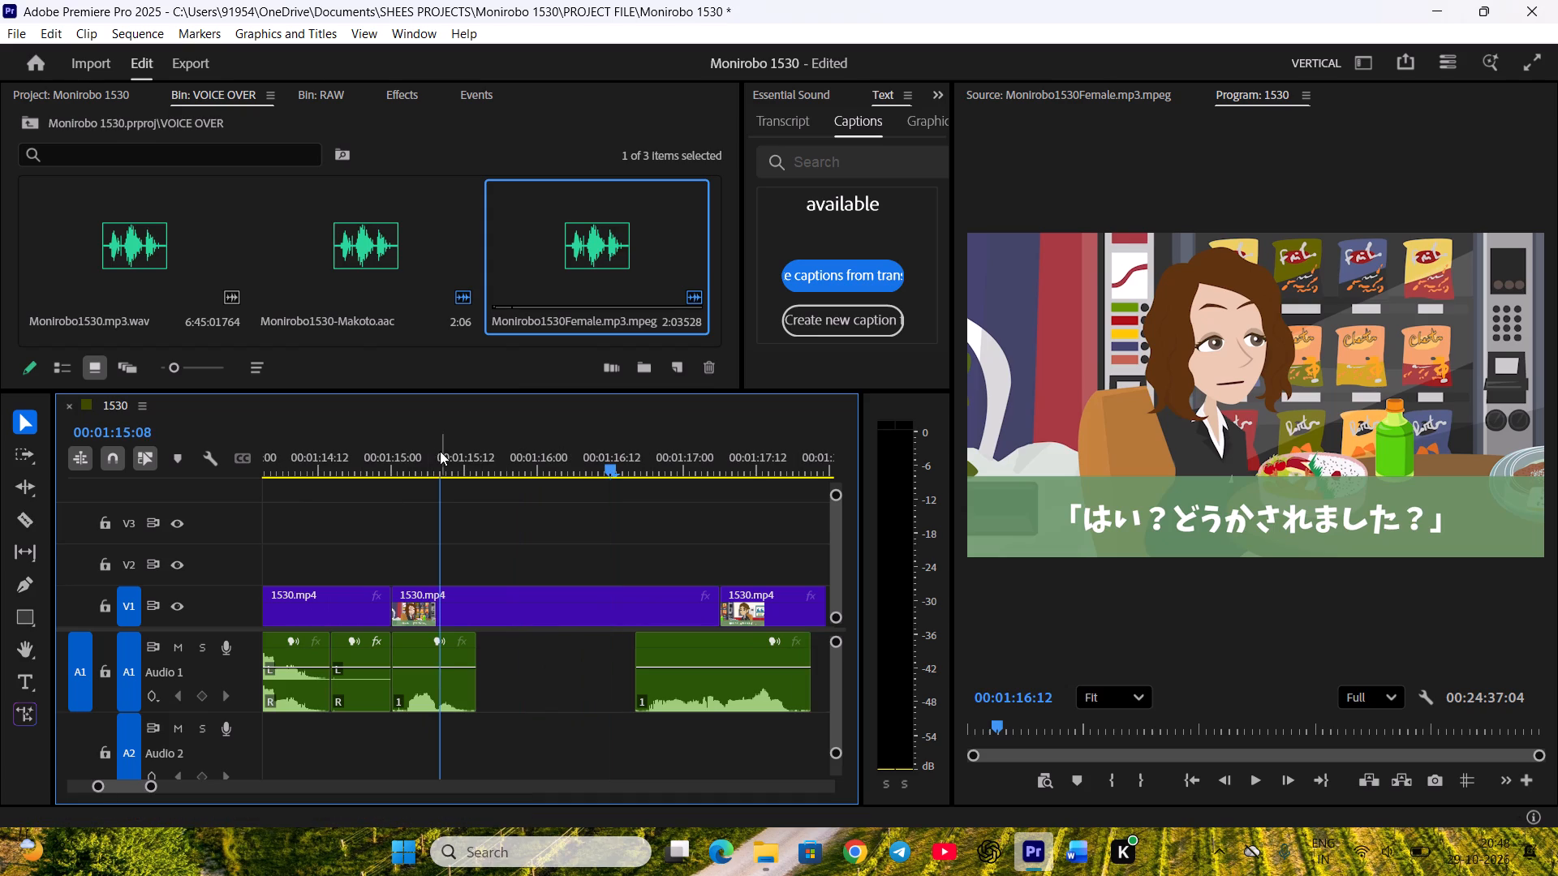
left_click(407, 457)
key("space")
key("space")
Move the "Is something the matter?" piece on A1 directly against the end of the "Yes?" piece and play it back.
left_click_drag(687, 681, 531, 667)
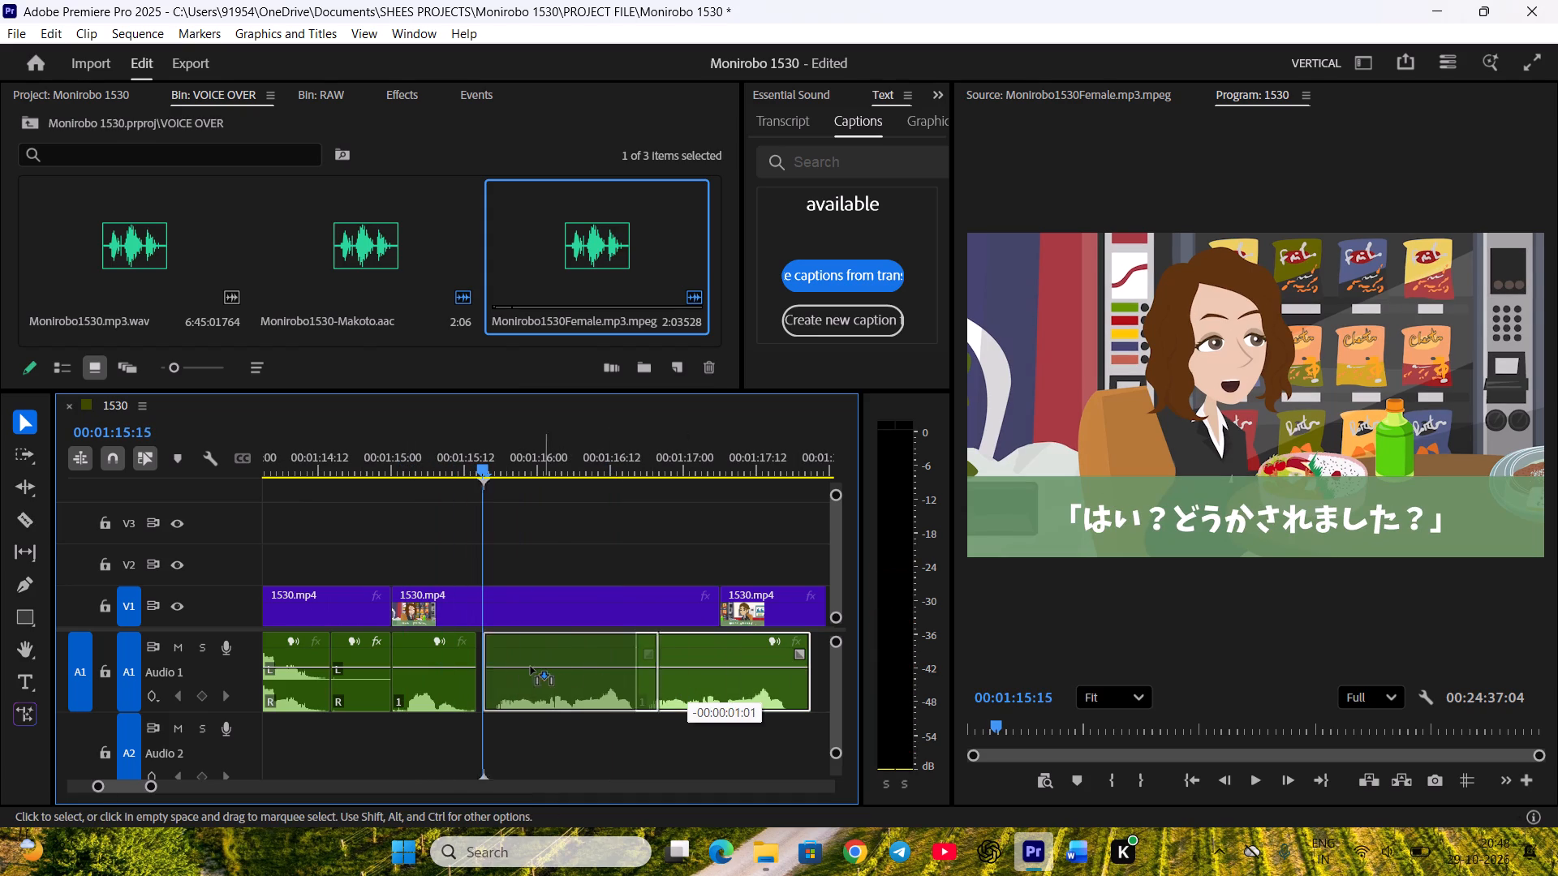
left_click_drag(531, 667, 519, 667)
left_click(605, 702)
left_click(637, 728)
key("space")
key("space")
left_click(656, 682)
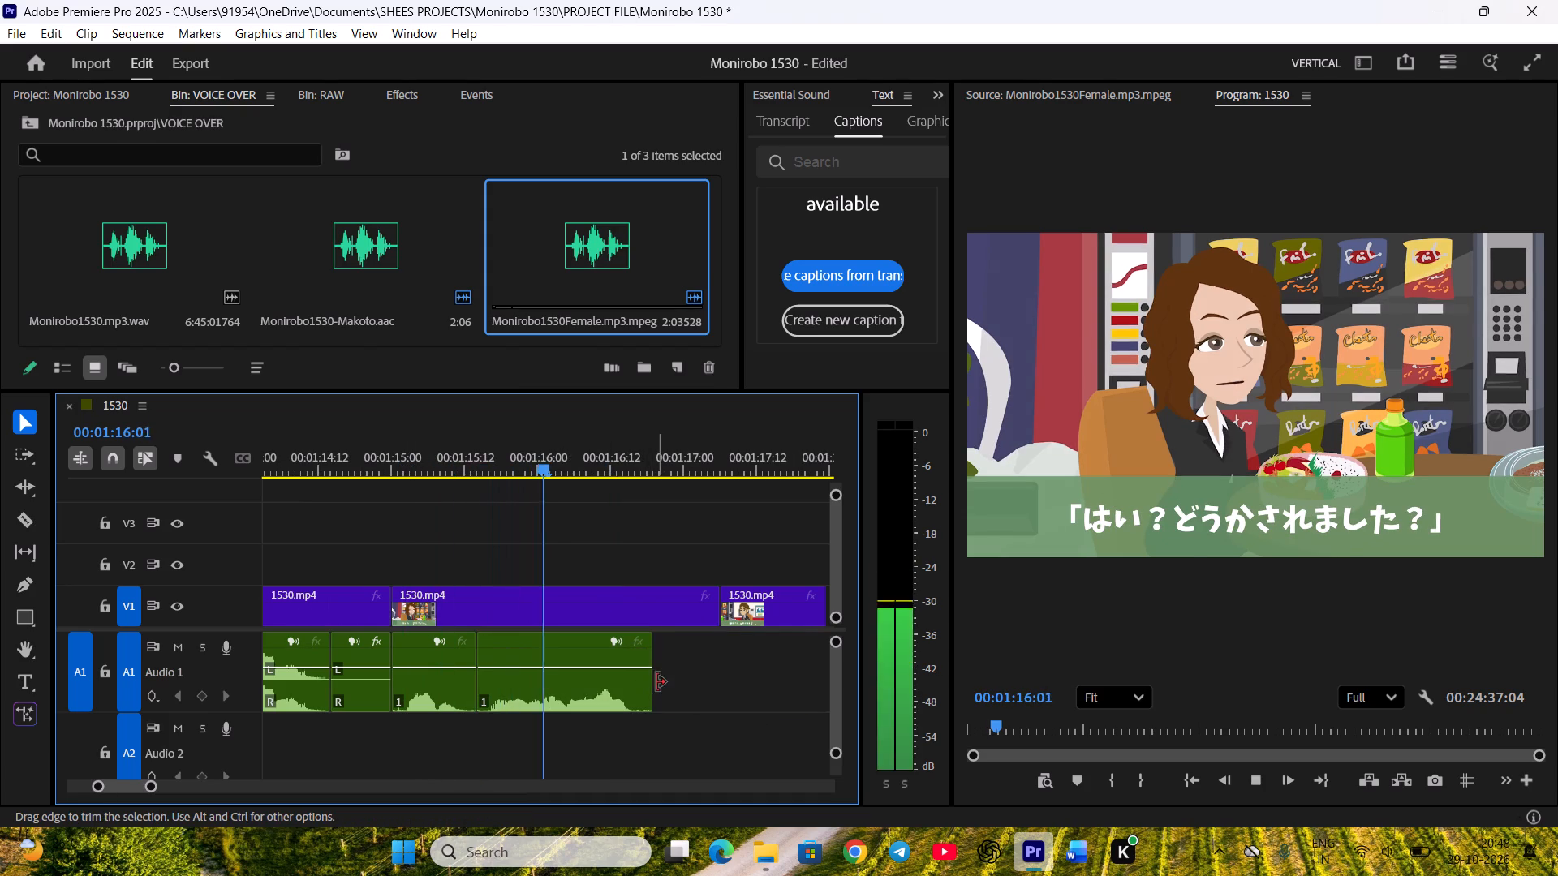
left_click(672, 741)
Trim the end of Kanami's V1 clip to the end of her line and ripple delete the gap after it.
key("minus")
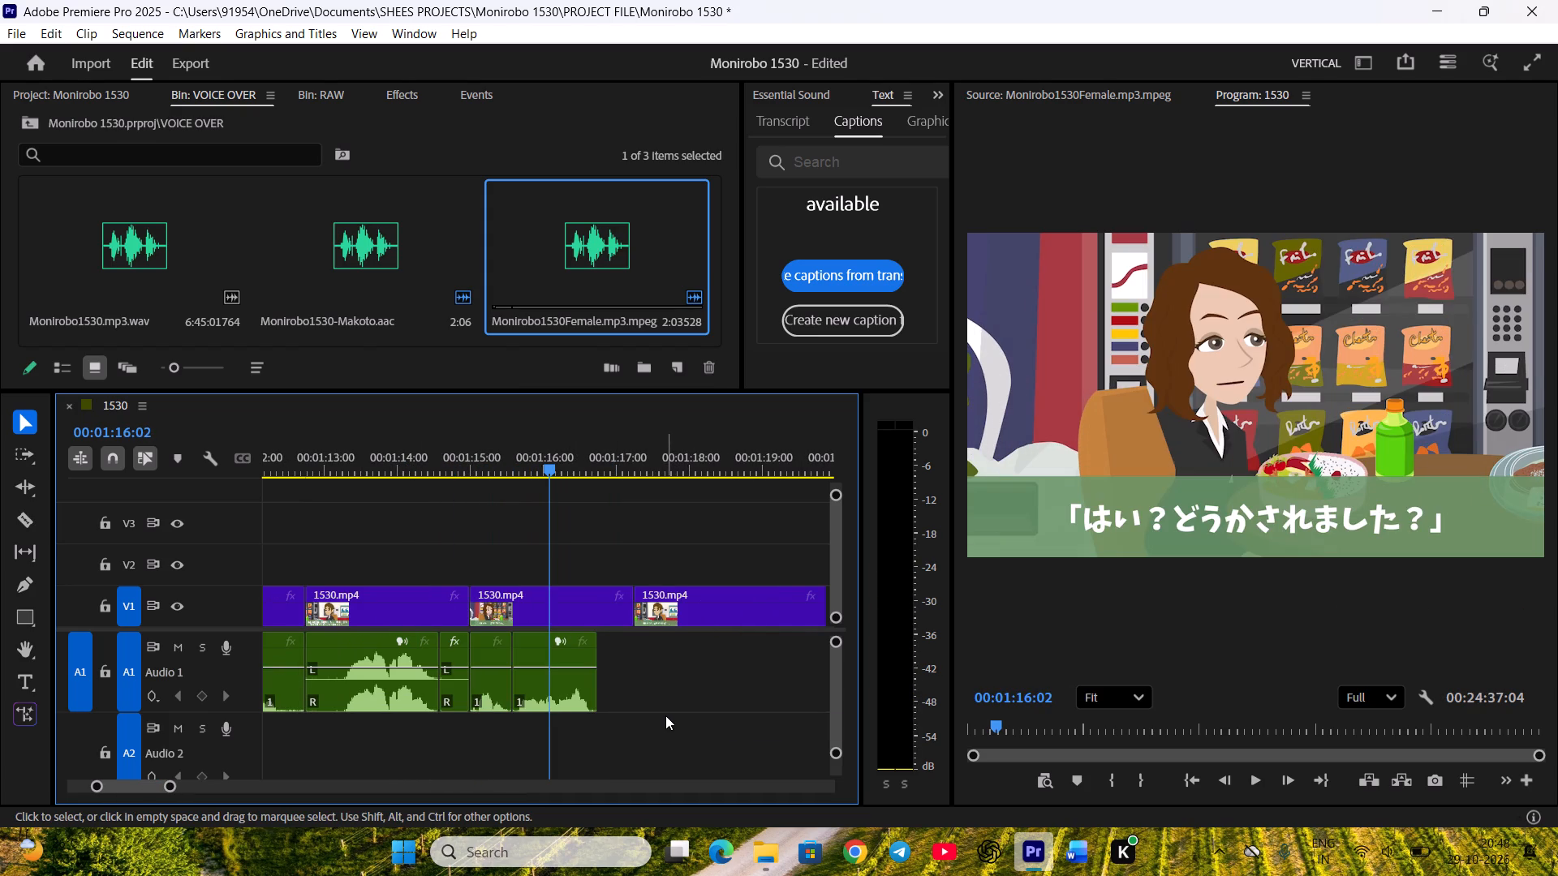
left_click_drag(627, 604, 593, 607)
right_click(608, 594)
left_click(629, 608)
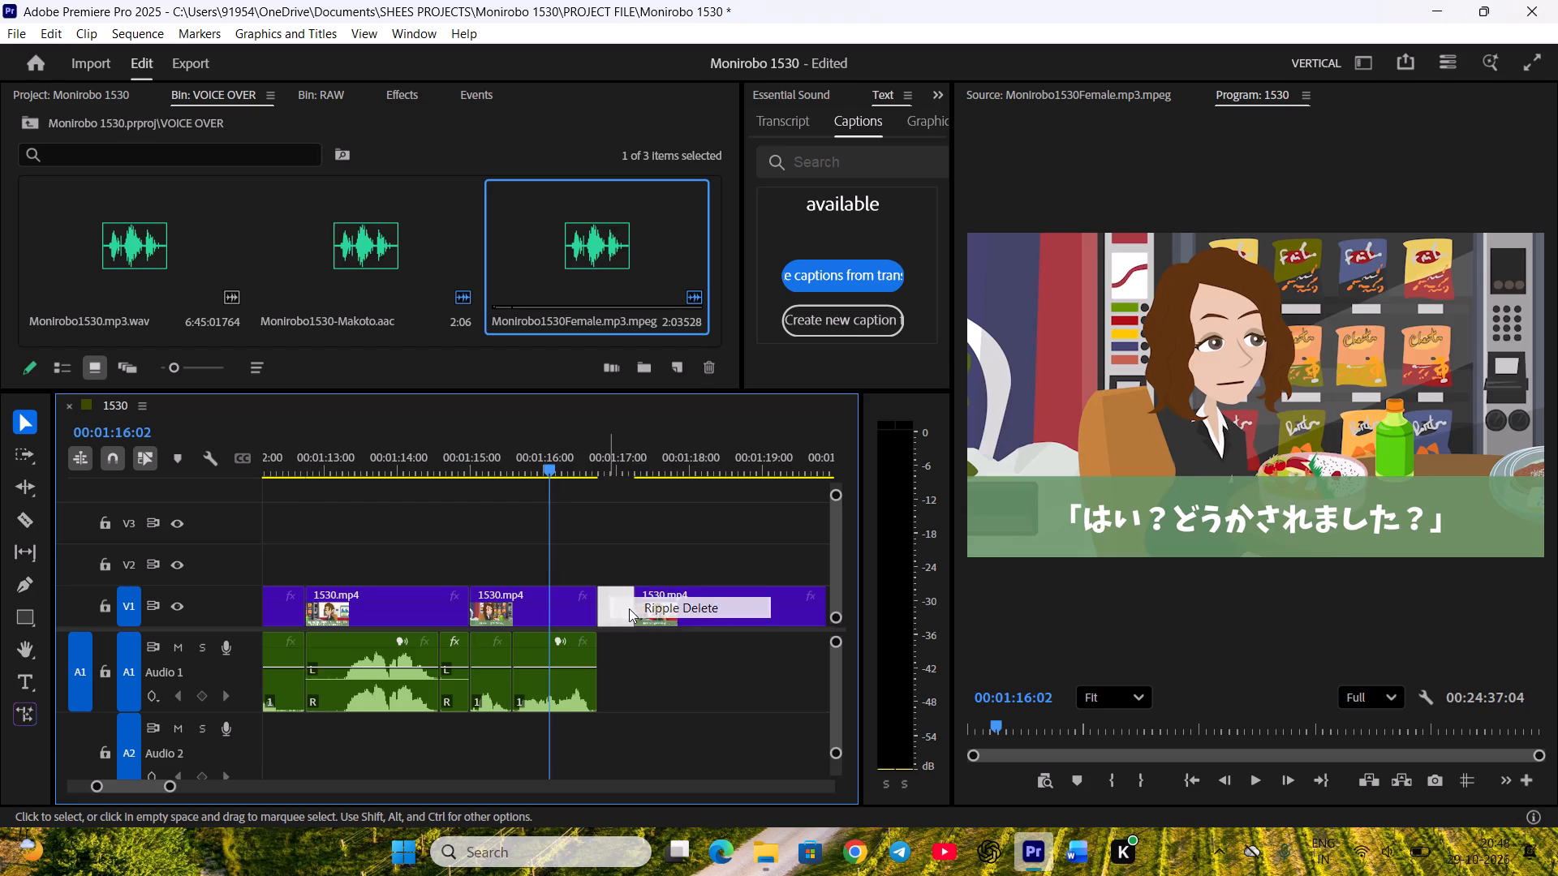
Preview Makoto's next clip on V1 up to the following shot of Kanami and save the project.
scroll(619, 634, "down", 10)
key("space")
left_click_drag(406, 444, 599, 471)
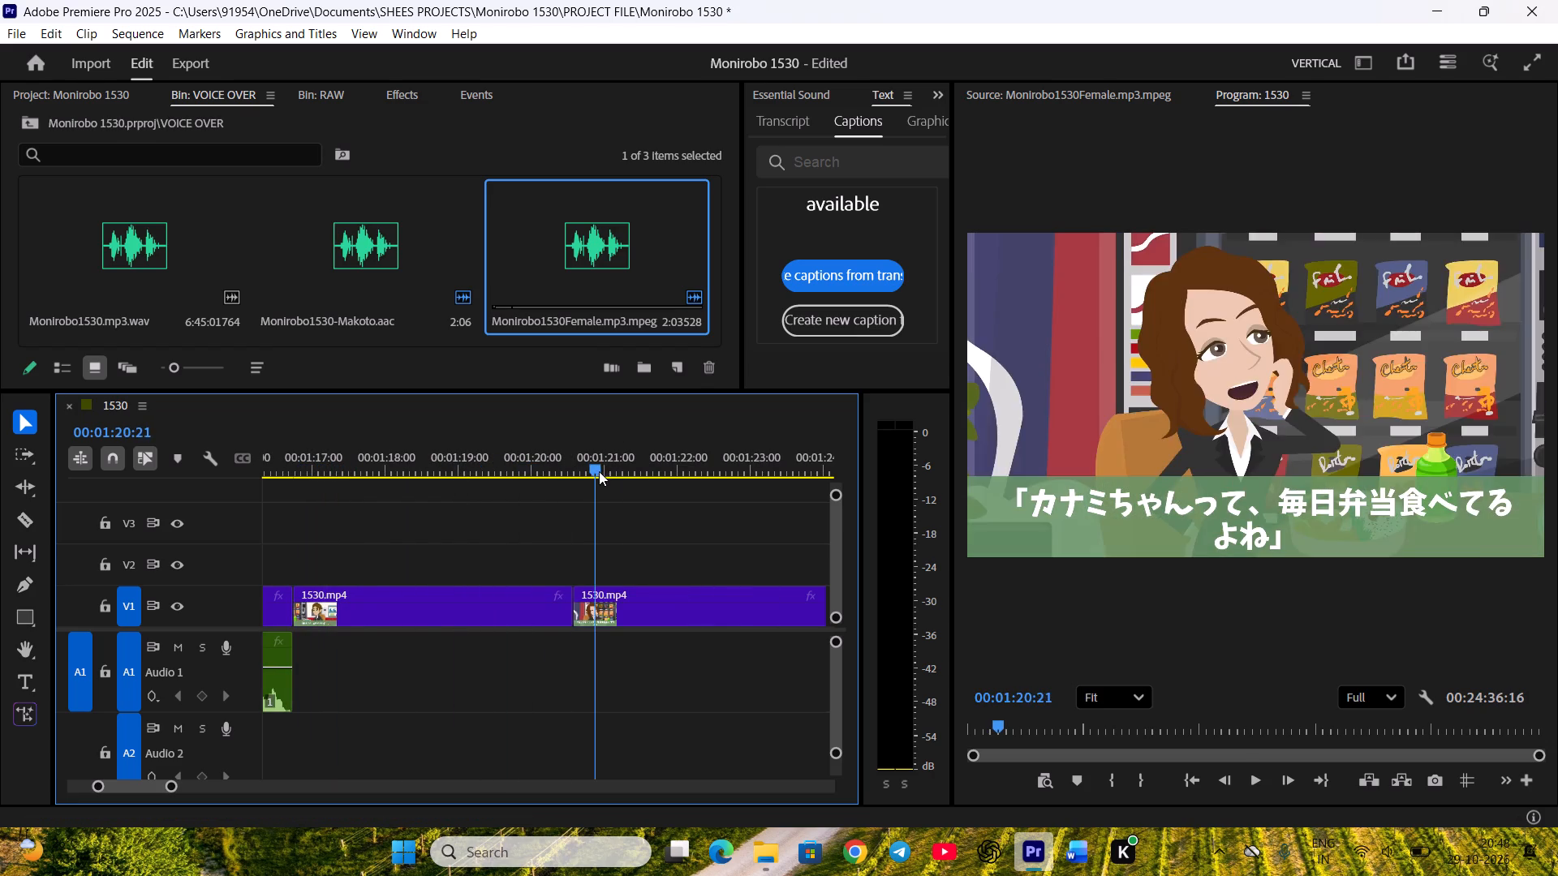
left_click_drag(599, 471, 521, 471)
key("ctrl+s")
Open the Monirobo1530-Makoto recording in the Source monitor and mark In before his next line, at 00:00:14:09.
double_click(392, 255)
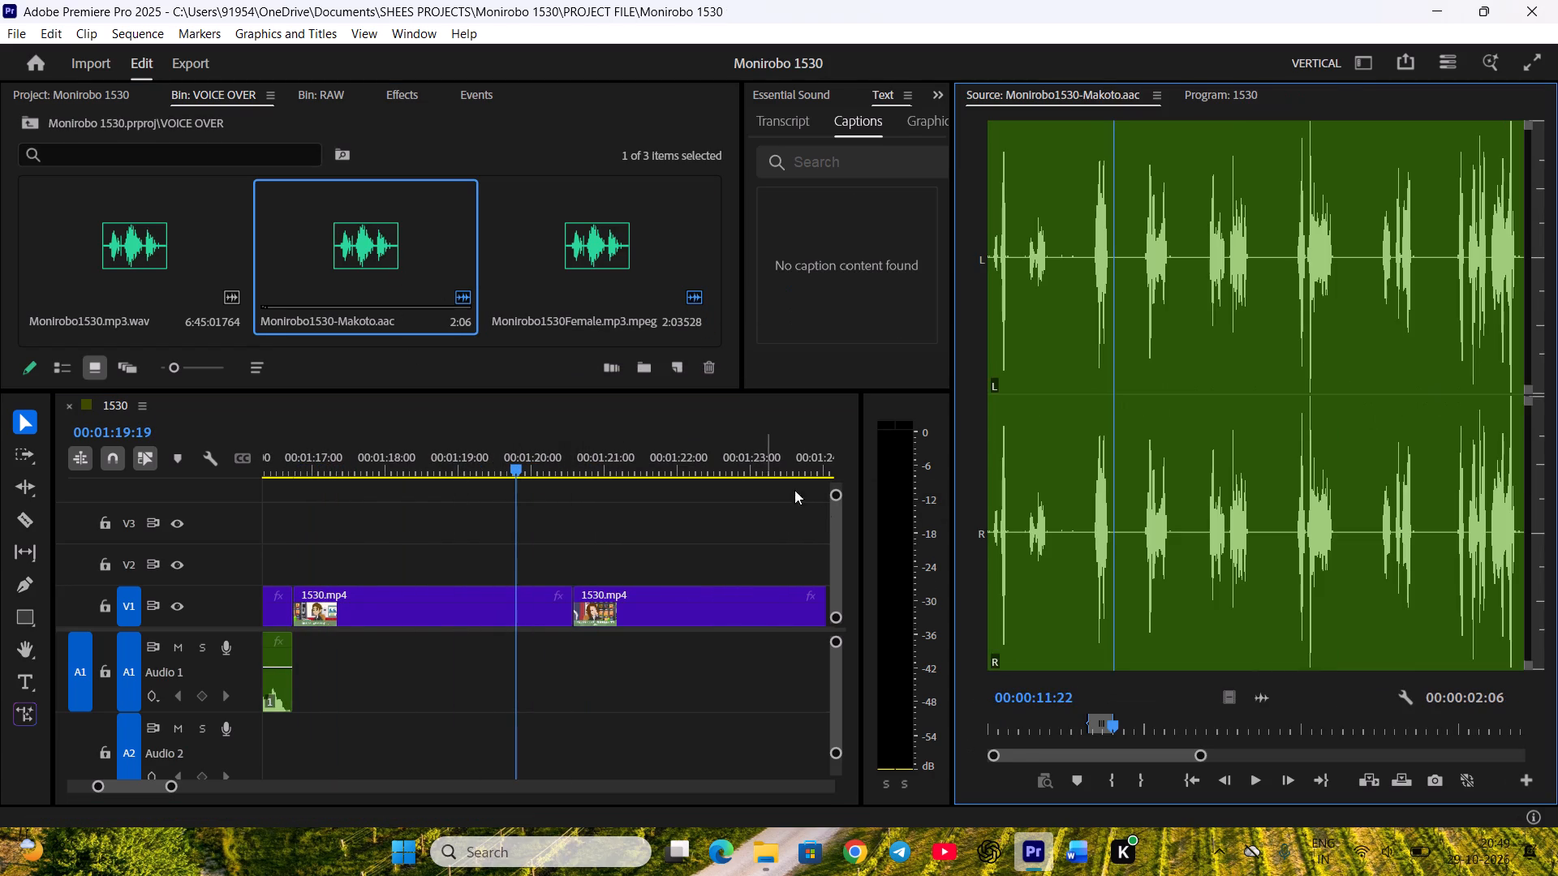
key("space")
left_click(1138, 724)
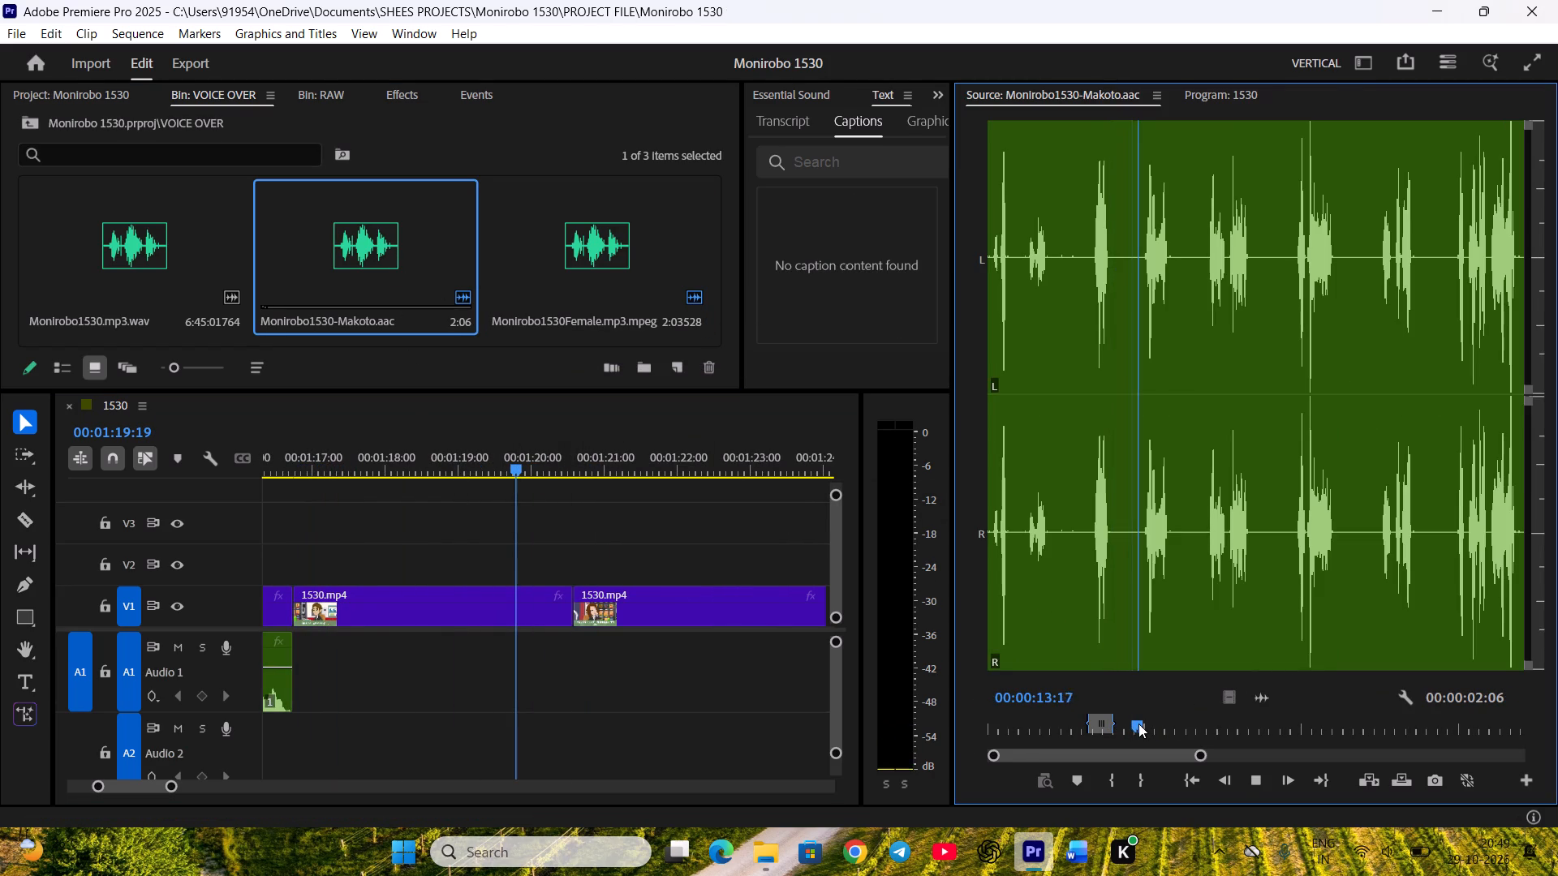
scroll(1159, 722, "down", 3)
key("i")
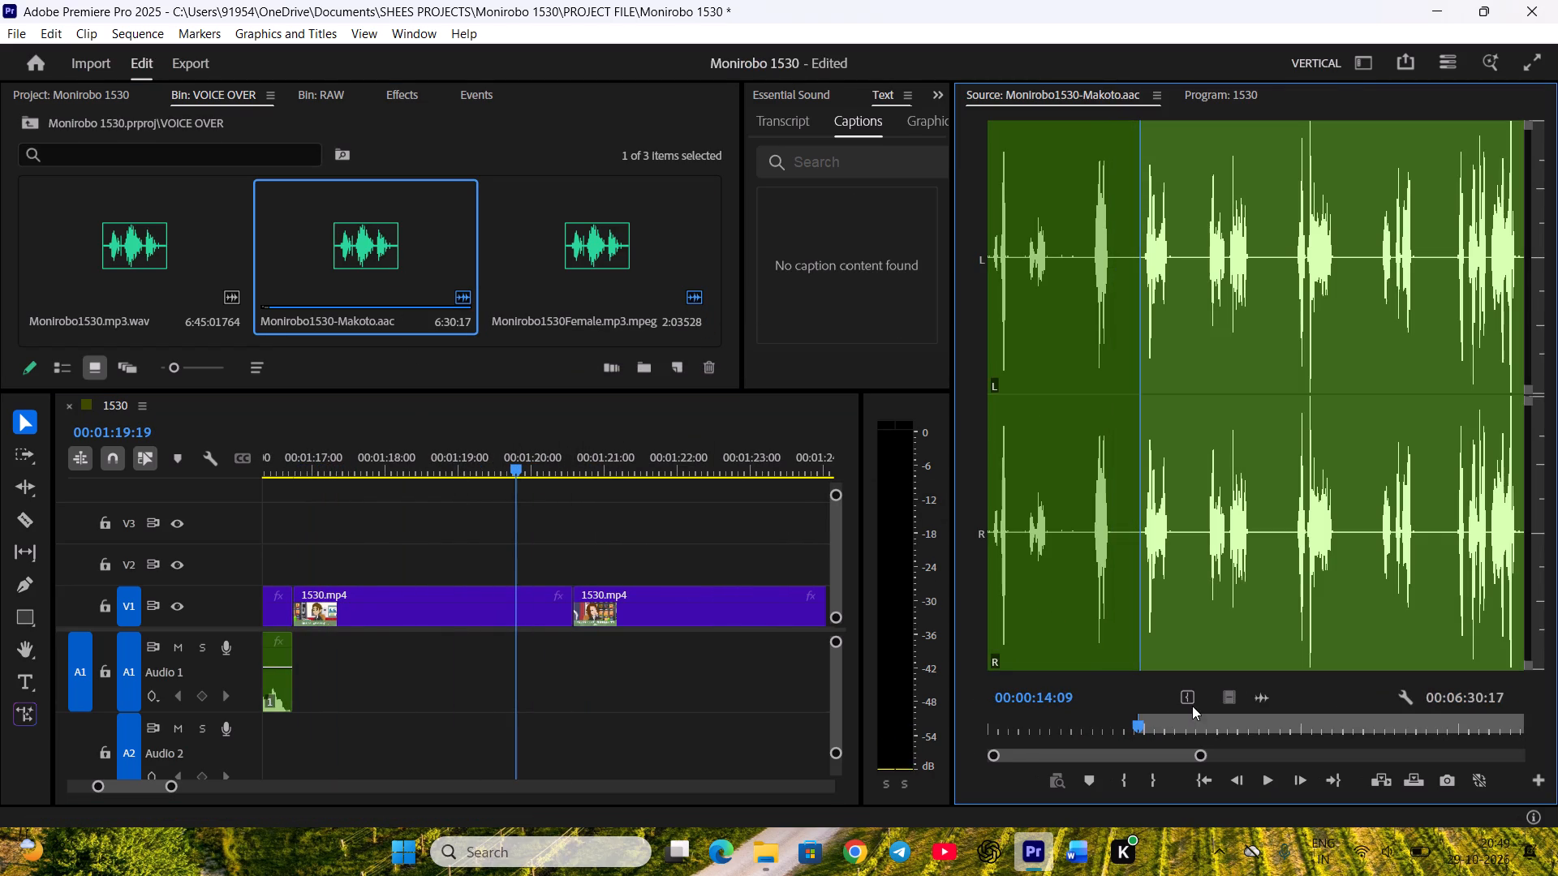
Check Makoto's line "You eat a boxed lunch every day, don't you, Kanami?" against the Word script and mark Out at 00:00:17:09.
key("space")
left_click(1086, 852)
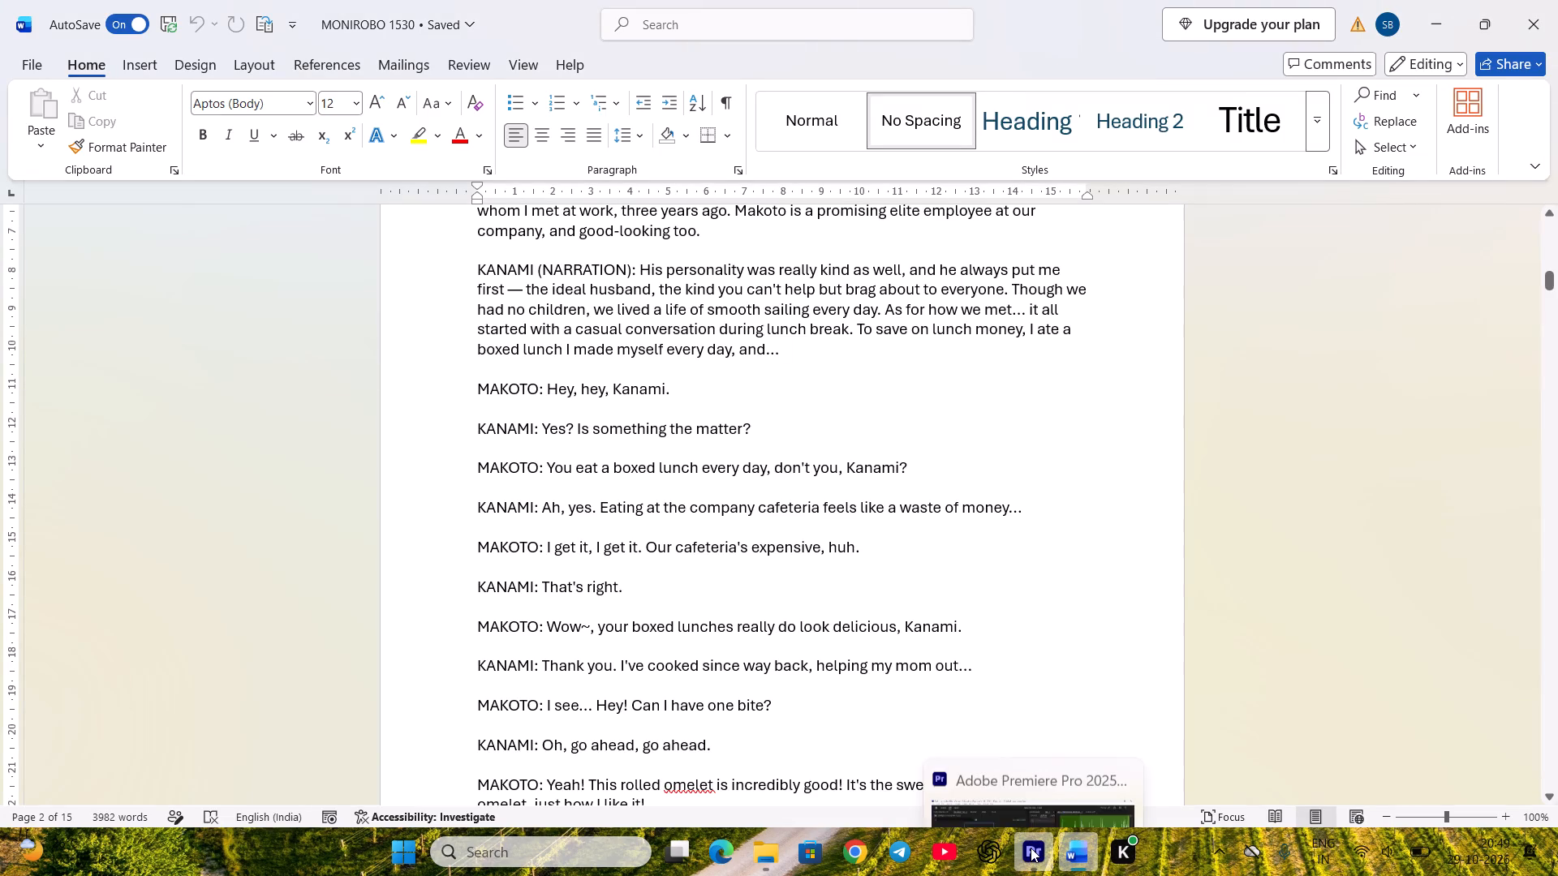
left_click(1031, 848)
key("space")
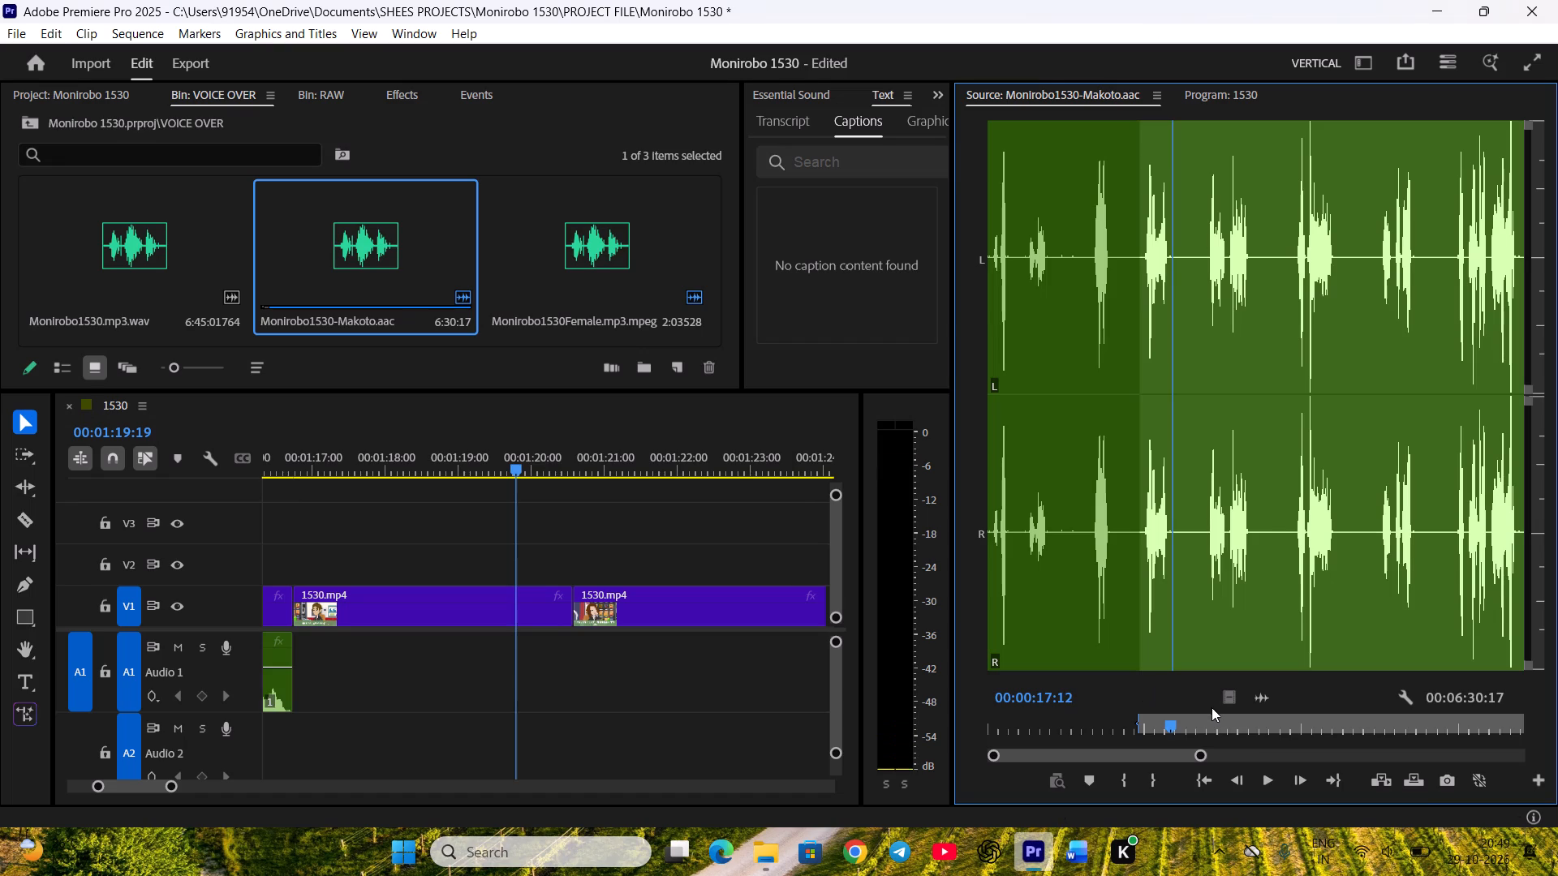
scroll(1221, 706, "up", 4)
key("o")
Place Makoto's marked line on A1, trim about 13 frames off its start, and butt it against Kanami's previous line.
left_click_drag(1271, 697, 925, 689)
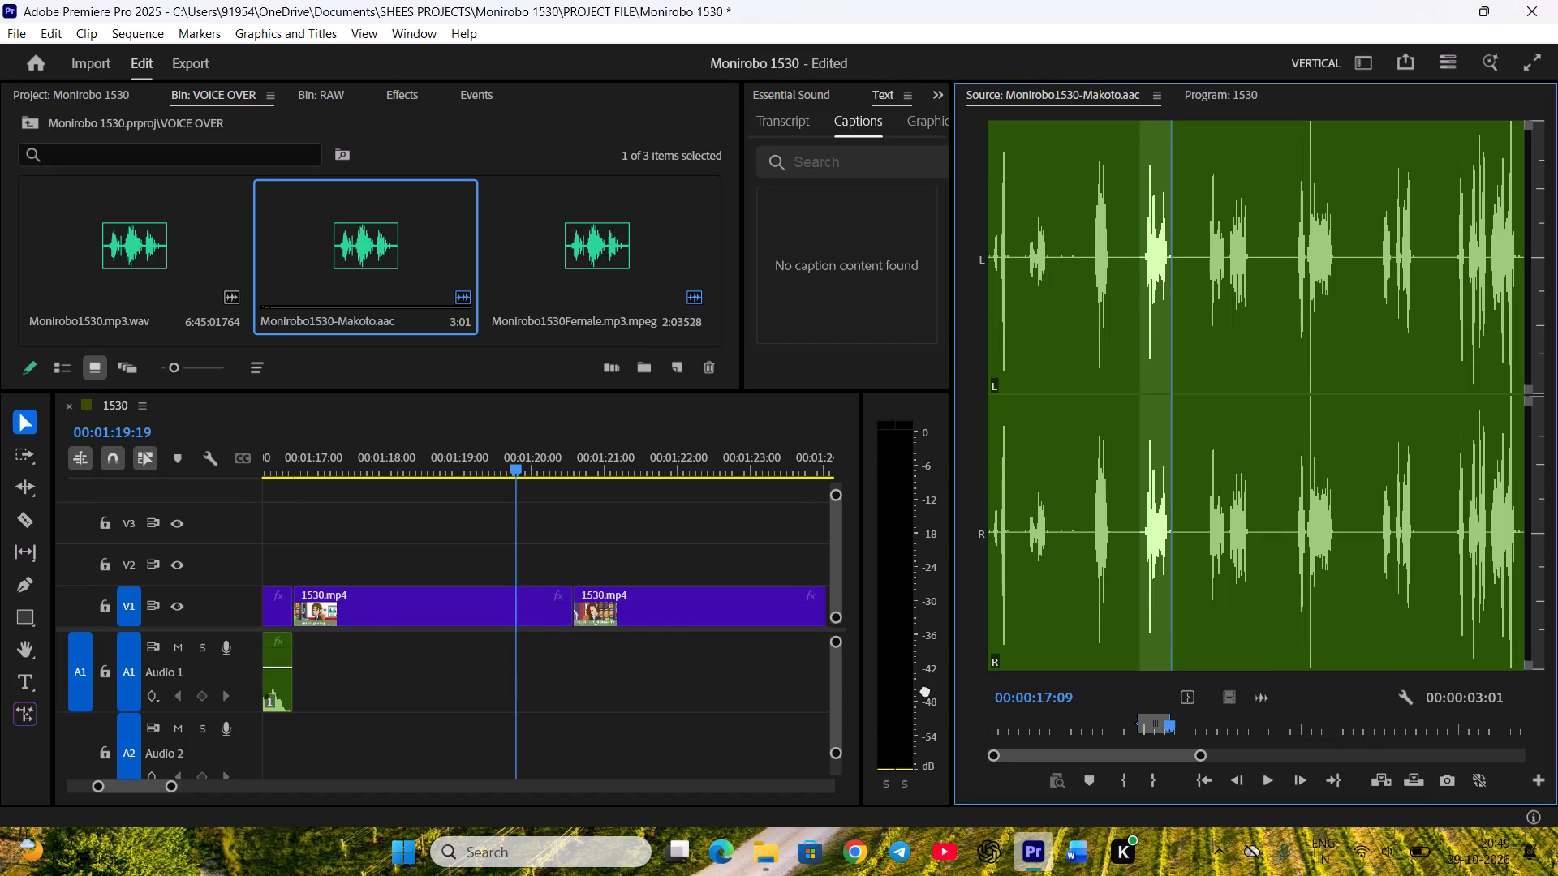
left_click_drag(925, 689, 385, 672)
left_click_drag(385, 697, 424, 693)
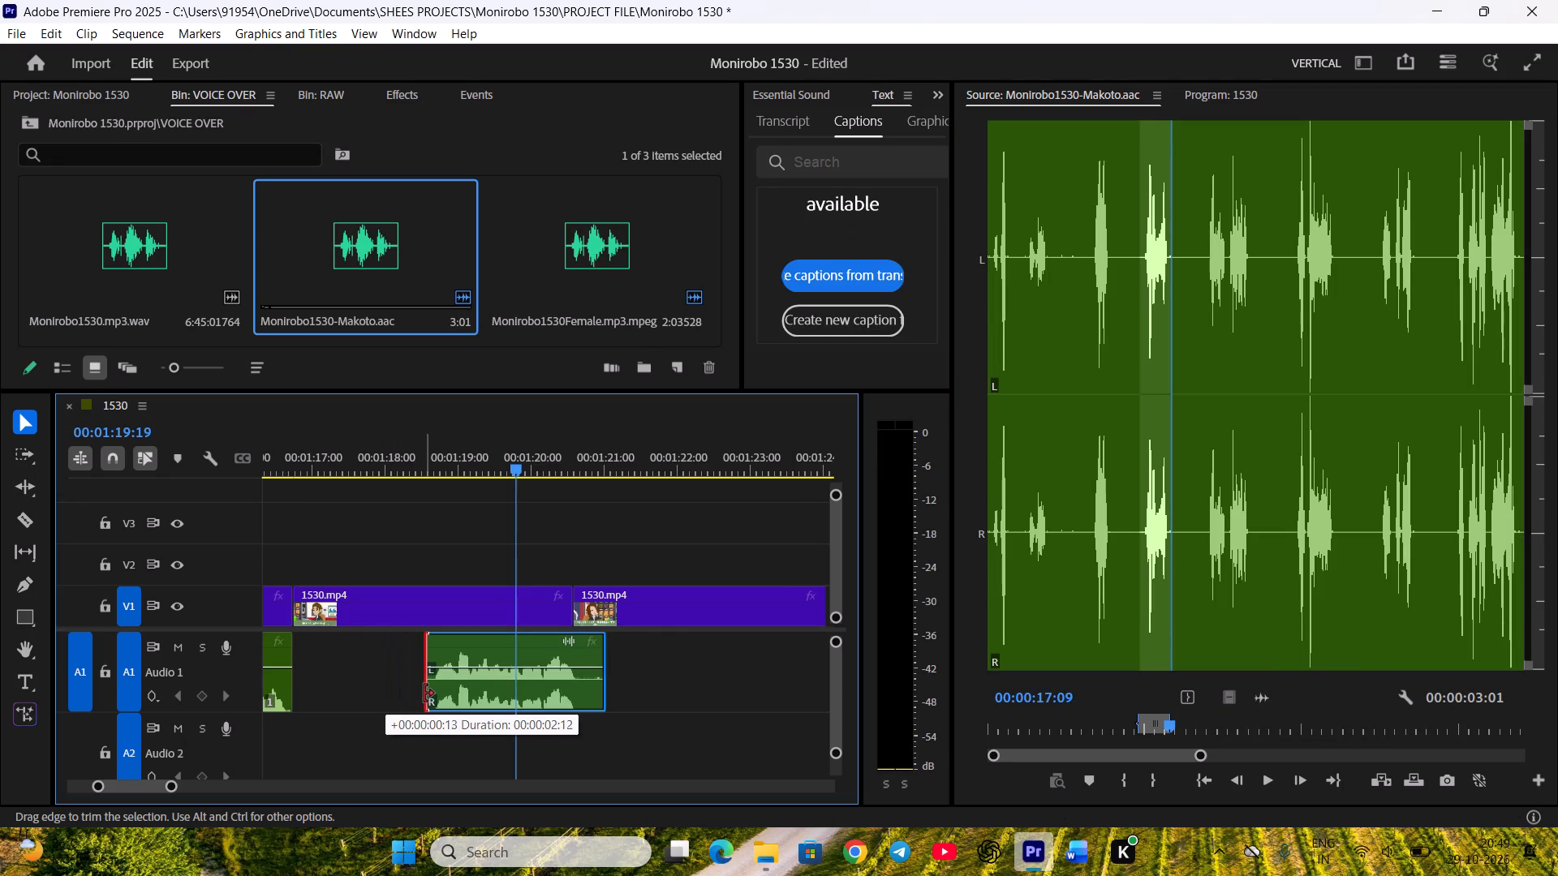
left_click_drag(424, 693, 427, 693)
left_click_drag(475, 701, 349, 685)
left_click(424, 754)
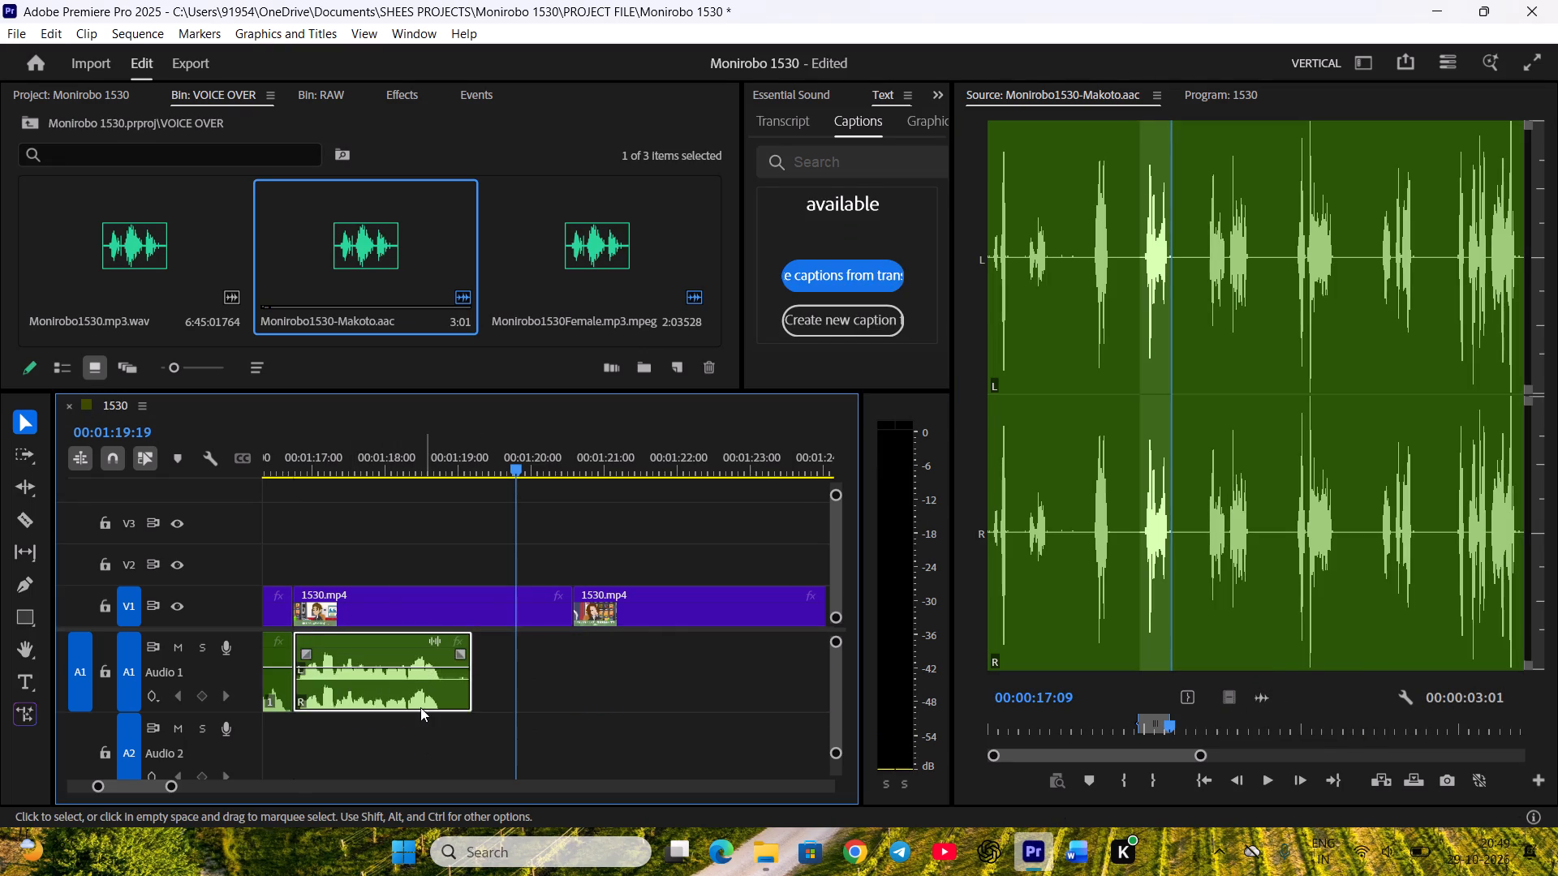
Play Makoto's new A1 line and trim its end to a duration of about 00:00:02:03.
left_click(381, 451)
key("space")
left_click_drag(480, 652, 463, 651)
key("space")
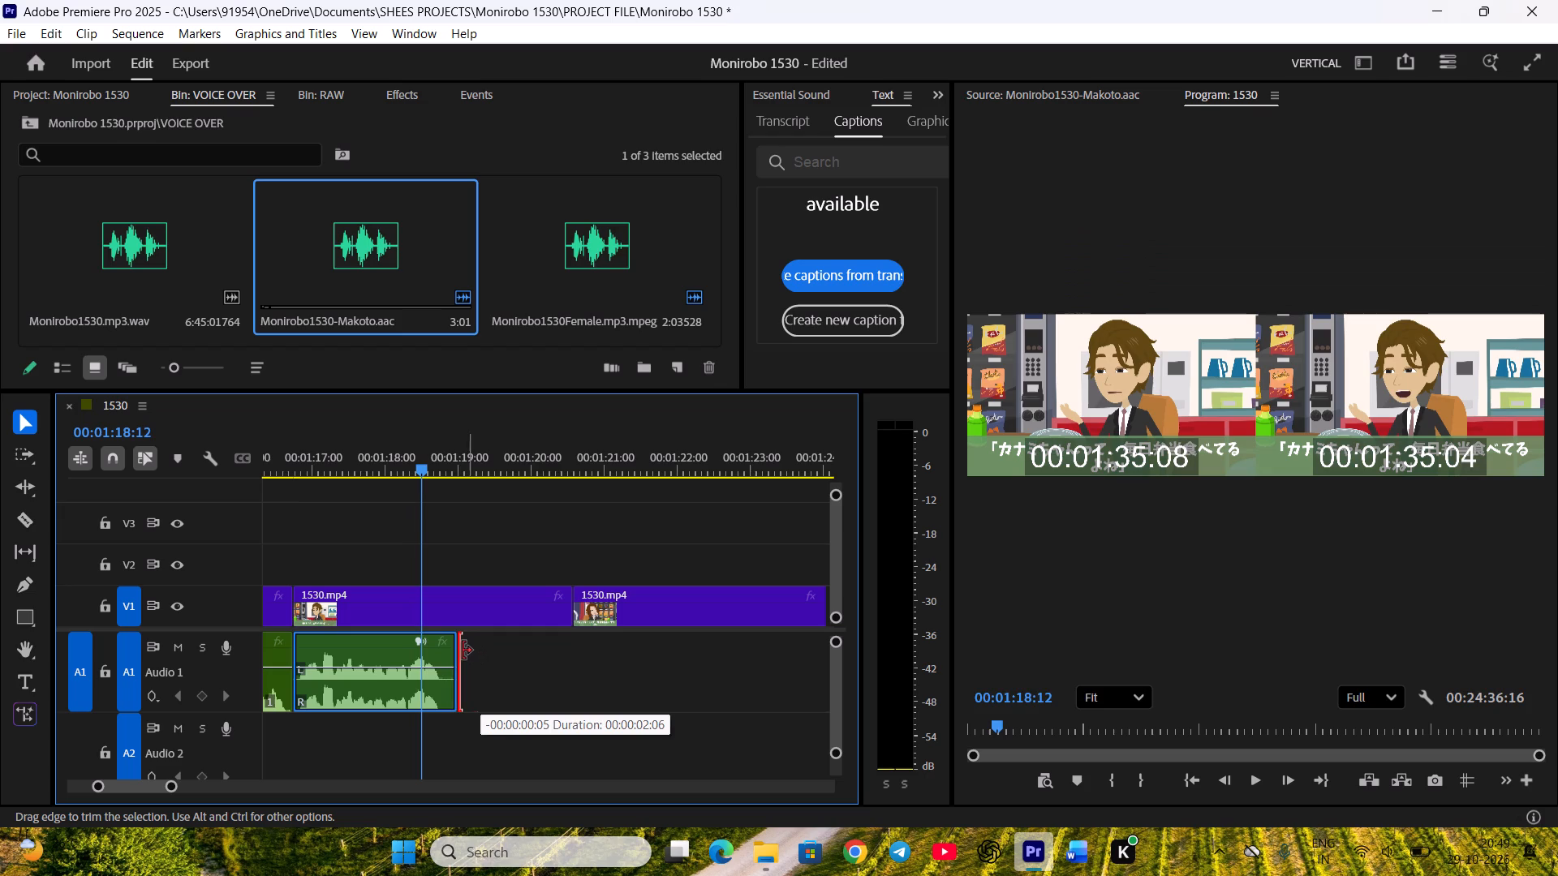
left_click_drag(463, 651, 457, 649)
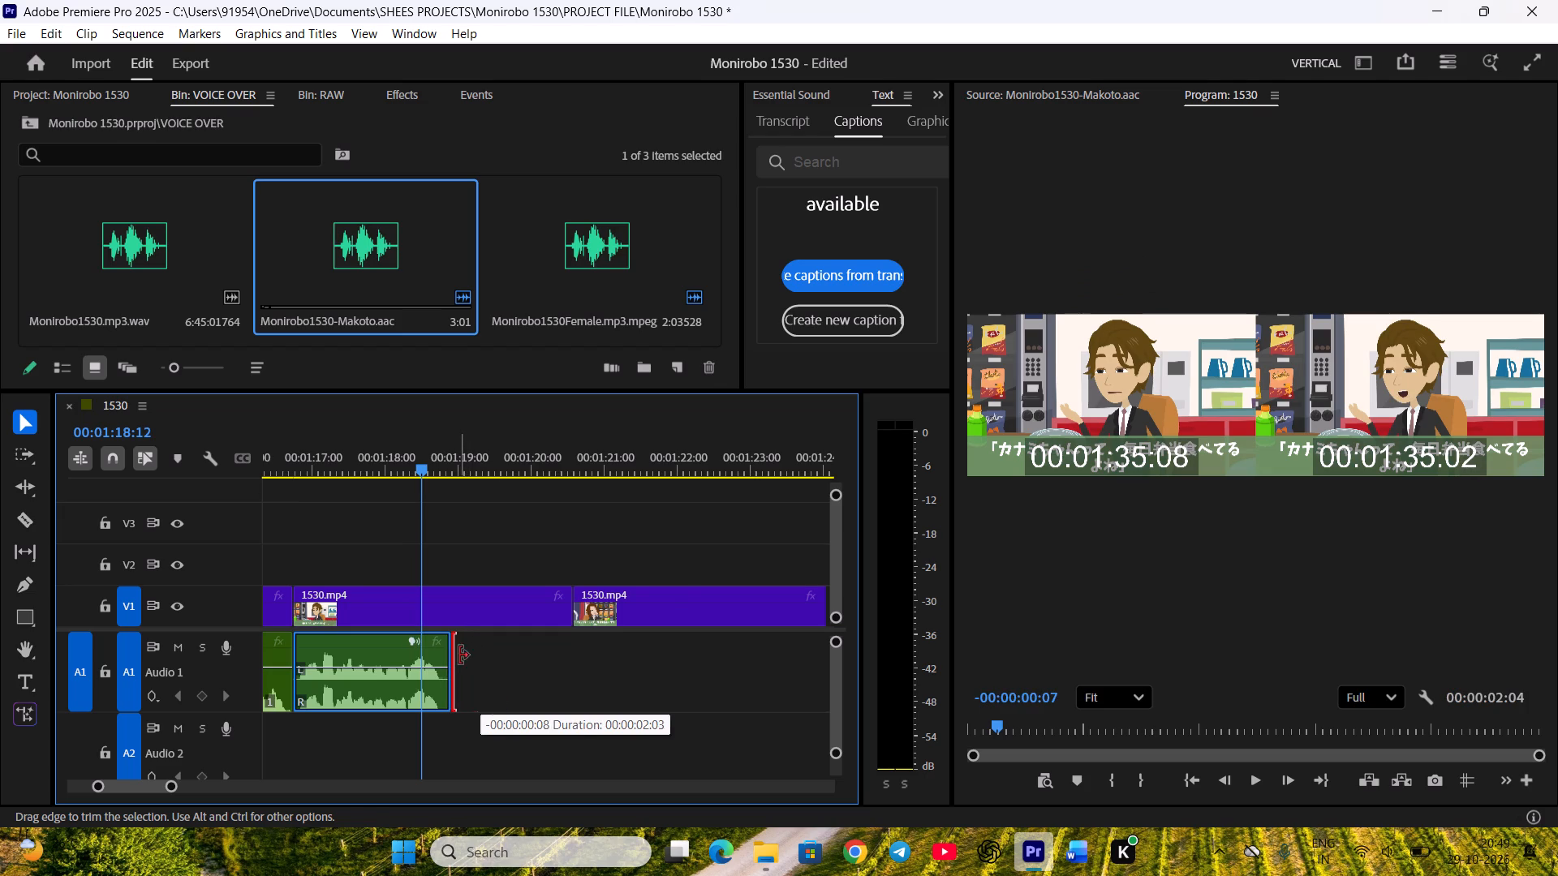
scroll(510, 716, "up", 2)
key("space")
key("space")
Trim the end of Makoto's V1 clip to the end of his line and ripple delete the gap after it.
left_click_drag(626, 614, 498, 610)
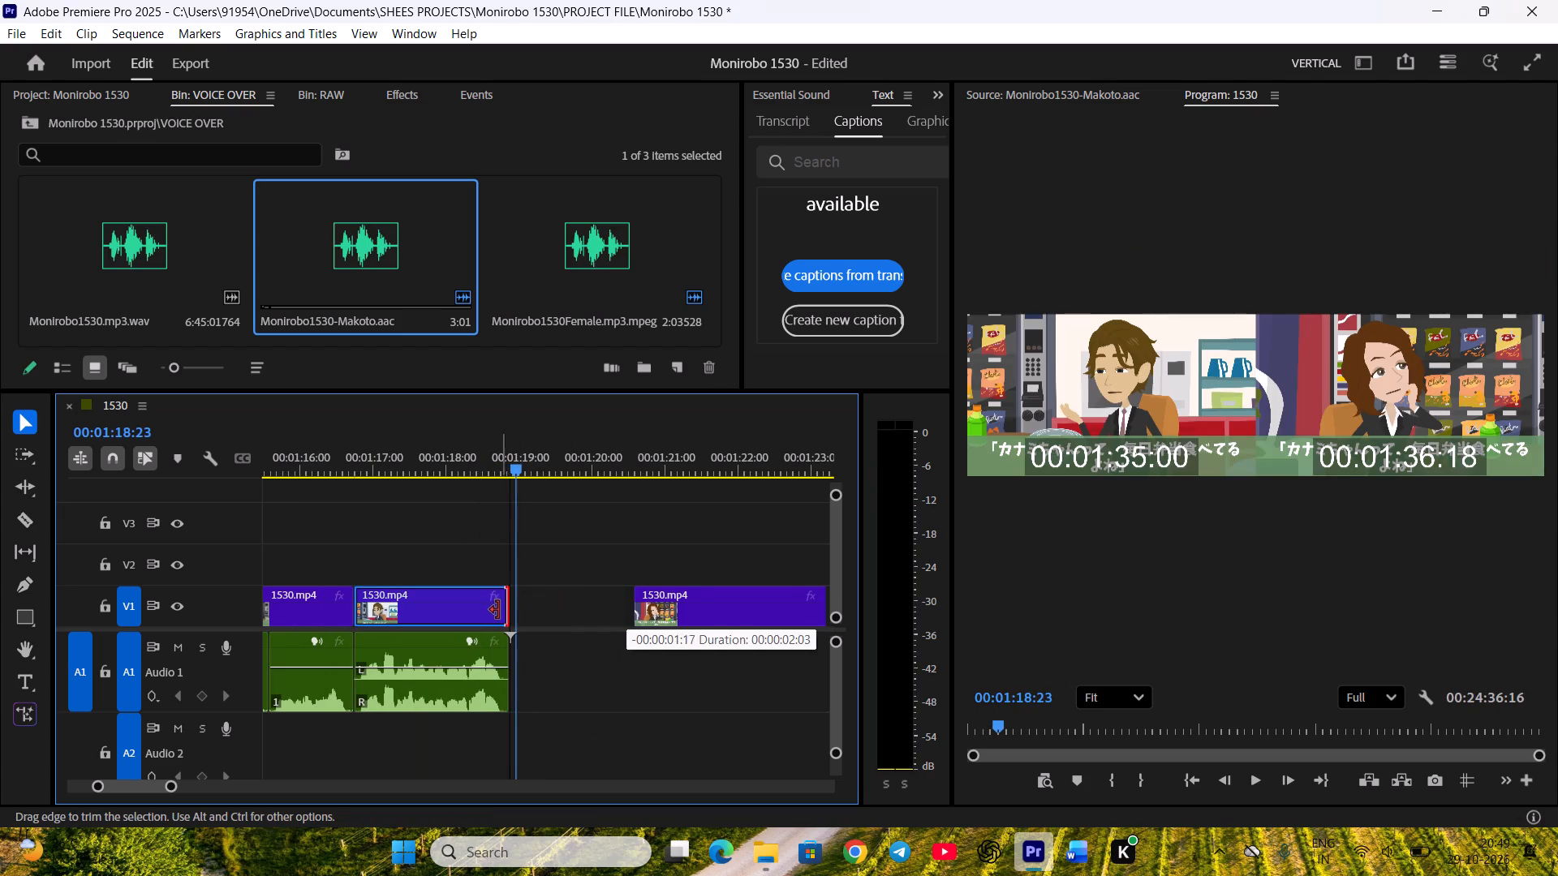
left_click_drag(498, 610, 498, 608)
right_click(554, 599)
left_click(584, 607)
Preview Kanami's next clip on V1 up to the following shot and save the project.
scroll(529, 629, "down", 5)
key("space")
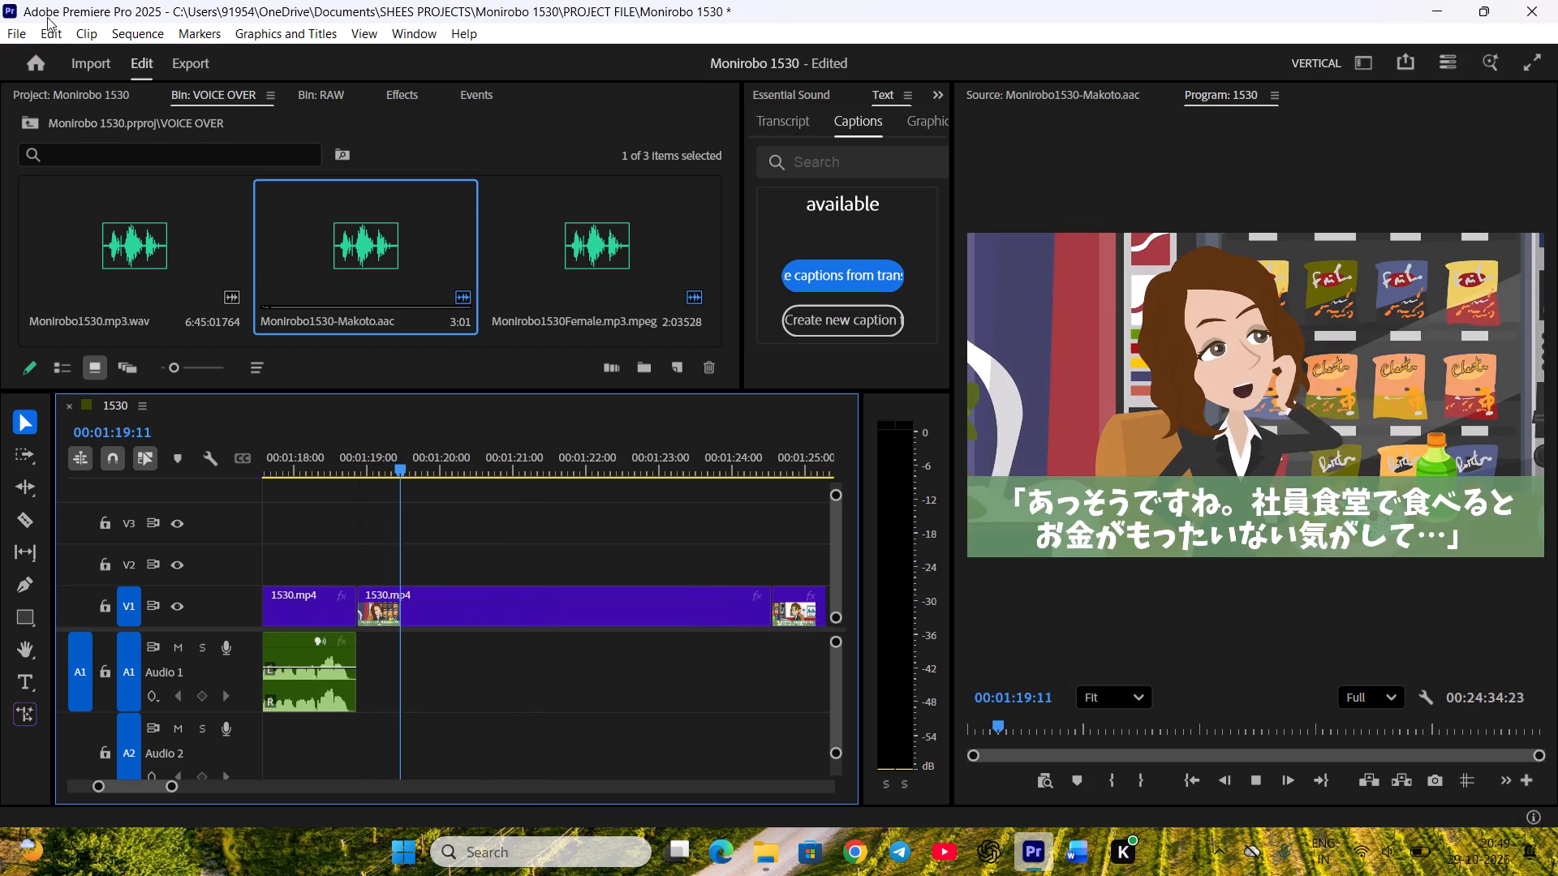
scroll(568, 500, "down", 3)
key("space")
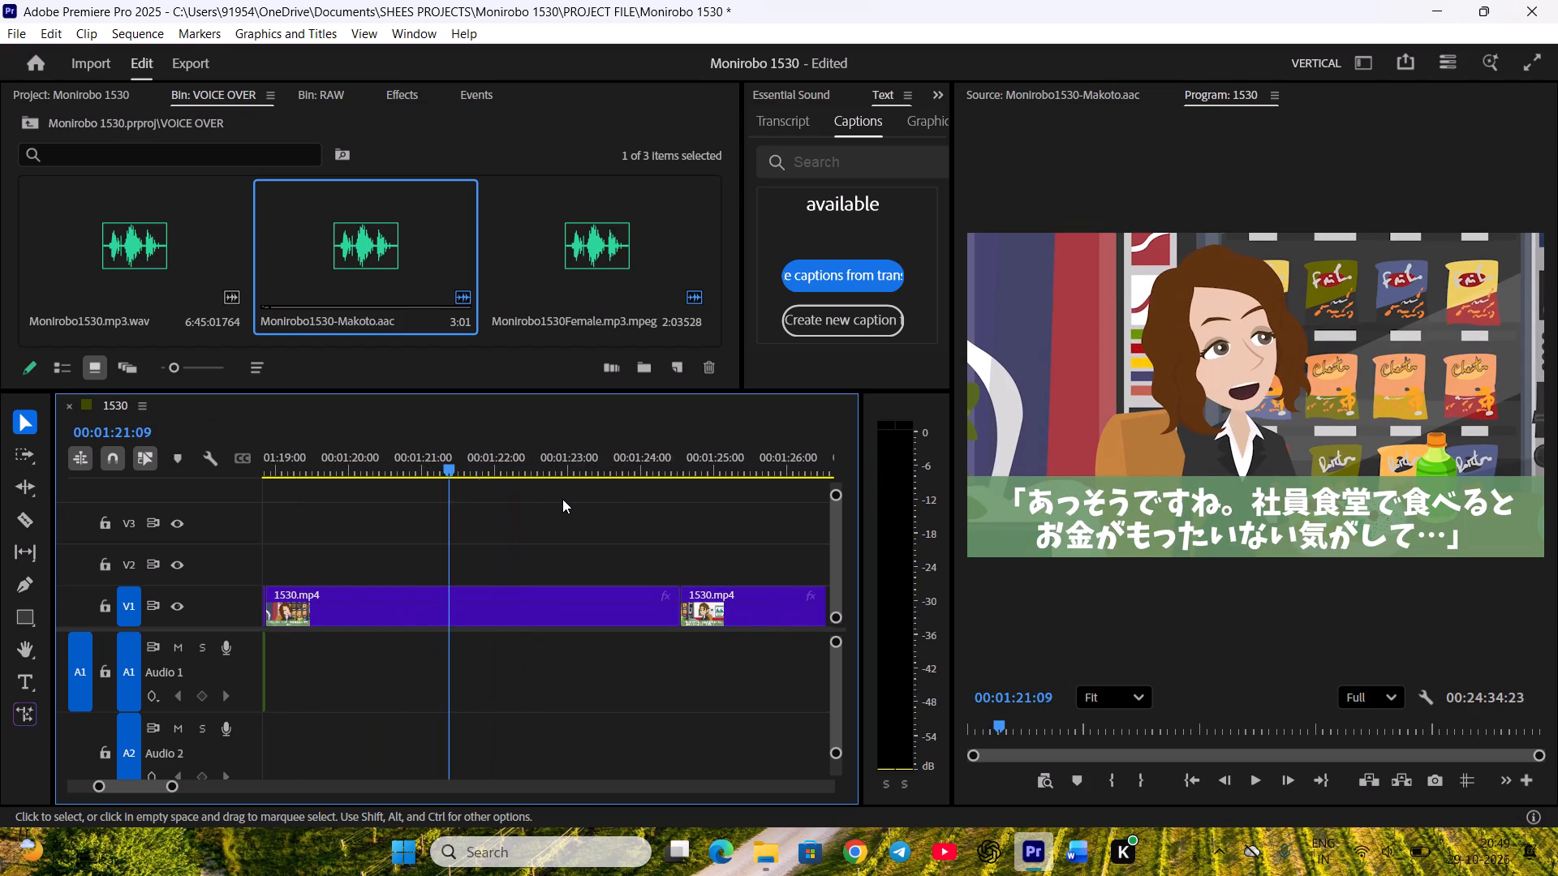
scroll(562, 499, "up", 2)
key("ctrl+s")
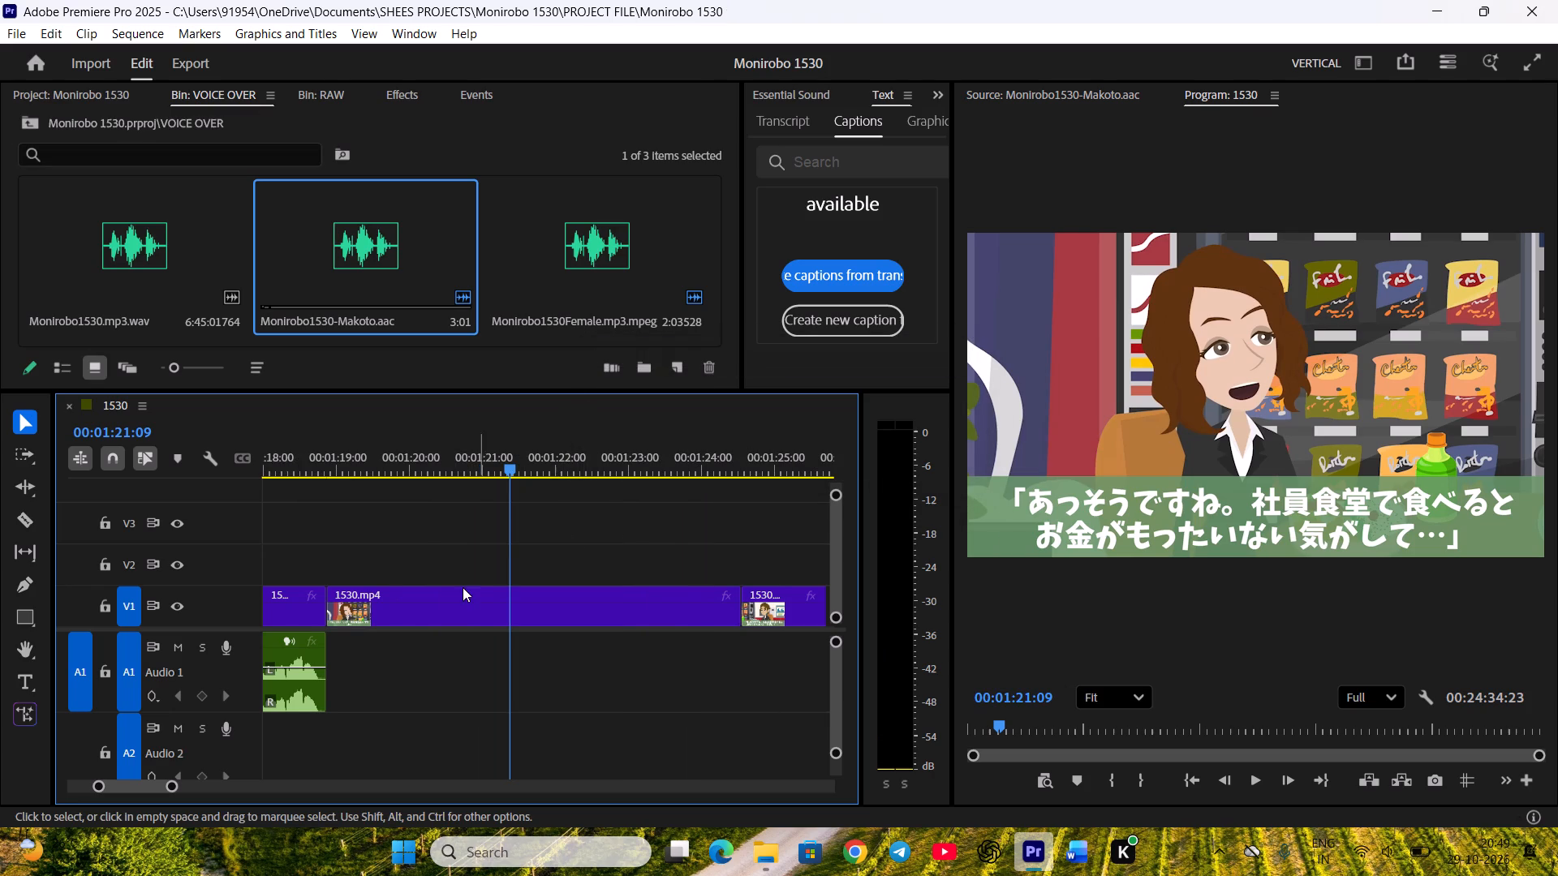
scroll(461, 583, "down", 1)
left_click_drag(503, 472, 656, 496)
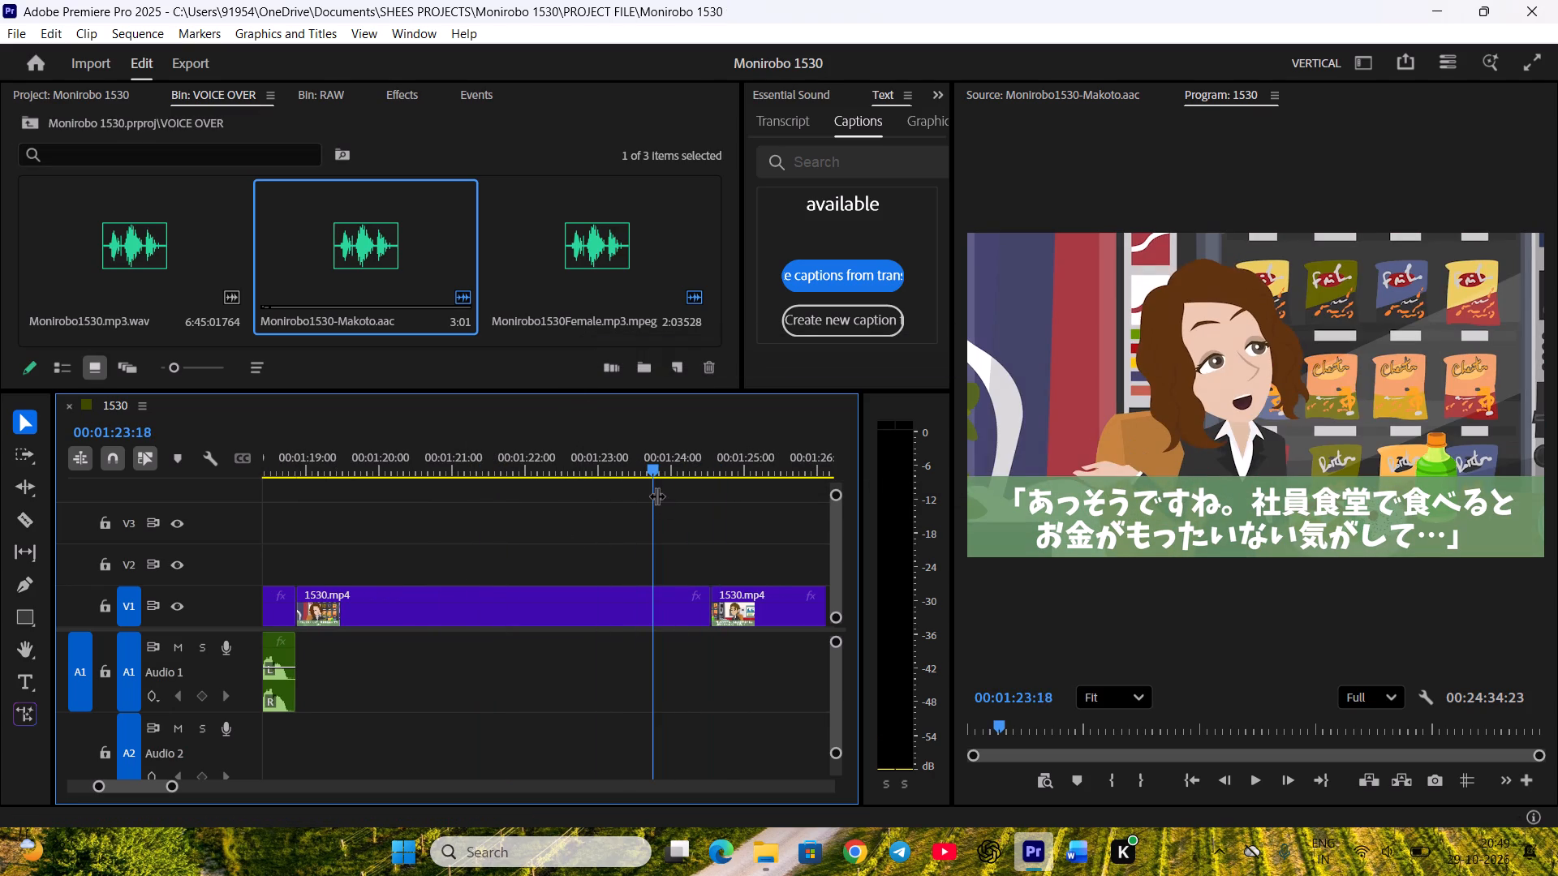
key("ctrl+s")
Open the Monirobo1530Female recording in the Source monitor and mark In just before Kanami's next line.
double_click(563, 208)
key("space")
key("space")
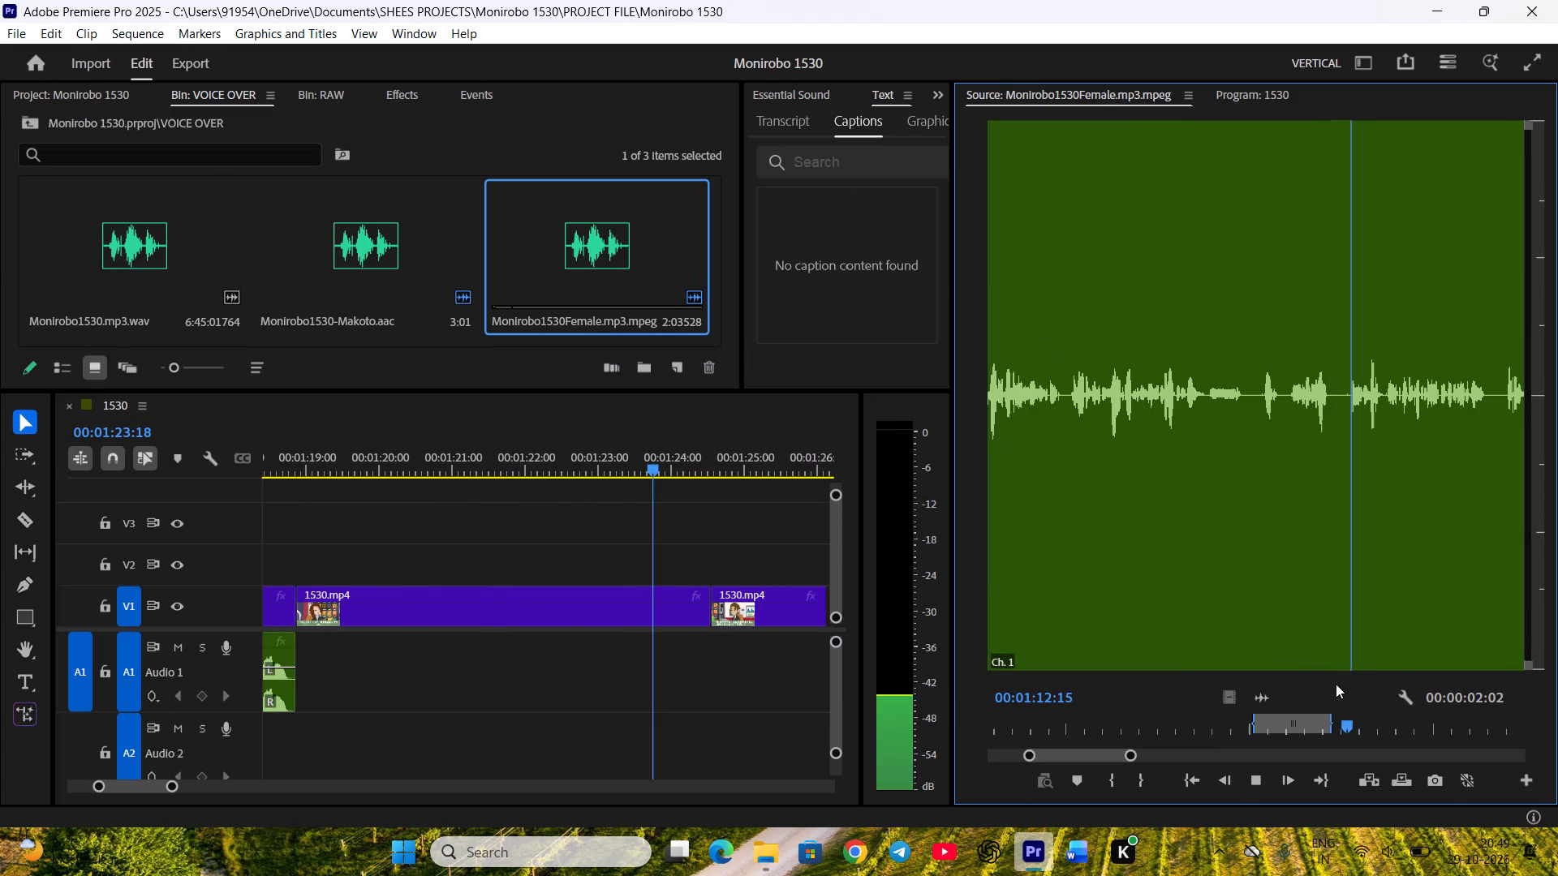
scroll(1336, 684, "up", 3)
key("i")
key("space")
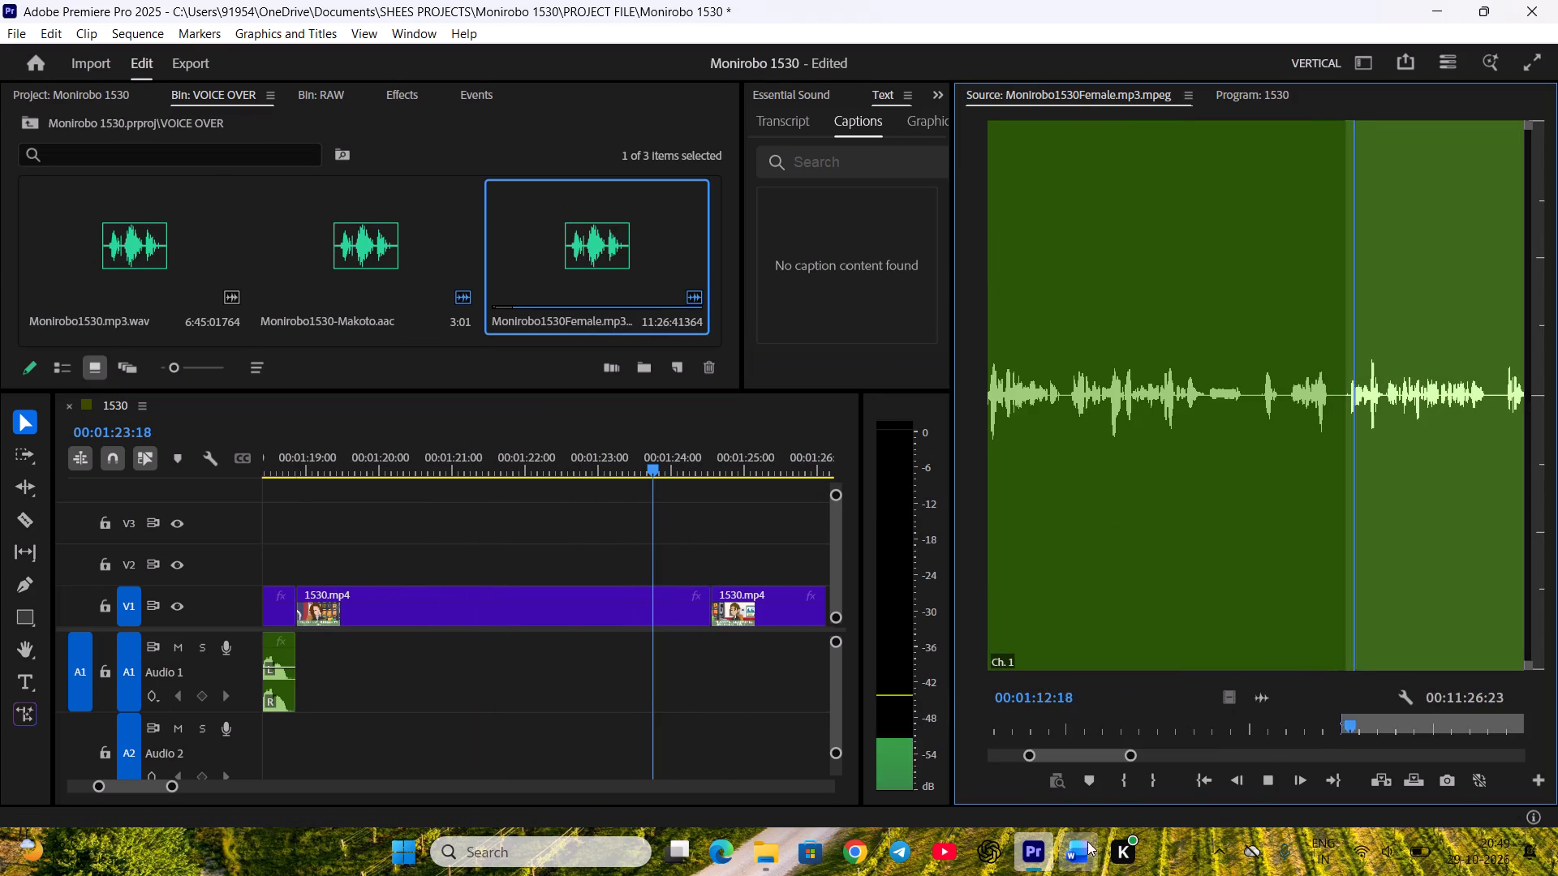
Check Kanami's line "Ah, yes. Eating at the company cafeteria feels like a waste of money..." against the Word script and mark Out at 00:01:16:09.
left_click(1084, 844)
scroll(823, 628, "down", 3)
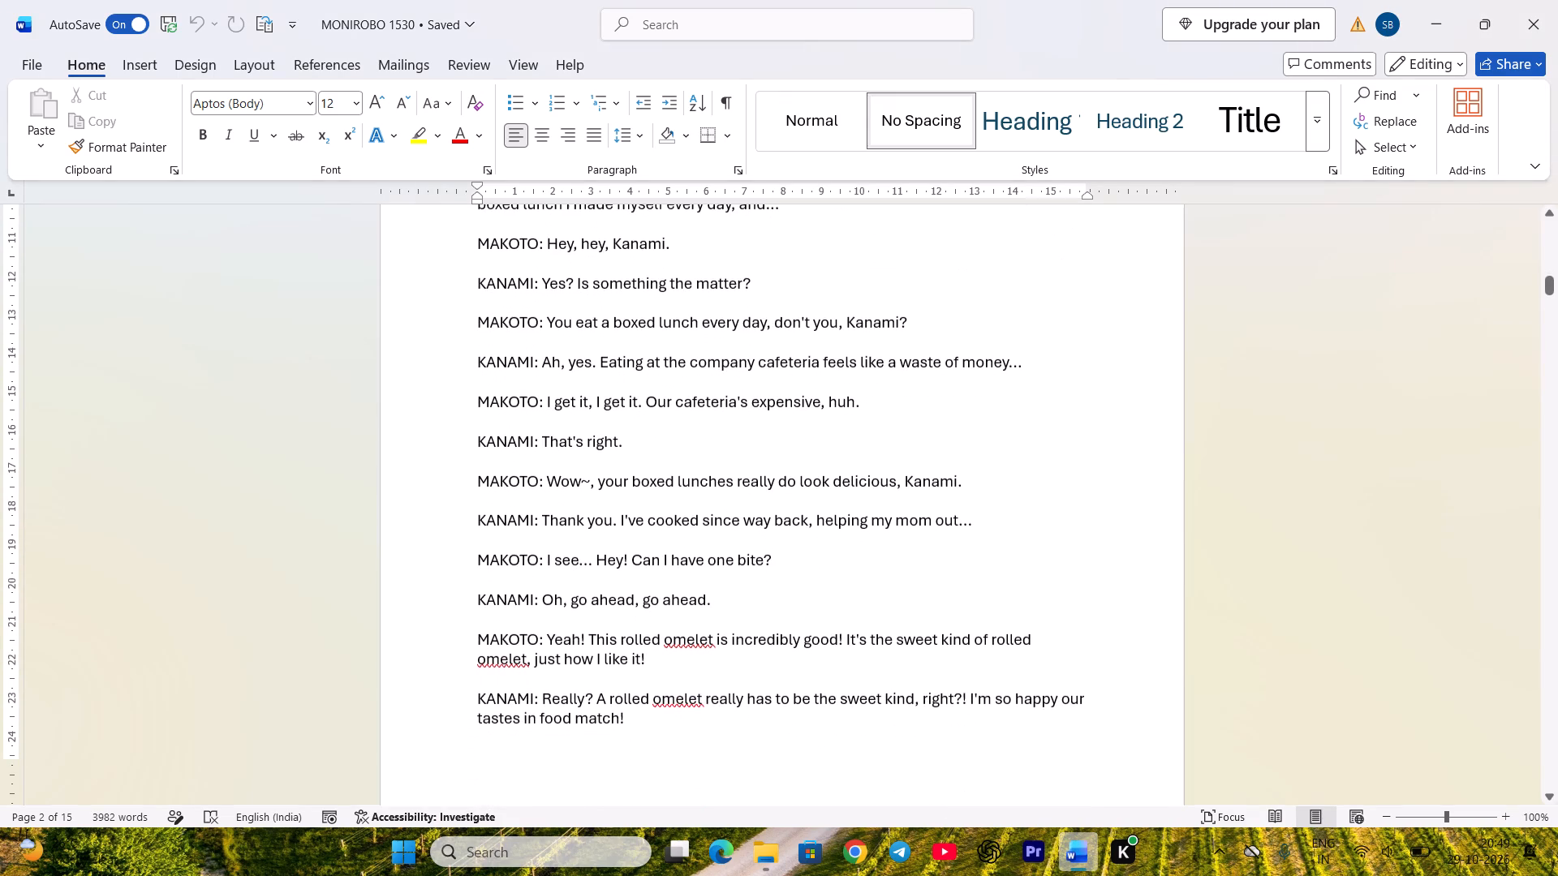
left_click(1042, 864)
key("space")
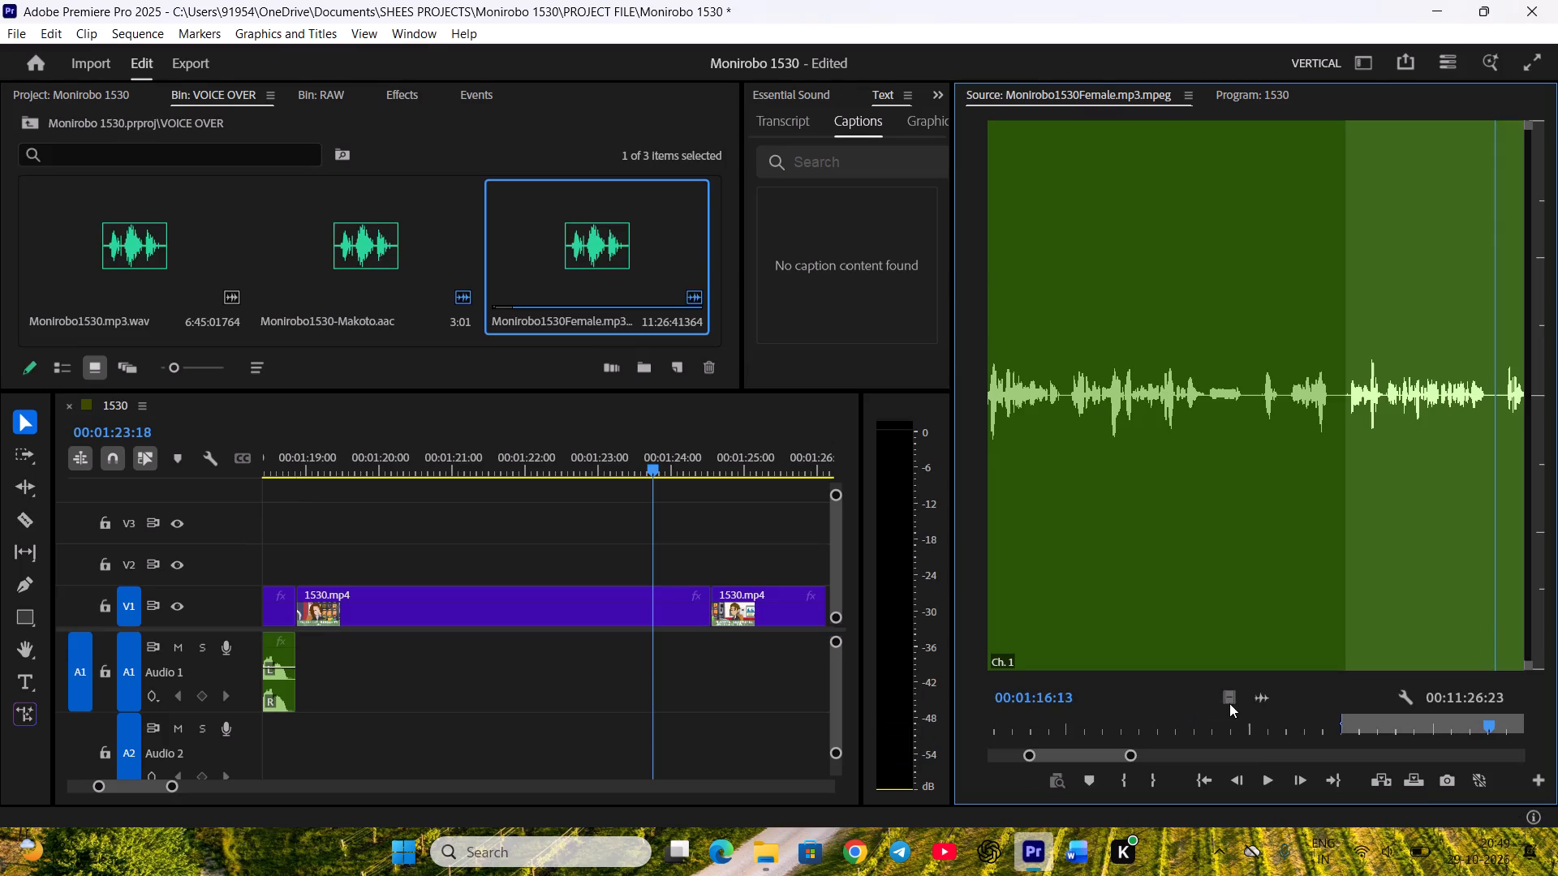
scroll(1250, 708, "up", 5)
scroll(1252, 708, "down", 1)
scroll(1252, 708, "up", 1)
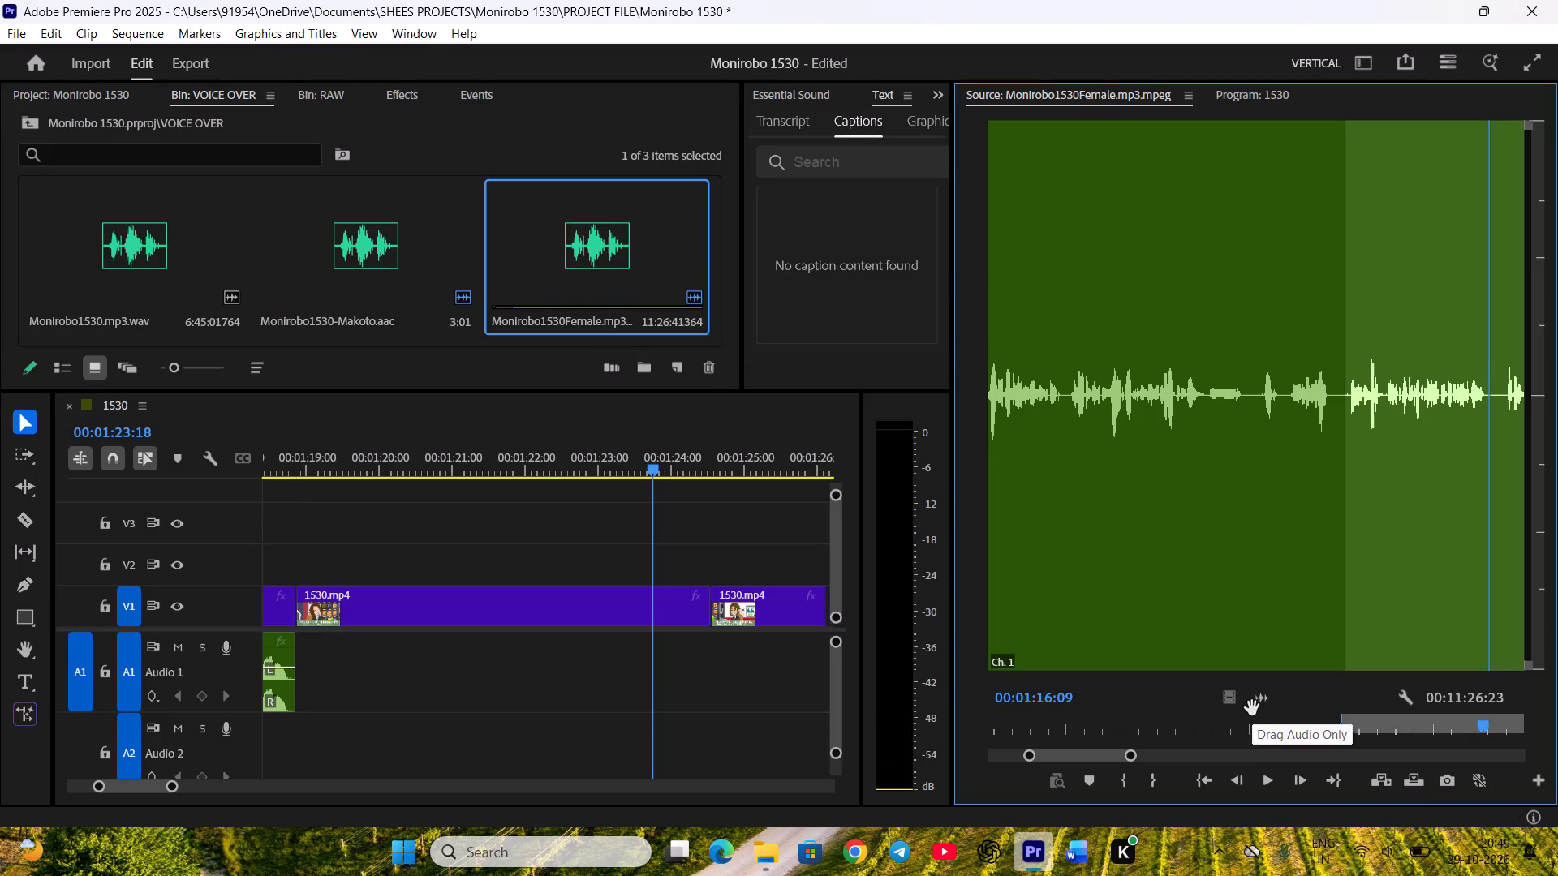
key("o")
Place Kanami's marked line on A1 directly after Makoto's line, extend its end by about two frames, and play it back.
left_click_drag(1267, 698, 408, 661)
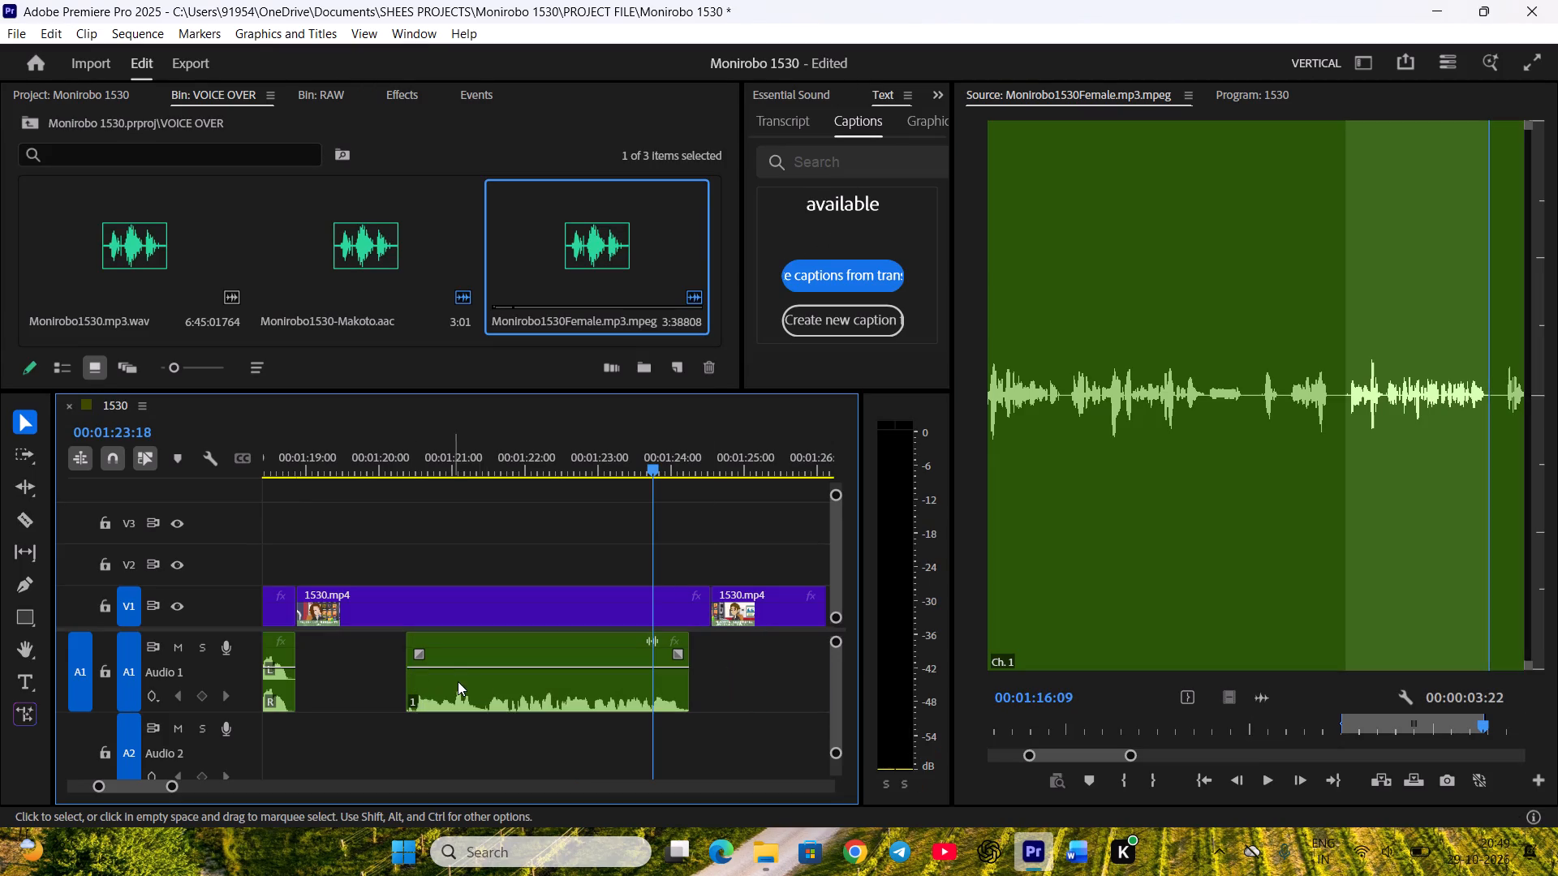
left_click_drag(480, 685, 375, 673)
left_click(483, 736)
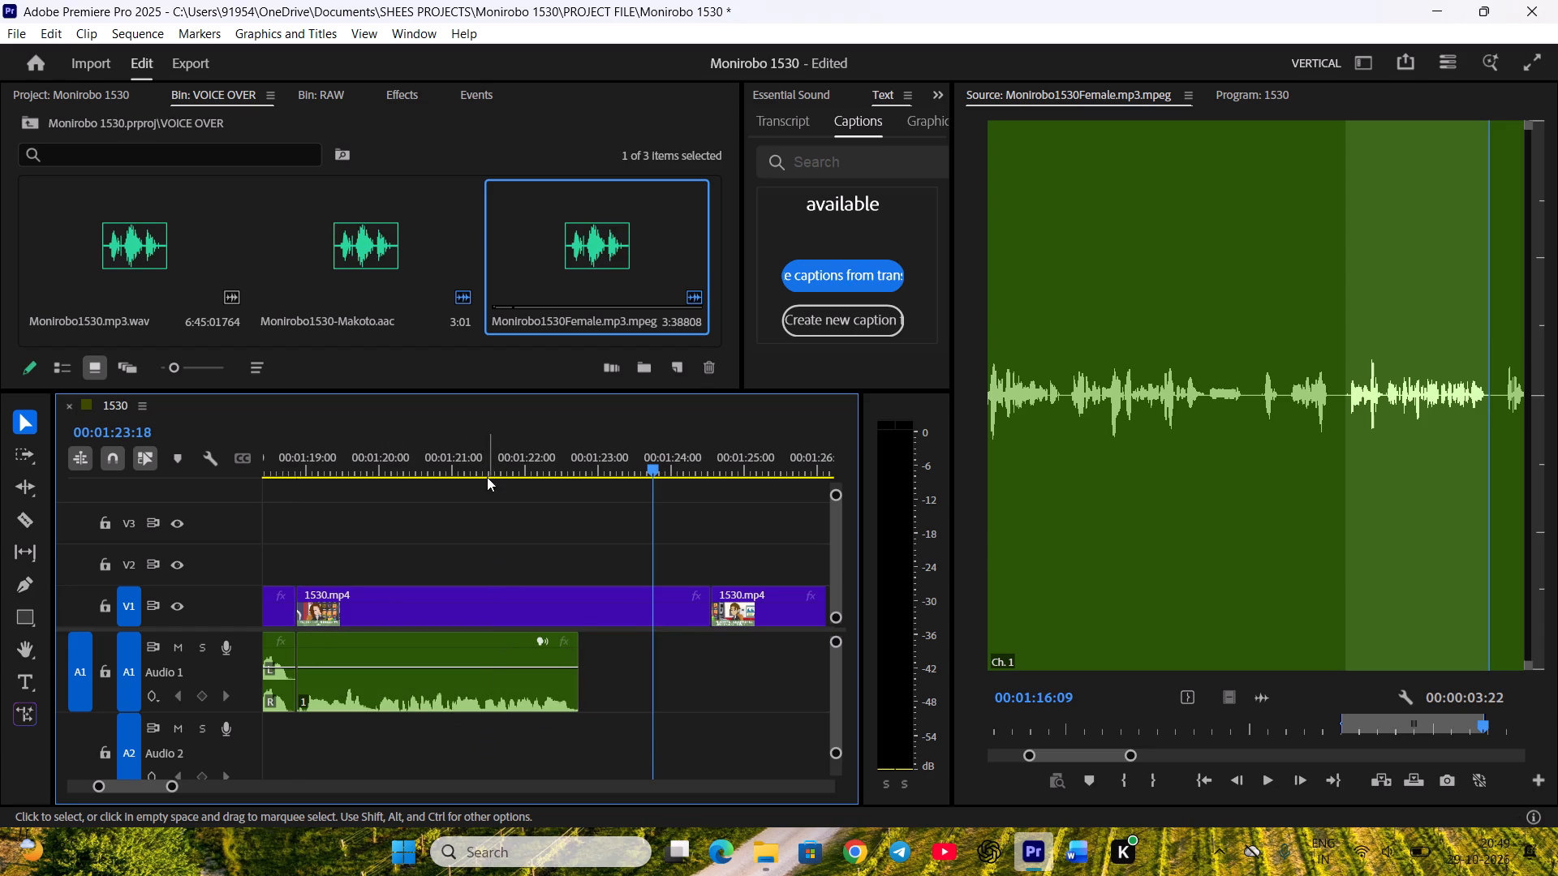
left_click(487, 470)
key("space")
key("space")
left_click(574, 687)
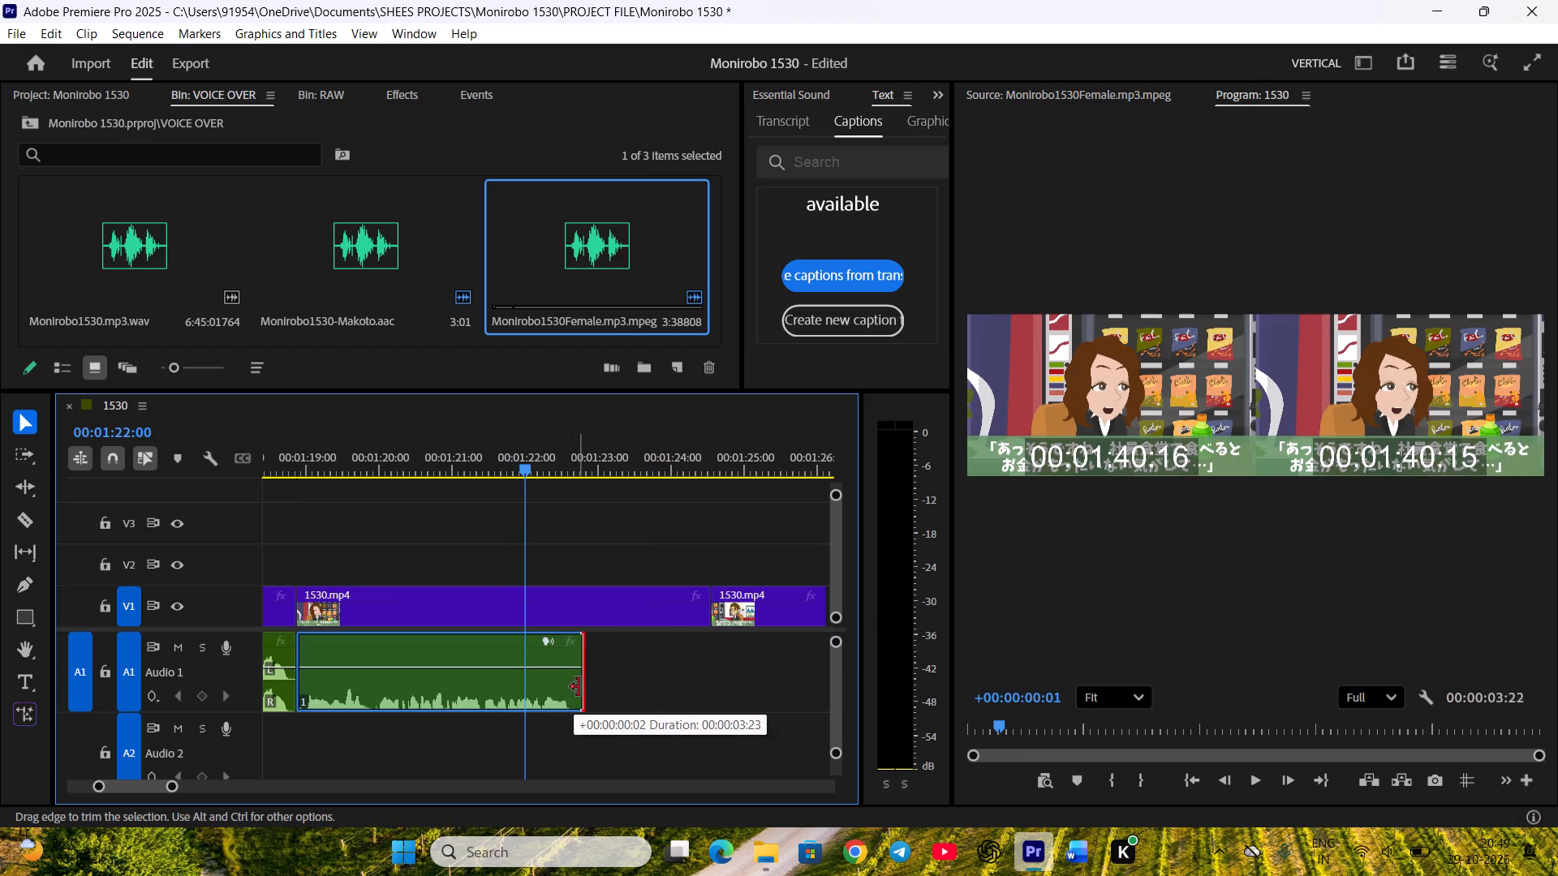
left_click(626, 747)
key("space")
key("space")
Play back the earlier boxed-lunch narration before Makoto's first line to check how the voice-over sounds.
scroll(608, 725, "up", 2)
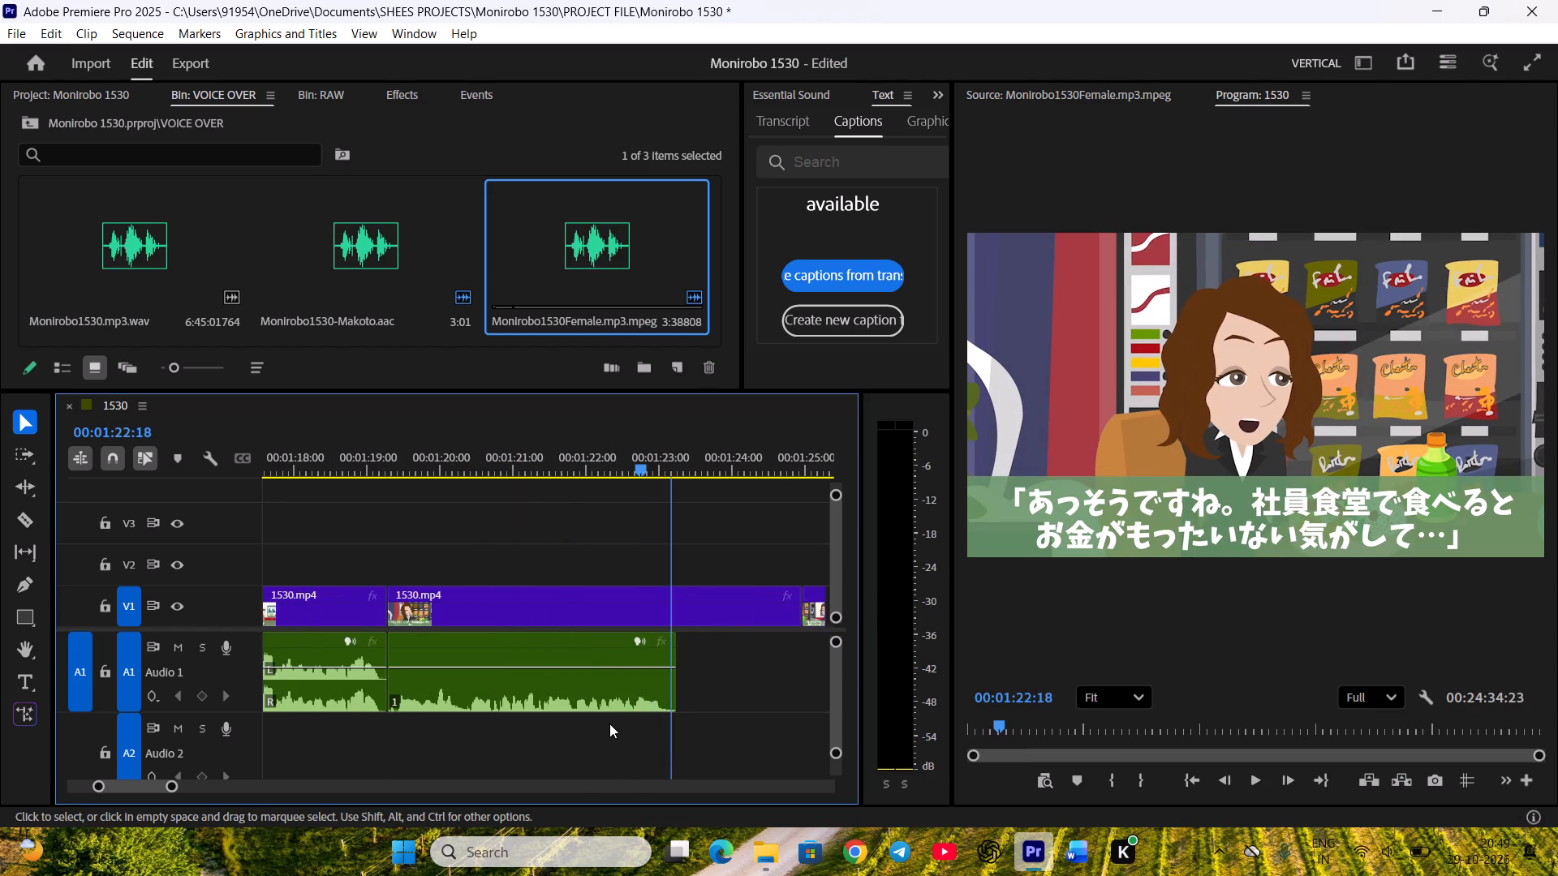
scroll(609, 724, "up", 16)
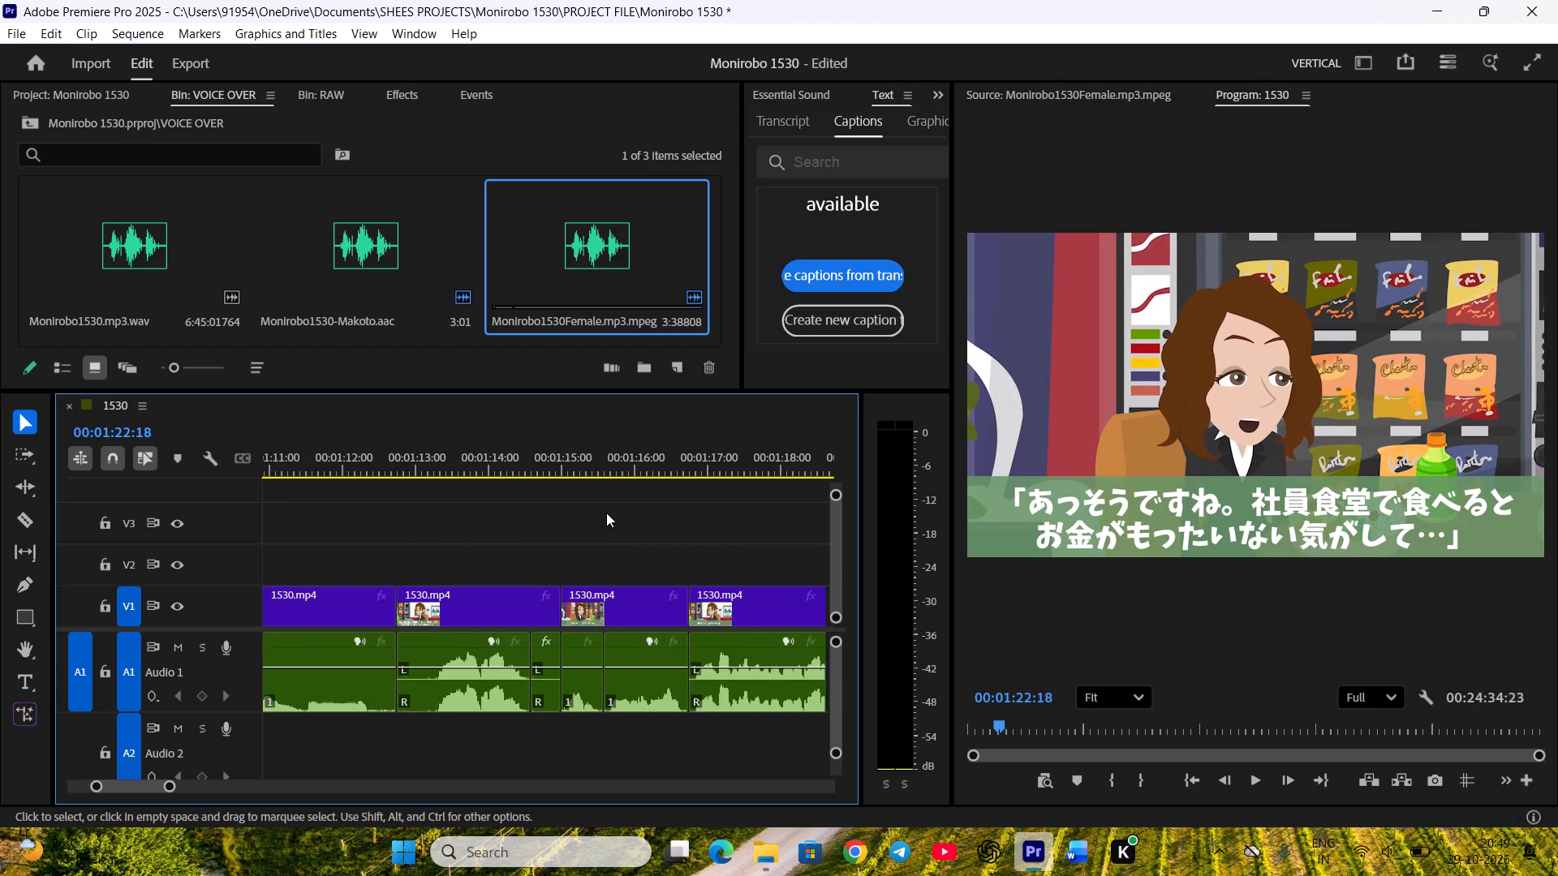
scroll(418, 573, "up", 8)
left_click(369, 453)
key("space")
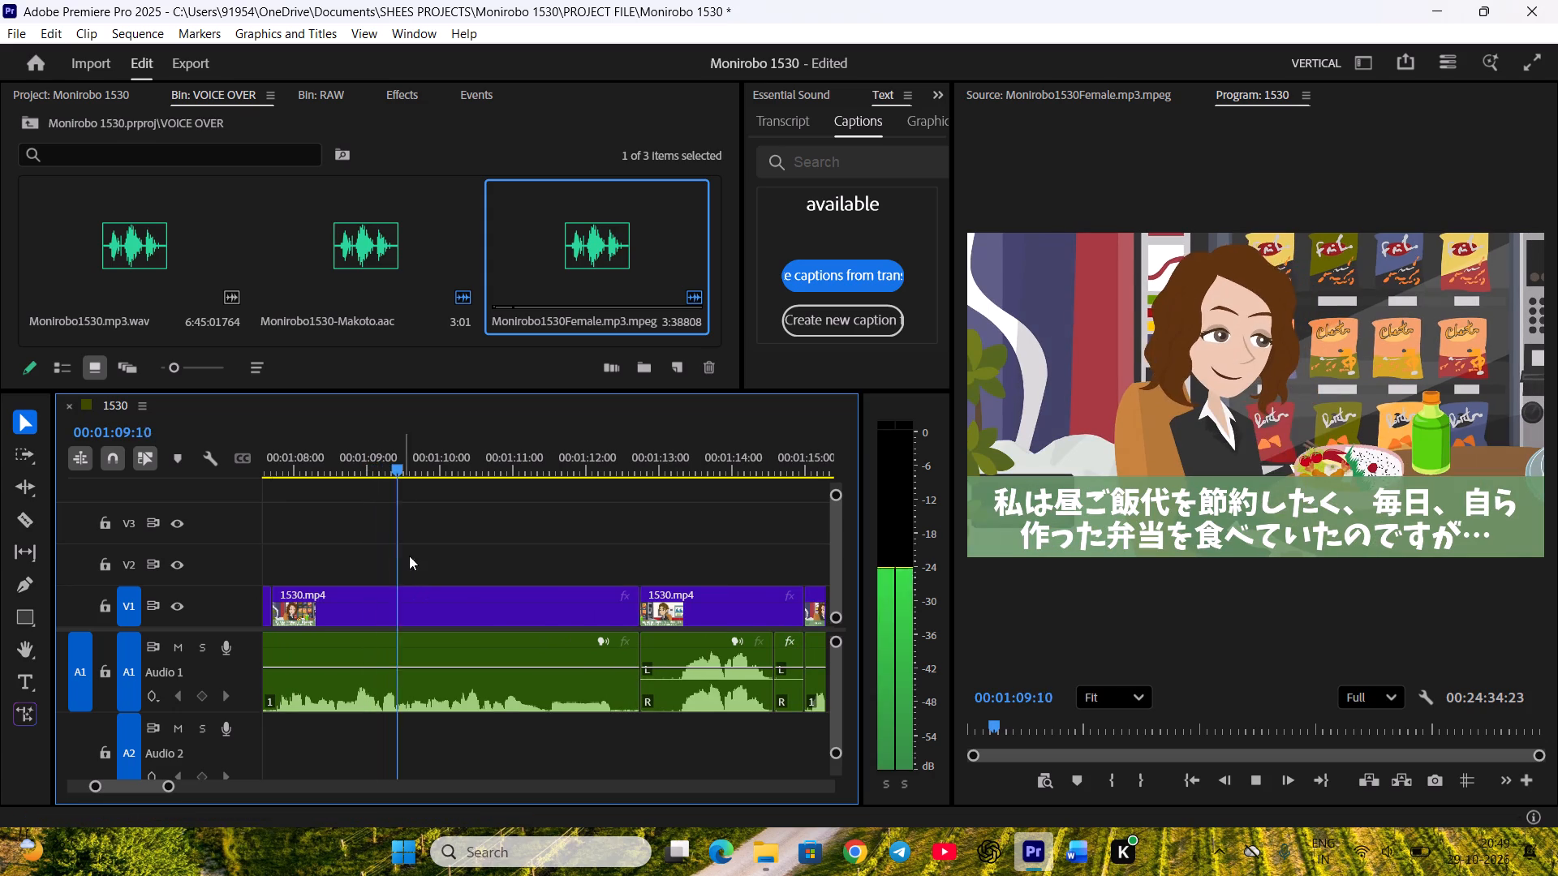
scroll(483, 683, "up", 9)
key("space")
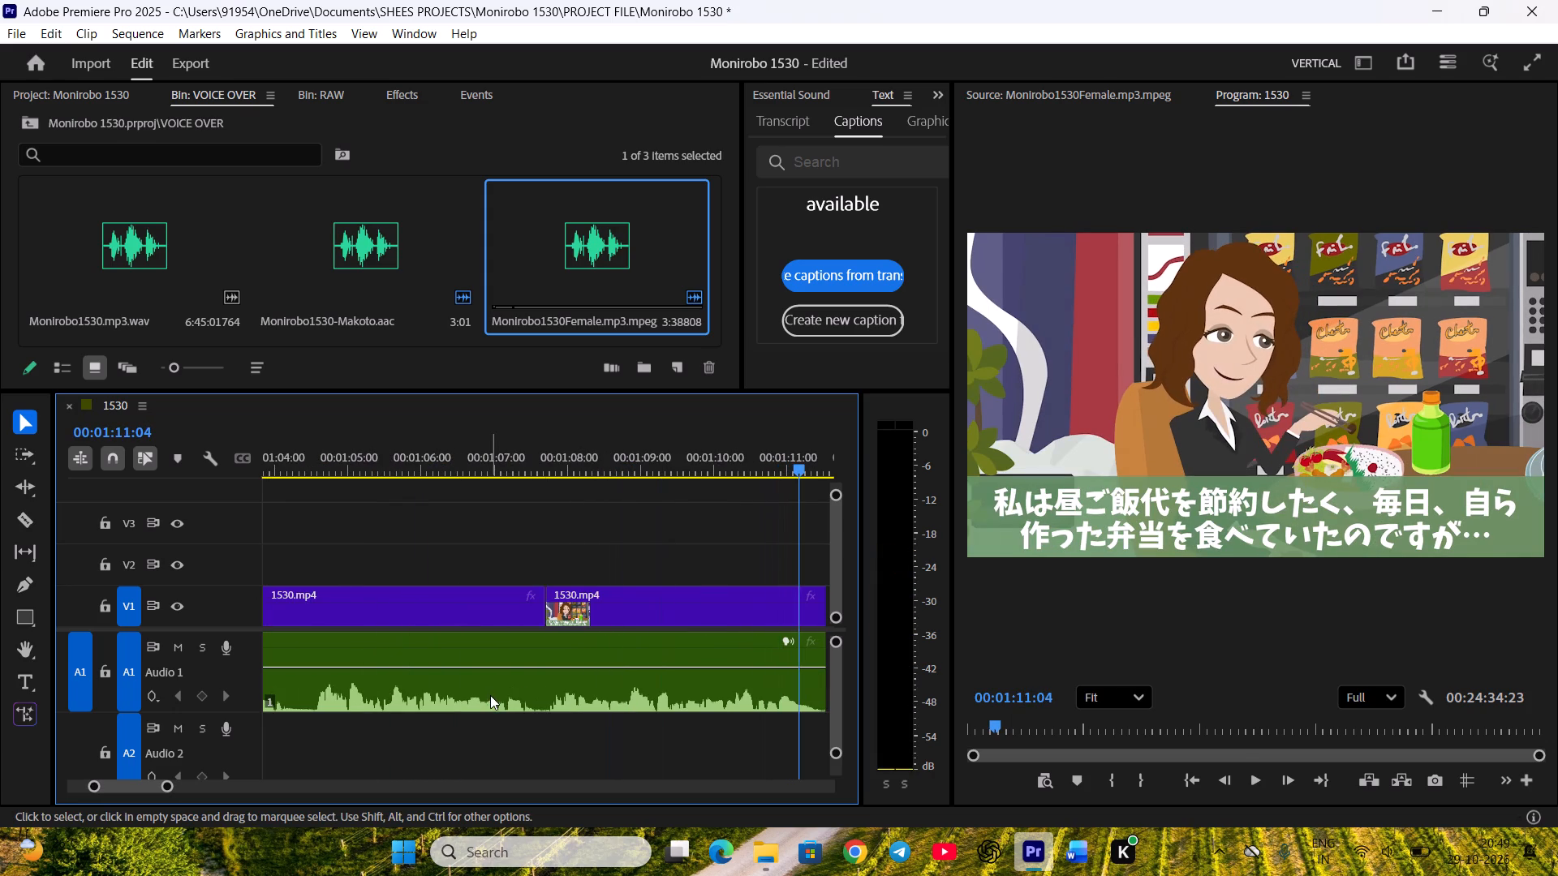
scroll(492, 697, "down", 16)
key("space")
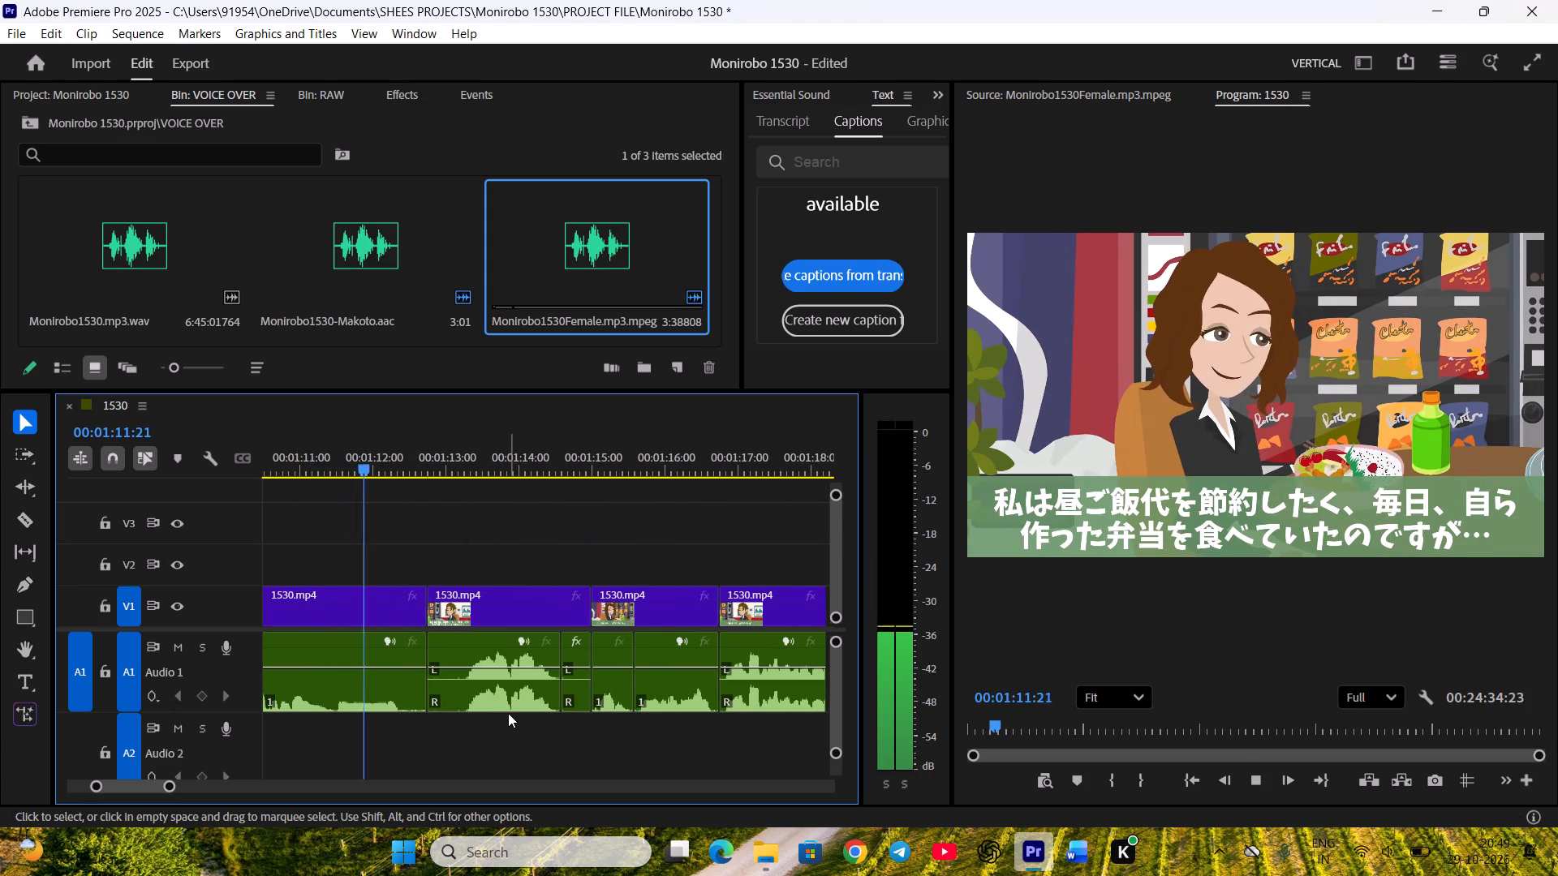
key("space")
Play the sequence from about 00:00:27 through the shopping narration to compare the loudness of the voice-over clips.
key("minus")
scroll(505, 719, "up", 4)
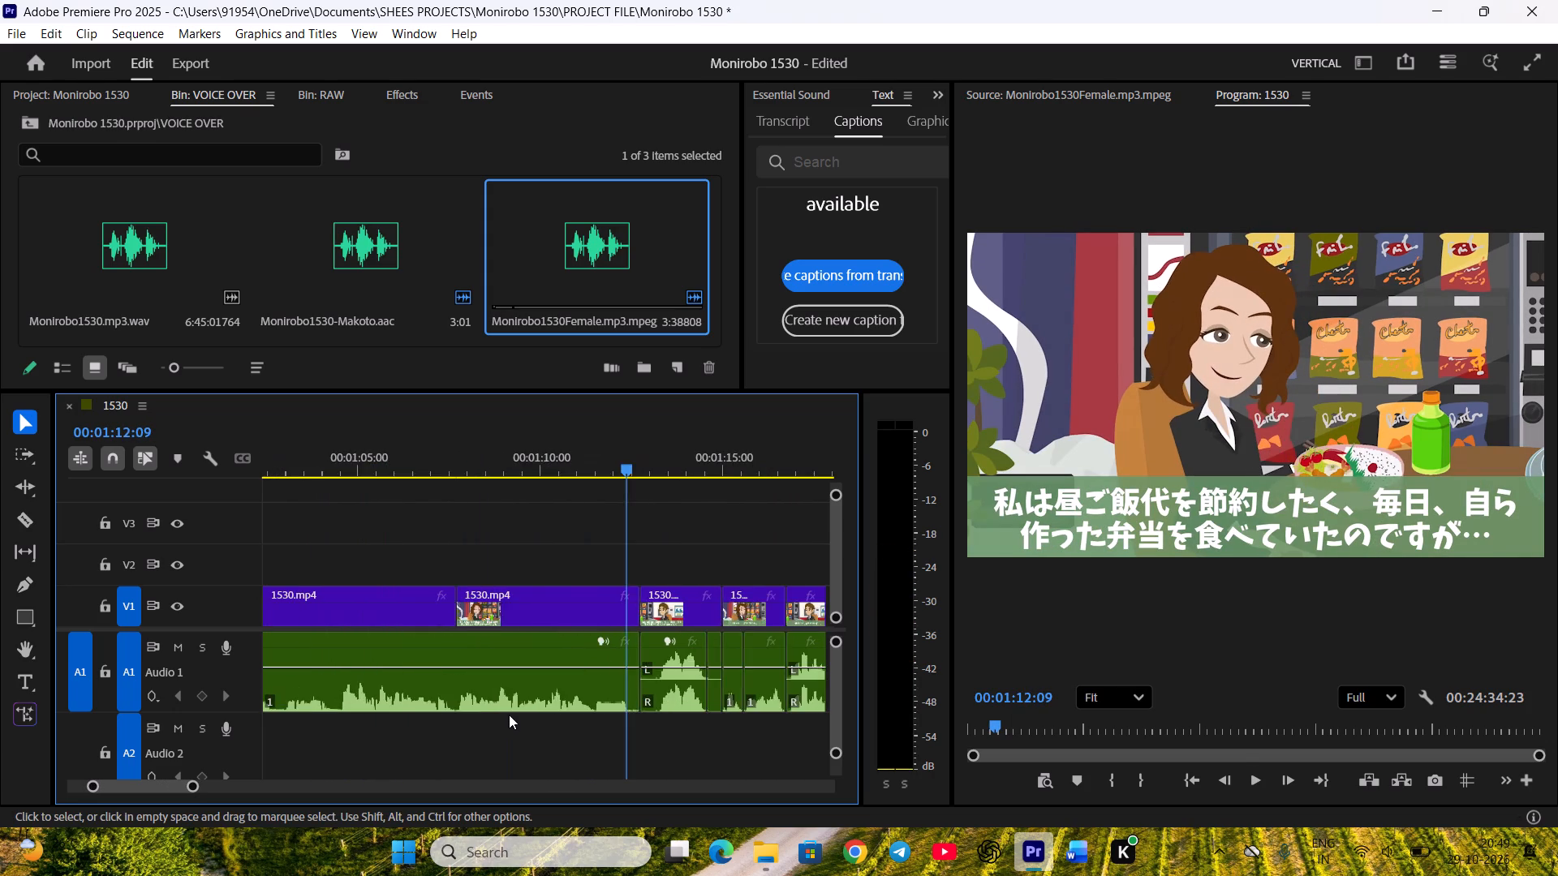
scroll(509, 715, "up", 20)
scroll(509, 715, "up", 14)
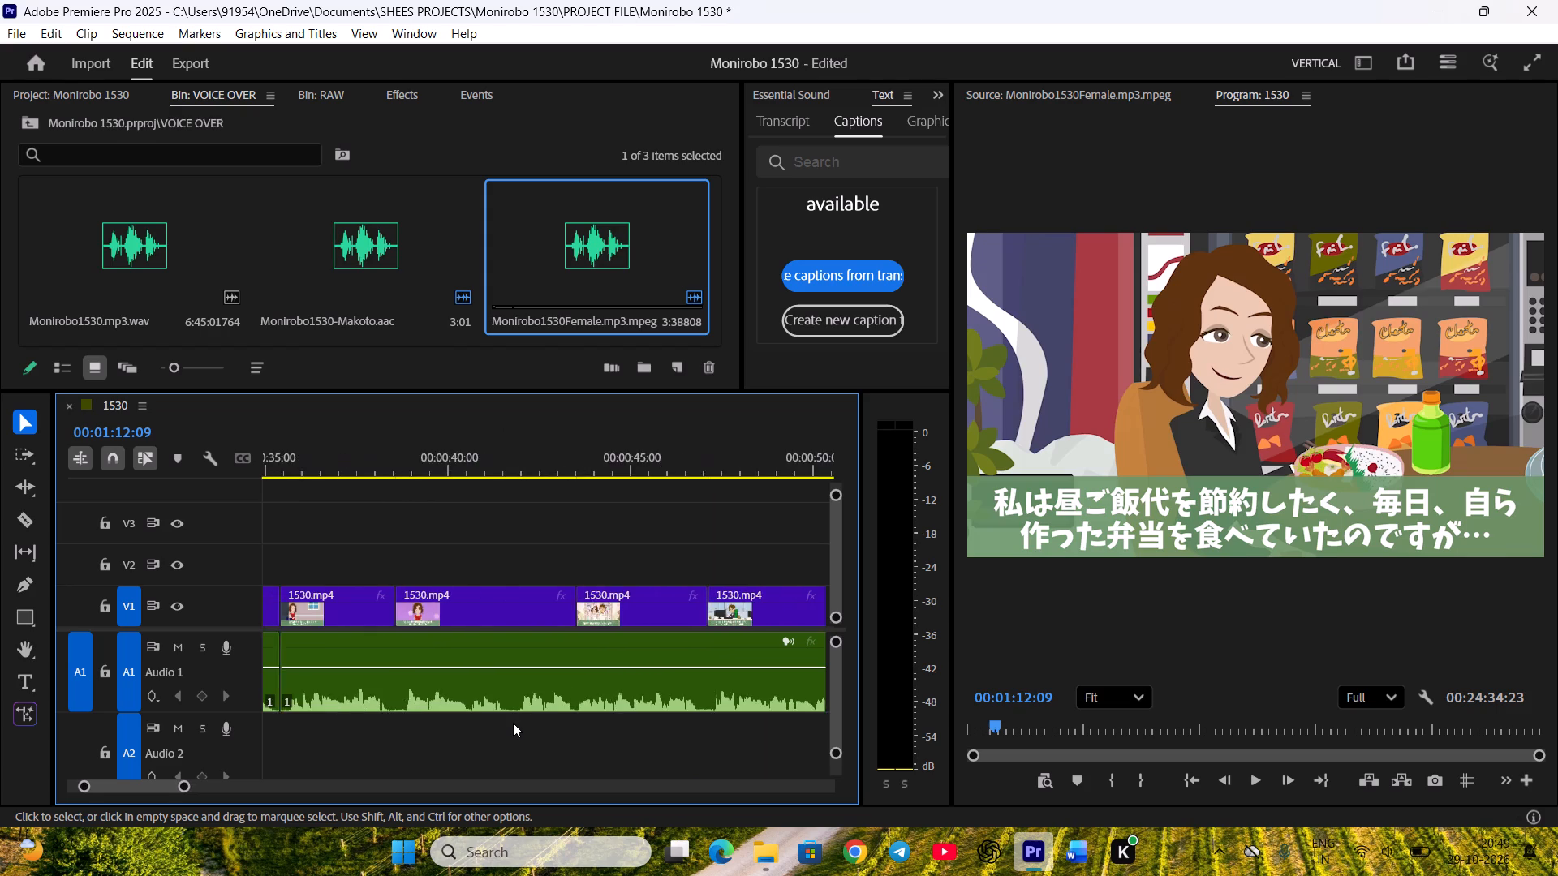
scroll(513, 723, "up", 15)
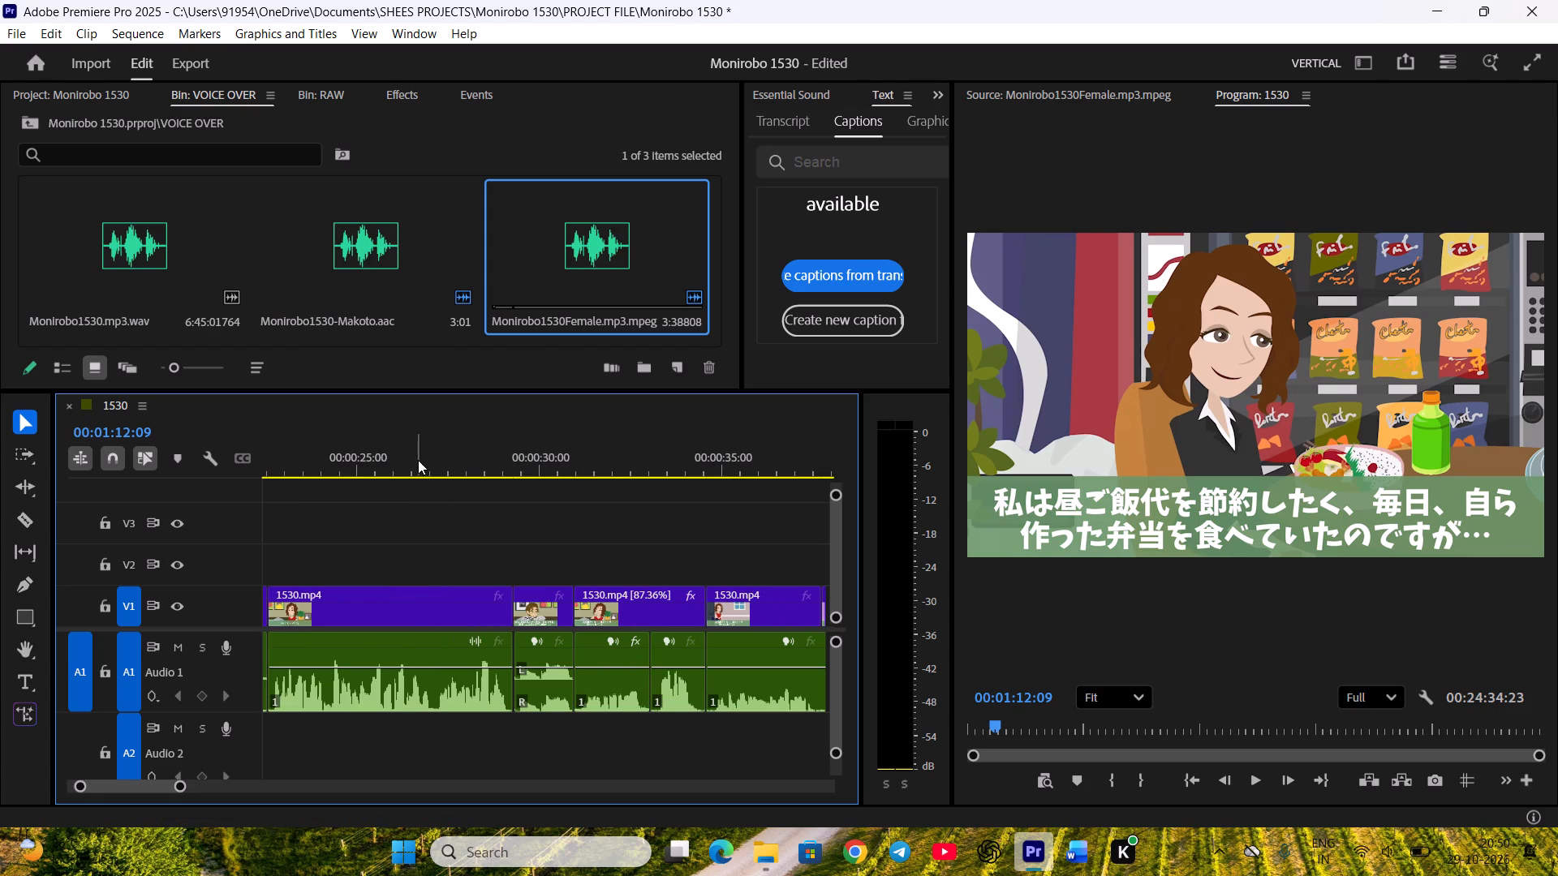
left_click(418, 460)
key("space")
scroll(512, 569, "down", 3)
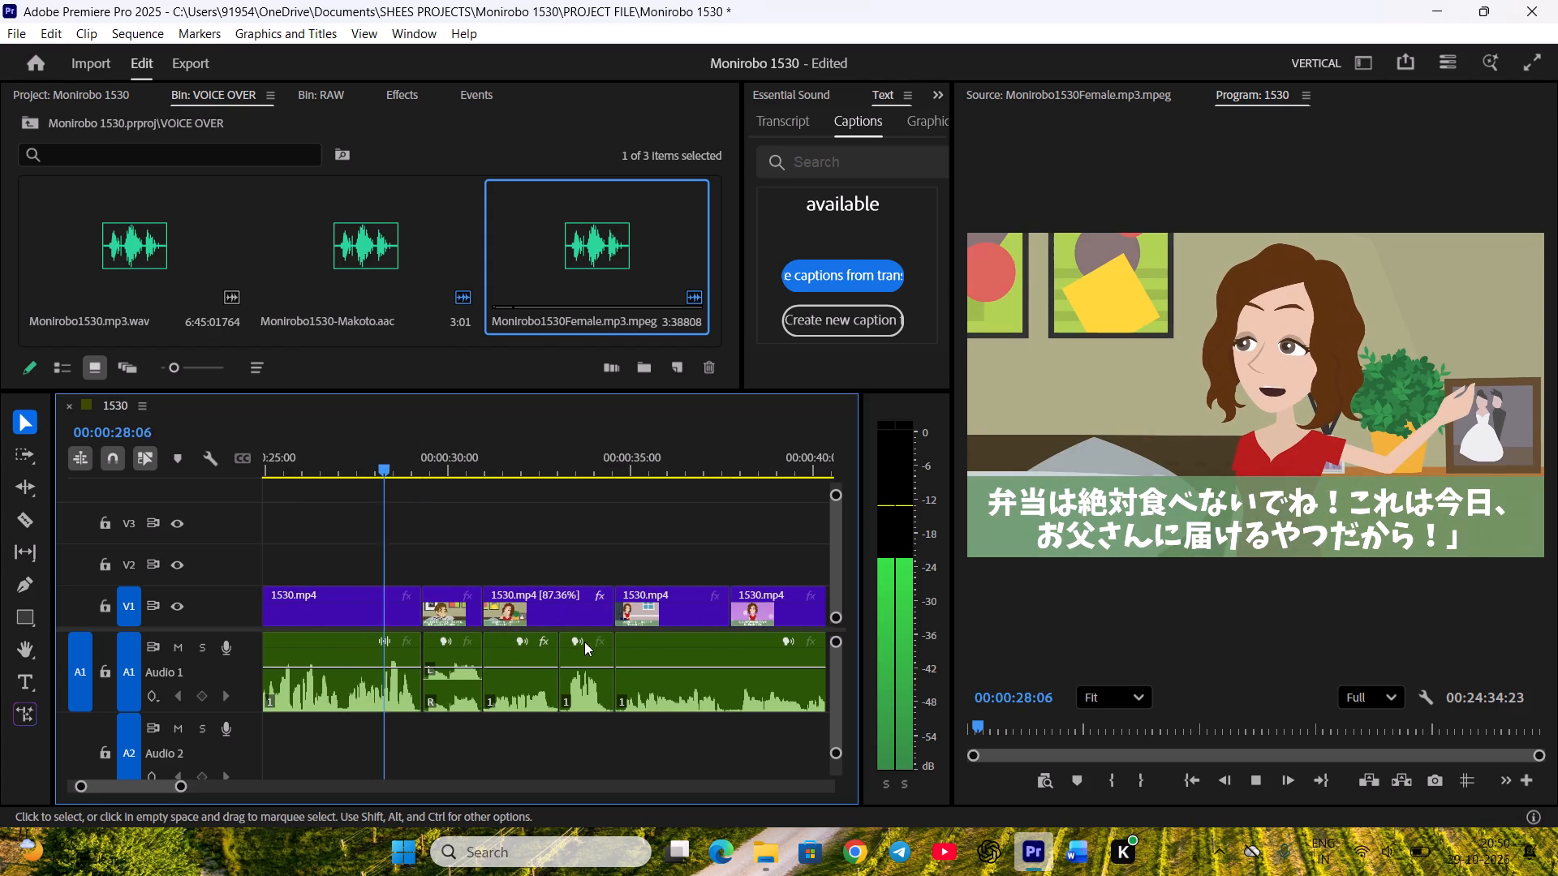
scroll(584, 644, "down", 1)
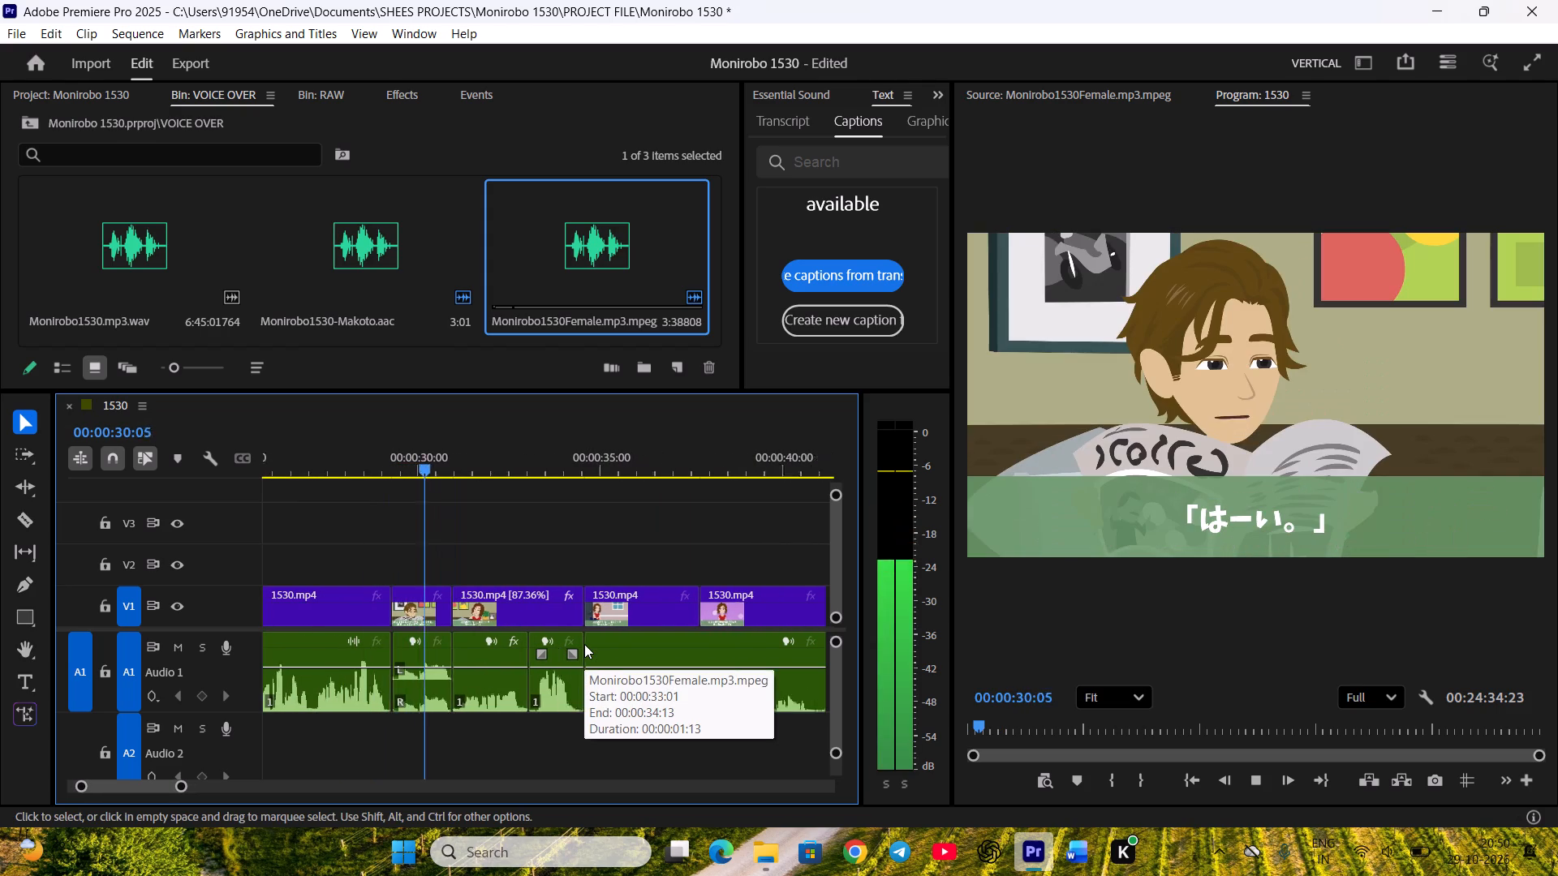
scroll(584, 644, "down", 4)
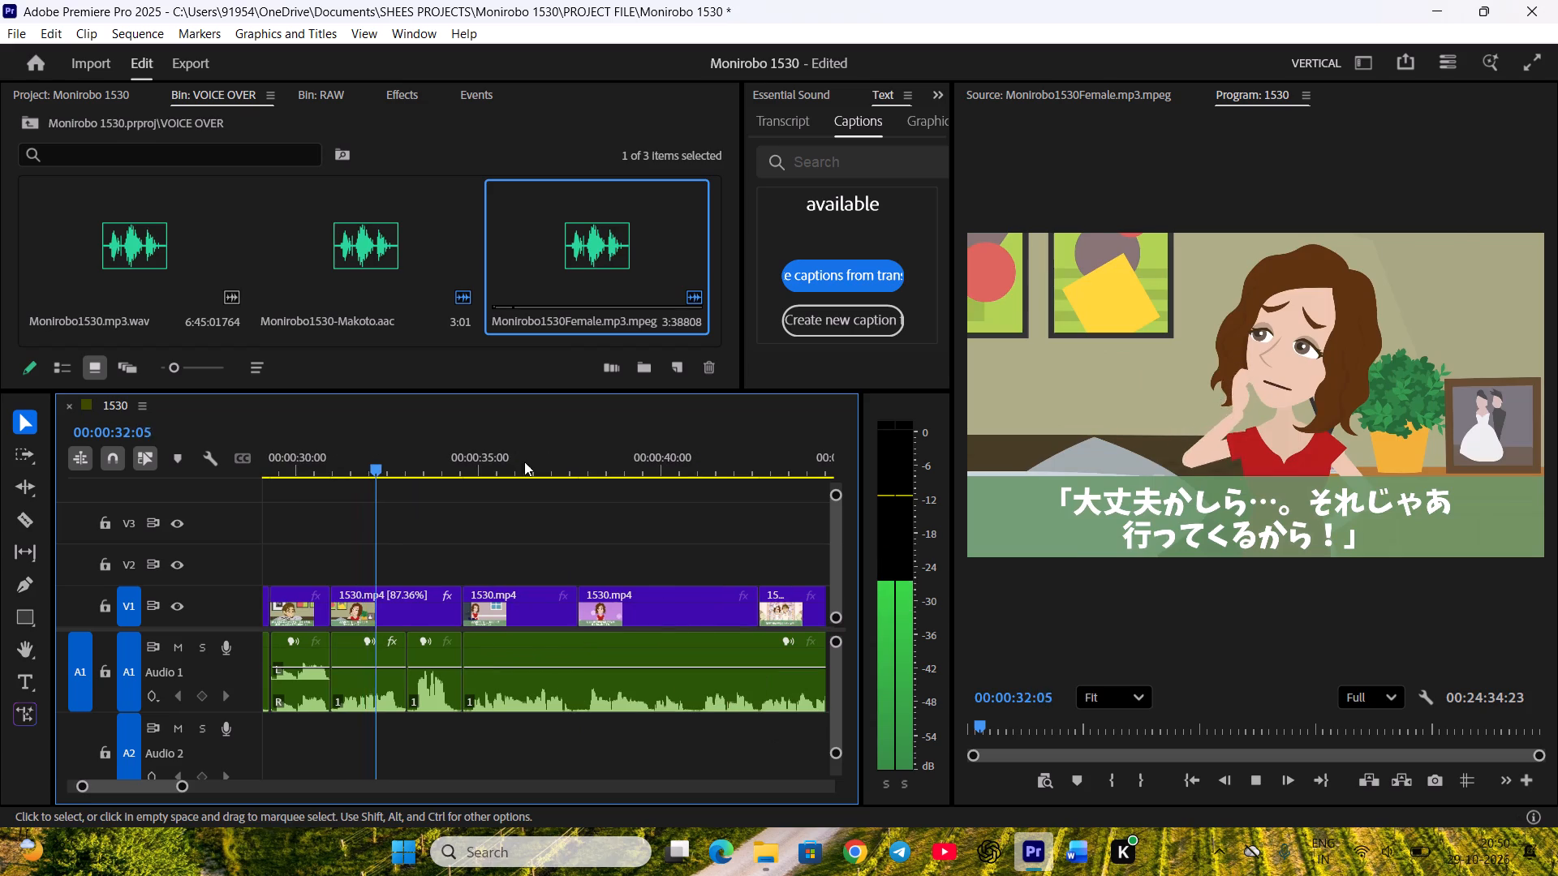
left_click_drag(524, 452, 532, 453)
scroll(647, 573, "down", 4)
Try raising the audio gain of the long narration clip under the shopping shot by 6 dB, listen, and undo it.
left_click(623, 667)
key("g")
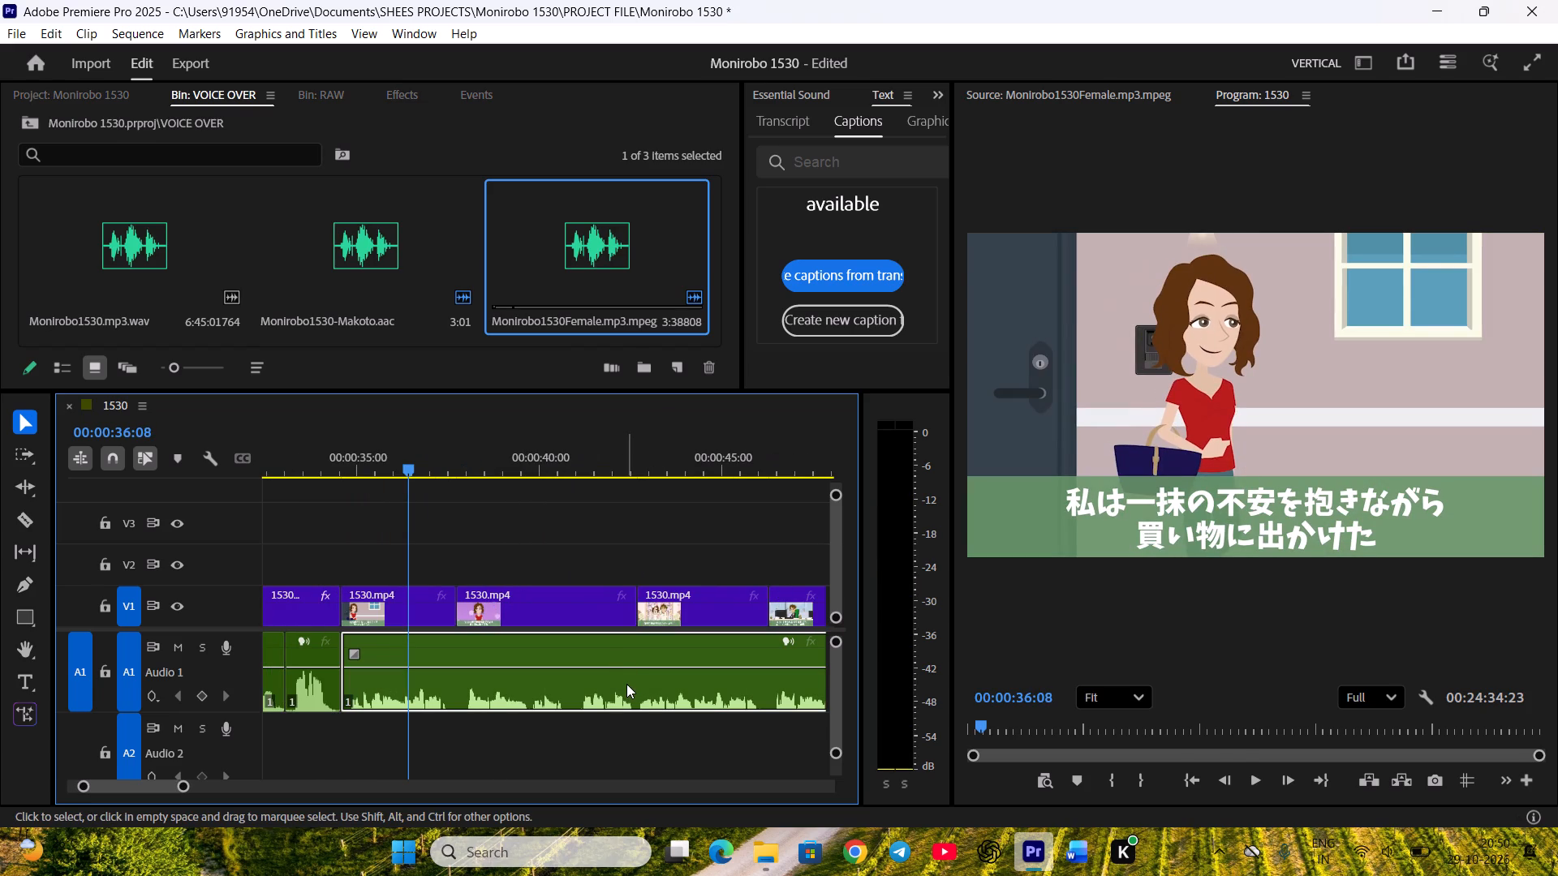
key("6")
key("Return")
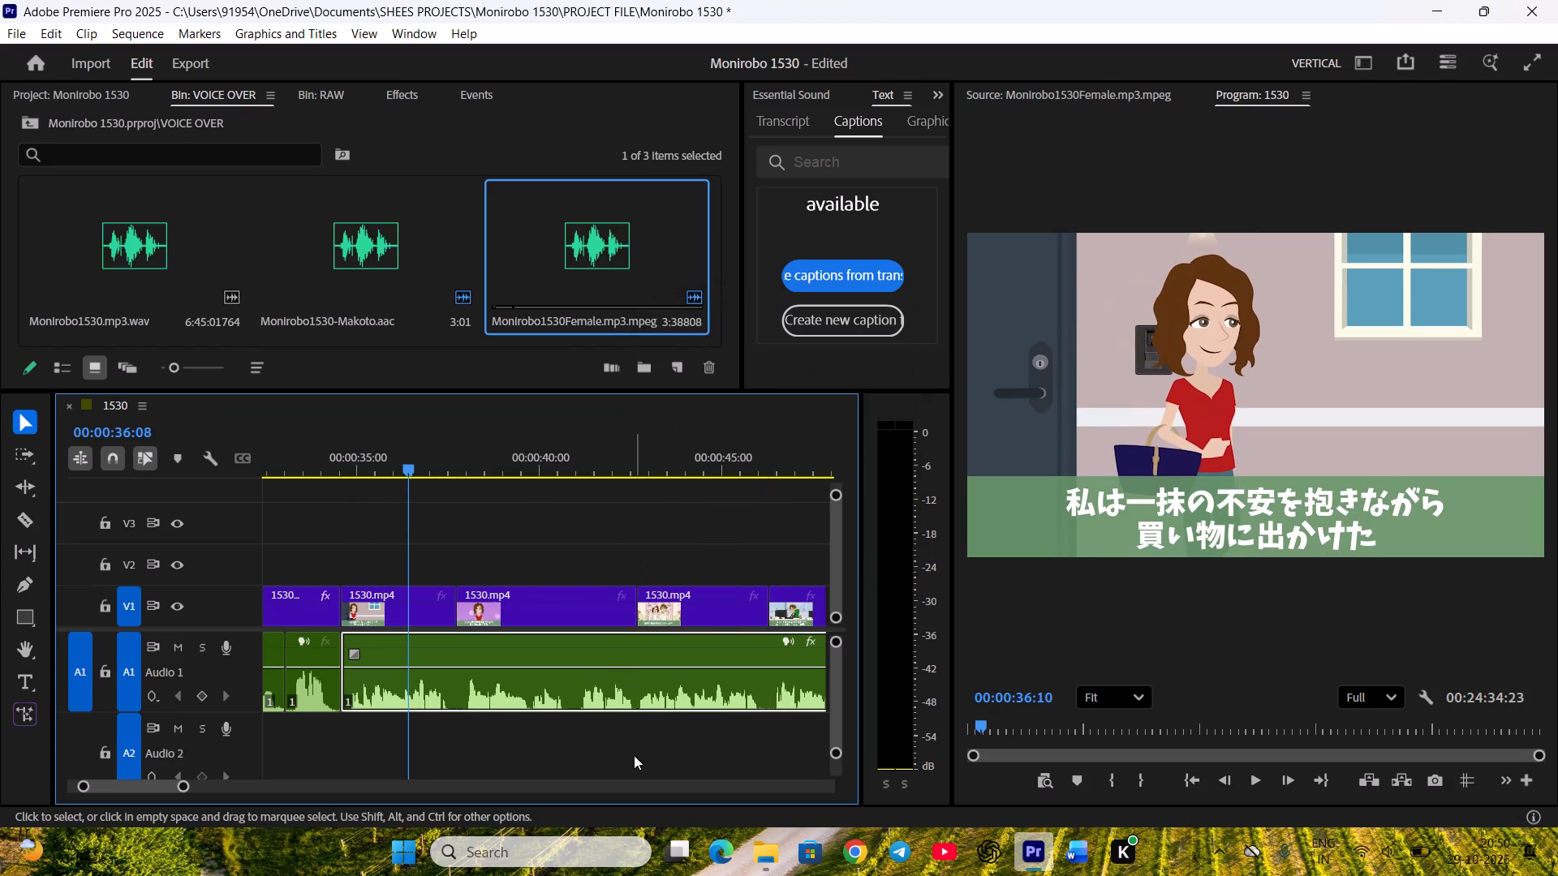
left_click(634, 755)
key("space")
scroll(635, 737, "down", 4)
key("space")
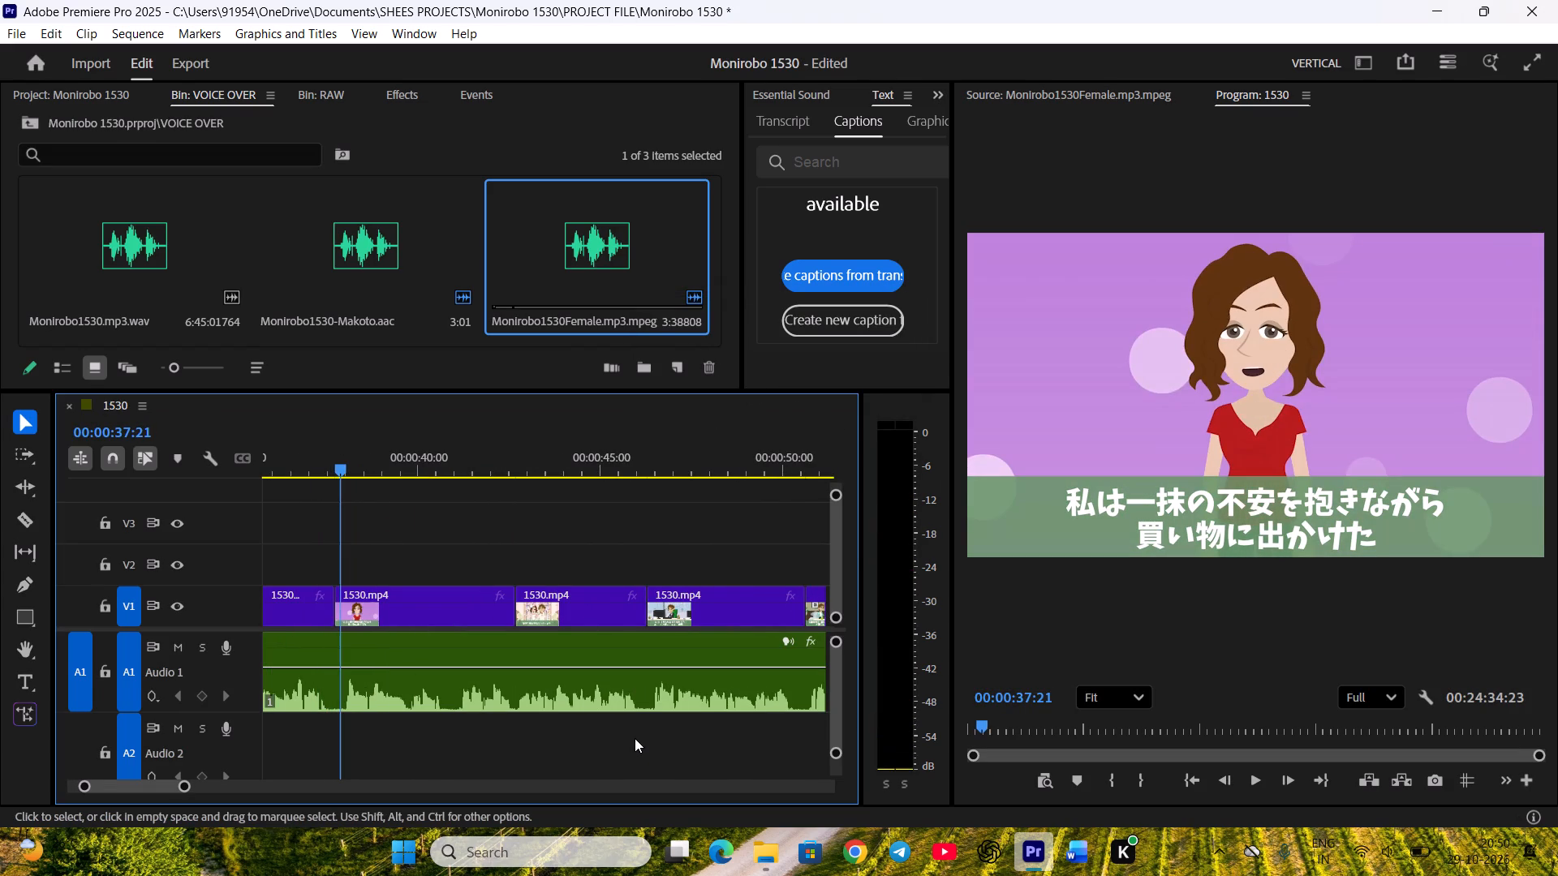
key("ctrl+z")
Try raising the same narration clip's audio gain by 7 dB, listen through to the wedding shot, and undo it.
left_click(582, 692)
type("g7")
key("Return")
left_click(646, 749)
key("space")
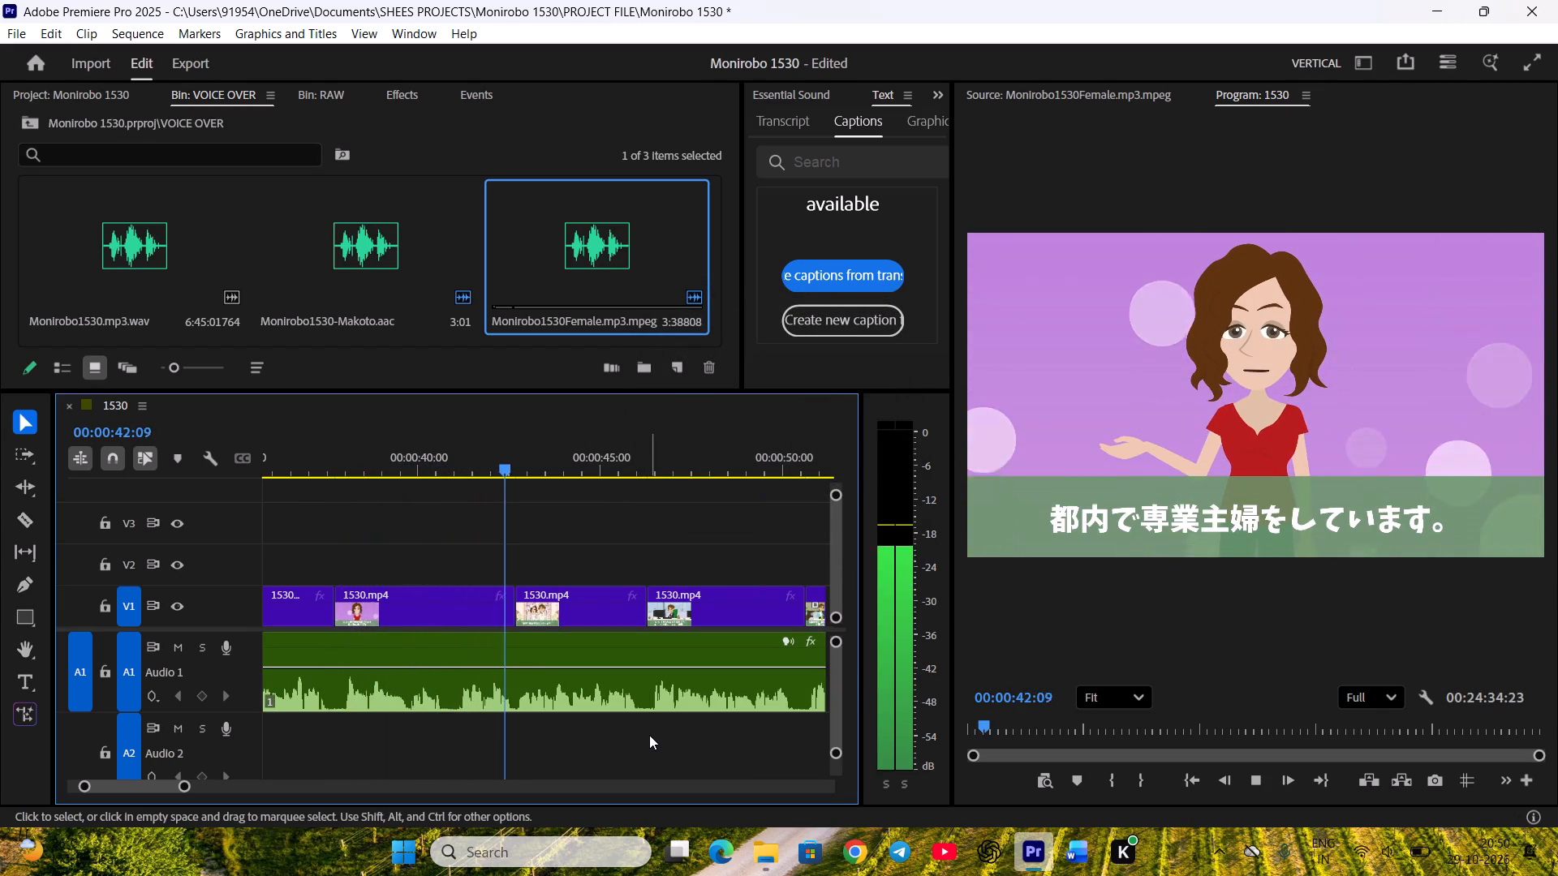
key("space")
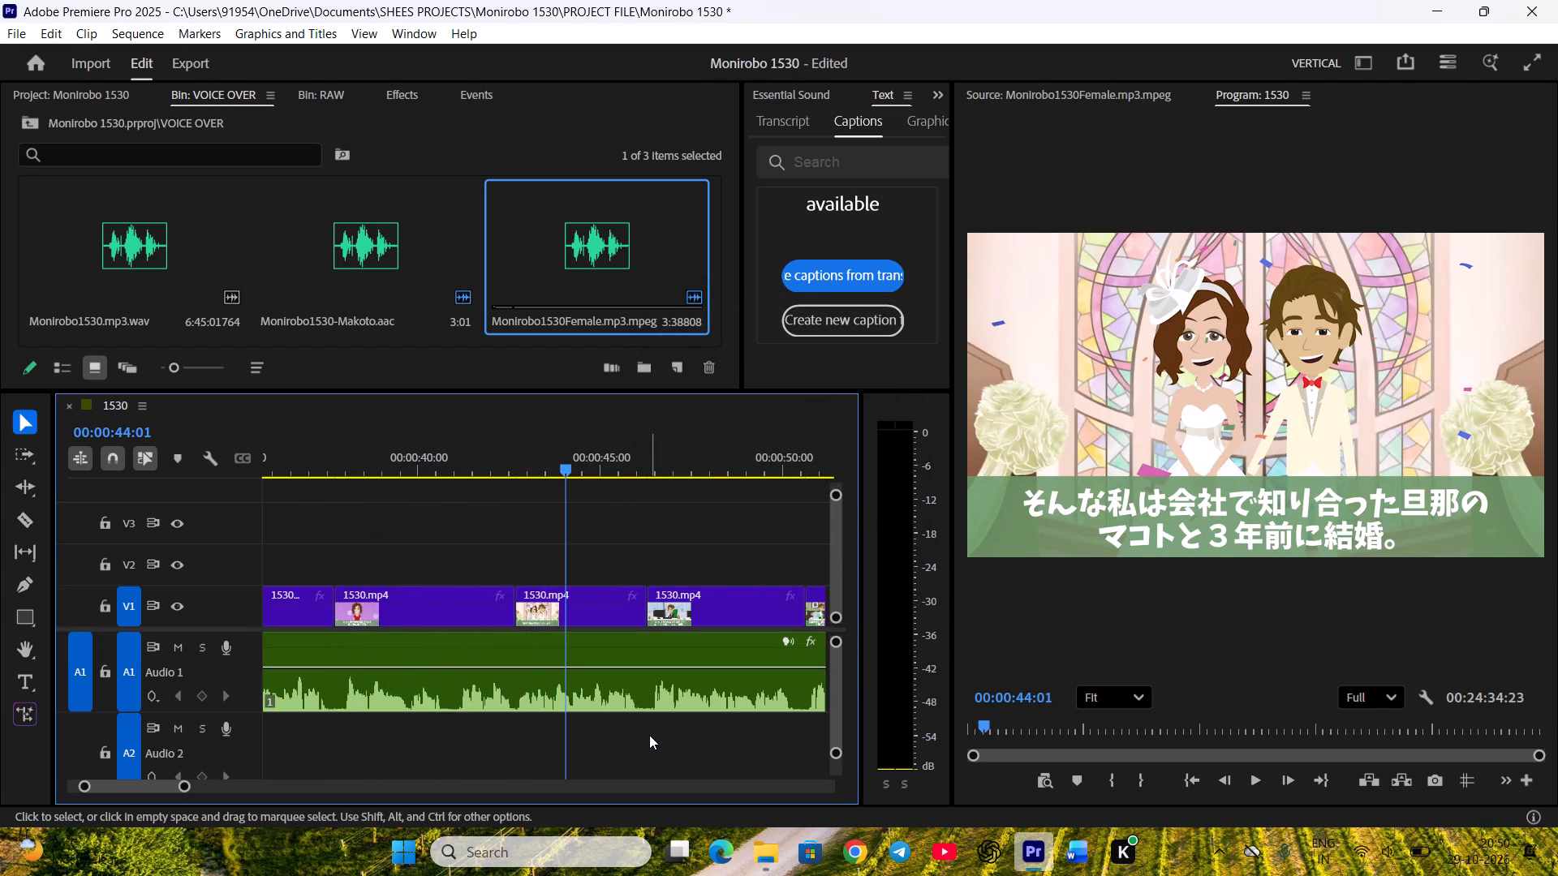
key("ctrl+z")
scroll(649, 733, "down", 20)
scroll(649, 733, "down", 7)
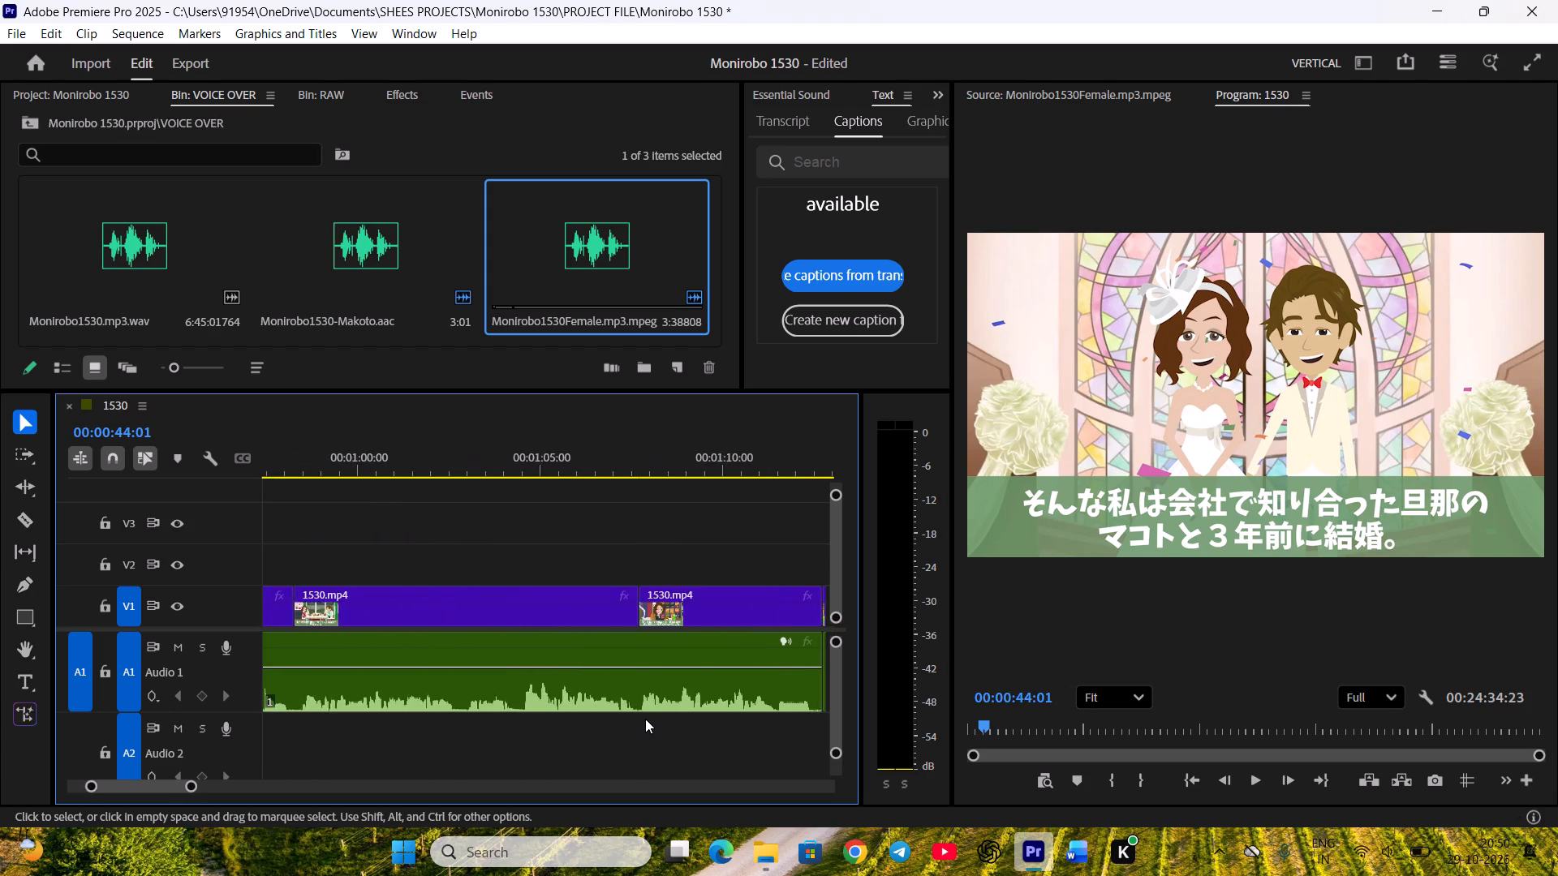
Trim the video shot of Kanami's company-cafeteria line to end with its voice-over and ripple delete the gap behind it.
scroll(645, 719, "down", 18)
left_click(536, 432)
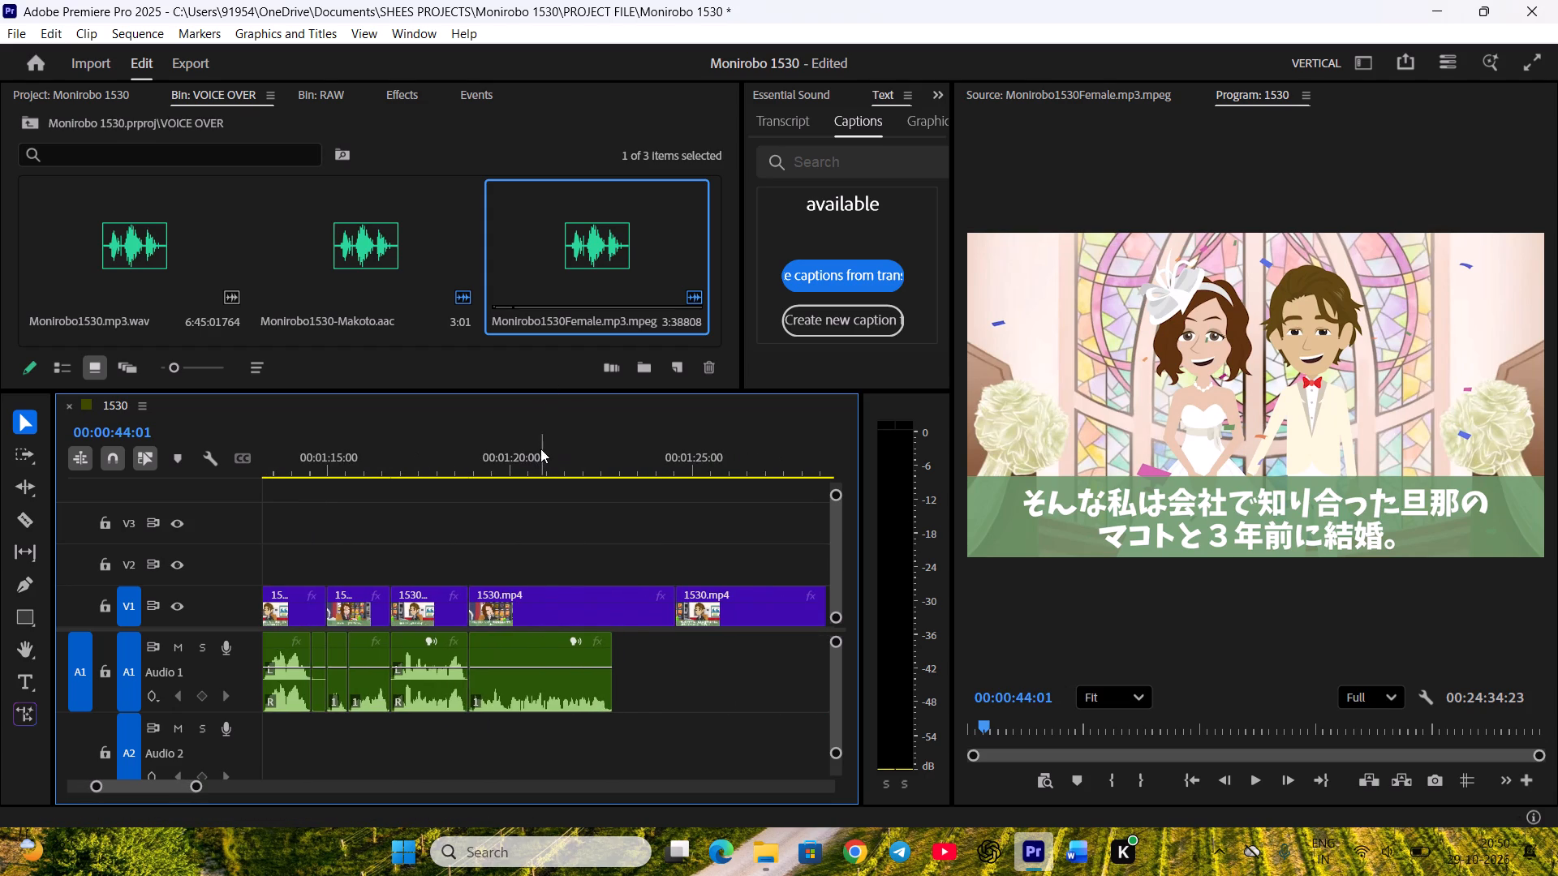
left_click(540, 449)
key("space")
key("space")
key("equal")
scroll(599, 535, "down", 5)
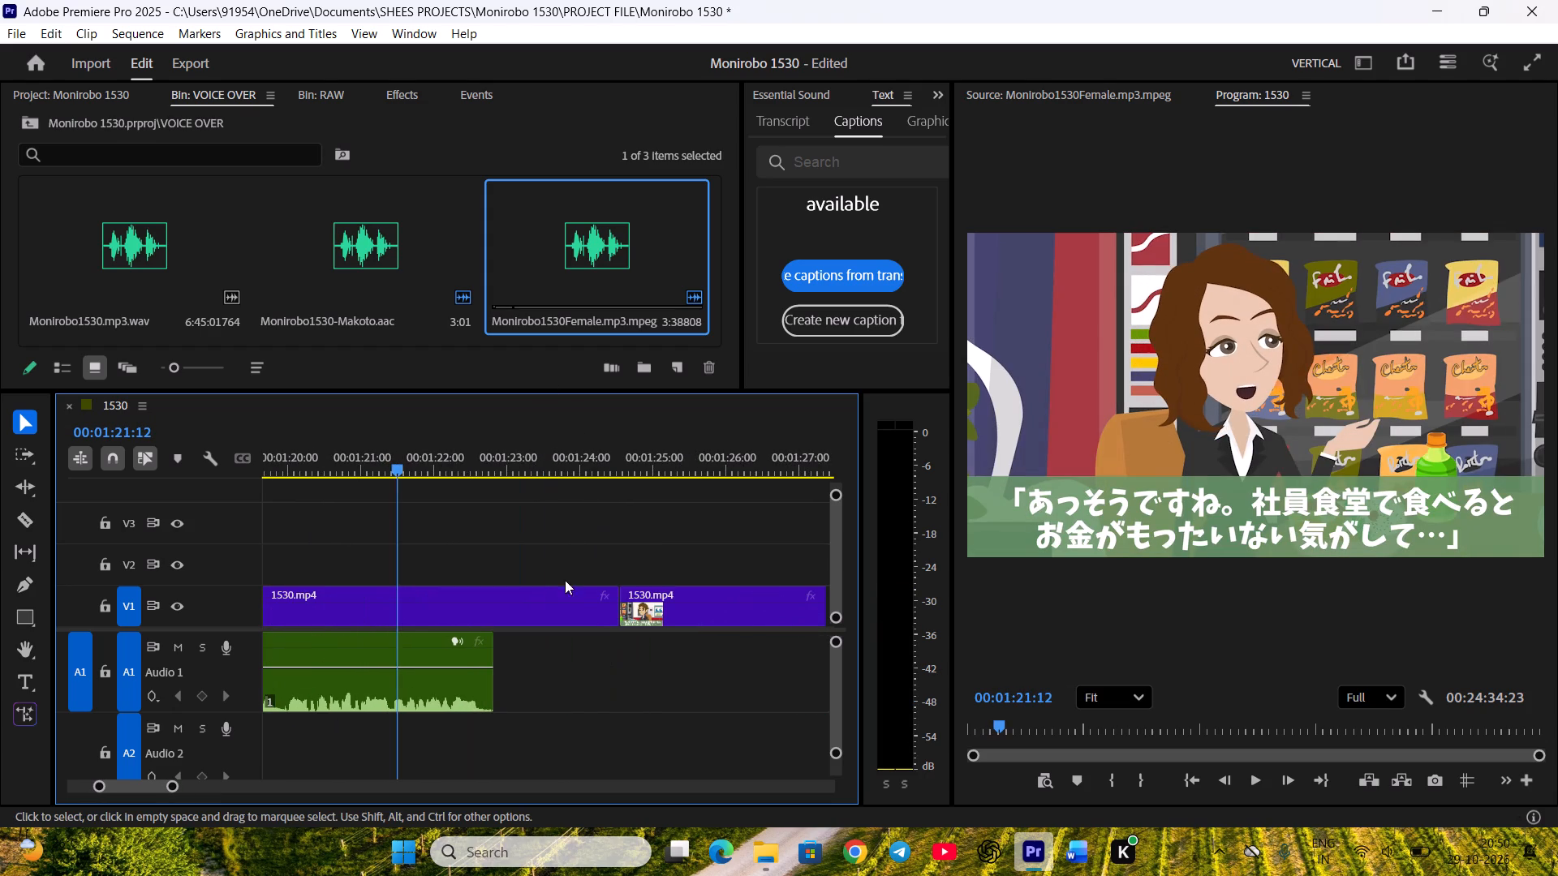
key("space")
key("space")
left_click_drag(609, 612, 488, 609)
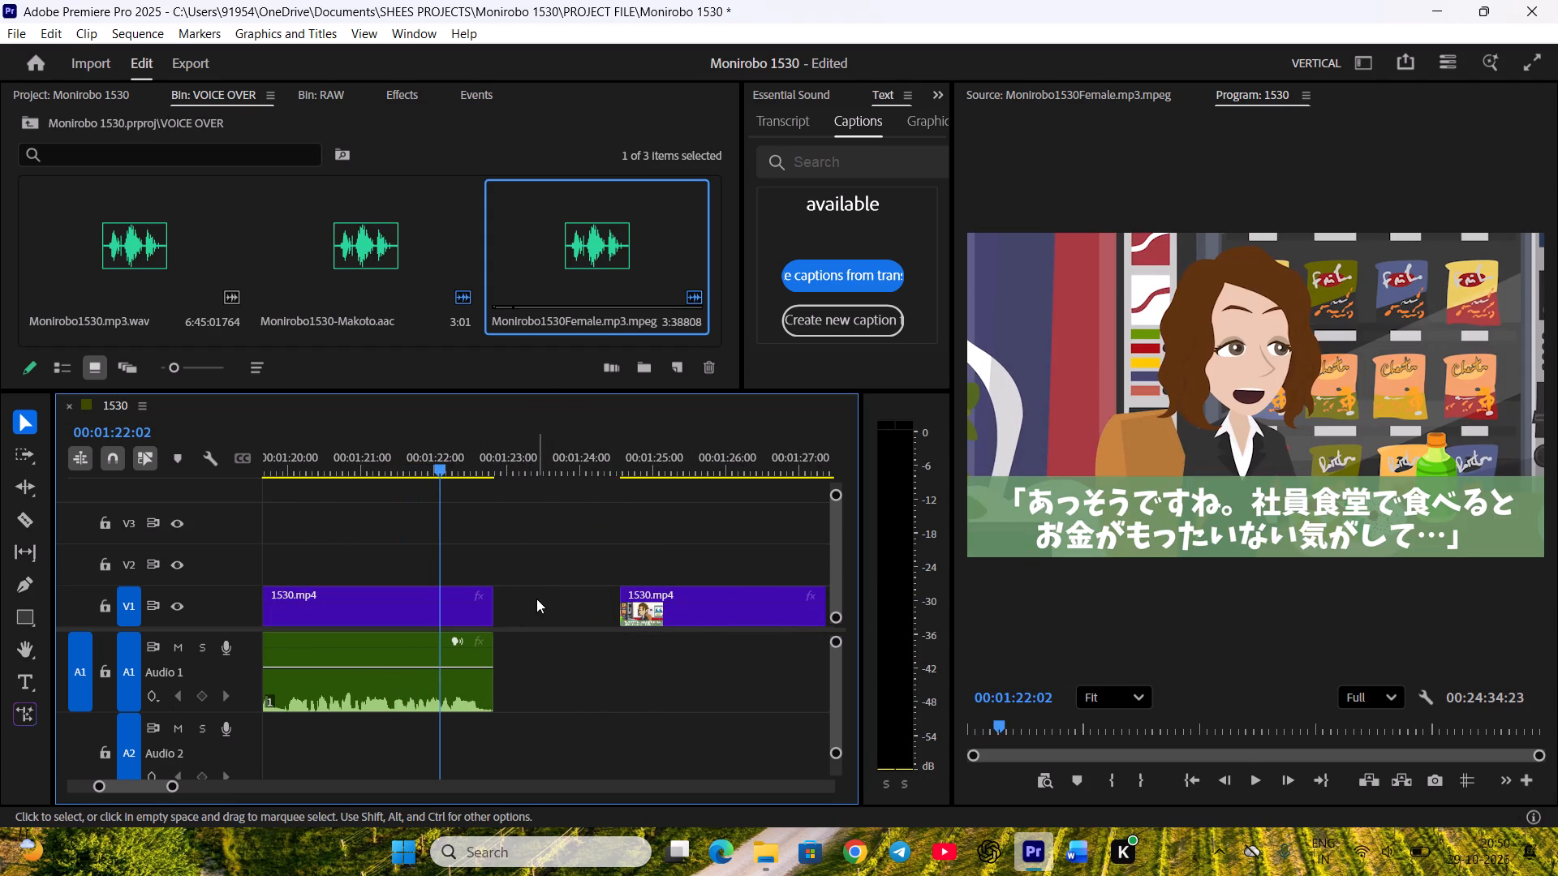
right_click(536, 599)
left_click(558, 599)
Preview Makoto's reply shot up to about 00:01:26:11 and save the project.
scroll(562, 611, "down", 6)
left_click(582, 613)
scroll(525, 612, "down", 6)
key("space")
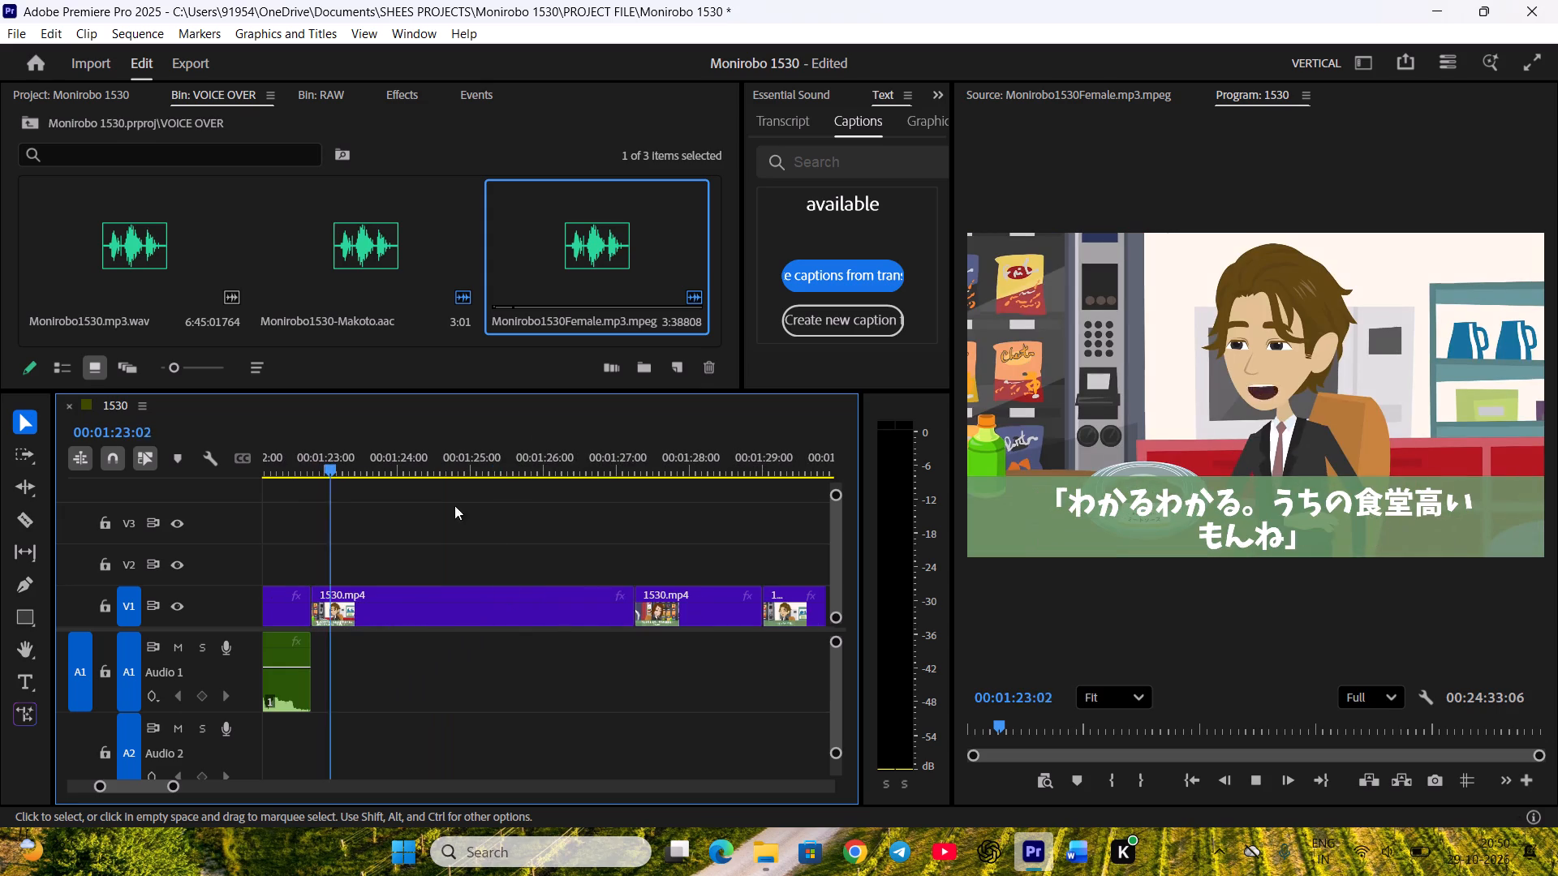
left_click_drag(413, 463, 582, 475)
key("ctrl+s")
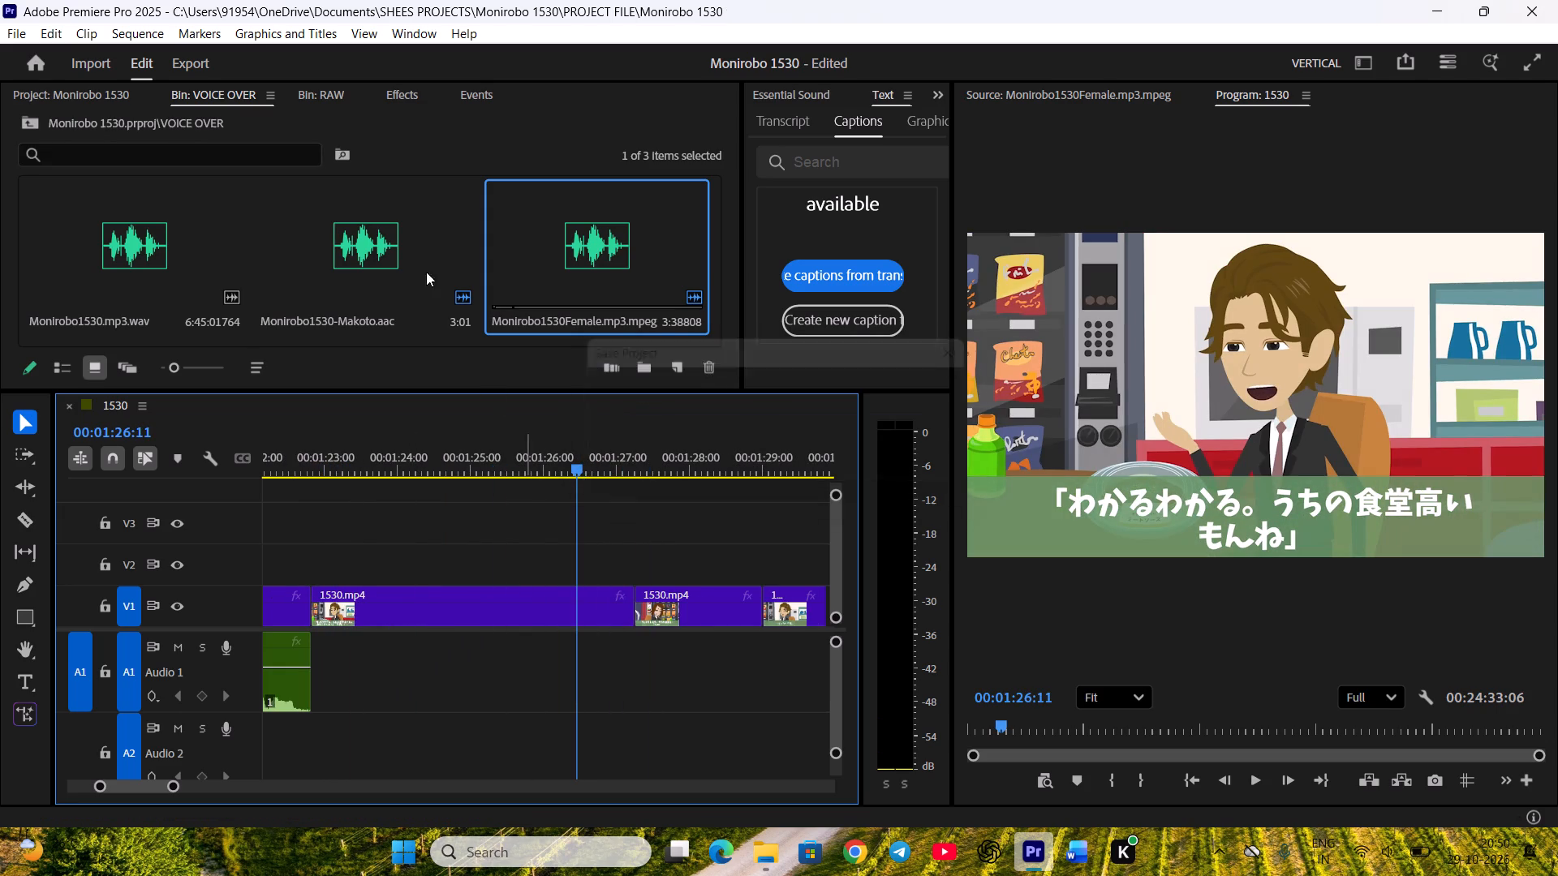
Mark "I get it, I get it. Our cafeteria's expensive, huh." in Makoto's recording, ending at 00:00:24:20, checking it against the script.
double_click(360, 258)
key("space")
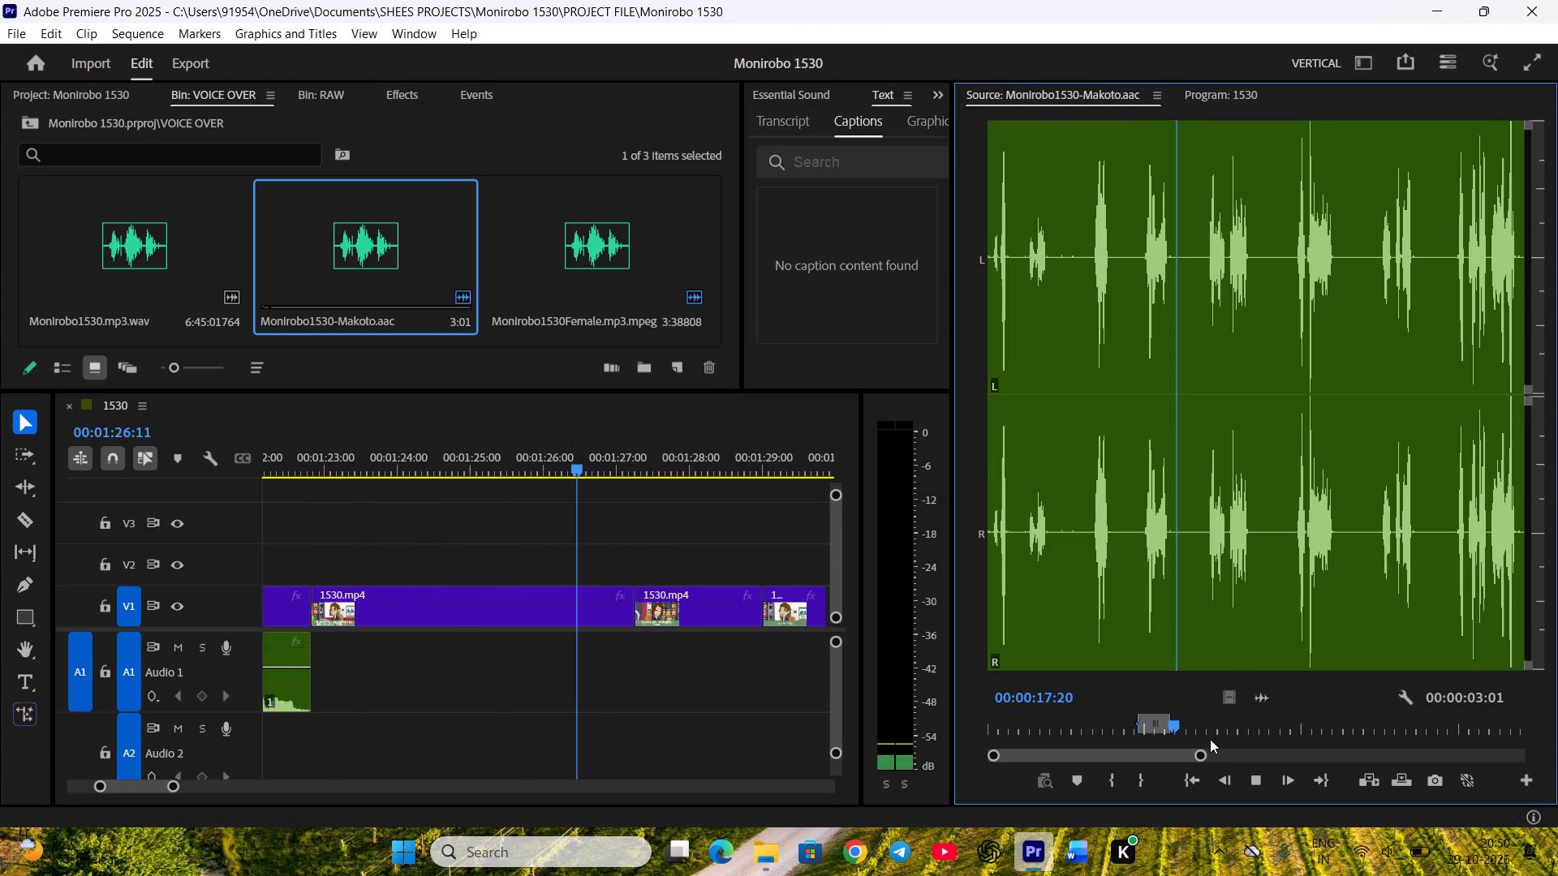
left_click(1203, 727)
scroll(1208, 717, "down", 9)
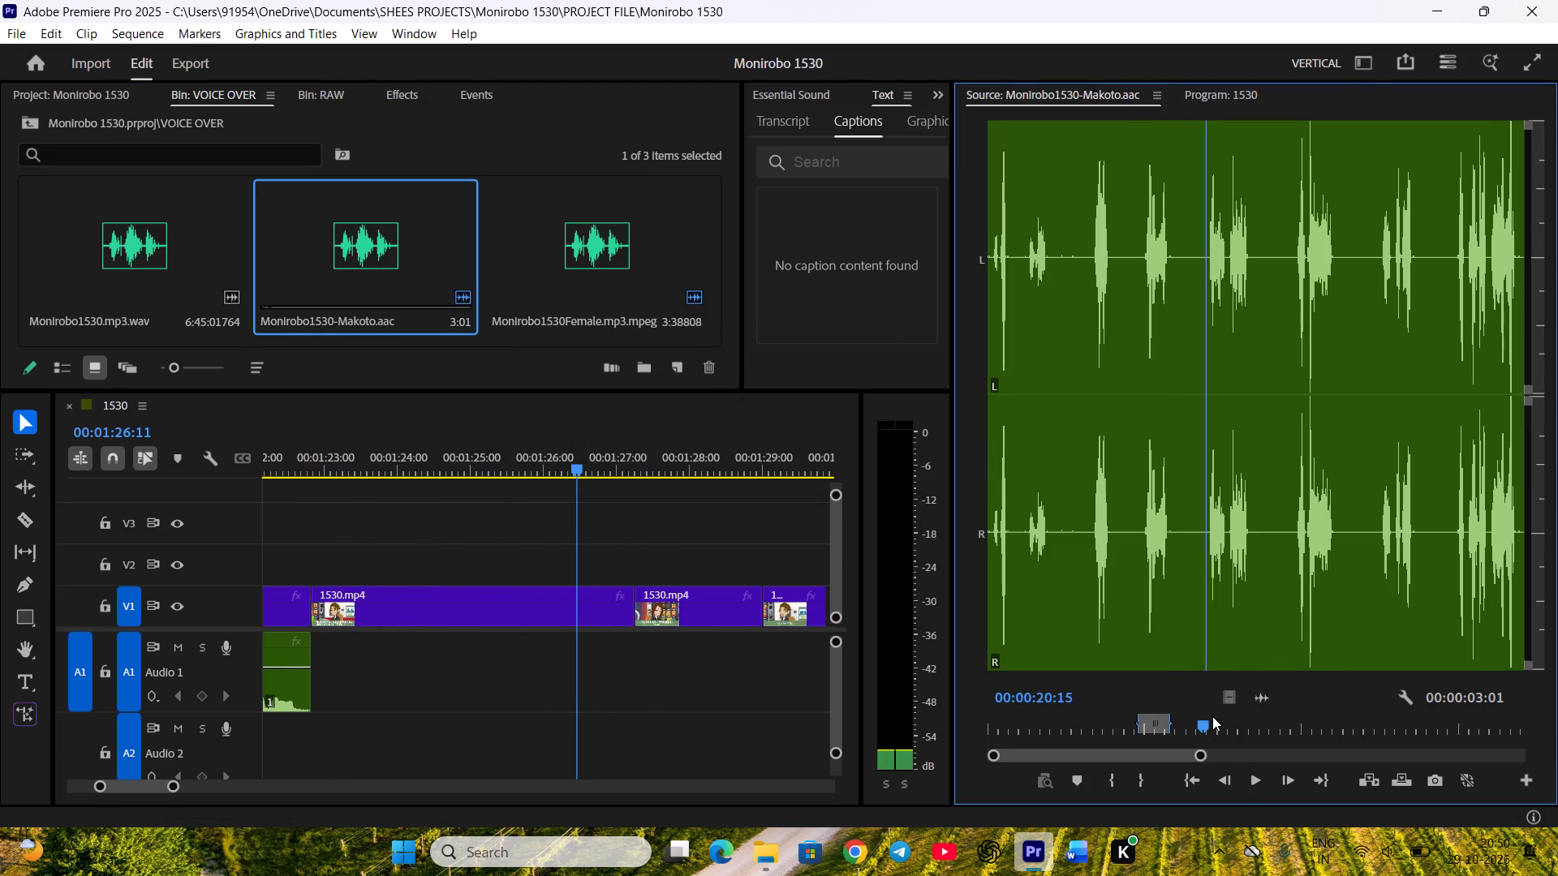
scroll(1212, 716, "down", 1)
key("i")
key("space")
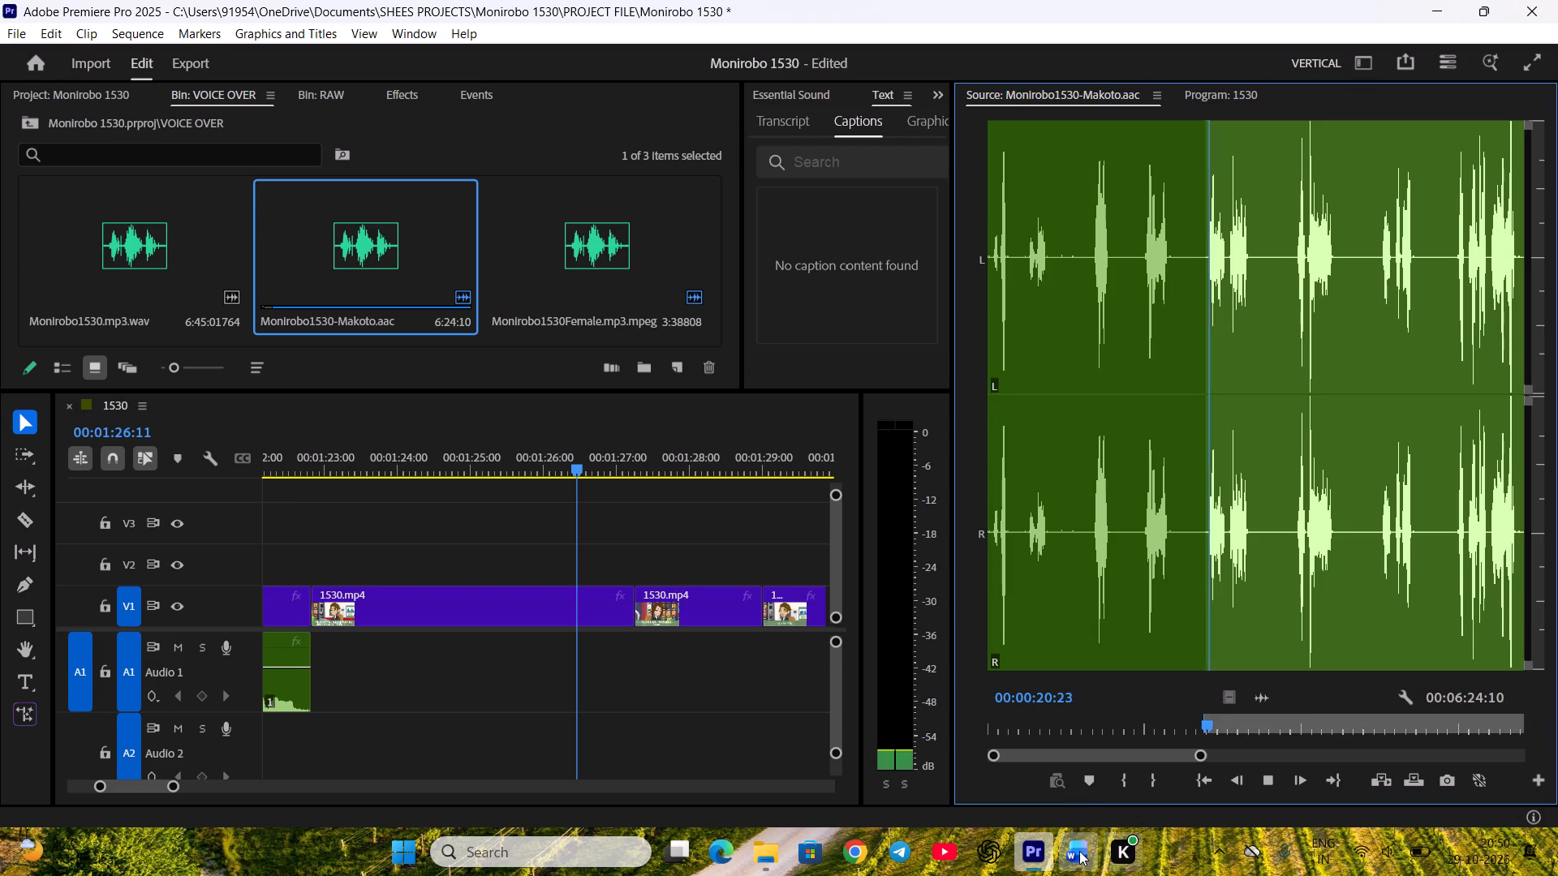
left_click(1074, 850)
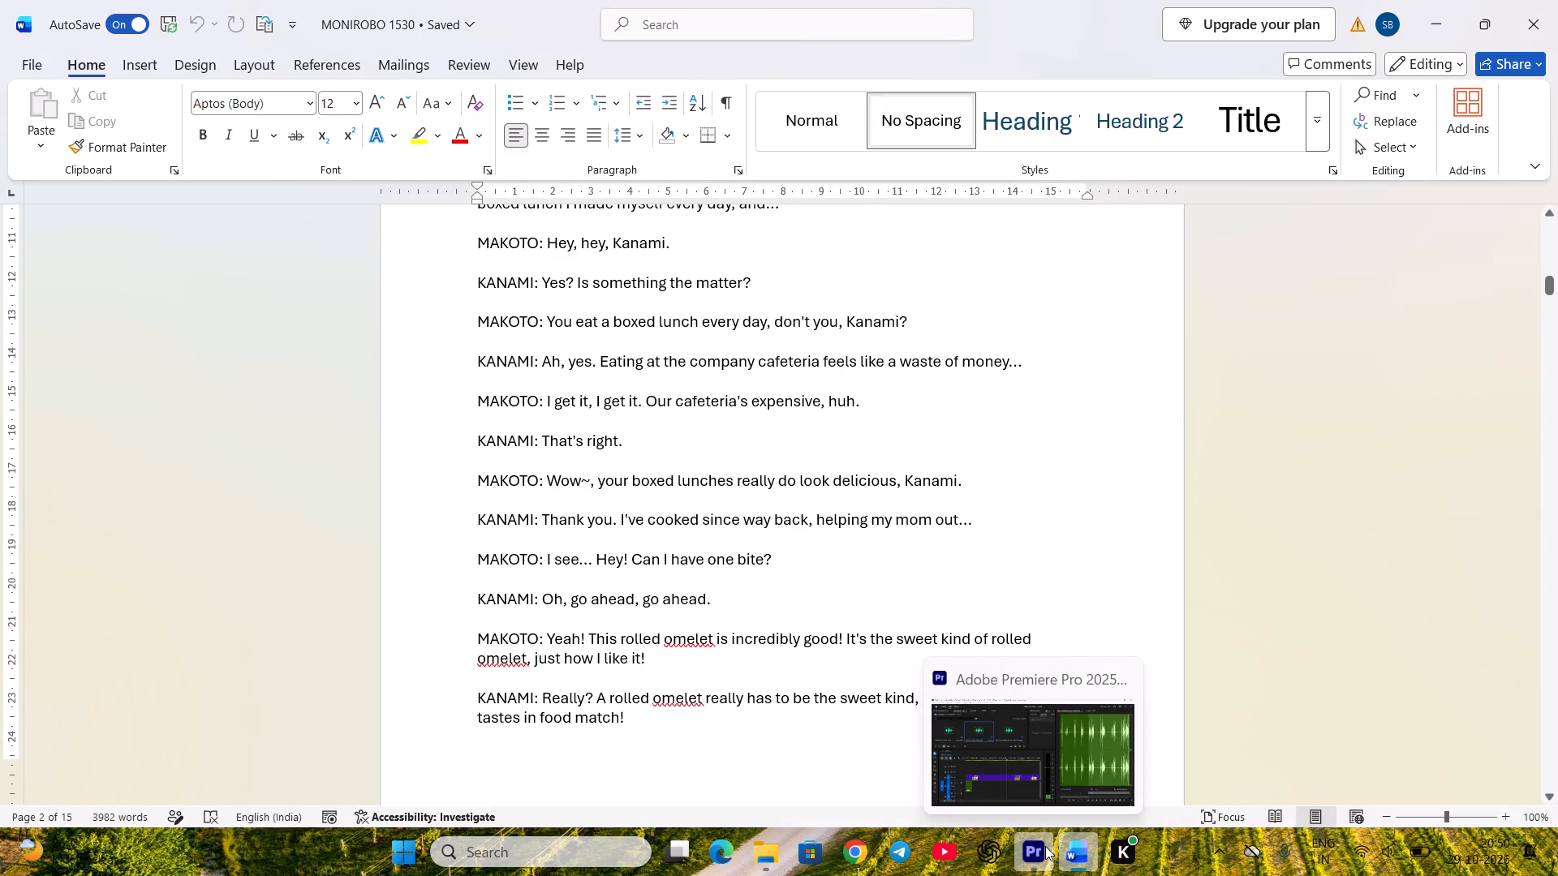
left_click(1045, 846)
key("space")
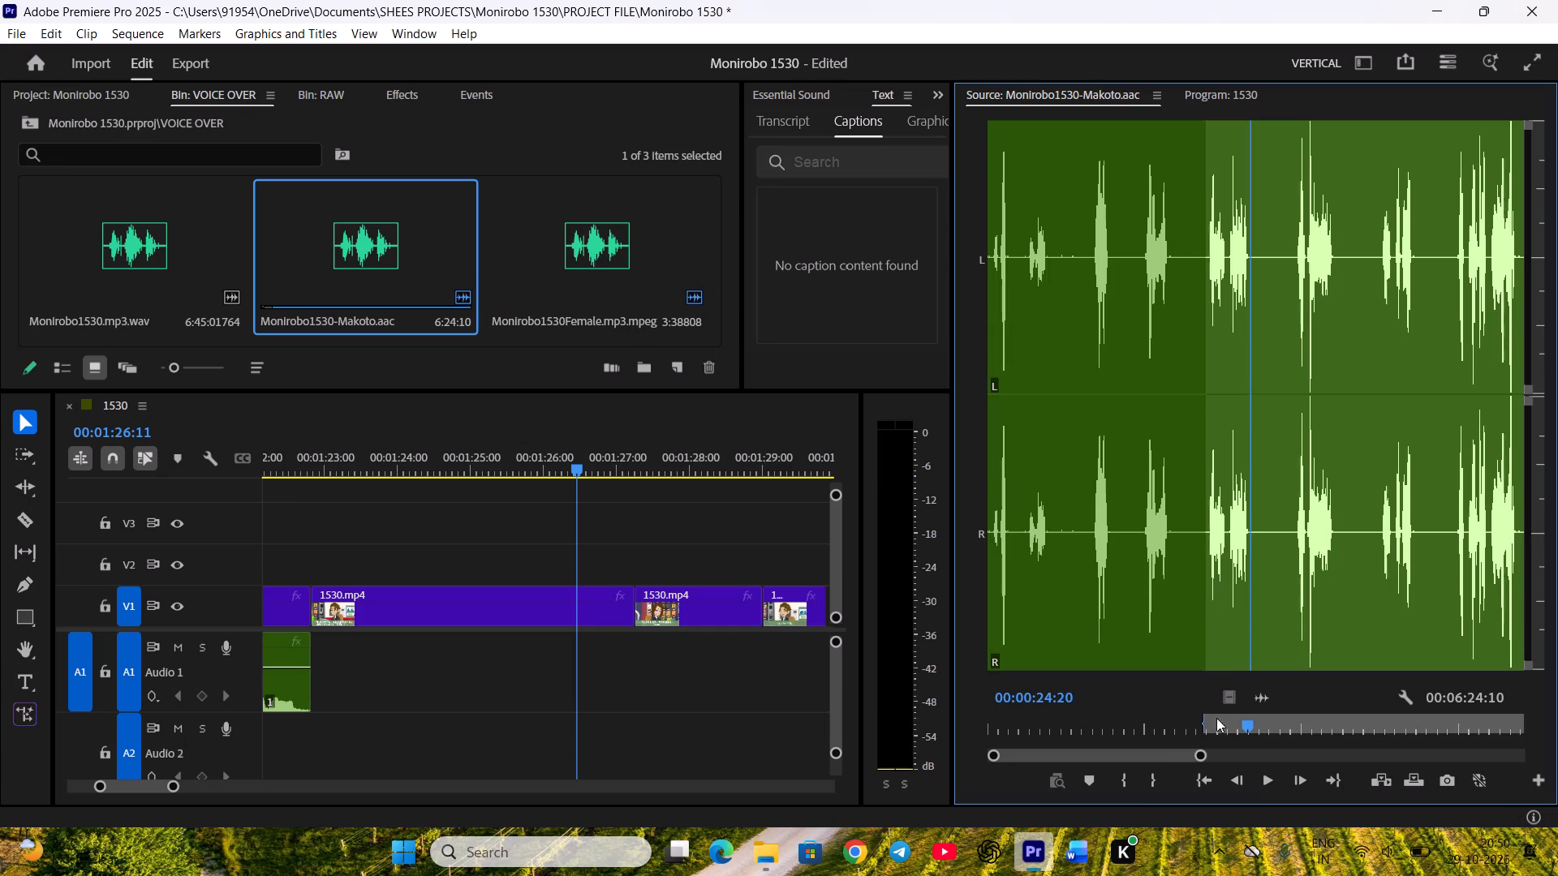
key("equal")
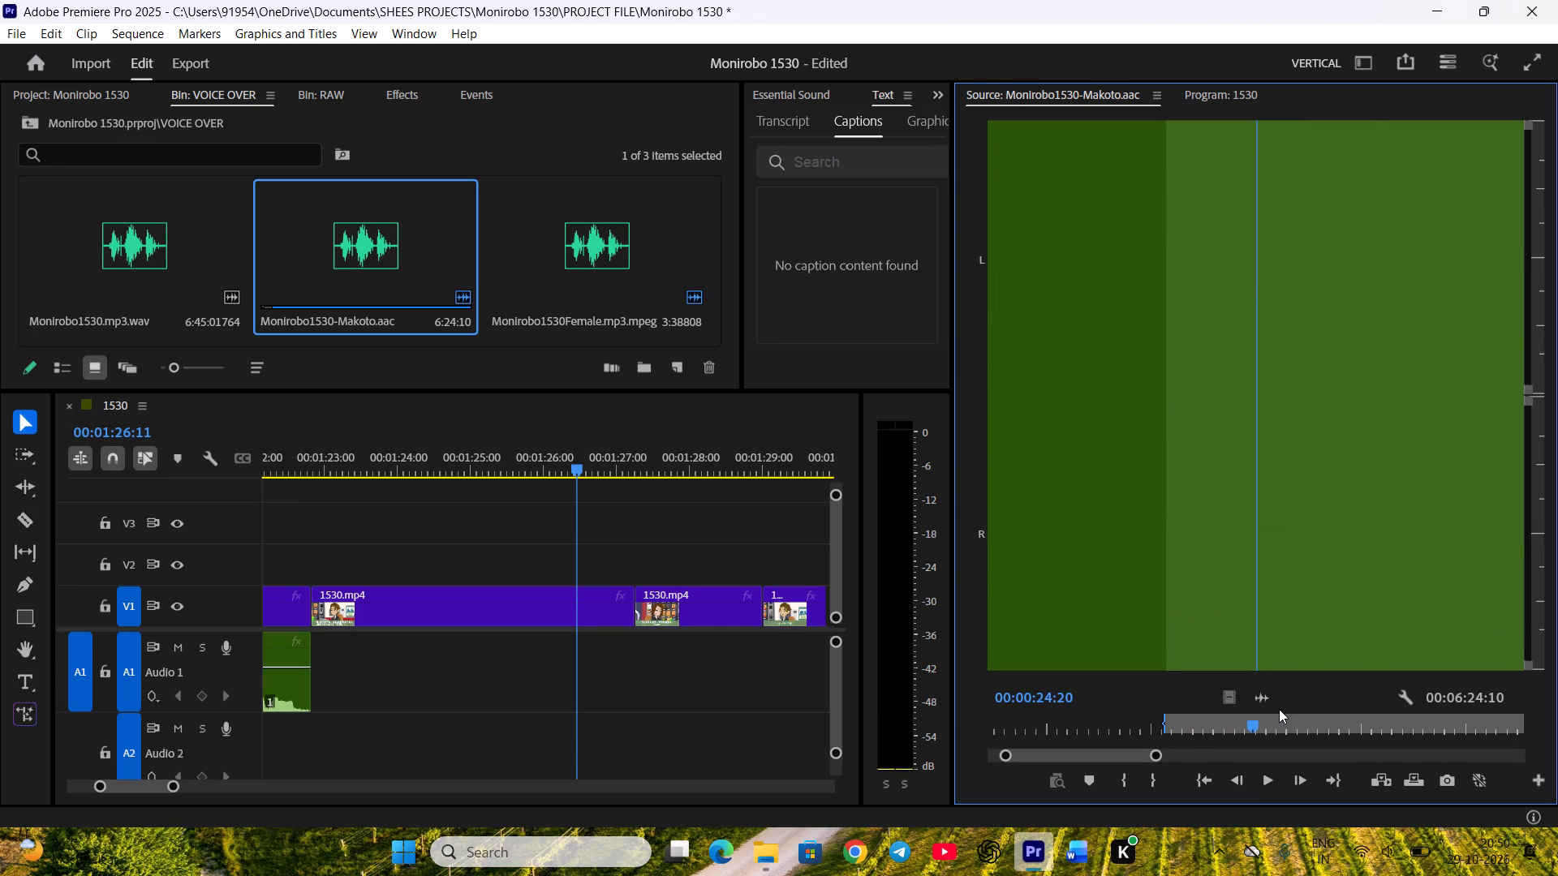
scroll(1279, 709, "down", 1)
scroll(1279, 709, "up", 1)
key("o")
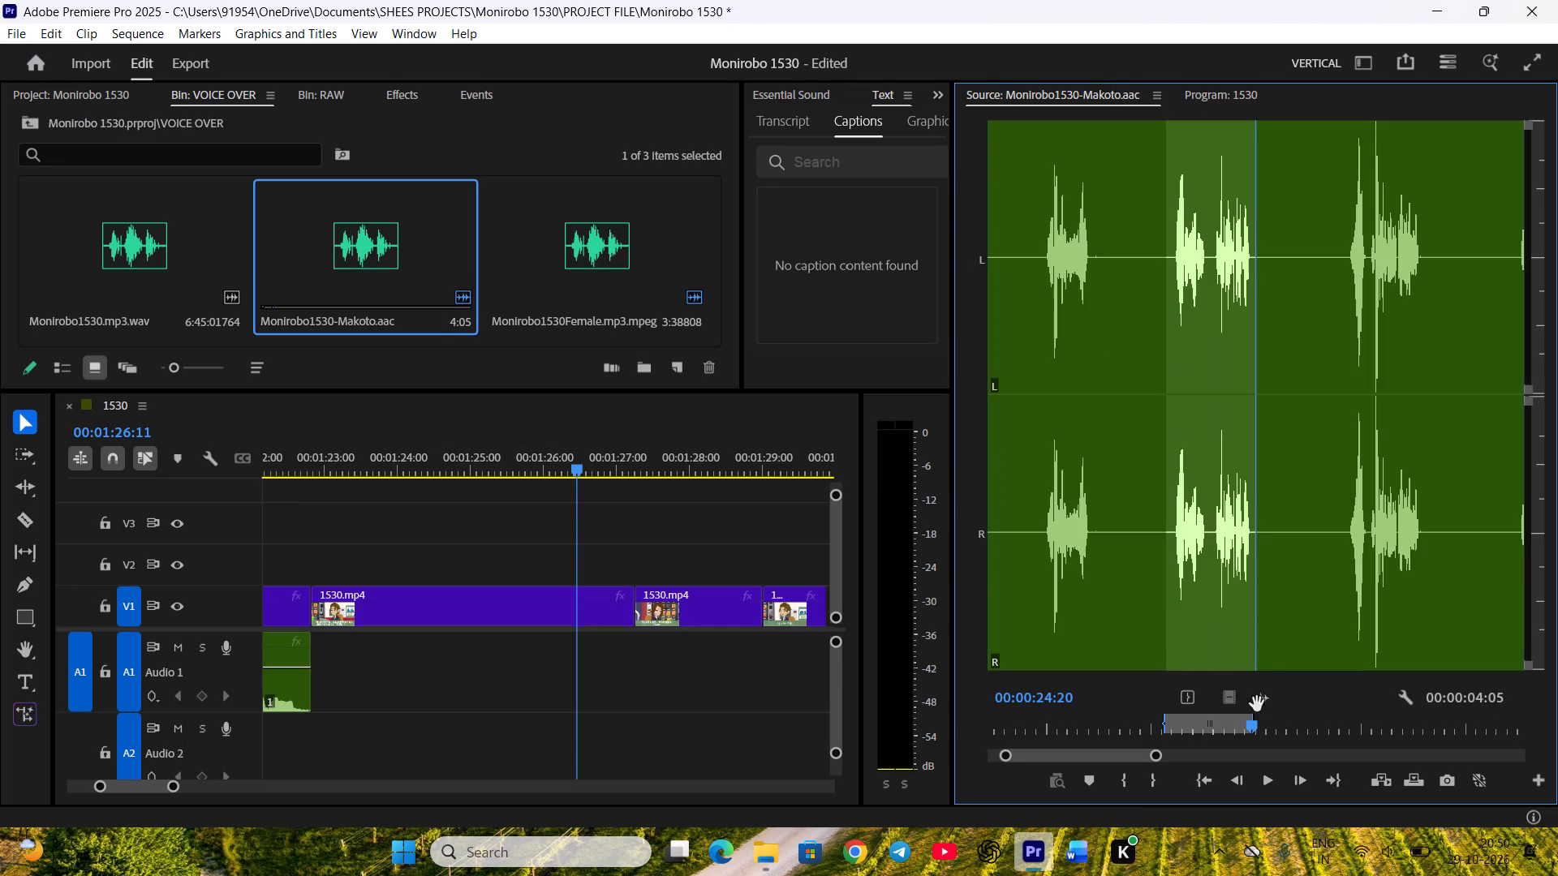
Place the marked Makoto line on Audio 1, trim its silent start, and butt it against Kanami's preceding line.
left_click_drag(1257, 697, 337, 656)
left_click_drag(336, 676, 351, 676)
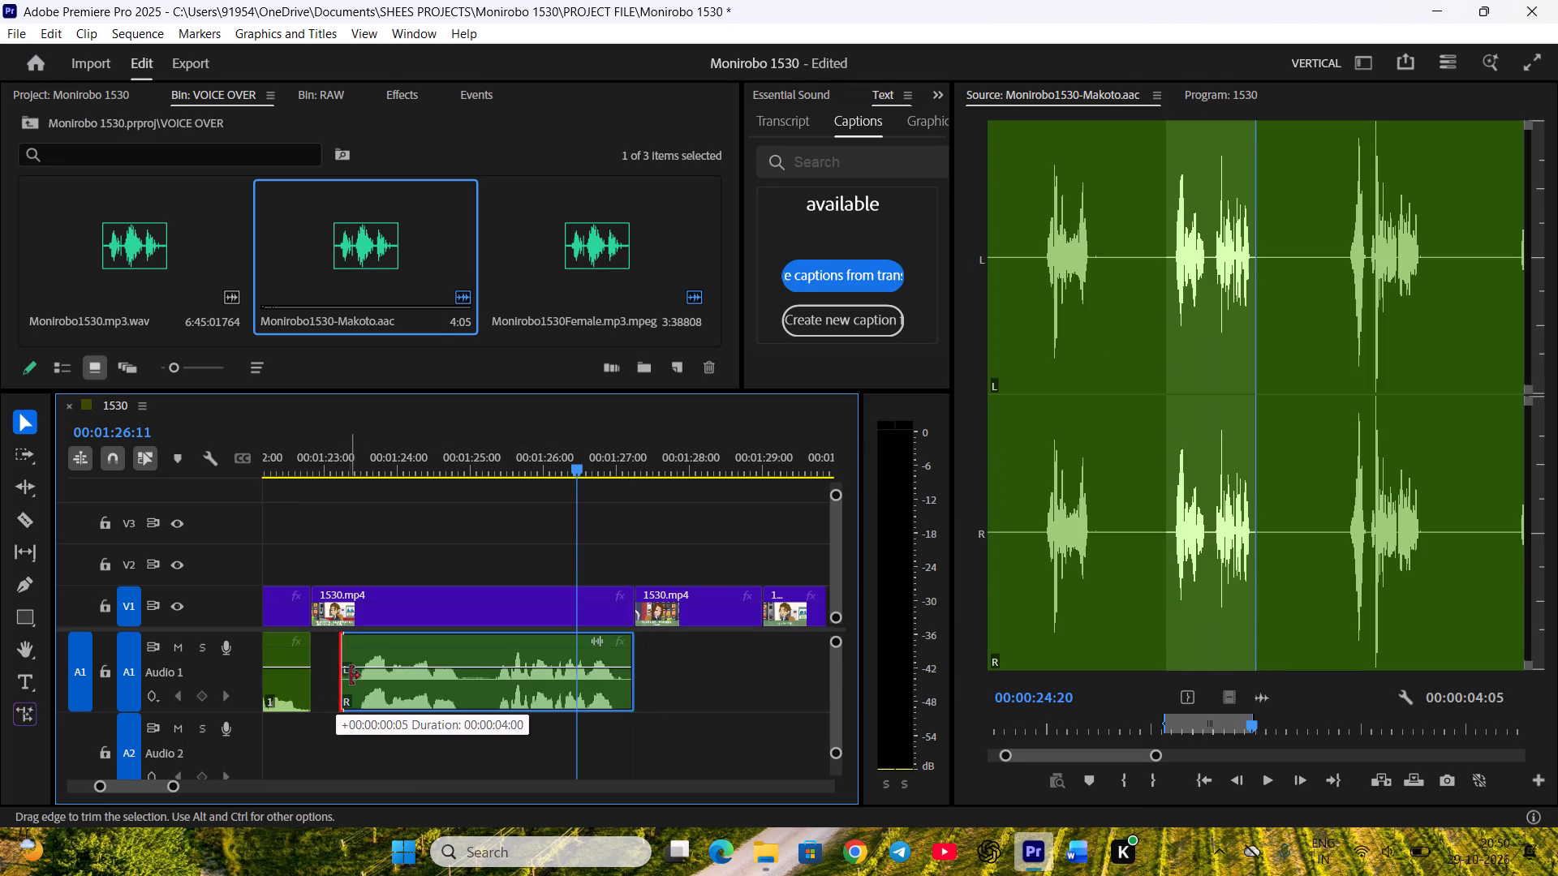
left_click_drag(351, 676, 360, 674)
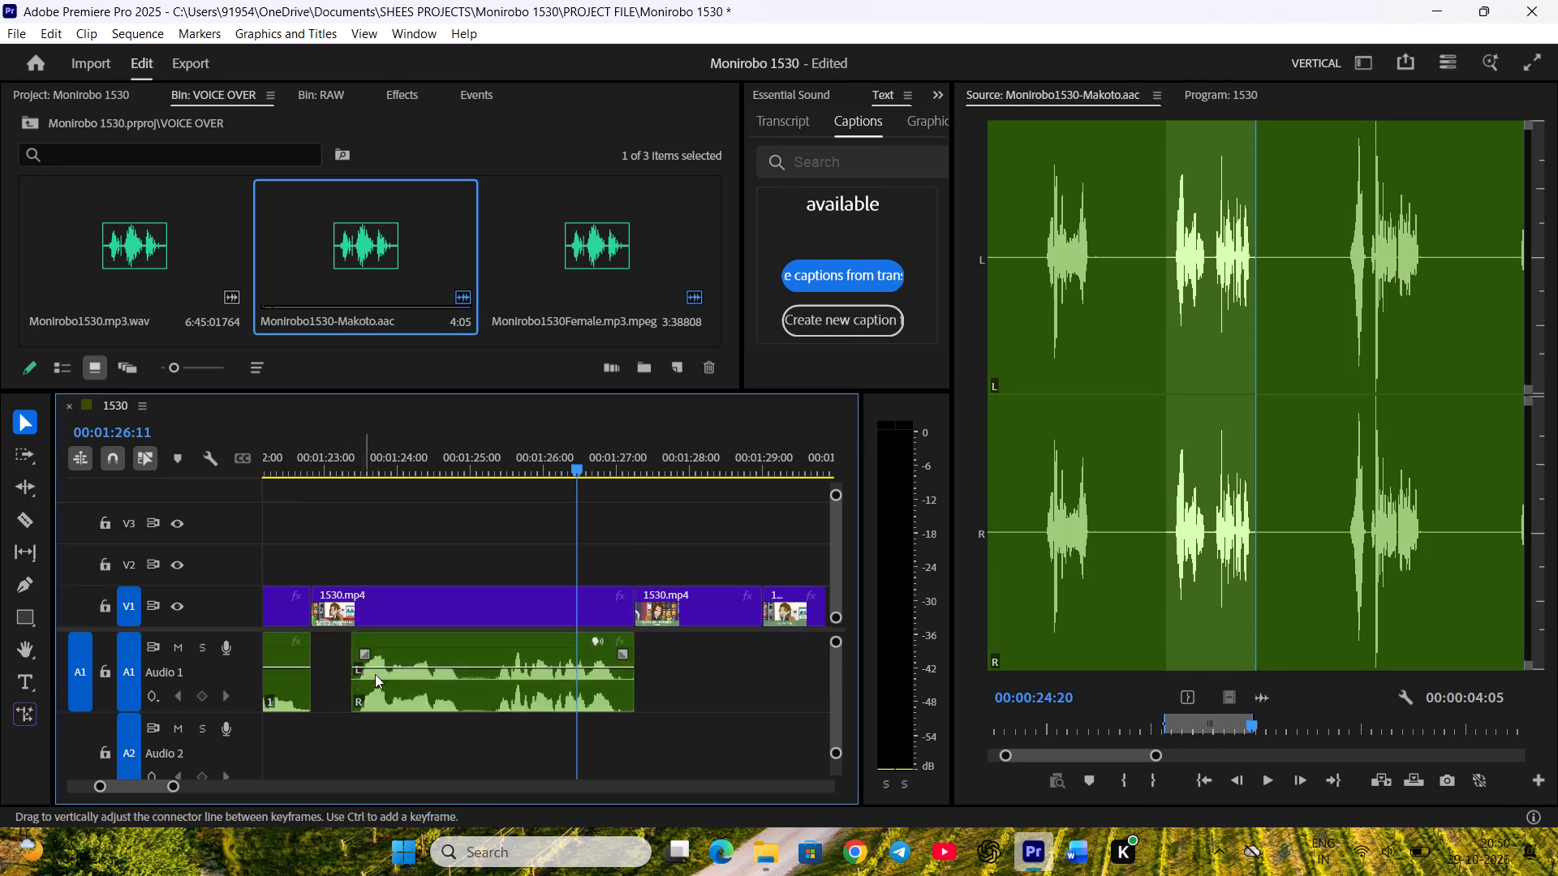
left_click_drag(396, 683, 362, 681)
left_click(432, 728)
Split Makoto's cafeteria line at 00:01:24:12, trim the pause from the second part, and close the gap between the parts.
left_click(389, 479)
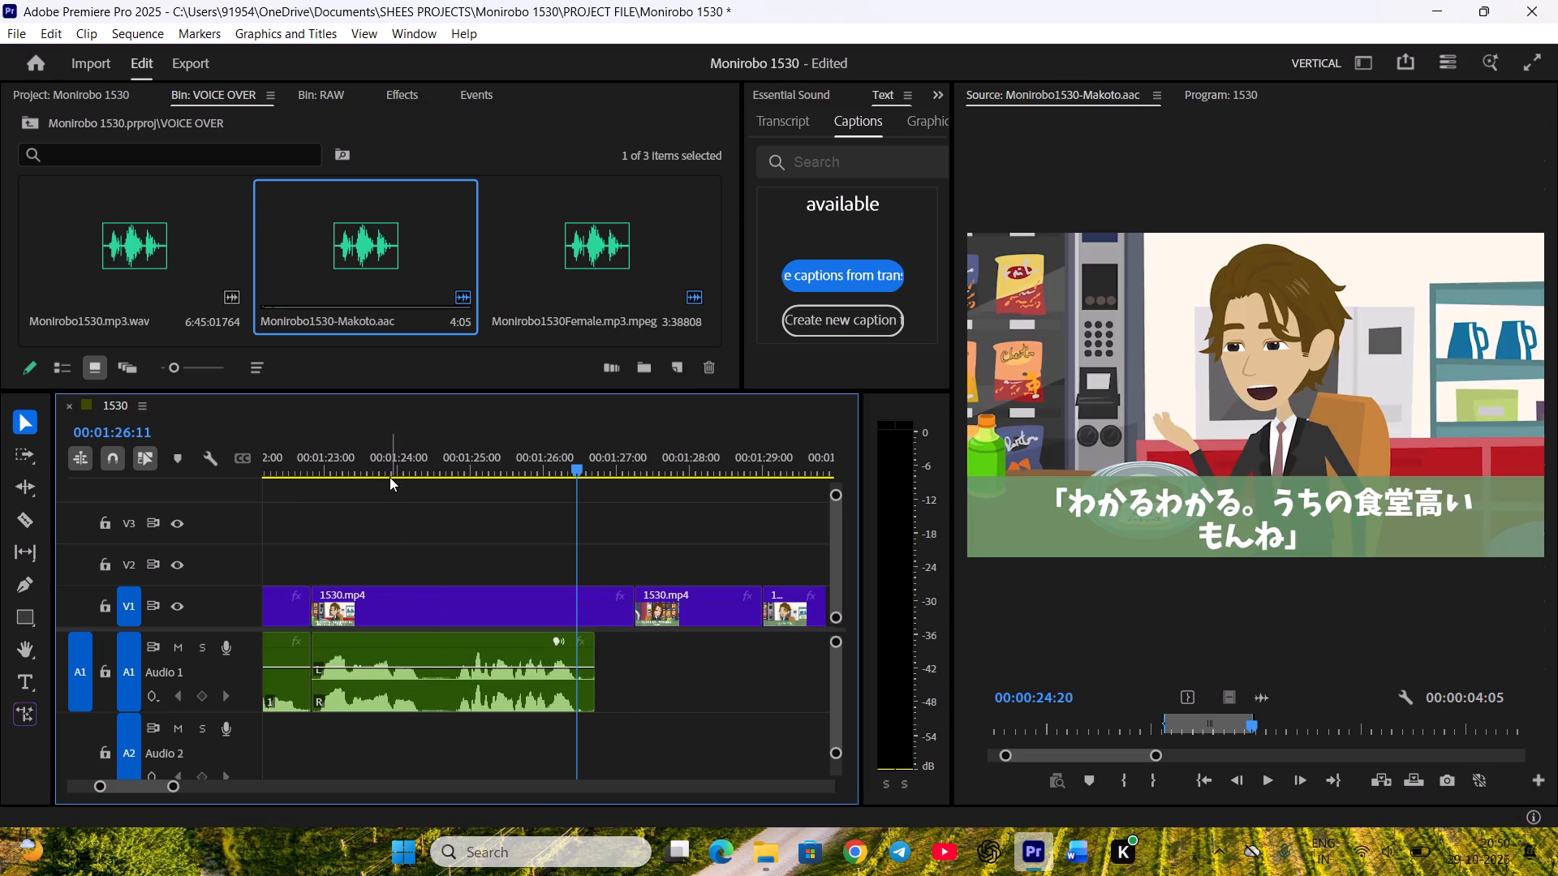
key("space")
left_click(389, 471)
key("space")
key("space")
left_click(436, 698)
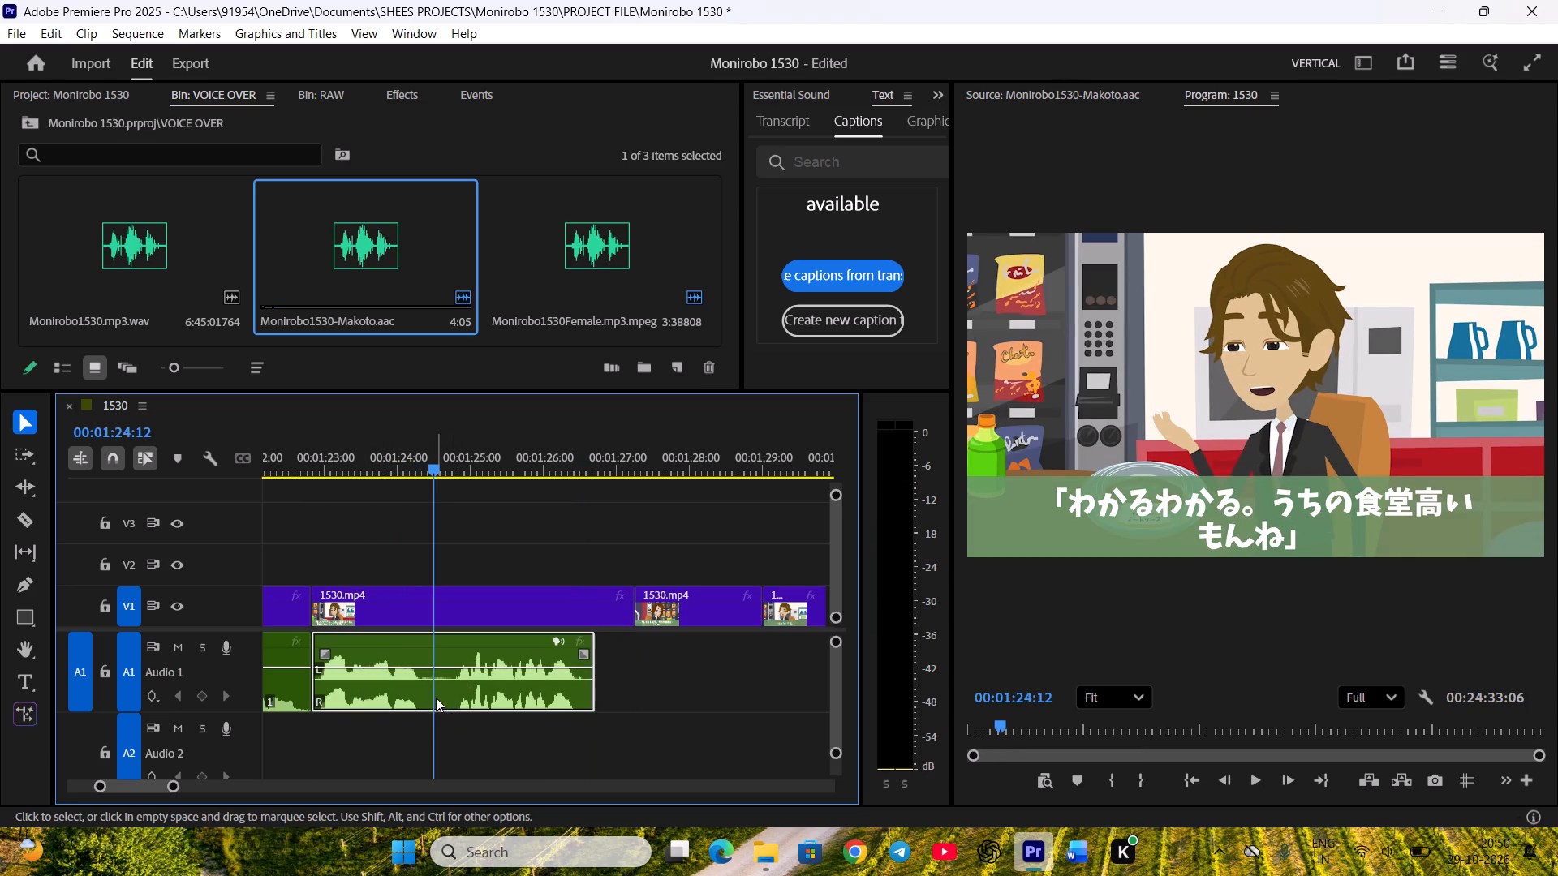
key("c")
left_click_drag(438, 694, 452, 695)
left_click(487, 730)
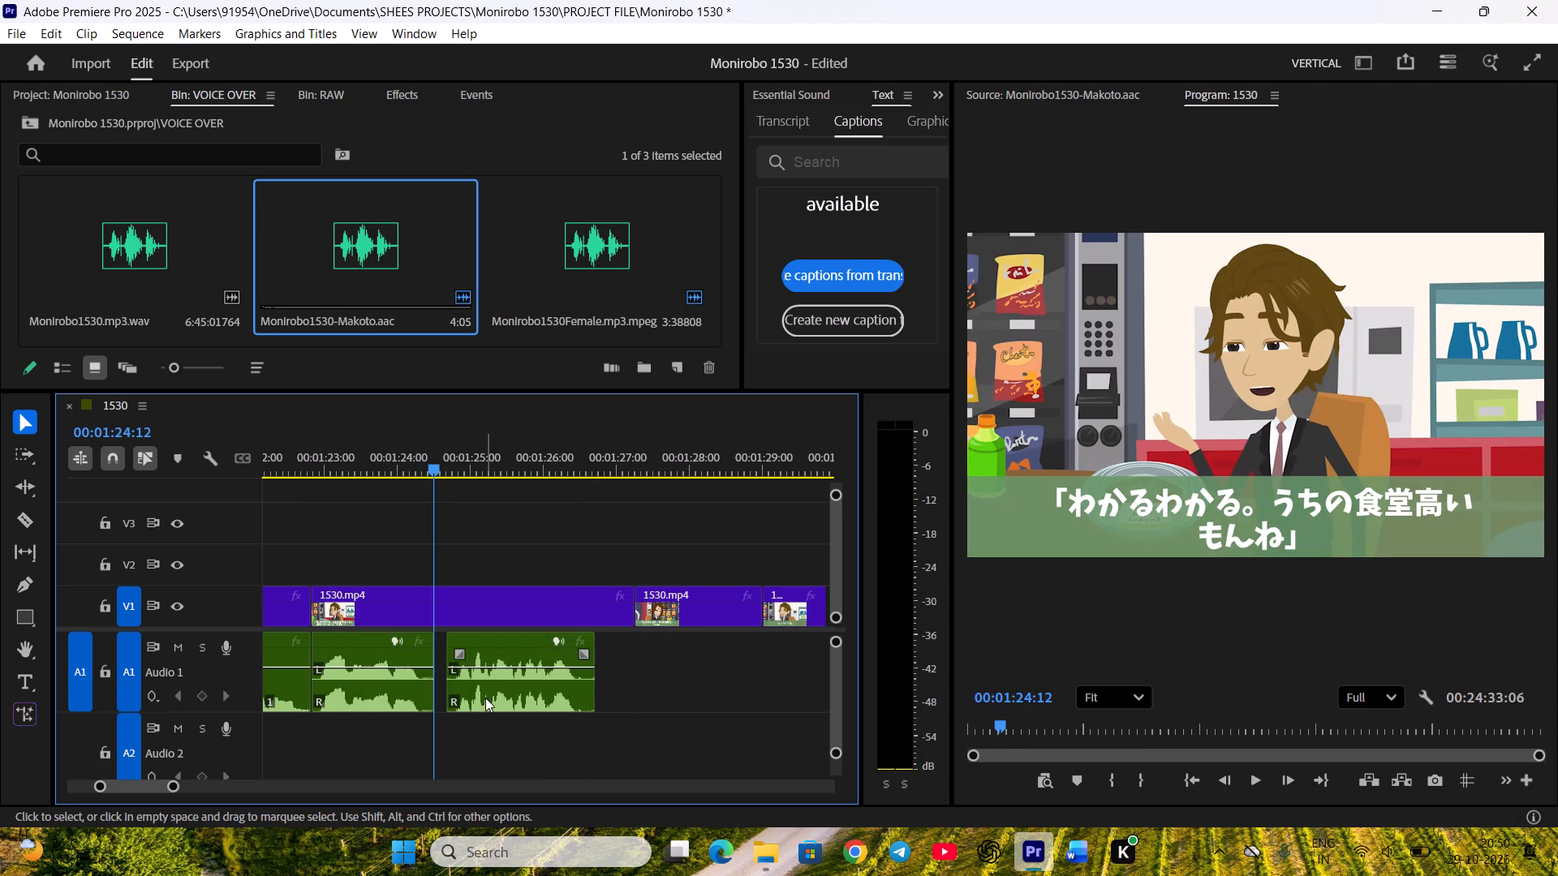
left_click_drag(485, 698, 471, 695)
left_click(515, 732)
Trim the silent tail of the second part of Makoto's line to just before 00:01:26:11, playing it back to check.
key("space")
left_click_drag(585, 694, 579, 693)
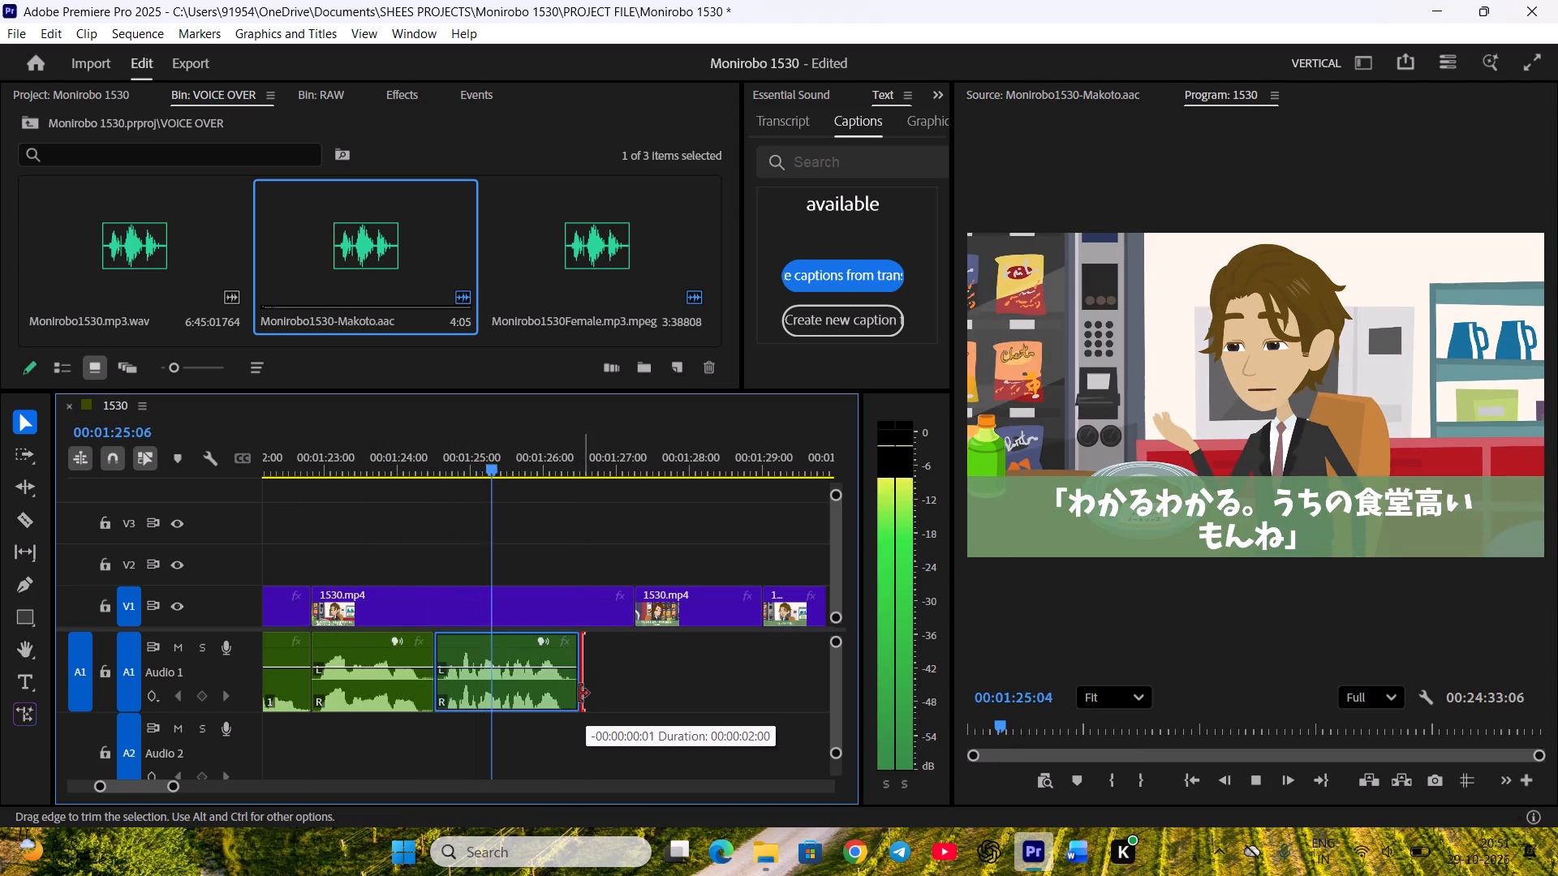
left_click_drag(579, 693, 576, 693)
key("space")
key("space")
key("space")
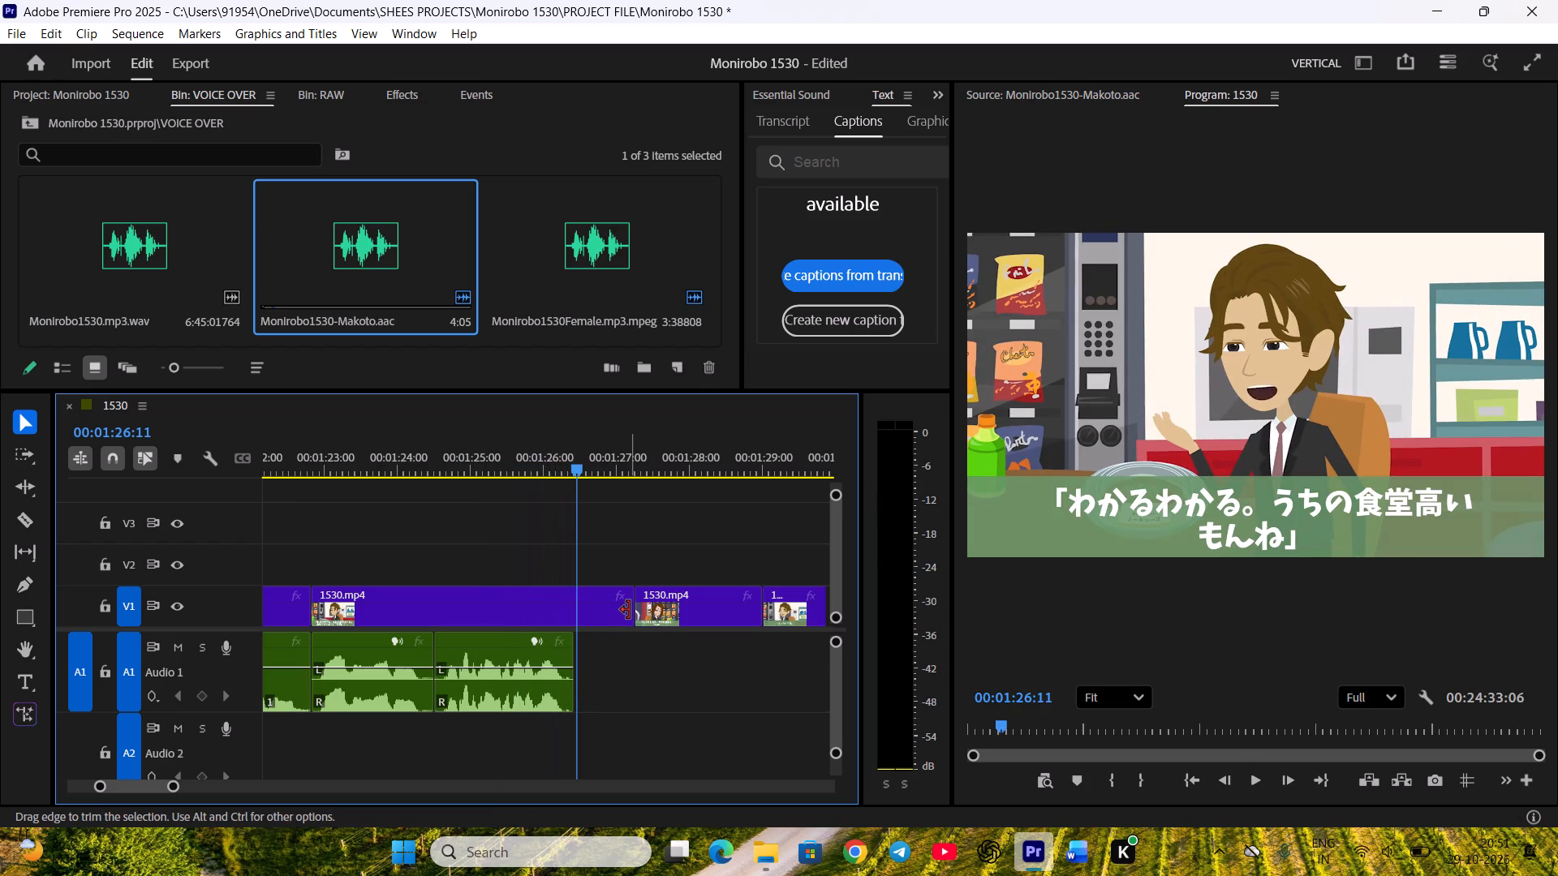
Shorten Makoto's video shot to the end of his cafeteria line and ripple delete the gap.
left_click_drag(629, 610, 566, 607)
right_click(587, 599)
left_click(614, 613)
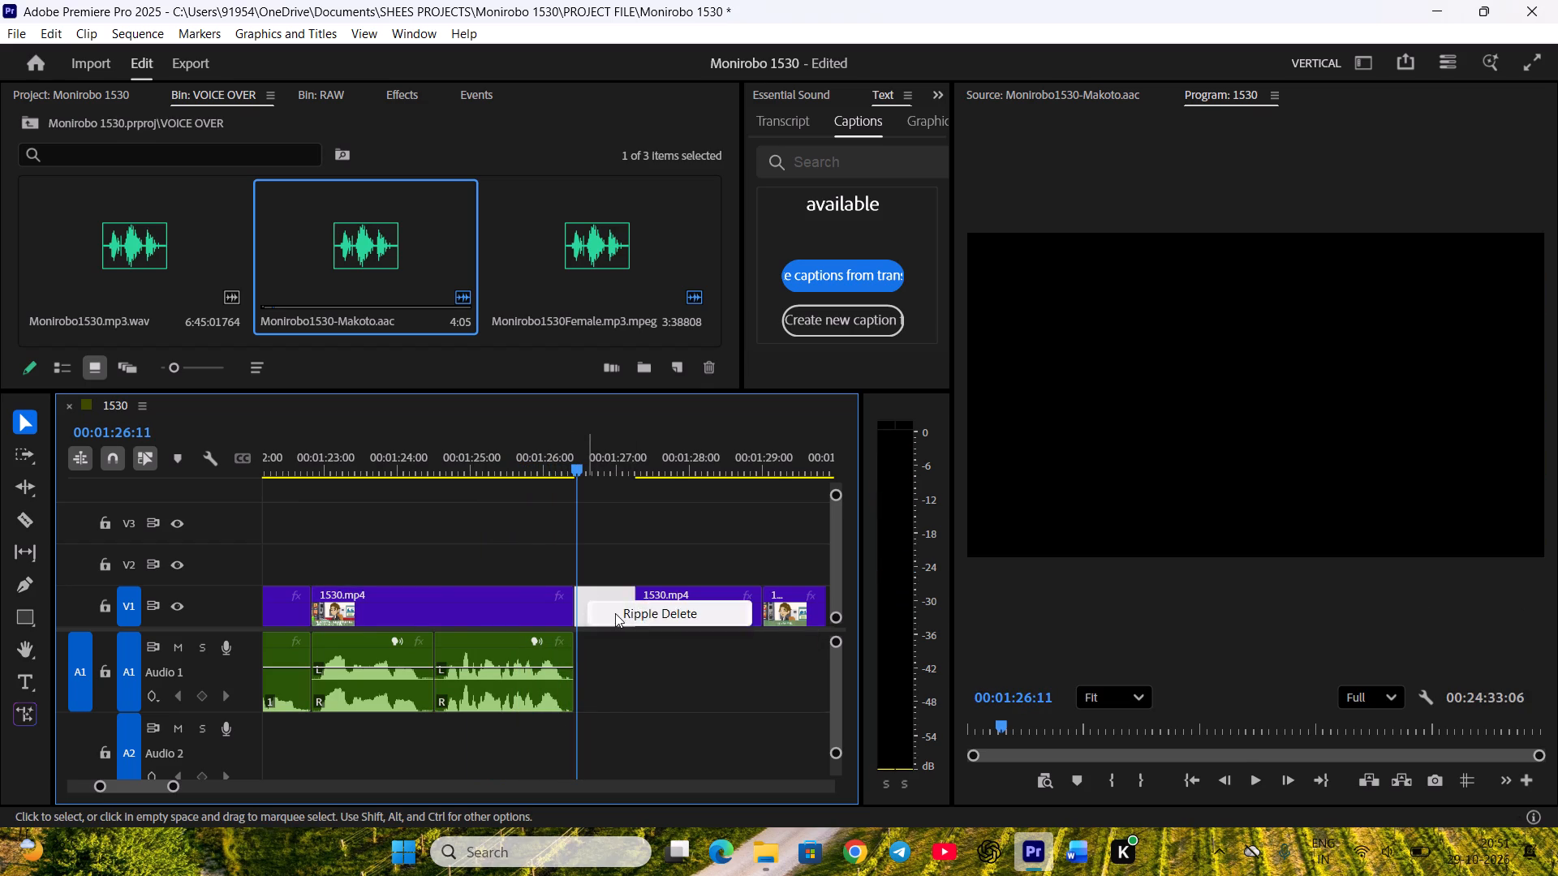
Preview Kanami's short reply shot up to about 00:01:27:15 and save the project.
scroll(548, 630, "down", 6)
key("space")
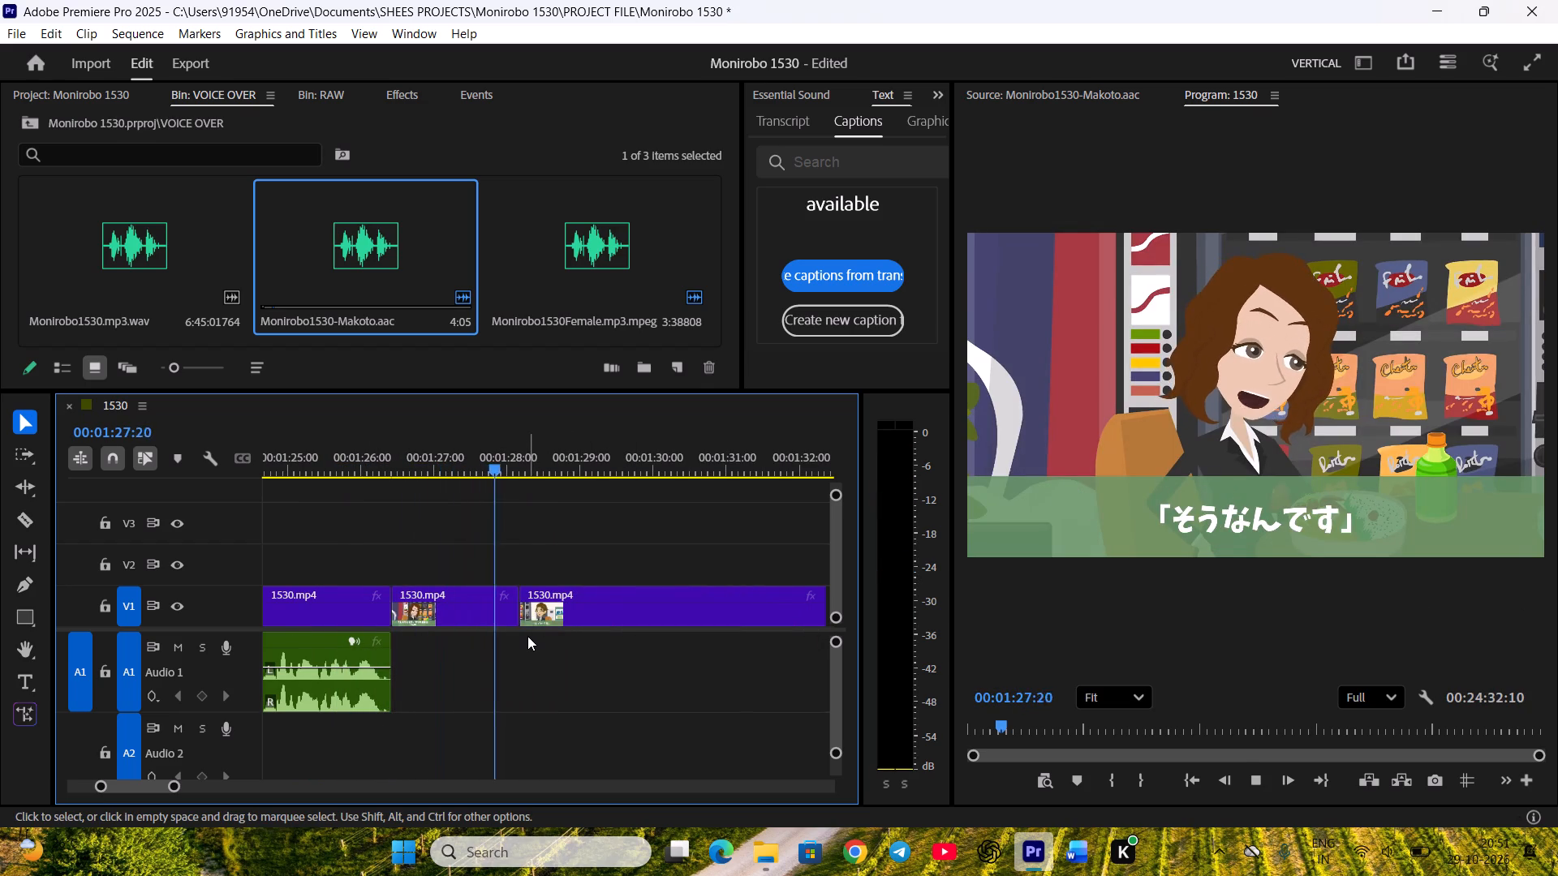
key("space")
left_click(483, 453)
key("ctrl+s")
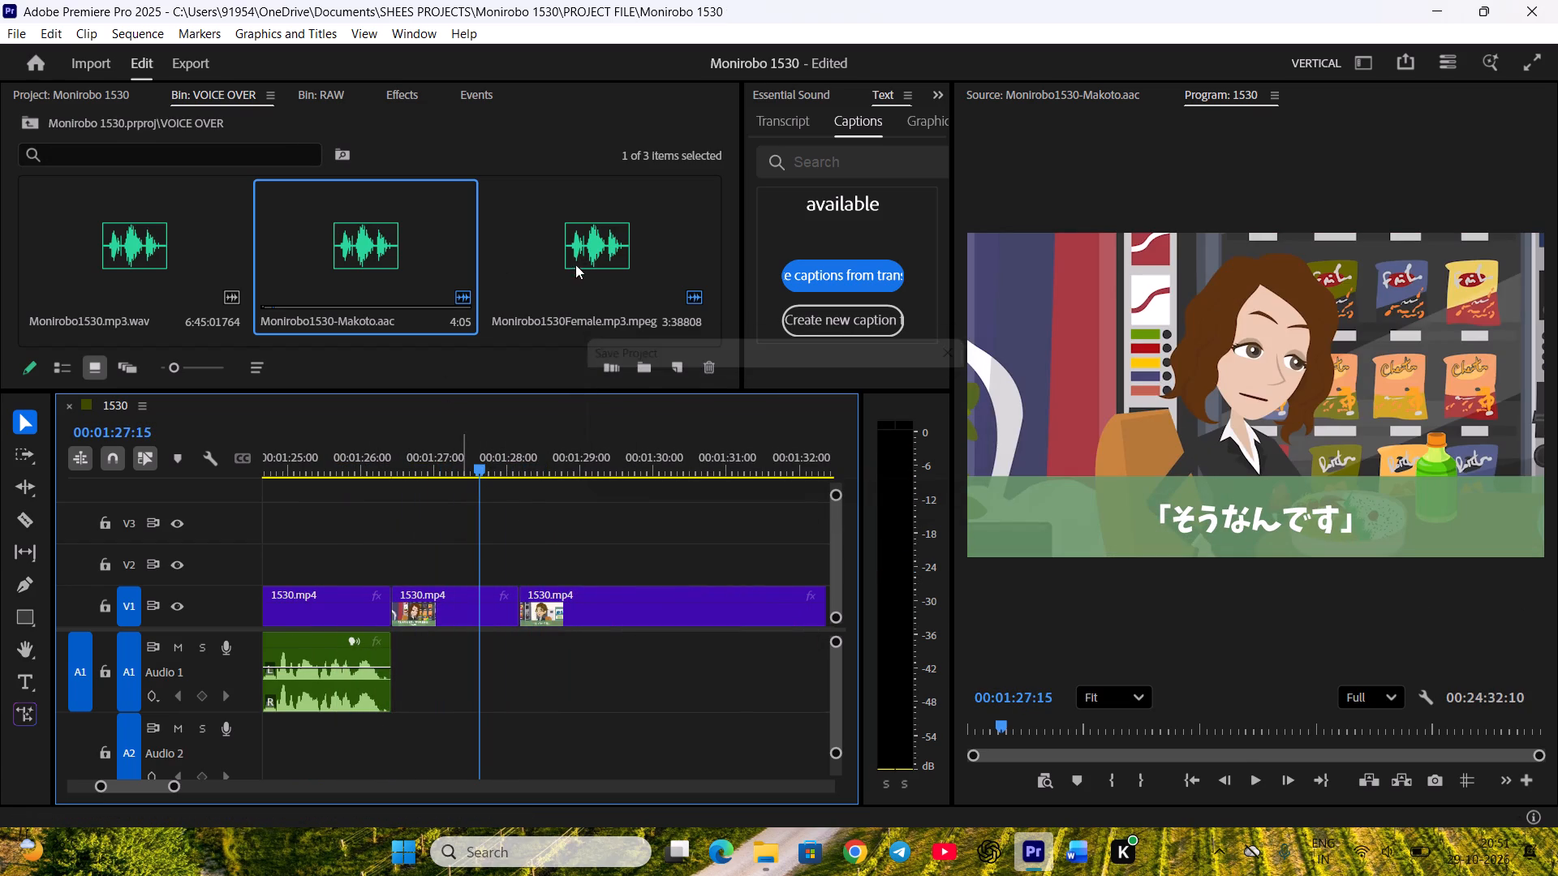
Mark Kanami's line "That's right." in the female recording, ending at 00:01:17:11, checking it against the script.
double_click(577, 249)
double_click(583, 253)
key("space")
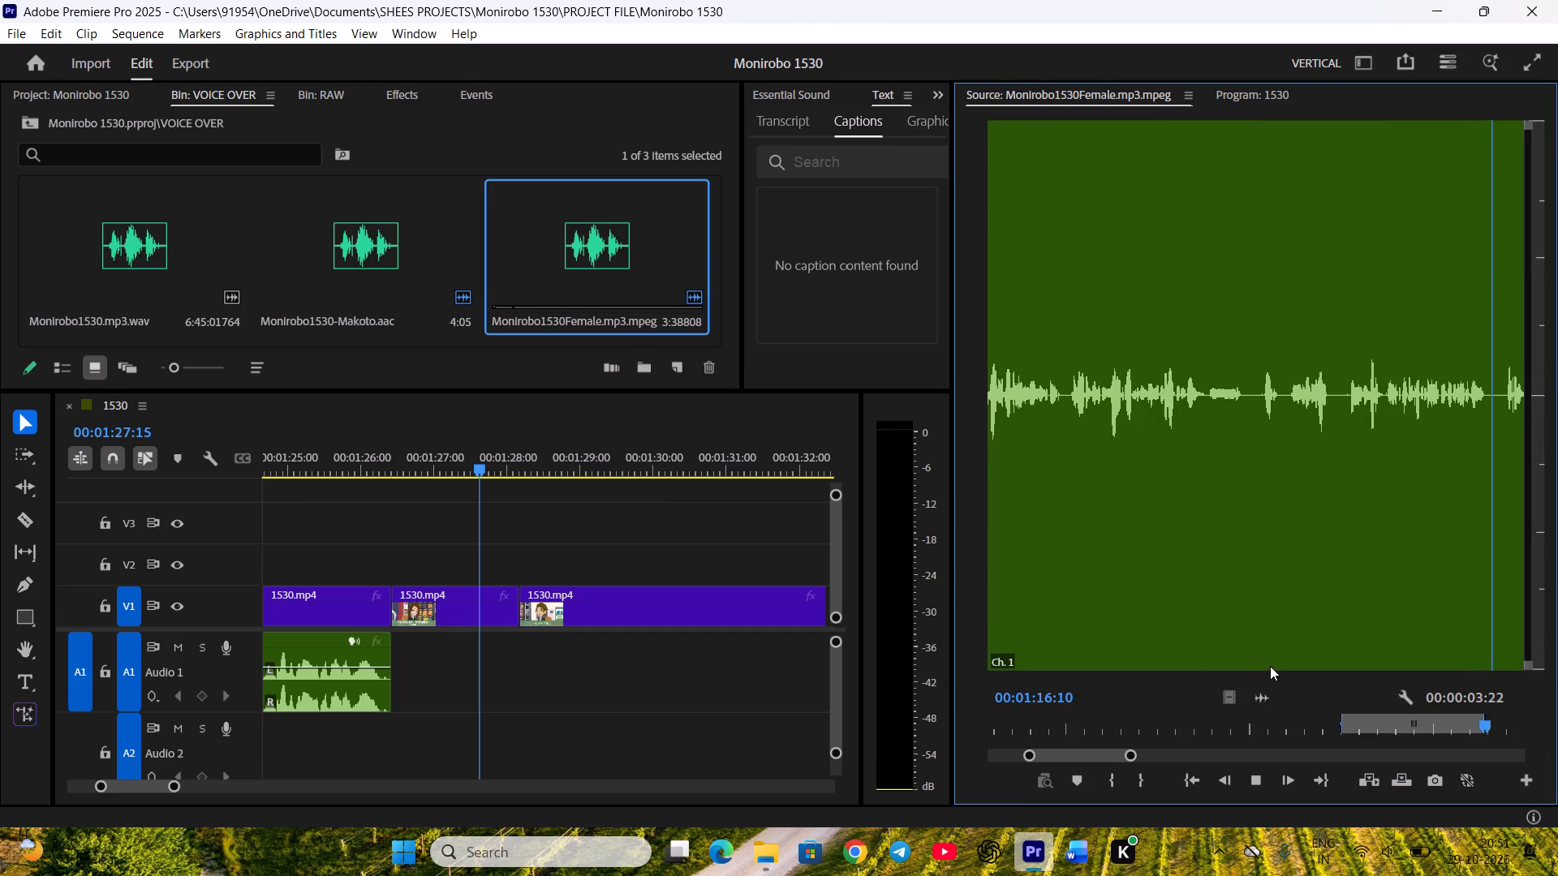
key("space")
key("i")
key("space")
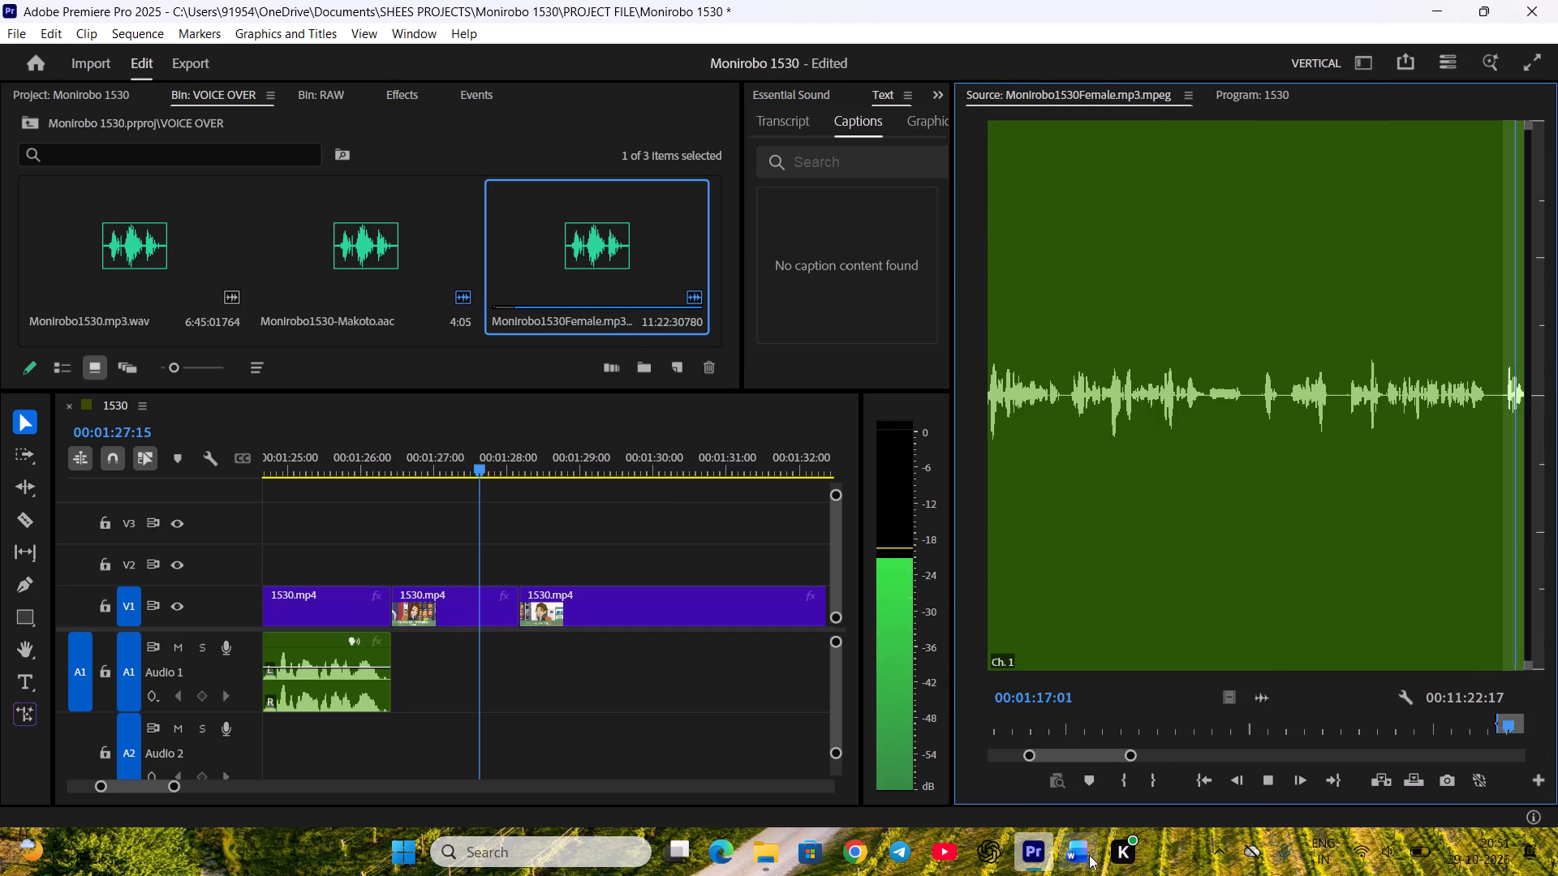
left_click(1077, 861)
left_click(1042, 849)
key("space")
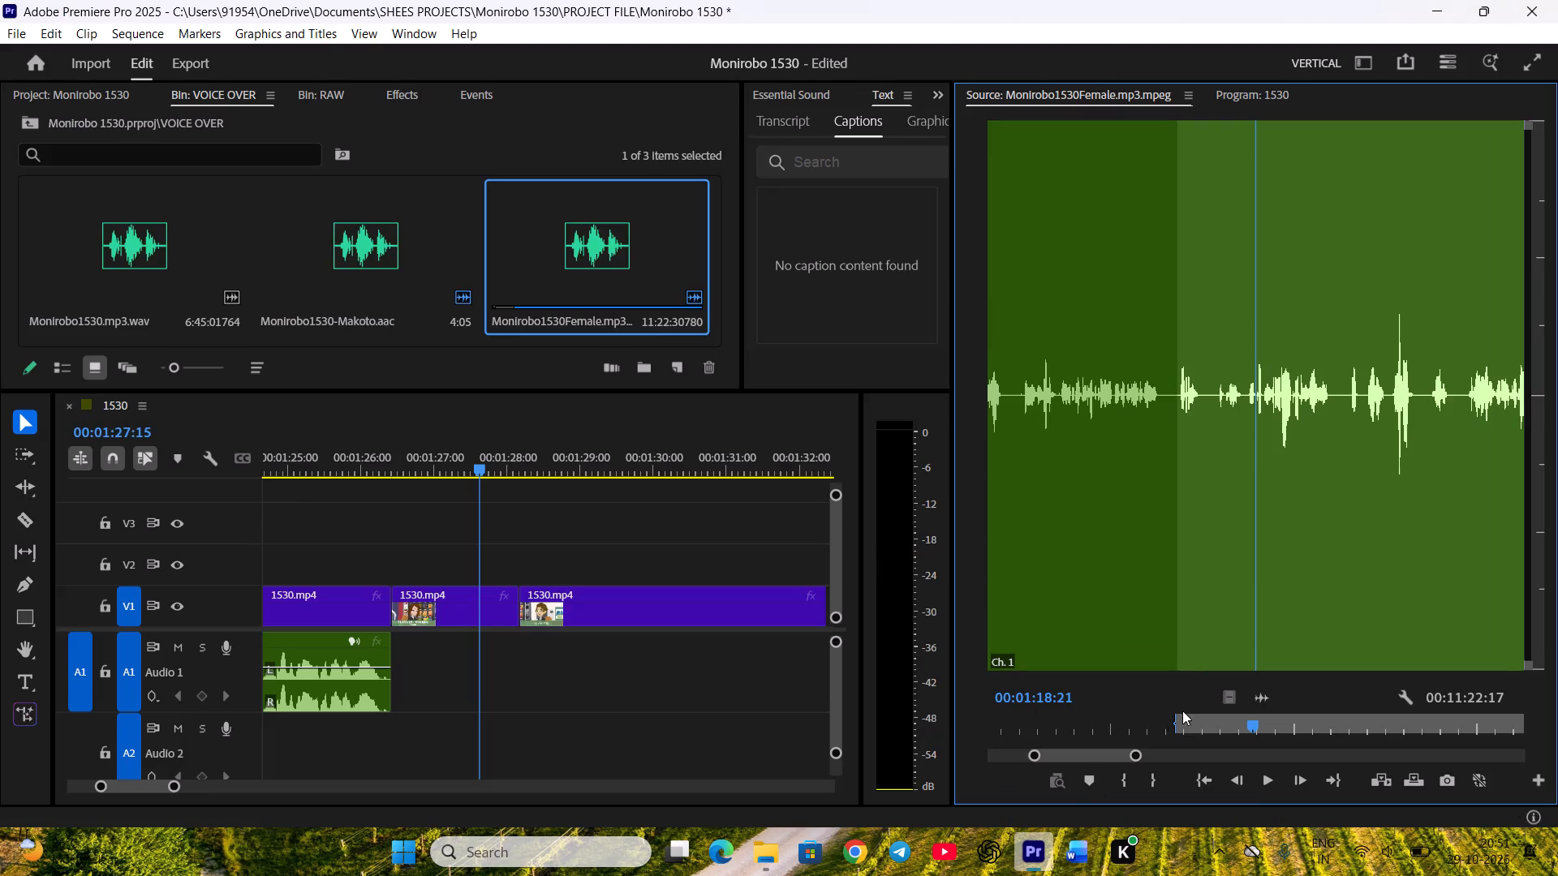
left_click(1186, 720)
key("space")
key("space")
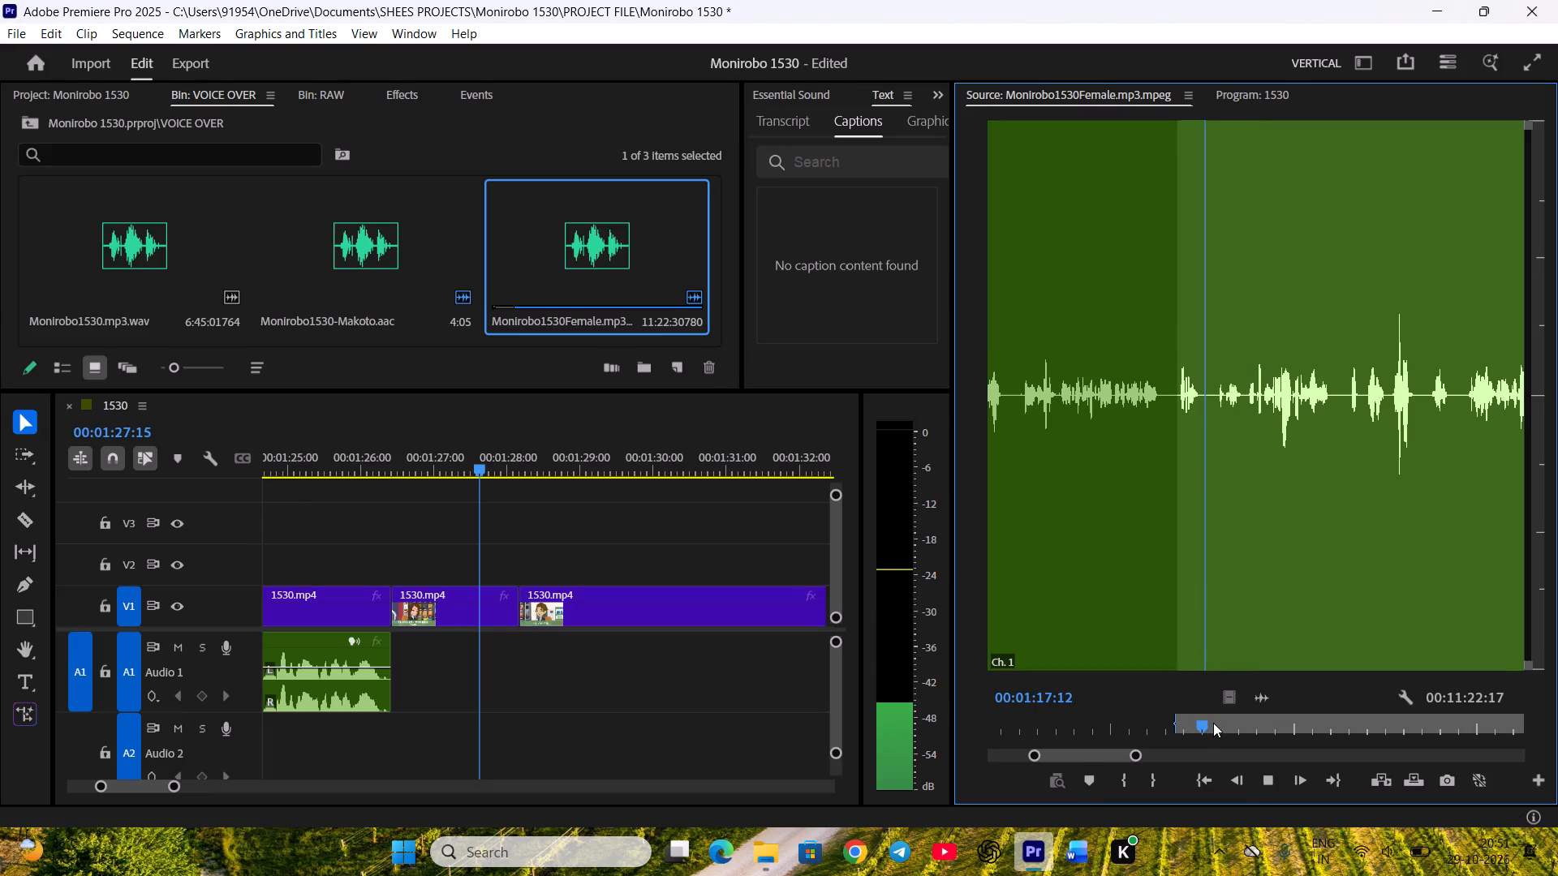
scroll(1214, 722, "up", 2)
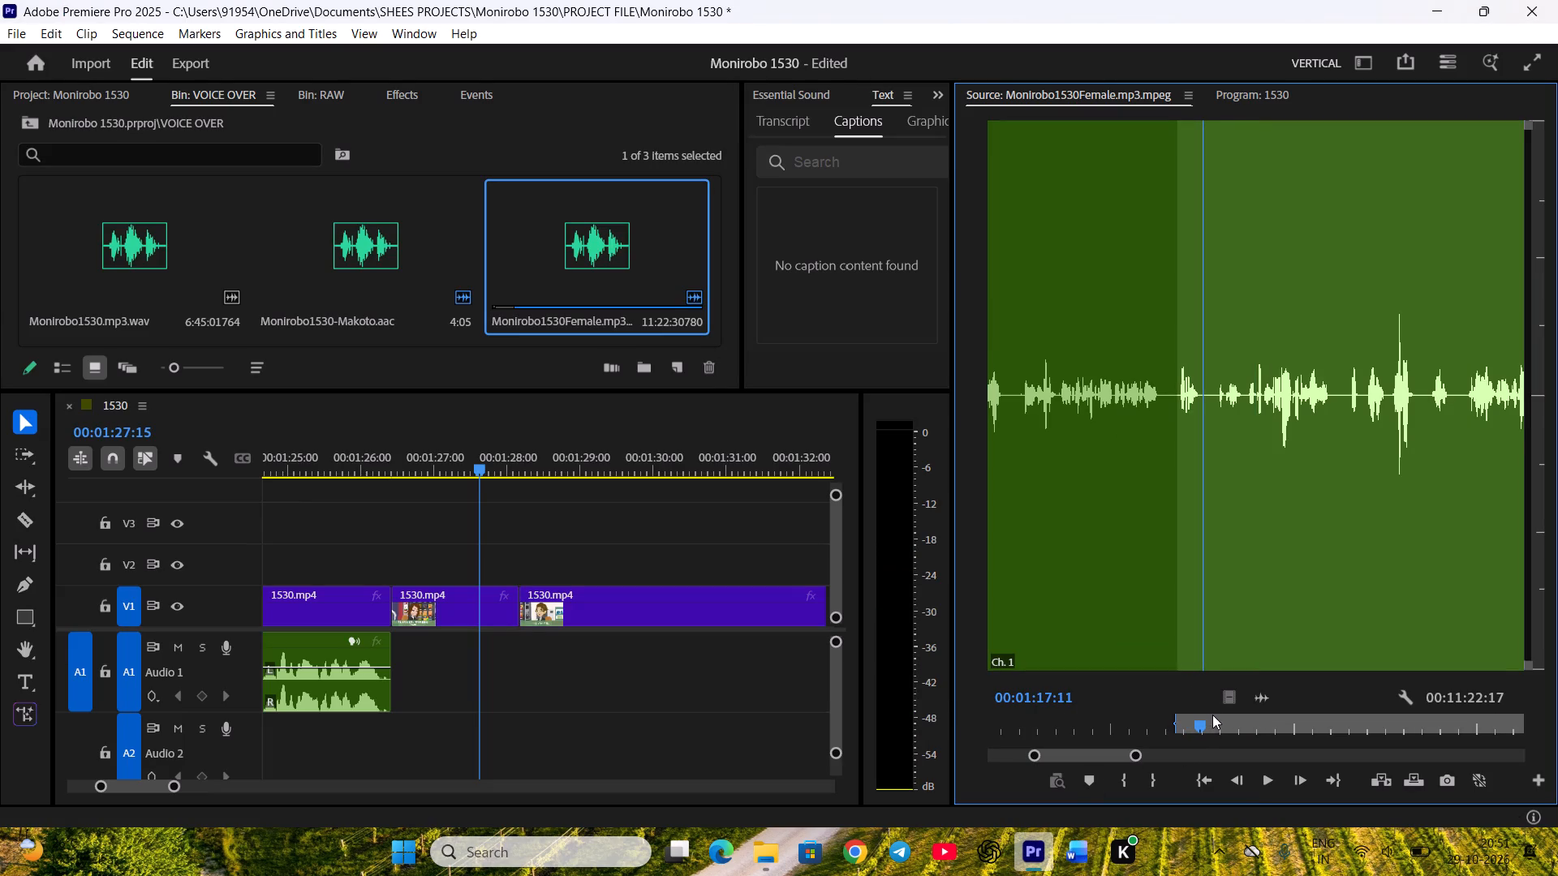
key("o")
Place Kanami's "That's right." on Audio 1 directly after Makoto's cafeteria line and play it back.
left_click_drag(1257, 689, 402, 675)
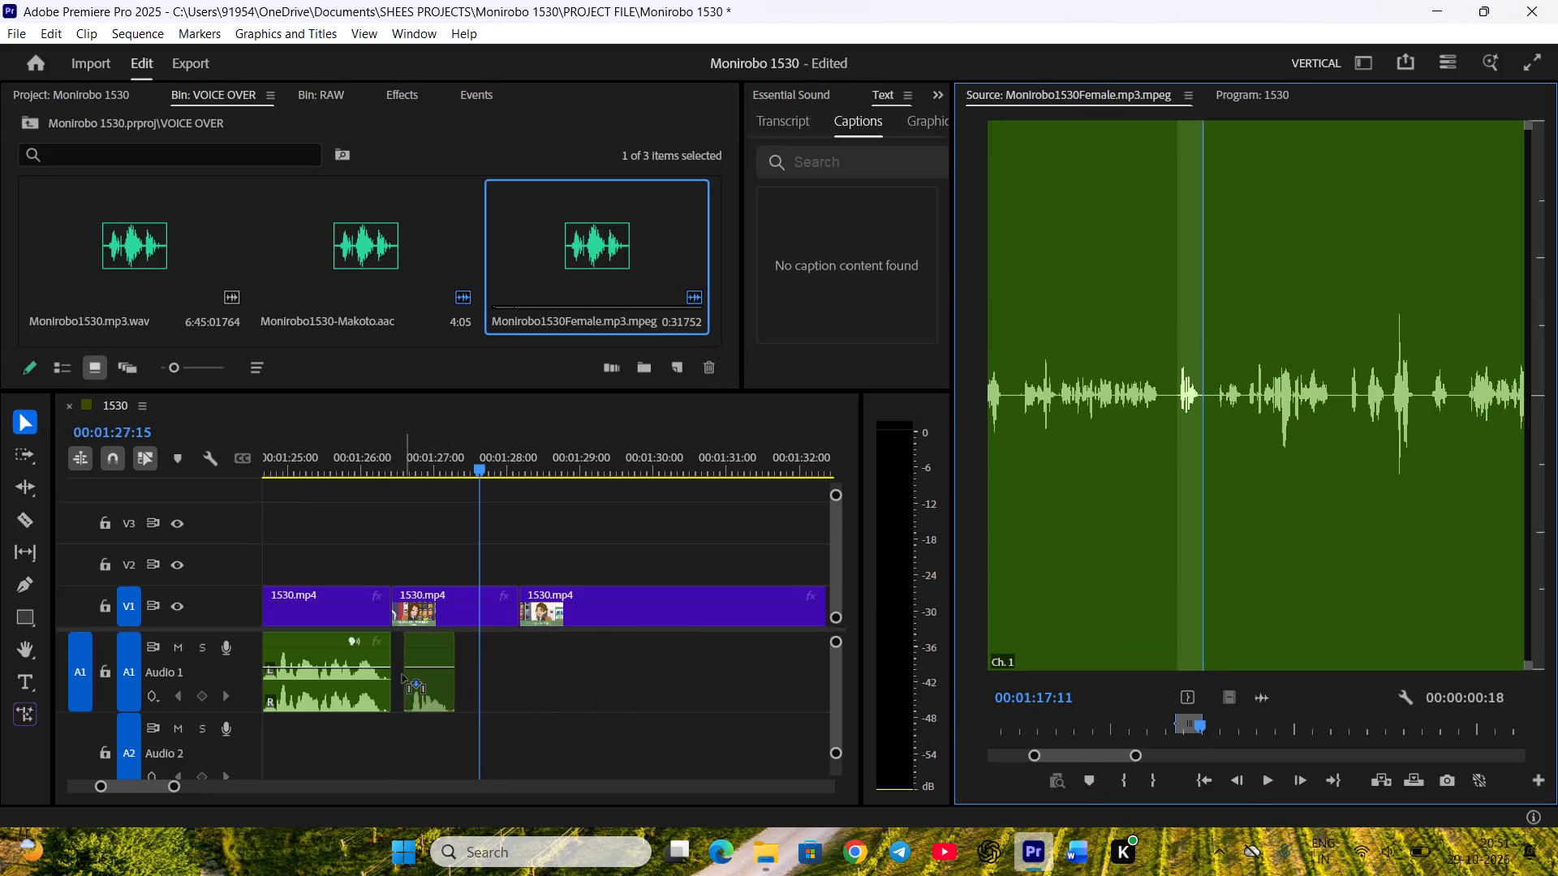
left_click_drag(402, 675, 395, 675)
left_click(398, 446)
key("space")
key("space")
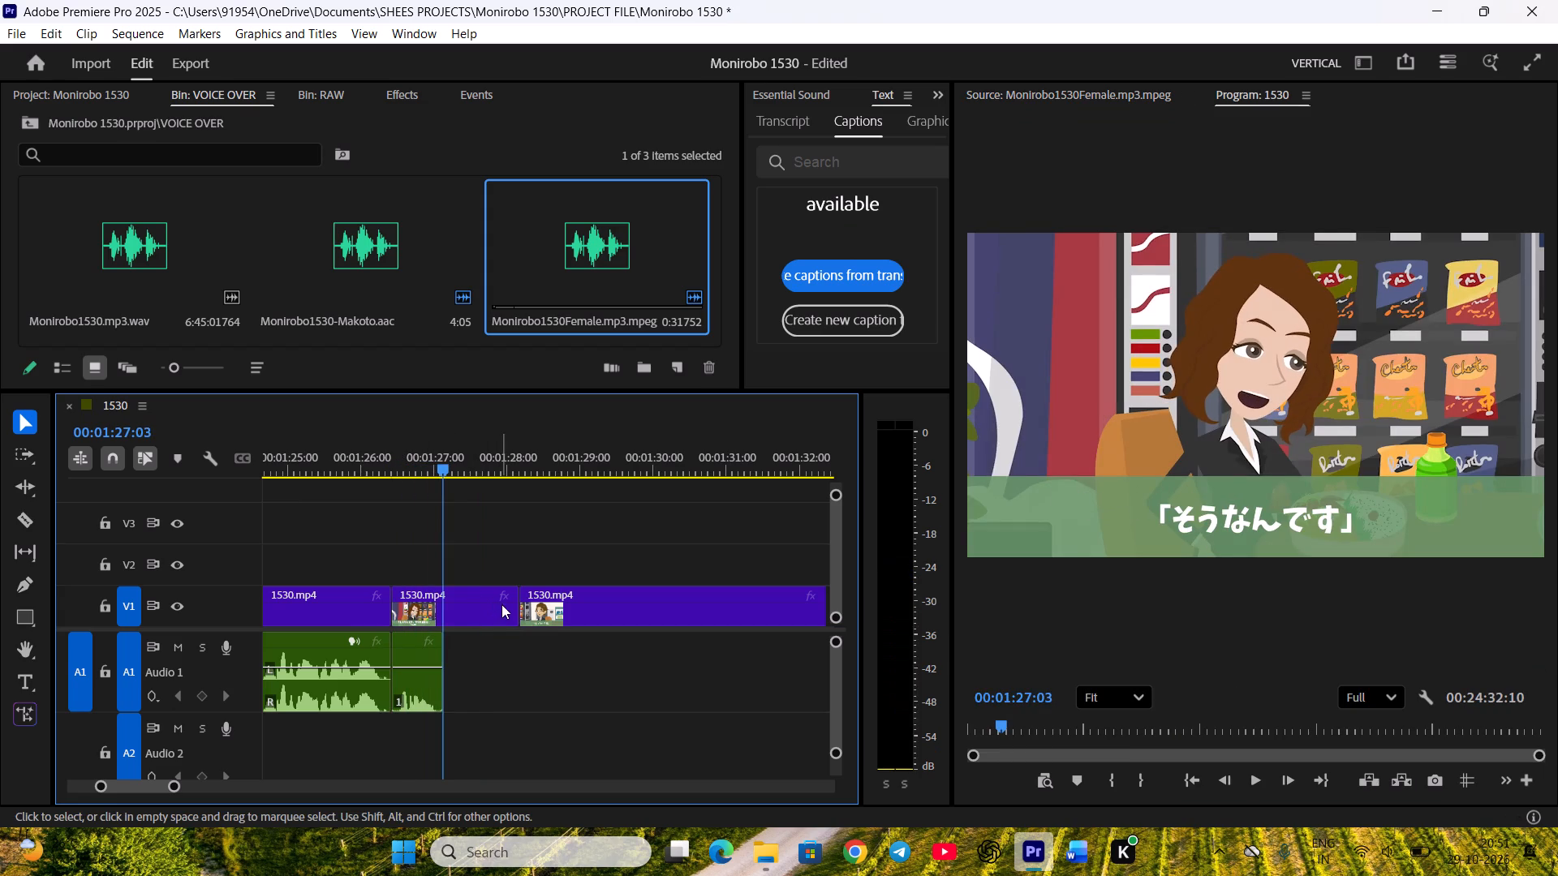
Shorten Kanami's reply shot to end with her line at 00:01:27:03 and ripple delete the gap.
left_click_drag(510, 608, 437, 604)
right_click(473, 601)
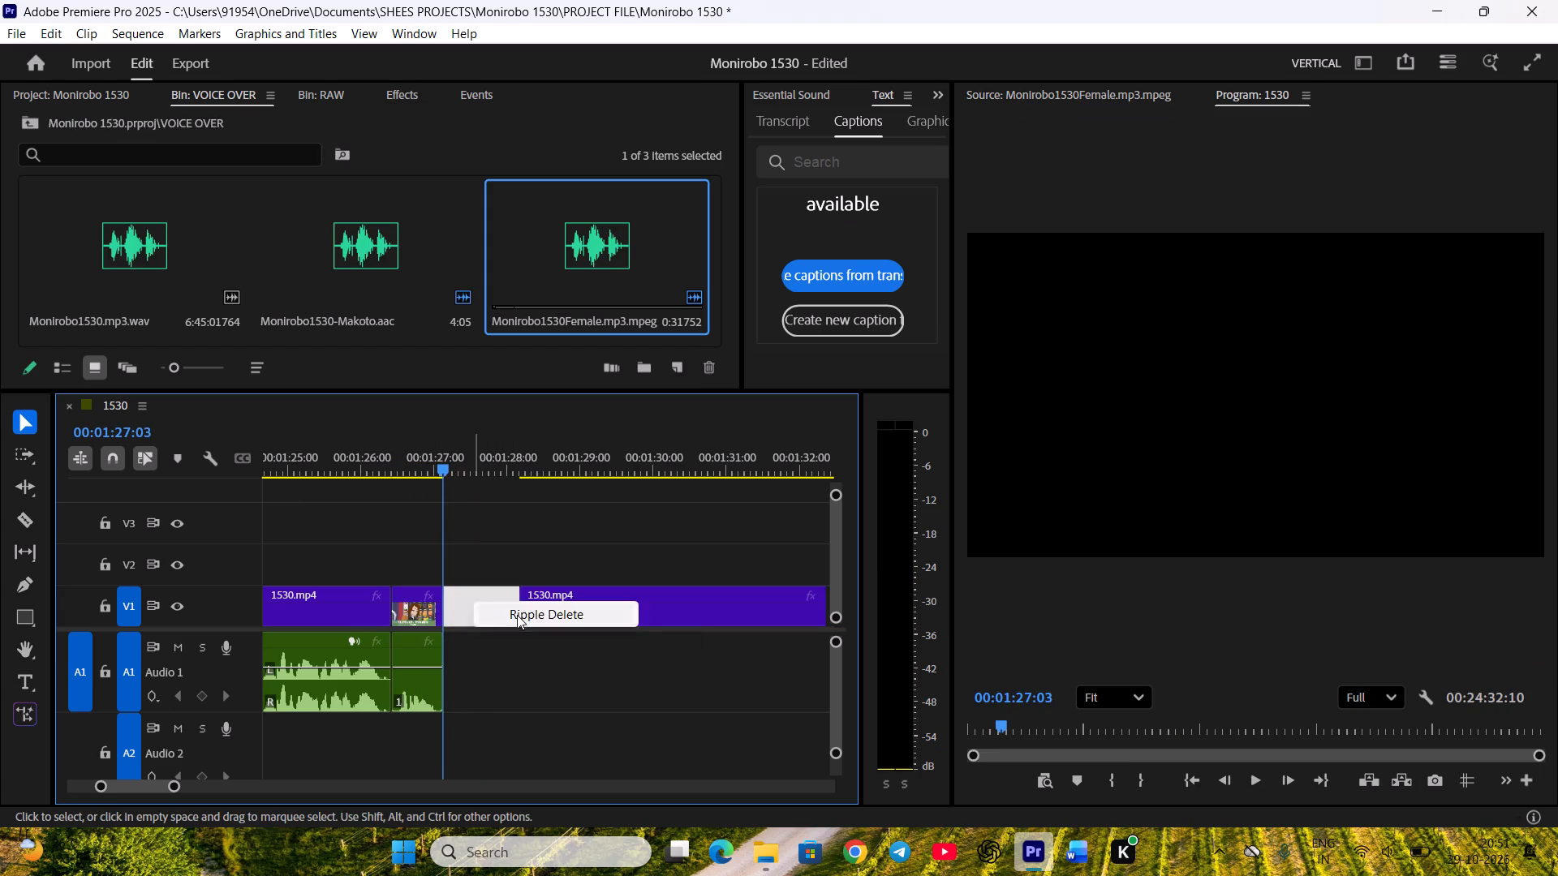
left_click(517, 615)
Preview Makoto's boxed-lunch compliment shot up to about 00:01:31:22 and save the project.
scroll(514, 627, "down", 4)
key("space")
left_click_drag(460, 453, 737, 490)
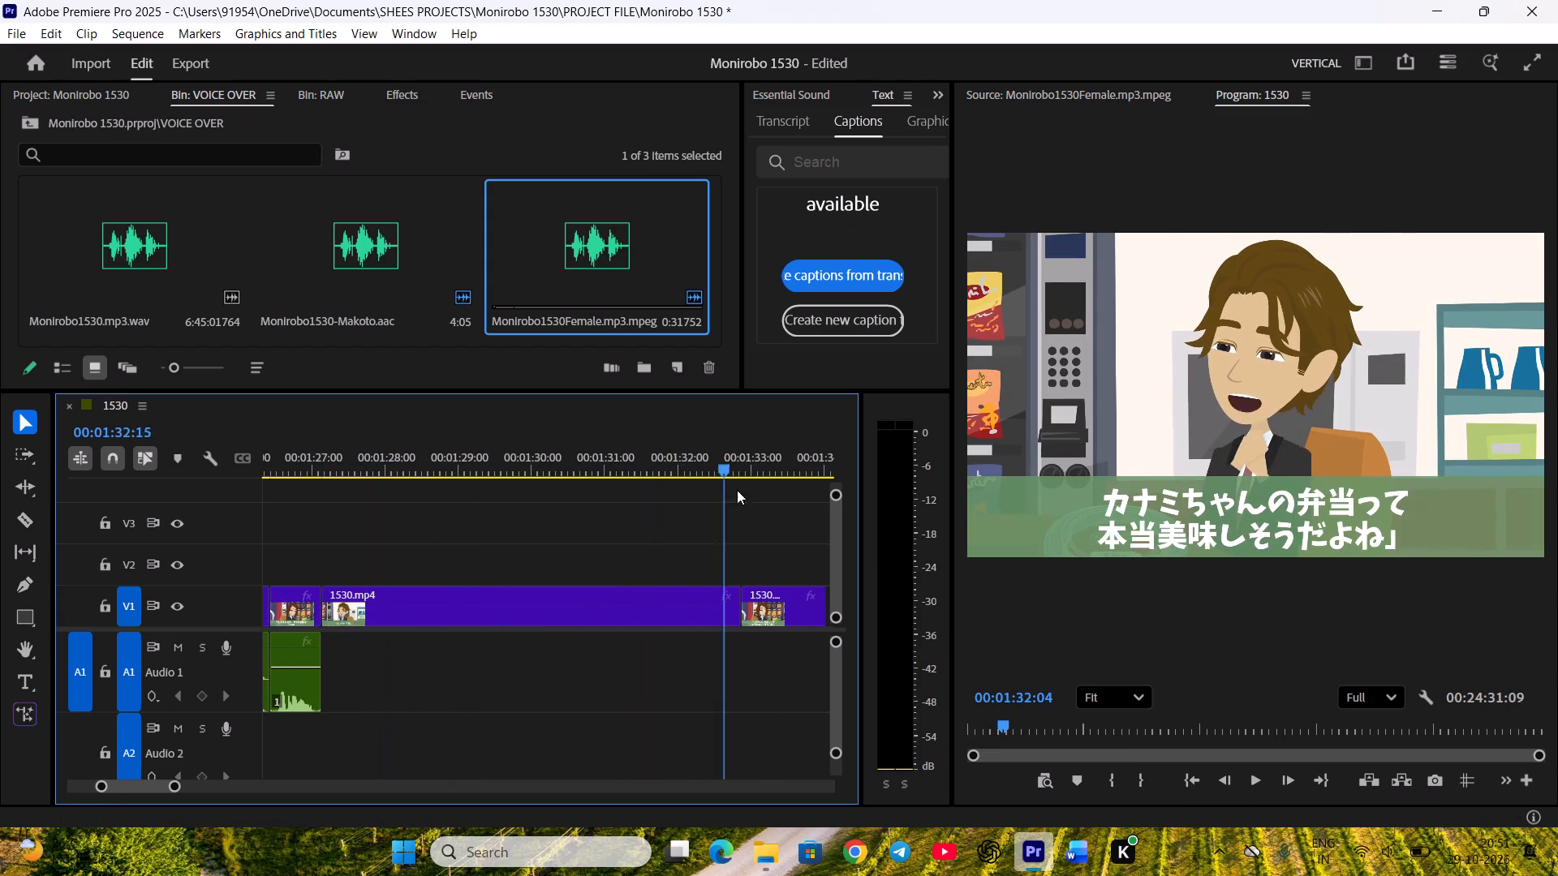
left_click_drag(737, 490, 674, 492)
key("ctrl+s")
Mark Makoto's line "Wow~, your boxed lunches really do look delicious, Kanami." in his recording from 00:00:28:24 to 00:00:32:17, checking the script.
double_click(313, 255)
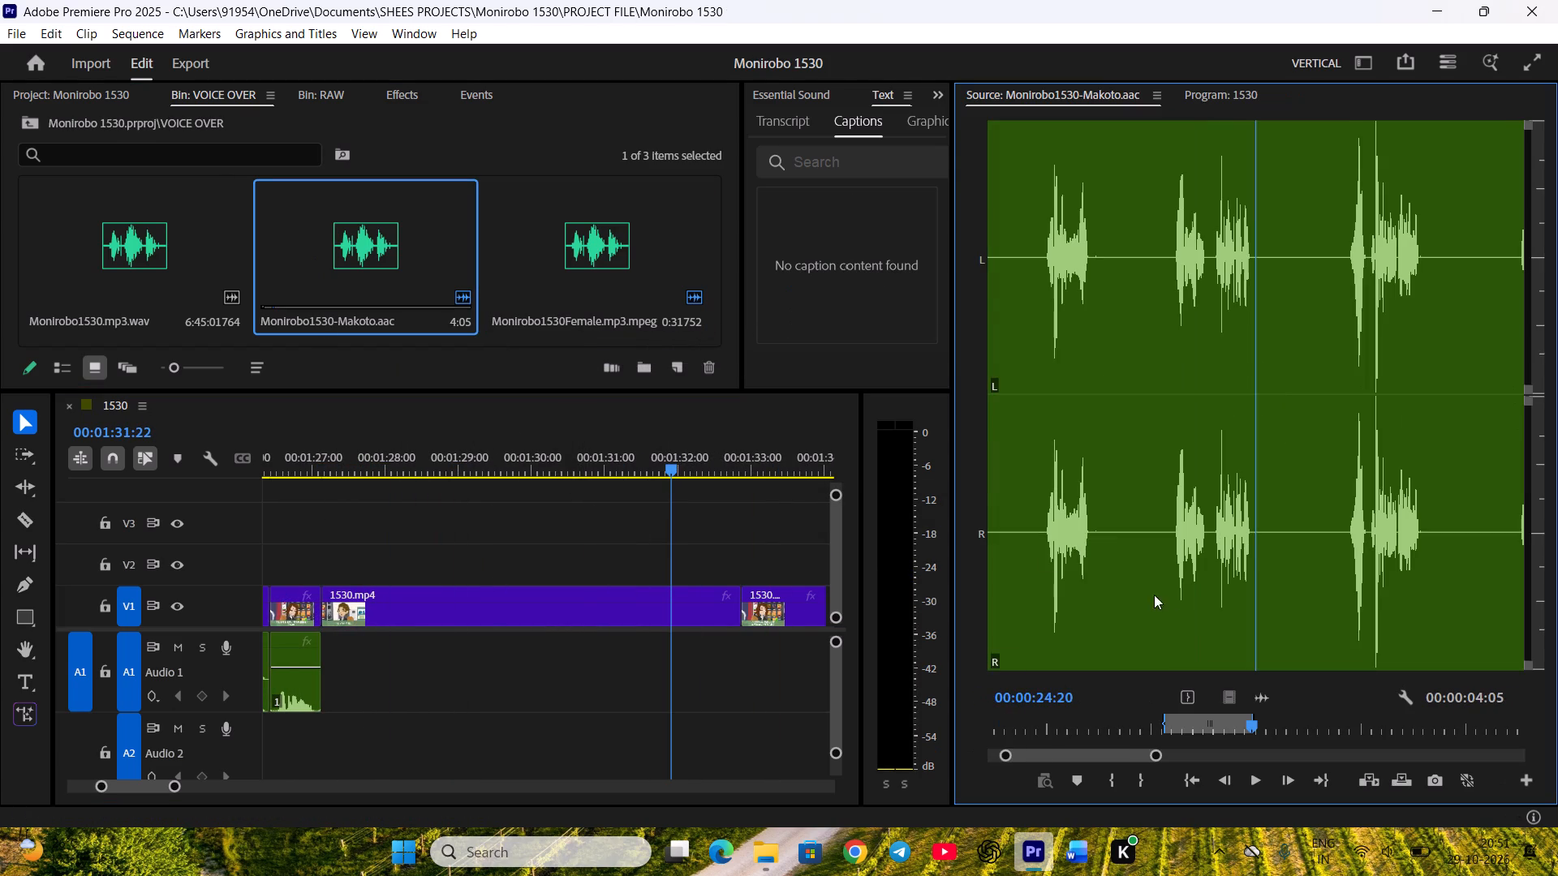
key("space")
left_click(1344, 726)
scroll(1345, 719, "up", 3)
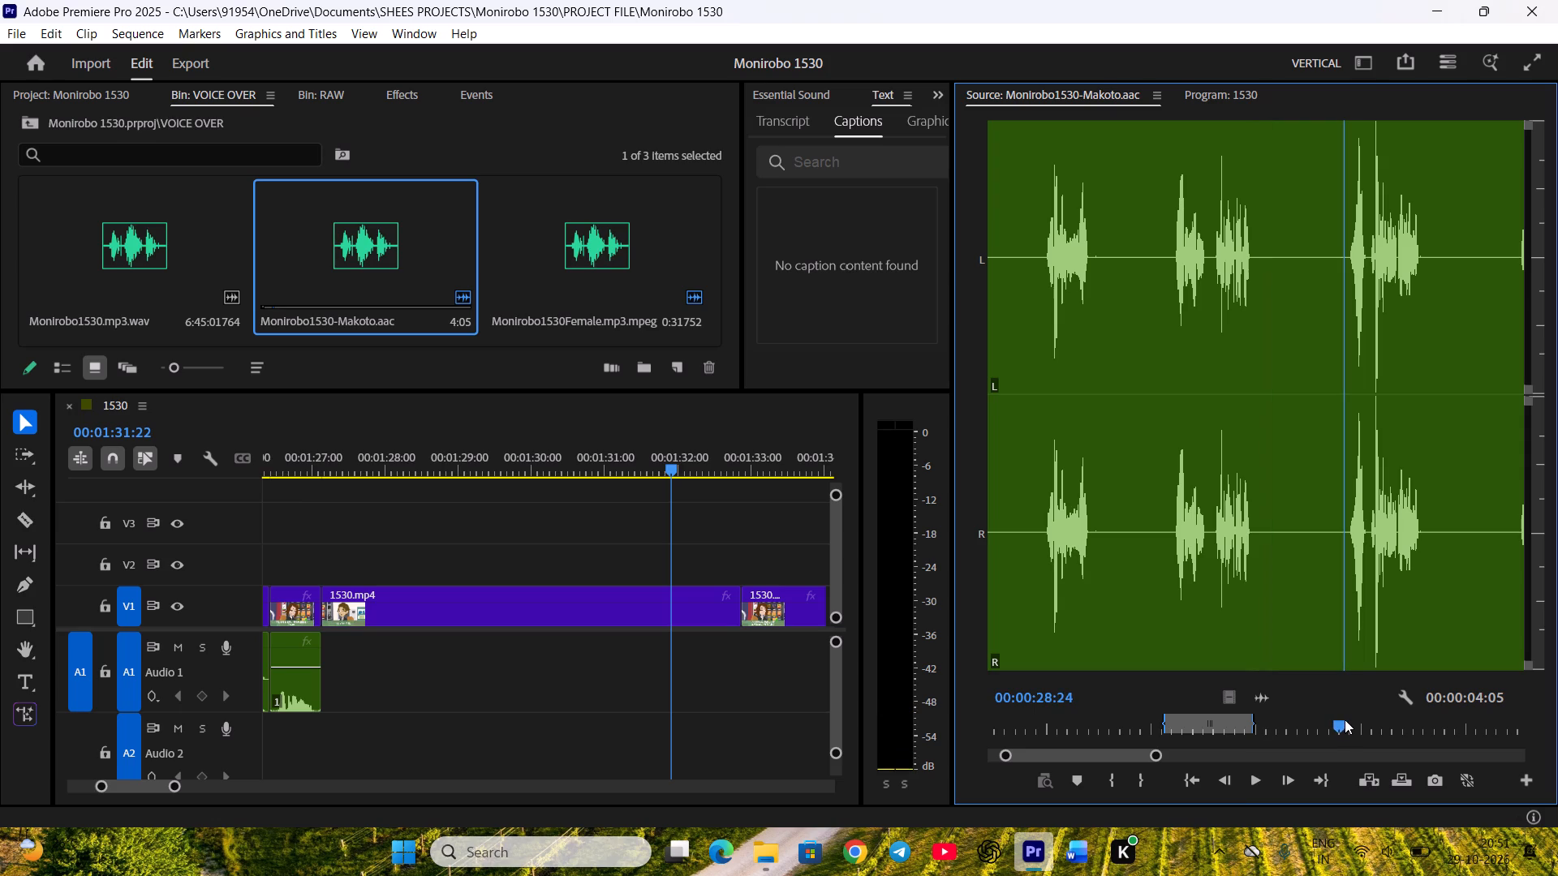
key("i")
key("space")
left_click(1082, 843)
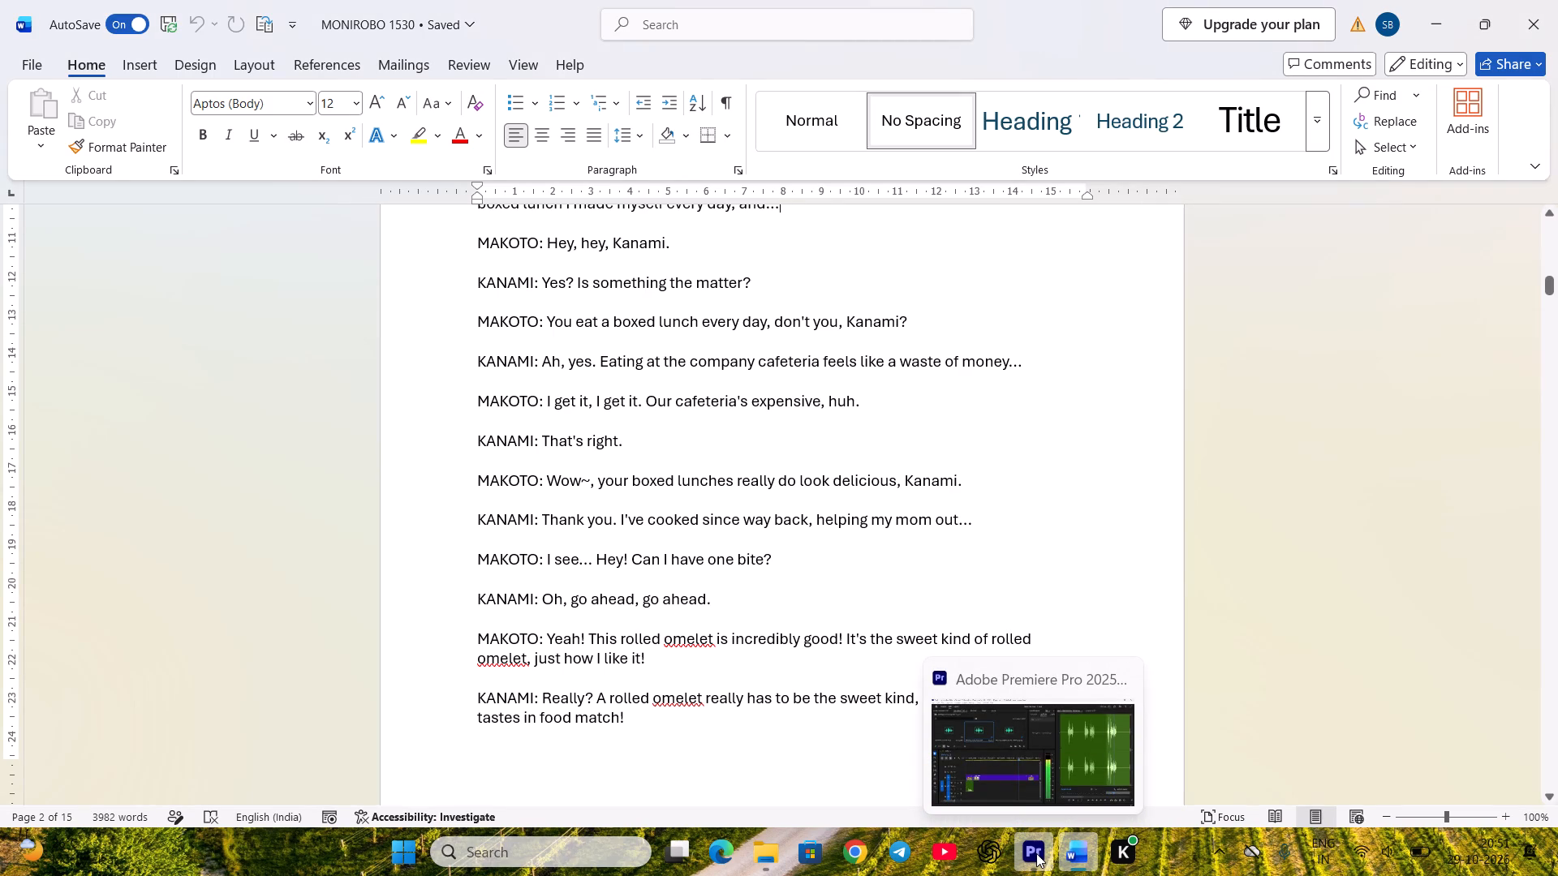
left_click(1036, 853)
key("space")
scroll(1338, 723, "up", 3)
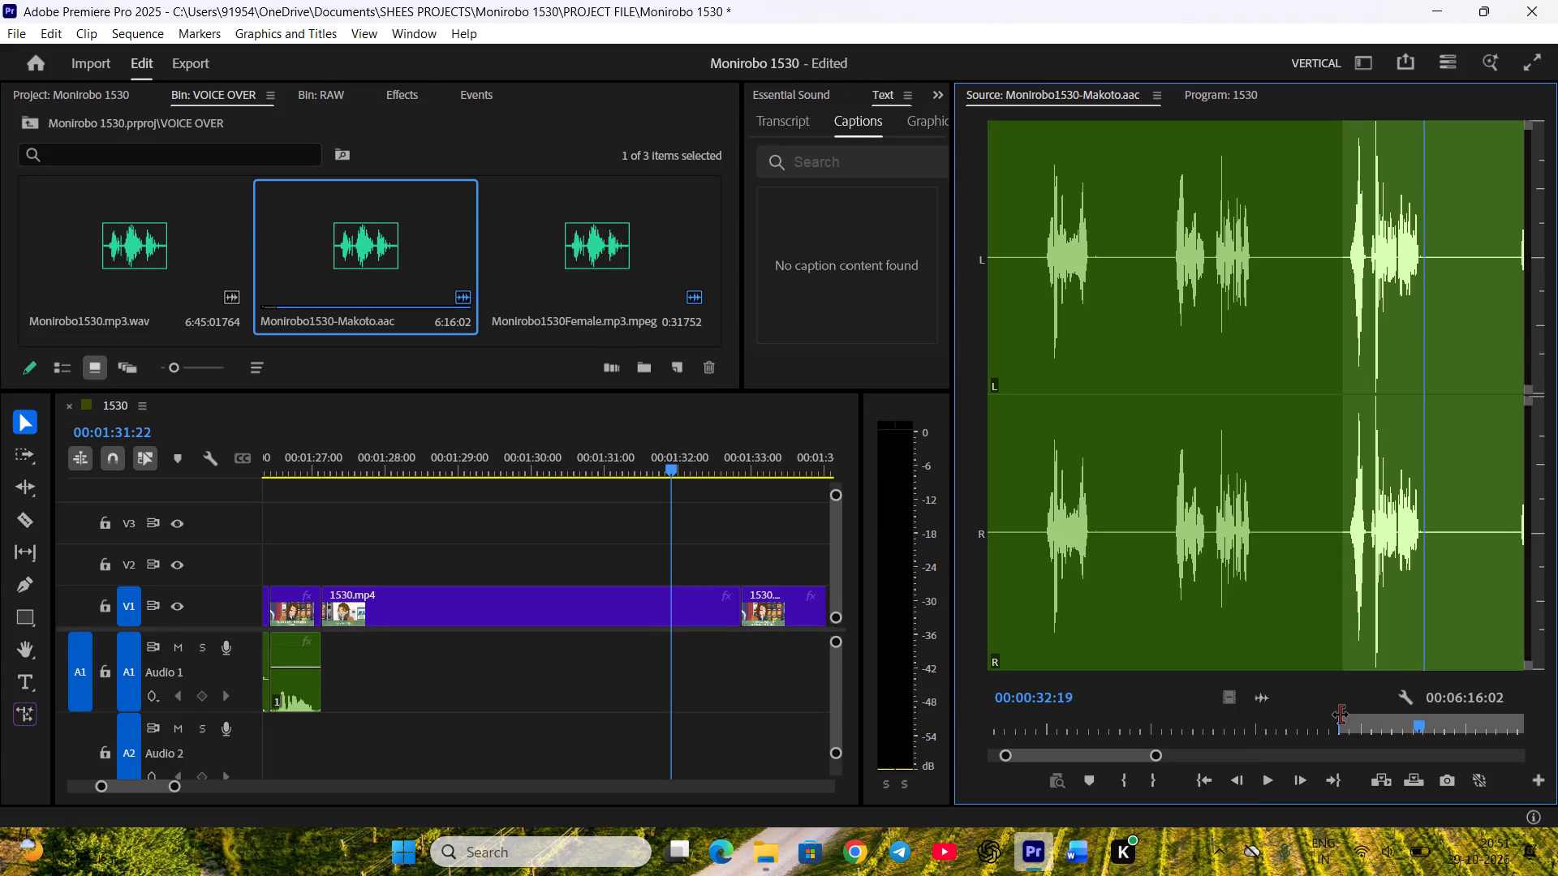
scroll(1341, 715, "up", 2)
key("o")
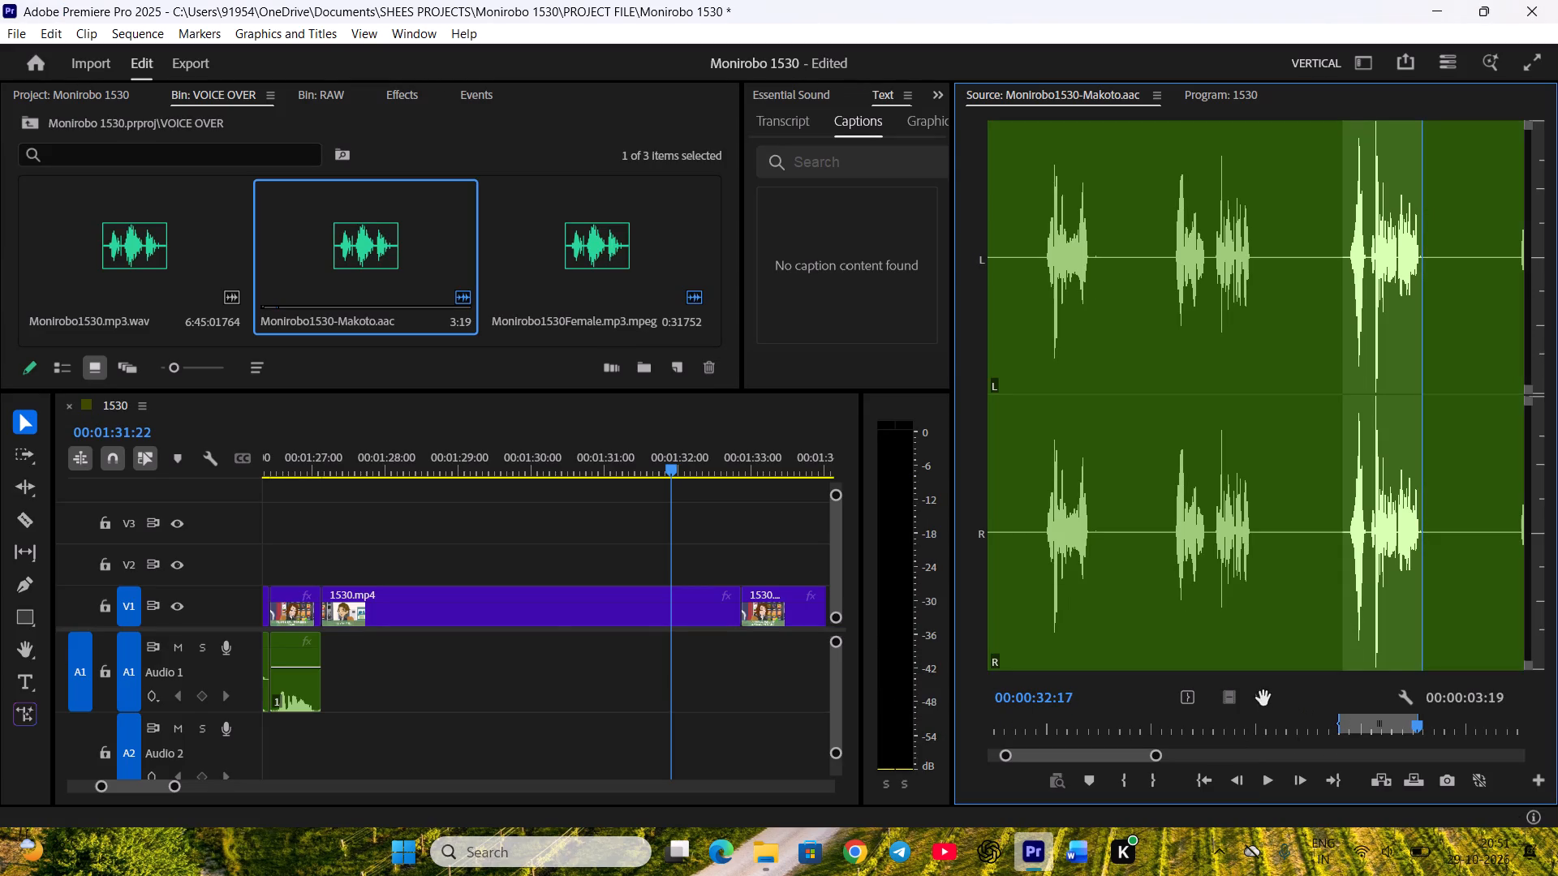
Place Makoto's boxed-lunch compliment on Audio 1 directly after Kanami's "That's right." and play it back.
left_click_drag(1263, 698, 441, 656)
left_click_drag(445, 685, 458, 684)
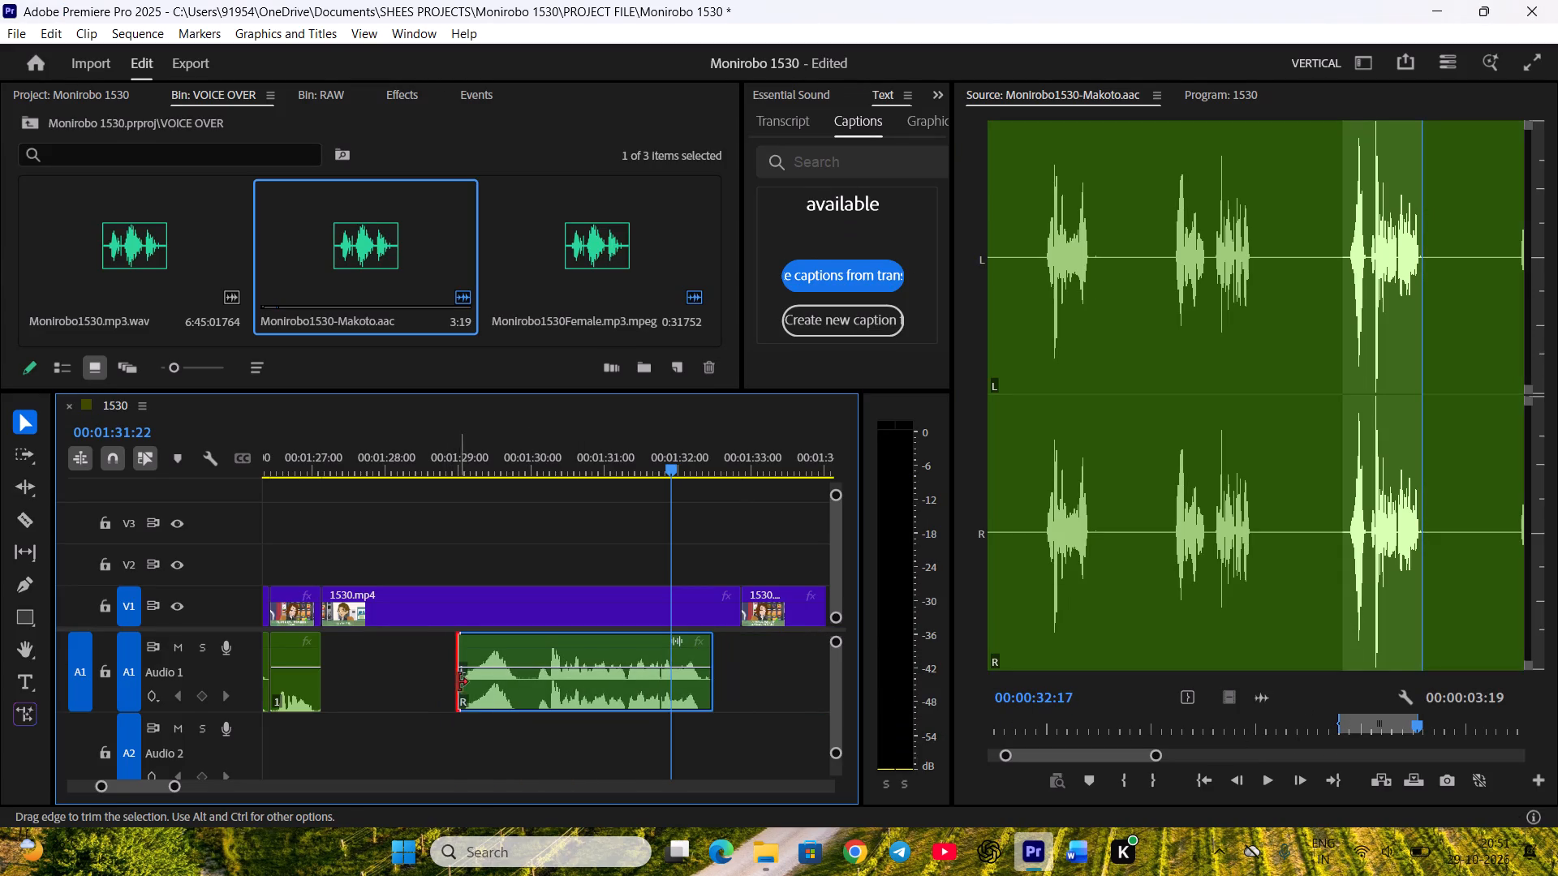
left_click_drag(512, 691, 389, 680)
left_click(434, 719)
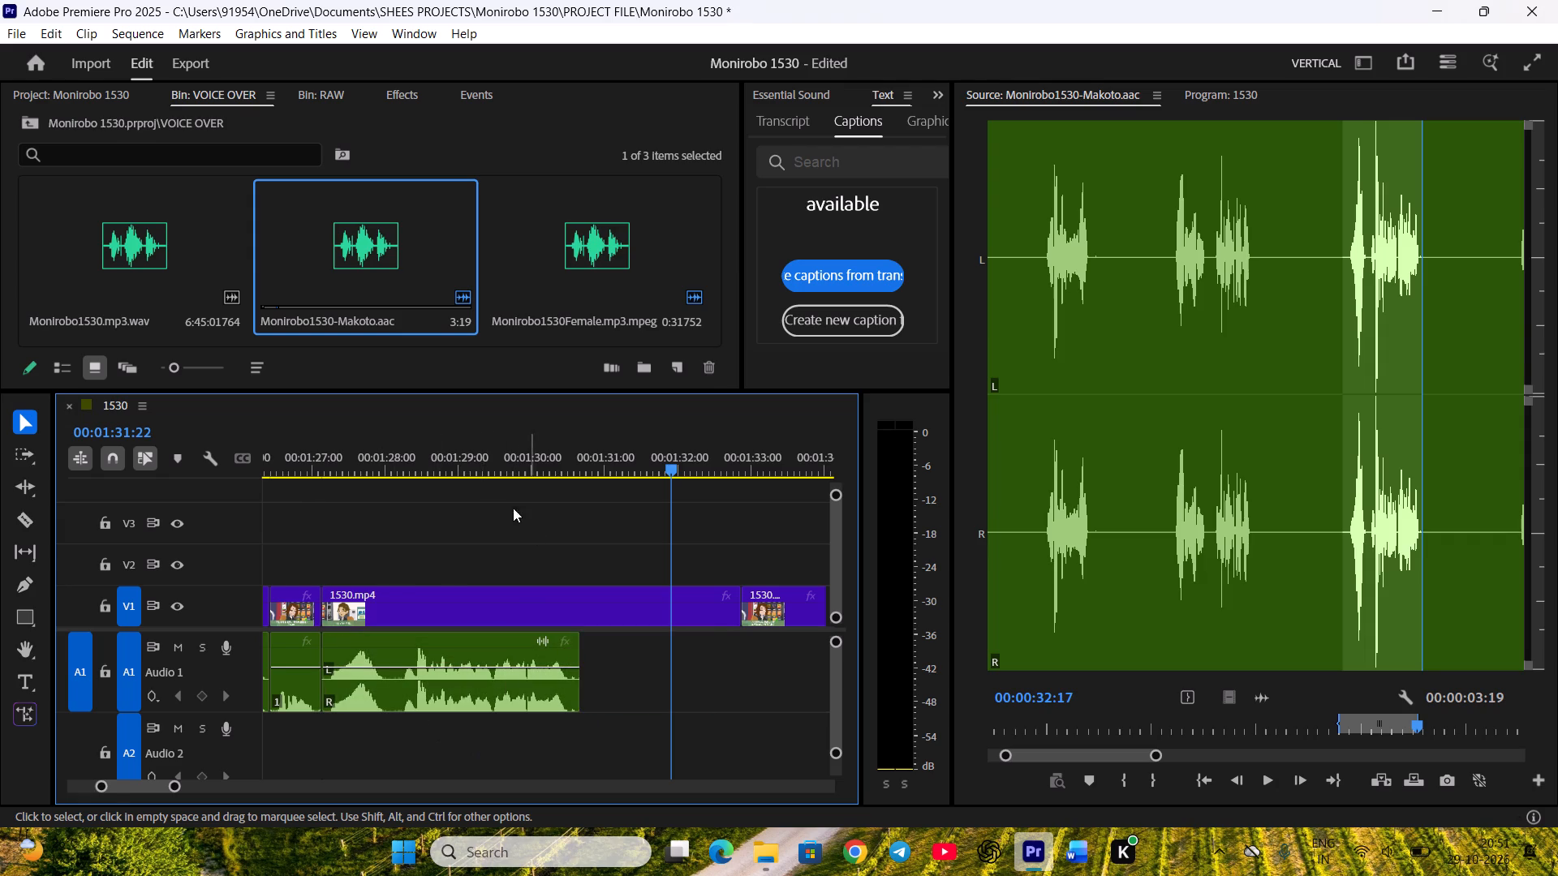
left_click(477, 429)
left_click(475, 452)
key("space")
scroll(565, 621, "up", 2)
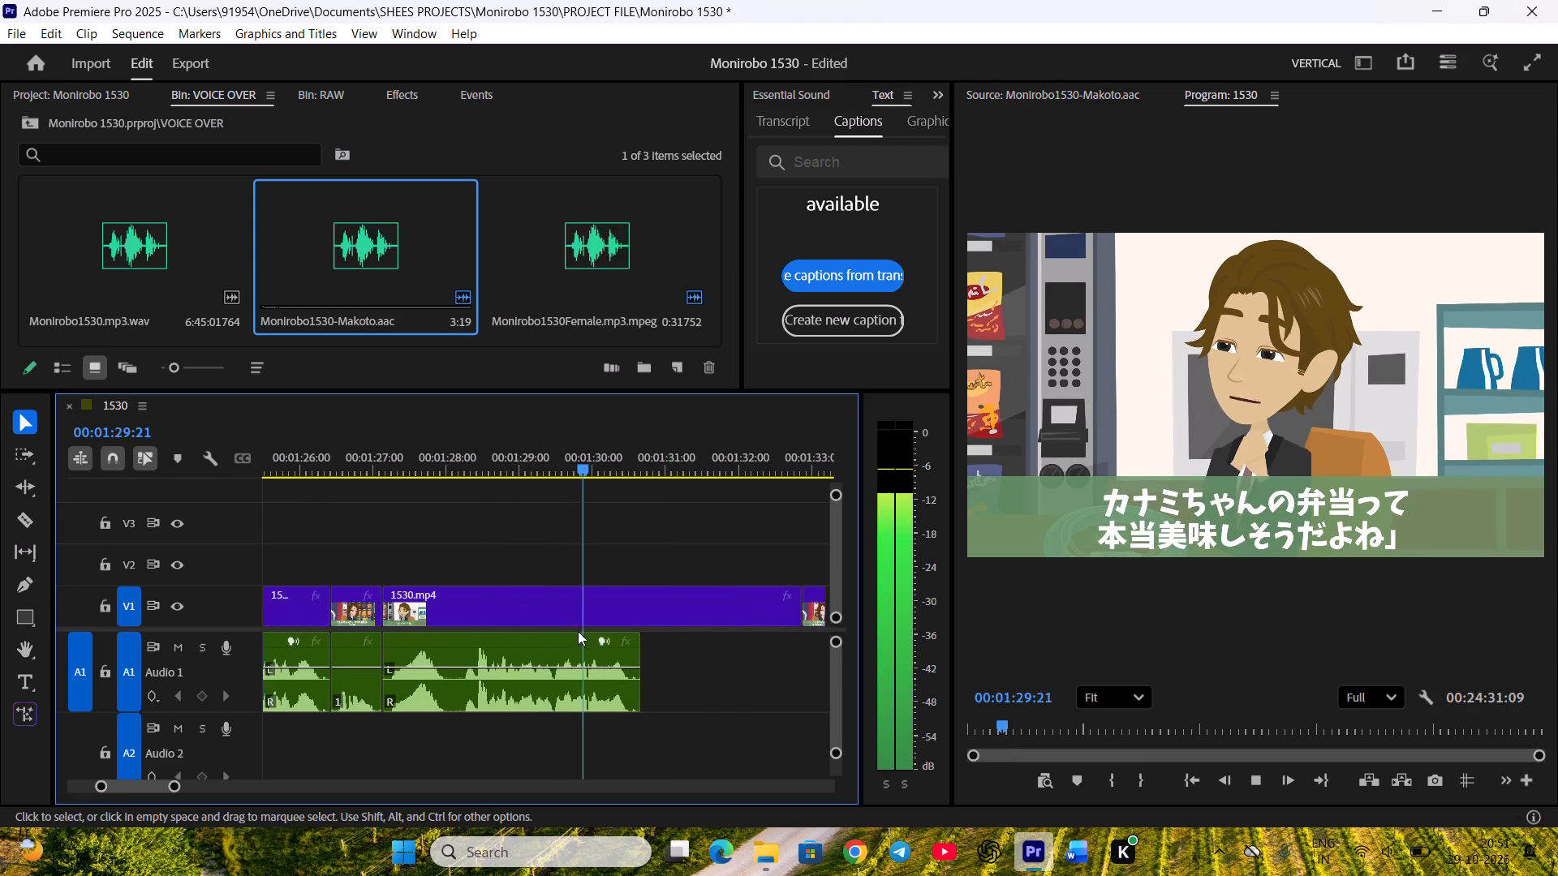
key("space")
Split the tail off Makoto's compliment audio at 00:01:30:13, set that tail's gain to -10 dB and play it back.
left_click_drag(634, 453, 635, 461)
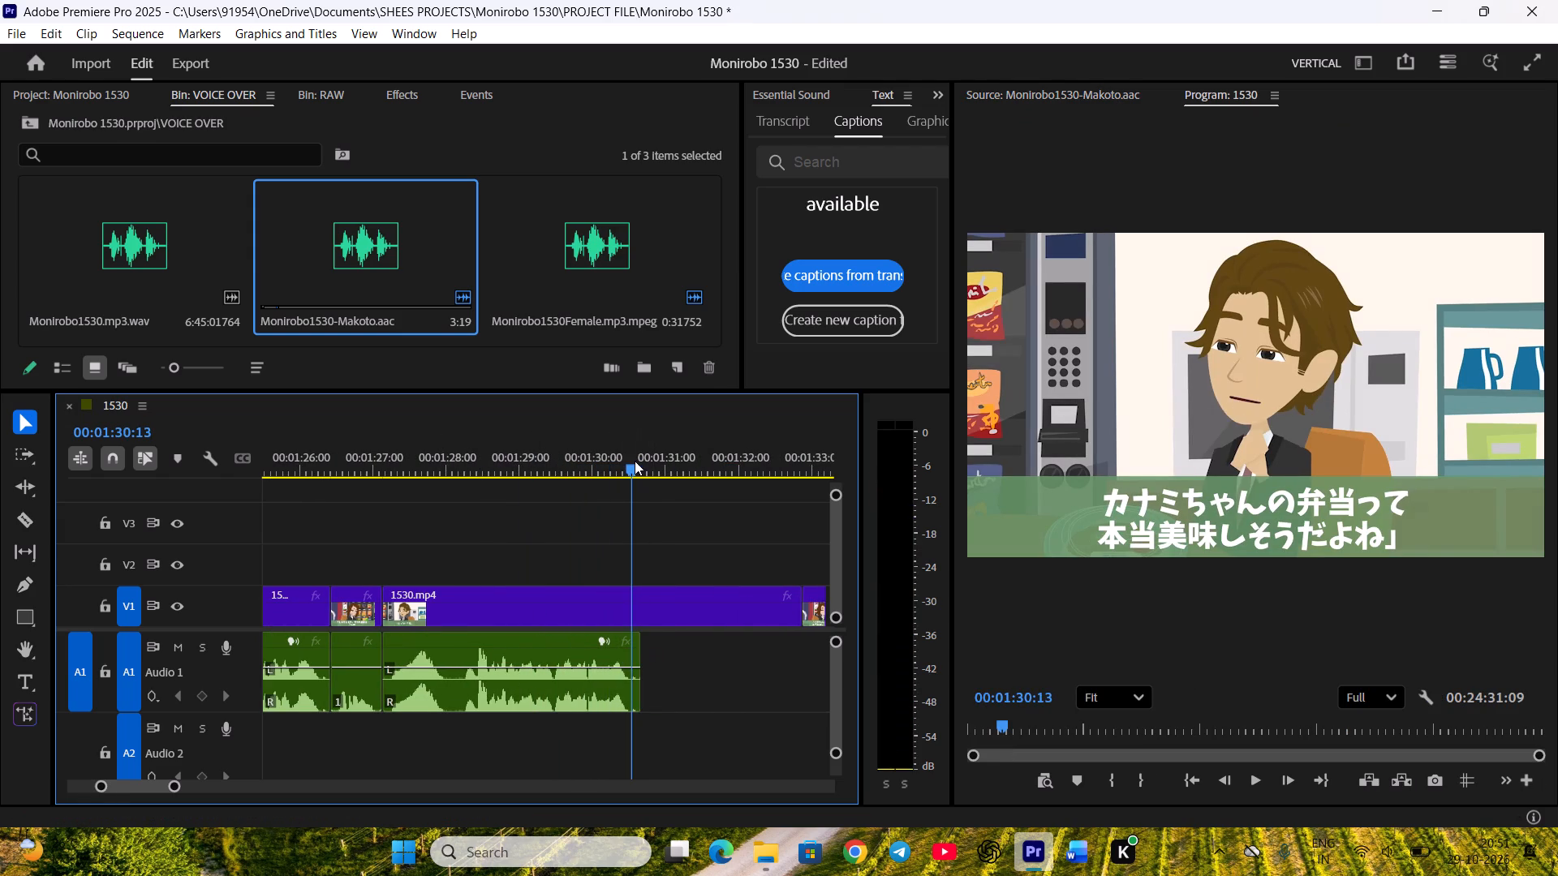
left_click_drag(635, 461, 635, 462)
left_click(617, 692)
key("c")
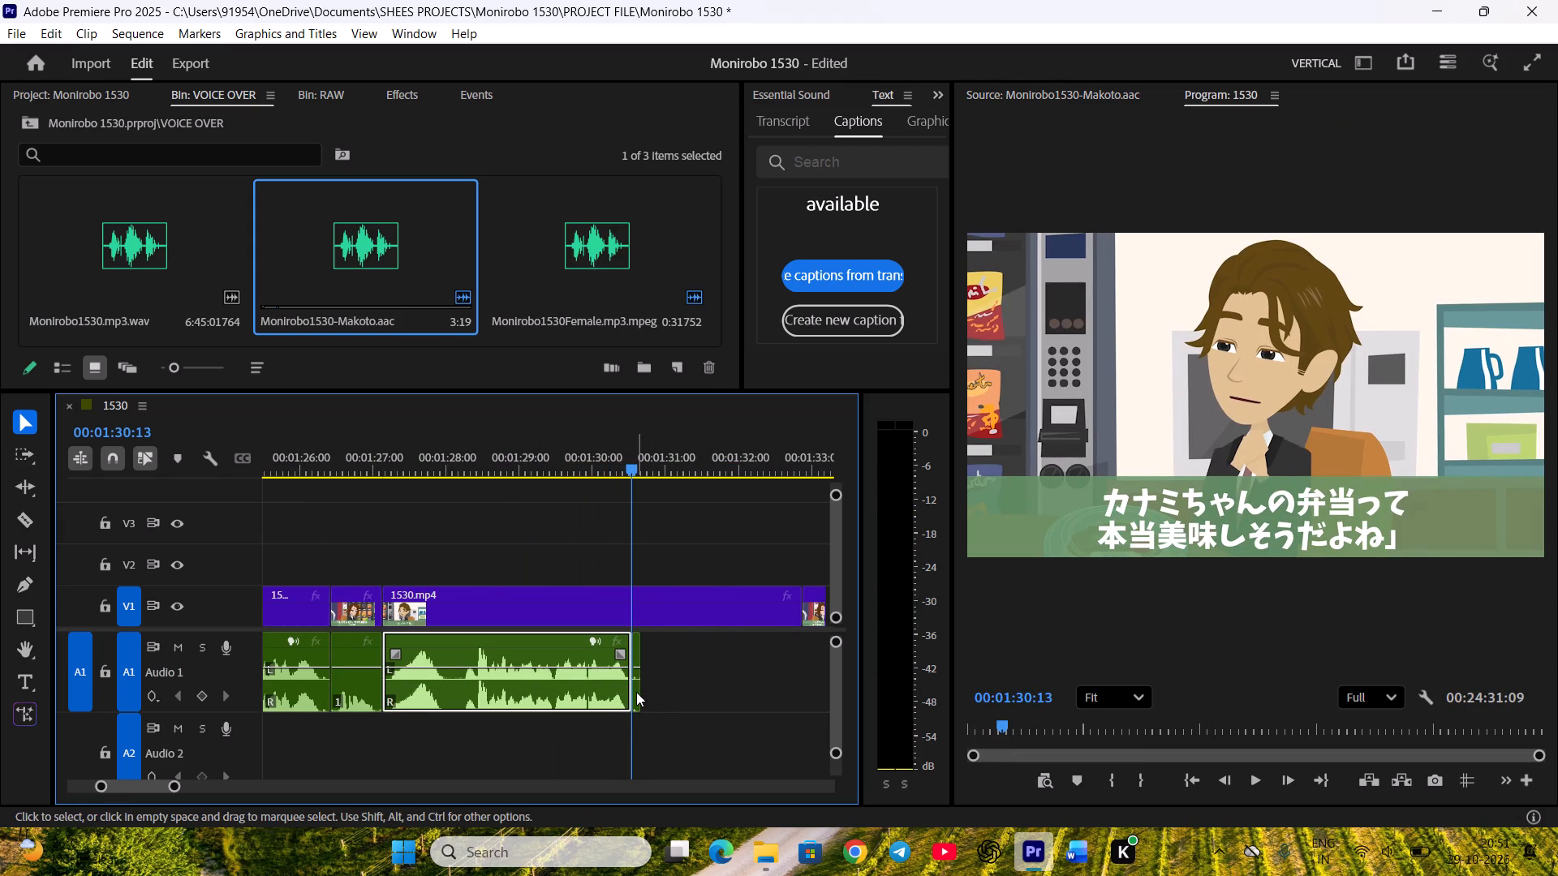
left_click(636, 692)
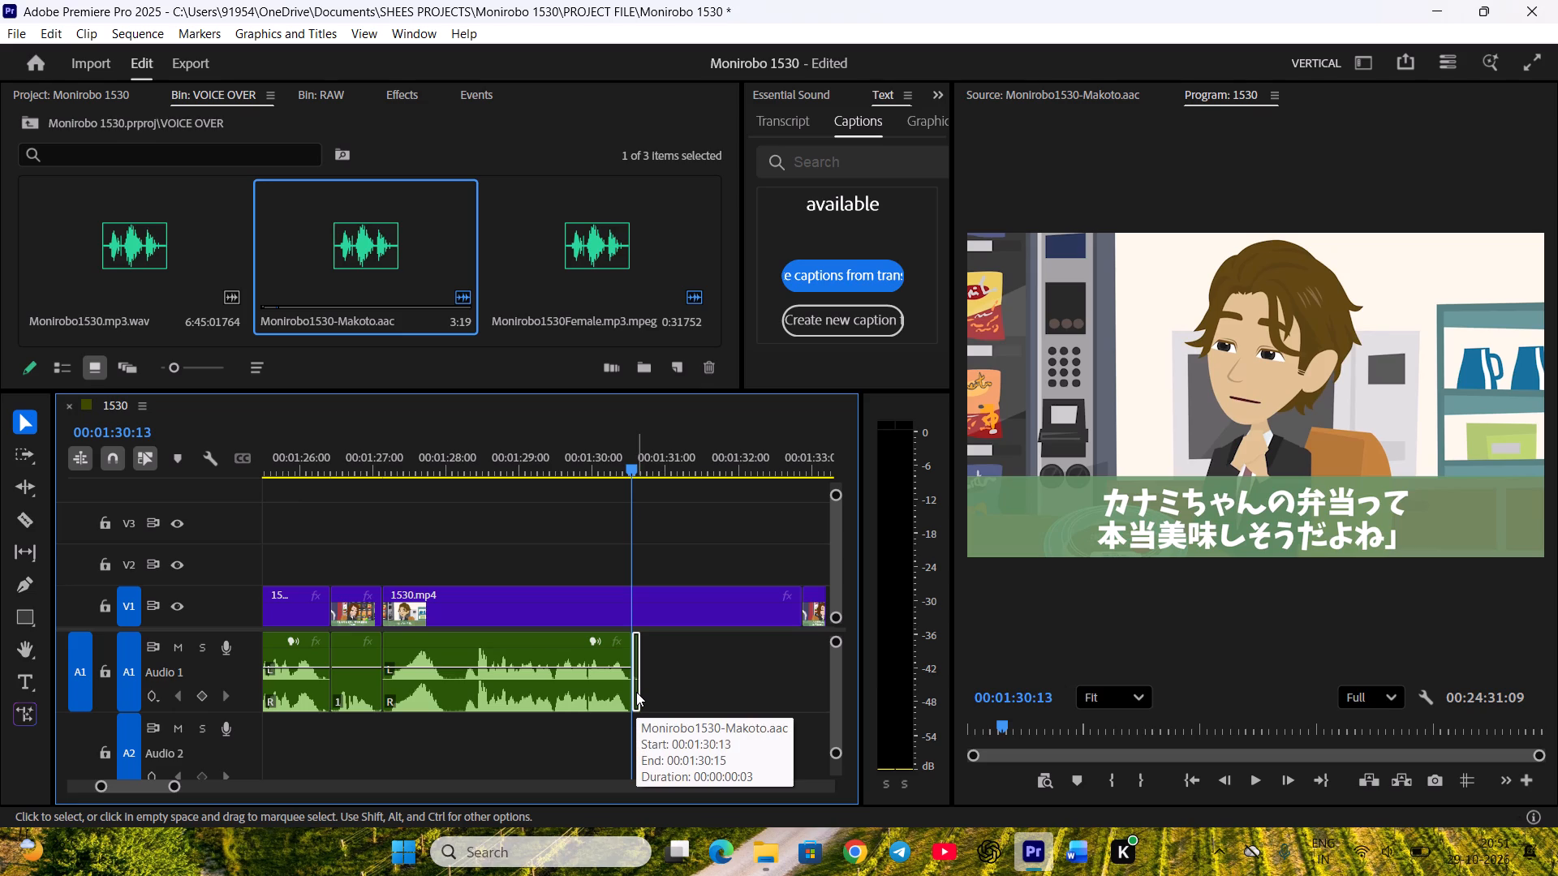
key("g")
type("-10")
key("Return")
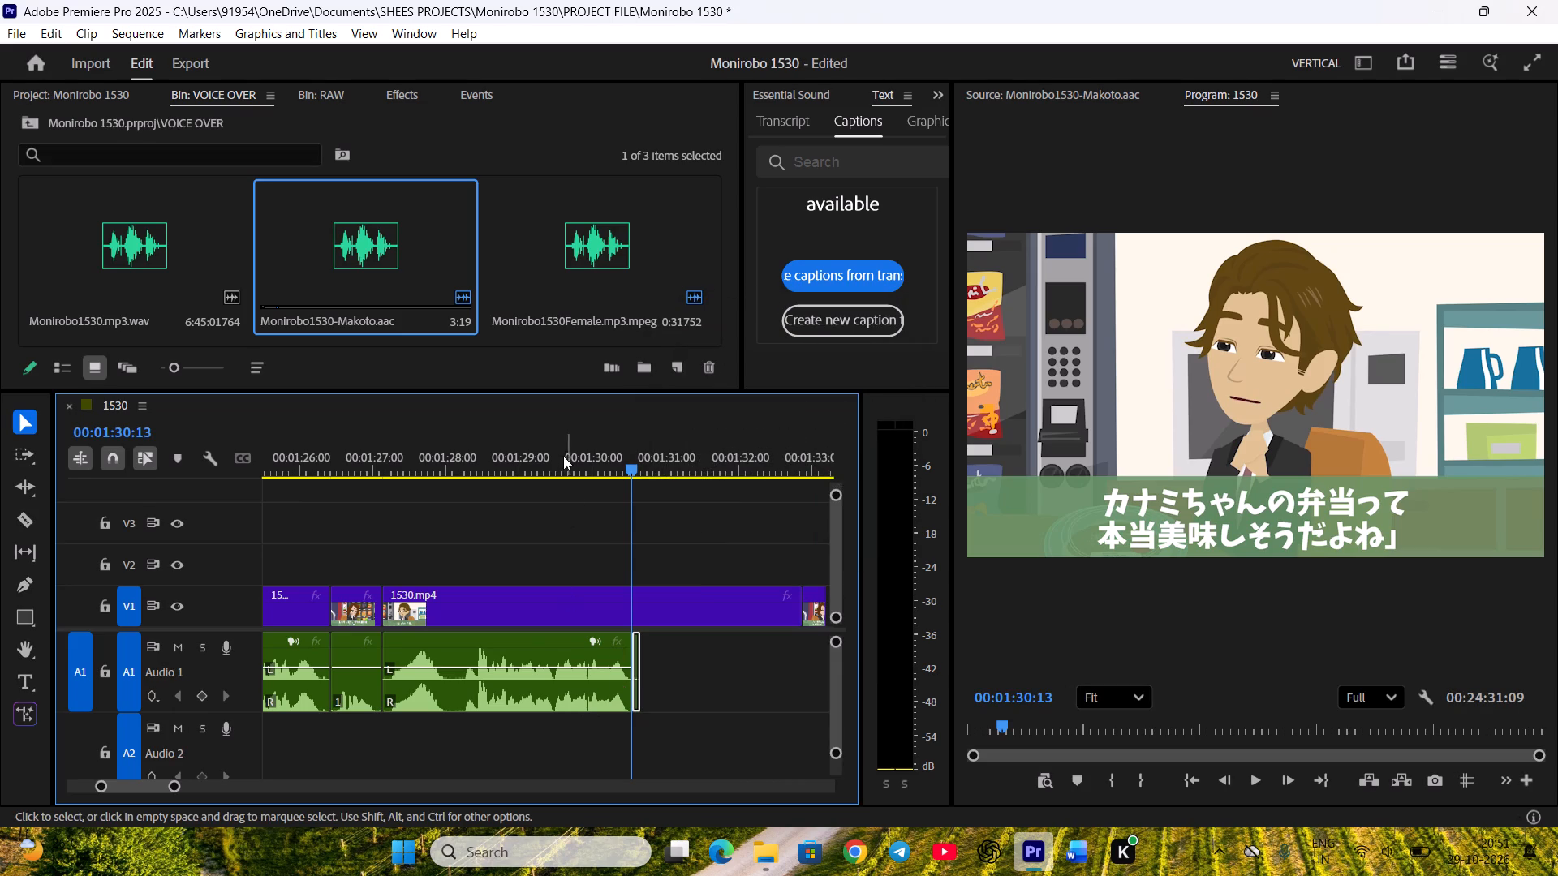
left_click(563, 456)
key("space")
left_click(605, 524)
scroll(610, 534, "down", 2)
key("space")
Shorten Makoto's compliment shot to end with his line and ripple delete the gap.
scroll(642, 595, "down", 4)
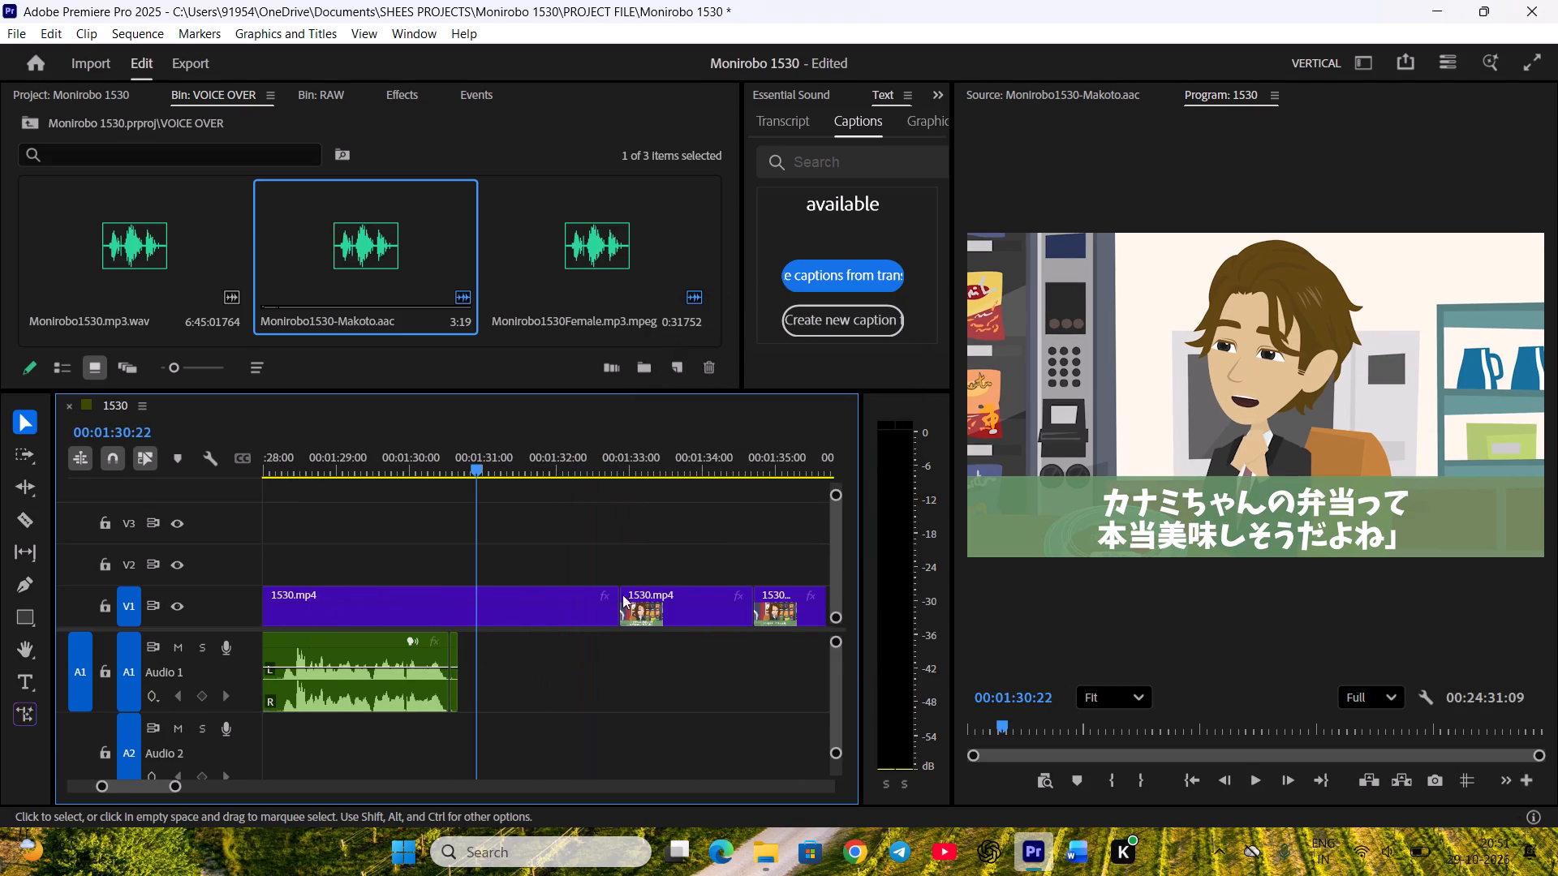
left_click_drag(617, 602, 451, 605)
right_click(510, 603)
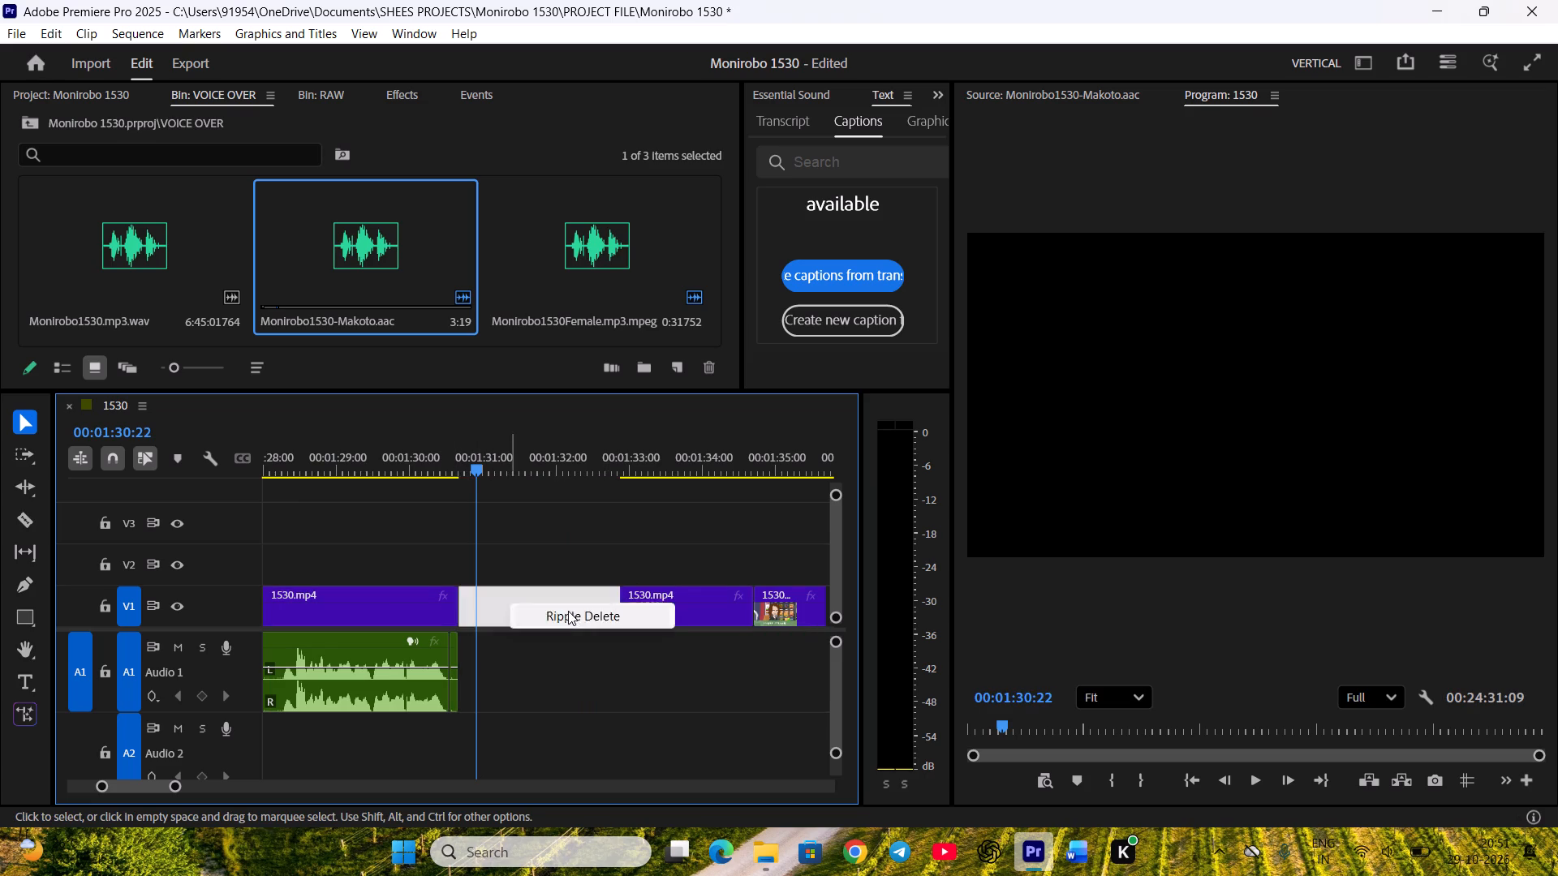
left_click(570, 612)
Preview Kanami's thank-you and cooking shots up to 00:01:35:17 and save the project.
scroll(558, 624, "down", 4)
key("space")
left_click_drag(427, 447, 451, 461)
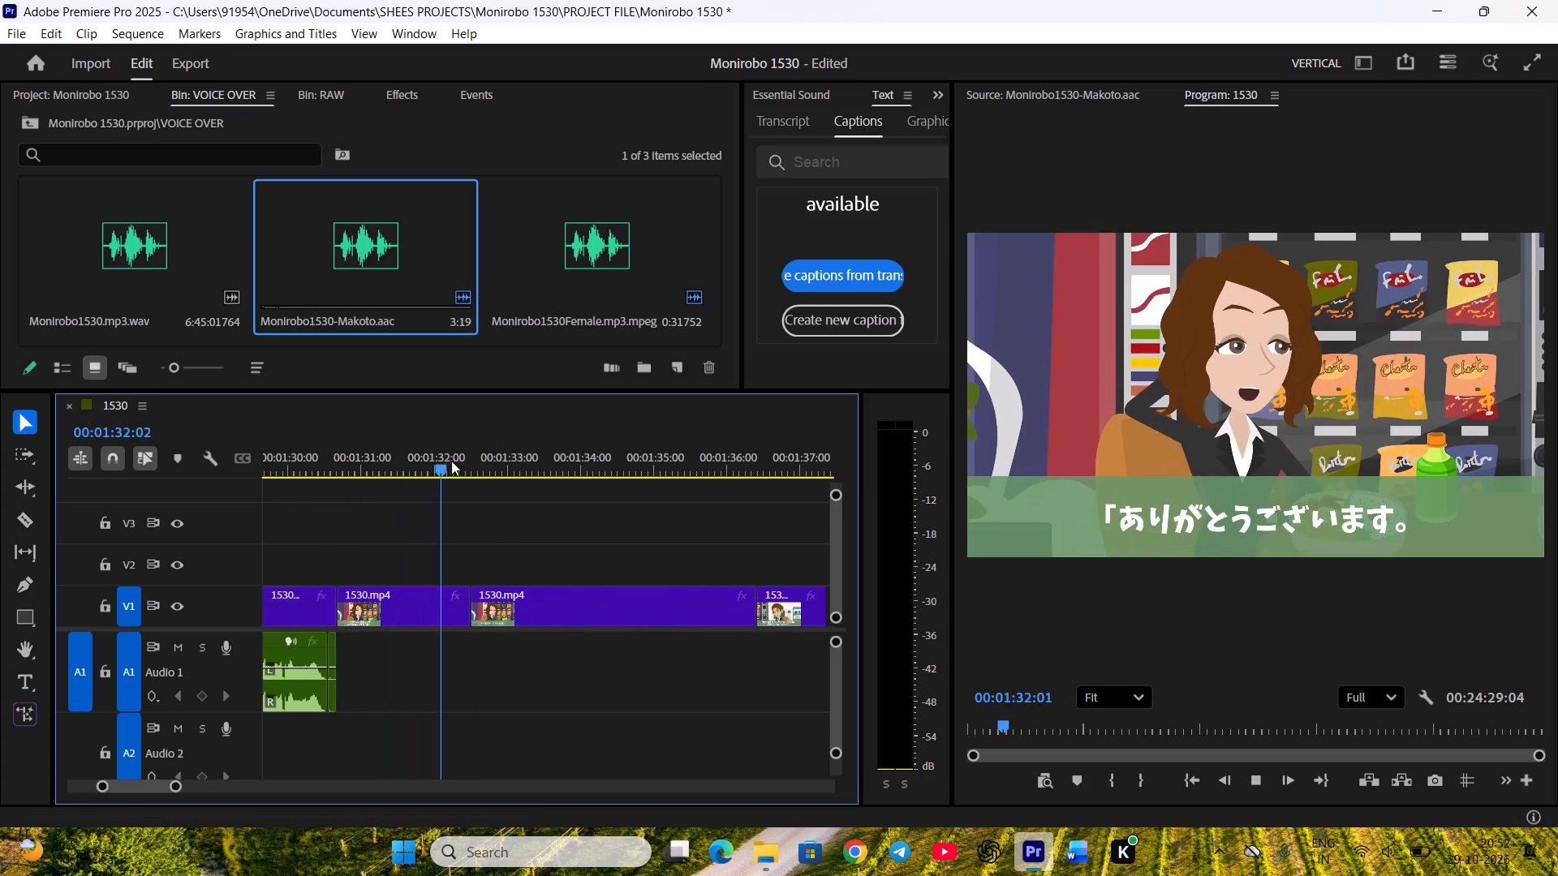
left_click_drag(451, 461, 708, 509)
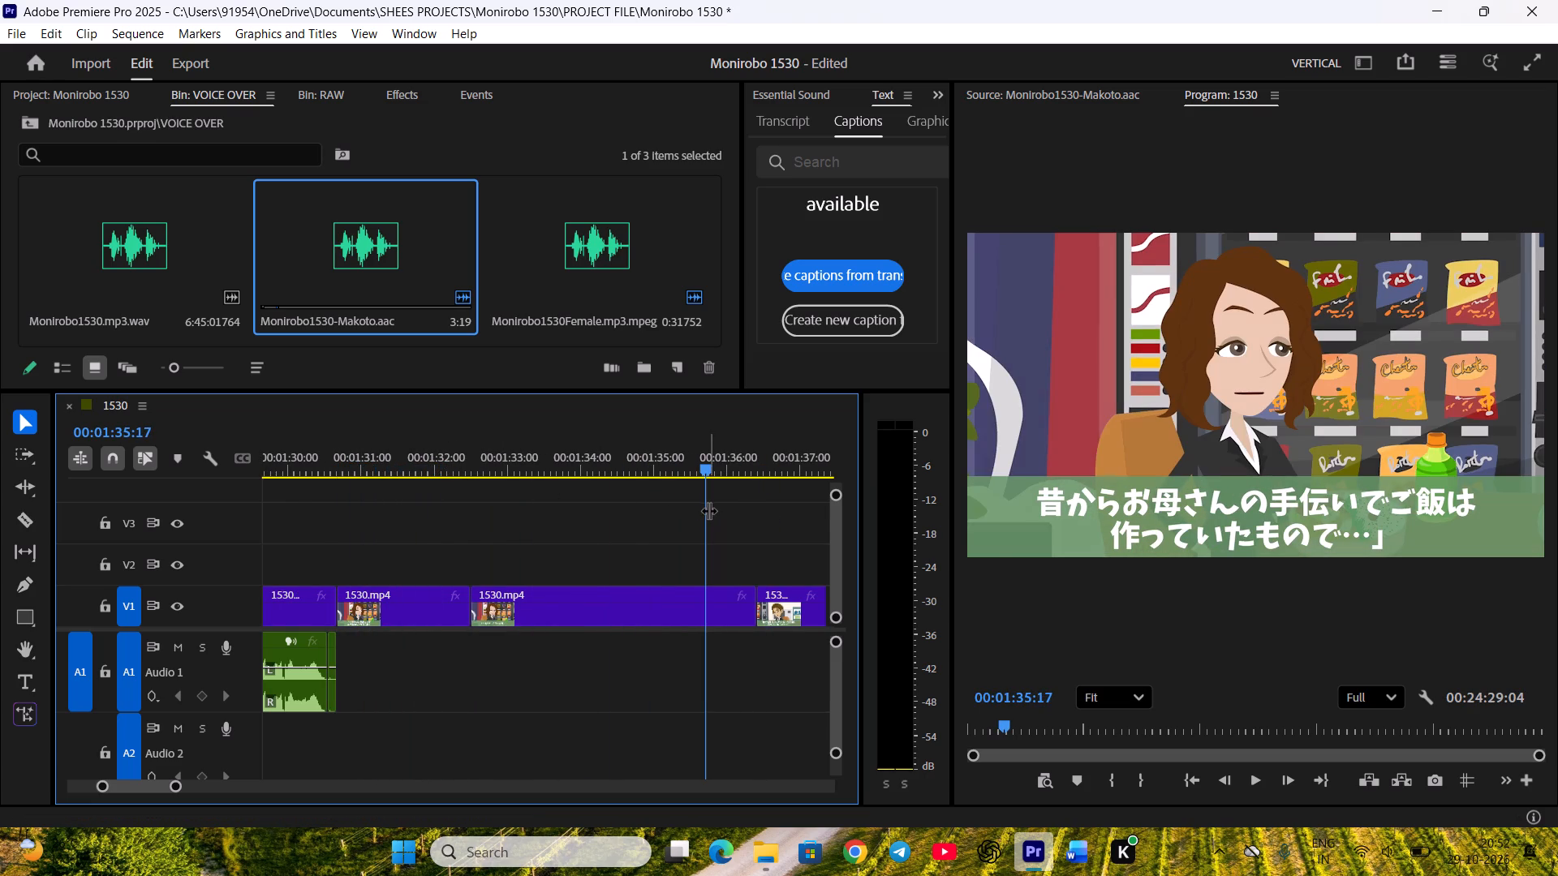
key("ctrl+s")
Mark Kanami's line "Thank you. I've cooked since way back, helping my mom out..." in the female recording from 00:01:17:20 to 00:01:20:24.
double_click(614, 259)
key("space")
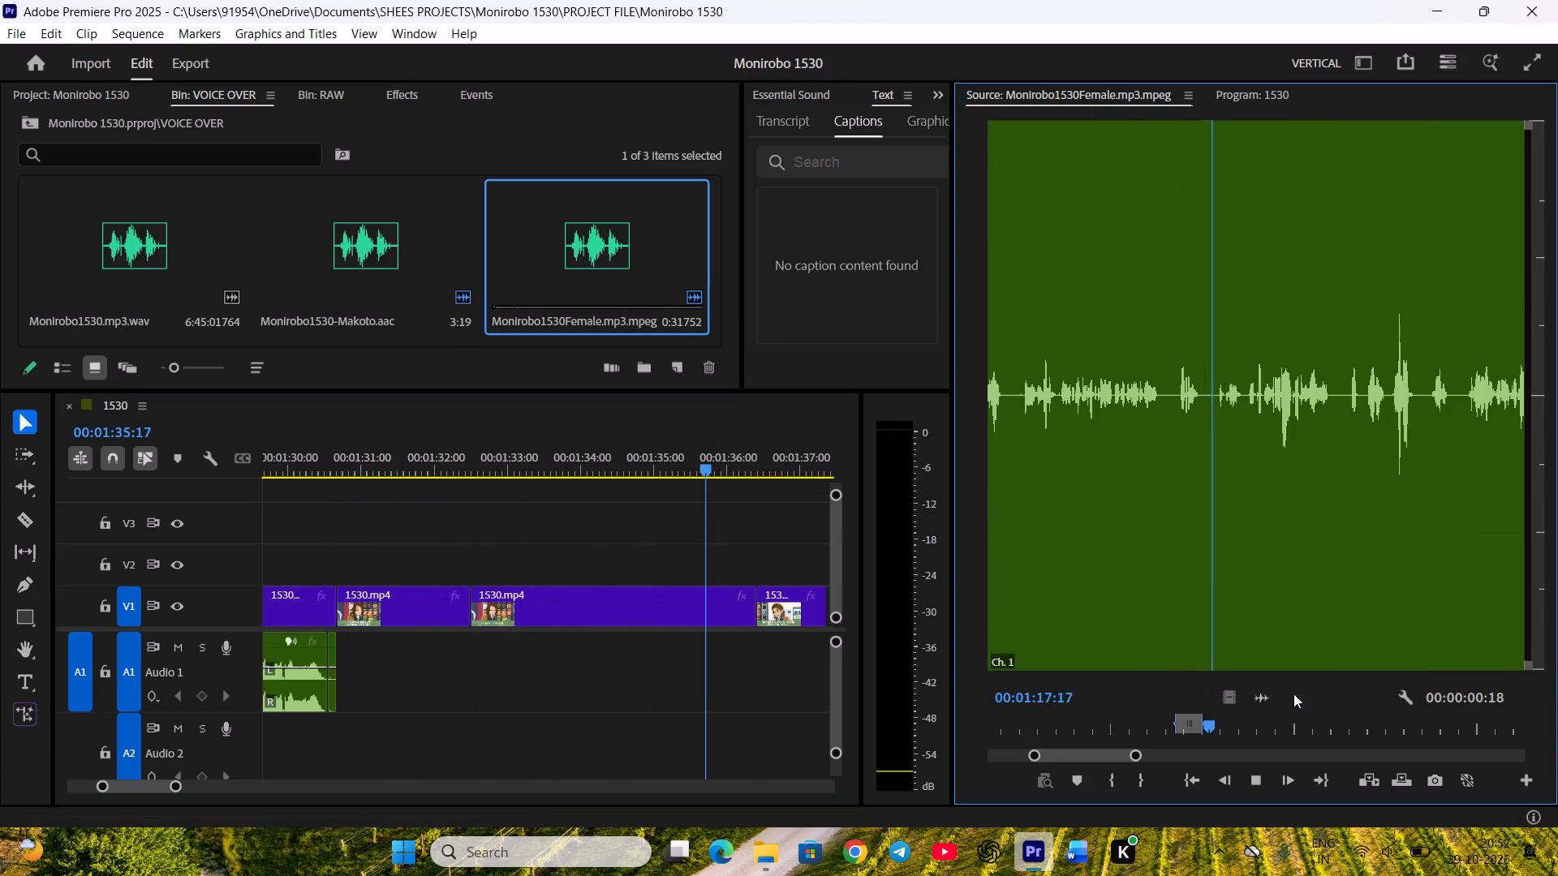
key("space")
scroll(1302, 705, "up", 4)
scroll(1302, 704, "down", 3)
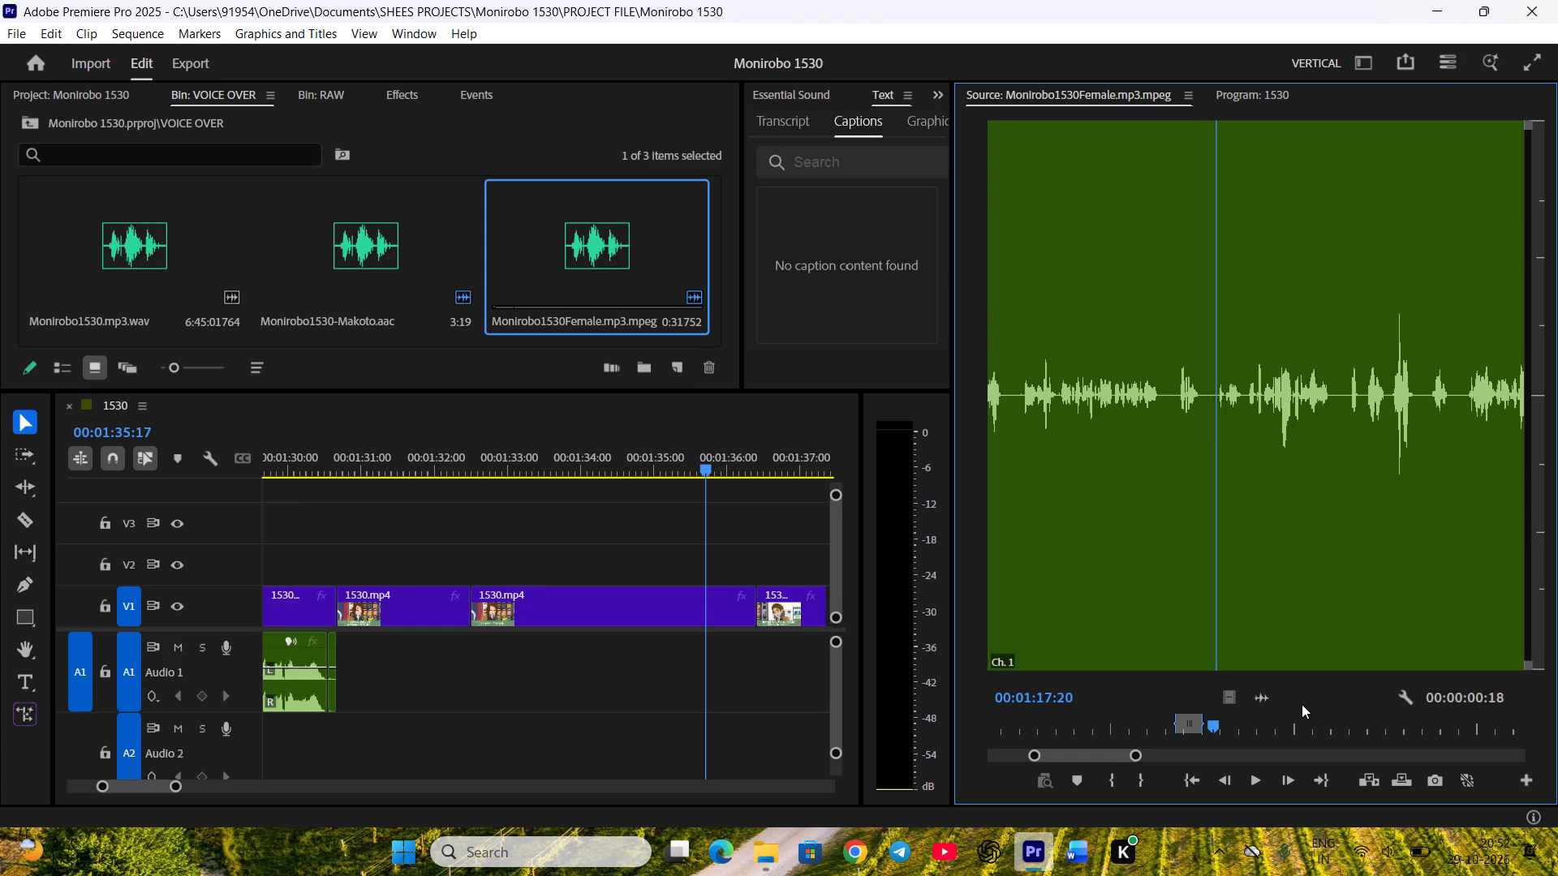
key("i")
key("space")
left_click(1074, 847)
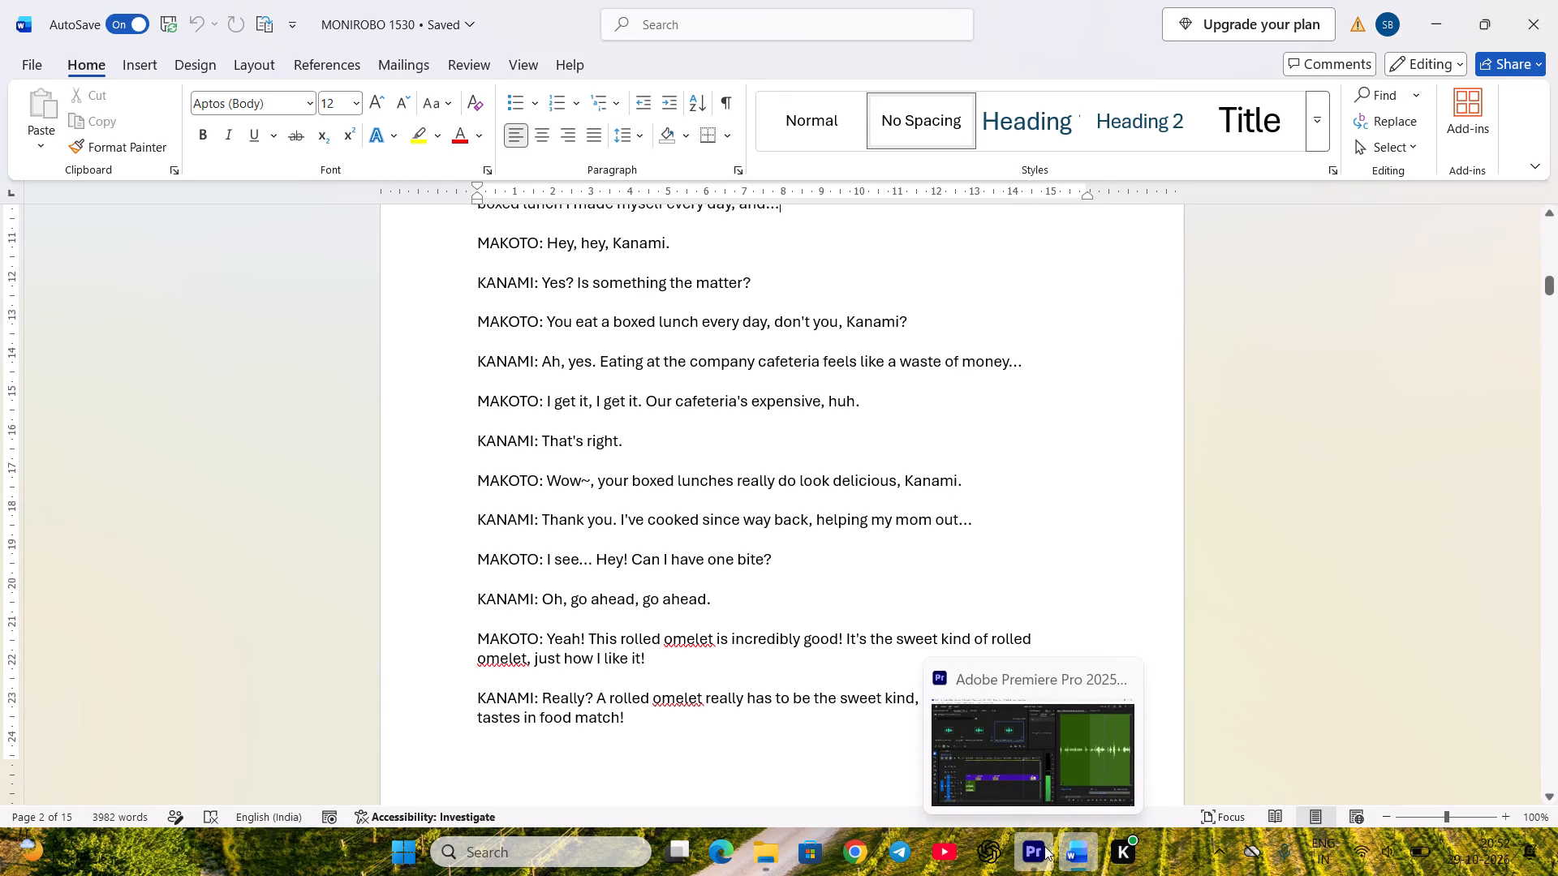
key("space")
left_click(1283, 725)
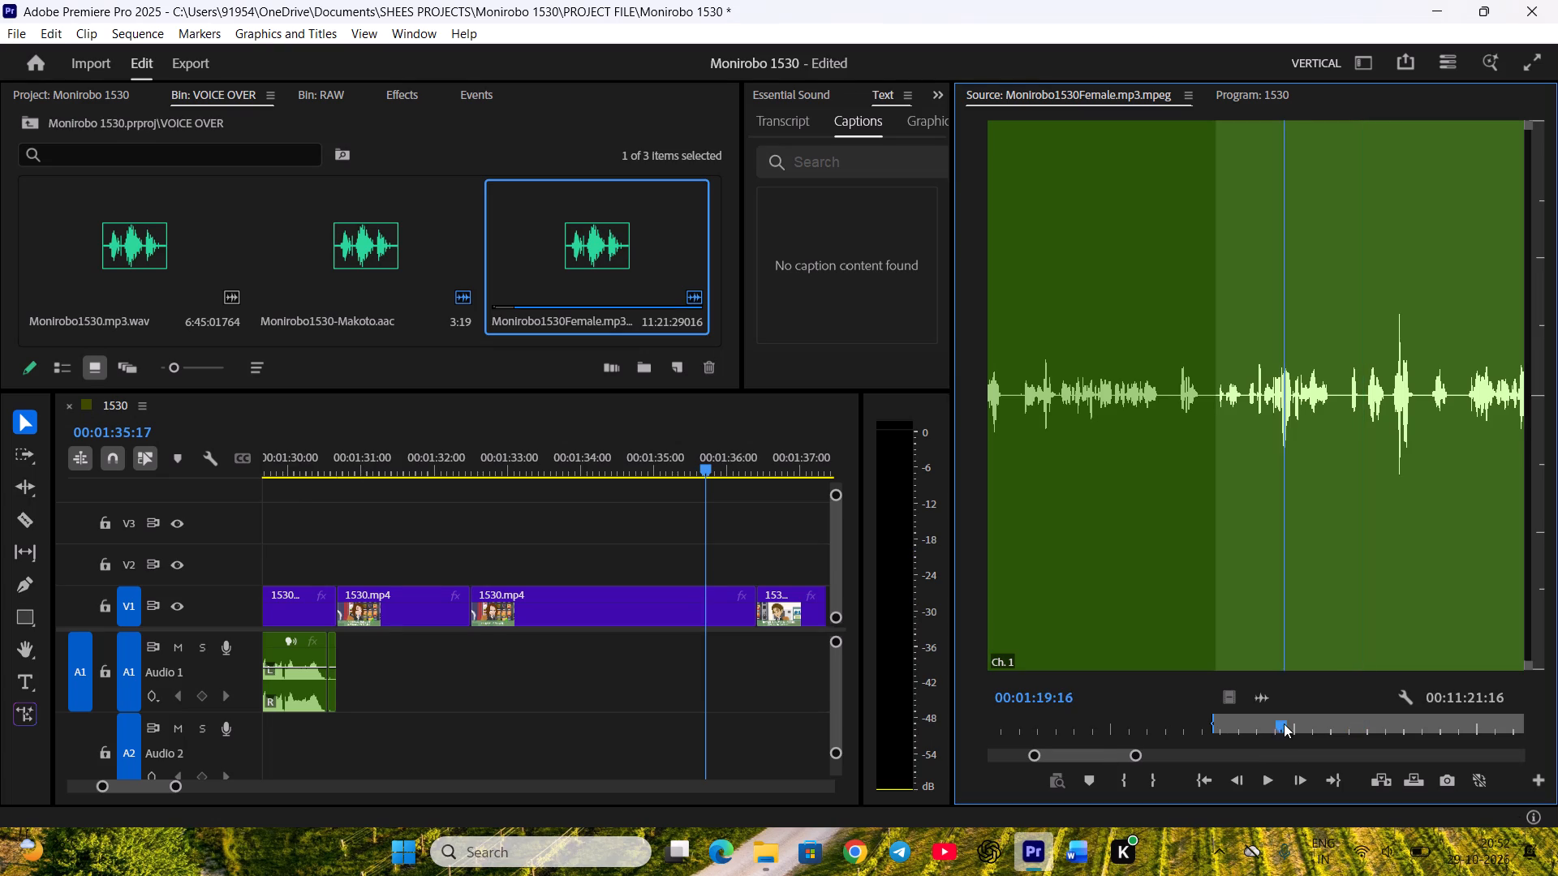
key("space")
key("space")
scroll(1350, 701, "up", 3)
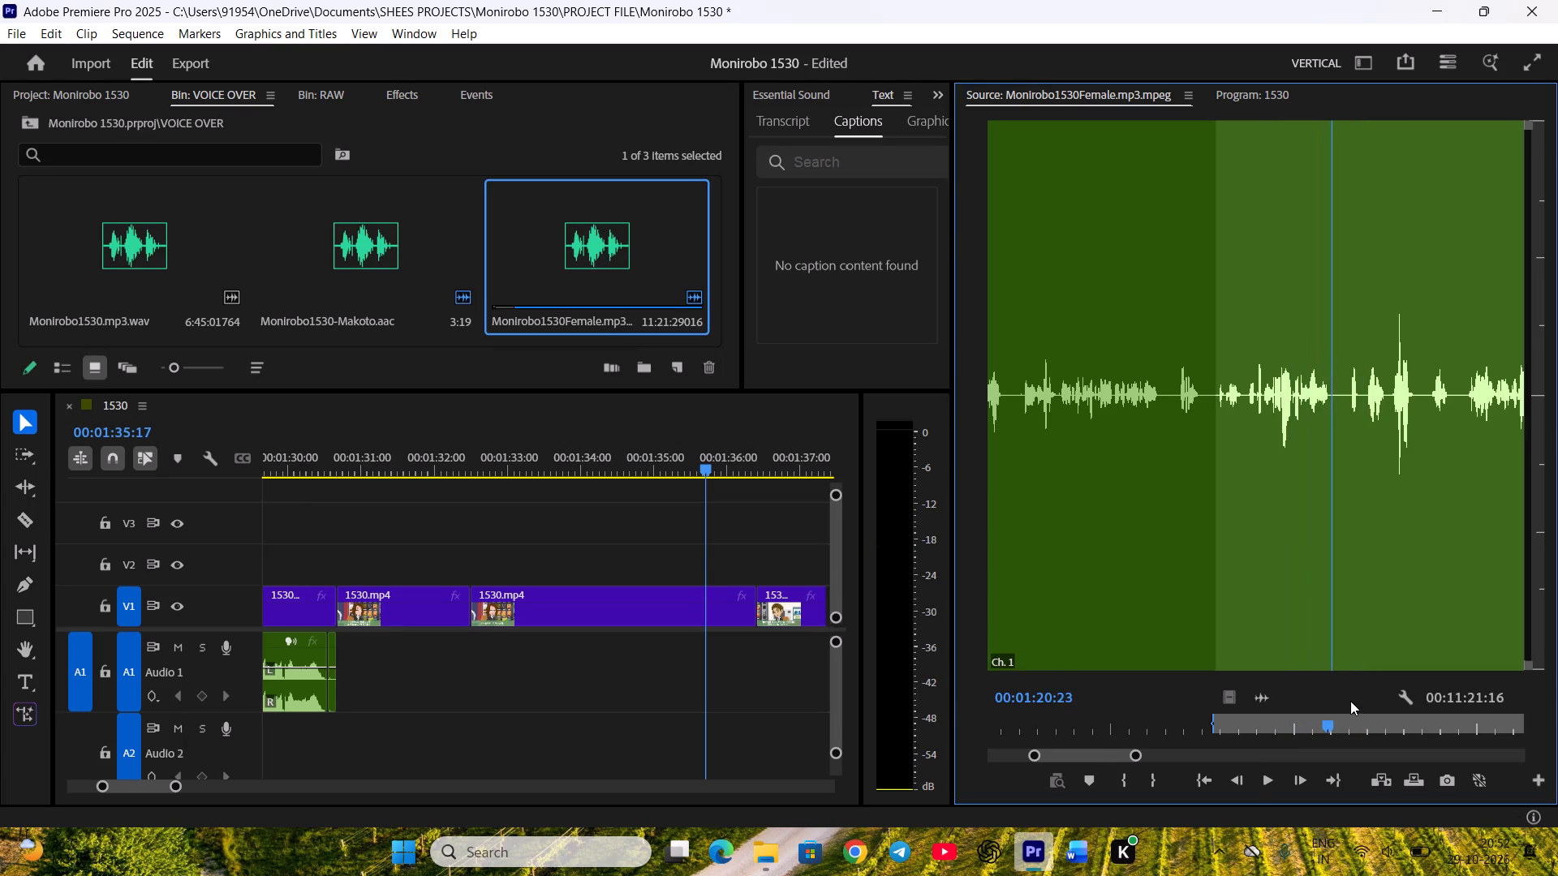
scroll(1350, 701, "down", 1)
key("o")
Place Kanami's thank-you line on Audio 1 directly after Makoto's compliment and play its start.
left_click_drag(1257, 693, 771, 676)
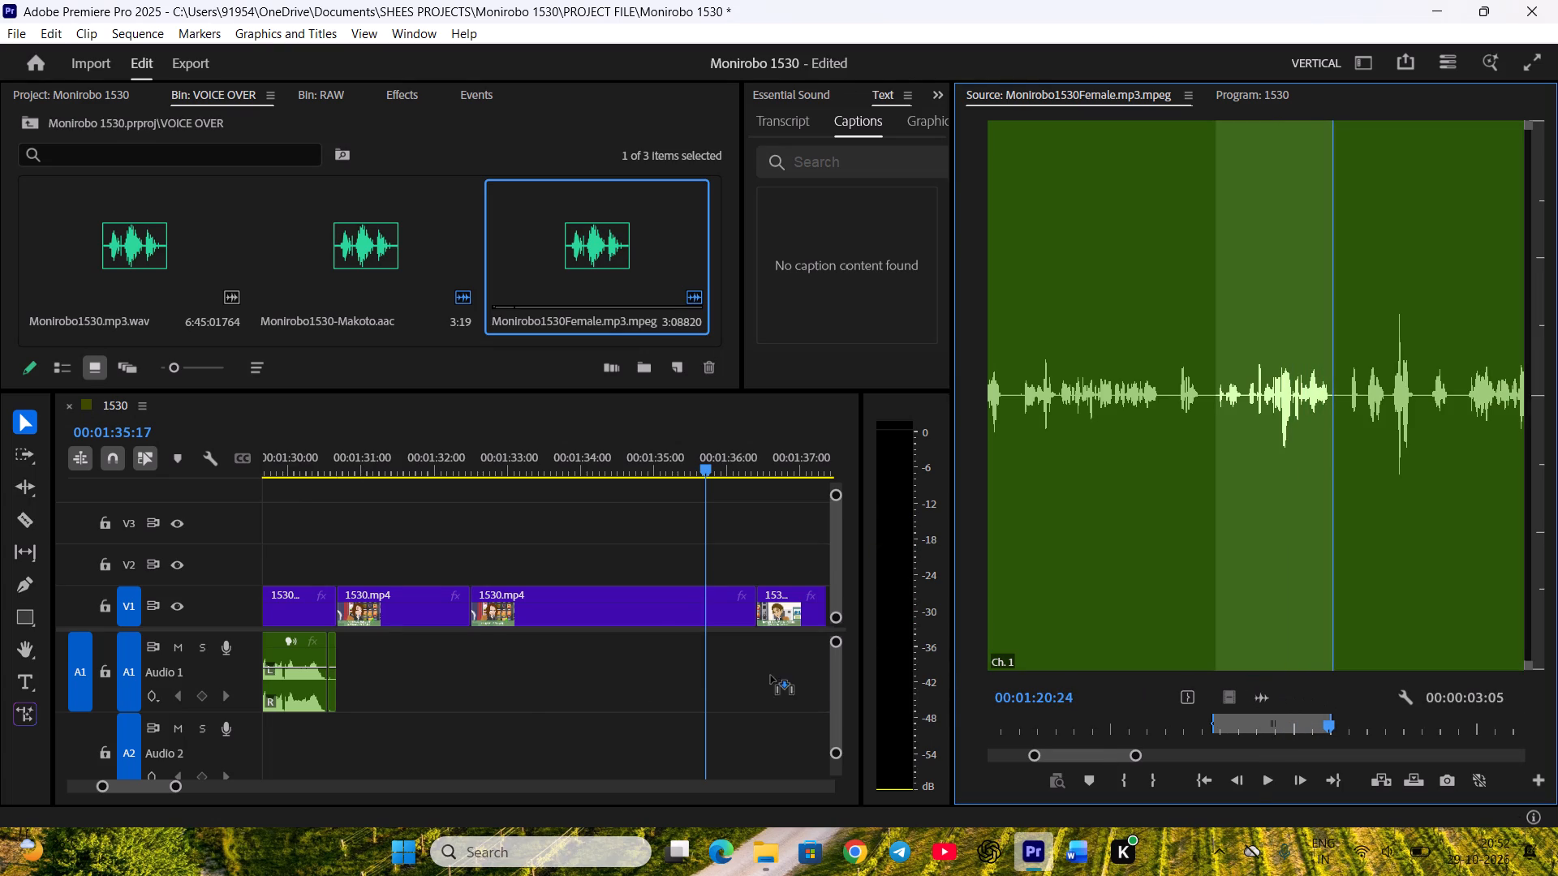
left_click_drag(771, 676, 346, 669)
left_click(356, 454)
key("space")
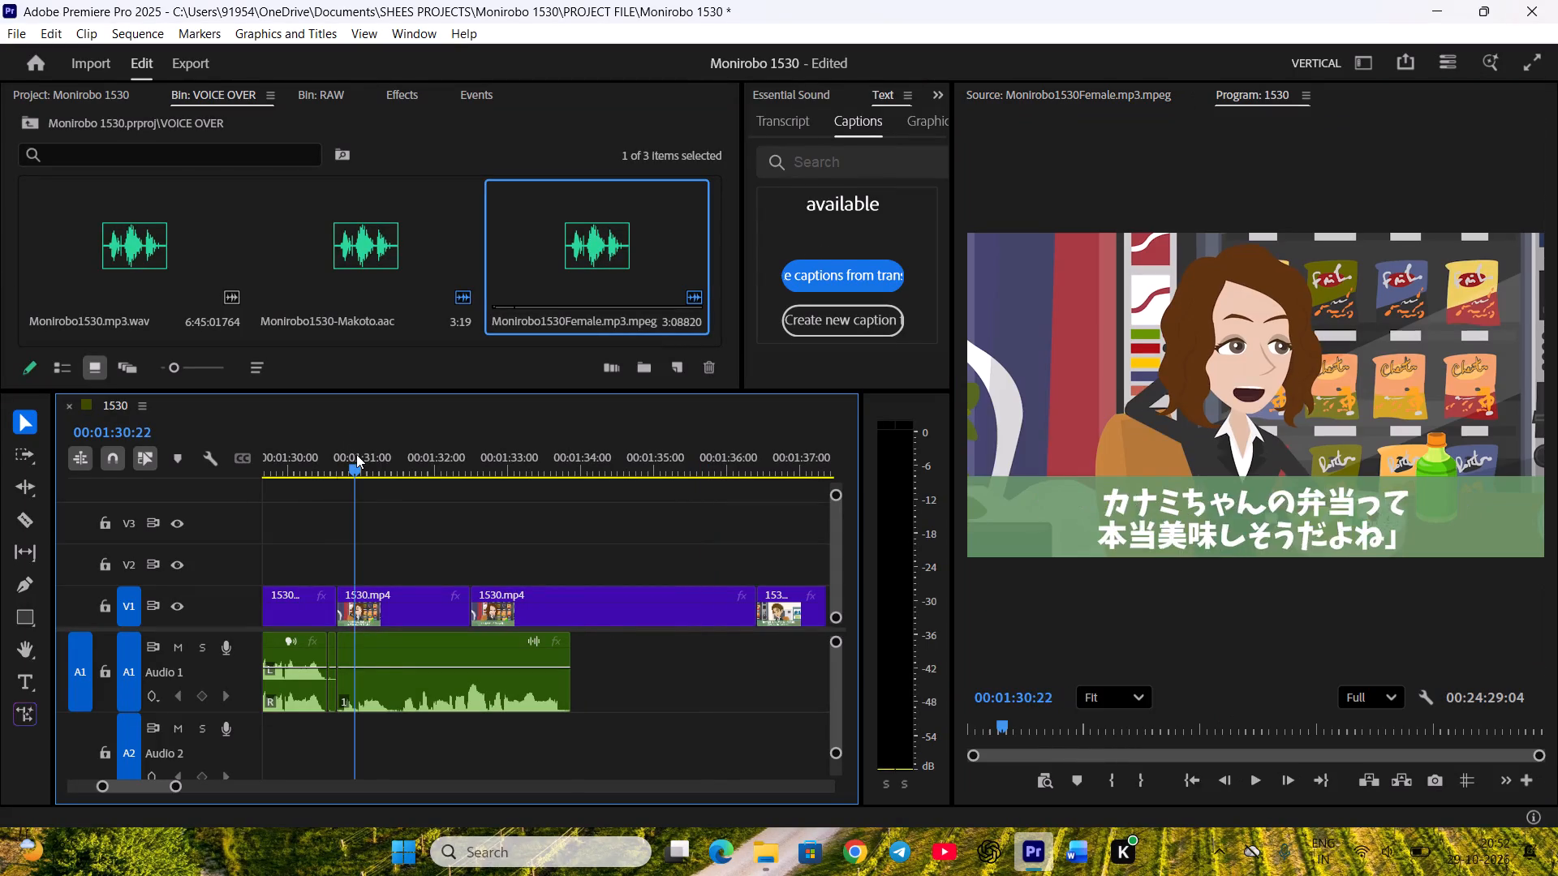
key("space")
Move Kanami's cooking shot about one second earlier over the end of her thank-you shot and play it with the audio.
left_click_drag(519, 608, 441, 605)
left_click(456, 553)
key("space")
Shorten Kanami's cooking shot to end with her line and ripple delete the gap before Makoto's shot.
left_click_drag(686, 609, 600, 616)
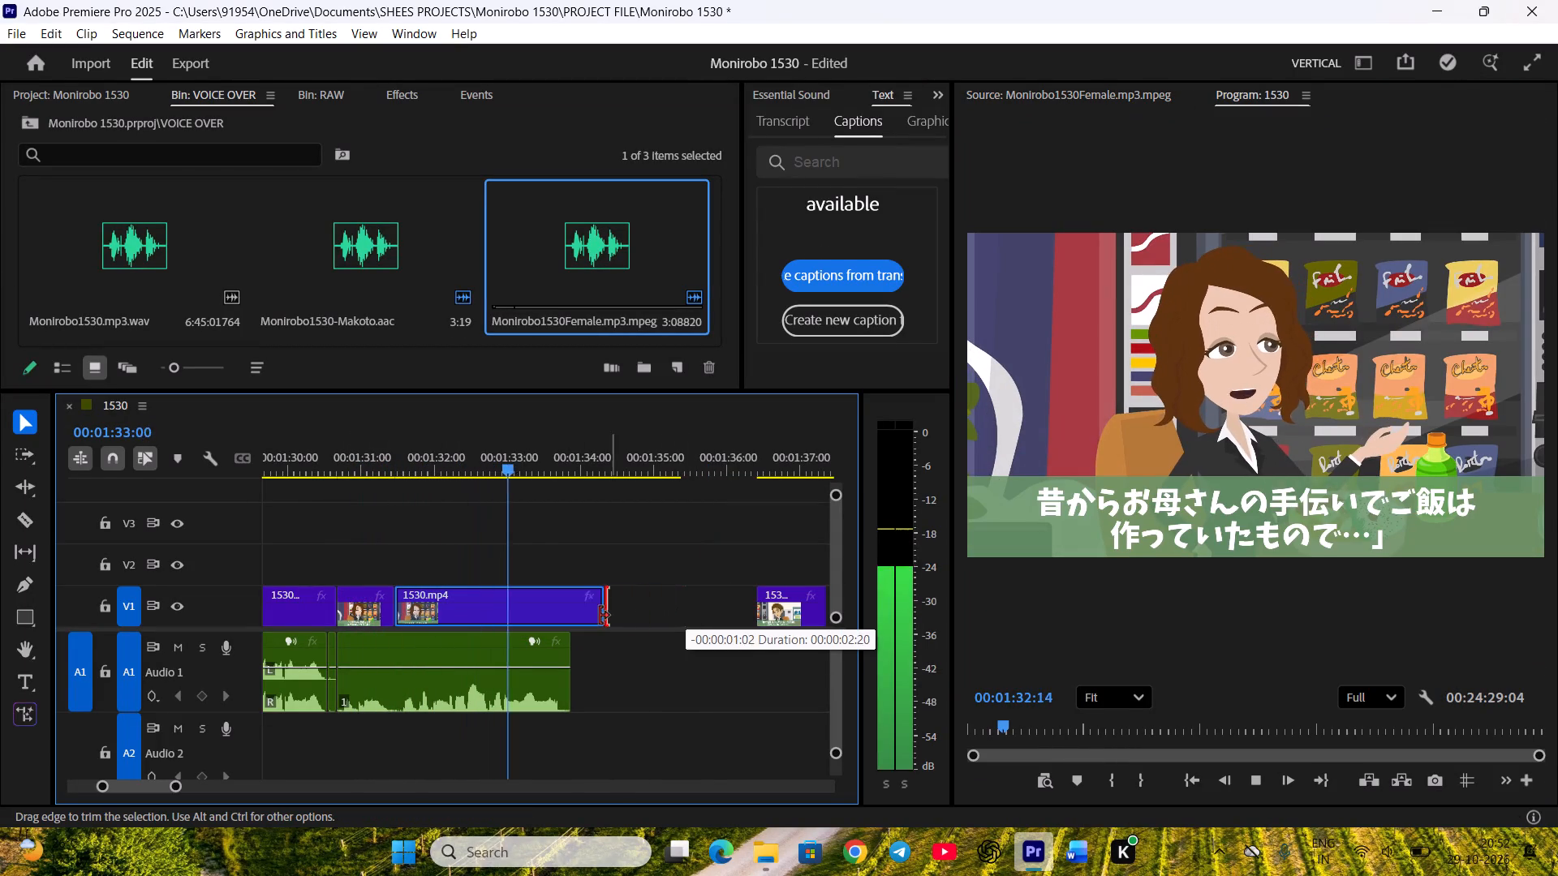
left_click_drag(600, 616, 580, 618)
right_click(630, 613)
key("space")
left_click(688, 621)
scroll(669, 640, "down", 2)
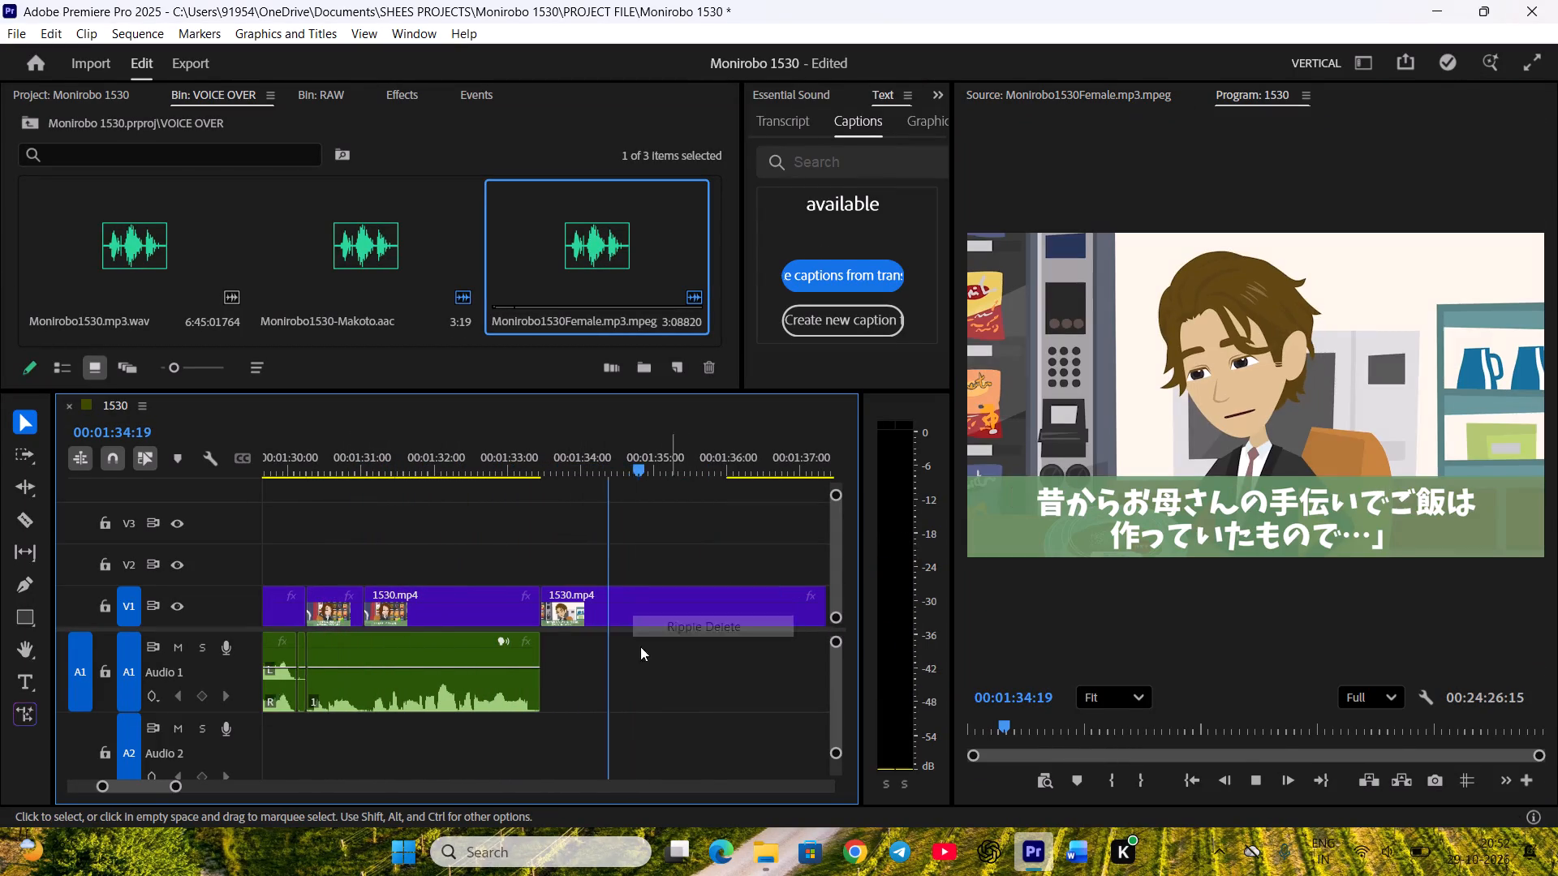
scroll(640, 646, "down", 1)
Play back the join between the end of Kanami's cooking line and Makoto's following shot.
left_click(418, 456)
key("space")
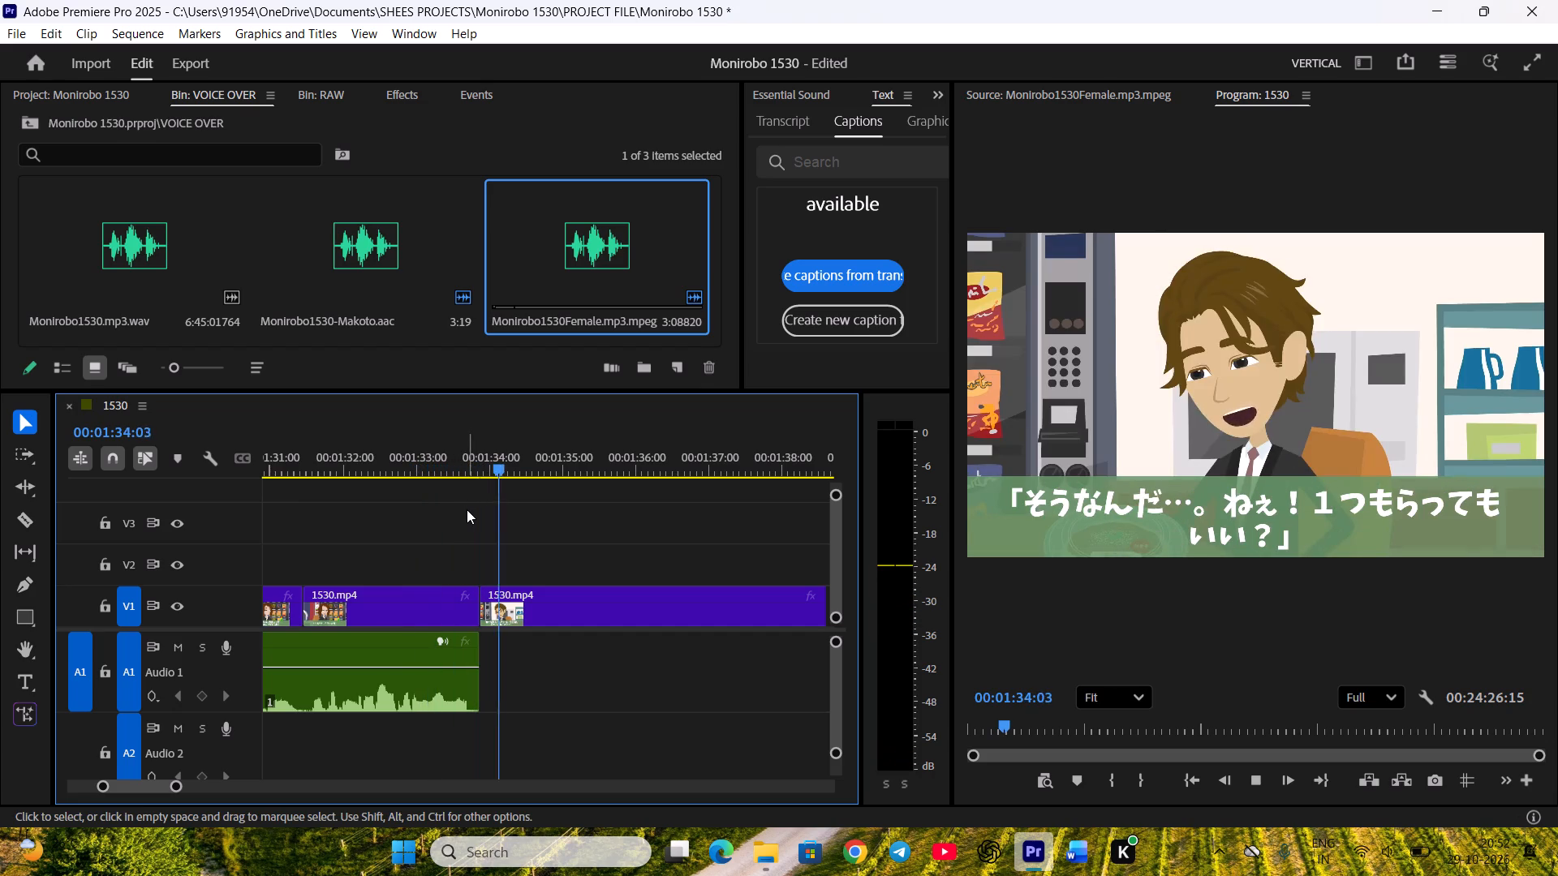
key("space")
left_click(433, 435)
key("space")
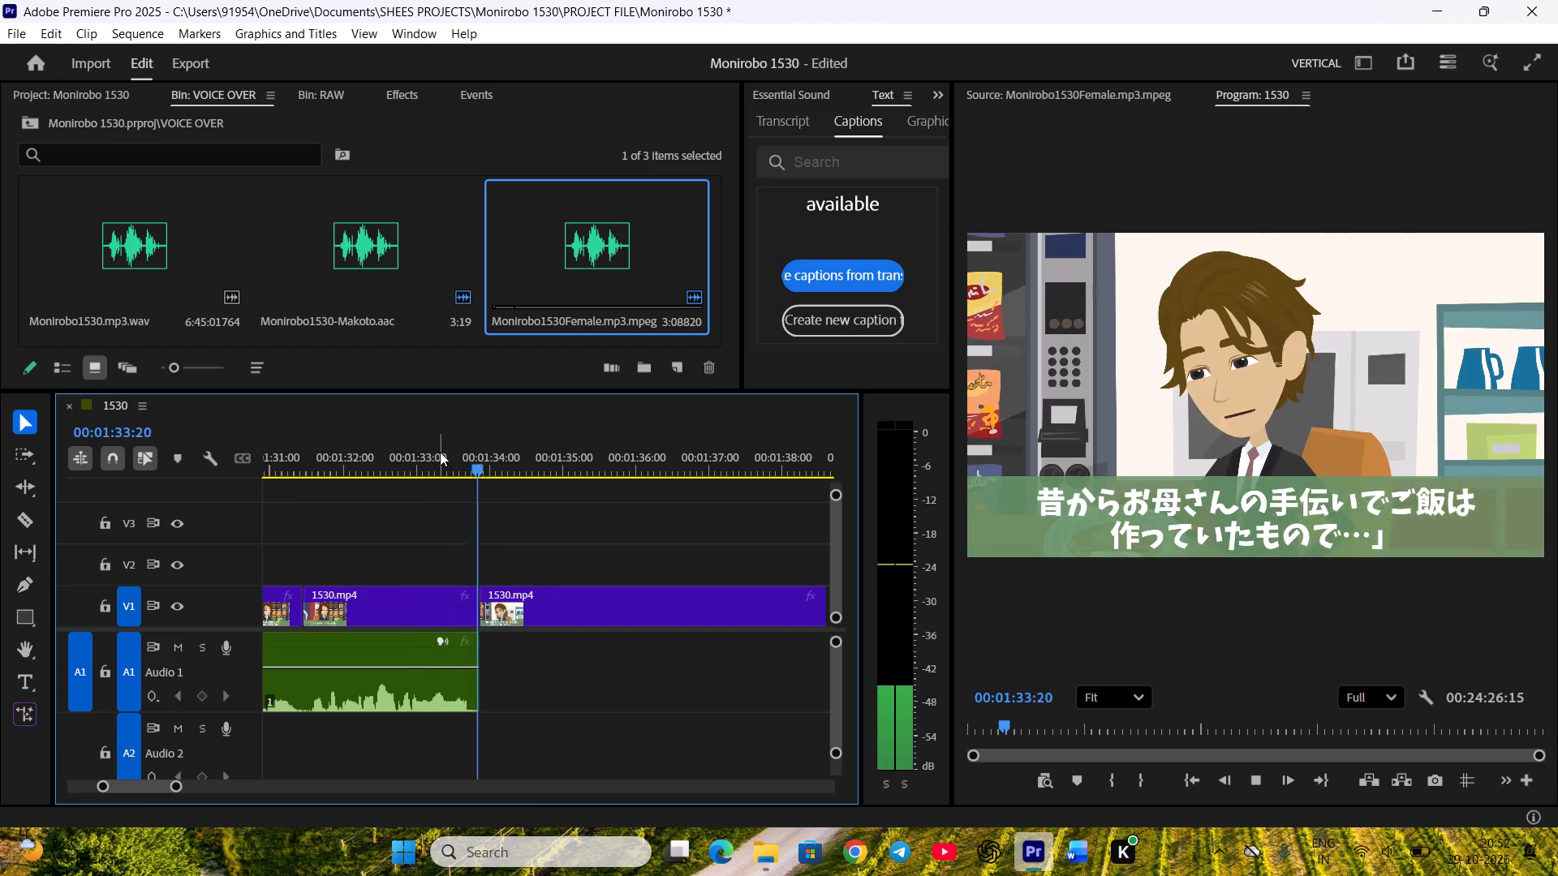
scroll(512, 483, "down", 4)
key("space")
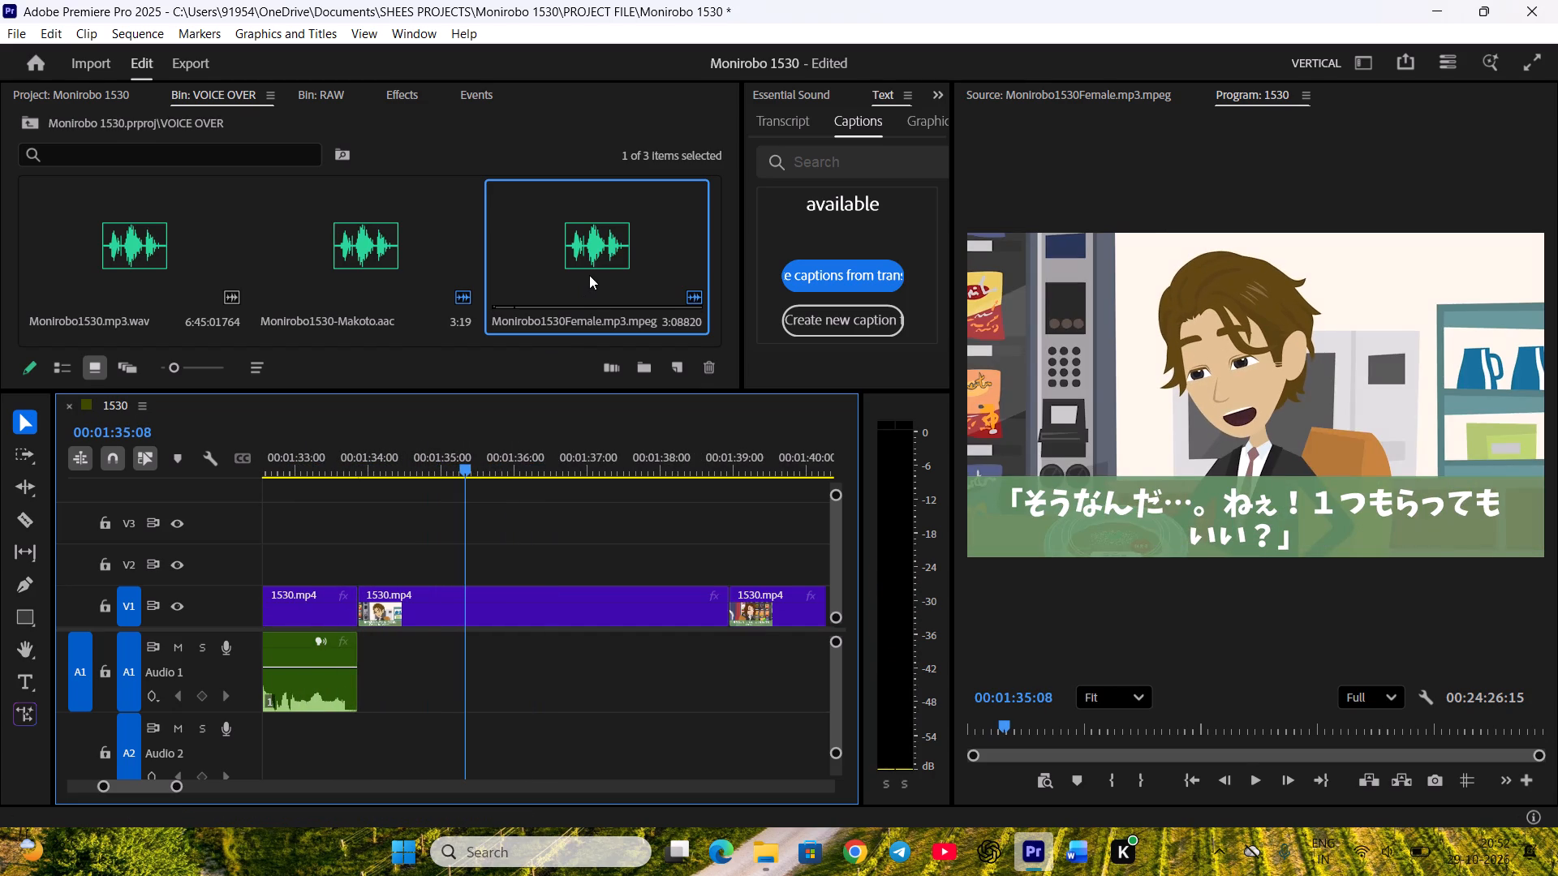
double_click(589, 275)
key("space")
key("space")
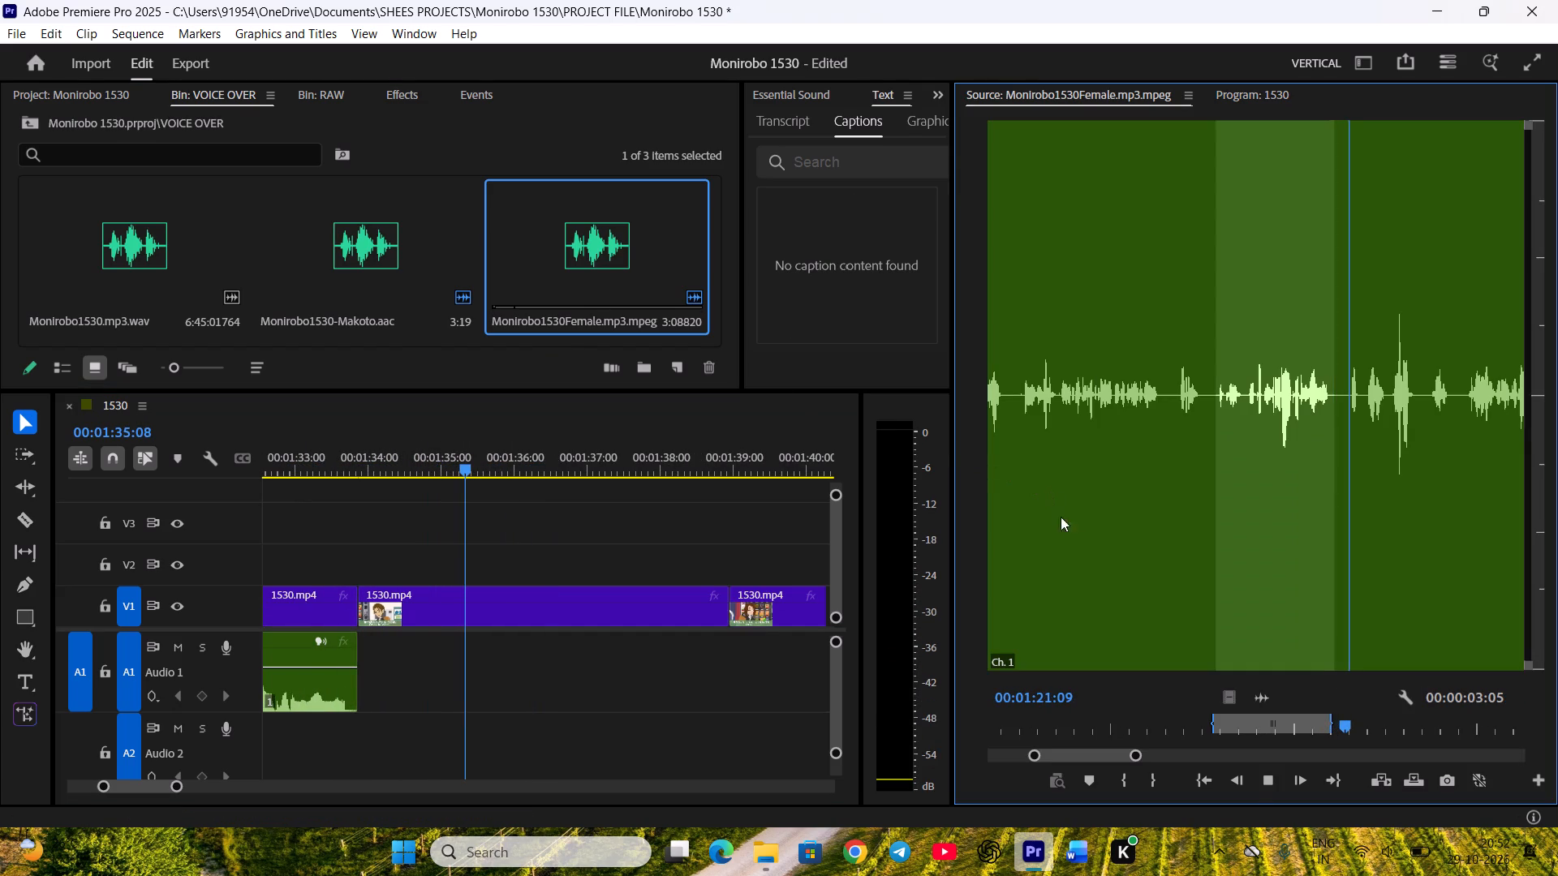
Preview the rest of Makoto's one-bite request shot up to 00:01:38:00 and save the project.
left_click(490, 465)
key("space")
scroll(517, 530, "down", 2)
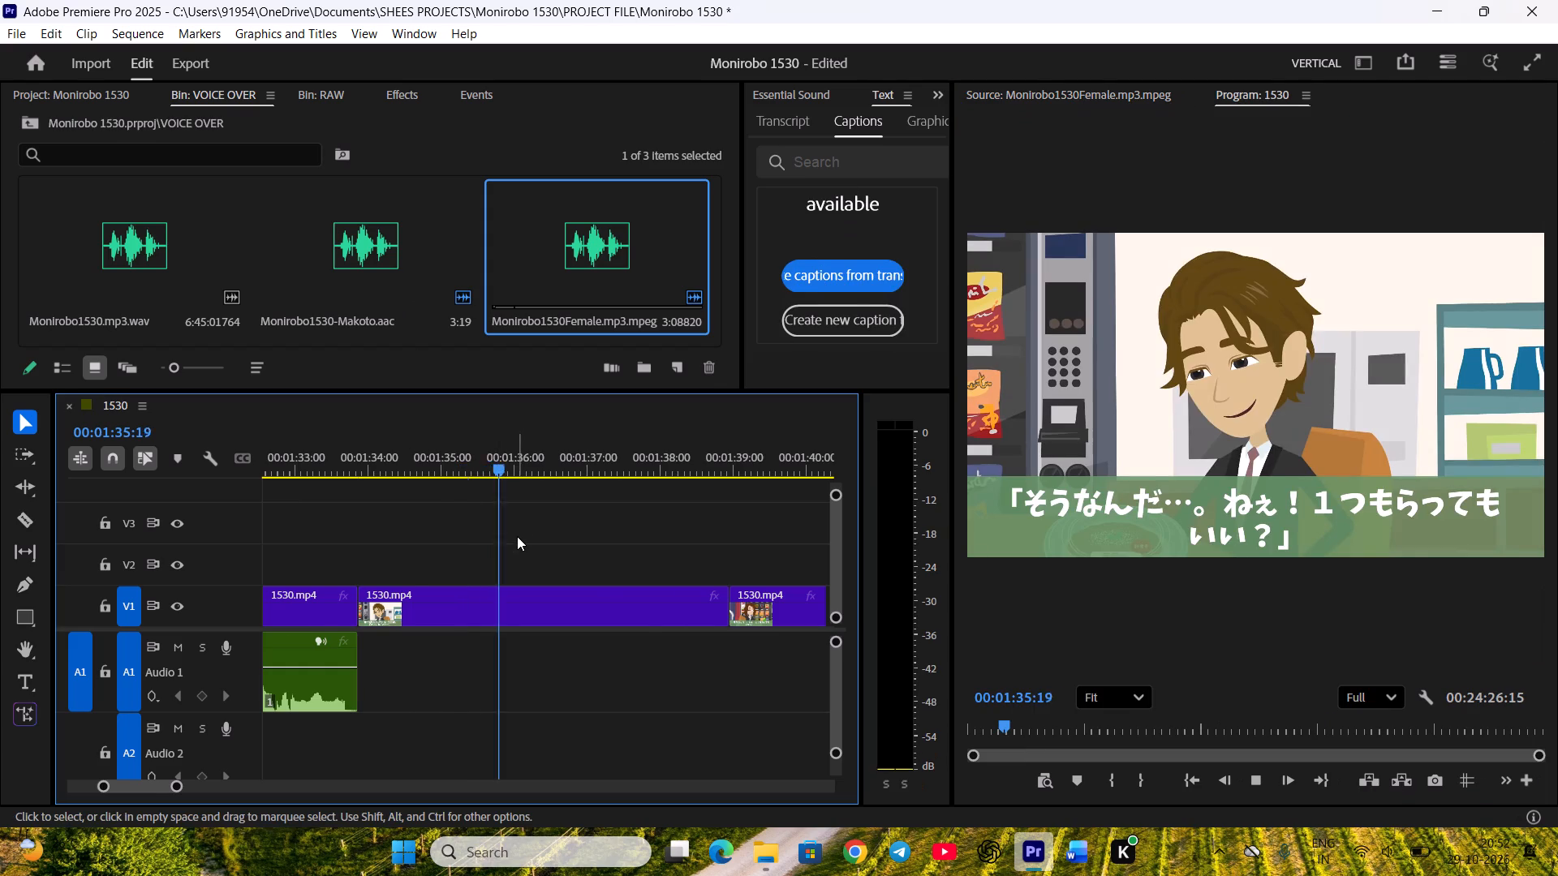
scroll(517, 536, "down", 2)
left_click_drag(556, 458, 540, 476)
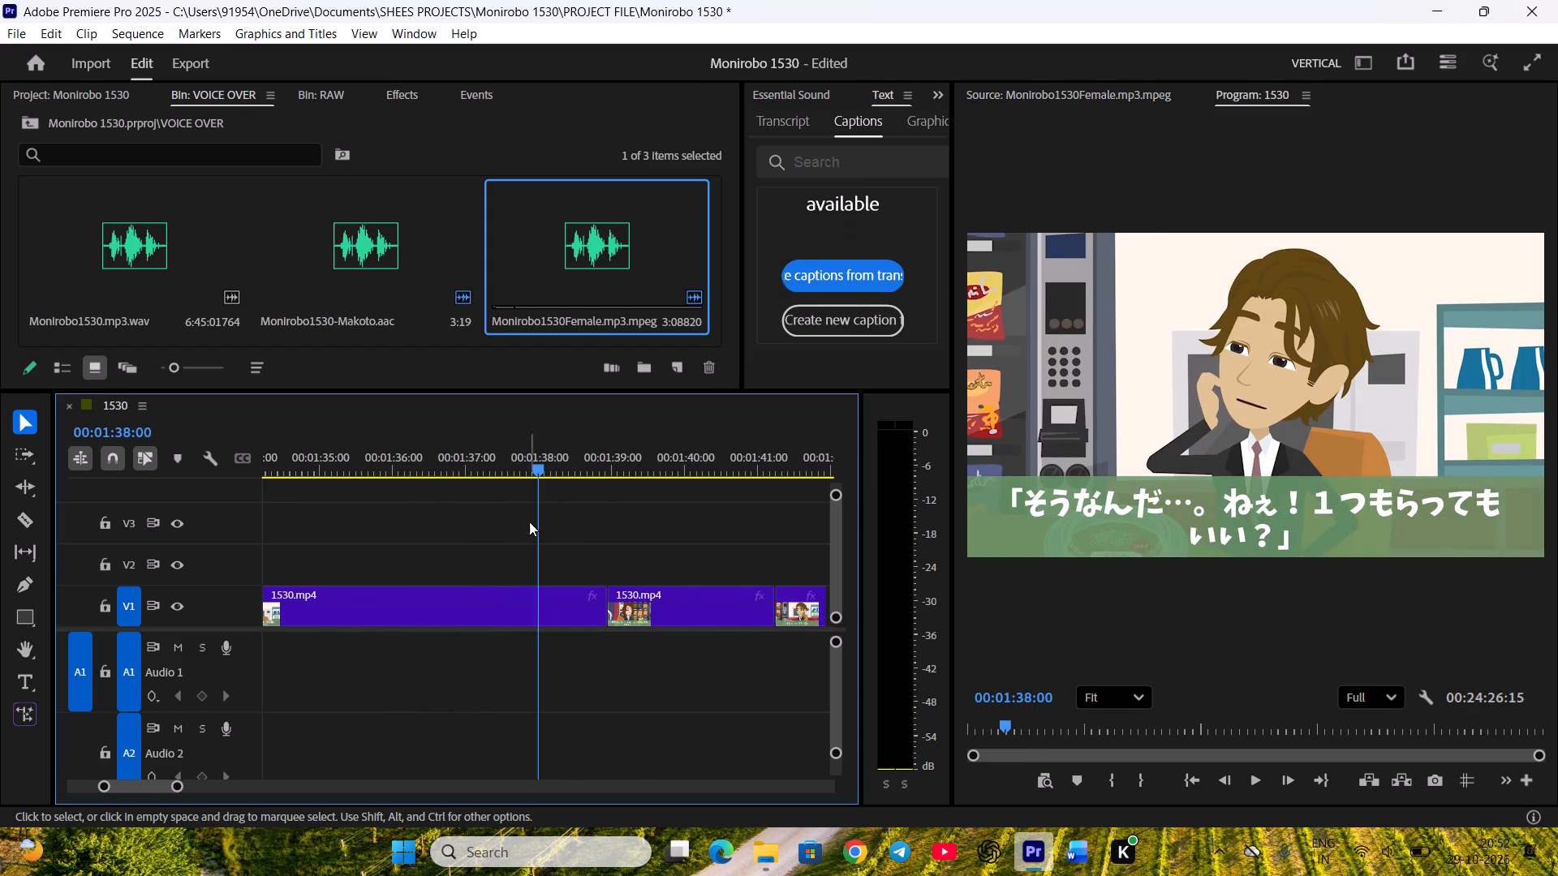
scroll(531, 533, "up", 3)
key("ctrl+s")
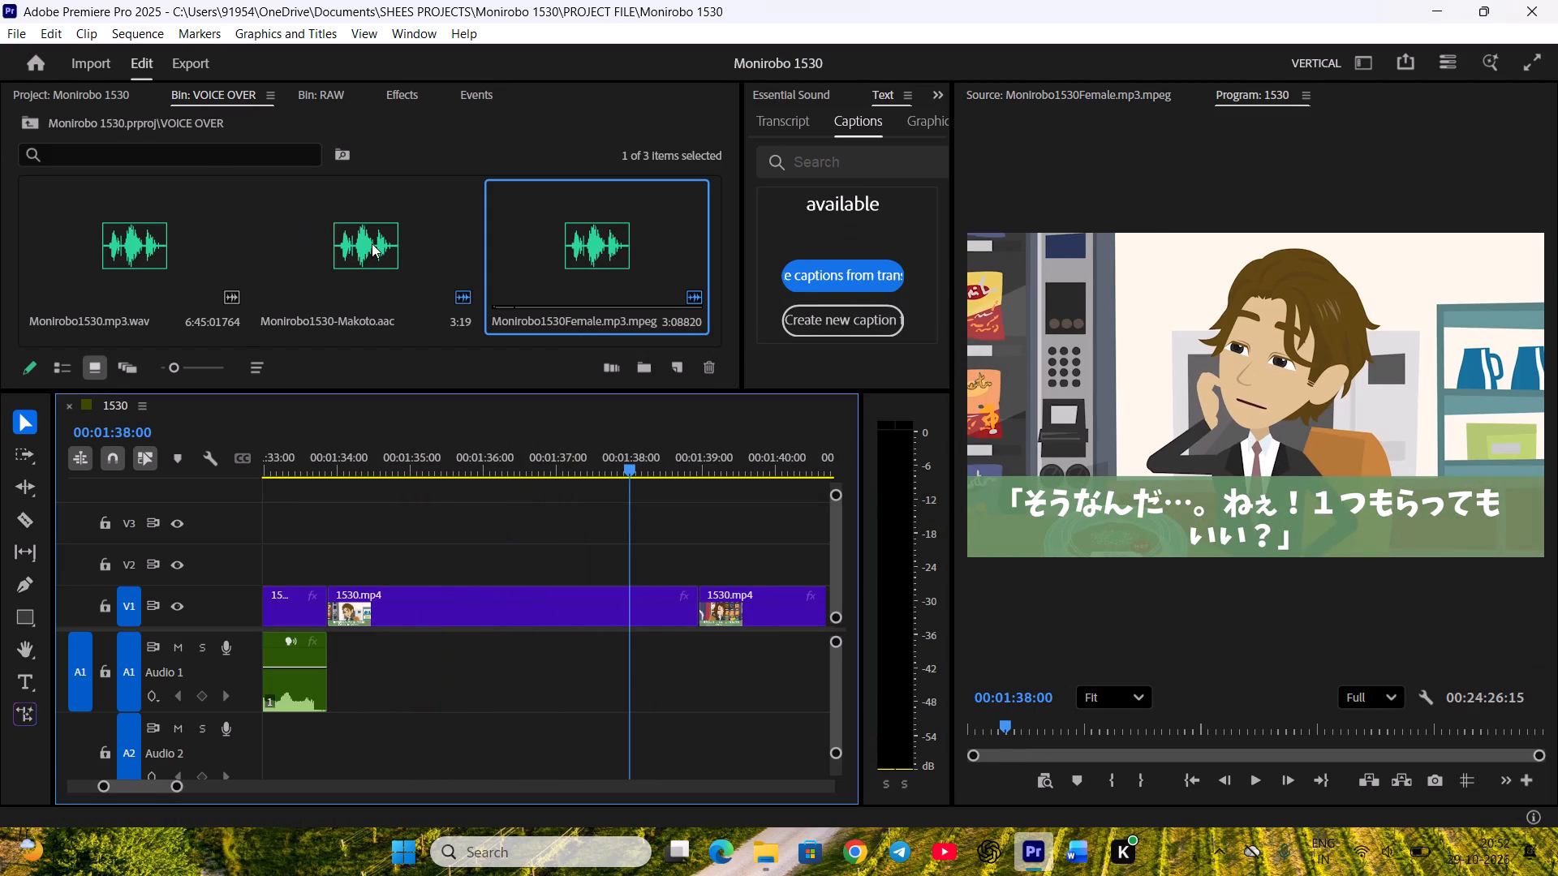
Find Makoto's "I see... Hey! Can I have one bite?" in his recording and mark its start at 00:00:37:03.
double_click(372, 243)
key("space")
key("space")
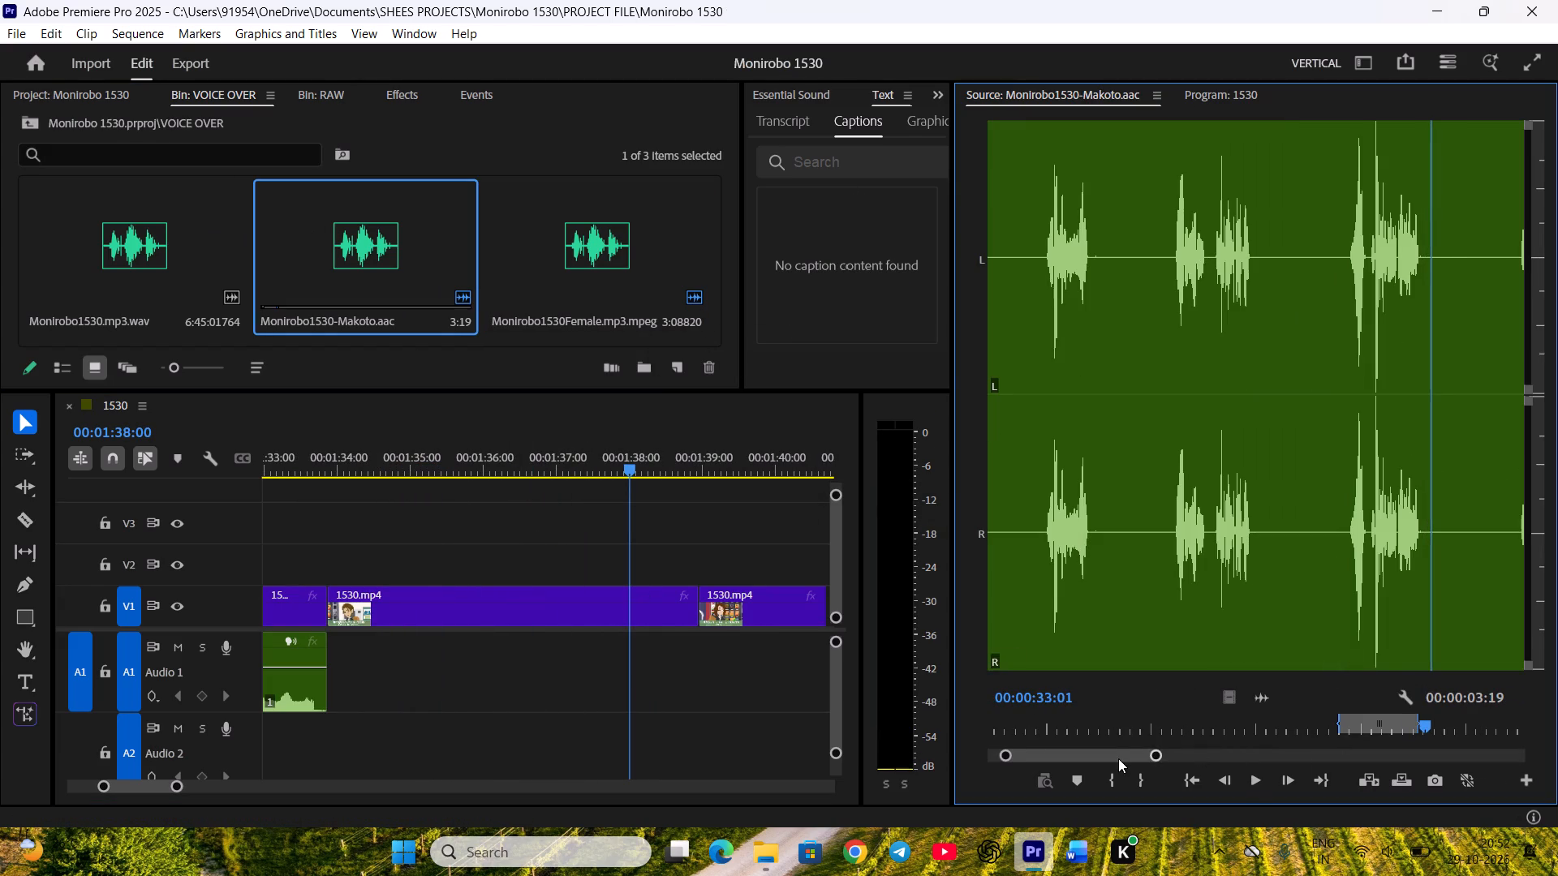
left_click_drag(1116, 756, 1134, 758)
left_click(1105, 730)
key("space")
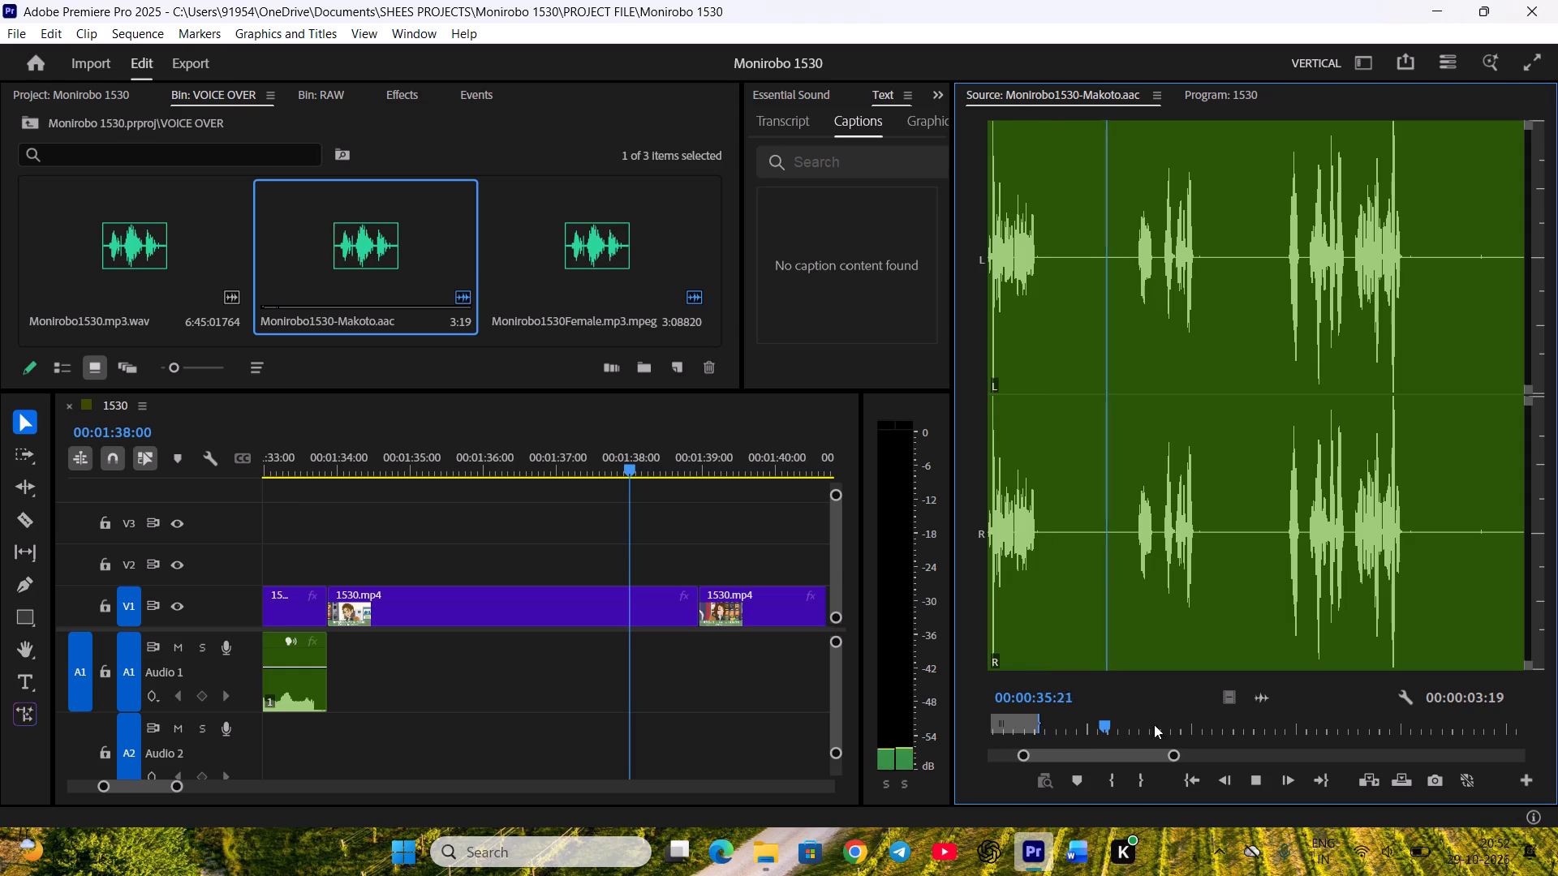
key("space")
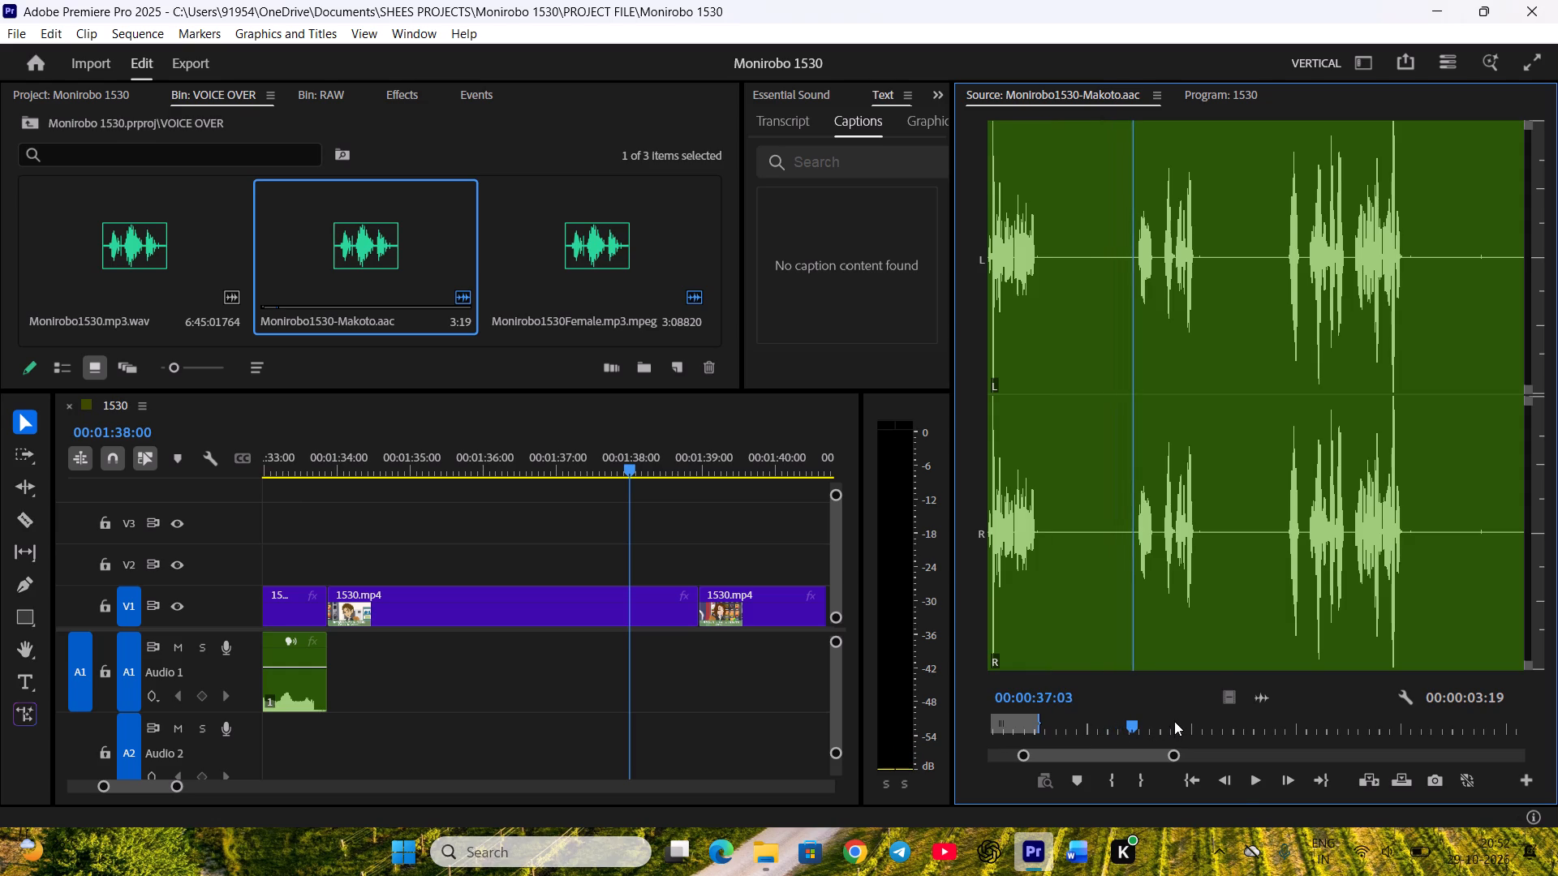
key("i")
Check the one-bite line against the Word script and mark its end at 00:00:40:04 in Makoto's recording.
key("space")
left_click(1076, 844)
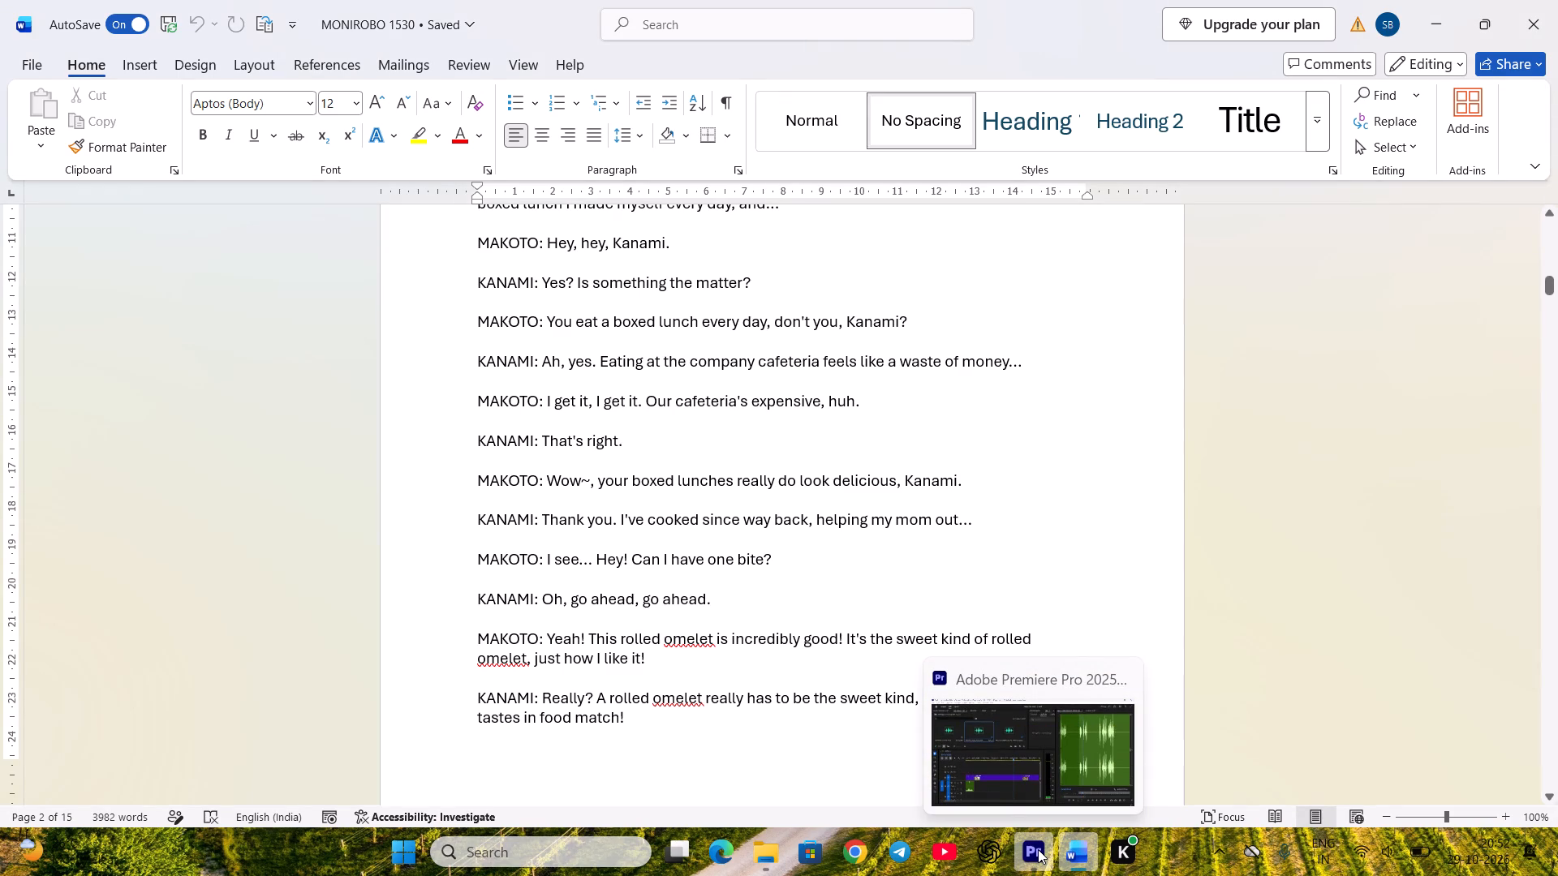
left_click(1038, 849)
key("space")
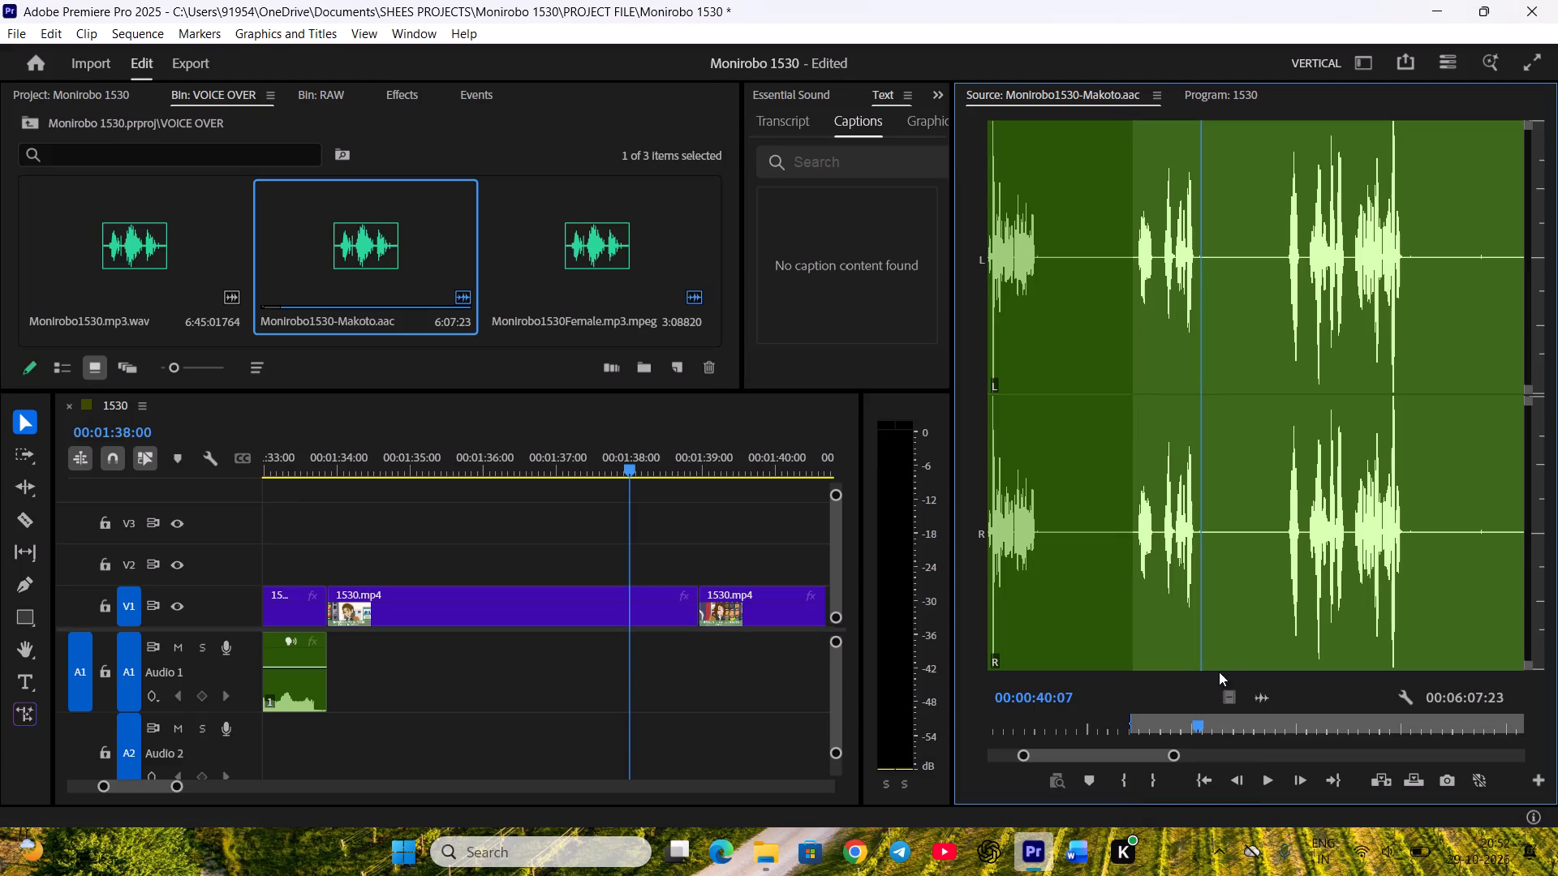
scroll(1228, 675, "up", 8)
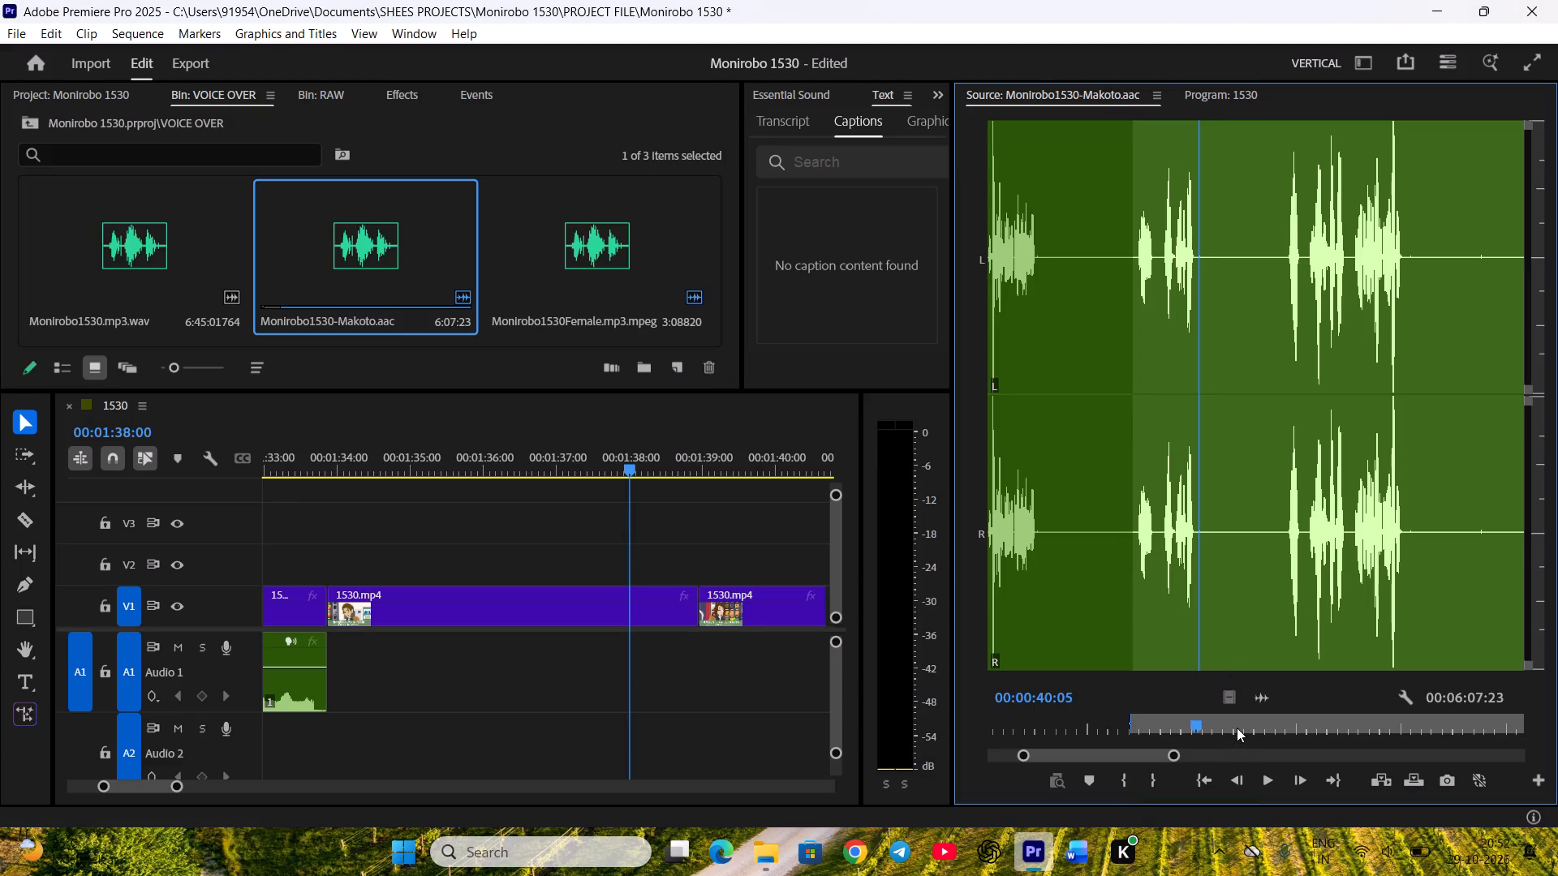
scroll(1237, 728, "up", 1)
key("o")
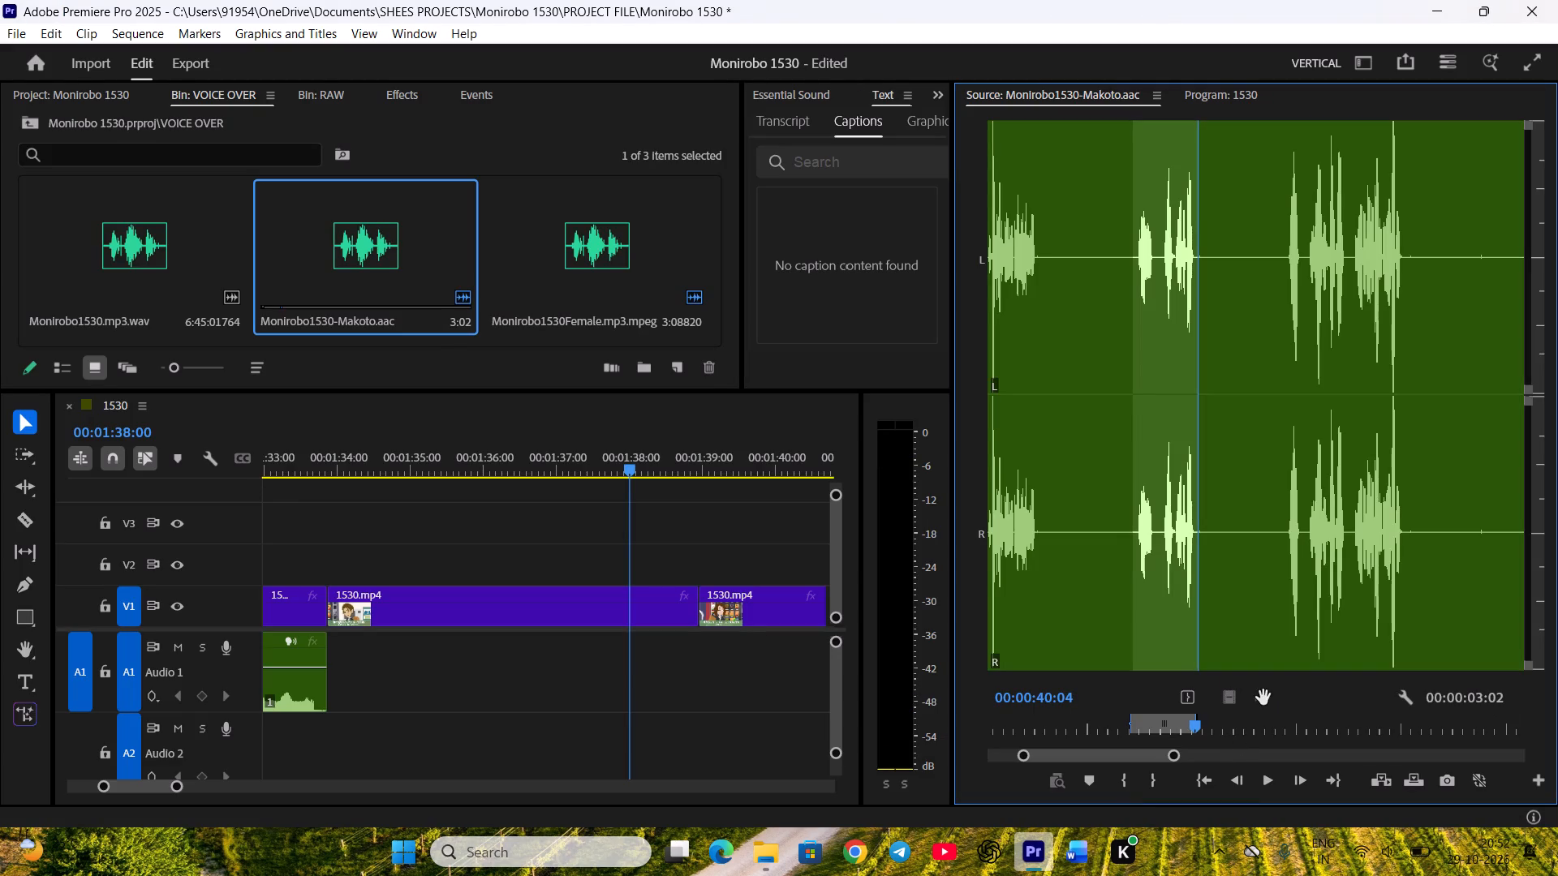
Place Makoto's one-bite line on Audio 1, trim its start slightly, and butt it against the end of Kanami's cooking line.
left_click_drag(1263, 698, 444, 673)
left_click_drag(449, 687, 456, 687)
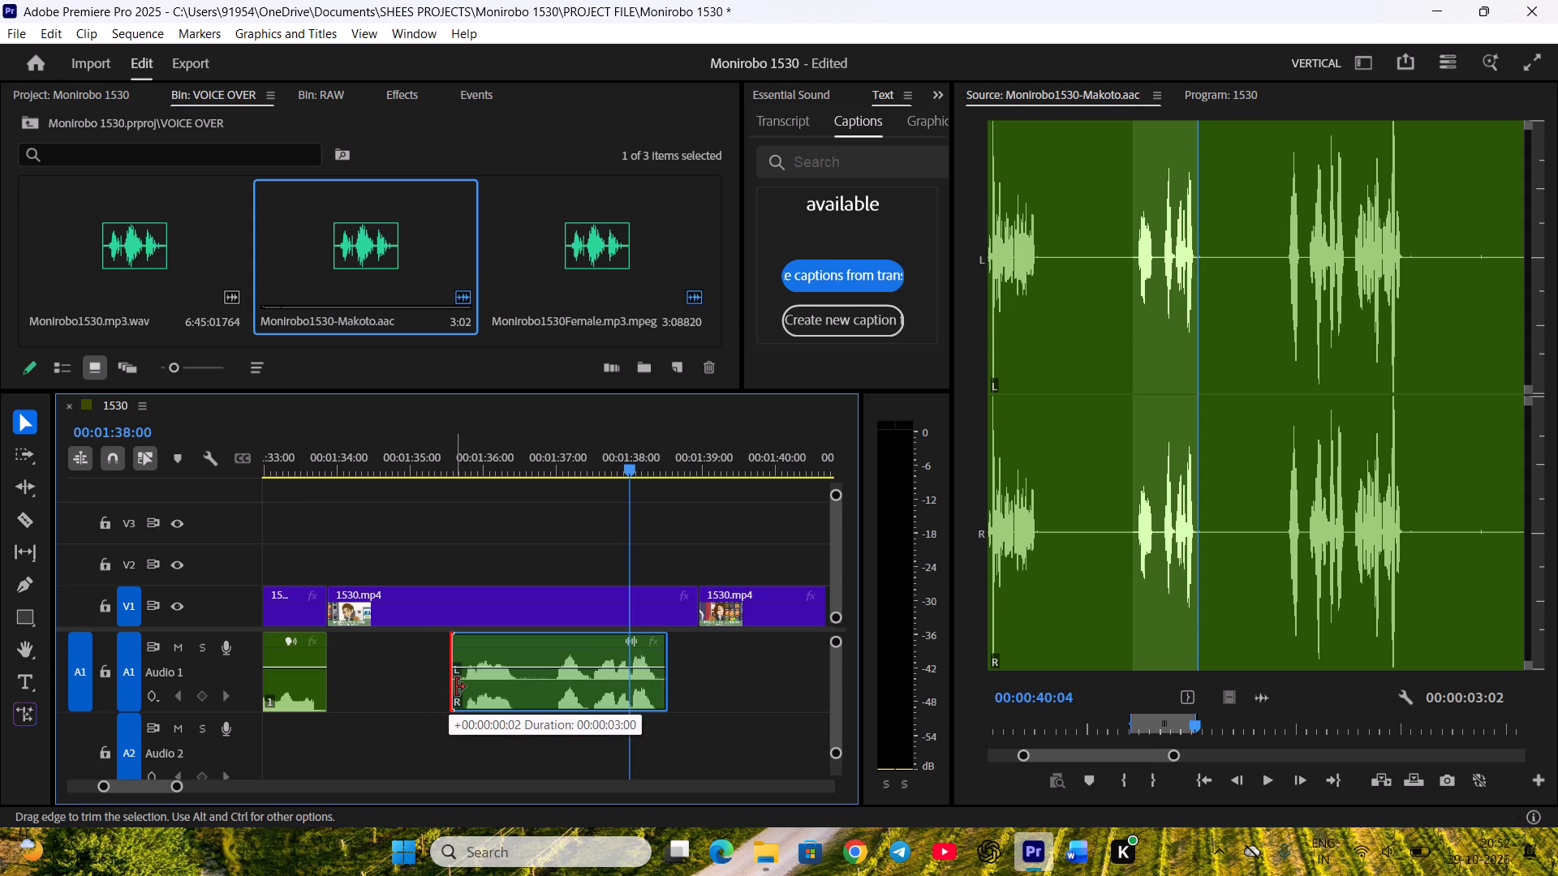
left_click_drag(456, 687, 458, 687)
left_click_drag(512, 698, 394, 685)
left_click(453, 732)
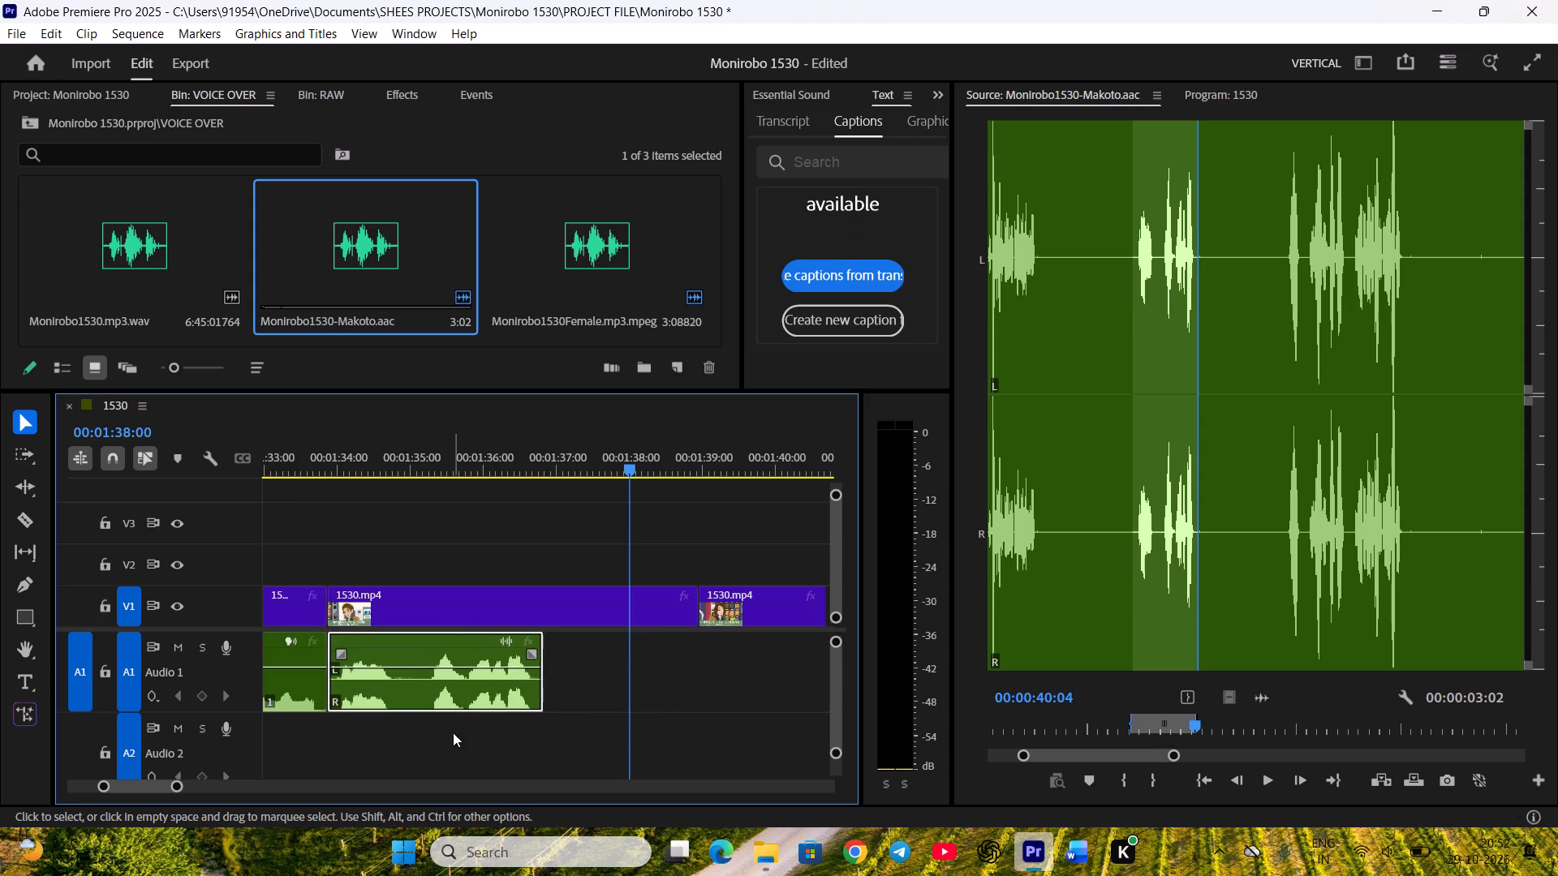
Split Makoto's line at 00:01:34:19, trim about 8 frames of pause before "Hey!", close the gap and play the result.
left_click_drag(407, 463, 398, 480)
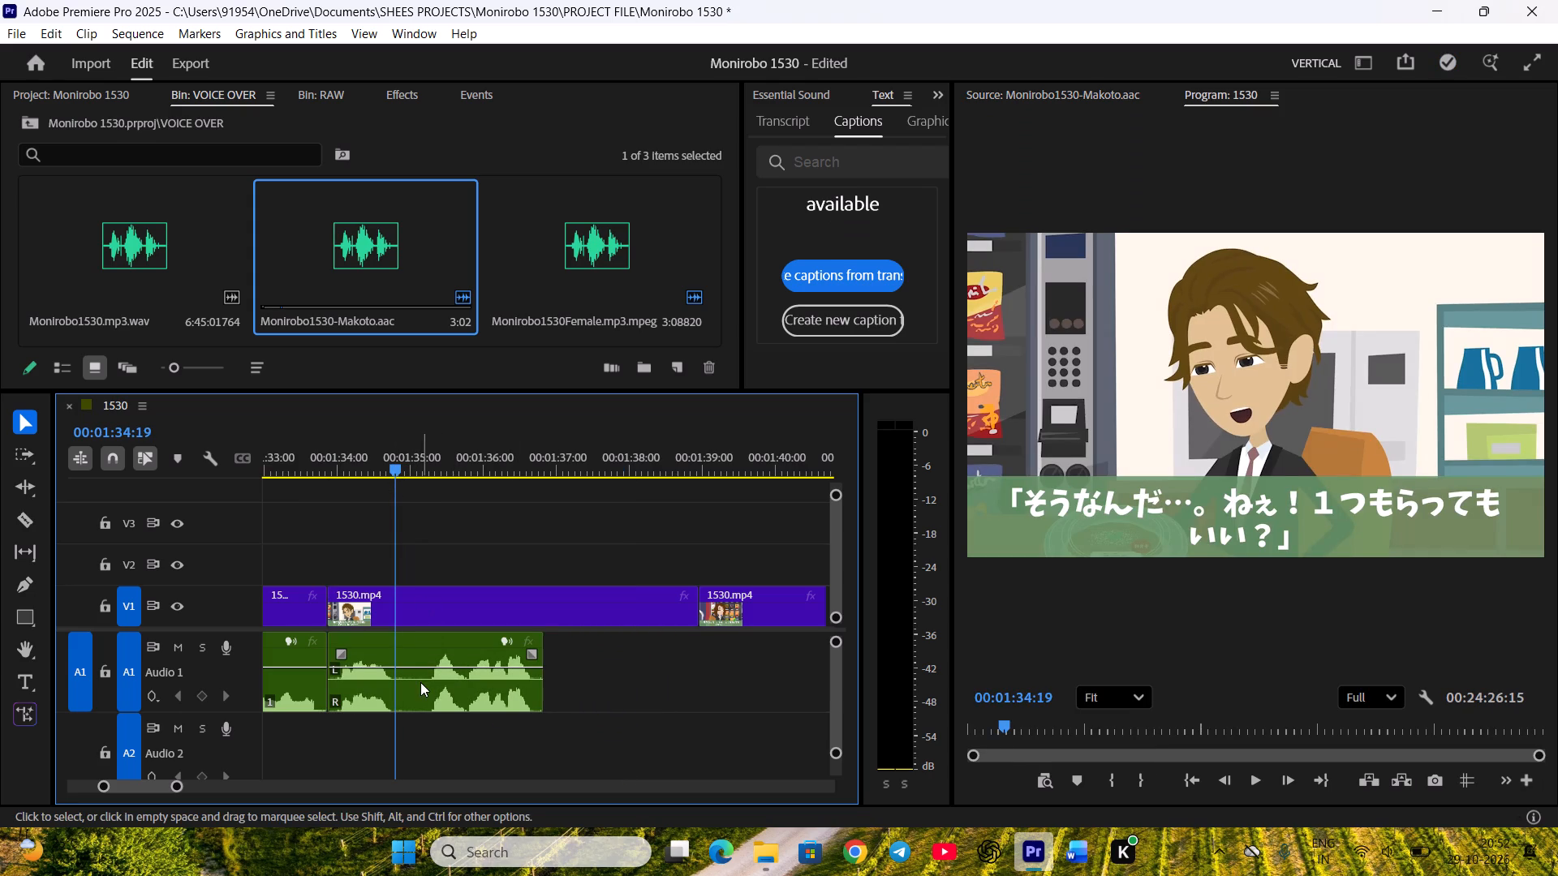
left_click(420, 688)
key("c")
left_click_drag(406, 688, 431, 690)
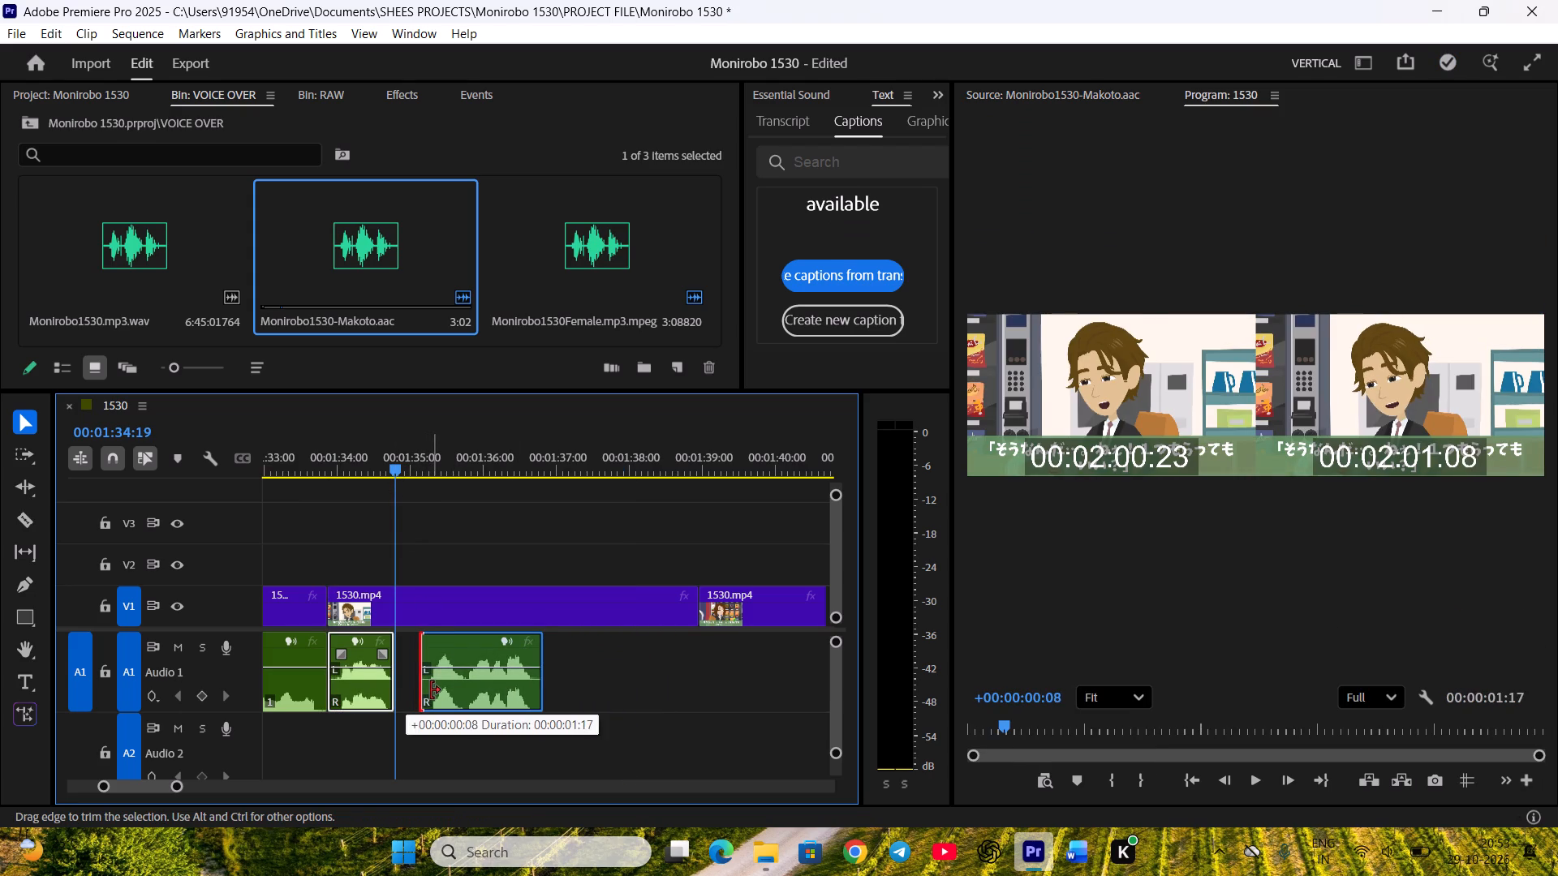
left_click_drag(431, 690, 433, 690)
left_click_drag(458, 698, 437, 695)
left_click(472, 730)
key("space")
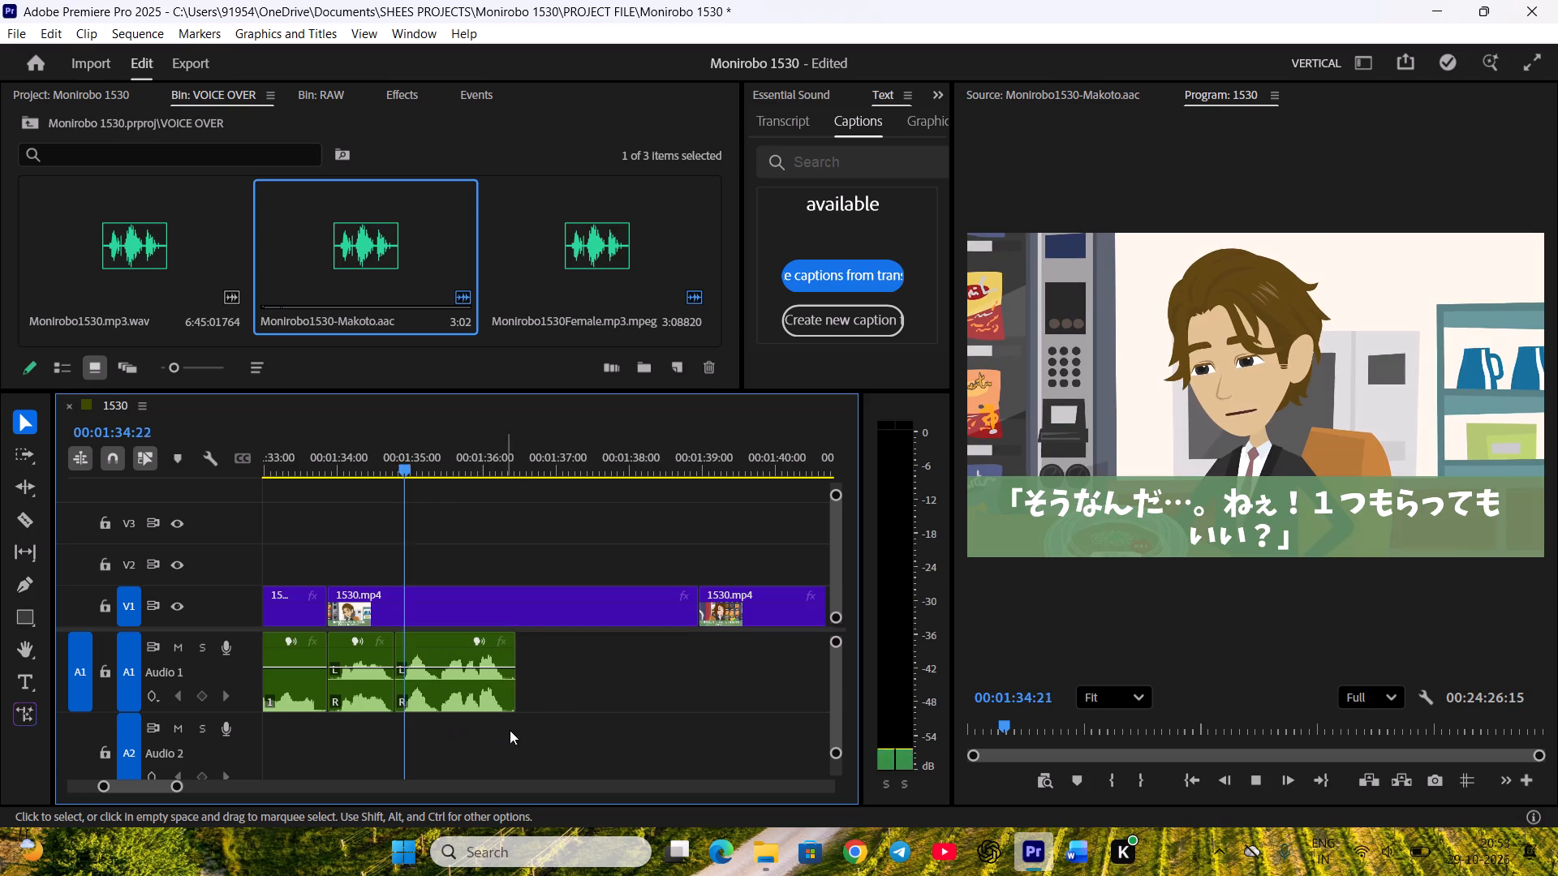
key("space")
left_click(529, 677)
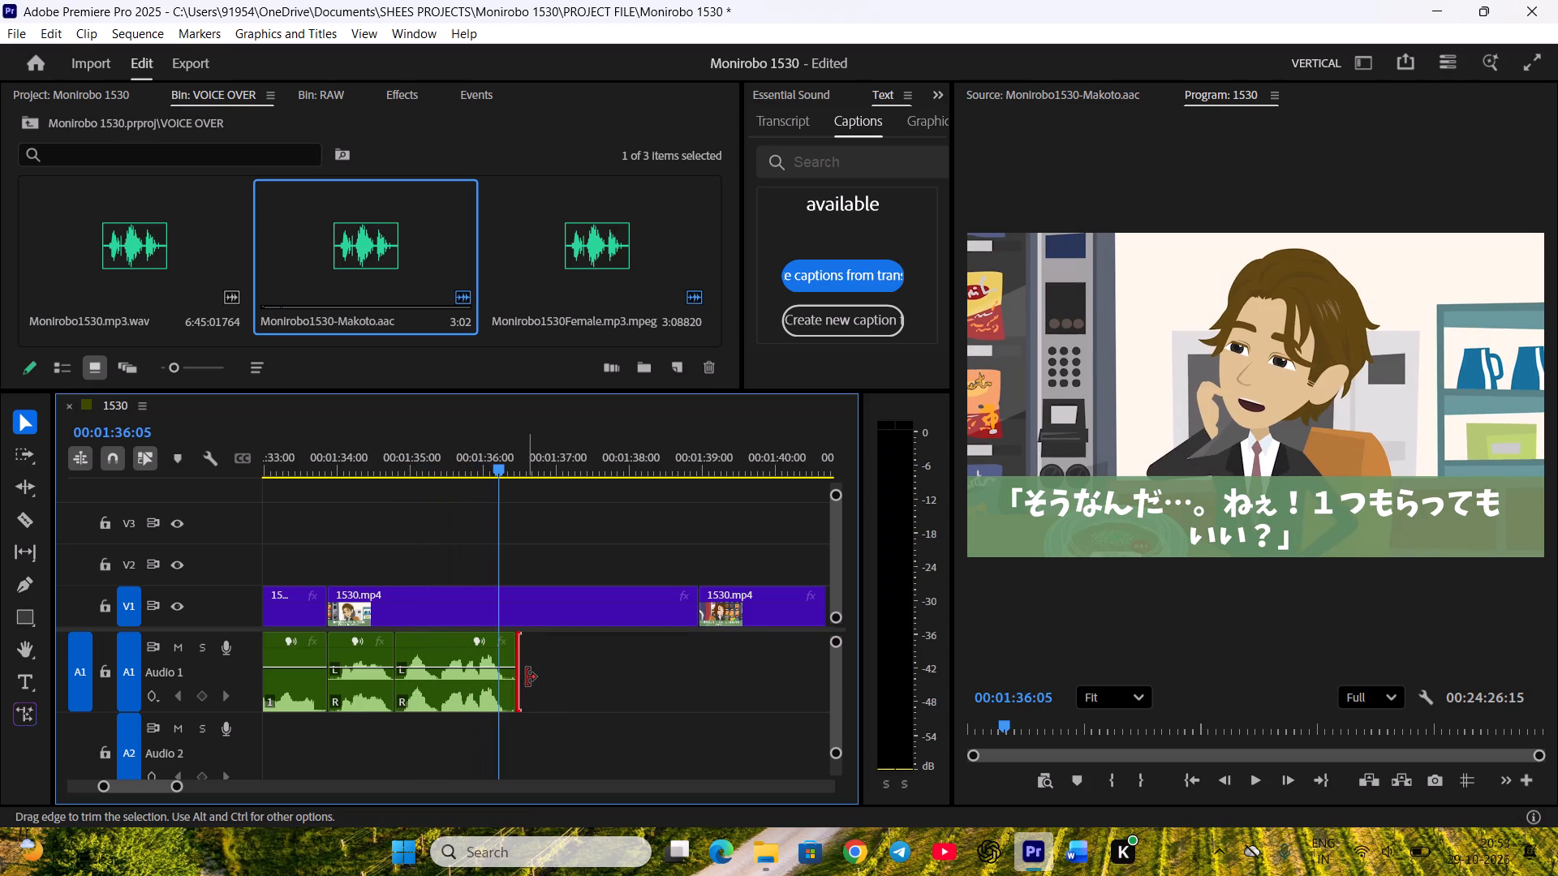
Shorten Makoto's one-bite shot to end with his line and ripple delete the gap before Kanami's shot.
left_click_drag(691, 616, 501, 603)
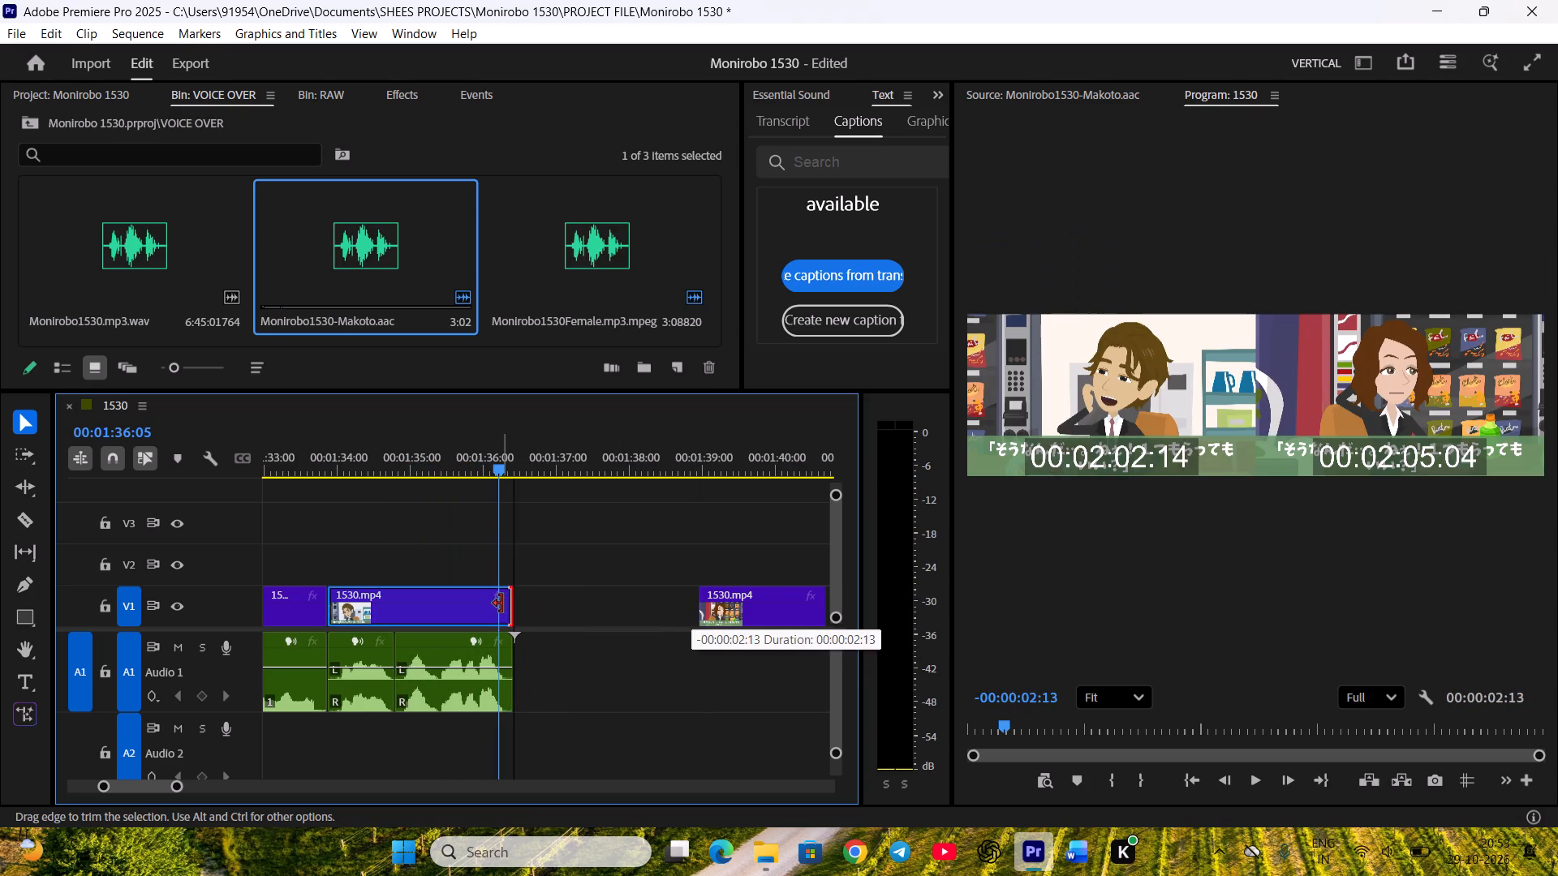
left_click_drag(501, 603, 499, 603)
right_click(542, 598)
left_click(578, 607)
Preview Kanami's following shot up to 00:01:38:03 and save the project.
scroll(574, 642, "down", 6)
key("space")
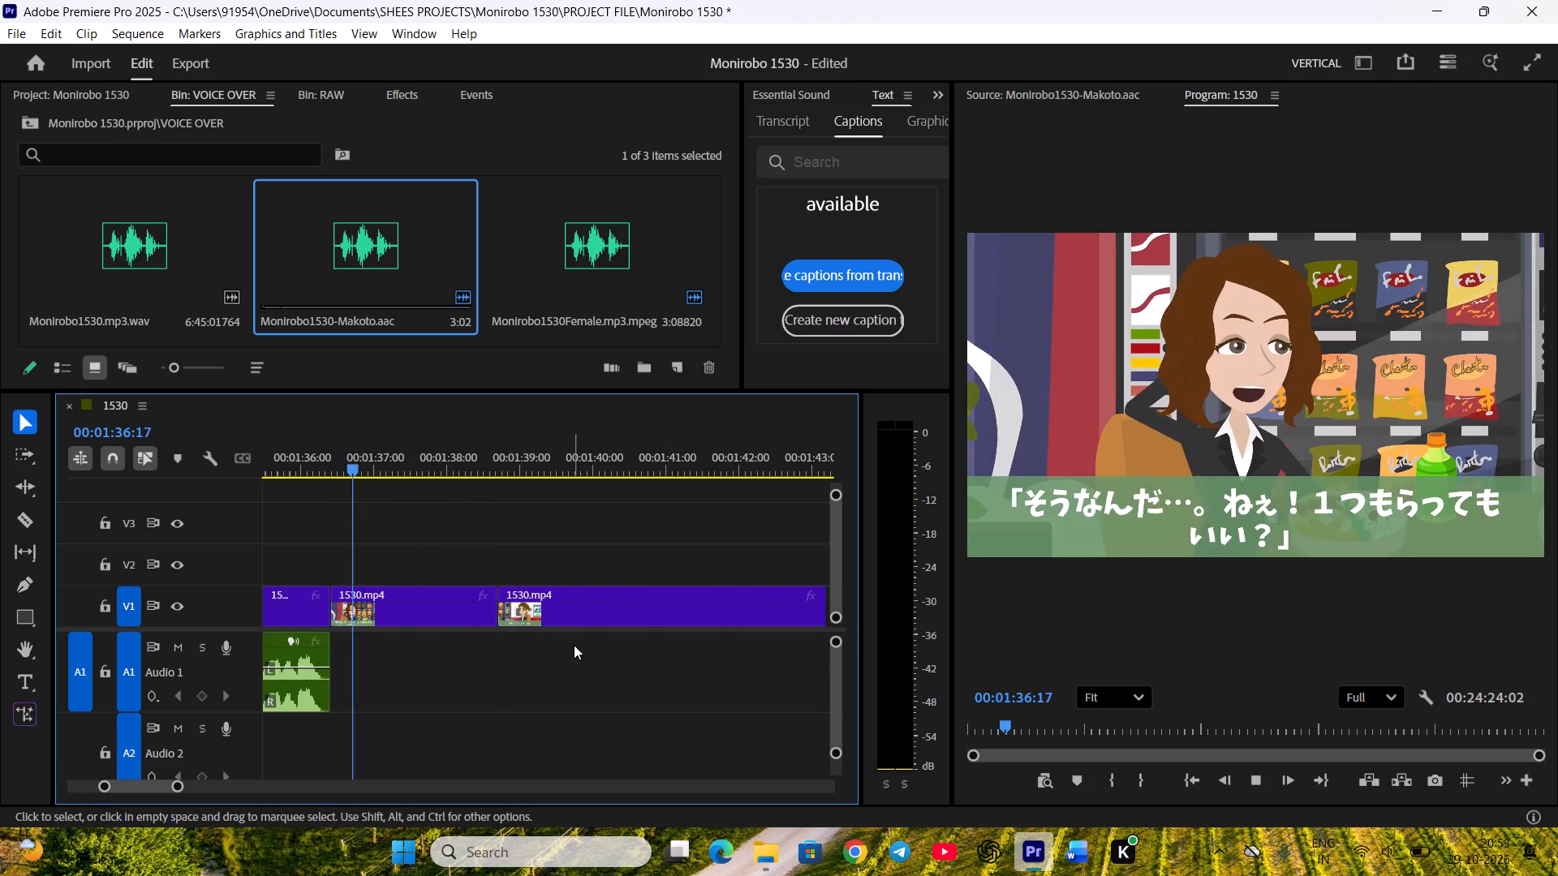
scroll(597, 642, "up", 1)
key("ctrl+s")
key("space")
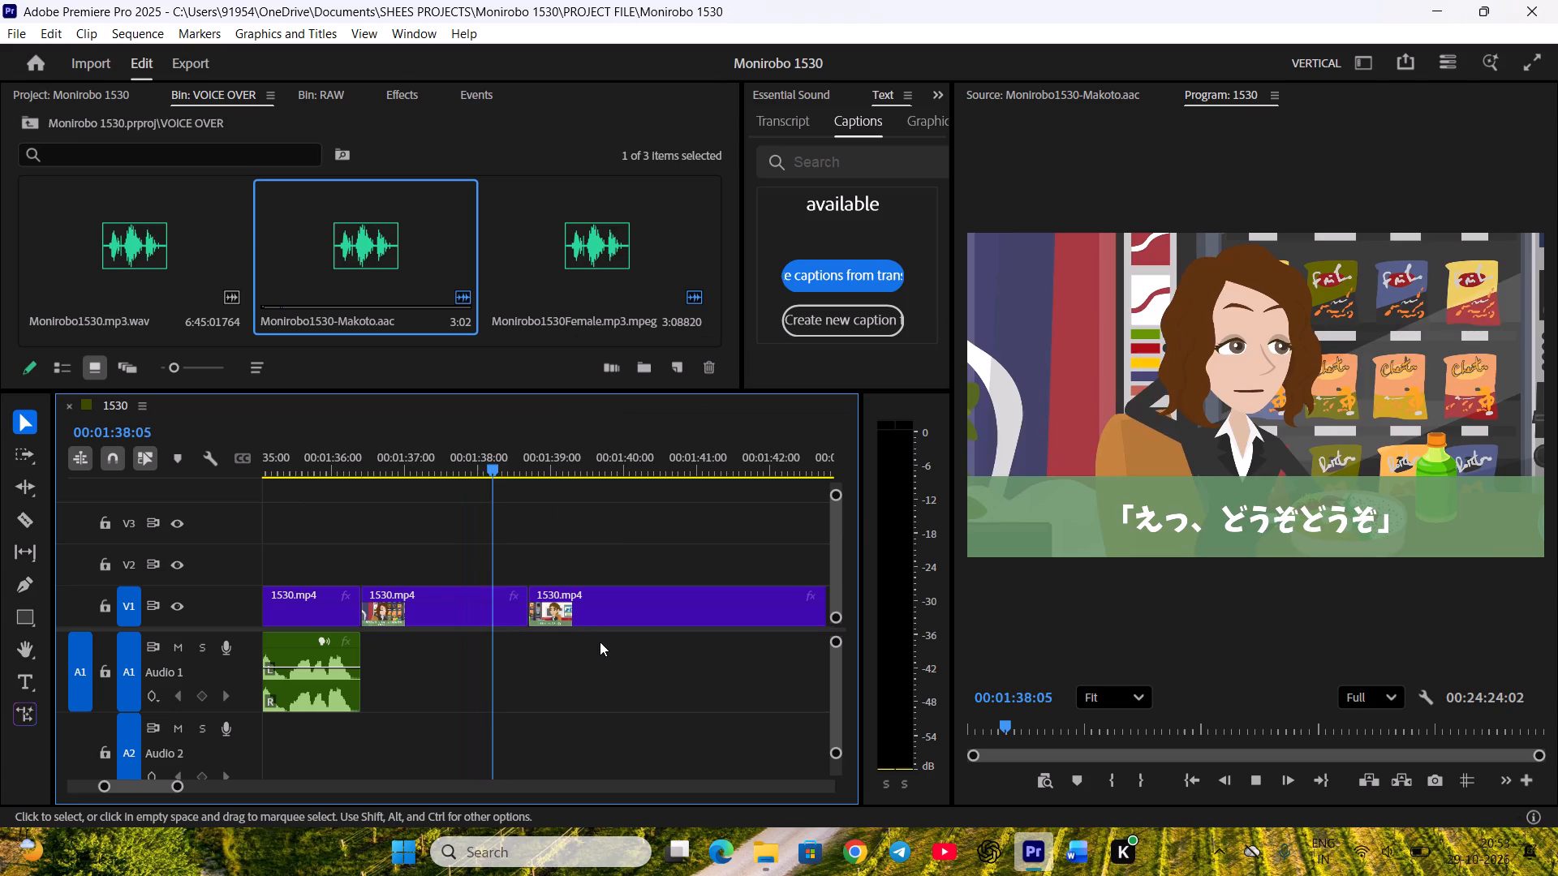
key("space")
left_click(489, 470)
key("ctrl+s")
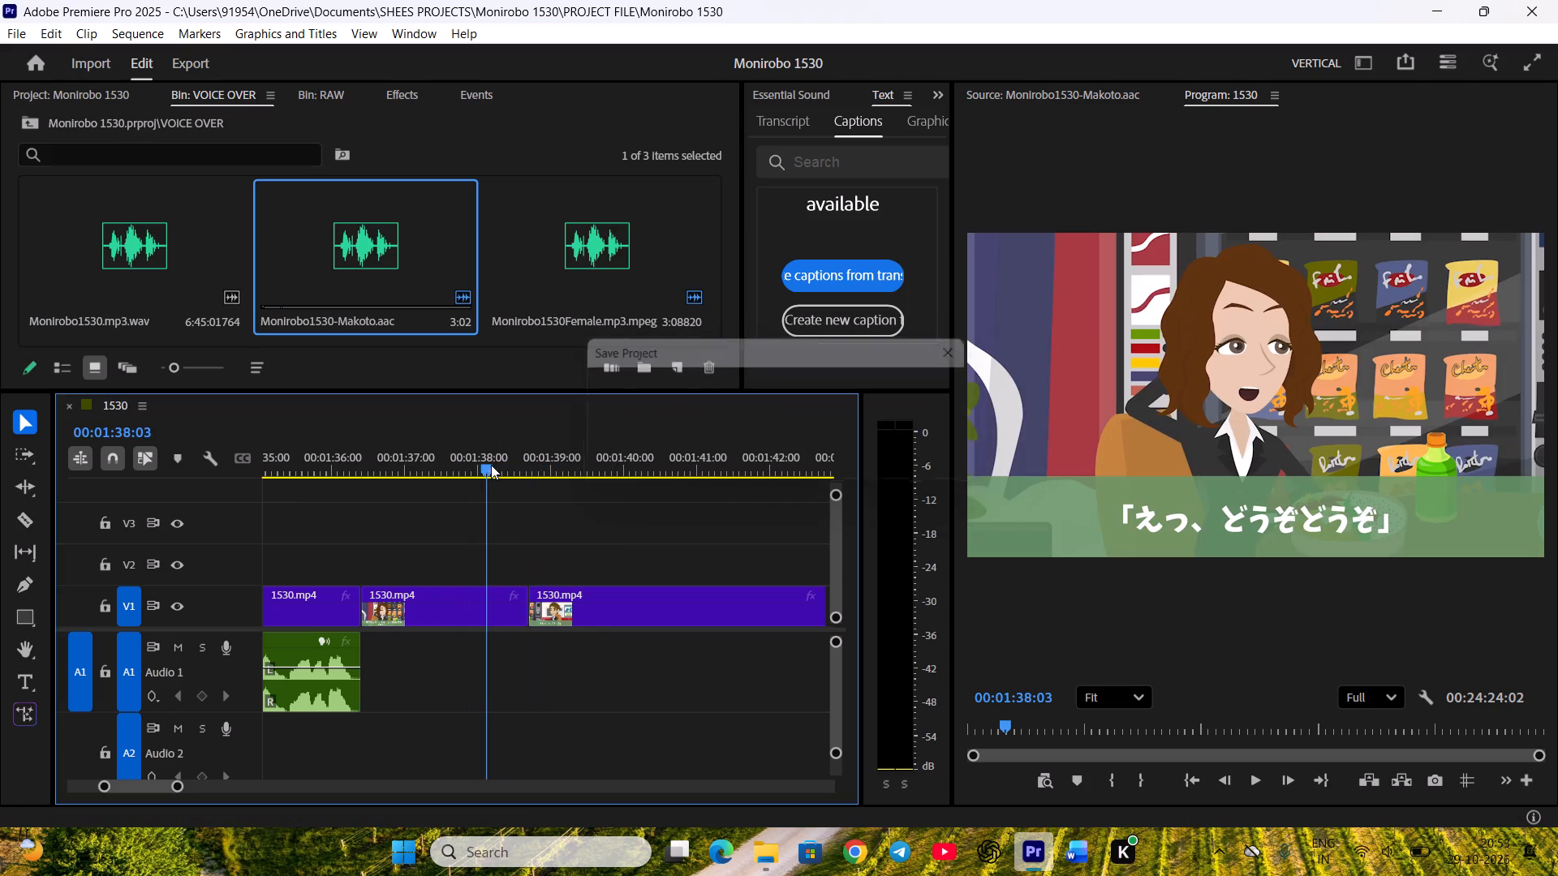
Mark Kanami's "Oh, go ahead, go ahead." line, ending at 00:01:23:07, and place it on Audio 1 directly after Makoto's line.
double_click(583, 255)
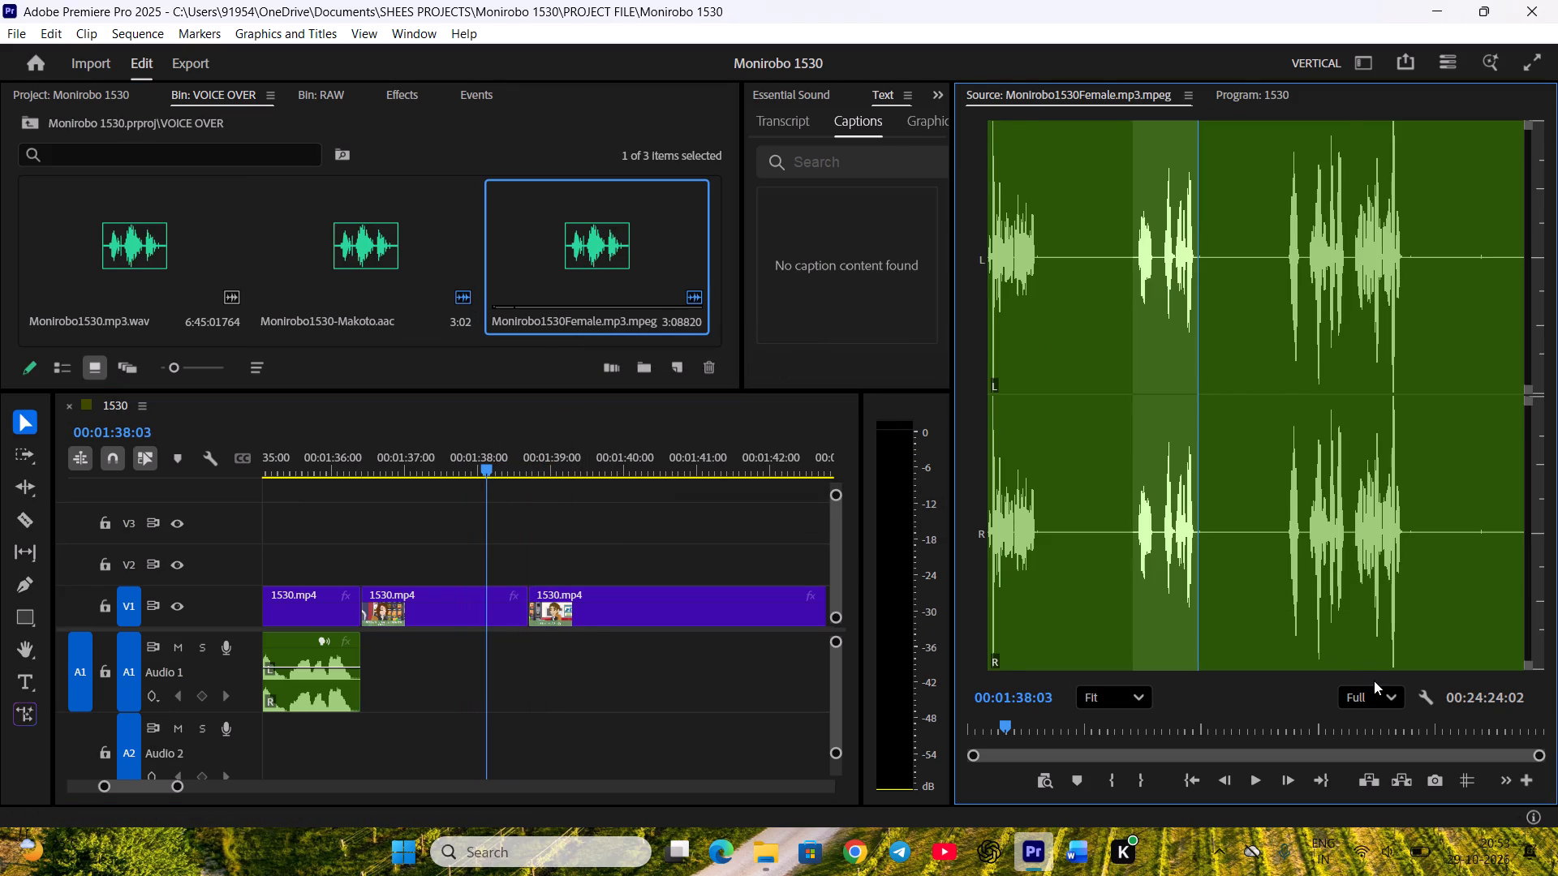
key("i")
key("space")
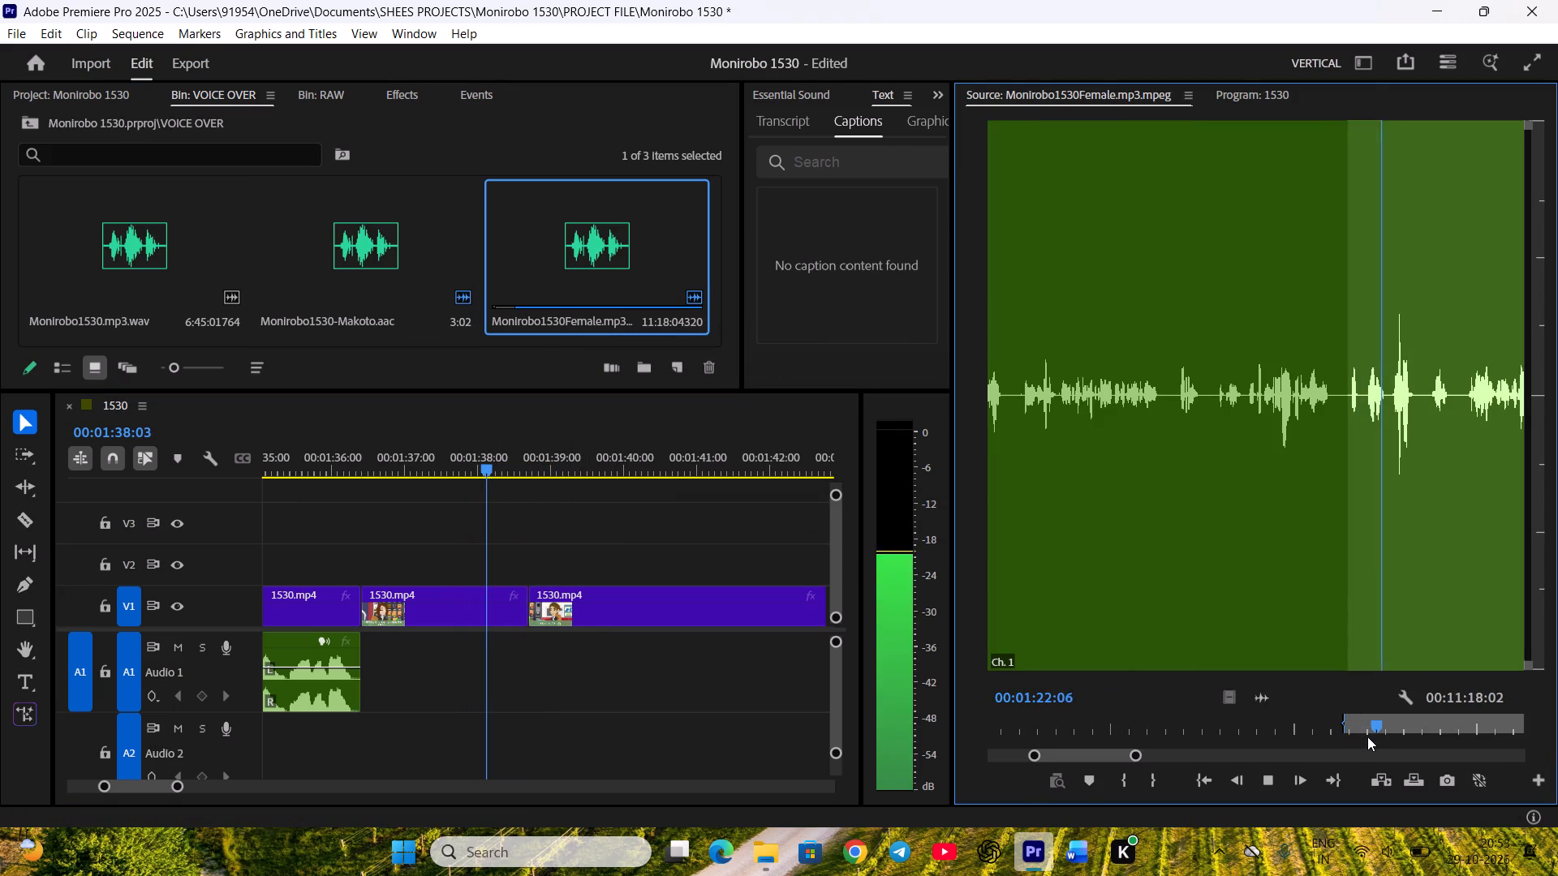
key("space")
scroll(1375, 738, "up", 2)
left_click(1078, 842)
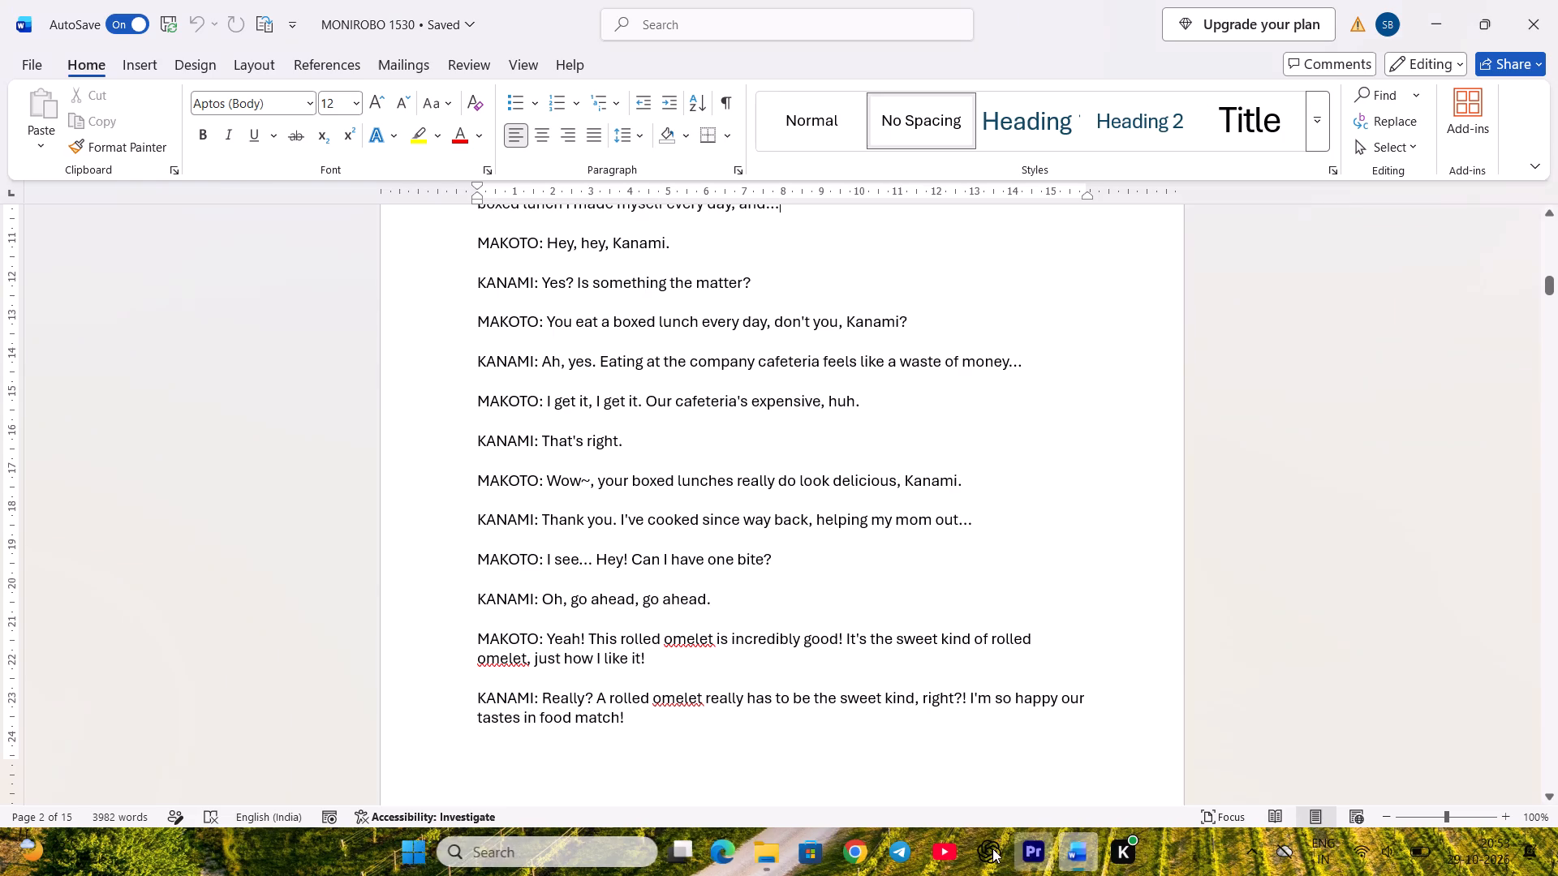
scroll(867, 696, "down", 3)
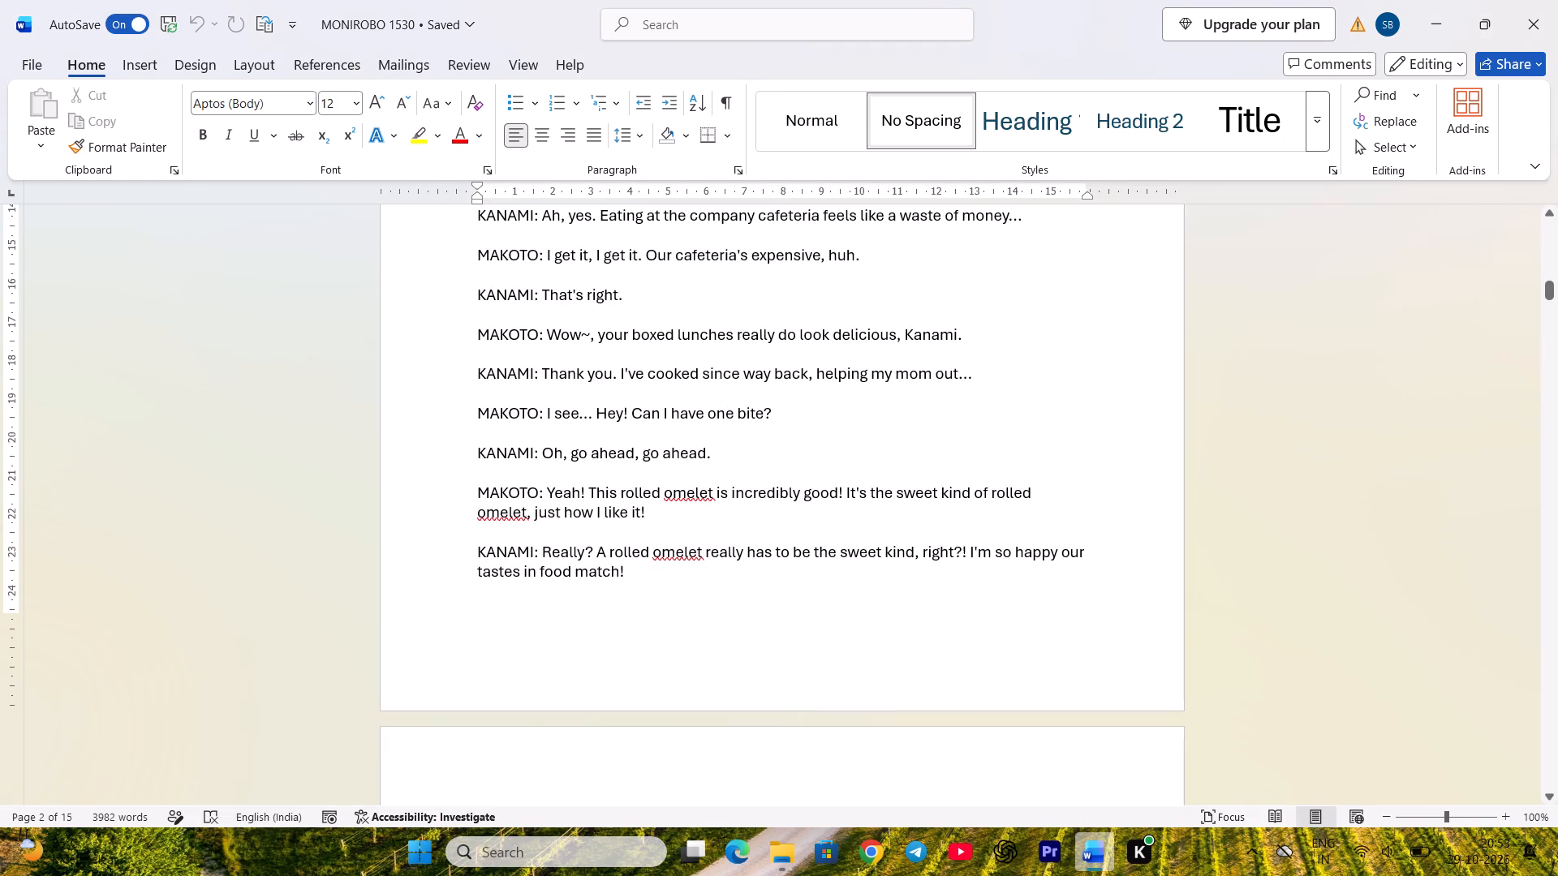
left_click(1053, 859)
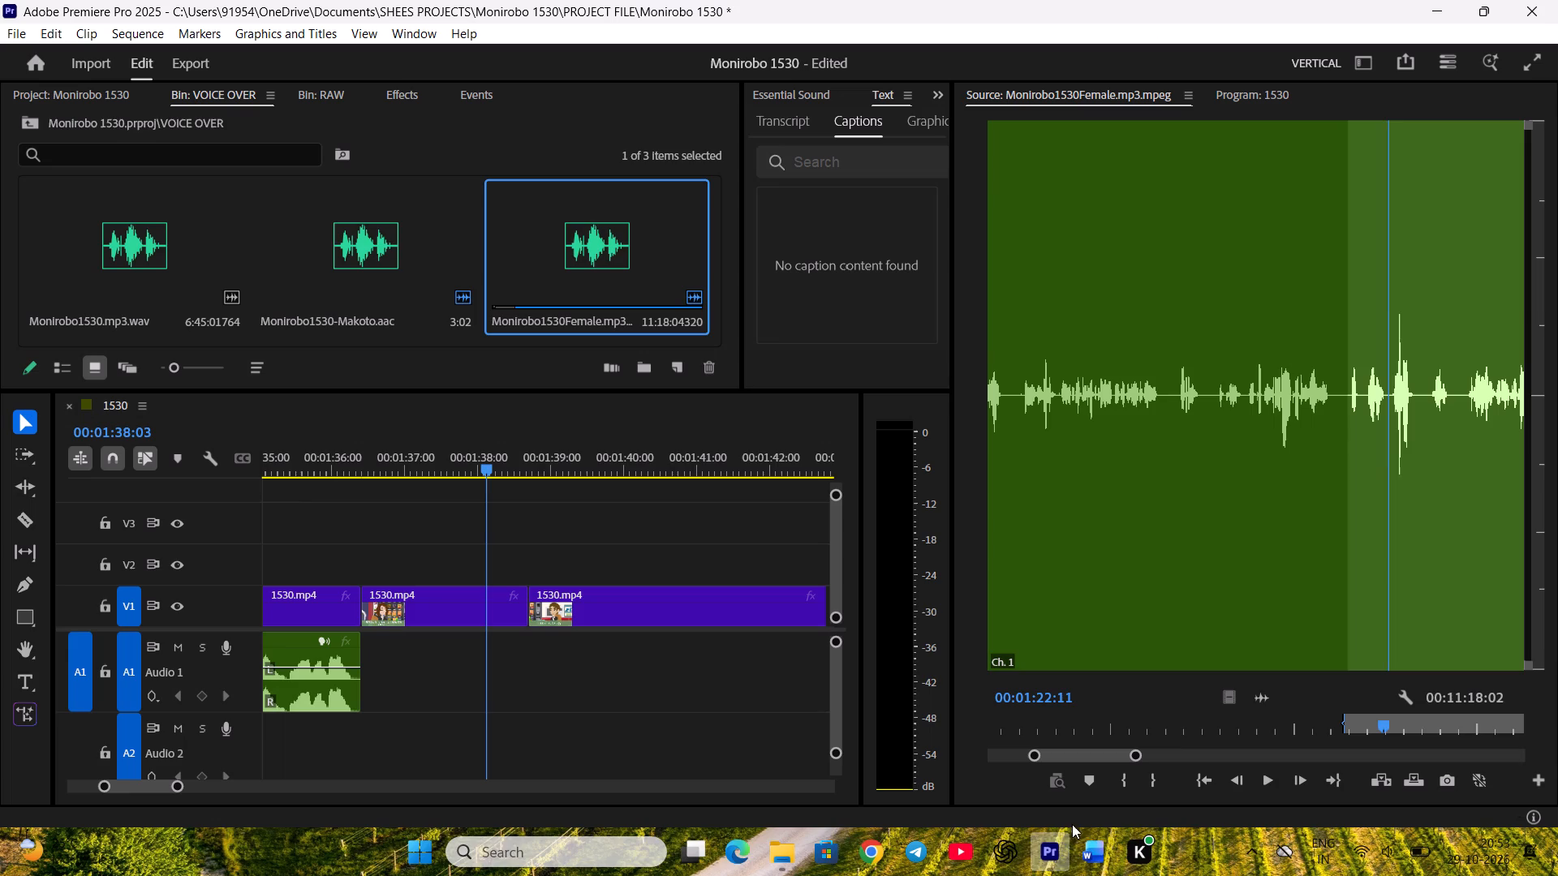
key("space")
key("space")
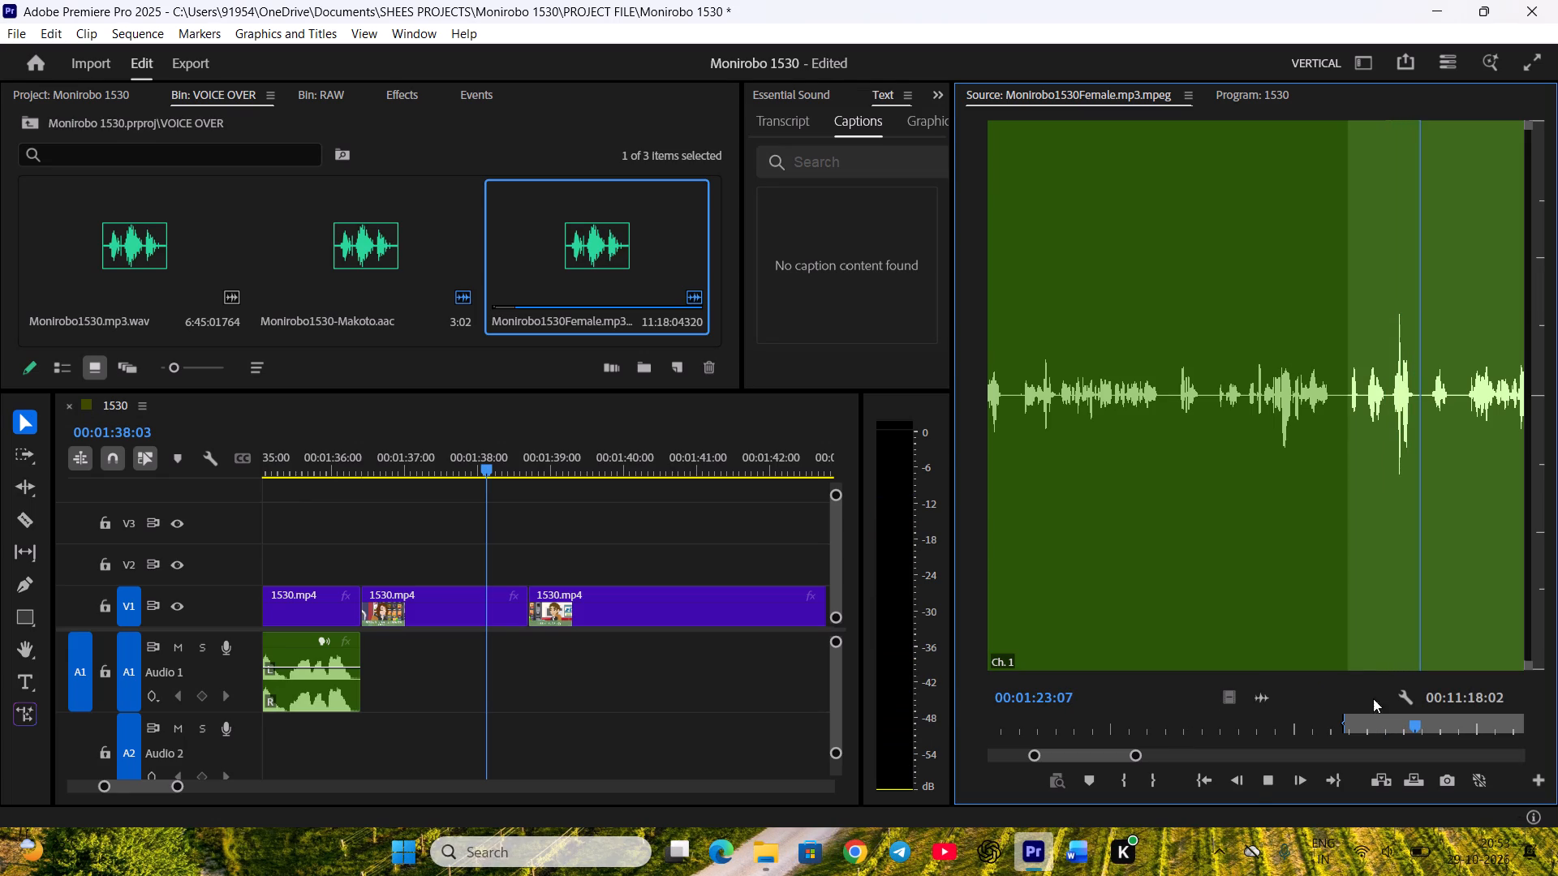
key("o")
left_click_drag(1257, 702, 376, 663)
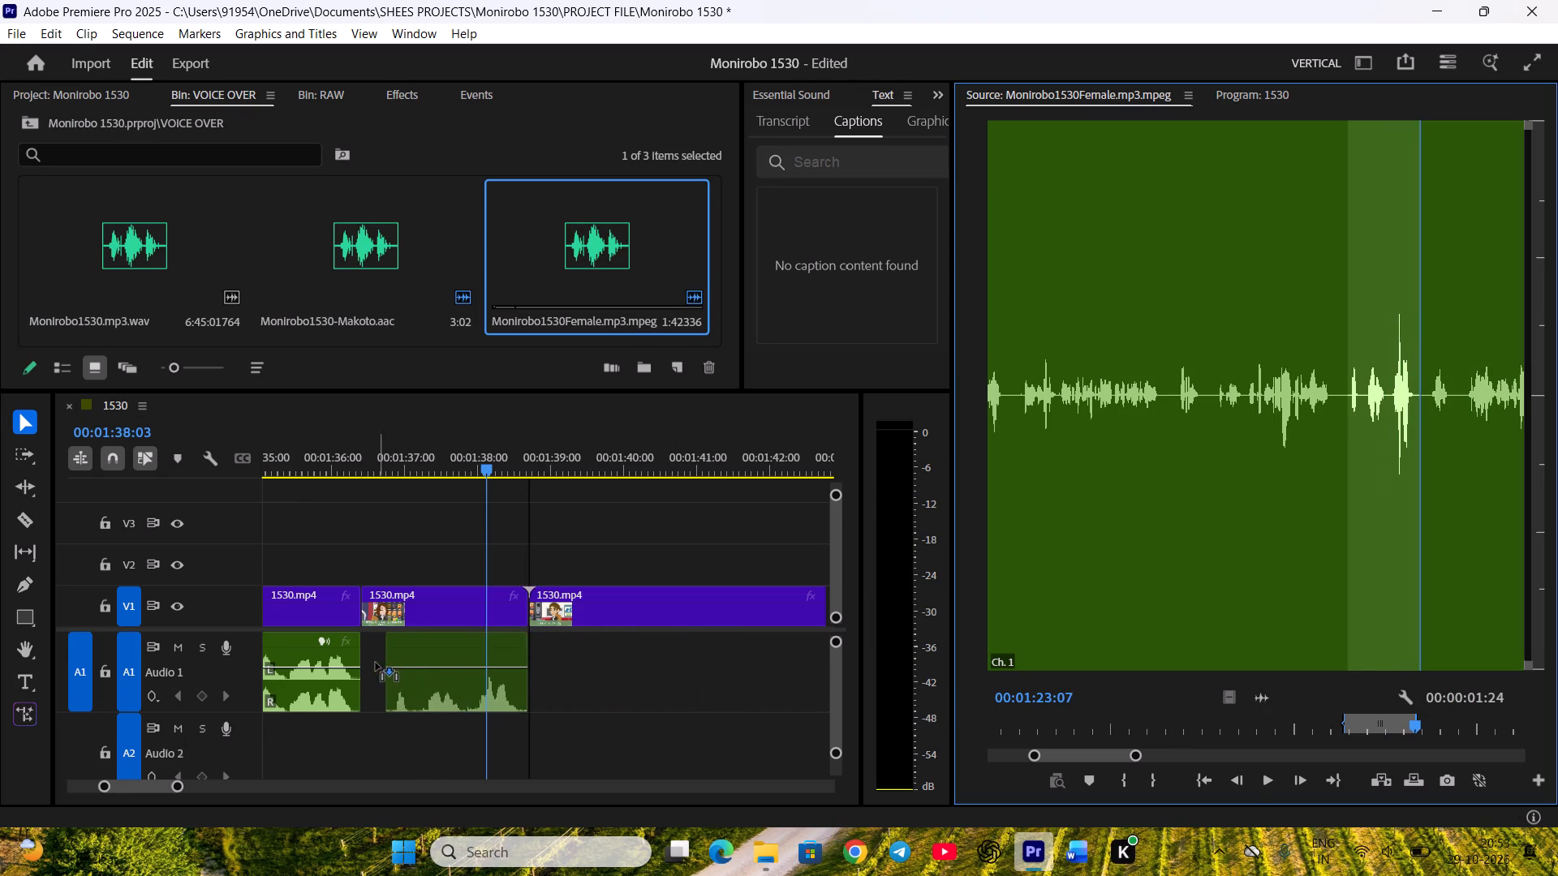
left_click_drag(376, 663, 364, 659)
Play Kanami's go-ahead line, shorten her shot to end with it, and ripple delete the gap before Makoto's shot.
left_click(432, 436)
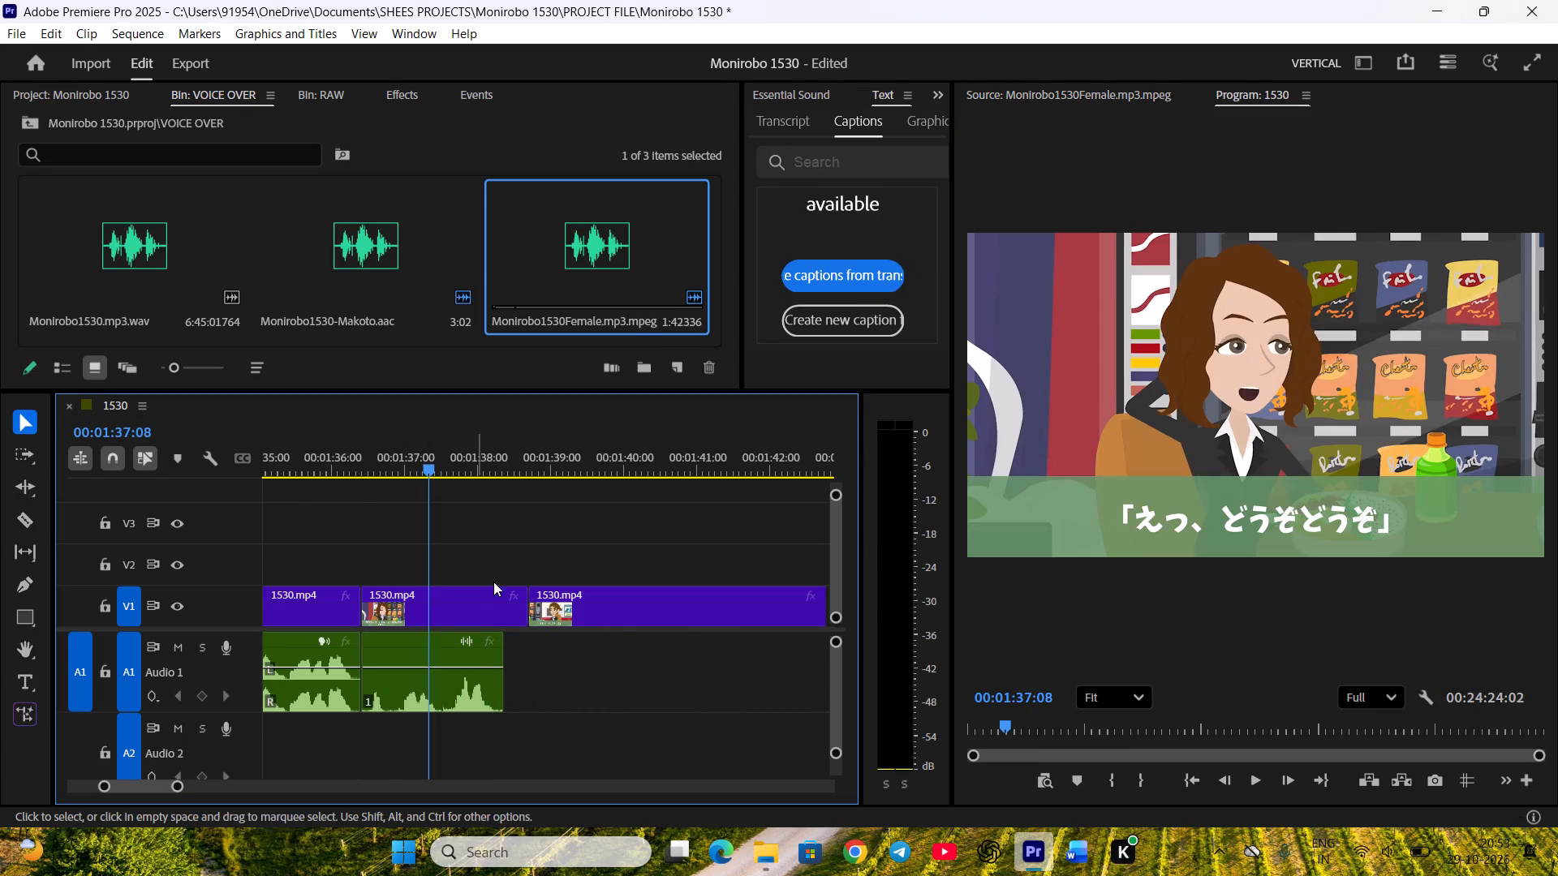
key("space")
key("space")
left_click_drag(523, 613, 504, 613)
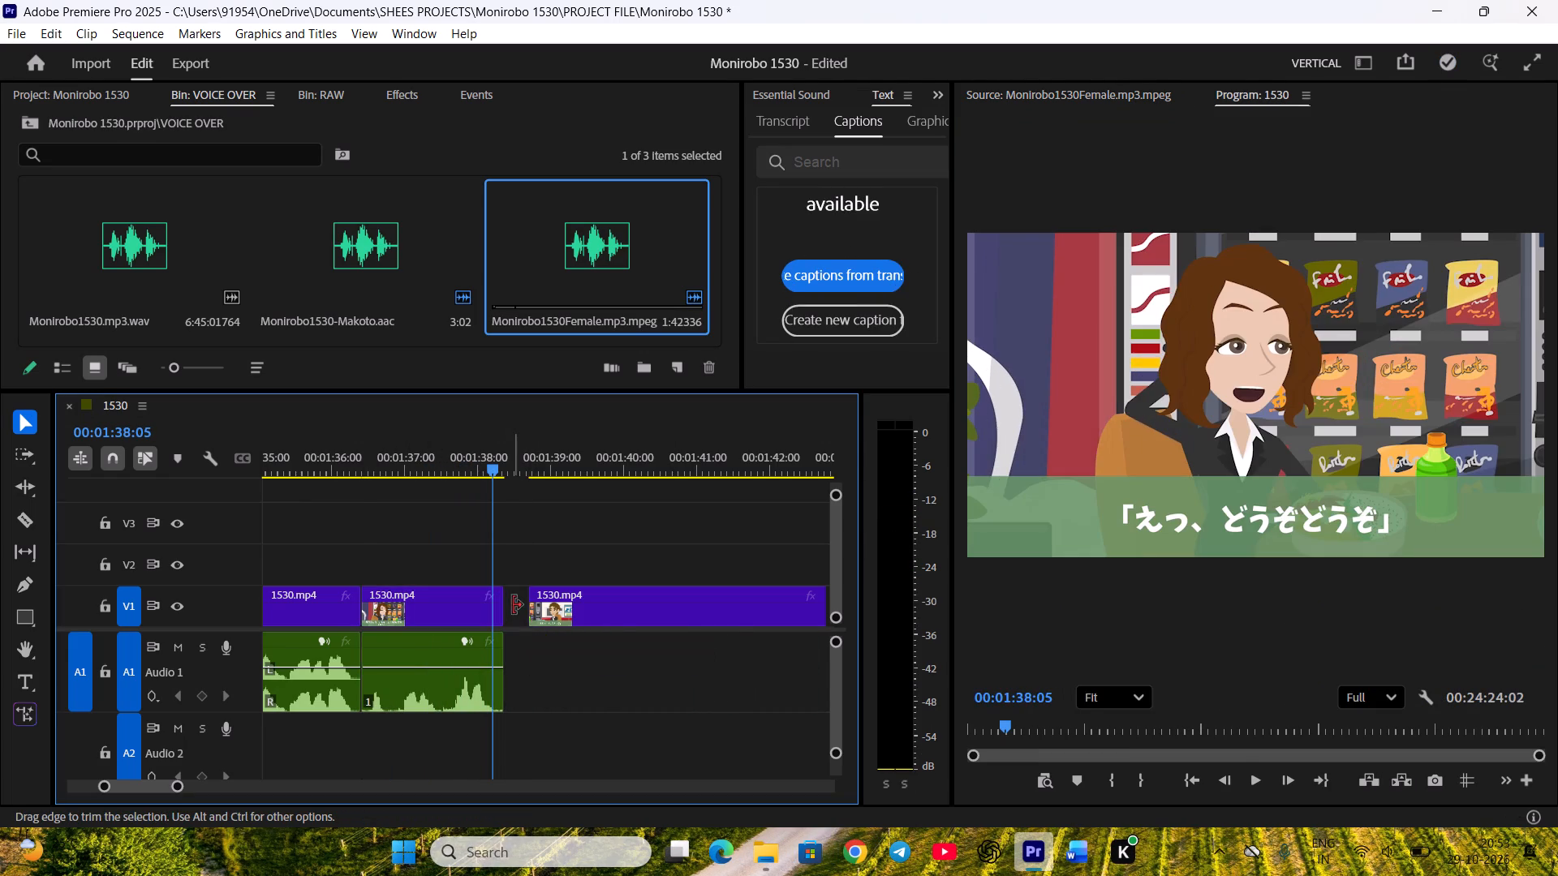
right_click(513, 605)
left_click(534, 611)
right_click(517, 590)
left_click(562, 602)
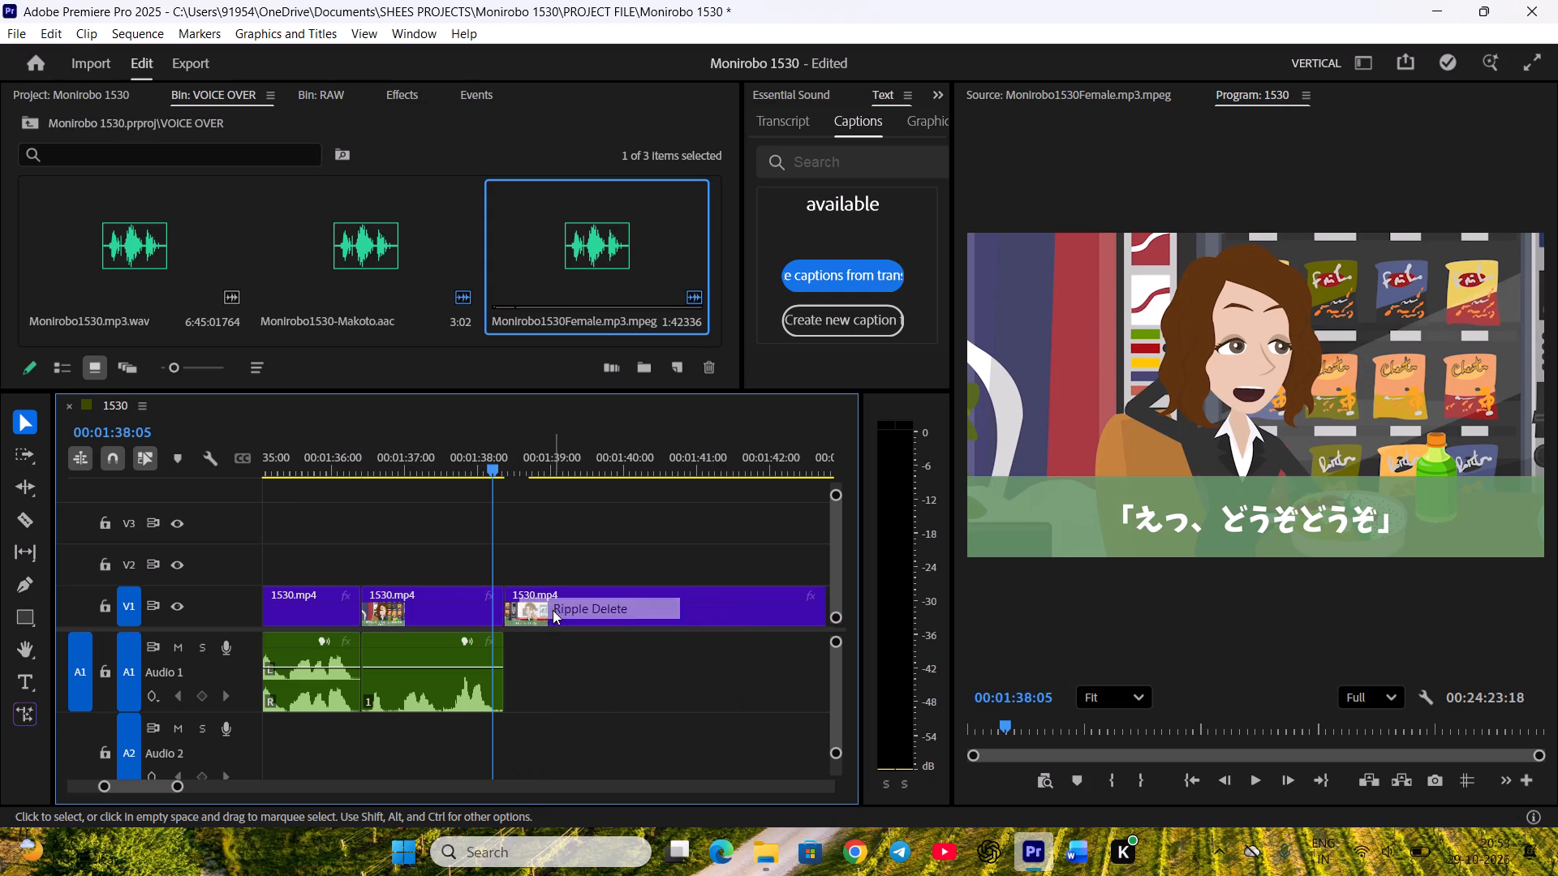
Preview Makoto's rolled omelet shot up to 00:01:44:08 and save the project.
scroll(553, 615, "down", 5)
key("space")
key("ctrl+s")
key("minus")
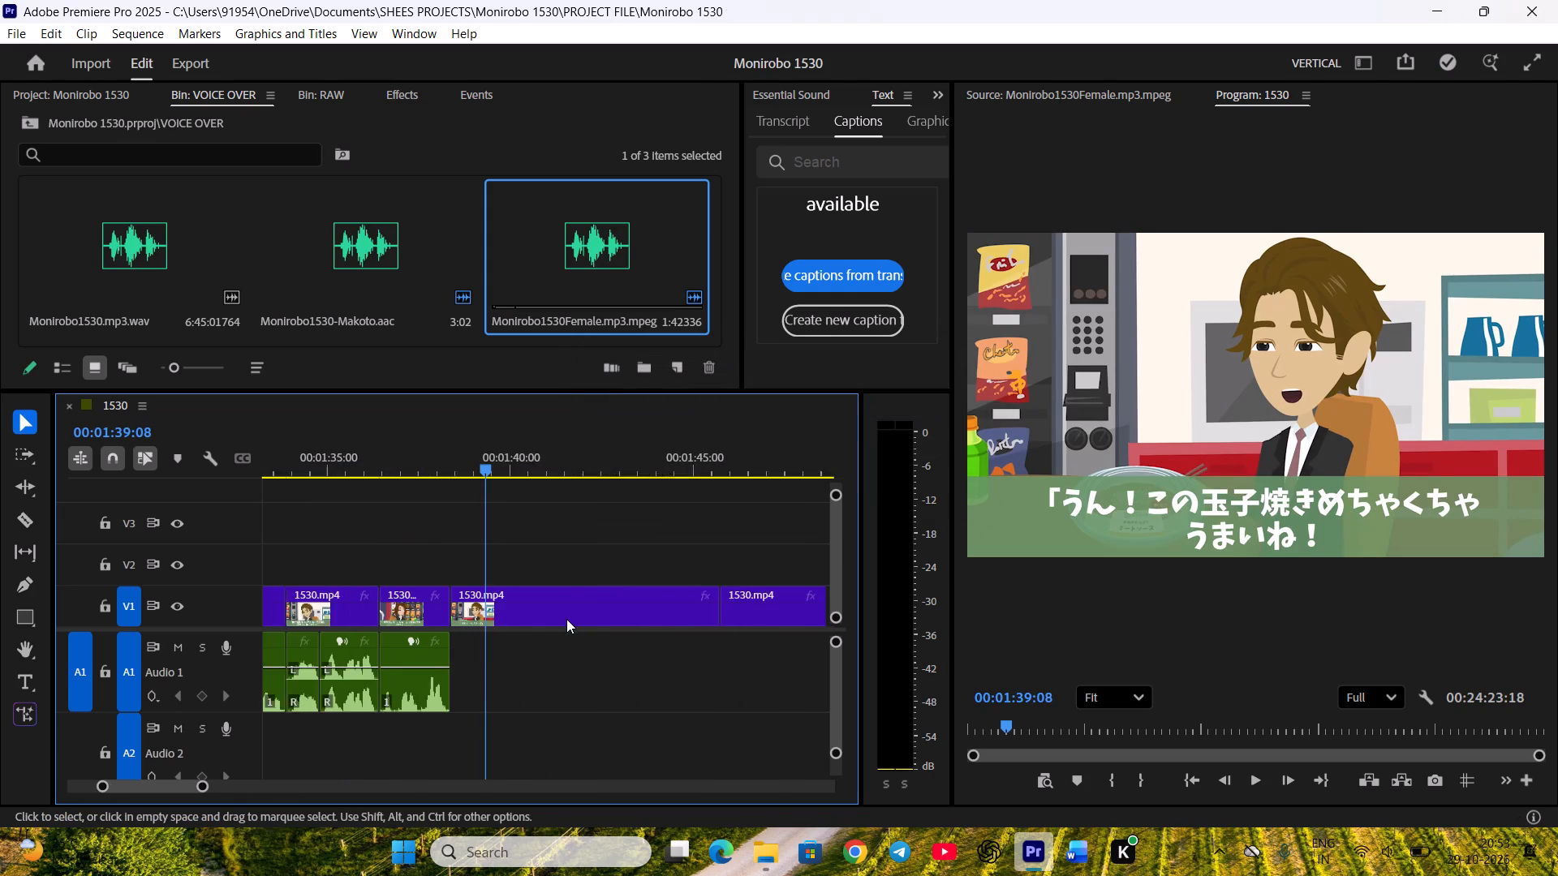
scroll(586, 646, "down", 3)
key("space")
left_click_drag(458, 459, 580, 487)
key("ctrl+s")
Find the start of Makoto's rolled omelet line in his recording and mark it at 00:00:44:05.
double_click(382, 260)
key("space")
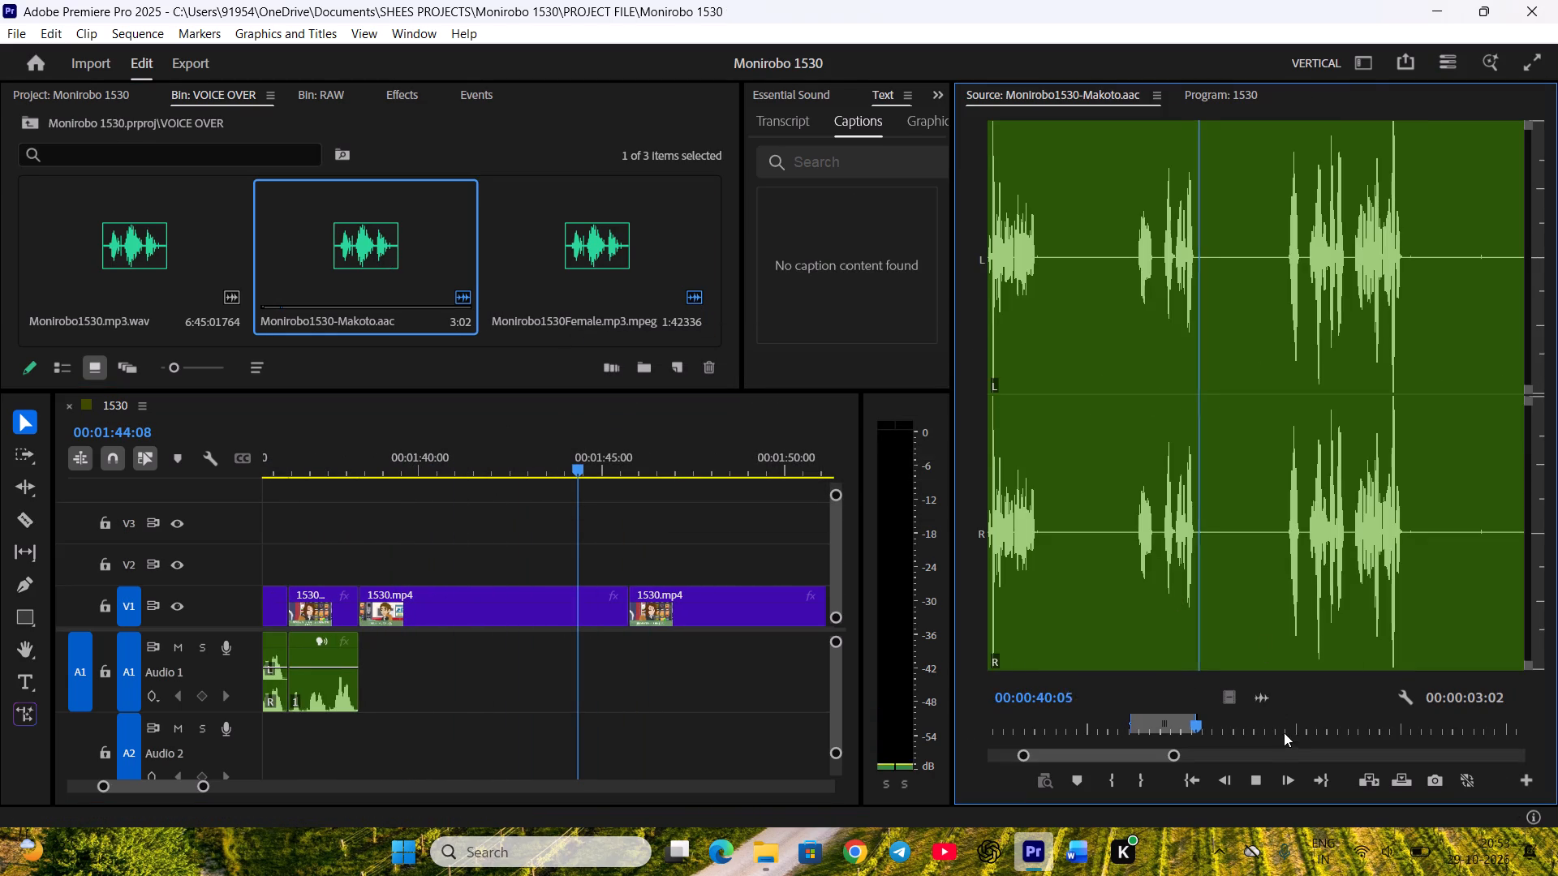
left_click(1279, 728)
scroll(1293, 717, "down", 4)
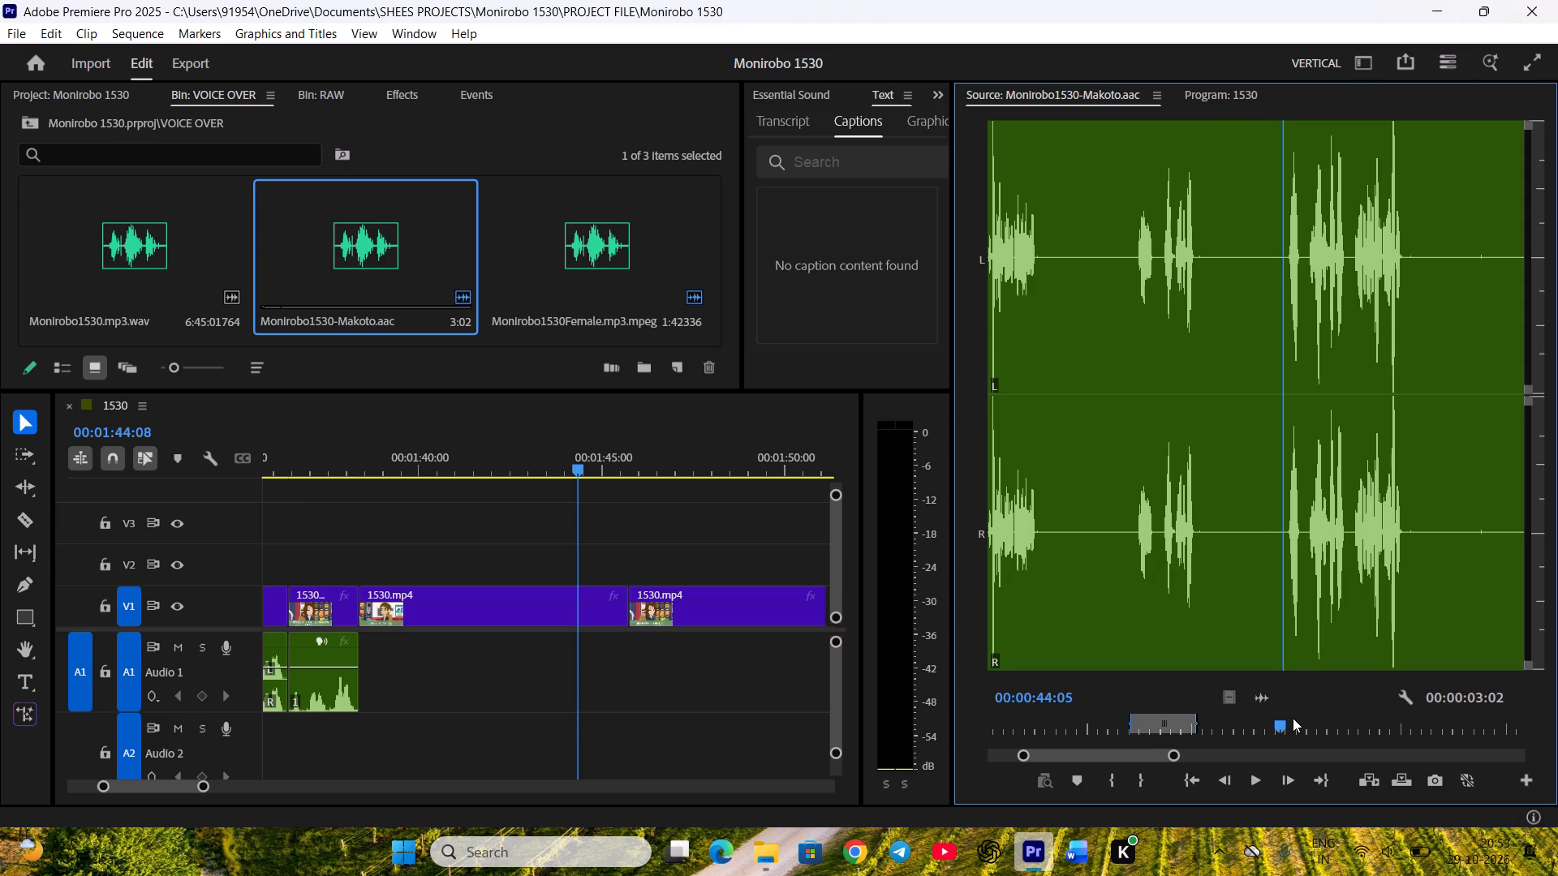
scroll(1293, 718, "down", 1)
scroll(1293, 718, "up", 1)
key("i")
Check the omelet line against the Word script and mark its end at 00:00:49:24 in Makoto's recording.
key("space")
left_click(1078, 847)
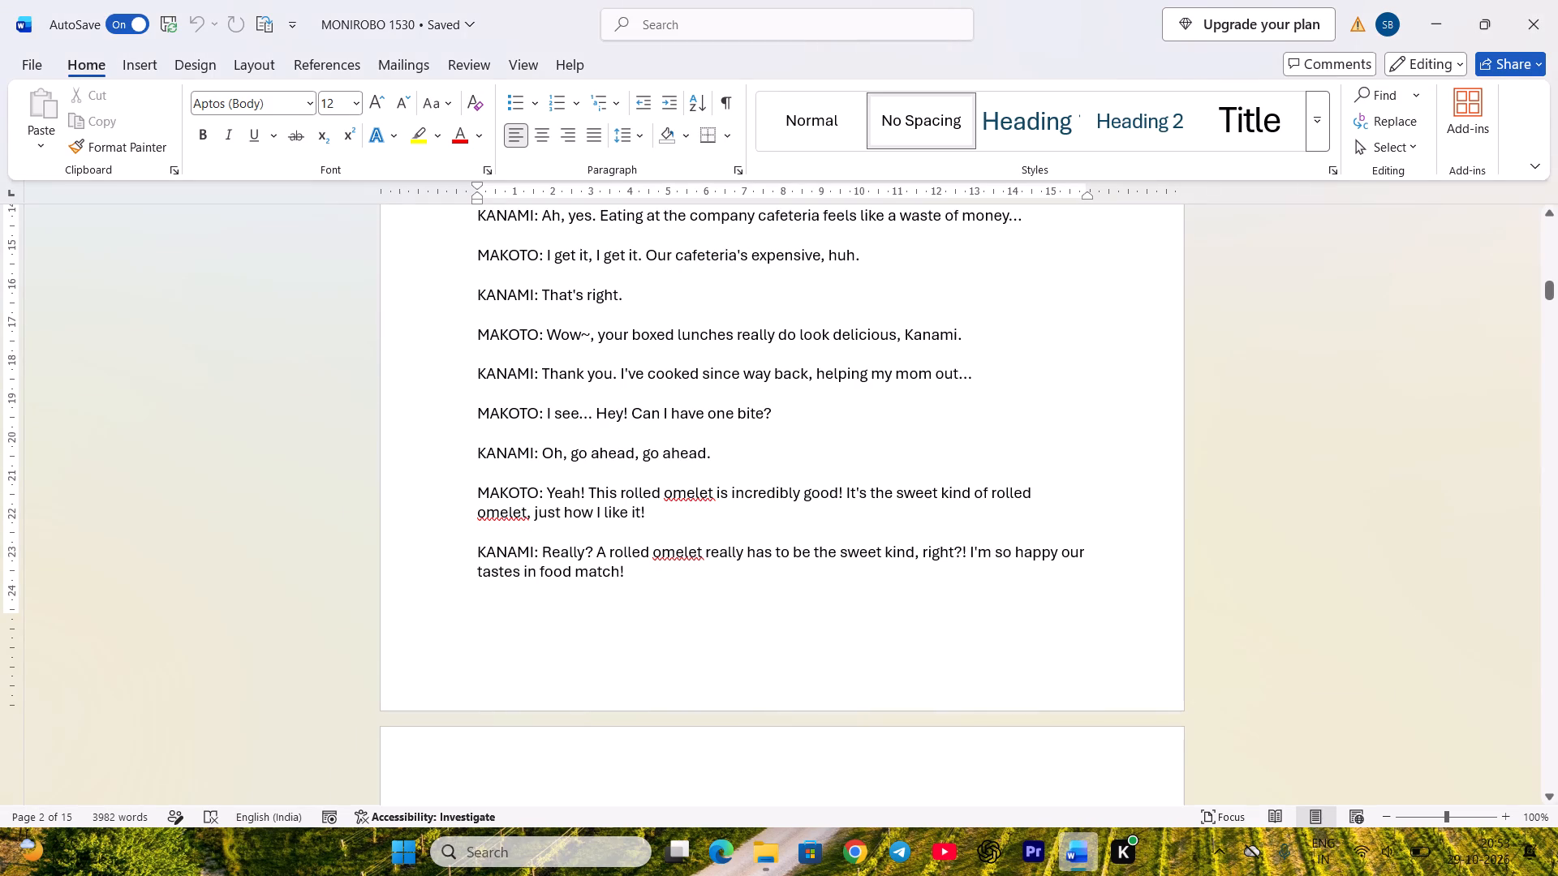
left_click(1034, 864)
key("space")
scroll(1370, 751, "up", 5)
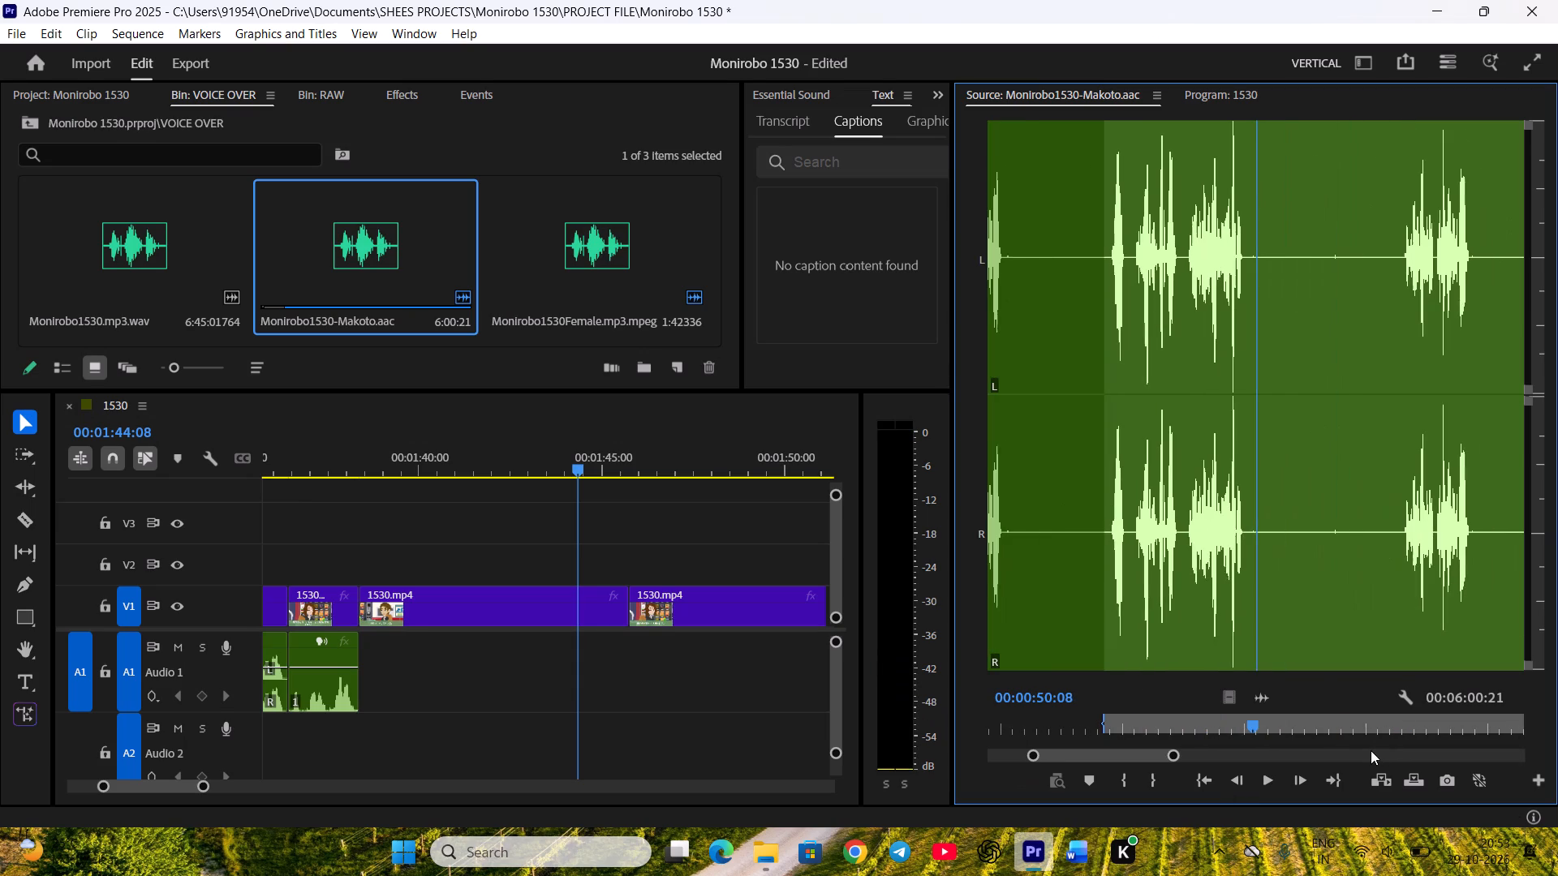
scroll(1288, 734, "up", 10)
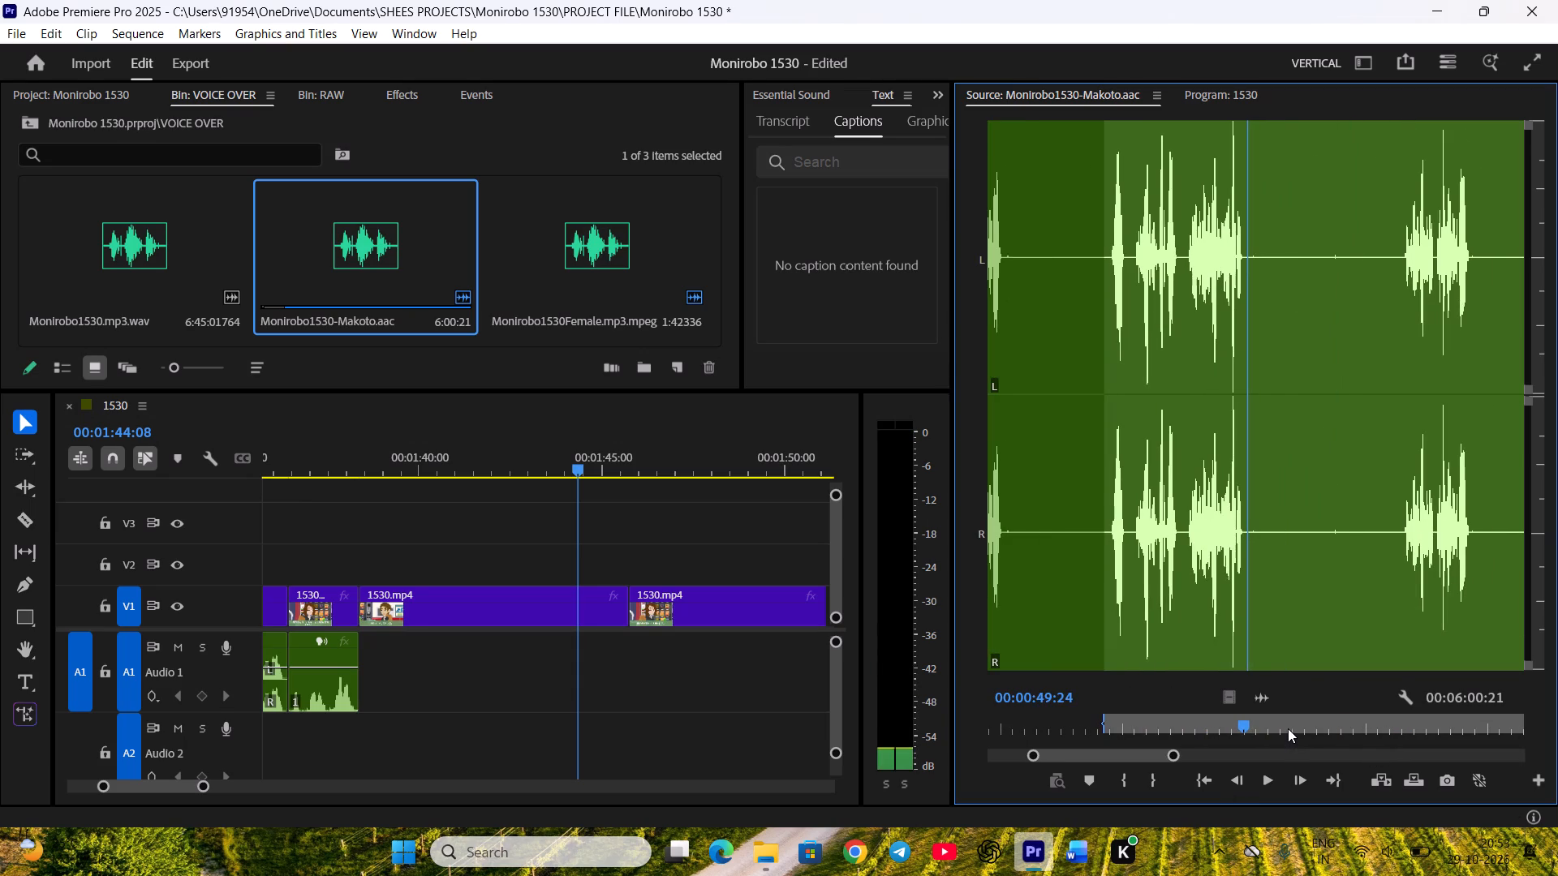
key("o")
Place the marked rolled omelet line on Audio 1 under Makoto's shot so it ends at 00:01:44:08.
left_click_drag(1262, 693, 562, 641)
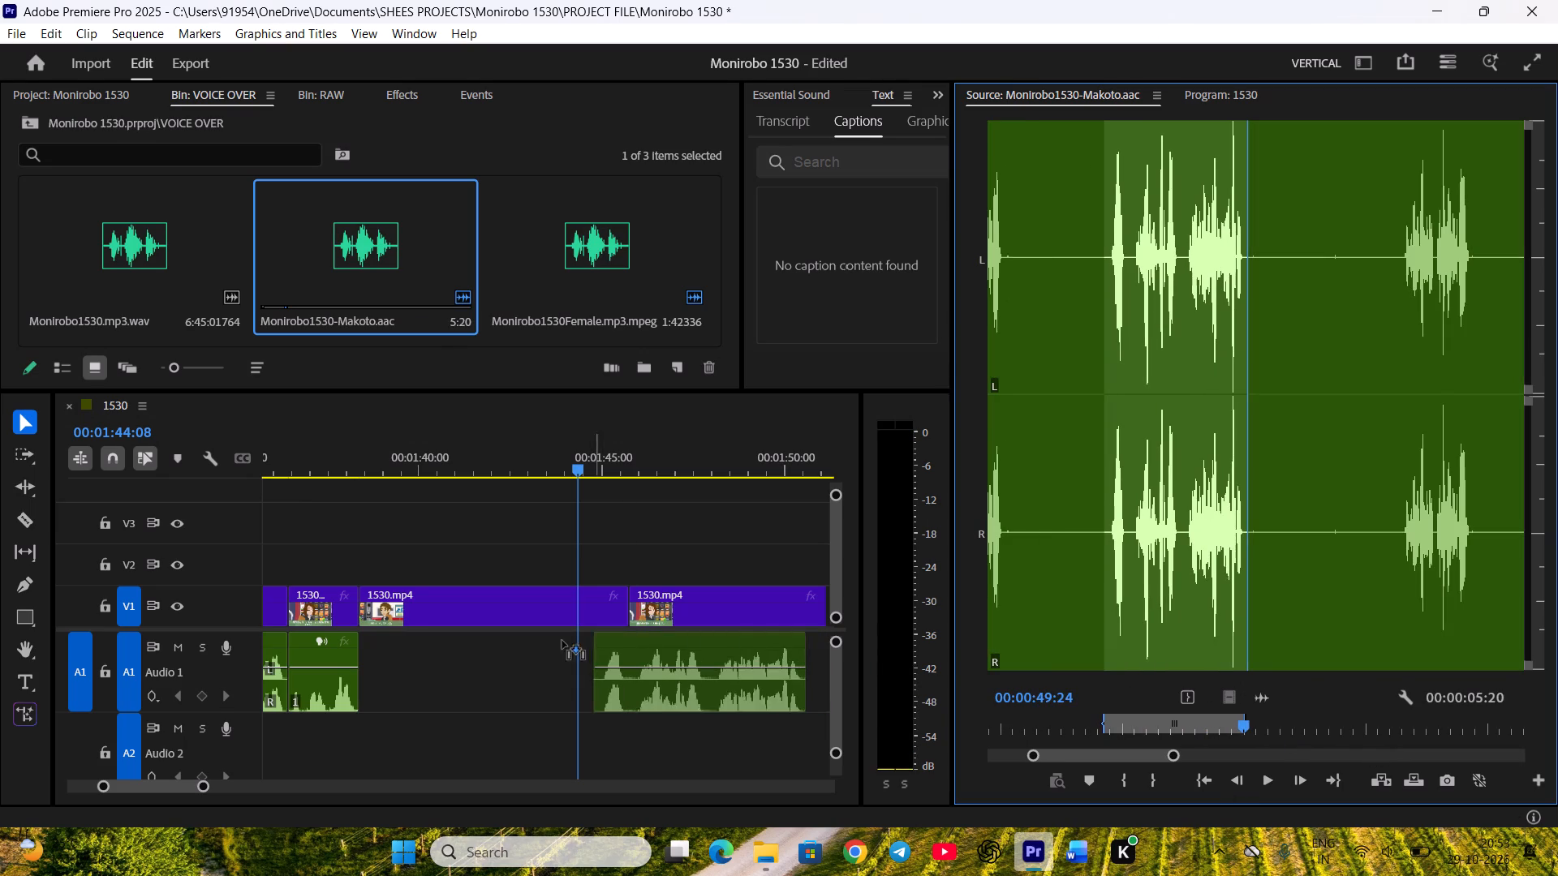
left_click_drag(562, 641, 363, 634)
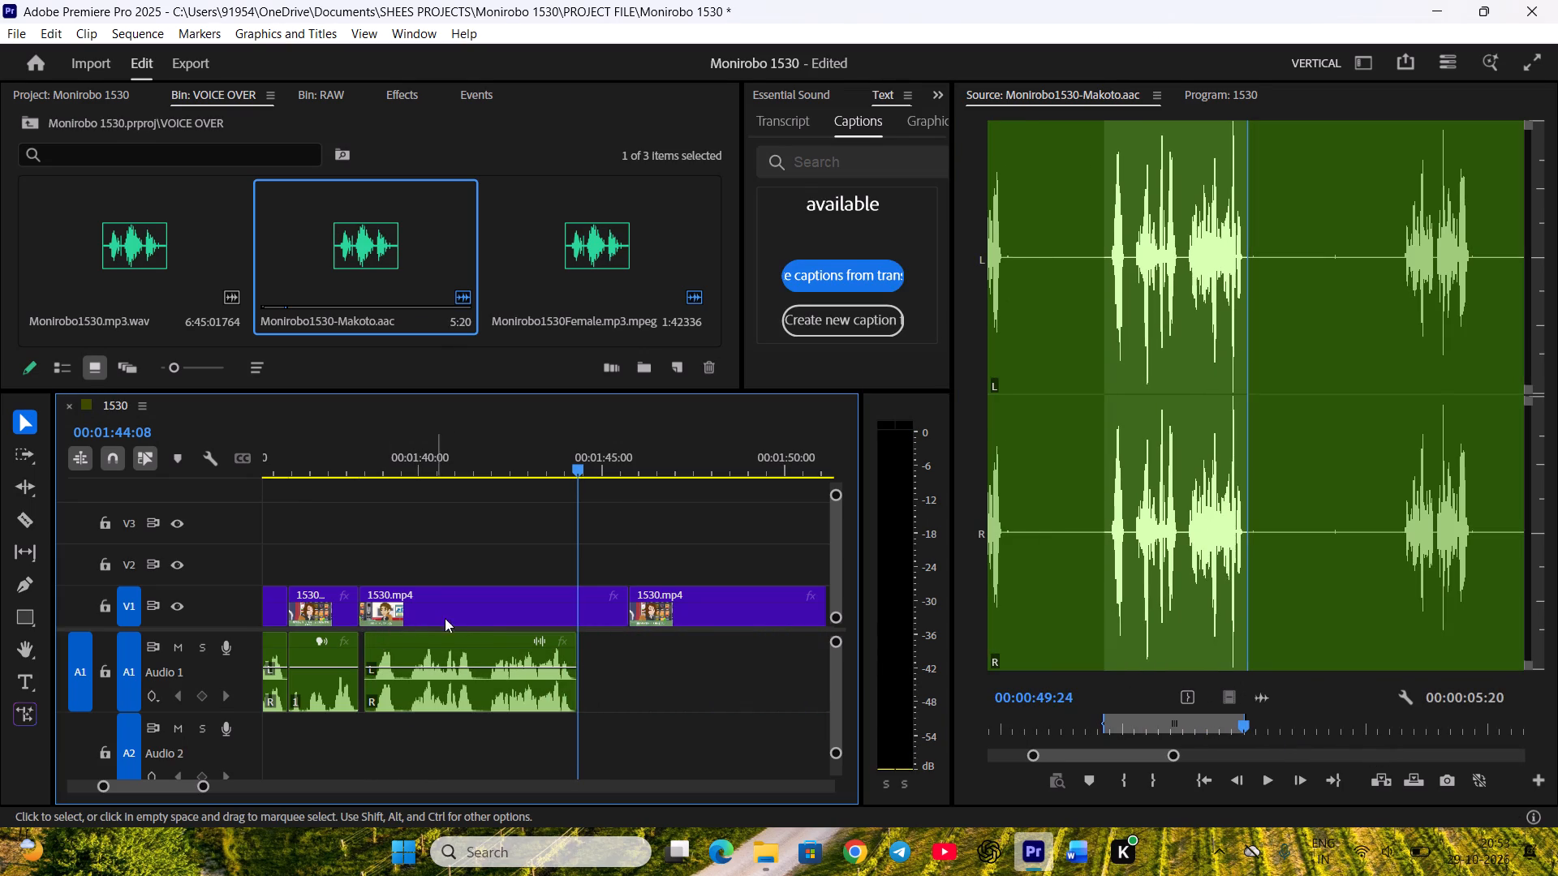
Split the omelet line at 00:01:41:15, trim the pause from the second part, close the gap, and play the join.
key("equal")
scroll(652, 686, "up", 7)
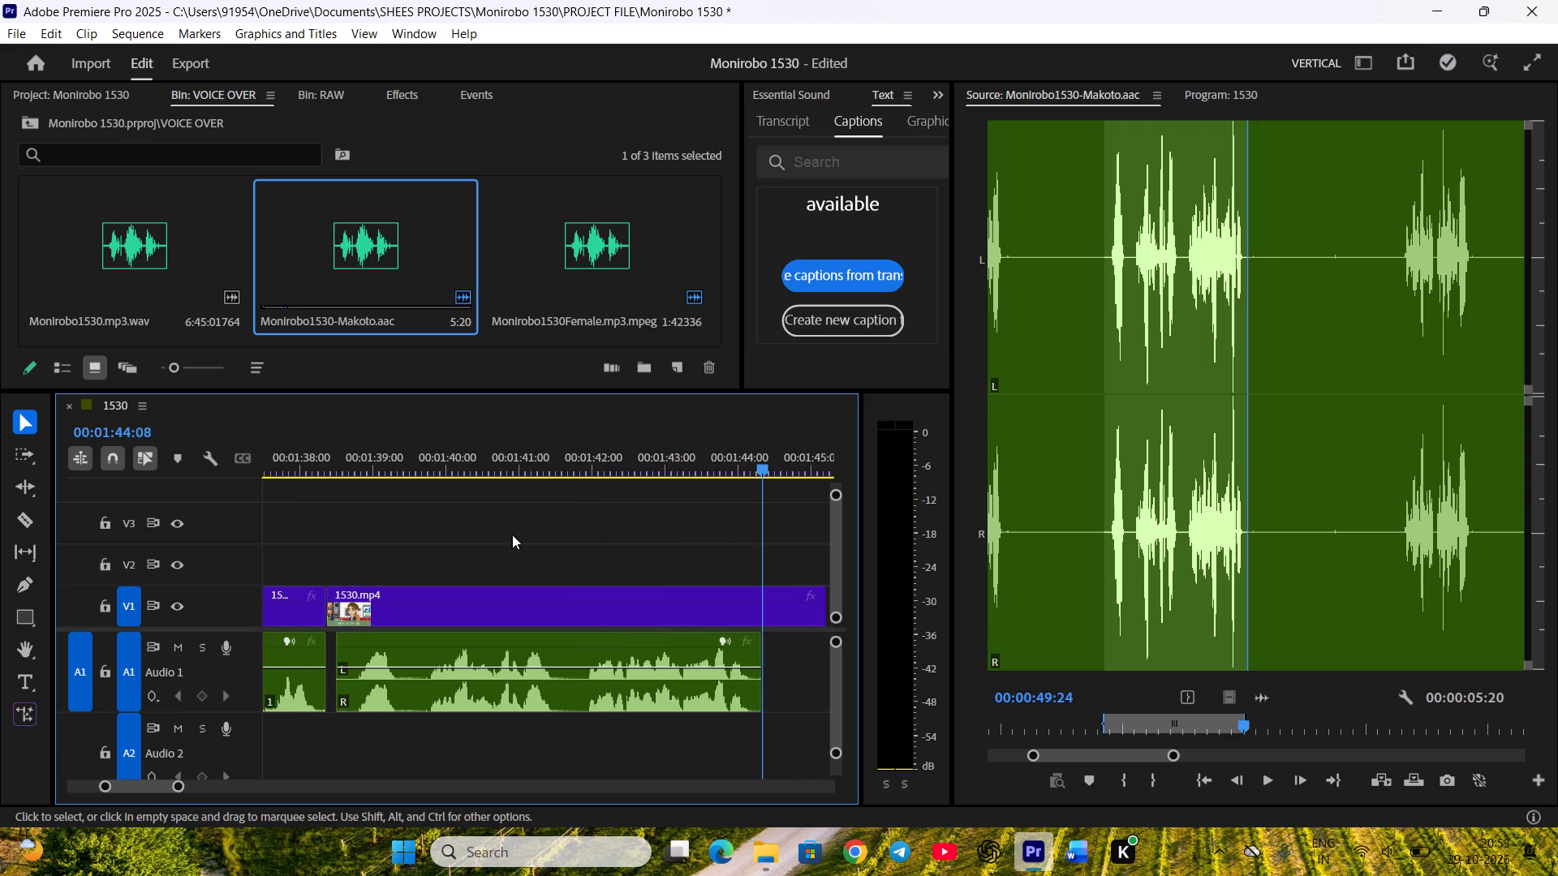
left_click_drag(565, 457, 566, 489)
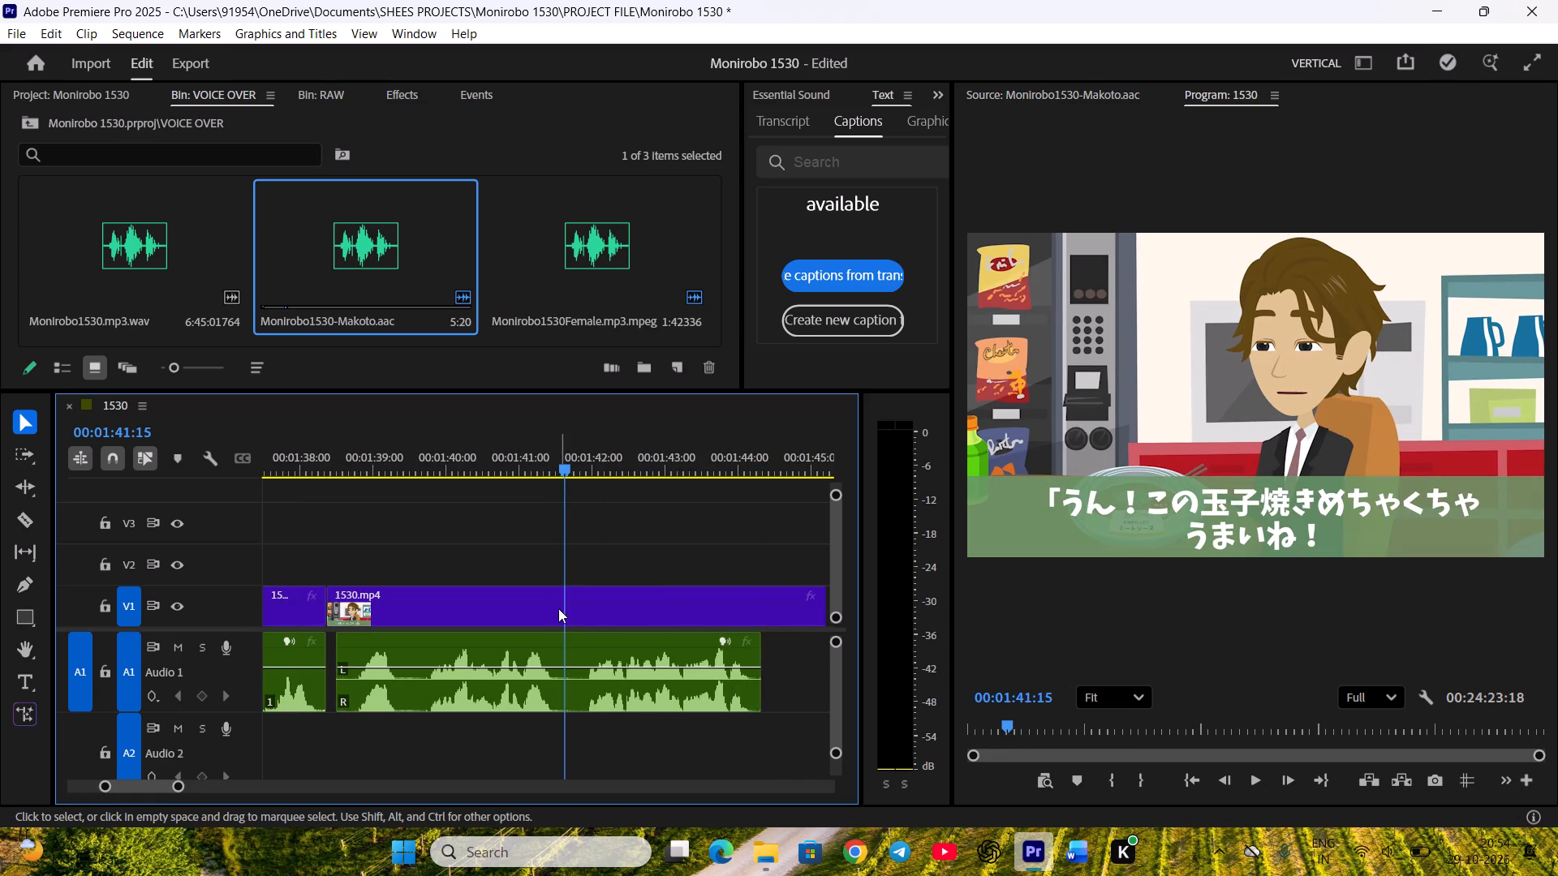
left_click(570, 691)
key("c")
left_click_drag(568, 687, 582, 688)
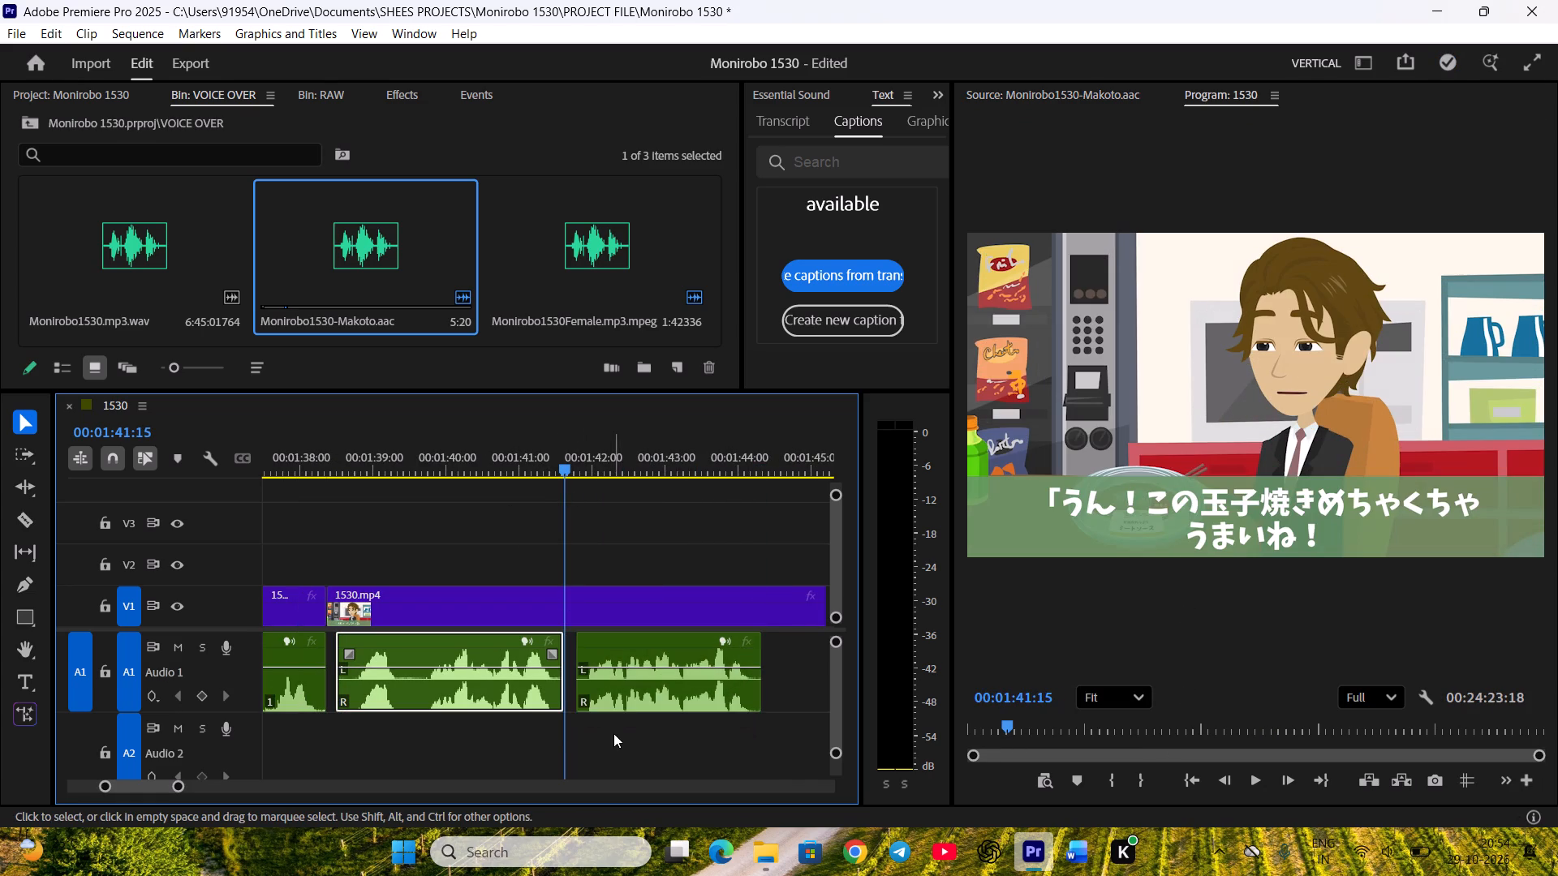
left_click(613, 733)
left_click_drag(620, 696, 606, 696)
left_click(643, 741)
key("space")
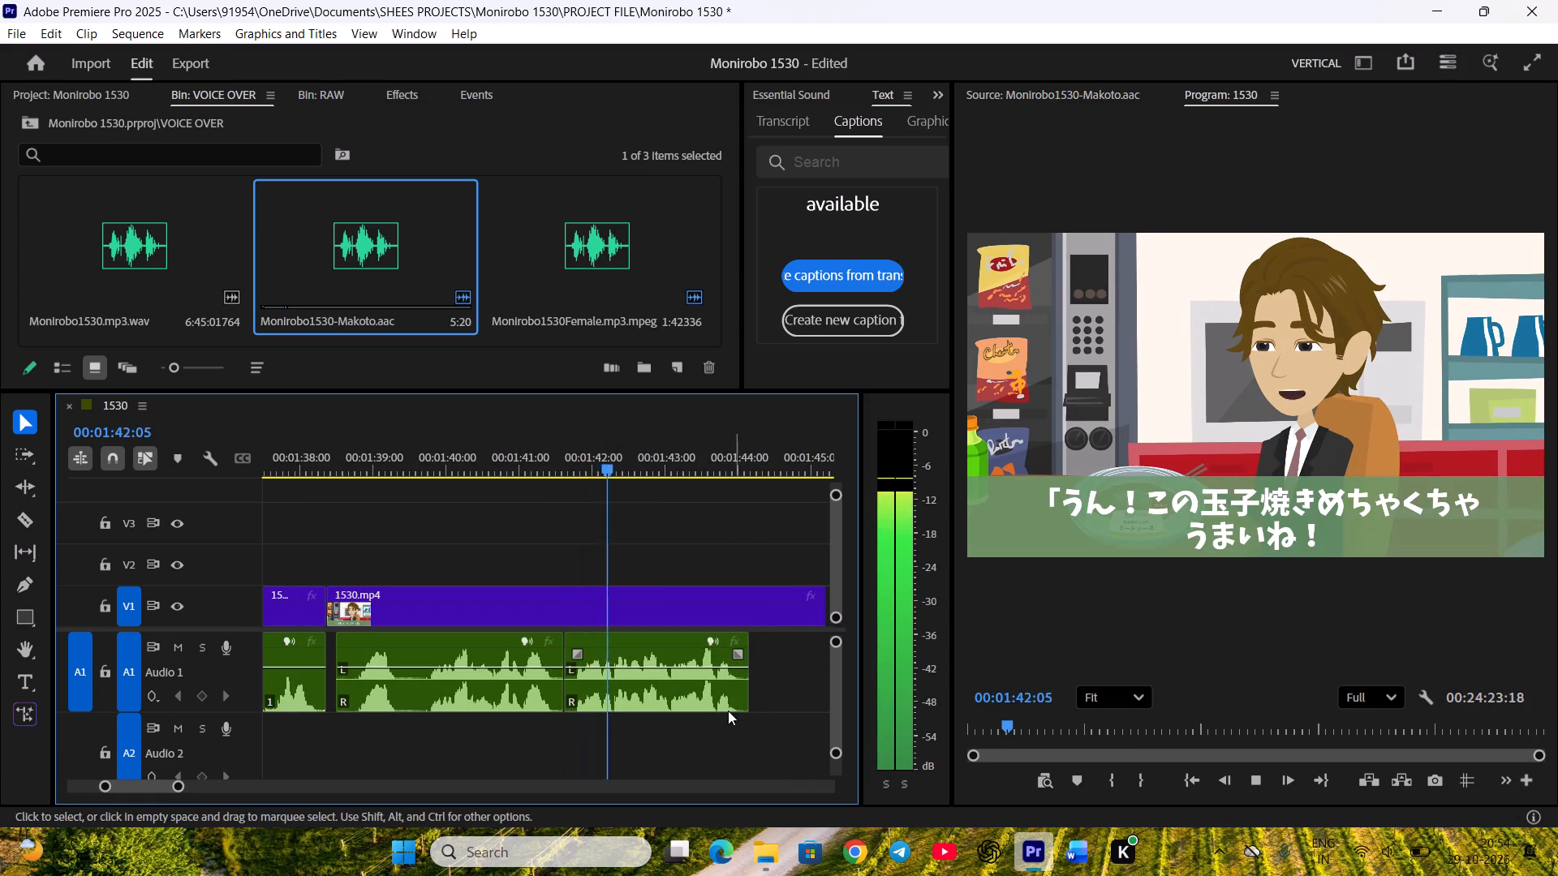
key("space")
Trim the silence before the omelet line's first part, align it with the start of Makoto's shot, and play it.
scroll(609, 711, "up", 2)
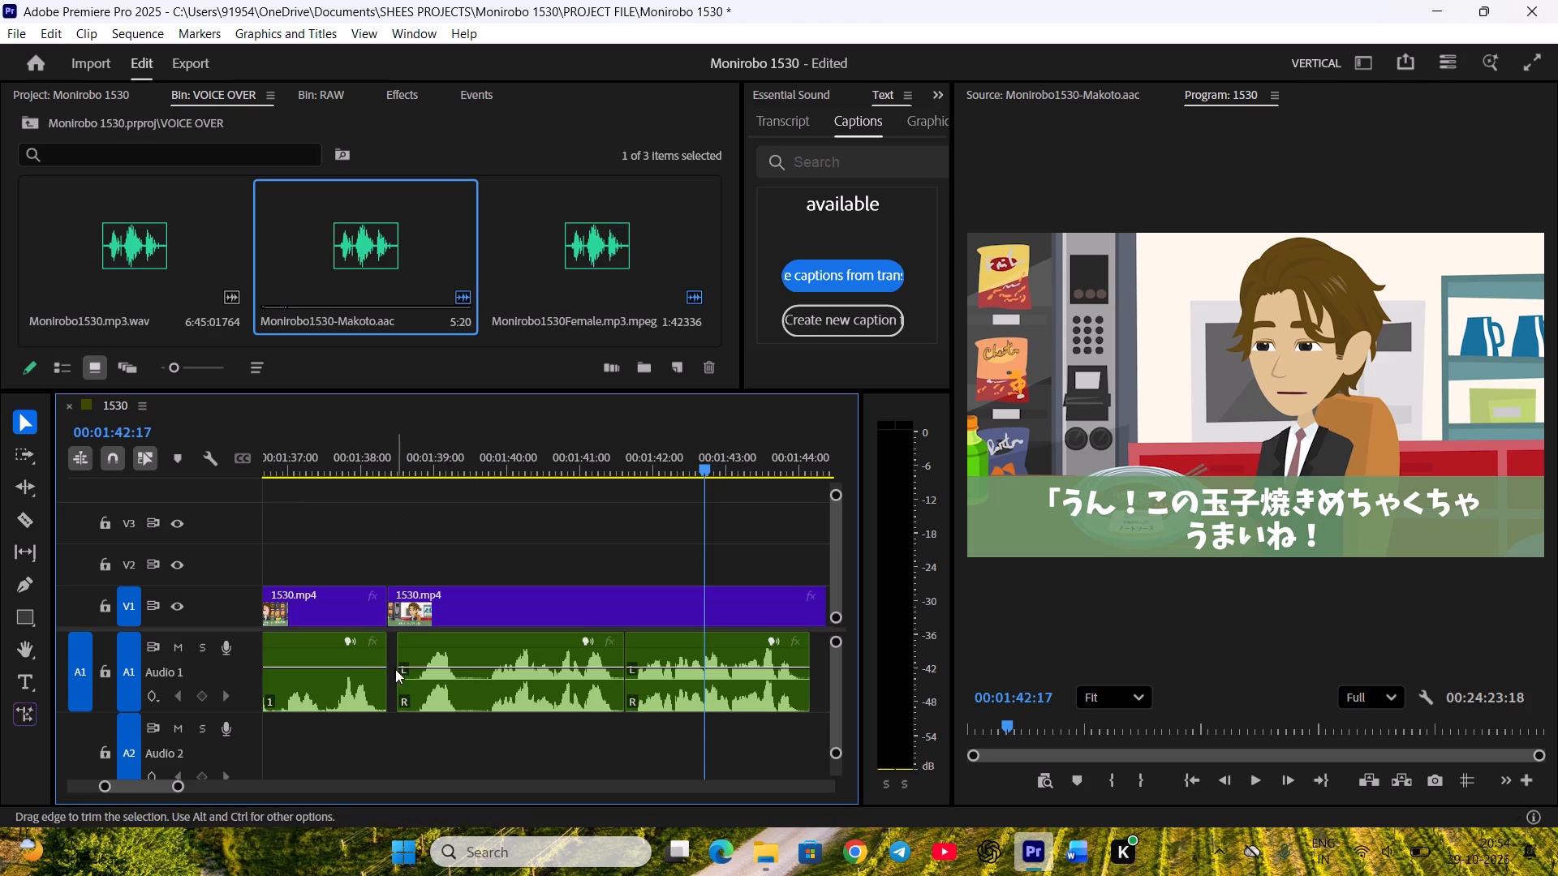
left_click_drag(401, 679, 409, 680)
left_click(490, 729)
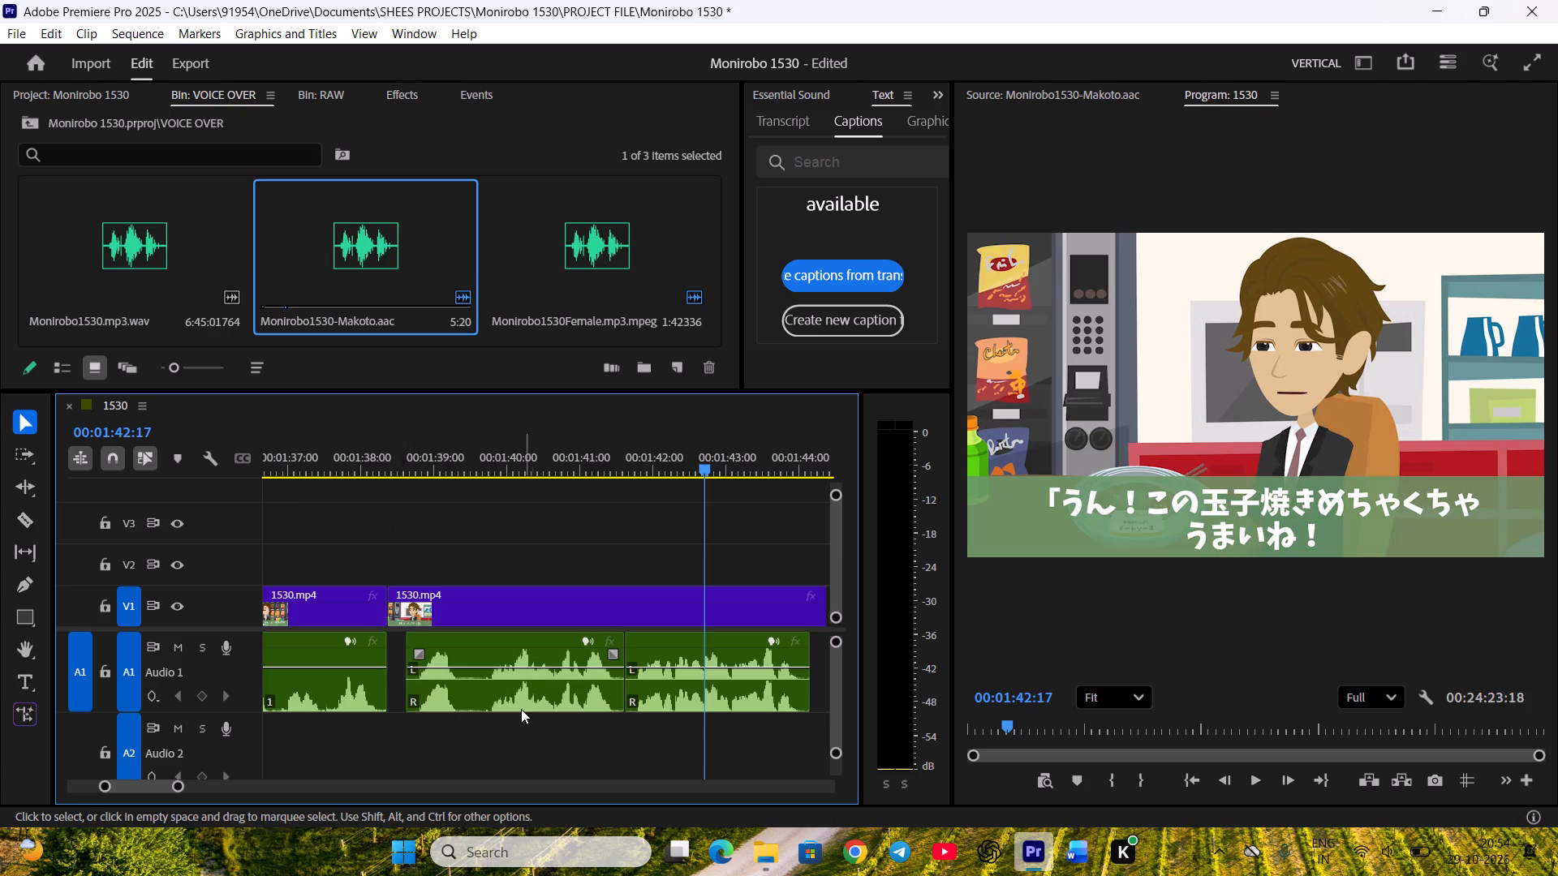
left_click_drag(519, 705, 504, 702)
left_click(519, 735)
left_click(396, 467)
key("space")
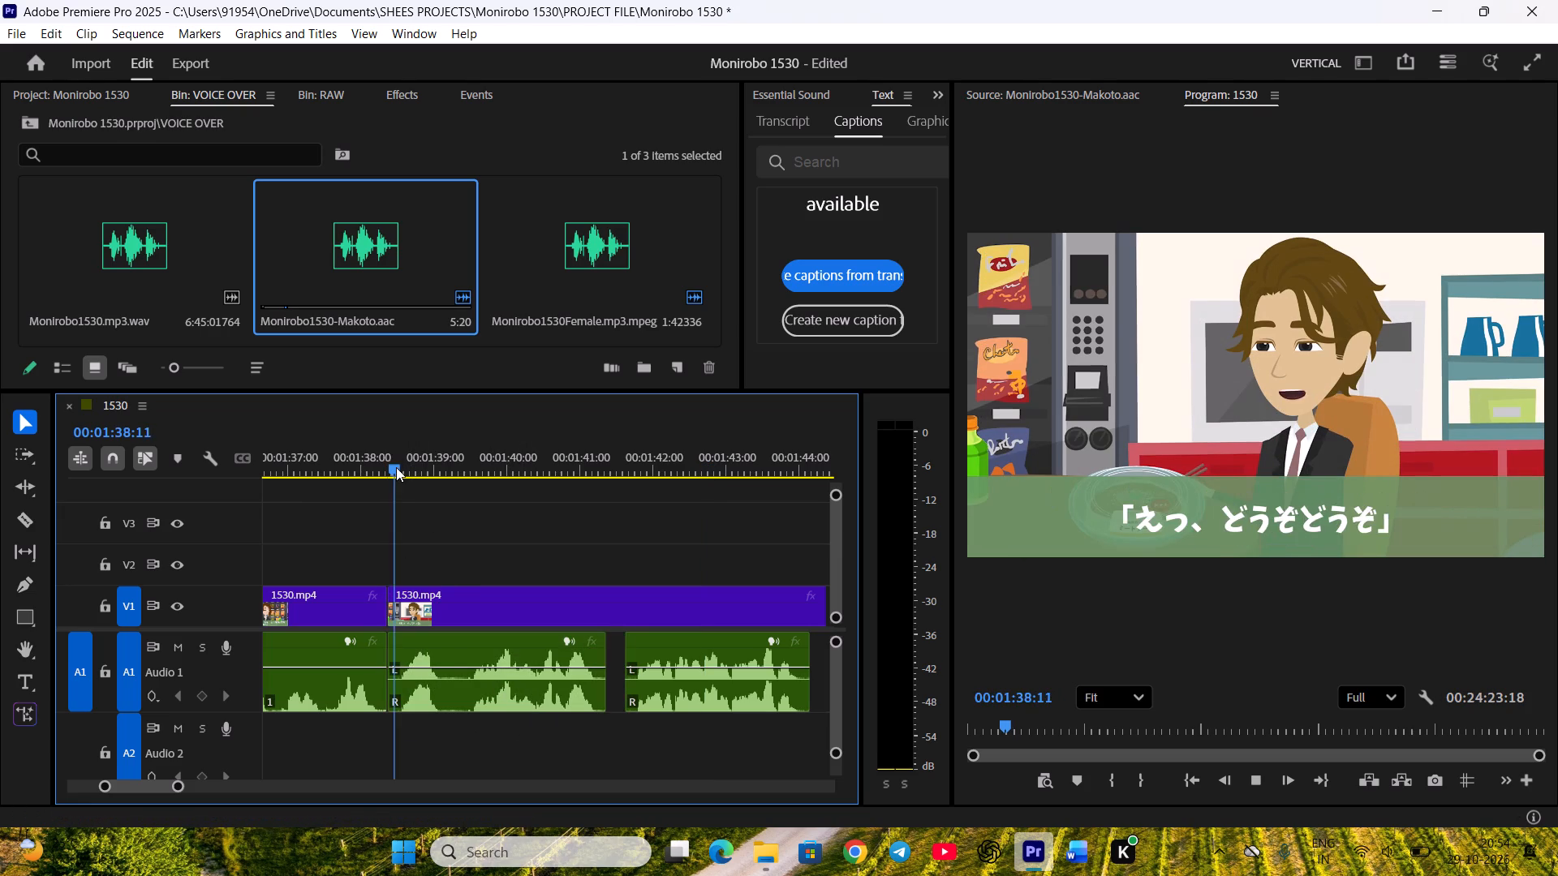
key("space")
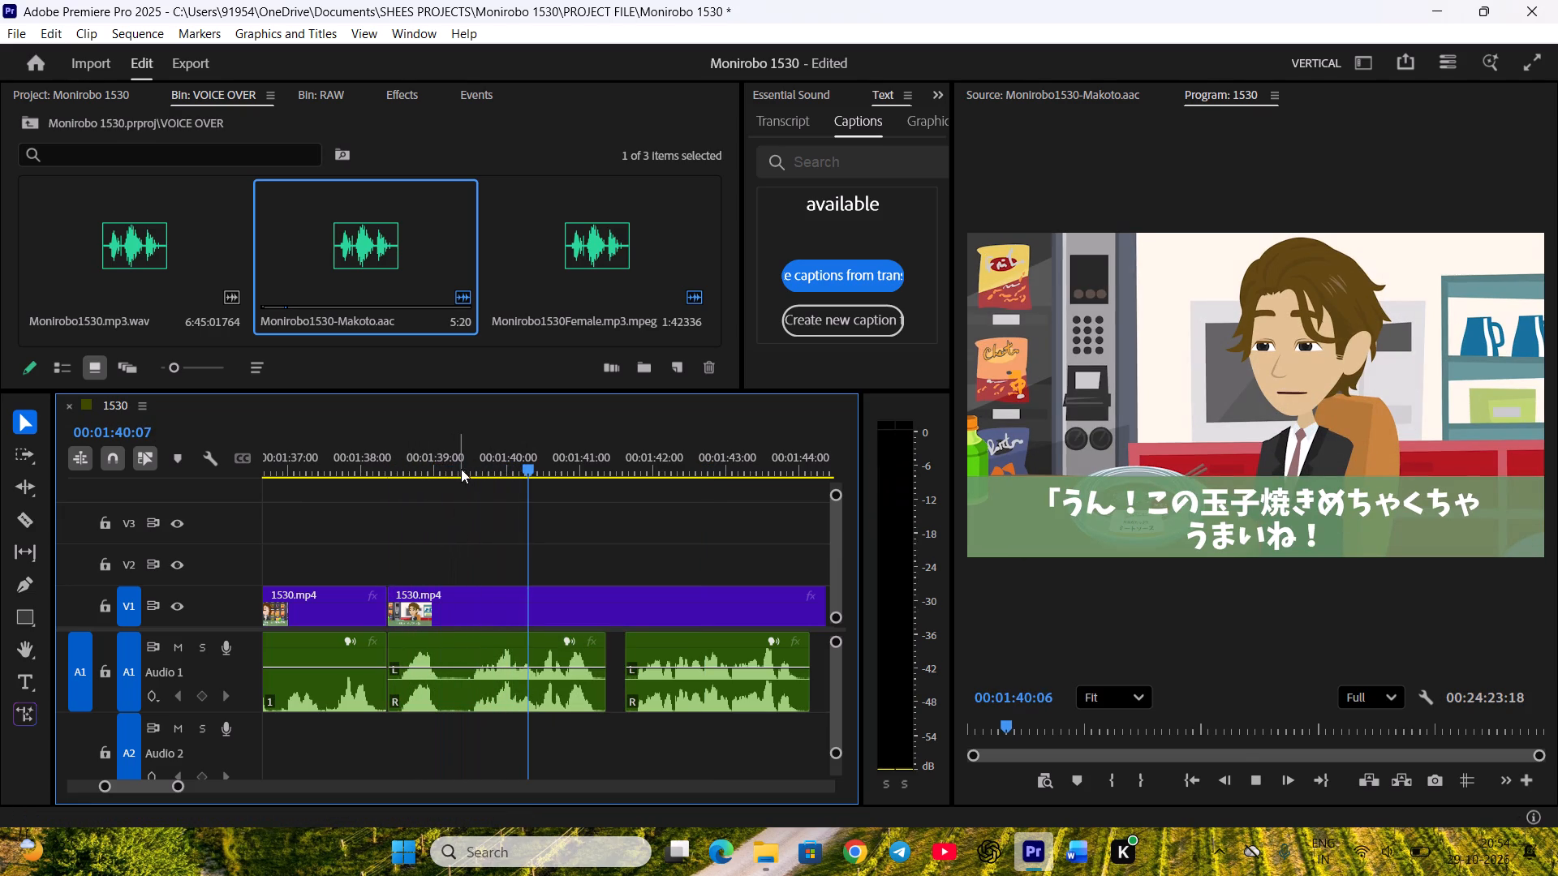
Split the omelet line's first part at 00:01:39:04, trim the pause after the cut, close that gap, and play it.
left_click_drag(463, 458, 450, 478)
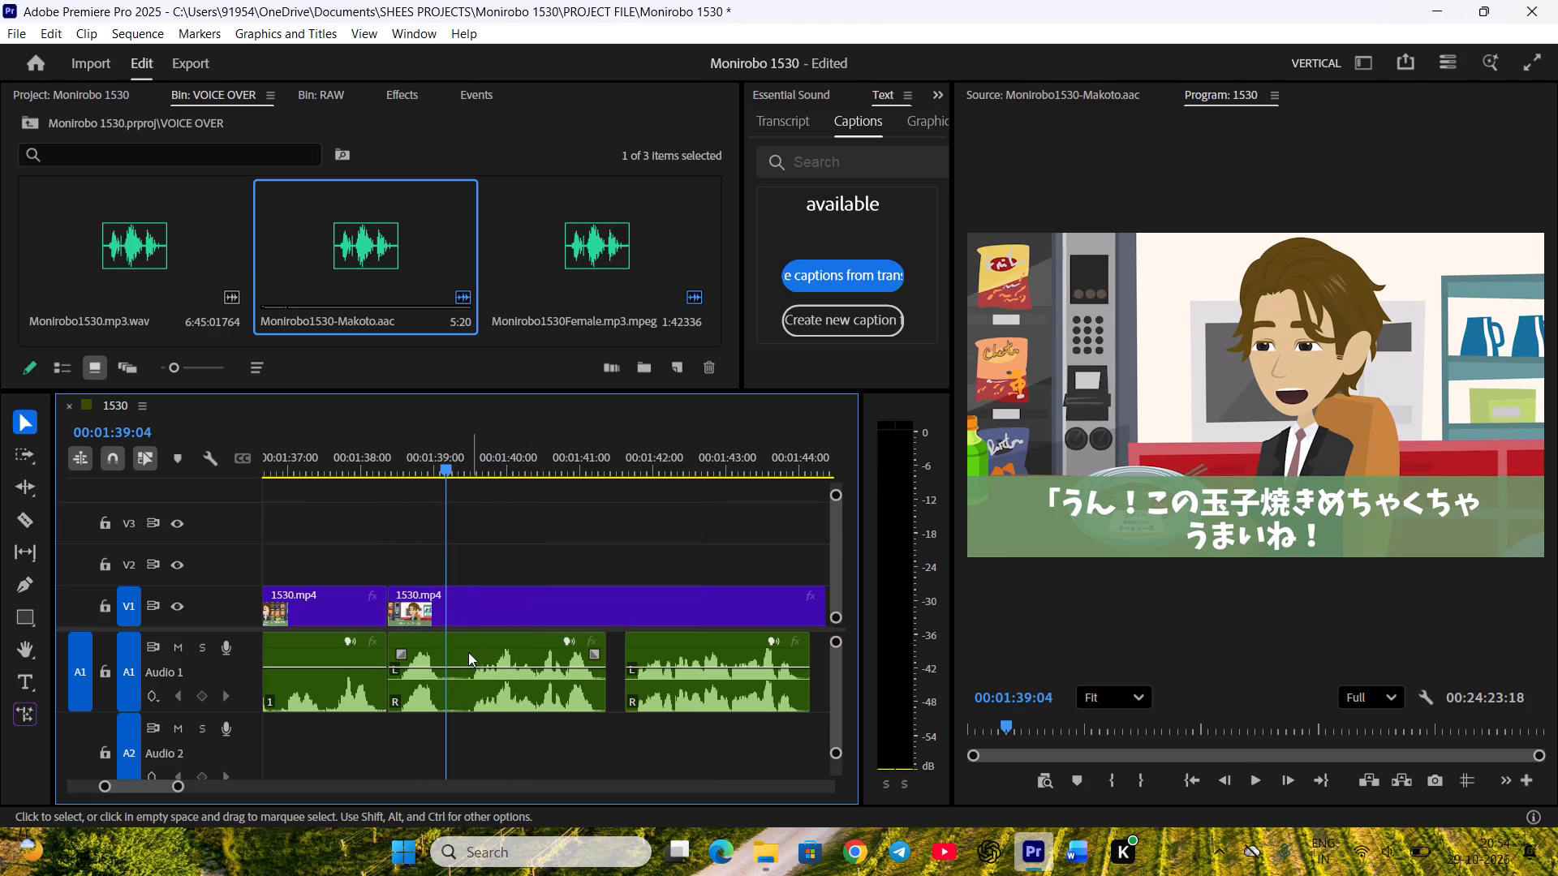
left_click(464, 698)
key("c")
left_click_drag(451, 690, 467, 690)
left_click(497, 747)
left_click_drag(505, 695, 492, 693)
left_click(506, 727)
key("space")
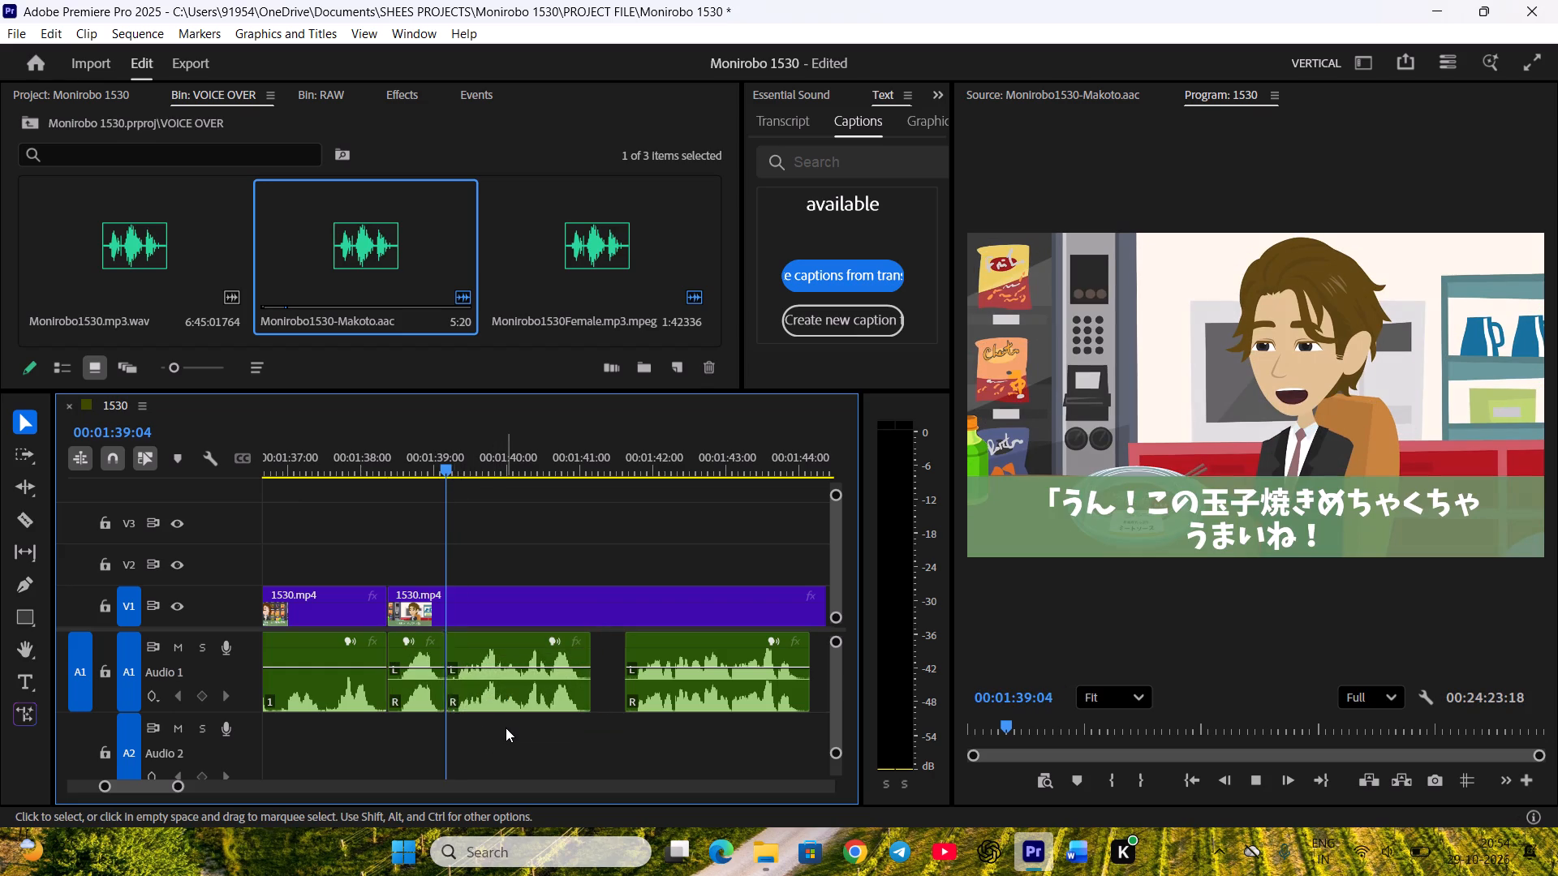
scroll(571, 689, "down", 3)
key("space")
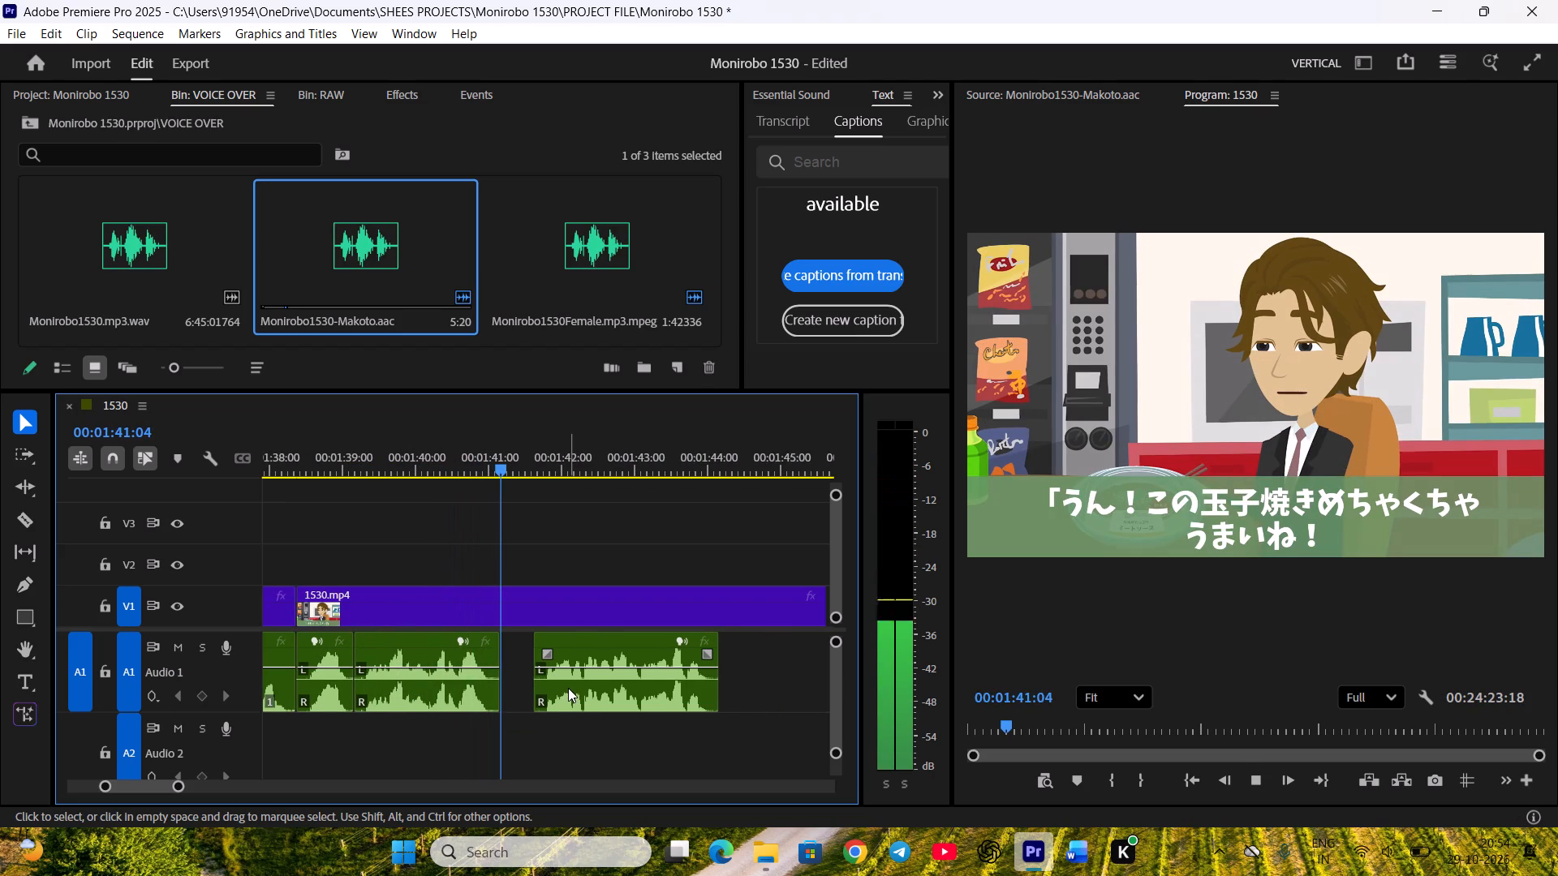
Move the omelet line's last part against the preceding audio, play it, and save the project.
left_click_drag(568, 688, 533, 681)
left_click(593, 749)
key("space")
scroll(613, 716, "down", 5)
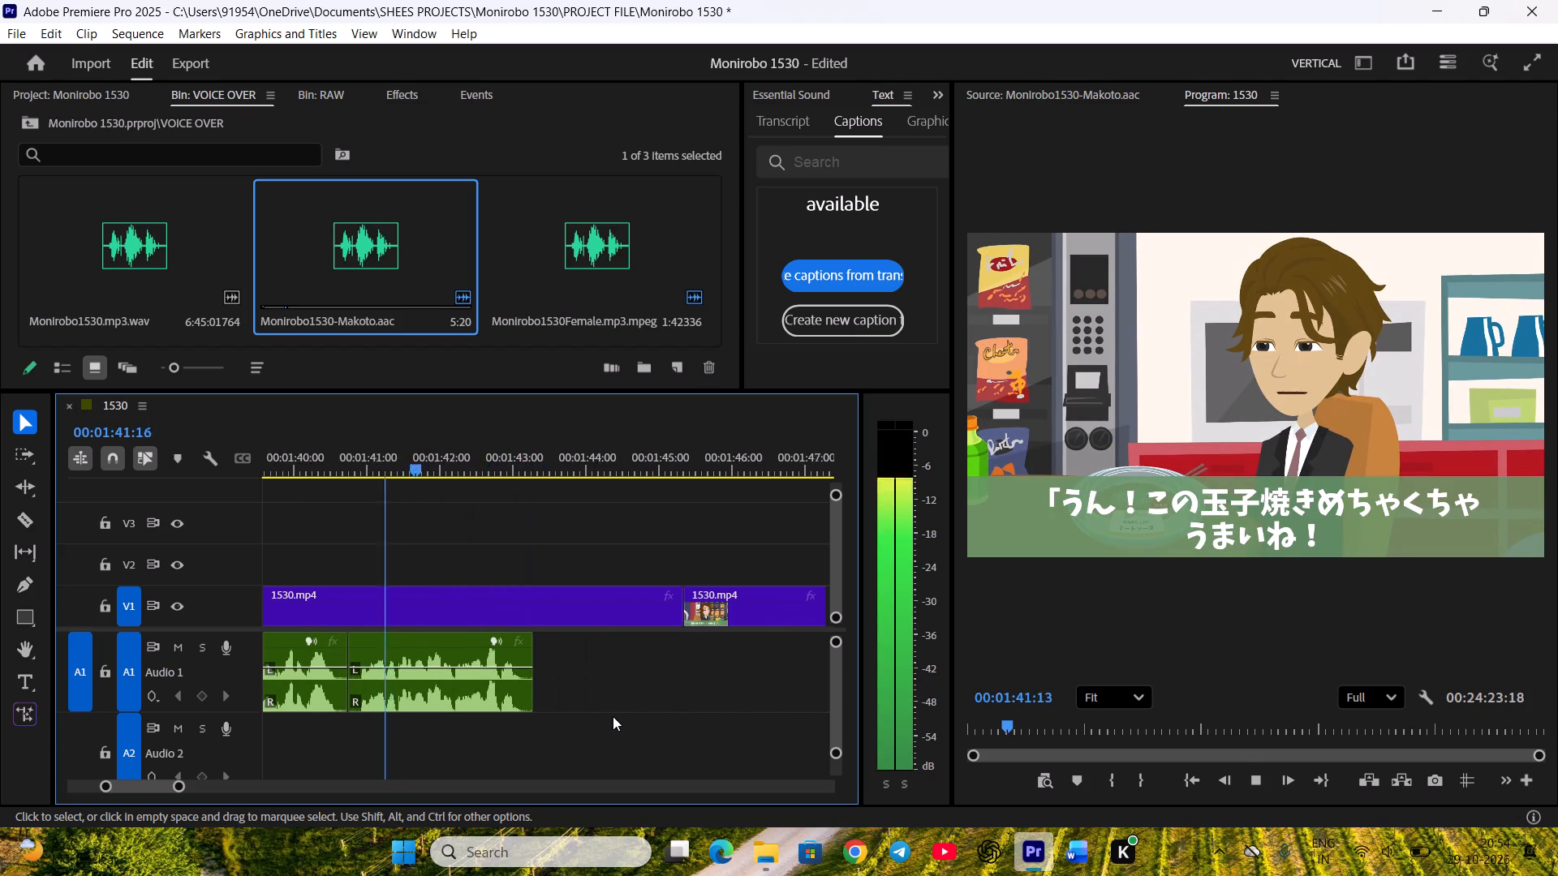
key("space")
key("ctrl+s")
Shorten Makoto's rolled omelet shot to end with his line and ripple delete the gap before Kanami's shot.
key("minus")
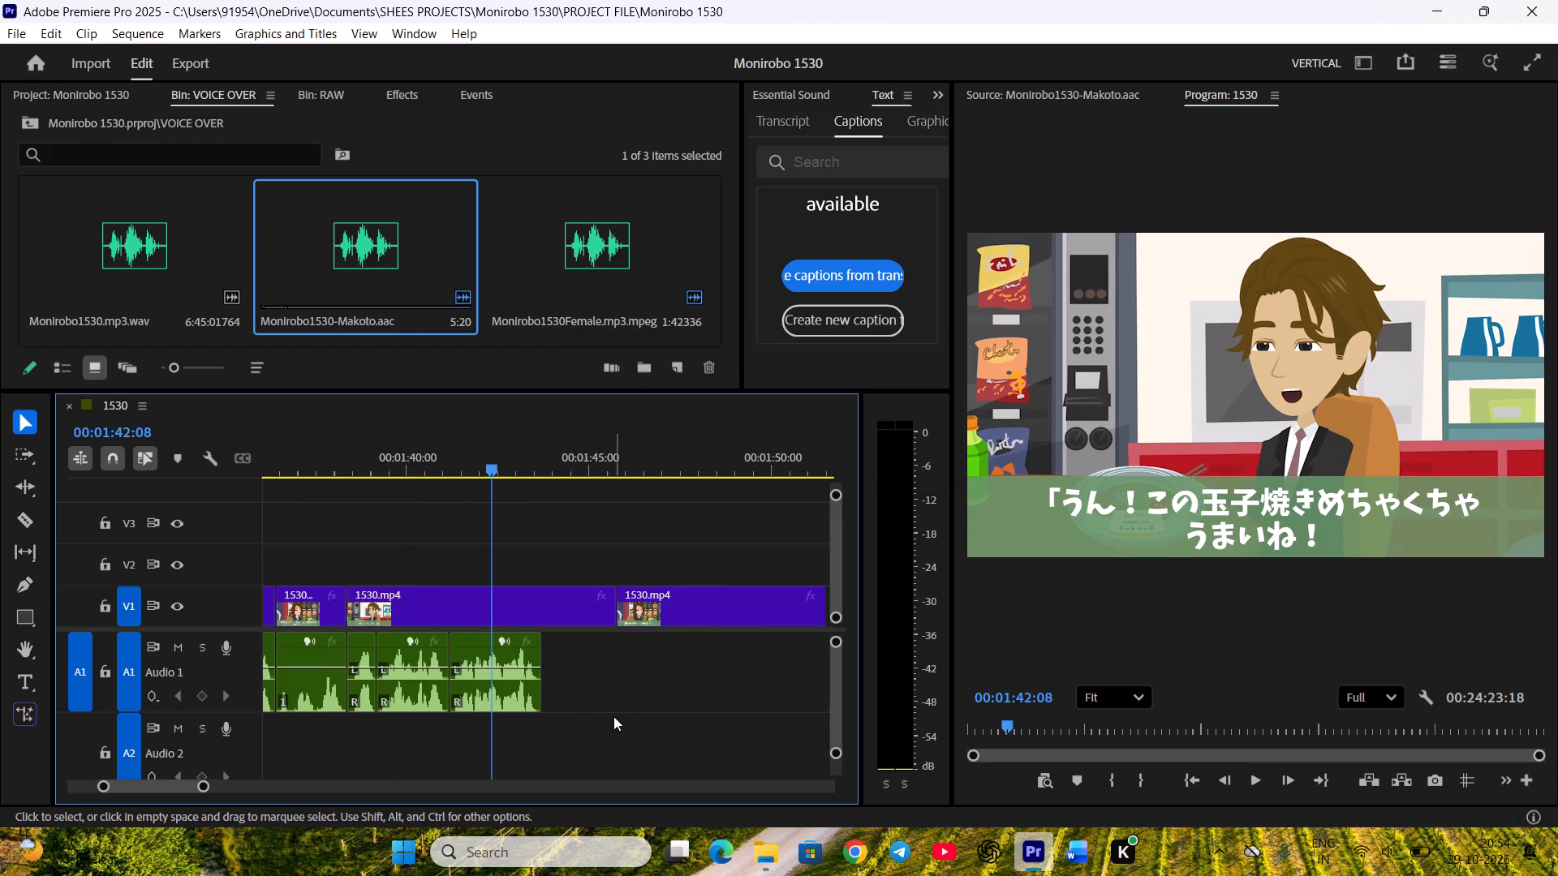
left_click_drag(609, 612, 532, 612)
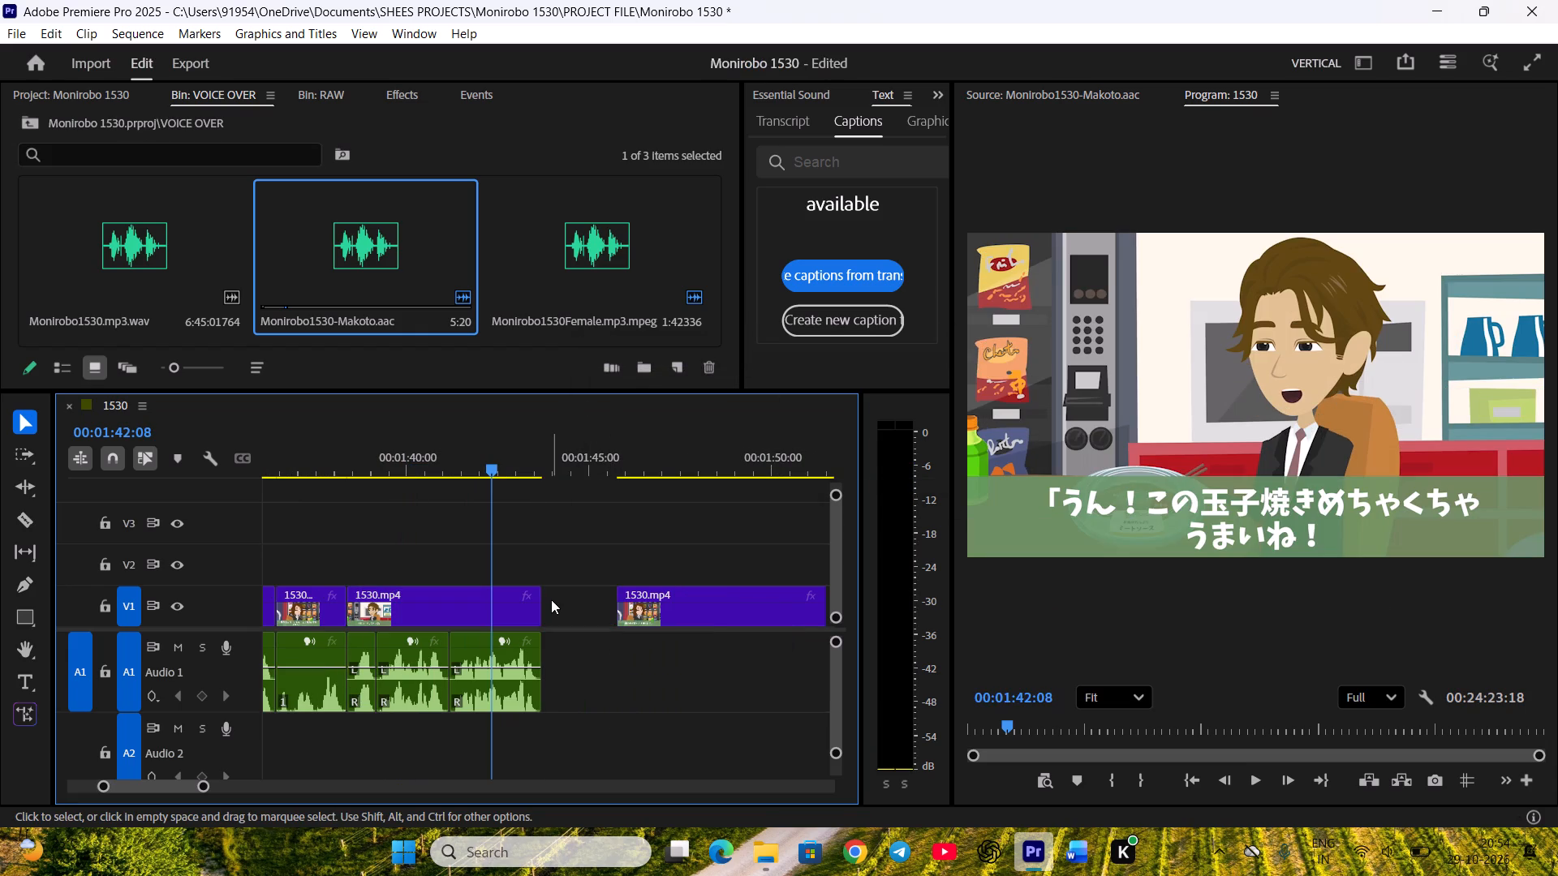
right_click(552, 599)
left_click(568, 601)
left_click_drag(580, 622, 580, 633)
scroll(578, 636, "down", 5)
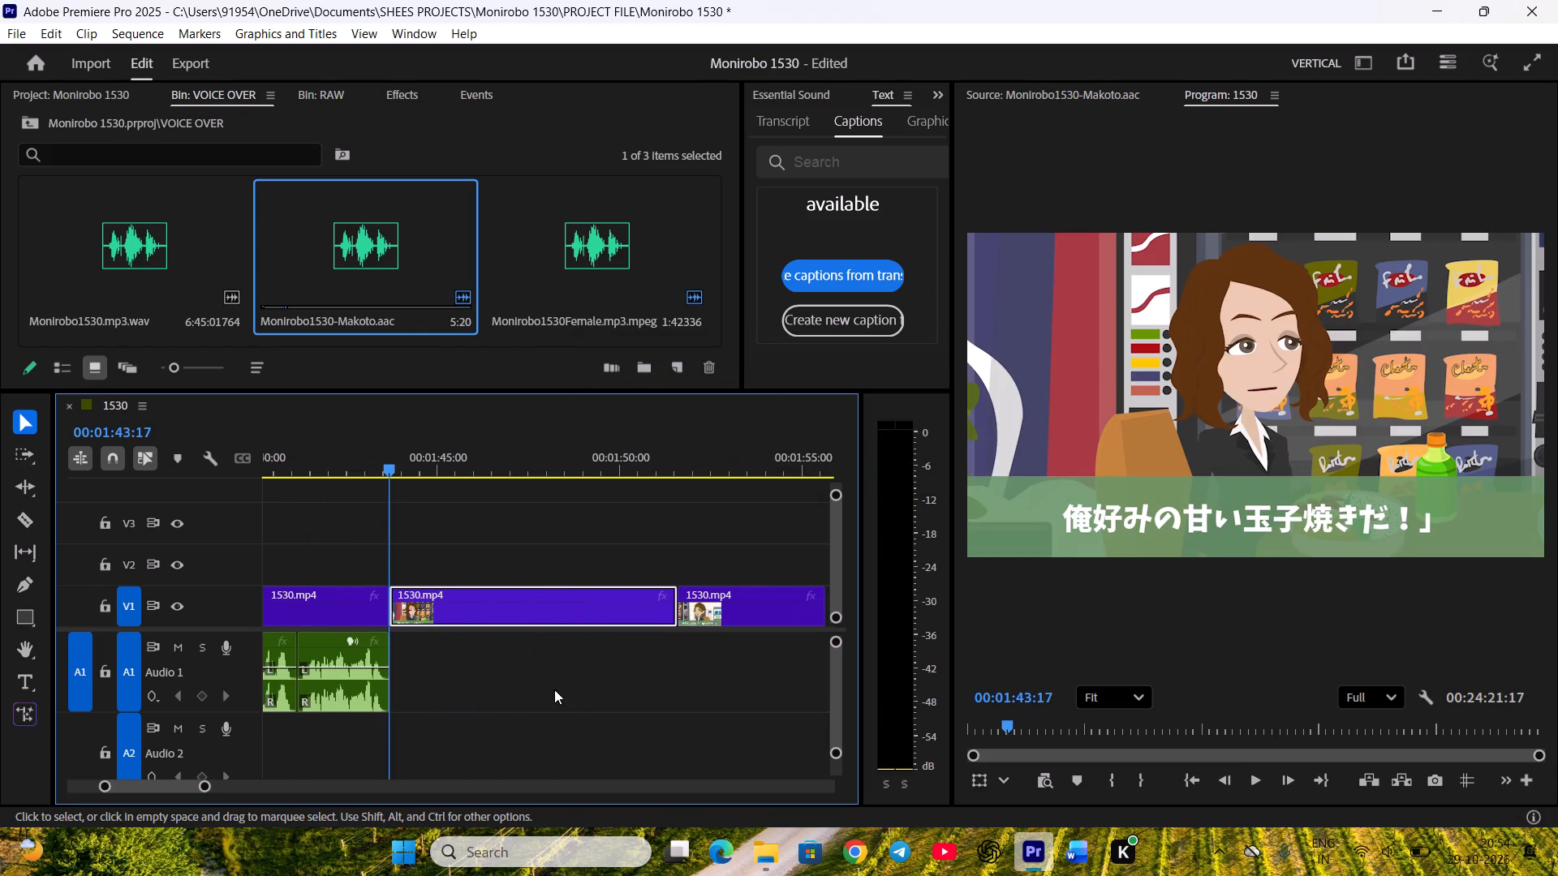
Preview Kanami's sweet omelet reply shot up to 00:01:51:03 and save the project.
left_click(554, 689)
left_click(575, 731)
scroll(578, 729, "down", 2)
key("space")
left_click_drag(437, 454, 506, 474)
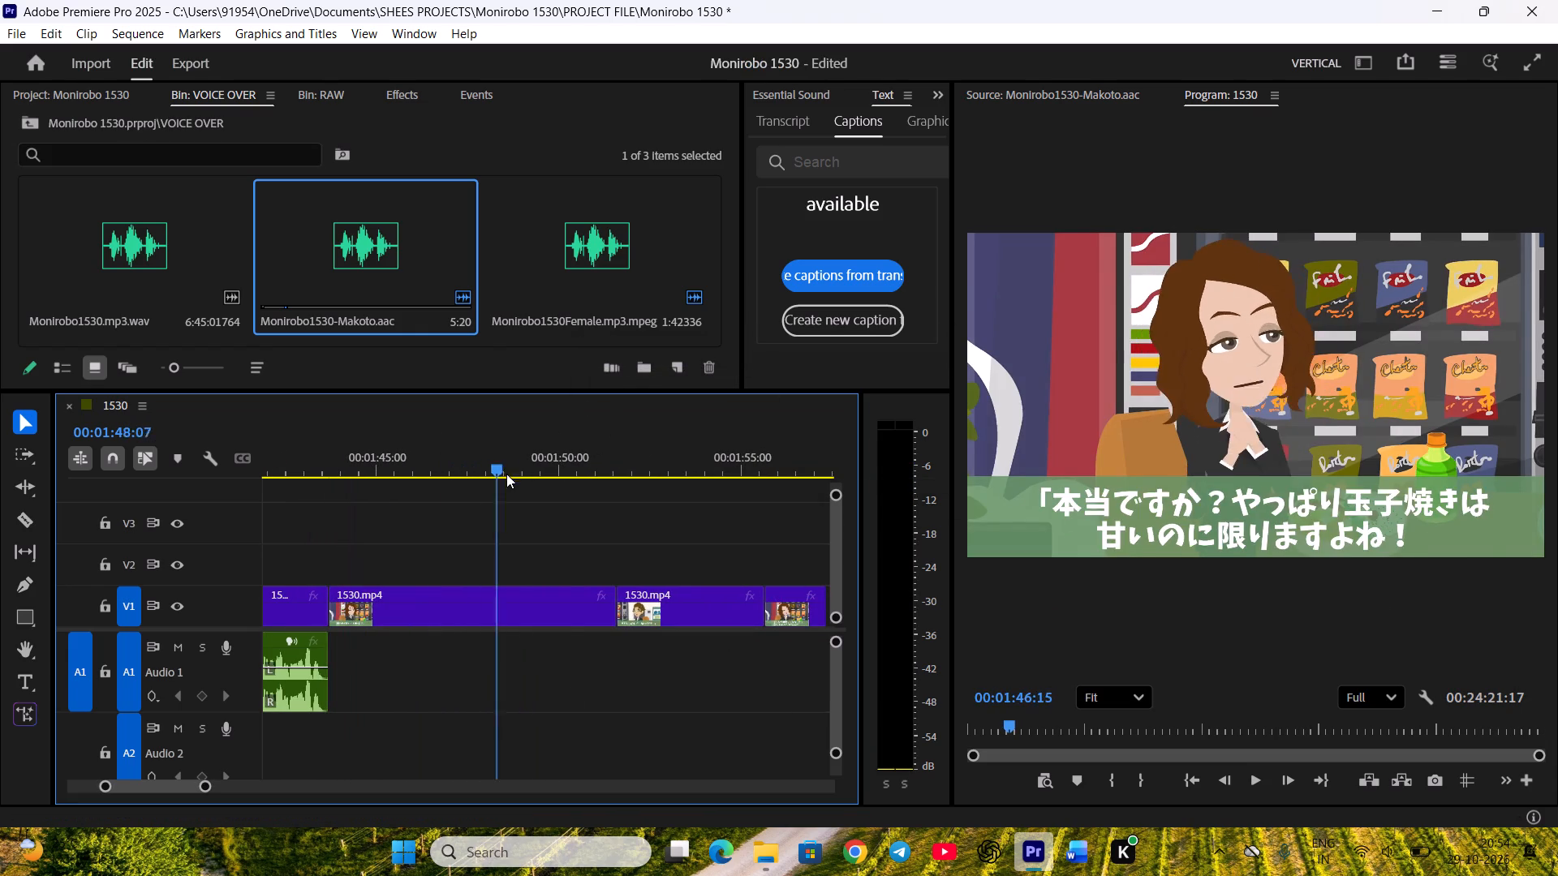
left_click_drag(506, 474, 601, 505)
key("ctrl+s")
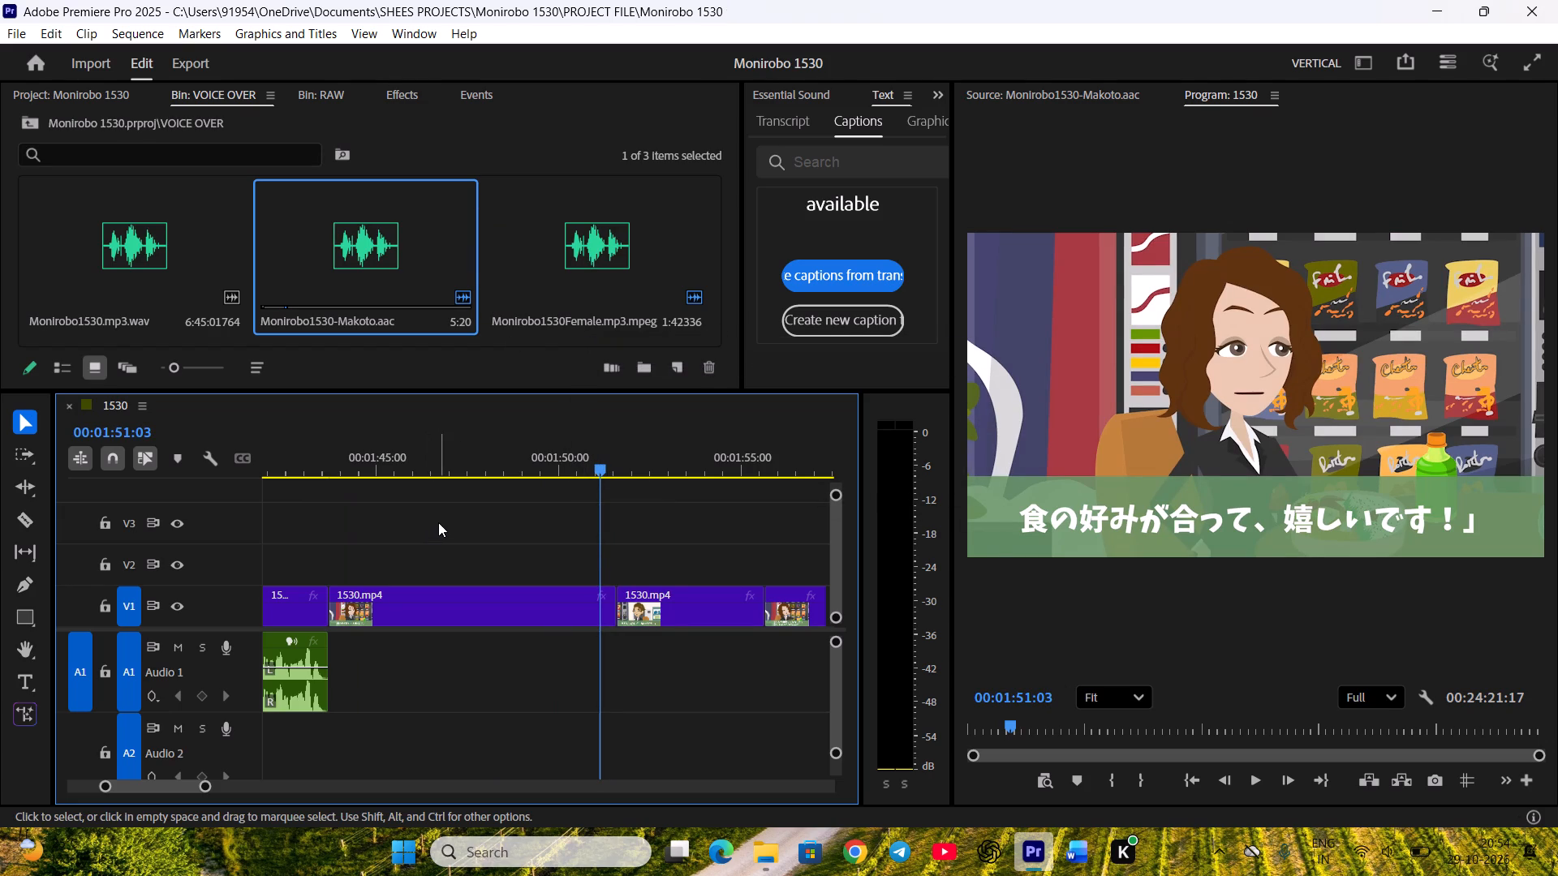
key("ctrl+s")
Open Kanami's female voice recording, look for her next line from 00:01:23:06, and save the project.
double_click(584, 237)
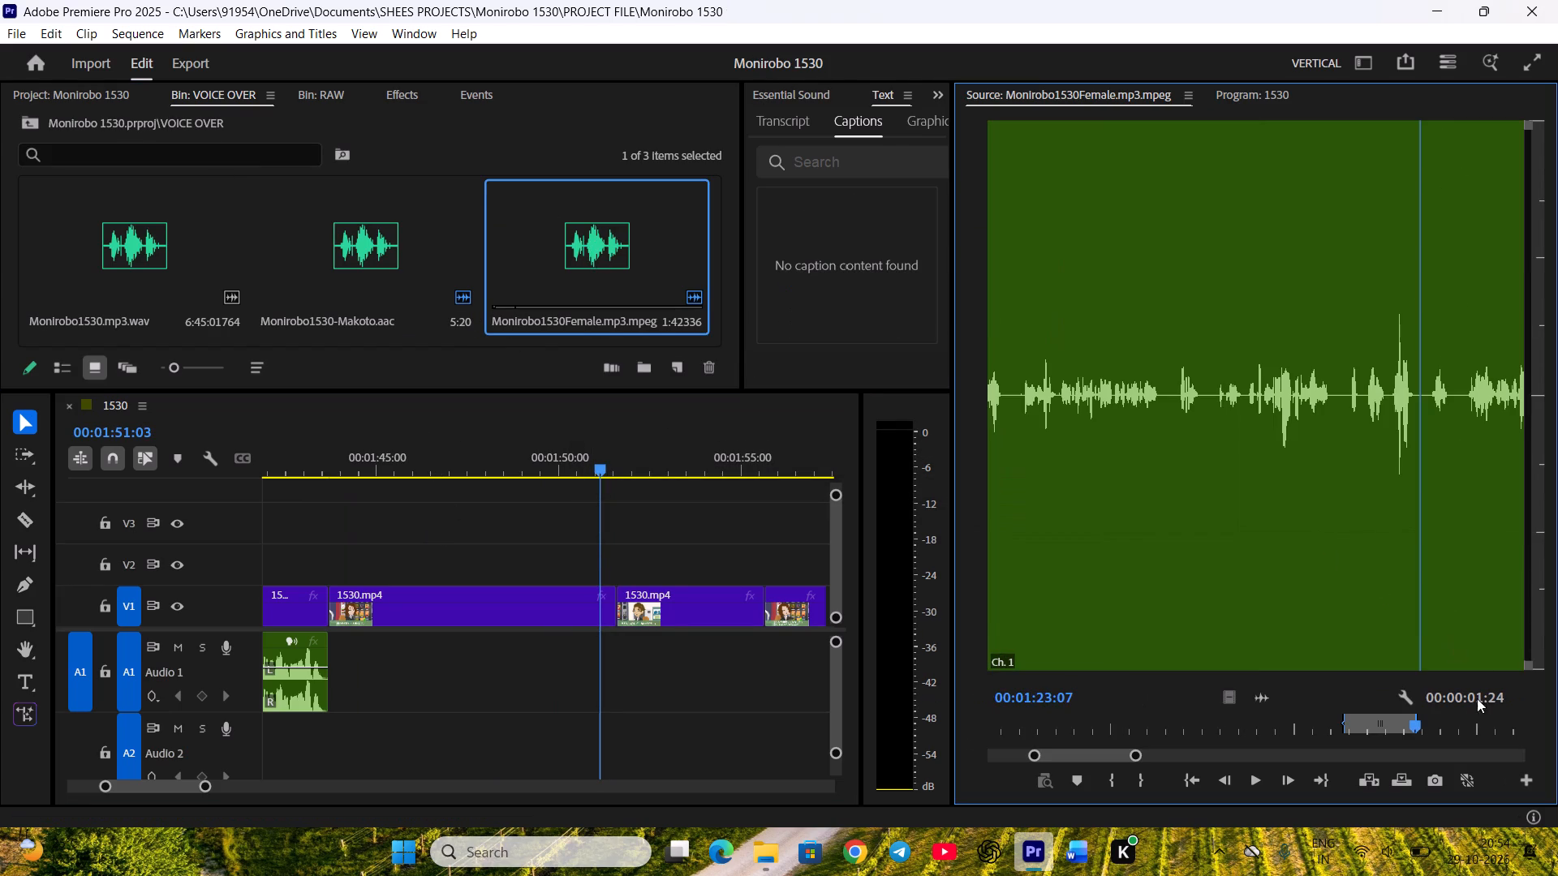
left_click(1089, 754)
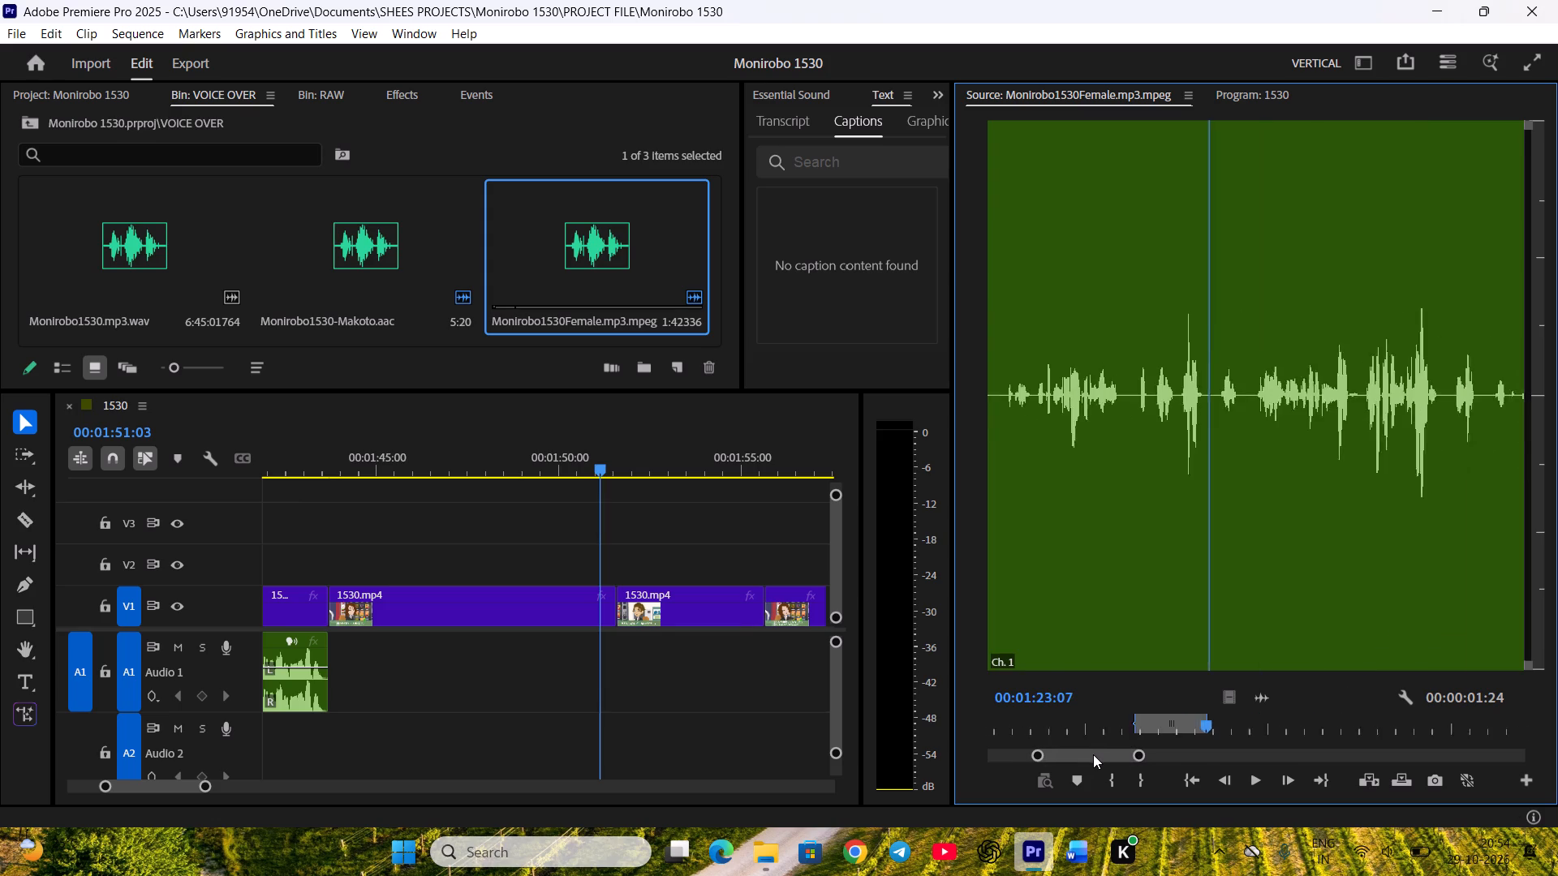
key("space")
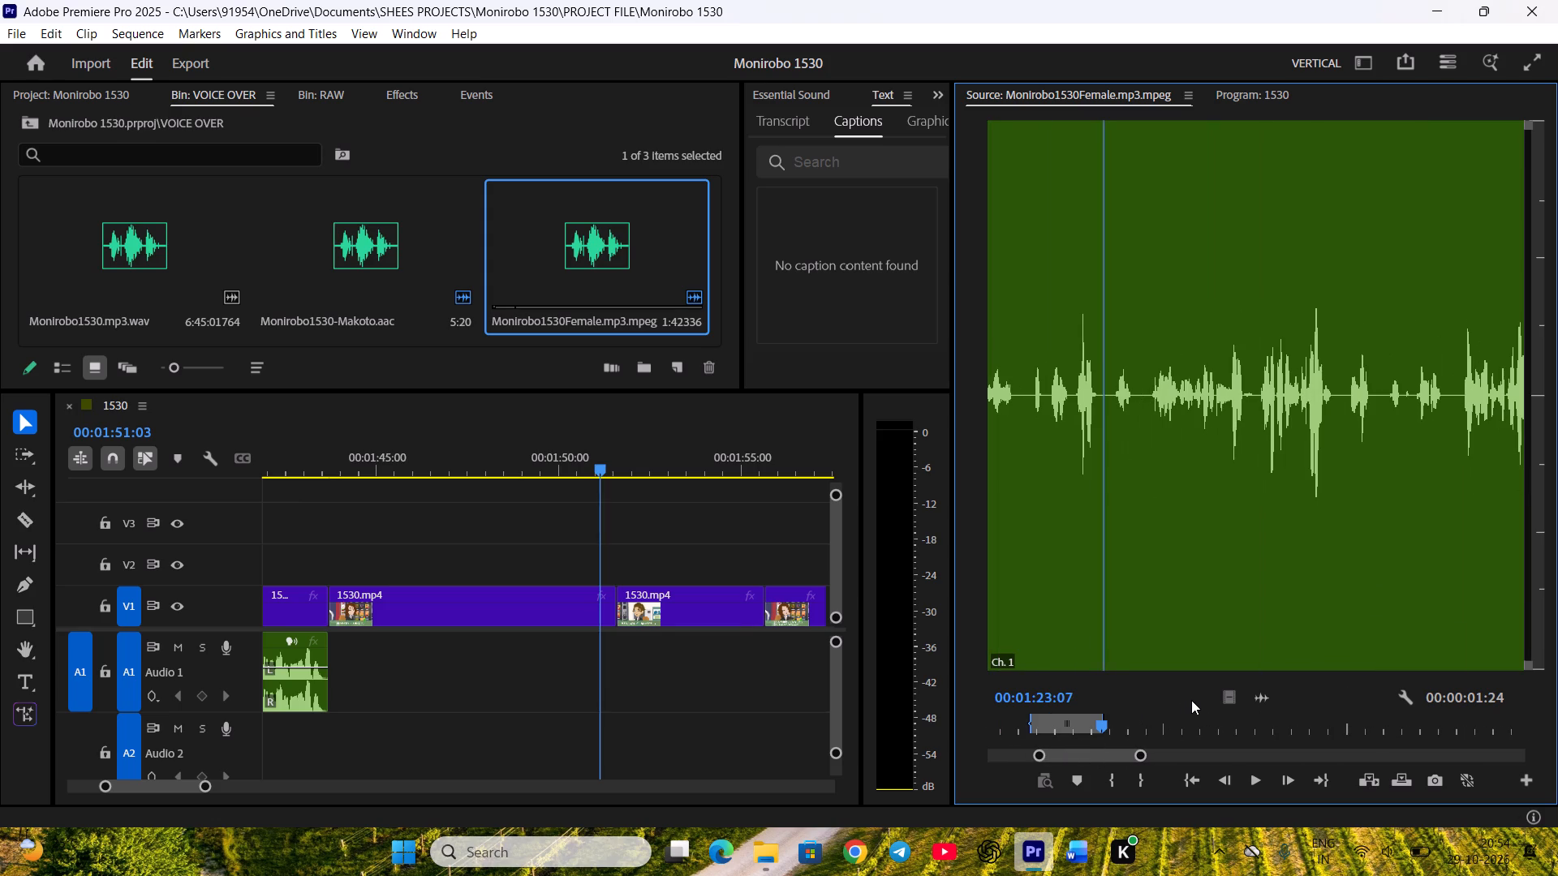
key("space")
scroll(1197, 701, "down", 11)
left_click_drag(1100, 721, 1117, 724)
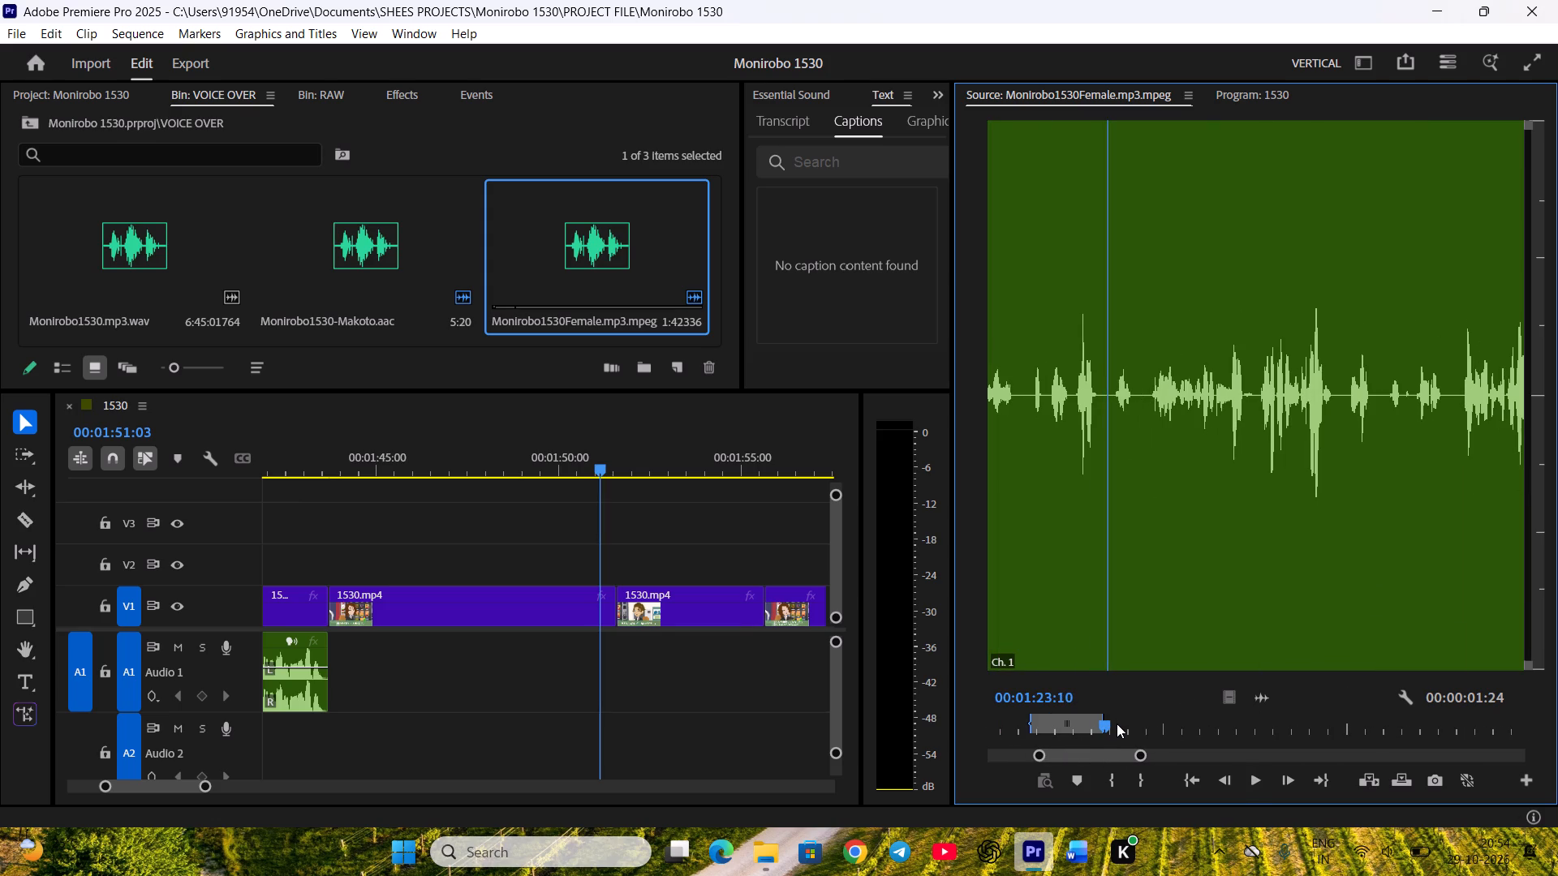
left_click_drag(1117, 724, 1119, 724)
left_click(1101, 720)
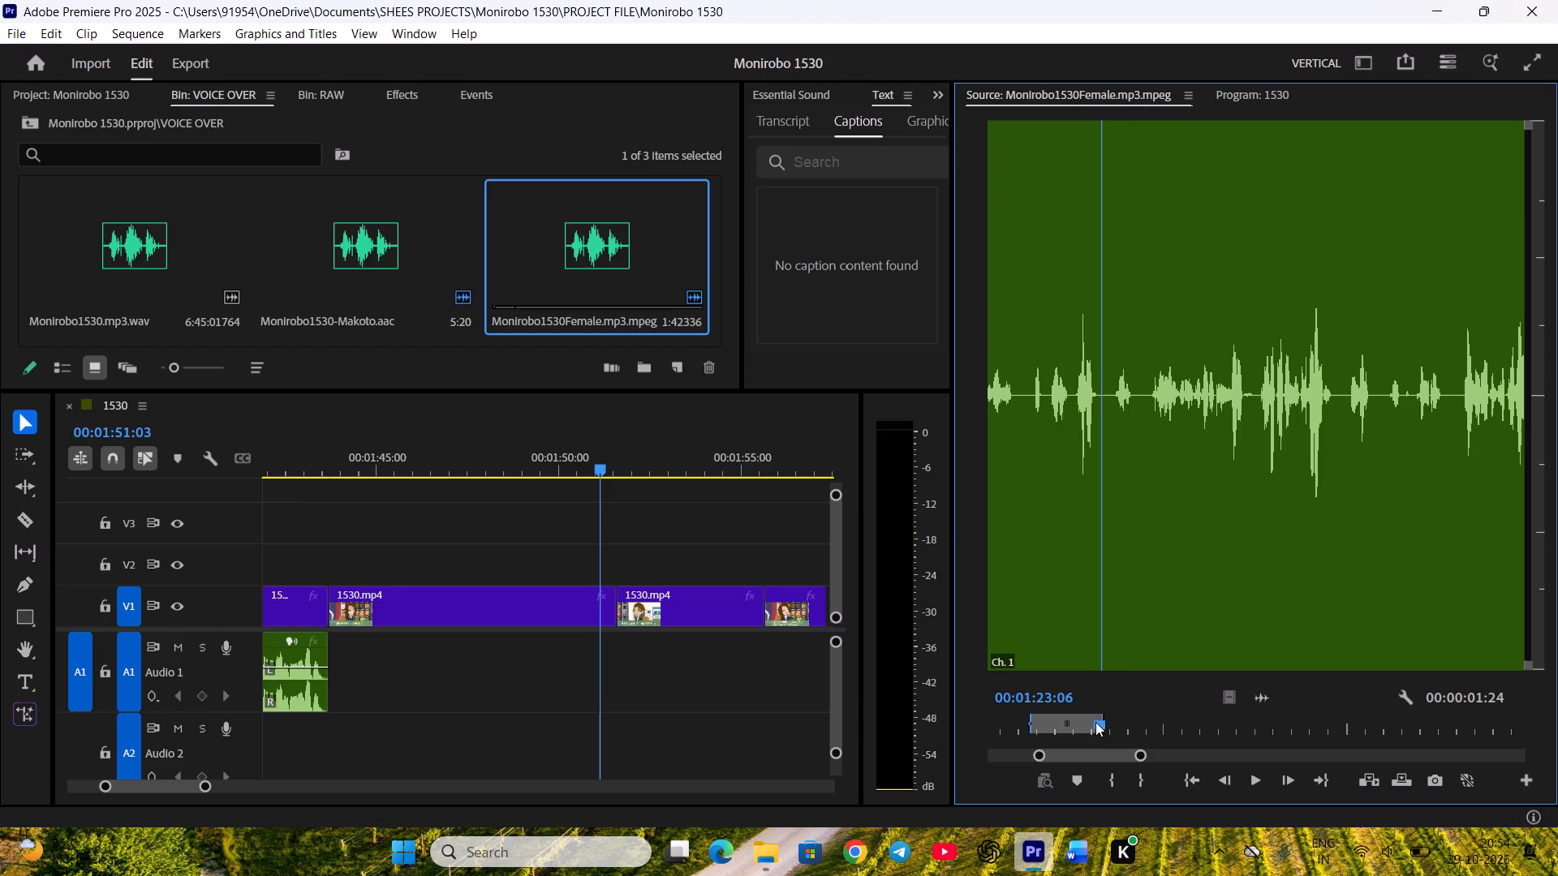
key("ctrl+s")
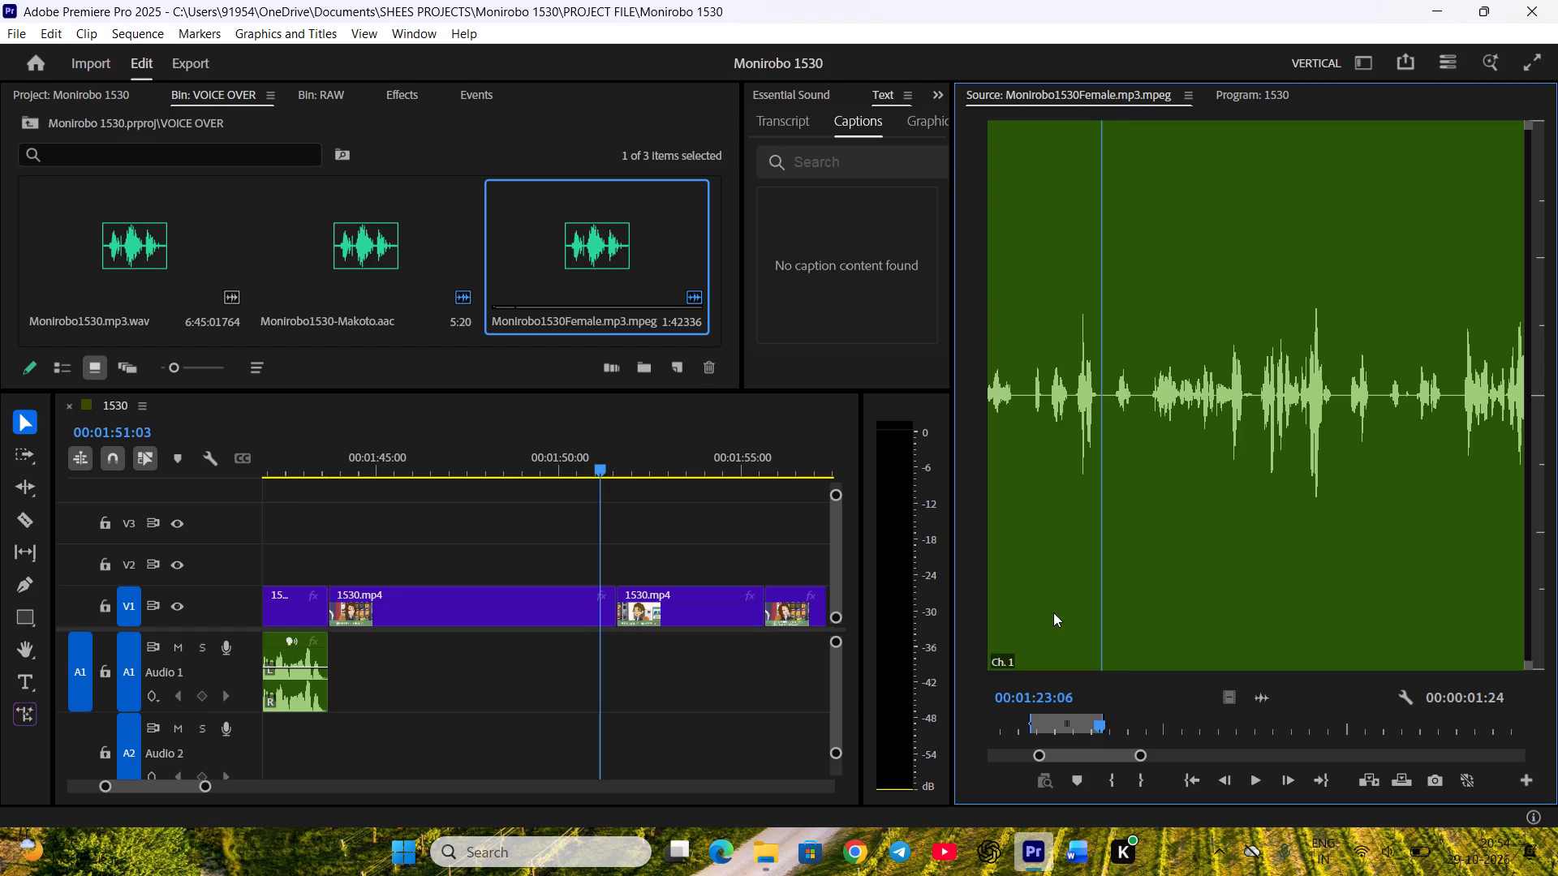
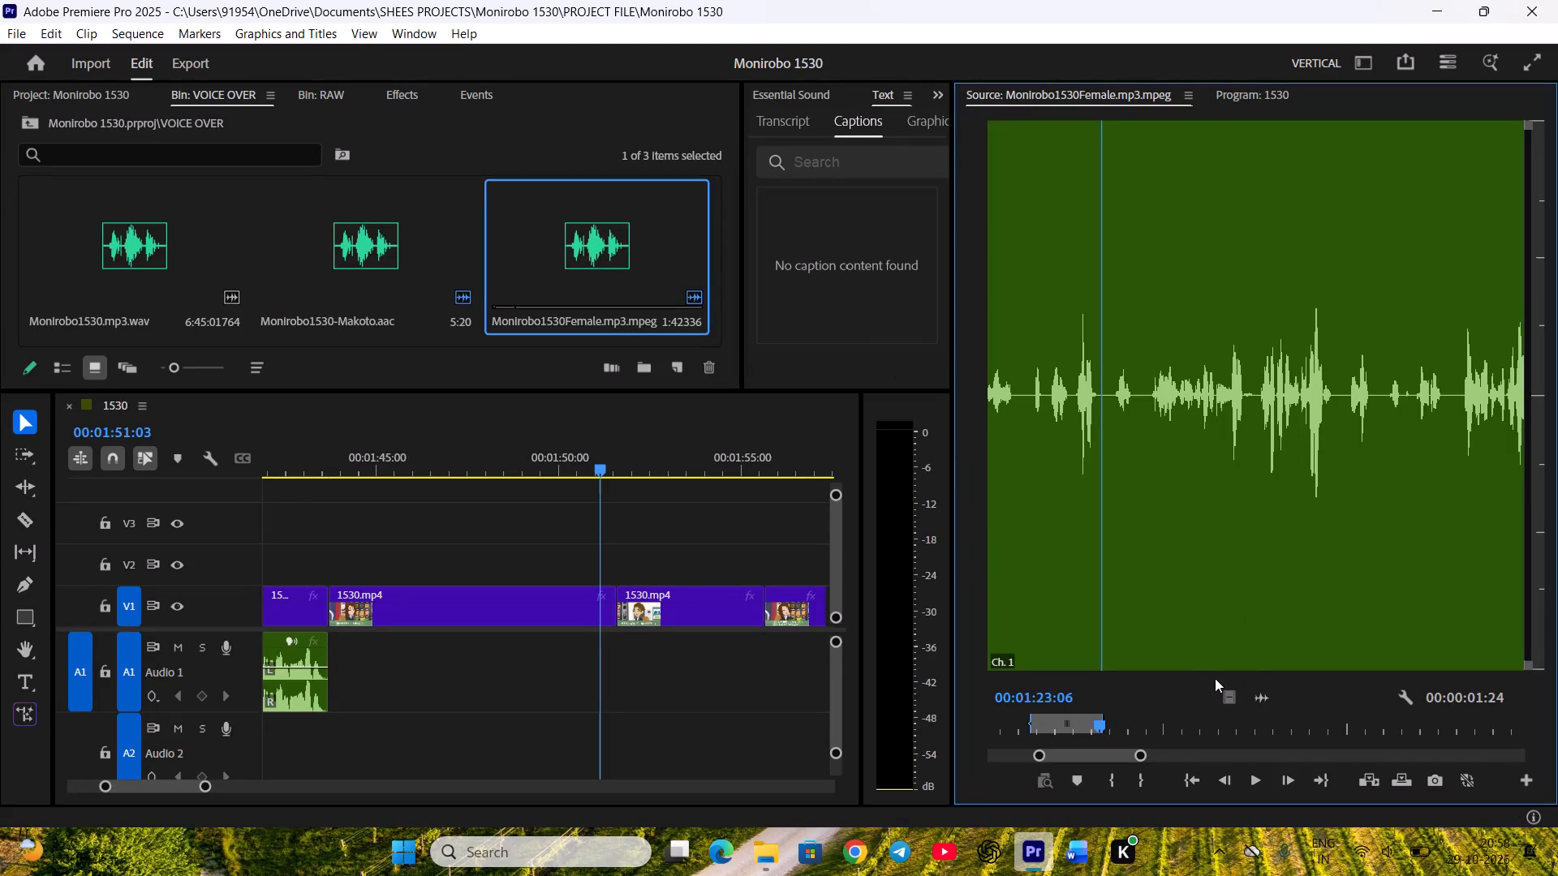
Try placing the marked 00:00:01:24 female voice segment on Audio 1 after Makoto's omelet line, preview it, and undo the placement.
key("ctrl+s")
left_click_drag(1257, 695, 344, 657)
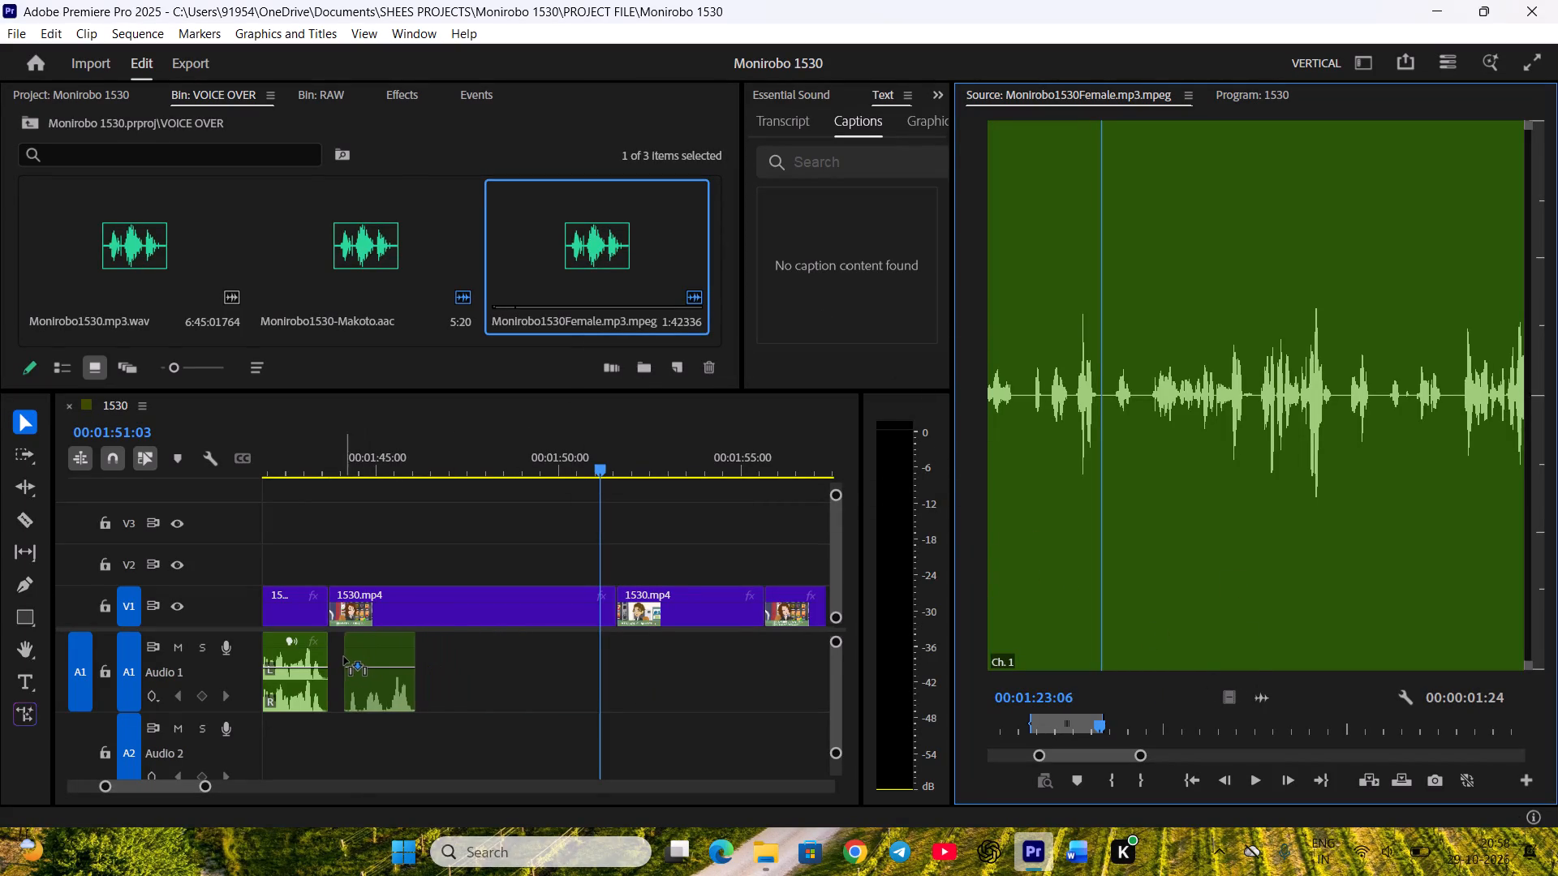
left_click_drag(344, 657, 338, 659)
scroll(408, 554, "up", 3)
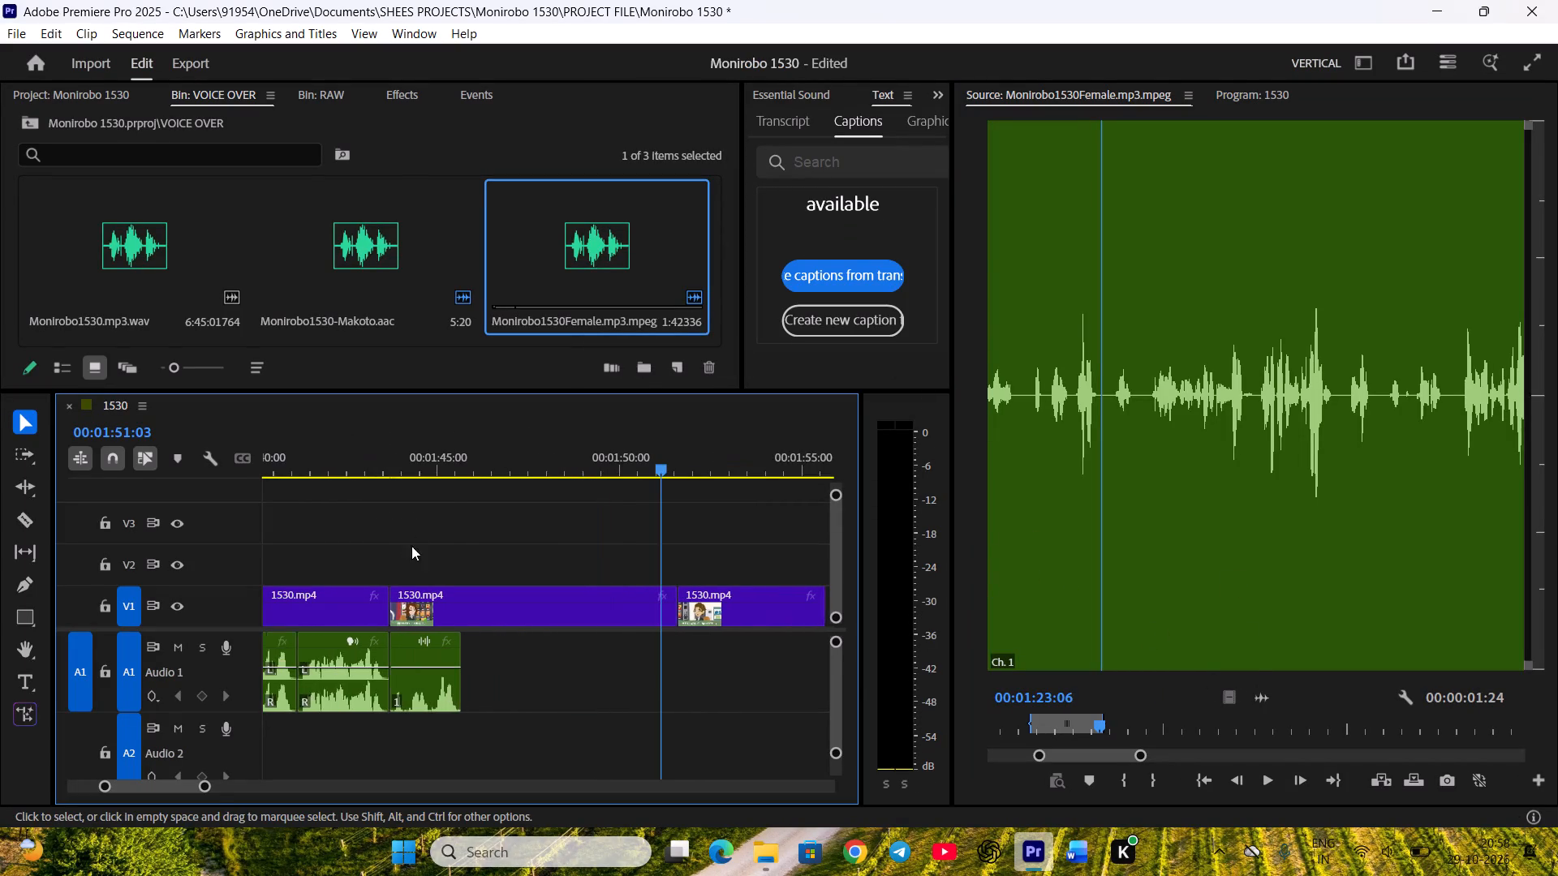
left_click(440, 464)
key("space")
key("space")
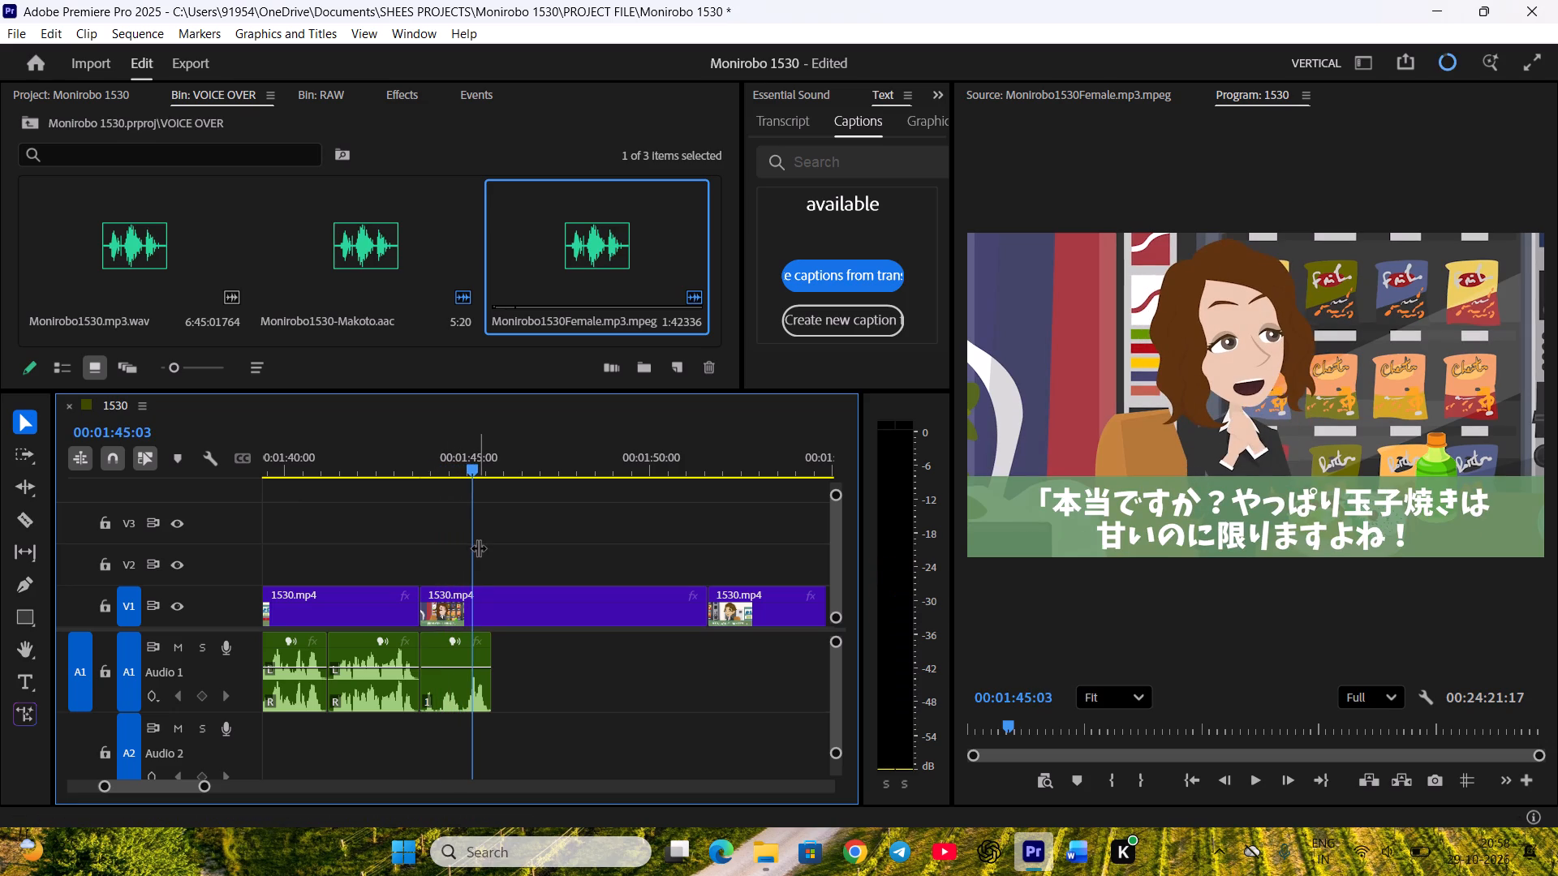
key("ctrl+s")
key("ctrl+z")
Preview Kanami's sweet omelet reply shot up to 00:01:45:23 and save the project.
scroll(504, 542, "down", 1)
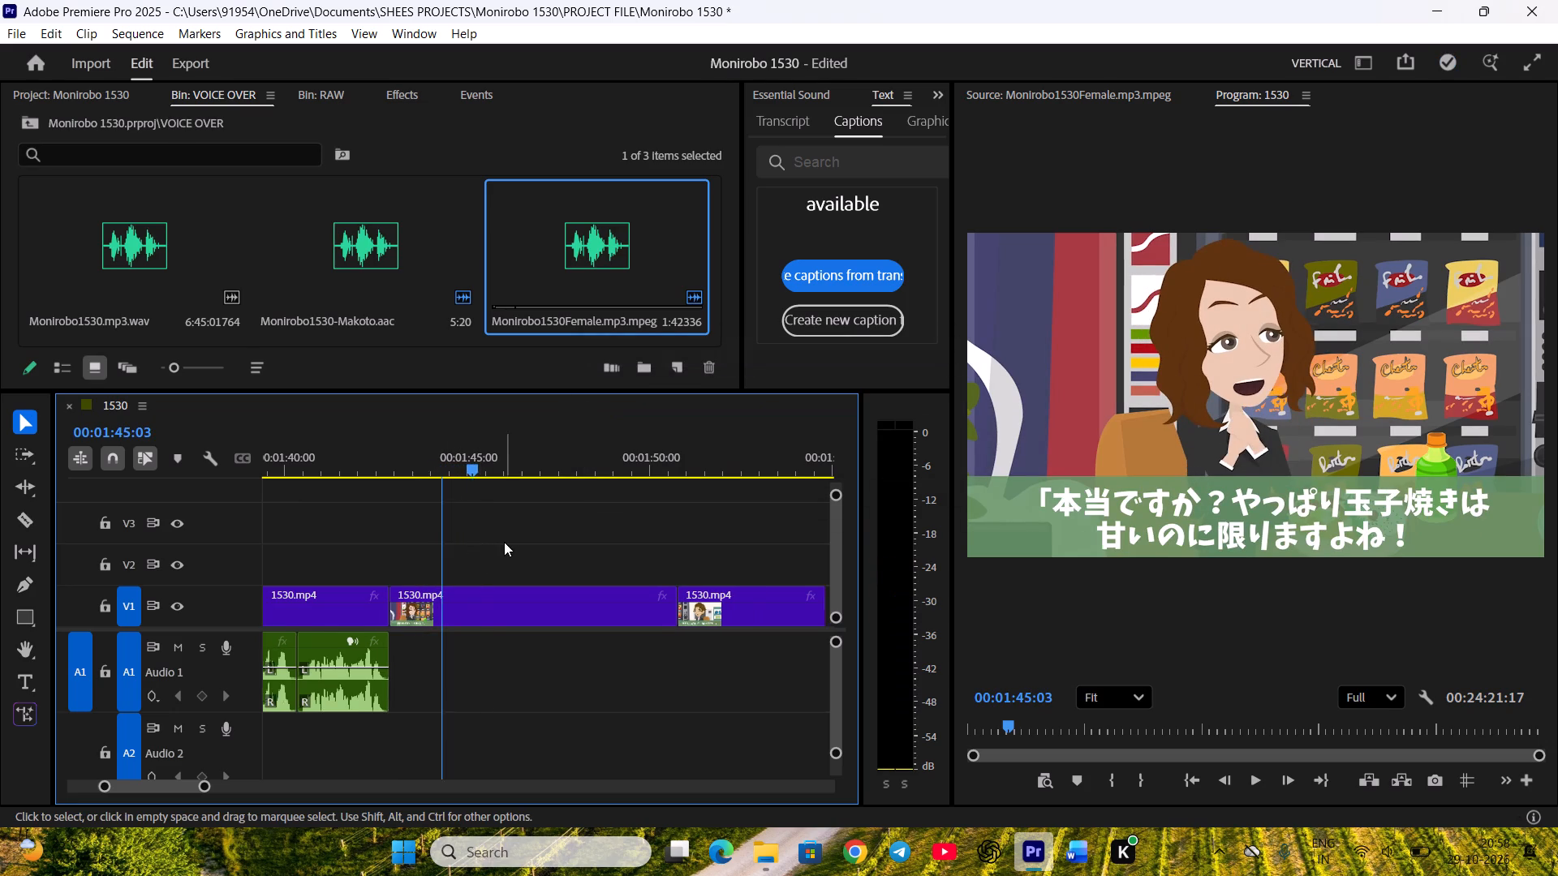
scroll(504, 542, "down", 1)
key("space")
key("space")
key("ctrl+s")
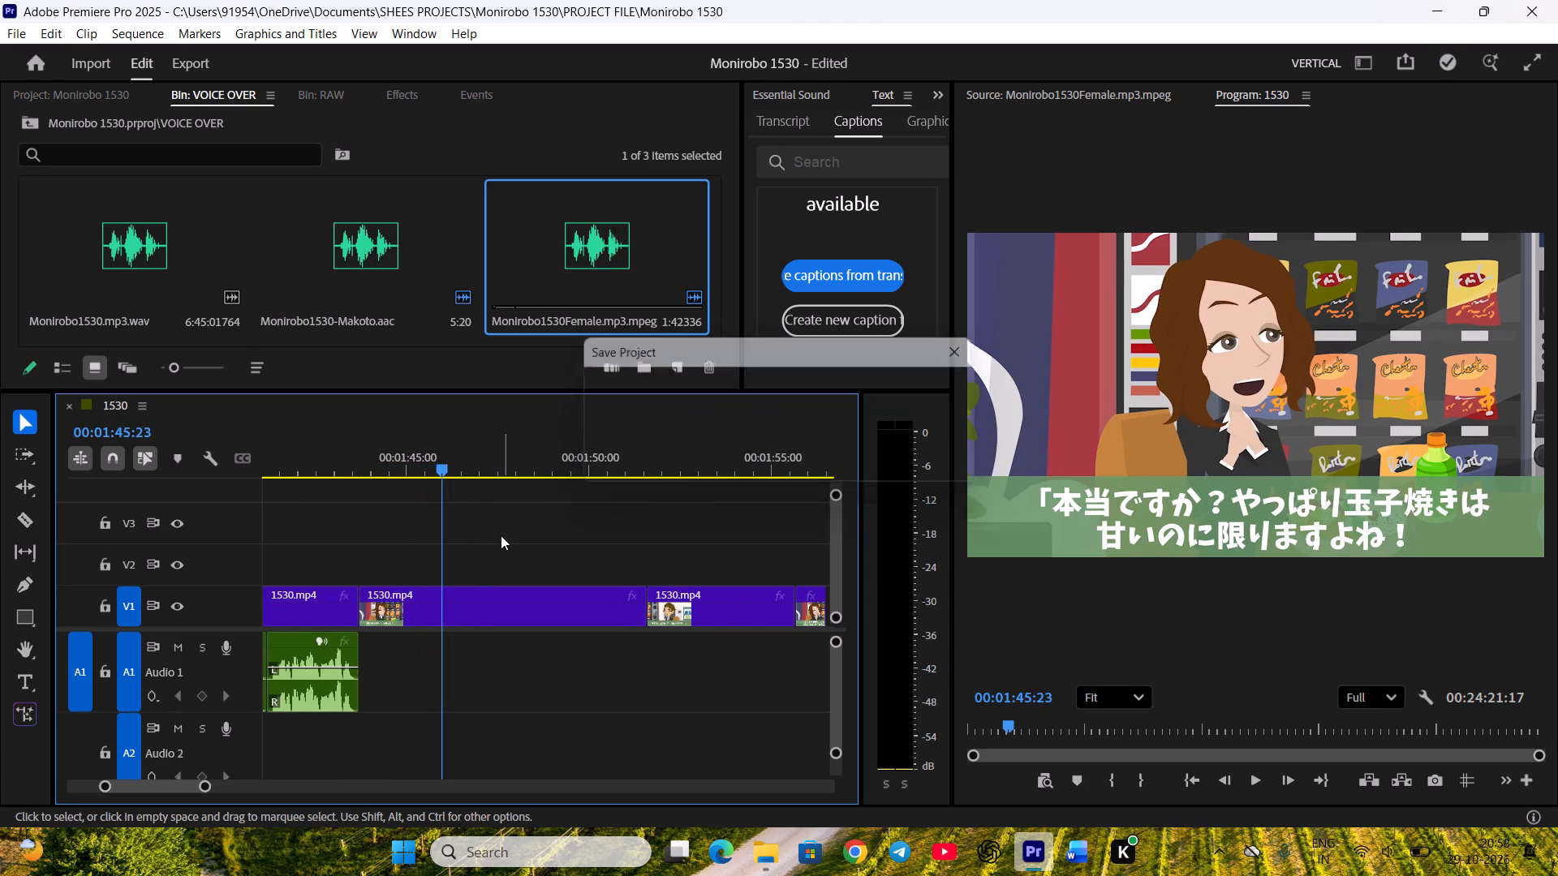
Mark Kanami's "Really? A rolled omelet..." line in the female recording, ending at 00:01:29:14, checking its wording against the script.
double_click(617, 243)
key("space")
key("space")
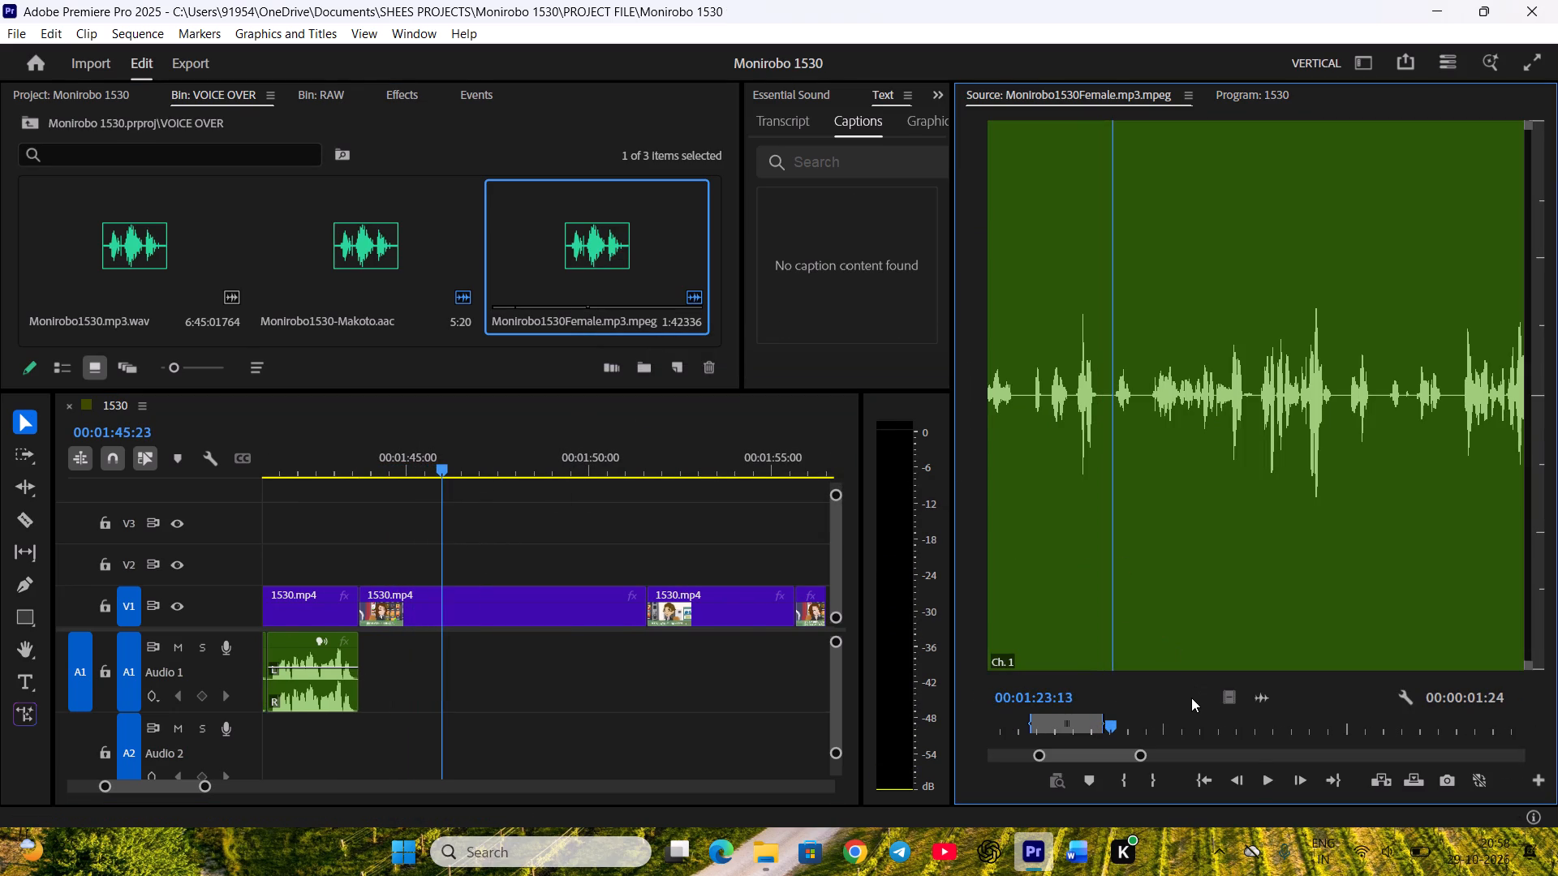
scroll(1188, 711, "up", 3)
key("i")
key("space")
left_click(1064, 844)
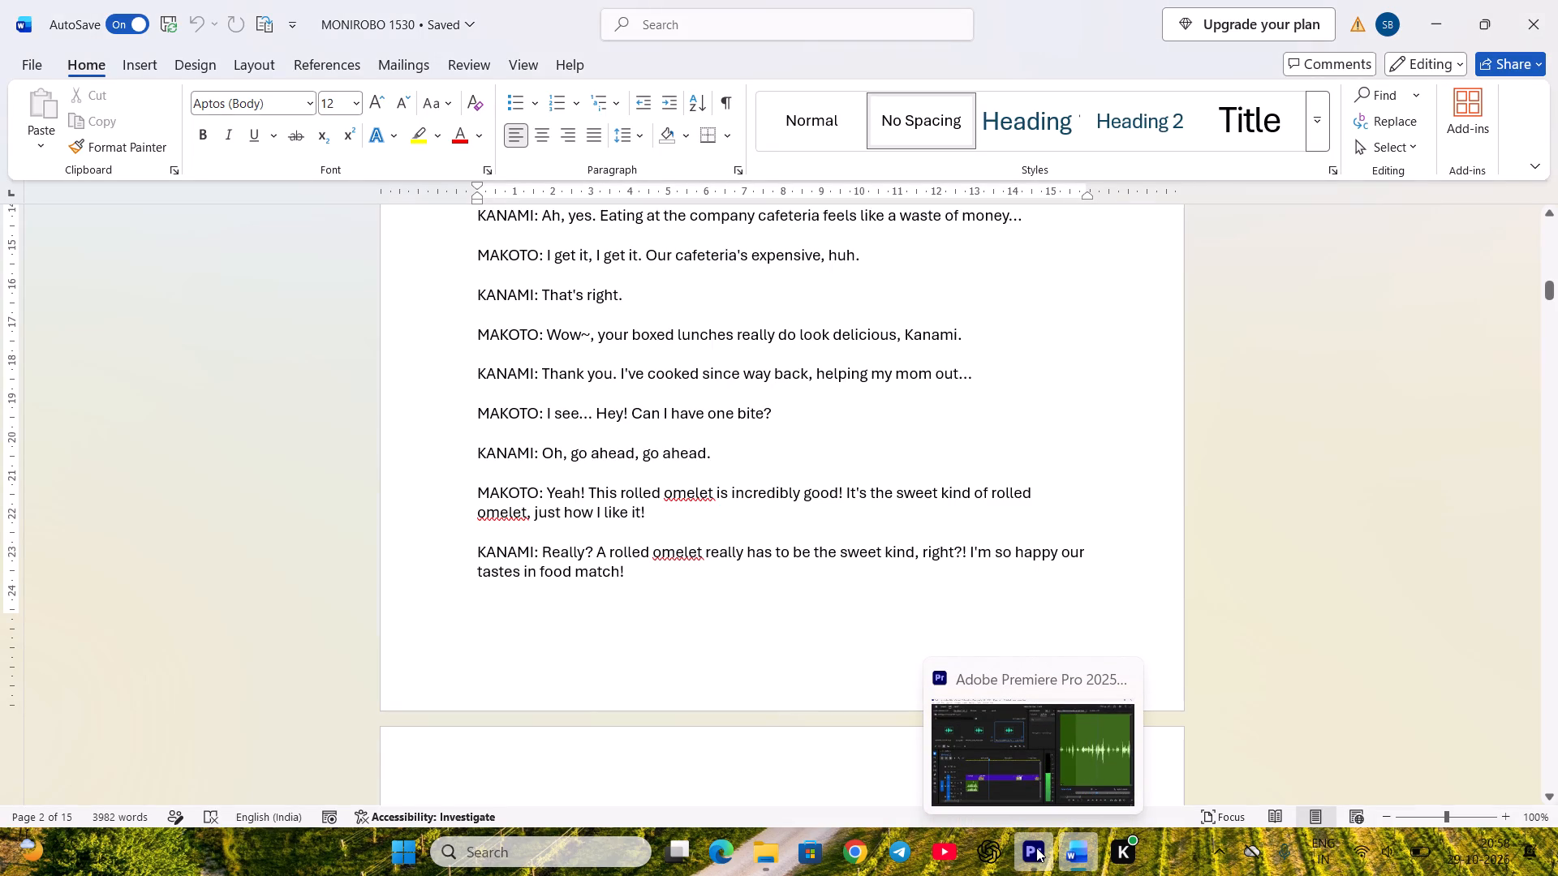
key("space")
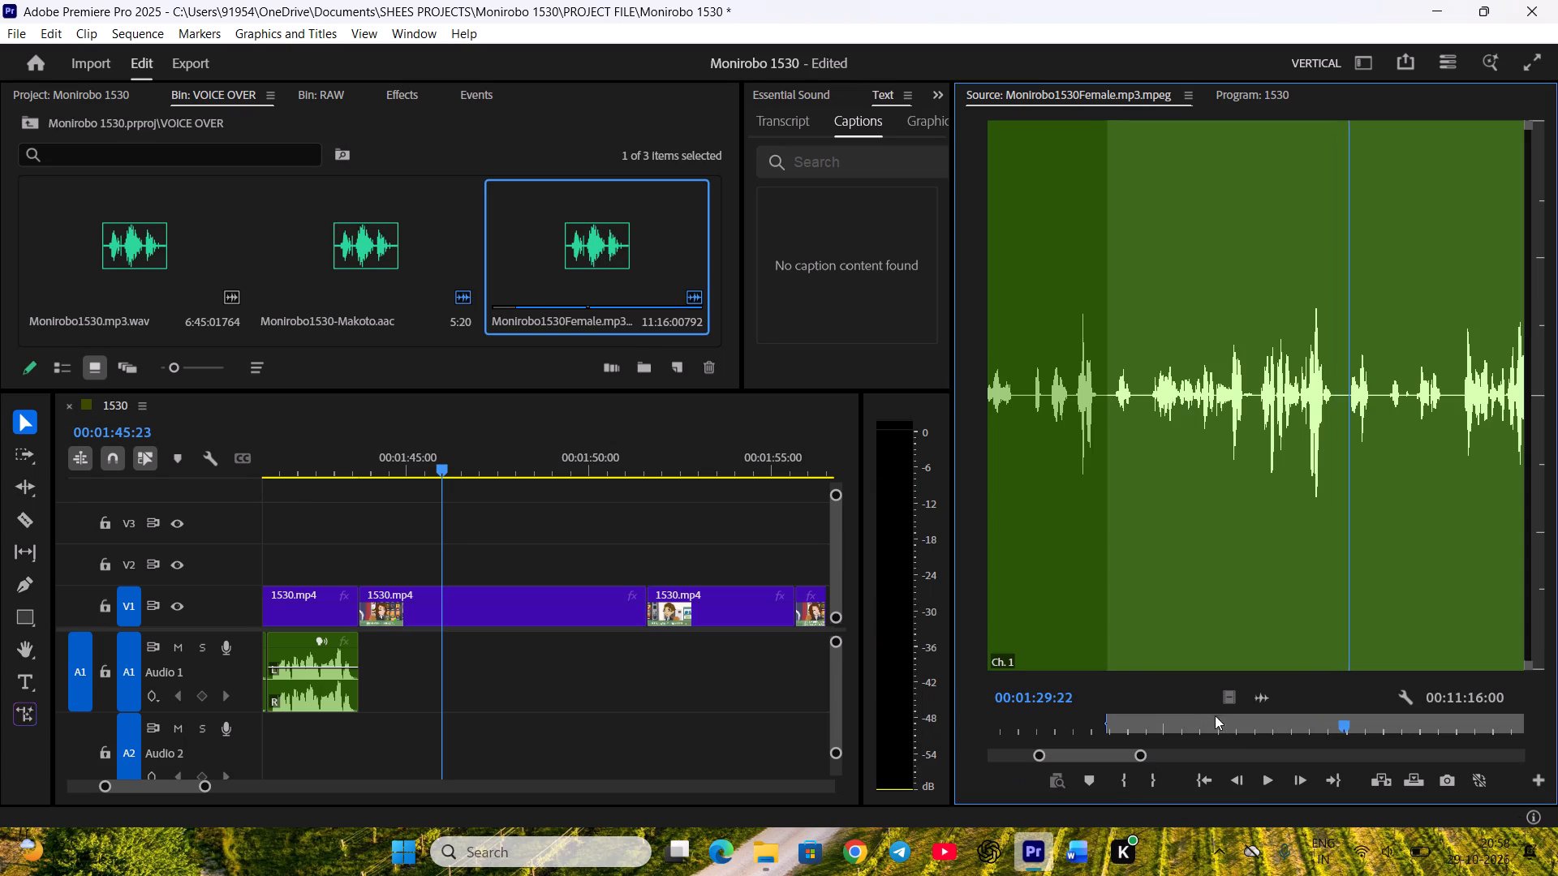
scroll(1242, 727, "up", 9)
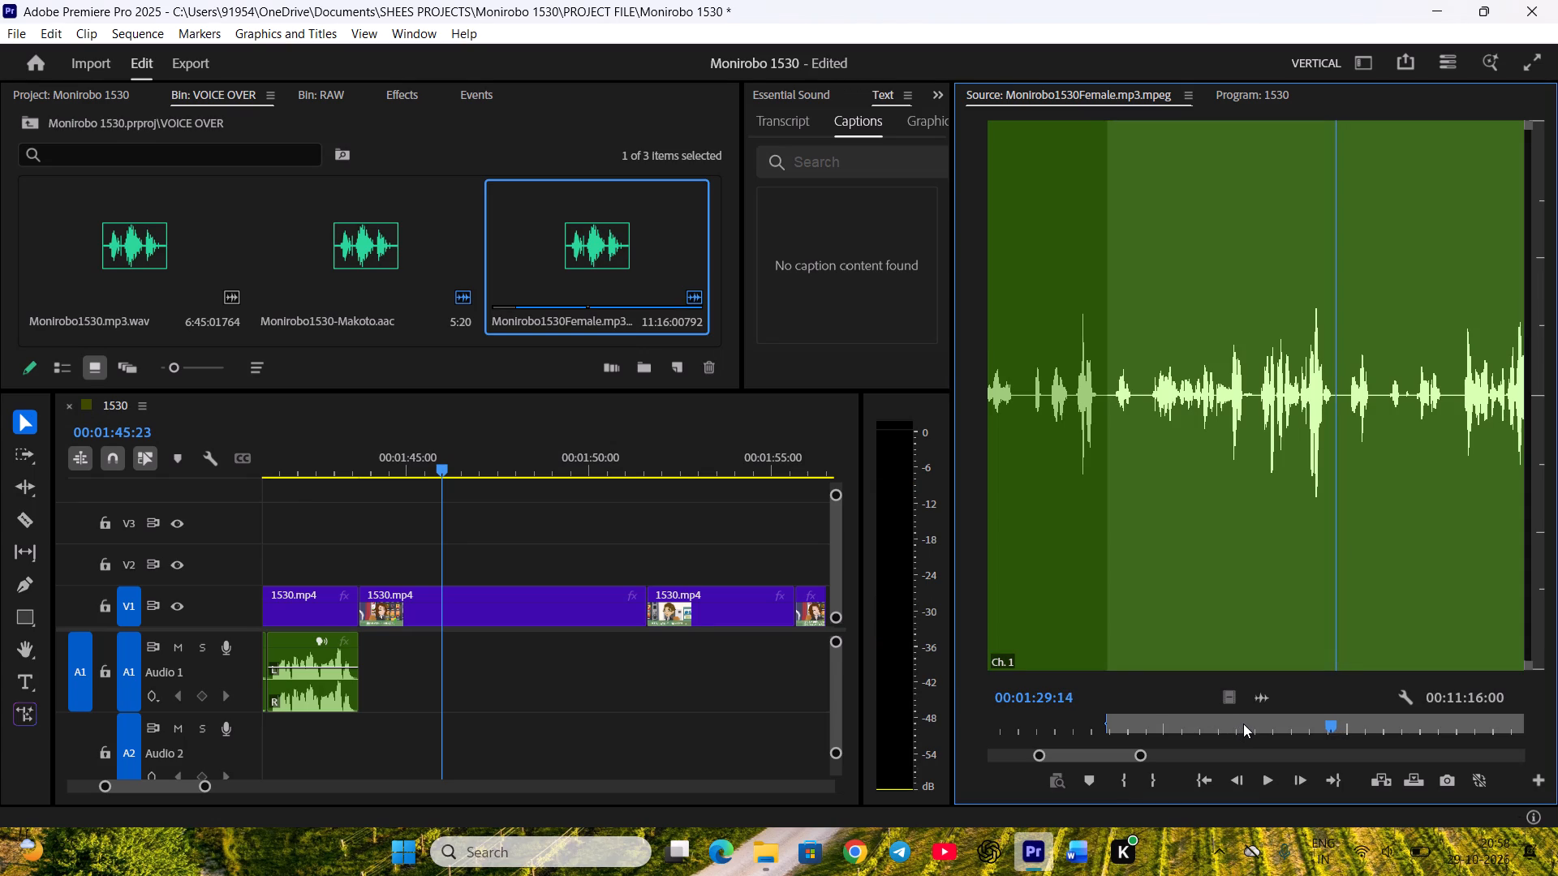
key("o")
Place the marked 00:00:06:04 Kanami segment on Audio 1 directly after Makoto's omelet line.
left_click_drag(1261, 697, 385, 659)
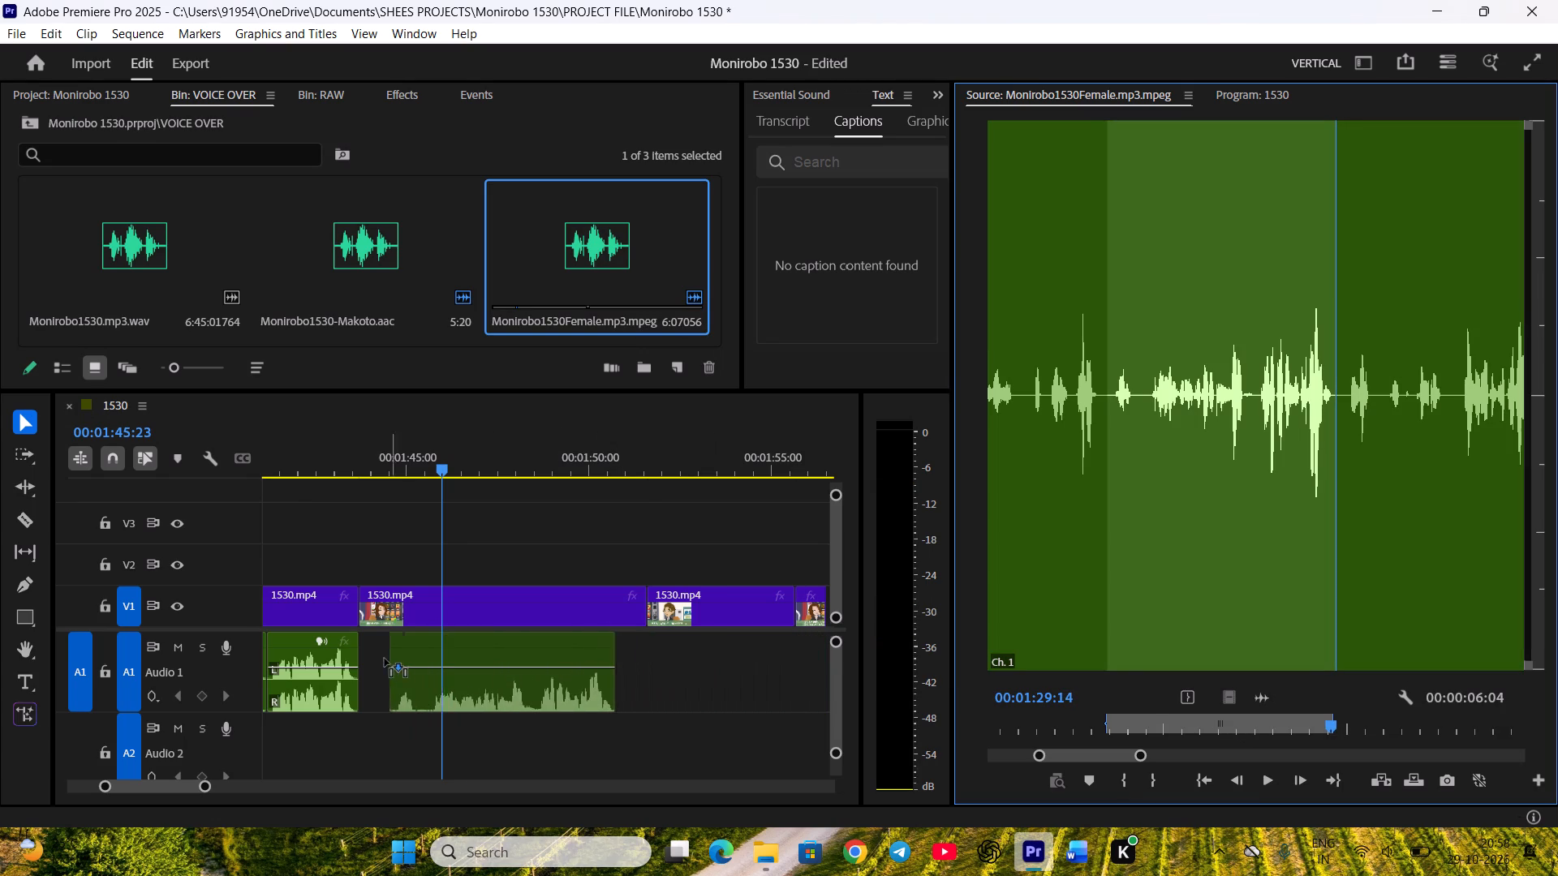
left_click_drag(385, 659, 366, 659)
Cut Kanami's reply audio at 00:01:44:12, trim the second part's start, move it against the first part, and play it.
left_click_drag(397, 466, 393, 476)
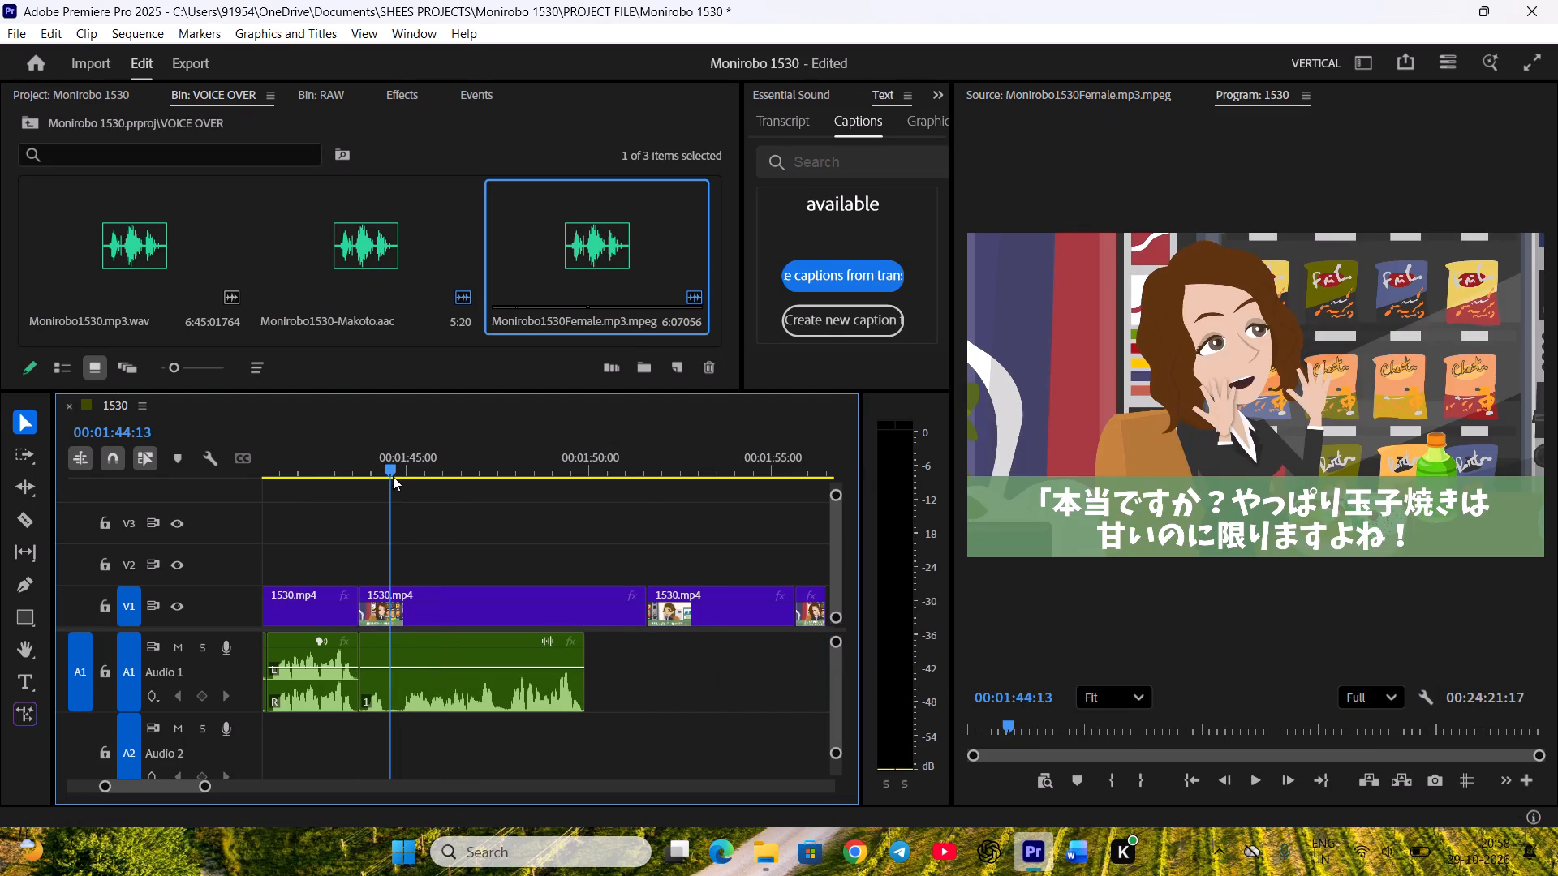
left_click_drag(393, 476, 392, 477)
left_click(411, 700)
key("c")
left_click_drag(394, 697, 399, 696)
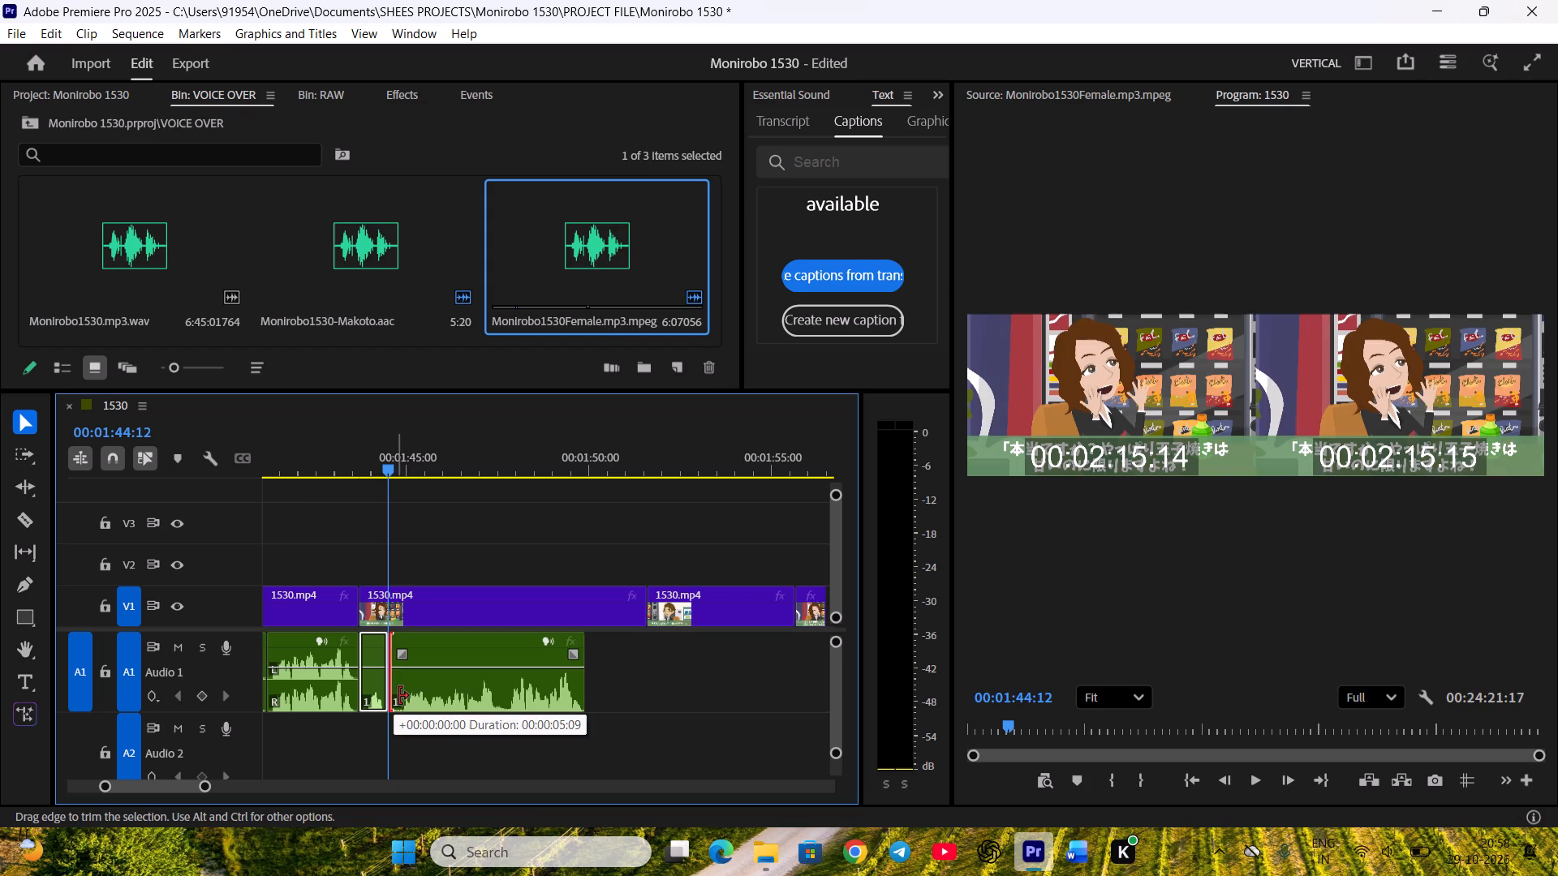
left_click_drag(399, 696, 403, 696)
left_click(424, 725)
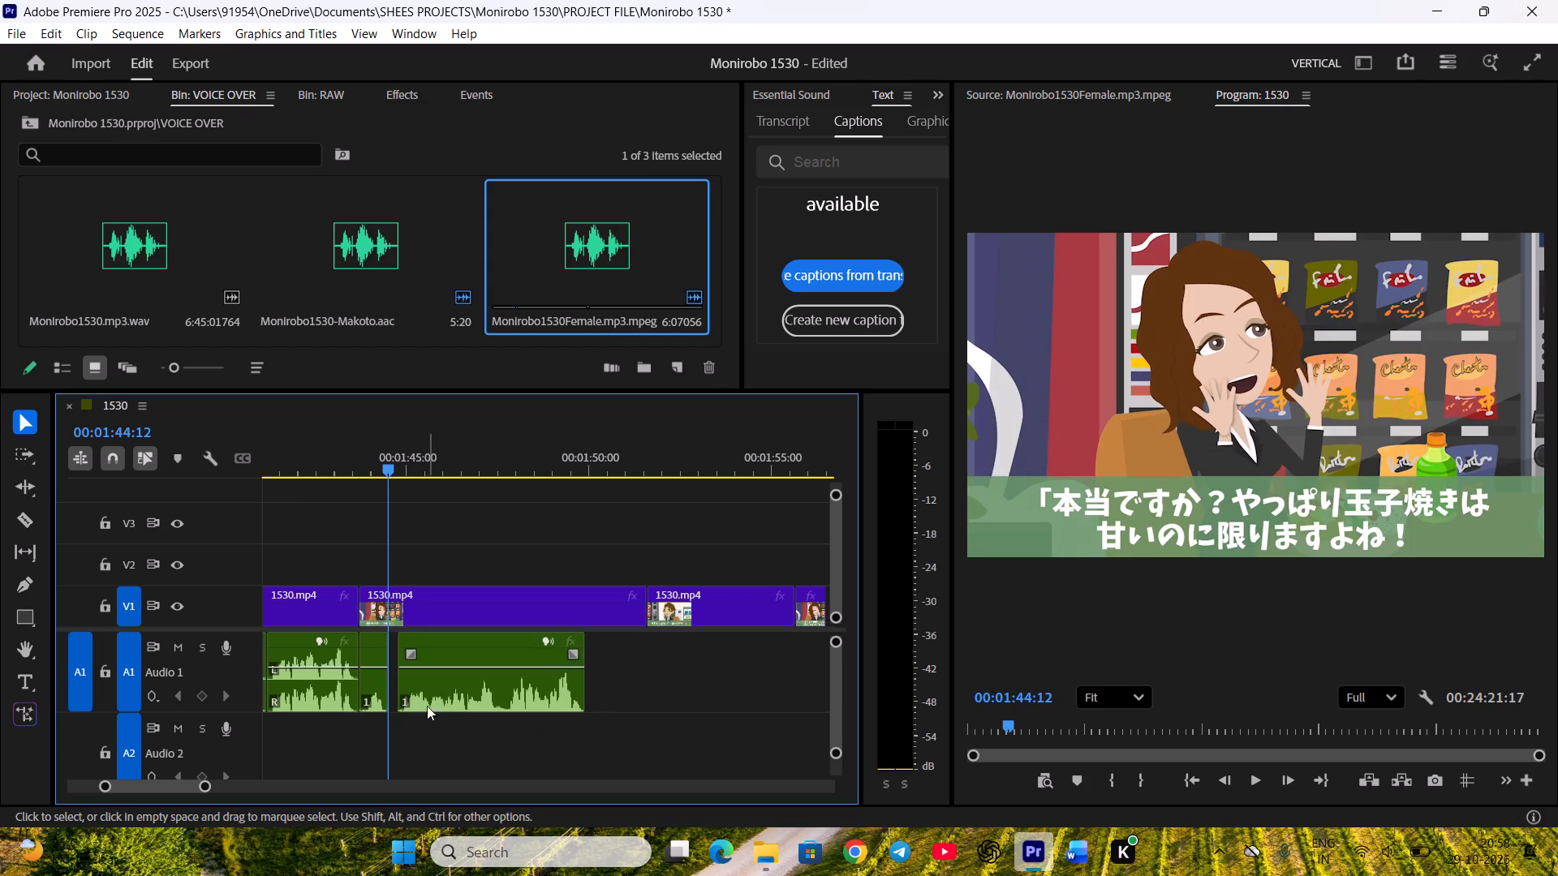
left_click_drag(431, 698, 422, 698)
left_click(454, 736)
key("space")
left_click(583, 692)
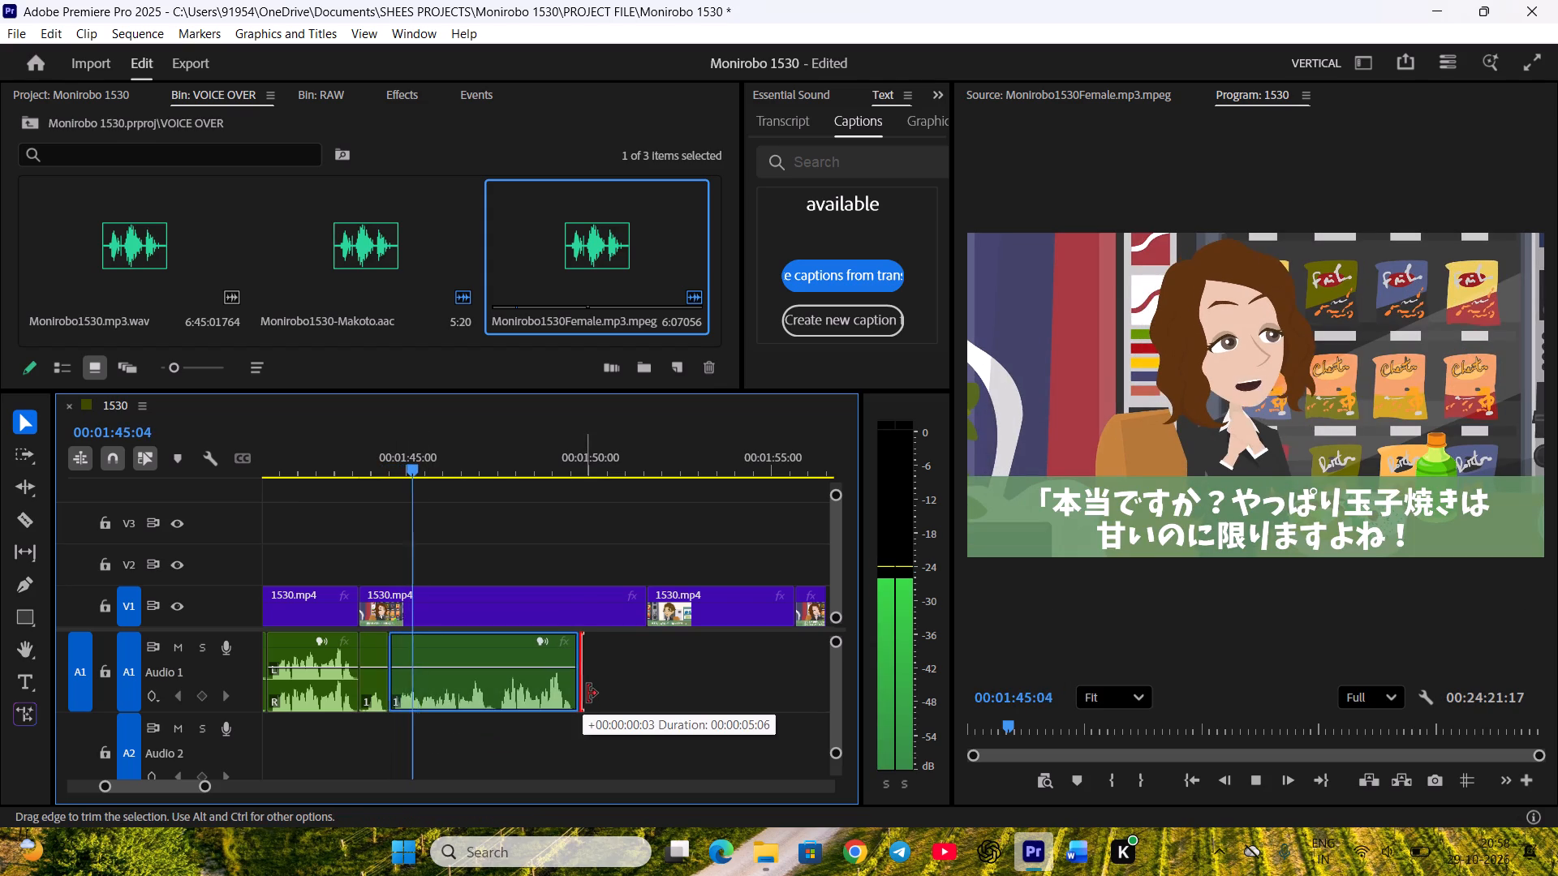
left_click(627, 737)
Shorten Kanami's reply shot to end with her line and ripple delete the gap before Makoto's shot.
left_click_drag(639, 607, 585, 608)
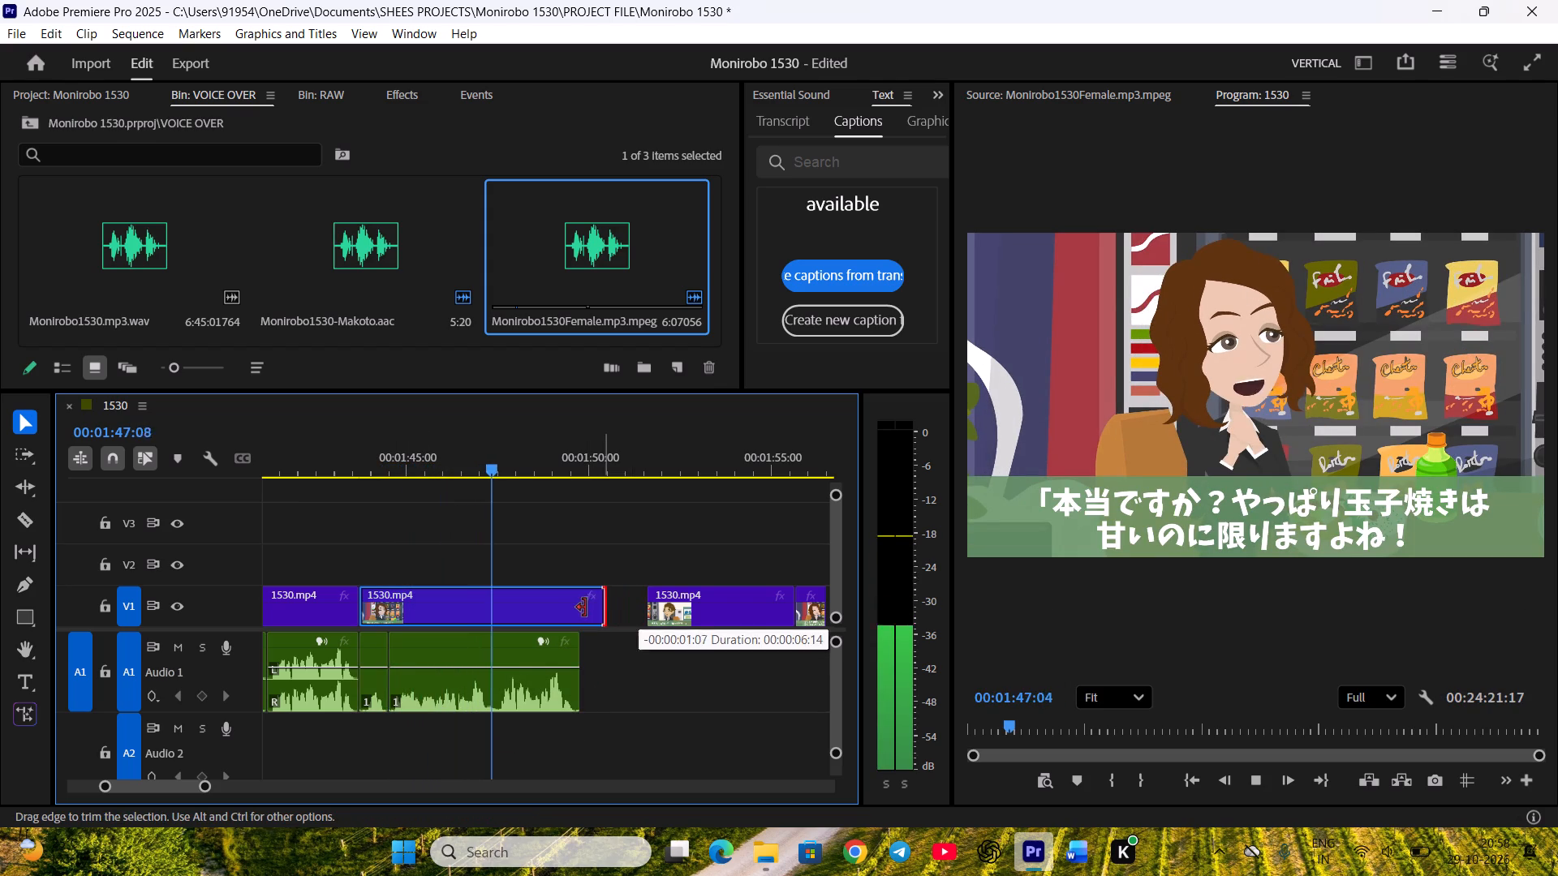
left_click_drag(585, 608, 577, 609)
right_click(607, 604)
left_click(635, 622)
Preview Makoto's following shot up to 00:01:52:22 and save the project.
scroll(639, 636, "down", 5)
key("space")
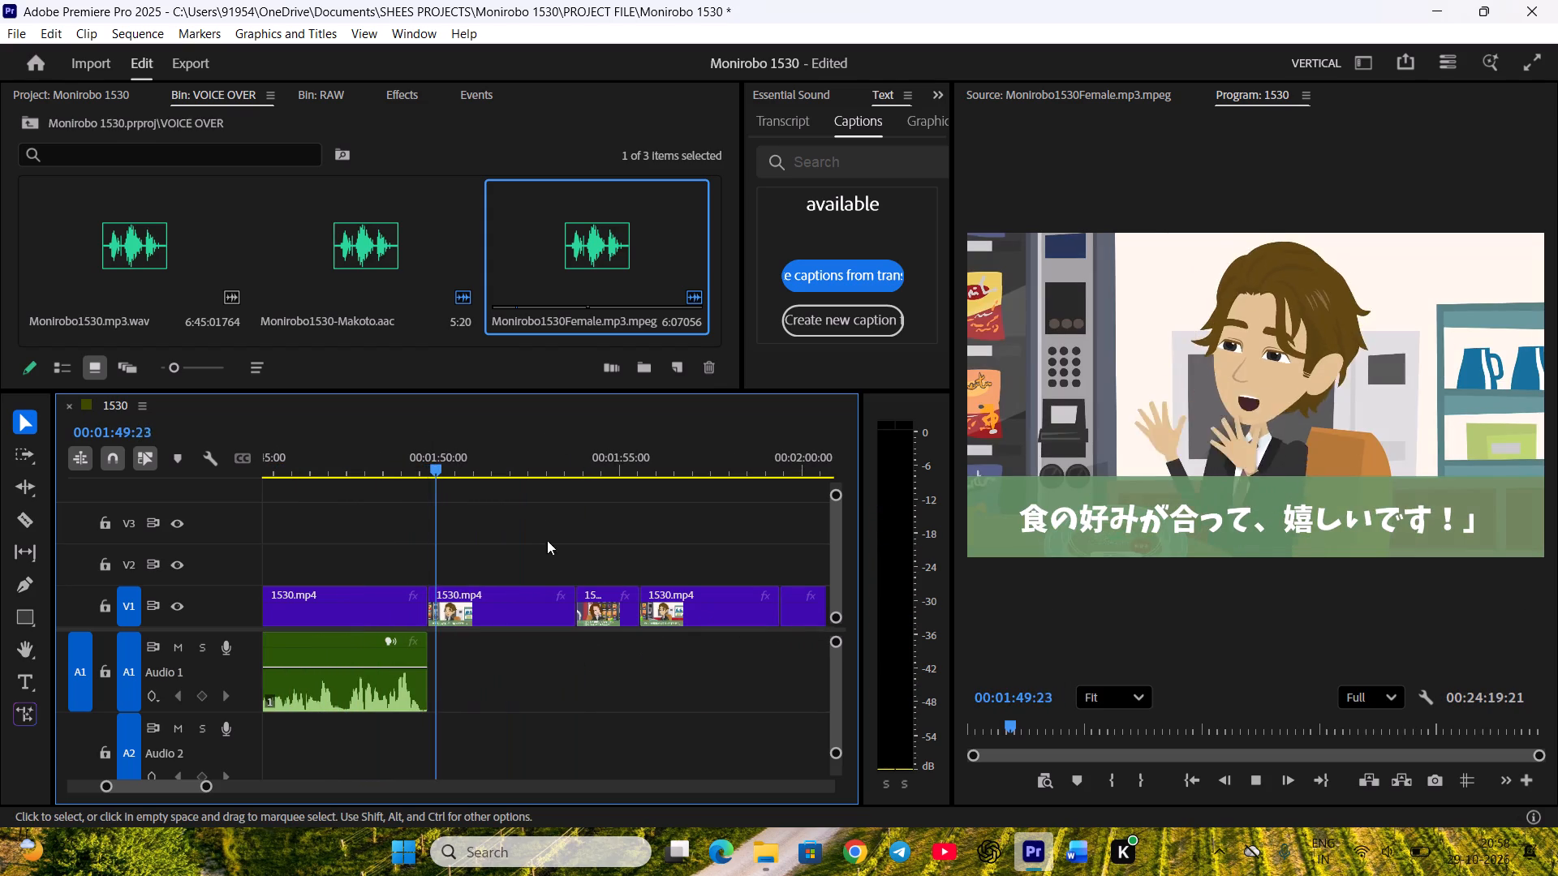
left_click_drag(505, 464, 545, 480)
key("ctrl+s")
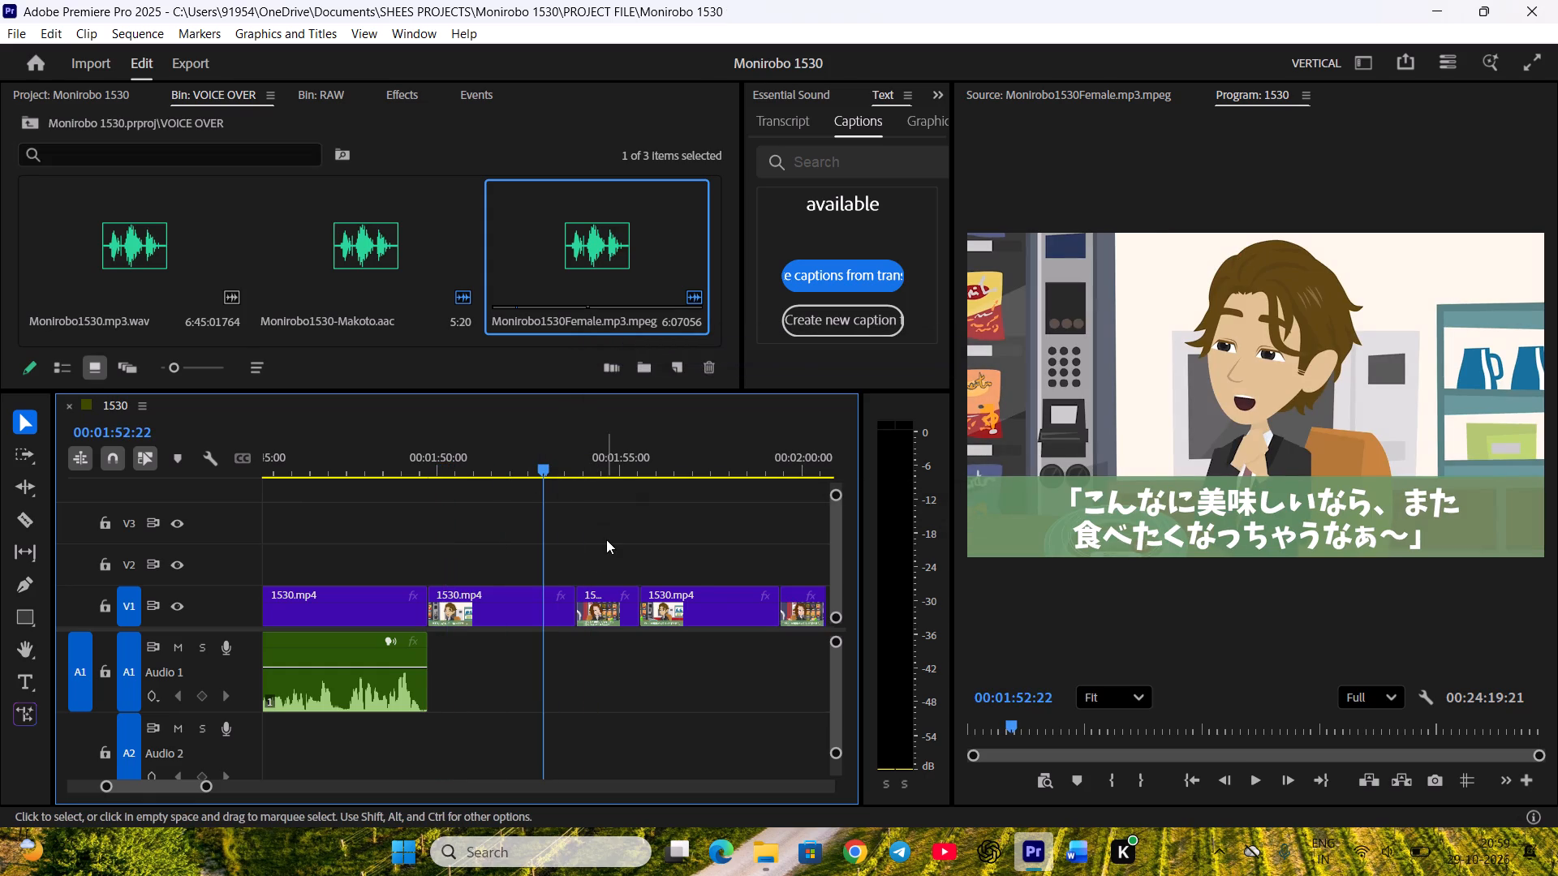
Open Makoto's recording and mark his next line from 00:00:56:05 to 00:00:59:03.
scroll(606, 539, "down", 3)
double_click(366, 265)
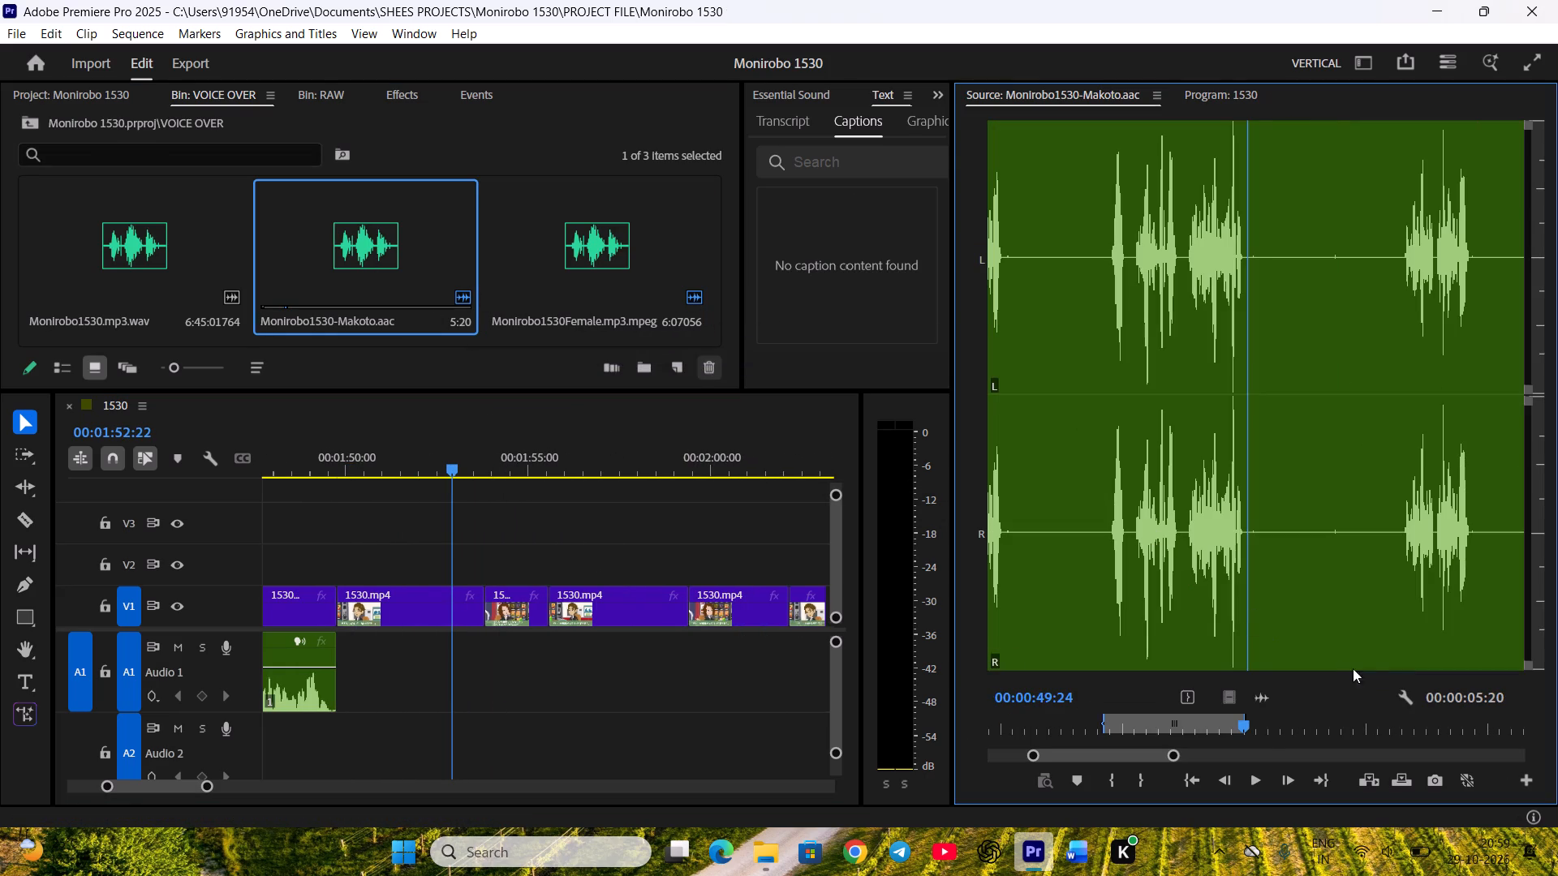
key("space")
key("space")
left_click_drag(1138, 754, 1149, 752)
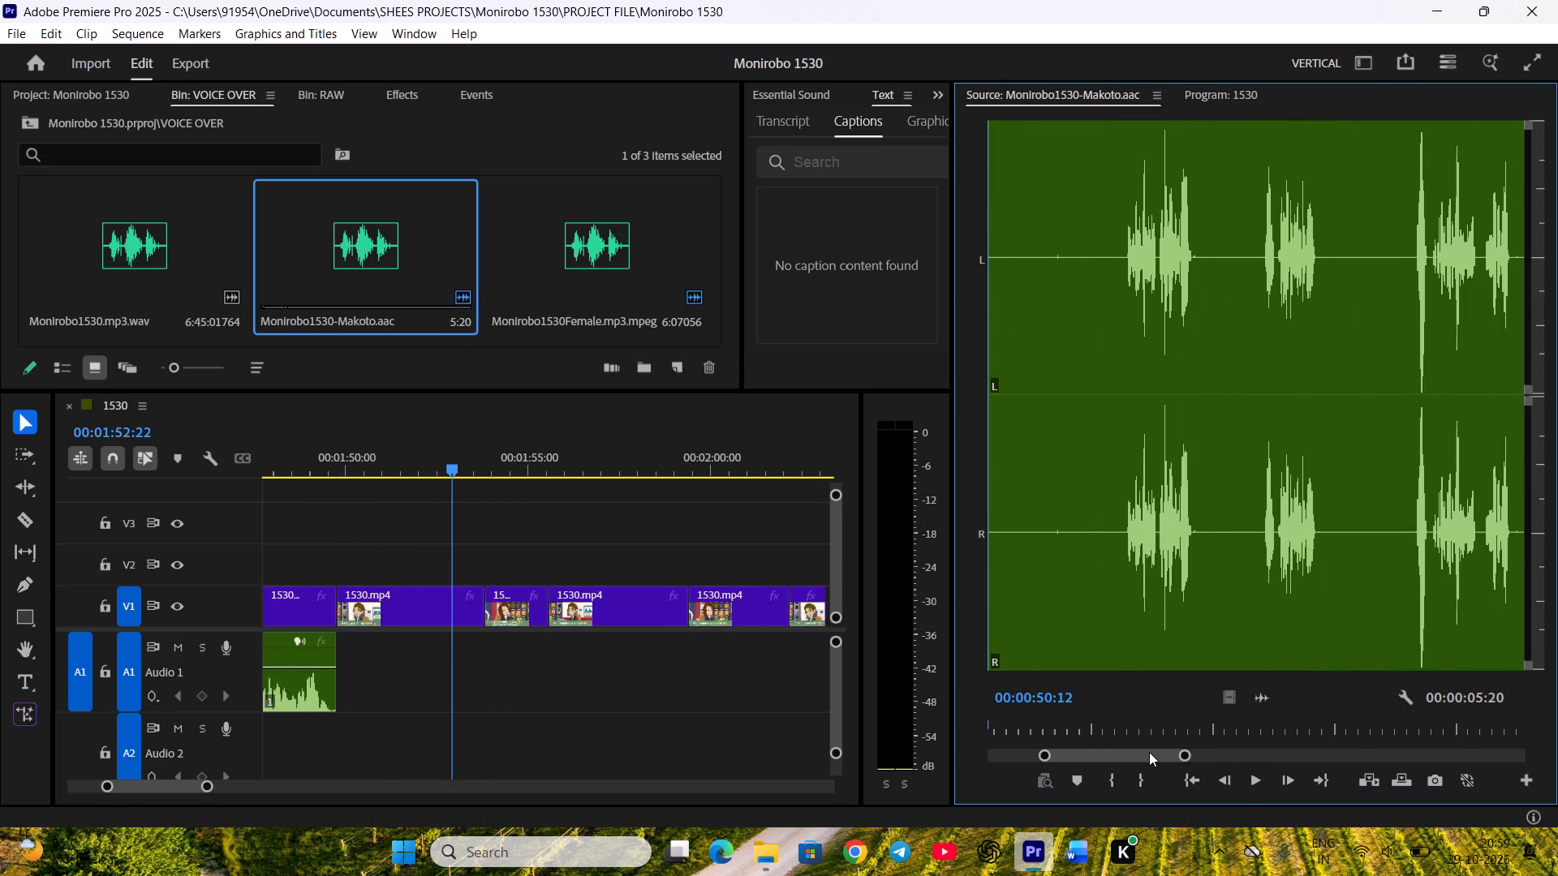
left_click_drag(1149, 752, 1148, 752)
left_click(1138, 727)
scroll(1168, 715, "down", 2)
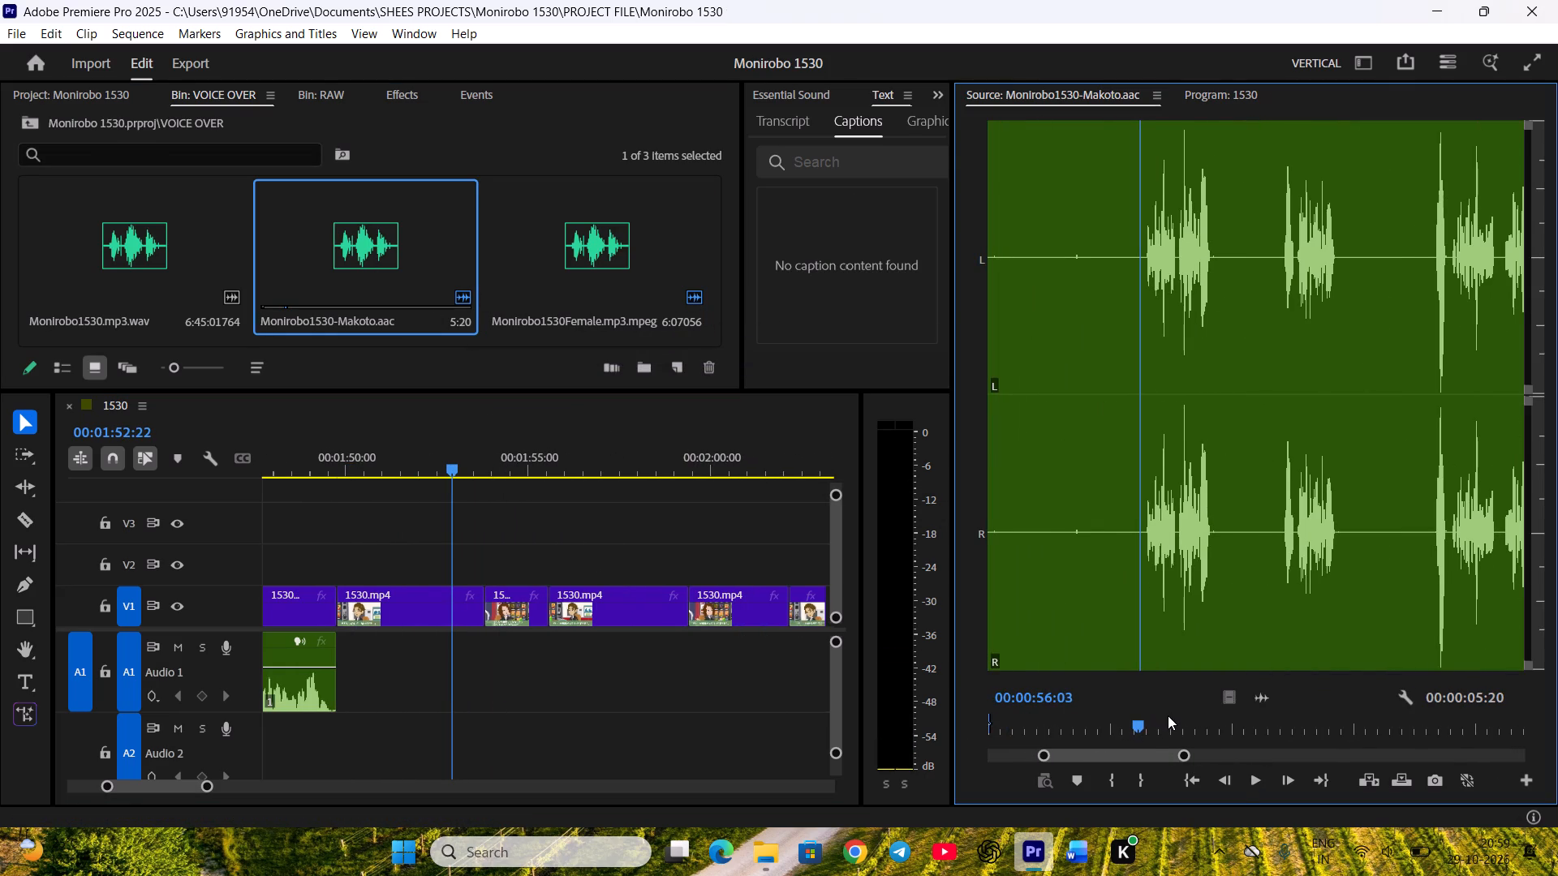
scroll(1168, 715, "down", 2)
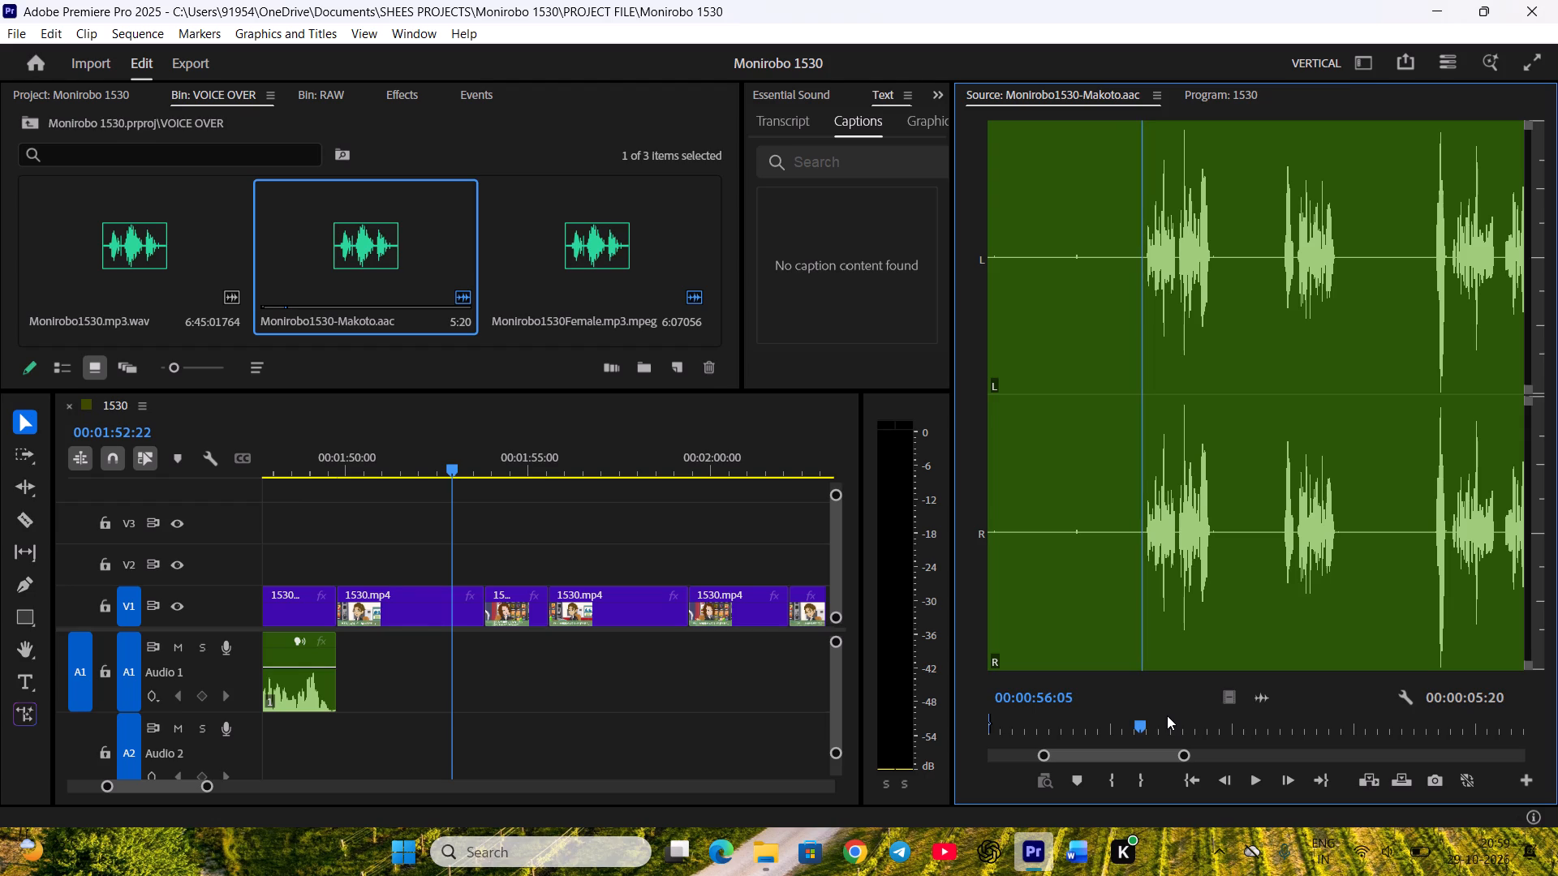
key("i")
key("space")
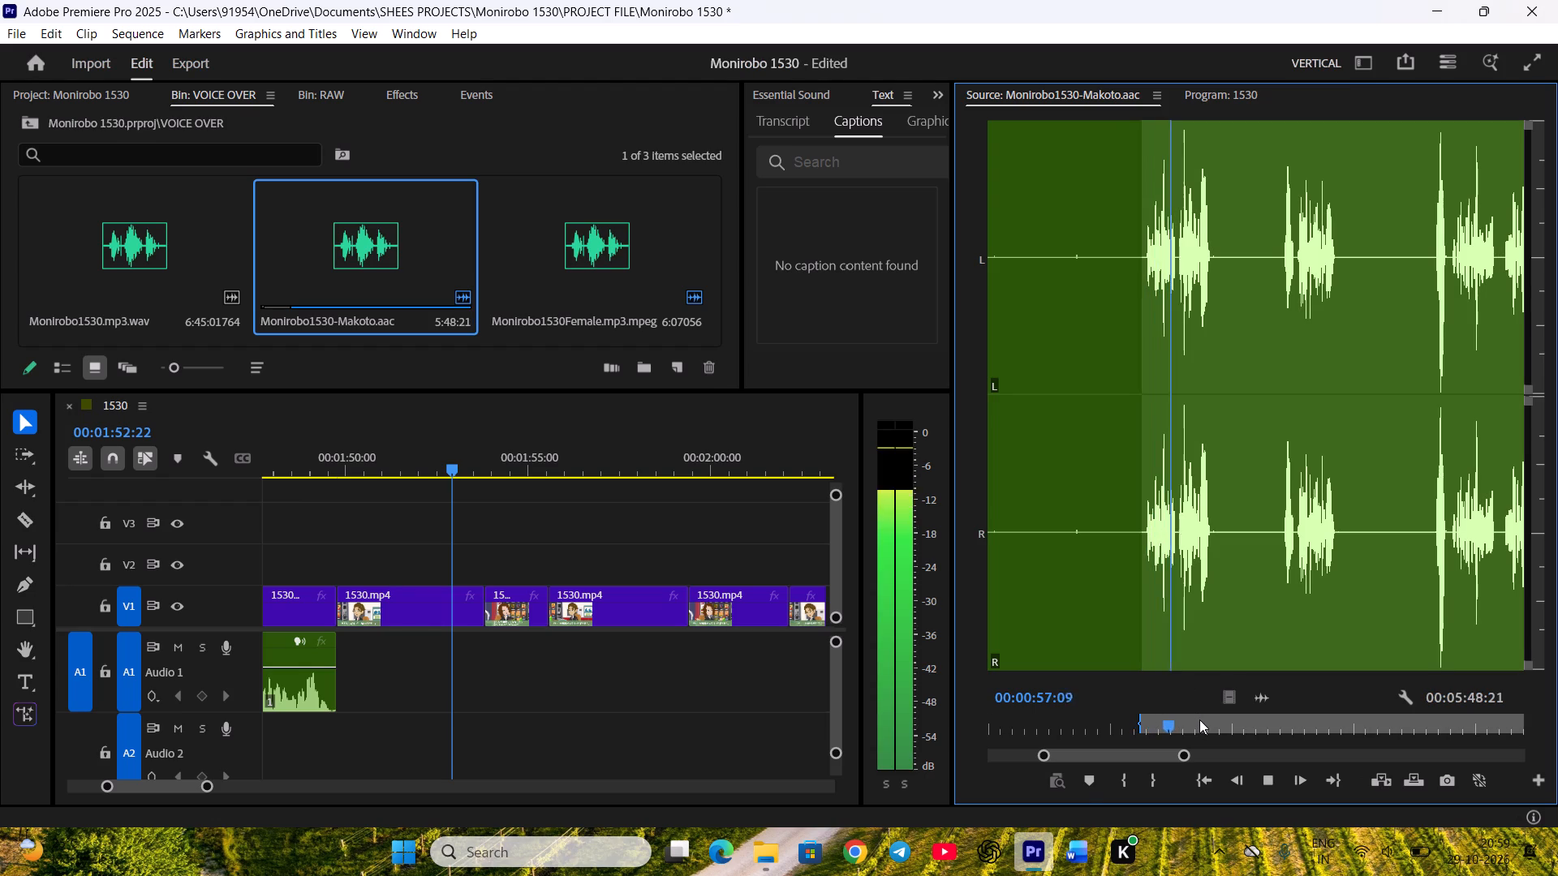
key("space")
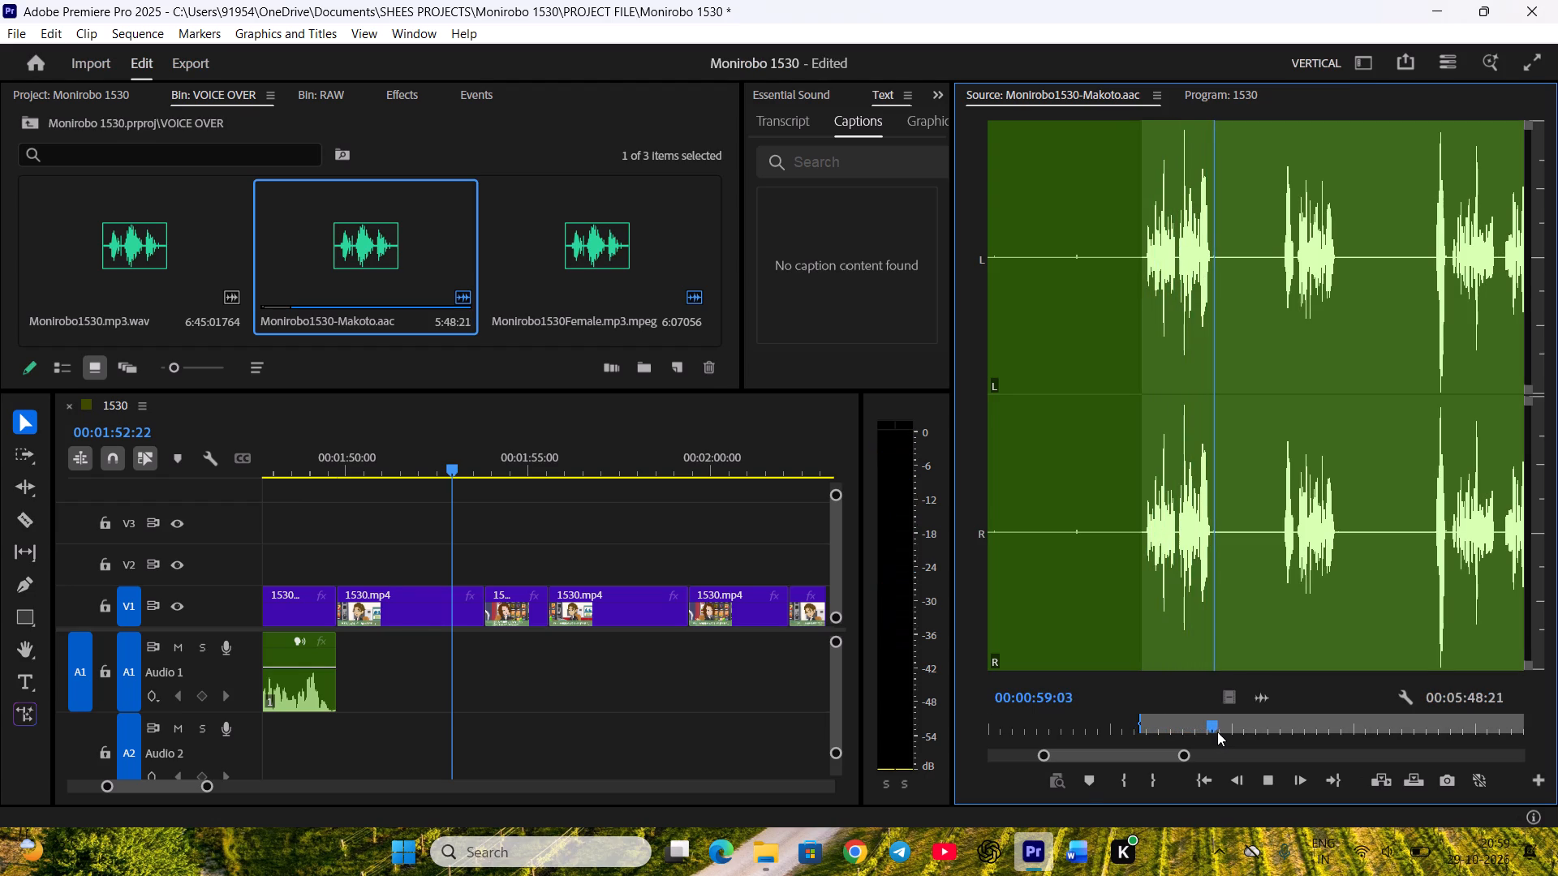
scroll(1220, 729, "up", 1)
key("o")
Place Makoto's marked 00:00:02:24 line on Audio 1 directly after Kanami's reply.
left_click_drag(1267, 698, 498, 681)
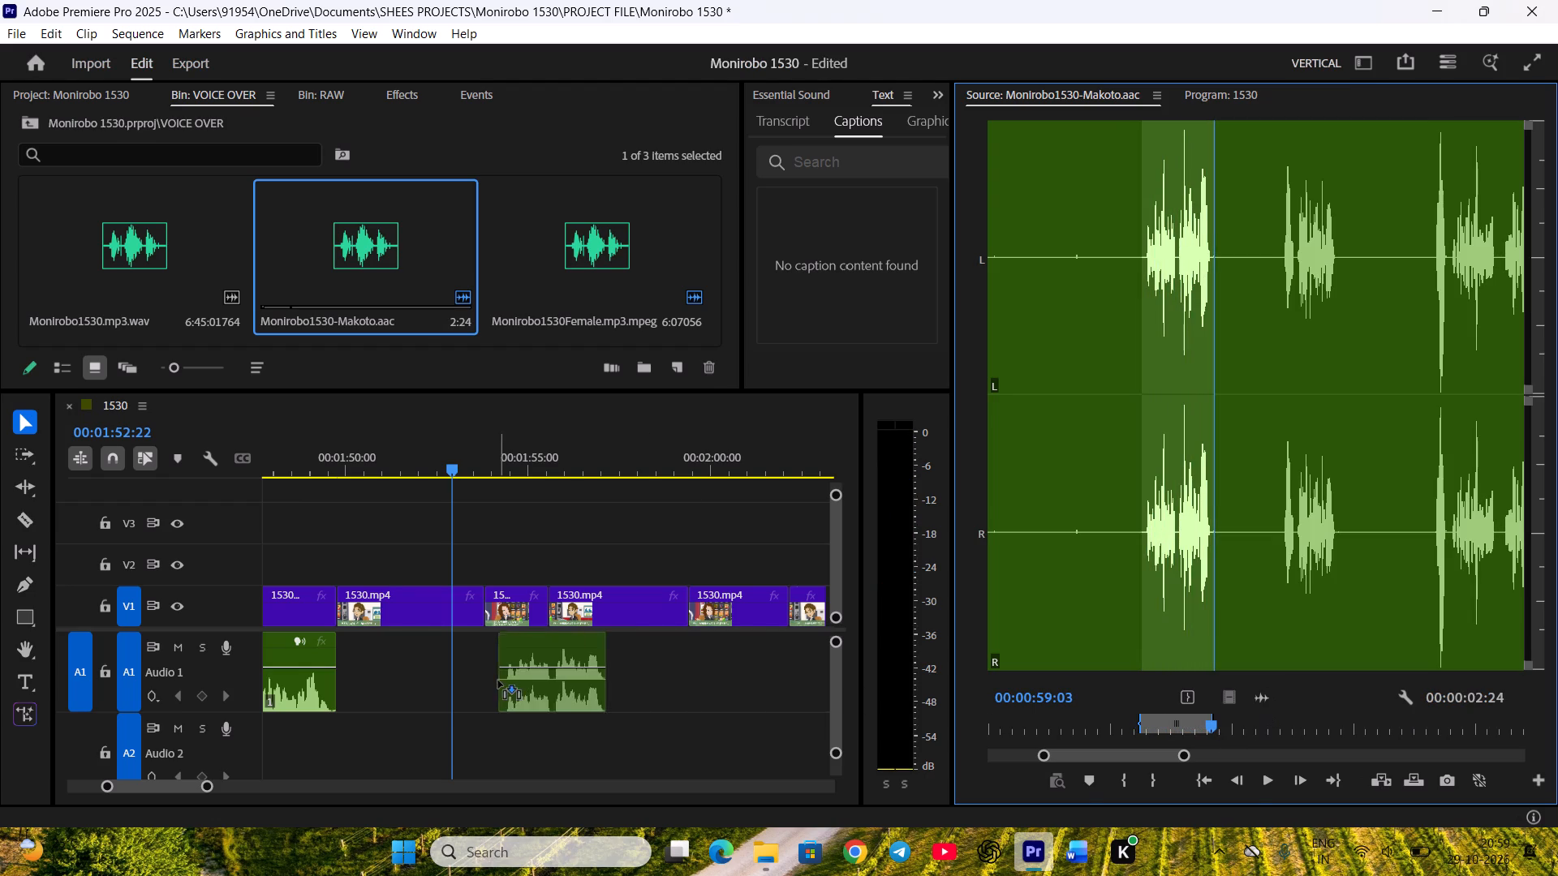
left_click_drag(498, 681, 338, 672)
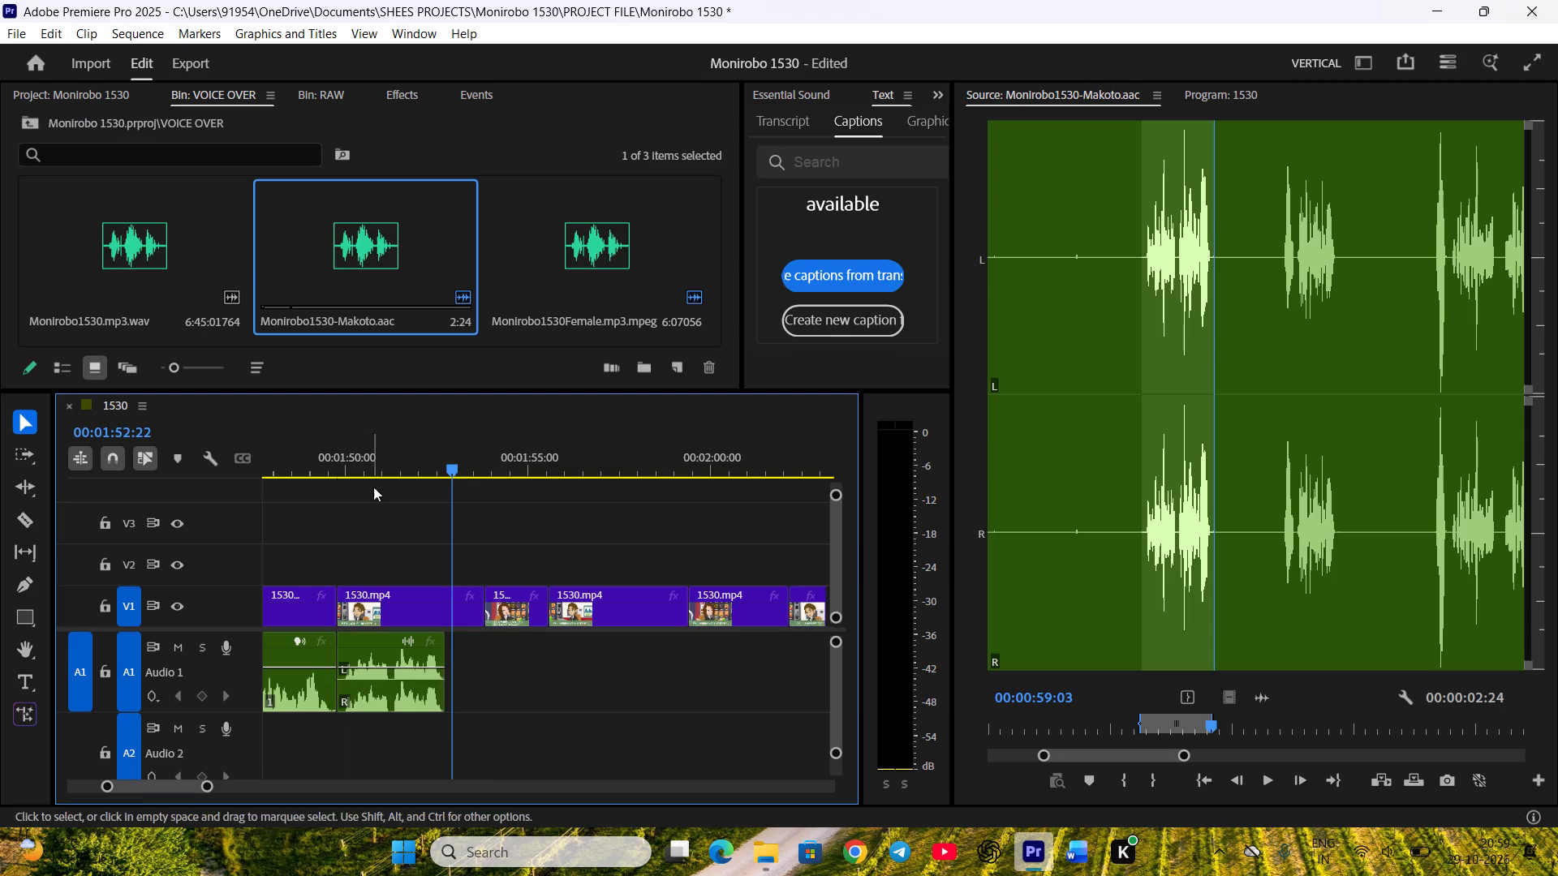
Play Makoto's new line up to 00:01:51:23 and extend its end by a few frames.
left_click(394, 462)
key("space")
key("space")
type("==")
left_click_drag(658, 702, 693, 698)
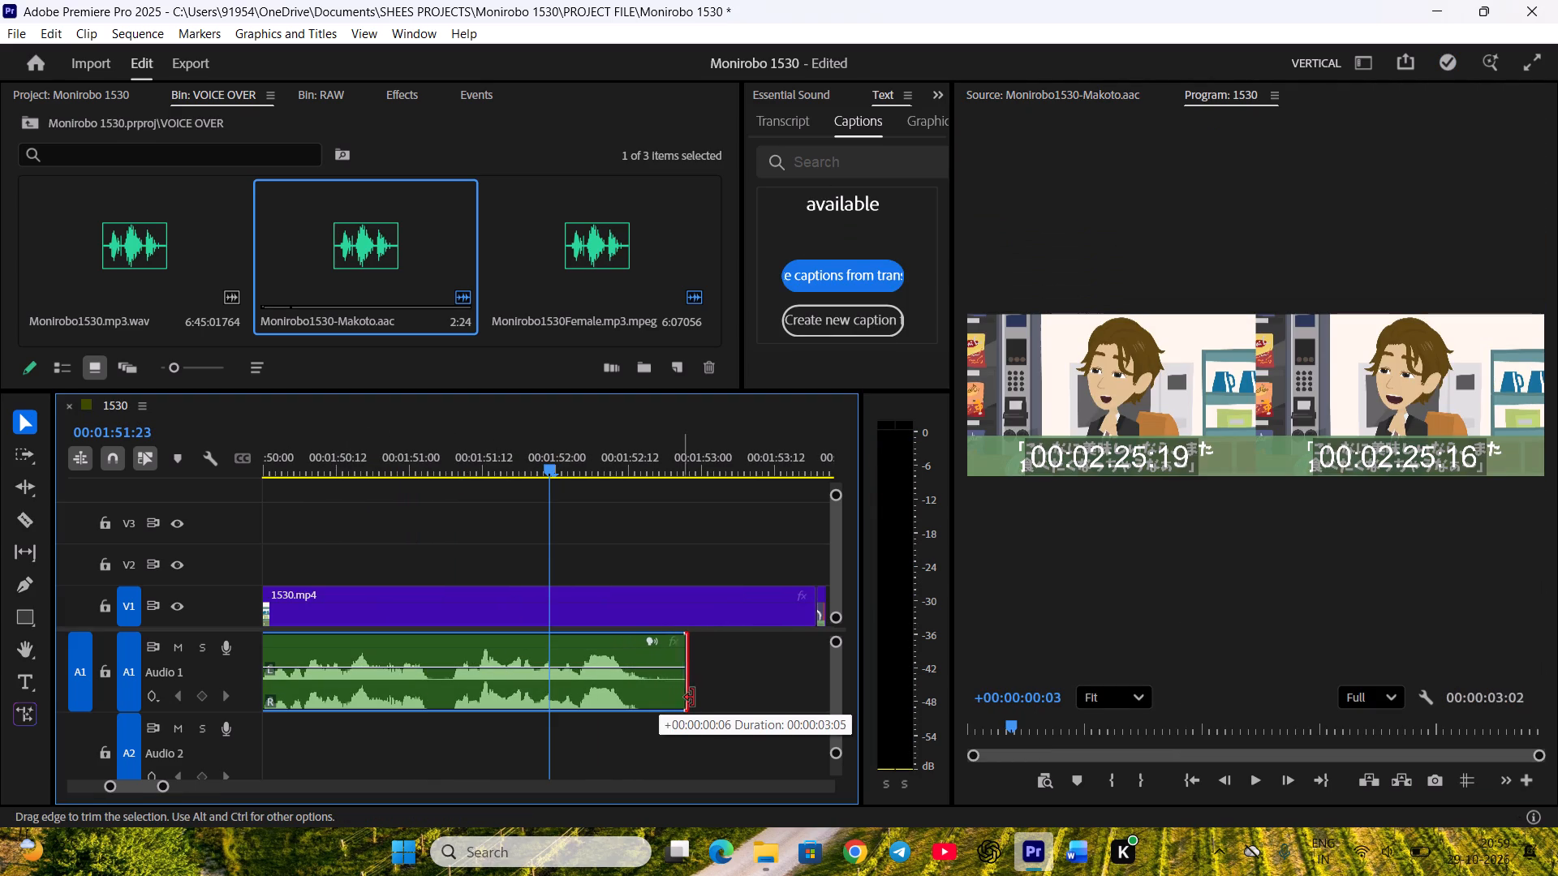
left_click_drag(693, 698, 675, 694)
Cut Makoto's new line at 00:01:52:16 to separate its quiet tail.
left_click_drag(655, 467, 655, 469)
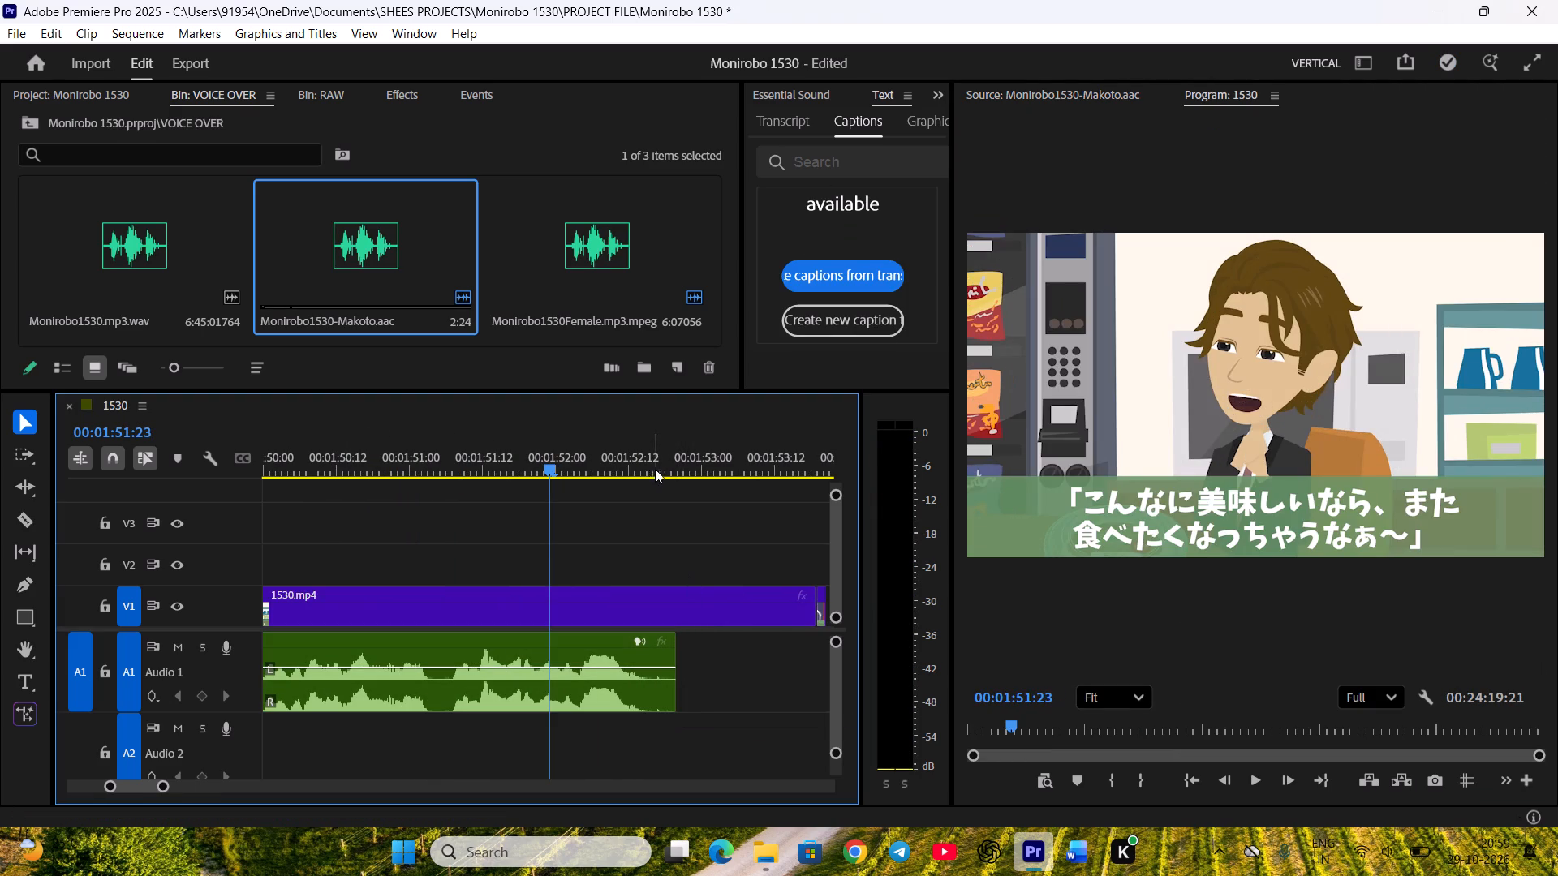
left_click_drag(655, 469, 653, 482)
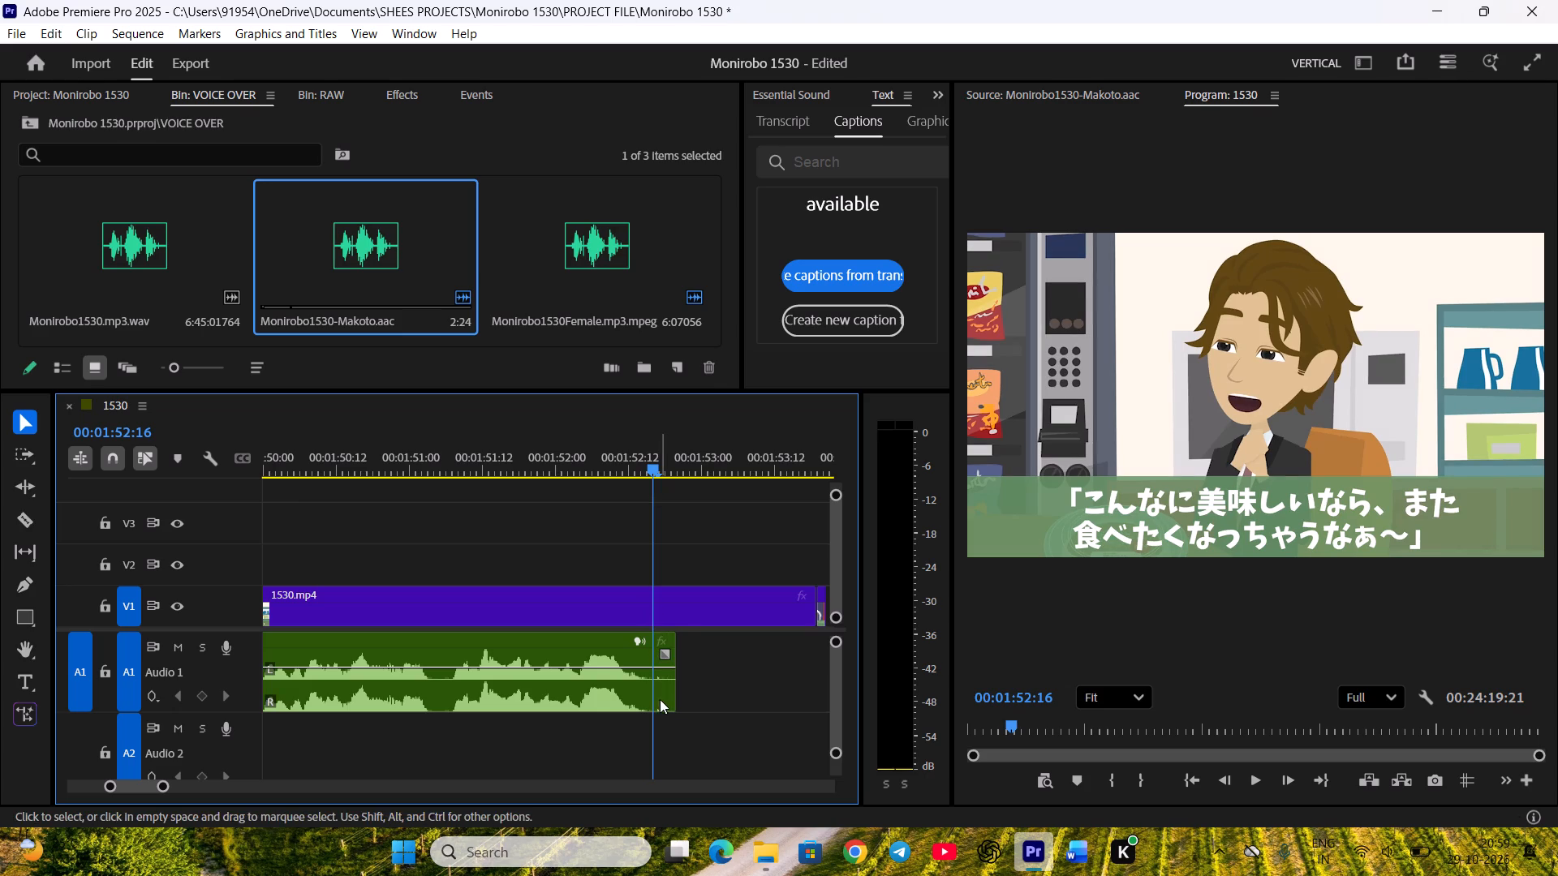
left_click(660, 699)
key("c")
Adjust the gain of the separated tail by -10 dB and play the end of Makoto's line.
left_click(668, 693)
key("g")
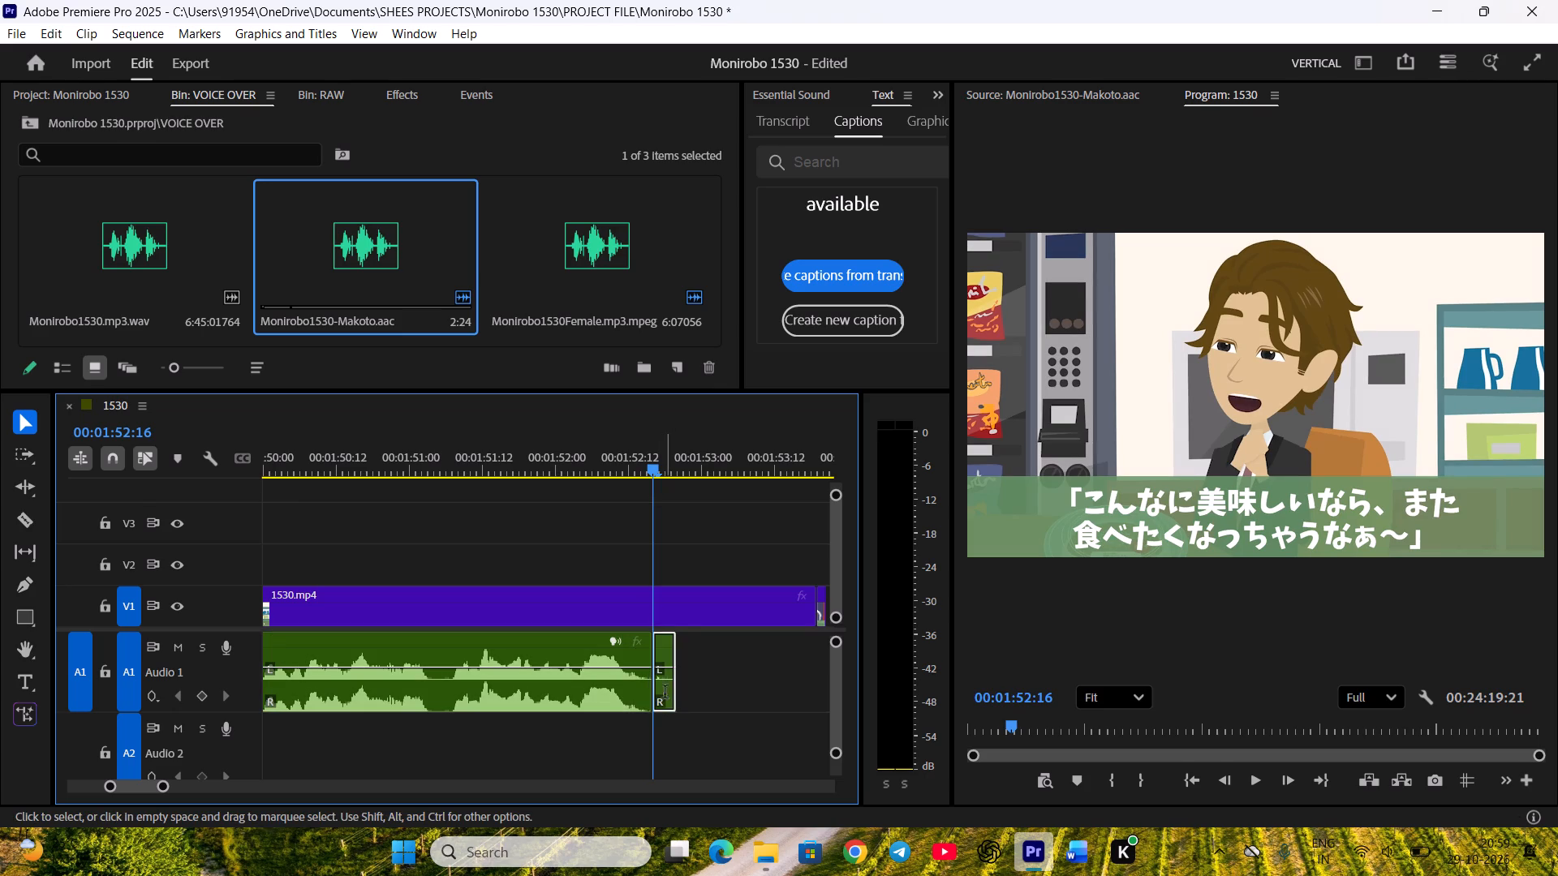
type("-1")
key("0")
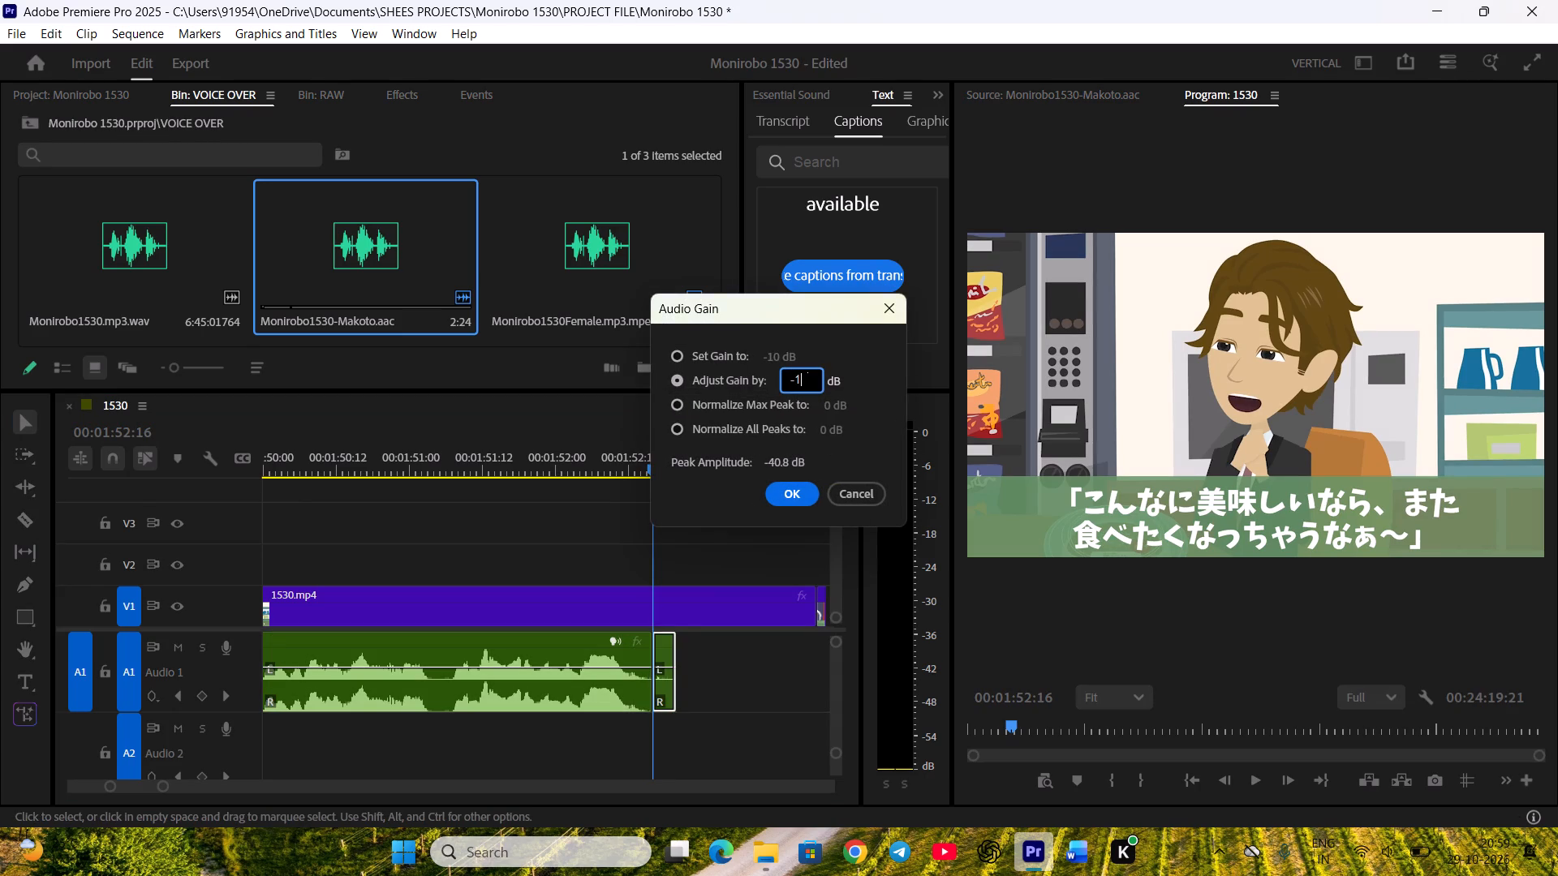
key("Return")
left_click(711, 732)
key("space")
key("space")
left_click(609, 447)
key("space")
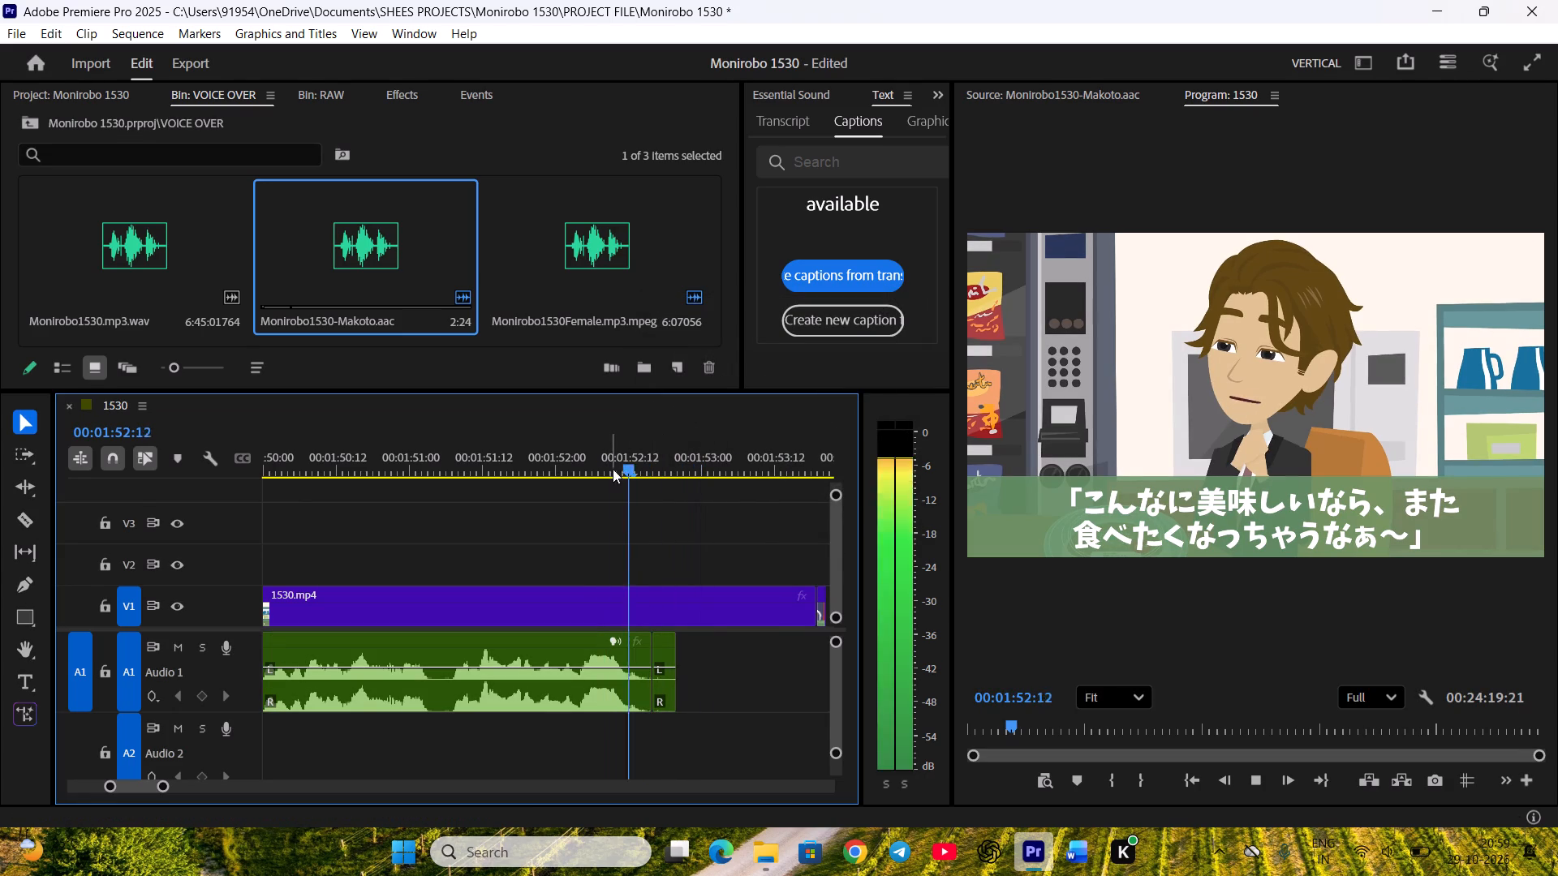
key("space")
Trim a few frames off the start of Makoto's line and move it with its quiet tail back against Kanami's clip on Audio 1.
key("minus")
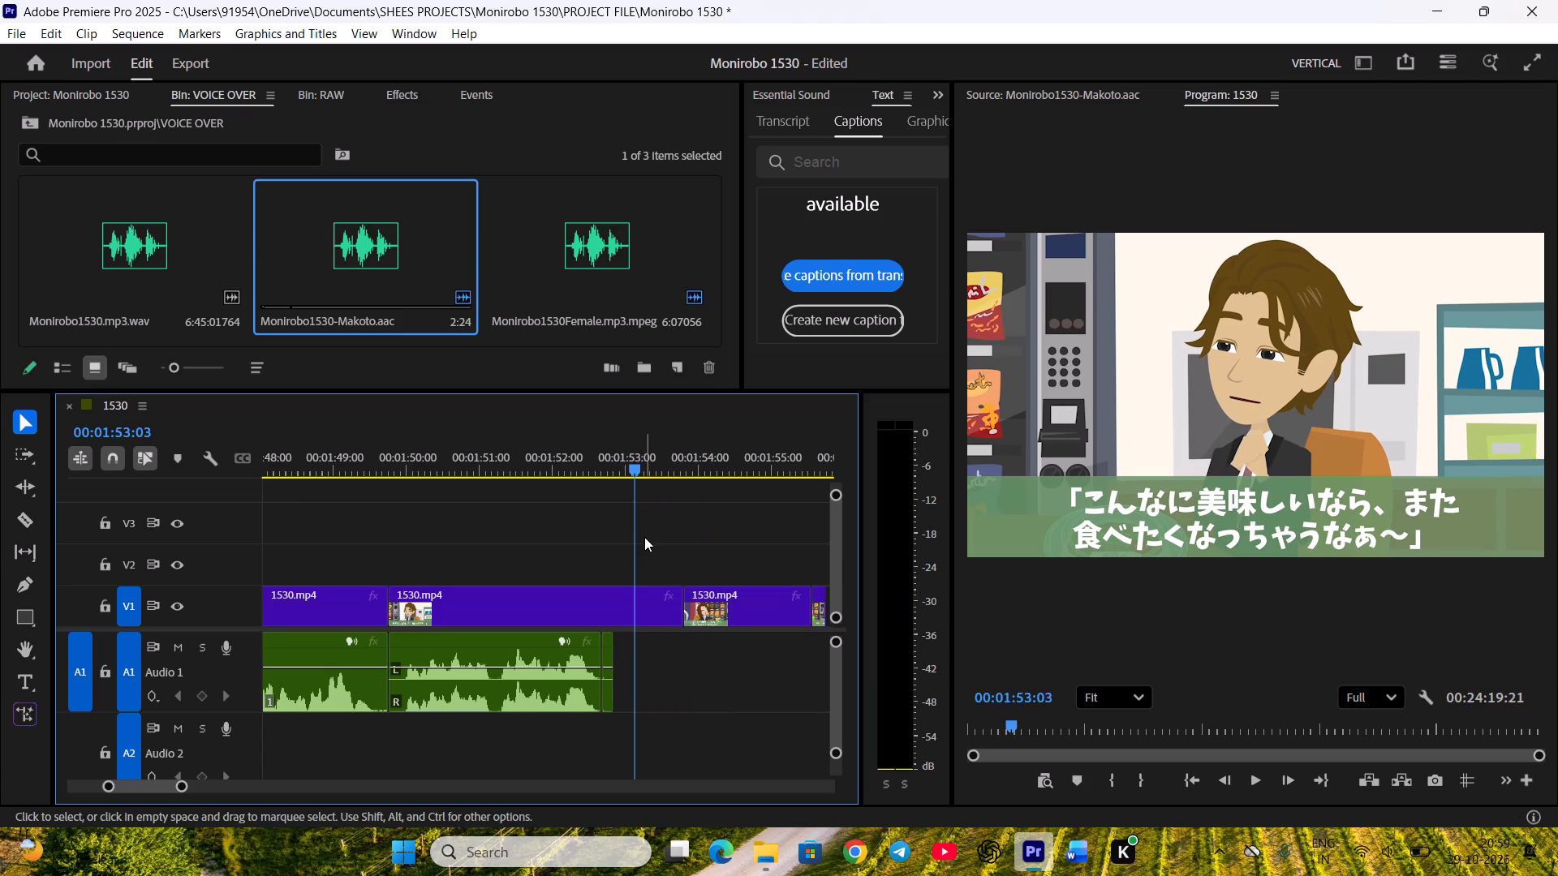
left_click_drag(394, 689, 403, 690)
left_click(428, 707)
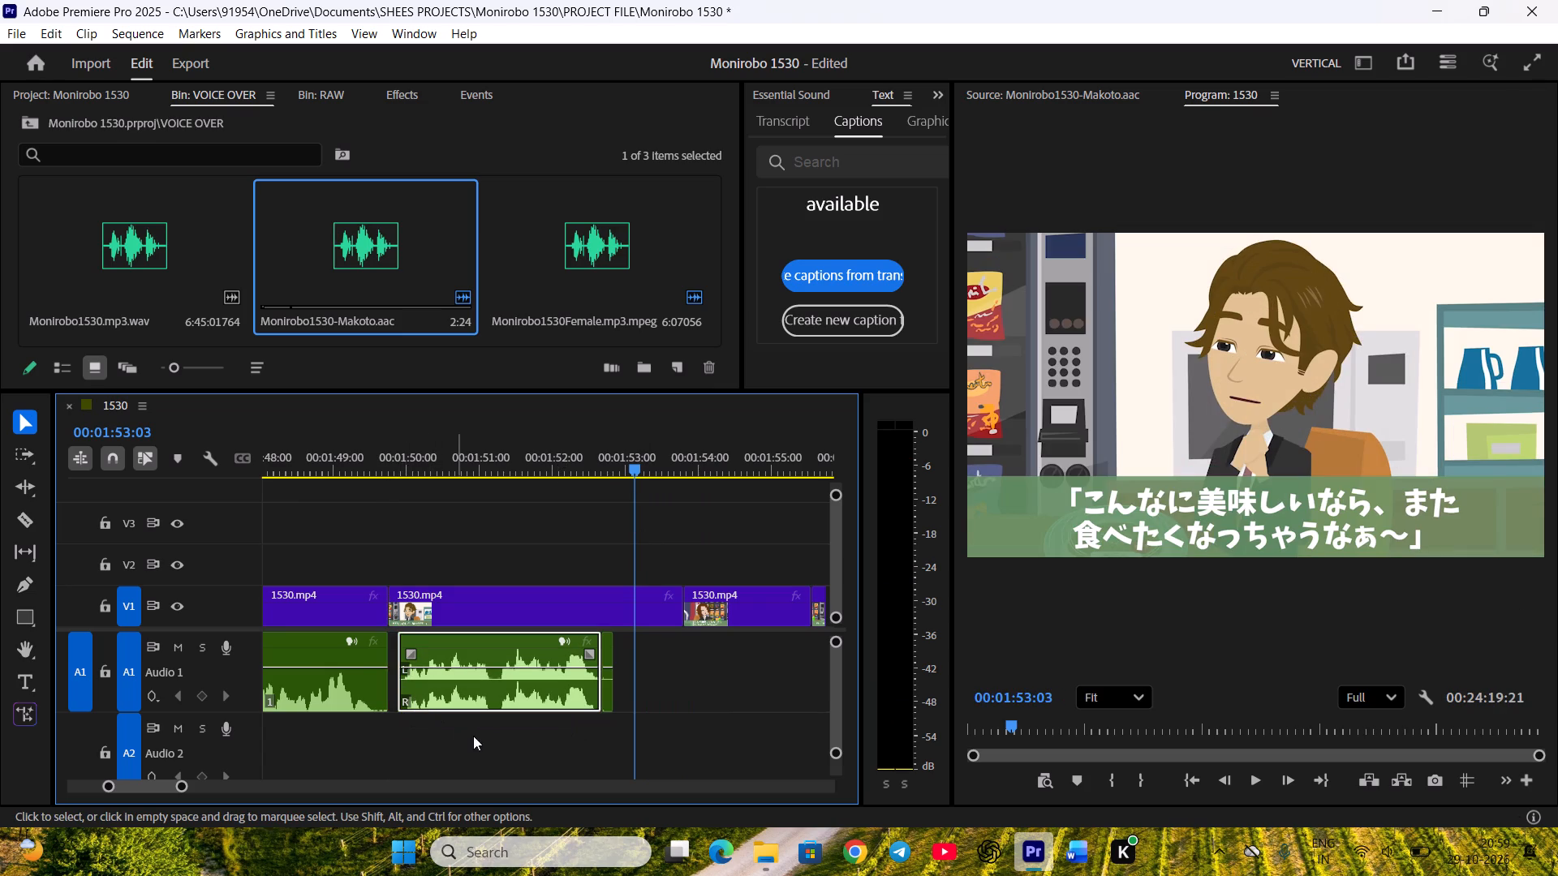
left_click(487, 741)
left_click_drag(558, 728, 612, 697)
left_click_drag(570, 698, 562, 698)
left_click(564, 742)
left_click(499, 460)
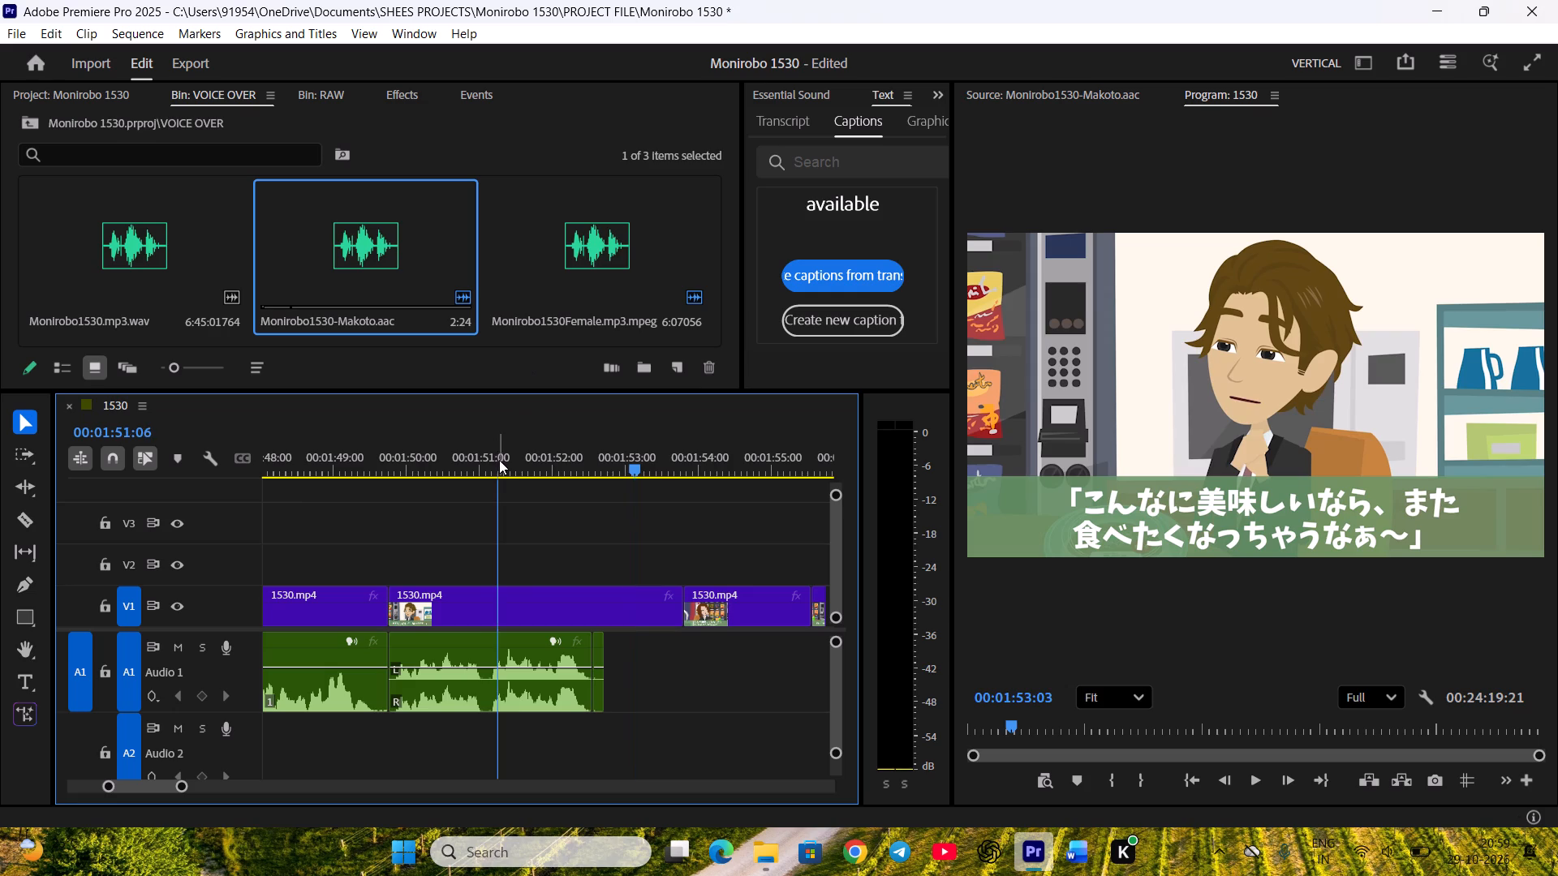
key("space")
key("space")
Shorten the V1 clip to the end of Makoto's line, ripple delete the gap after it, and save the project.
left_click_drag(674, 607, 619, 610)
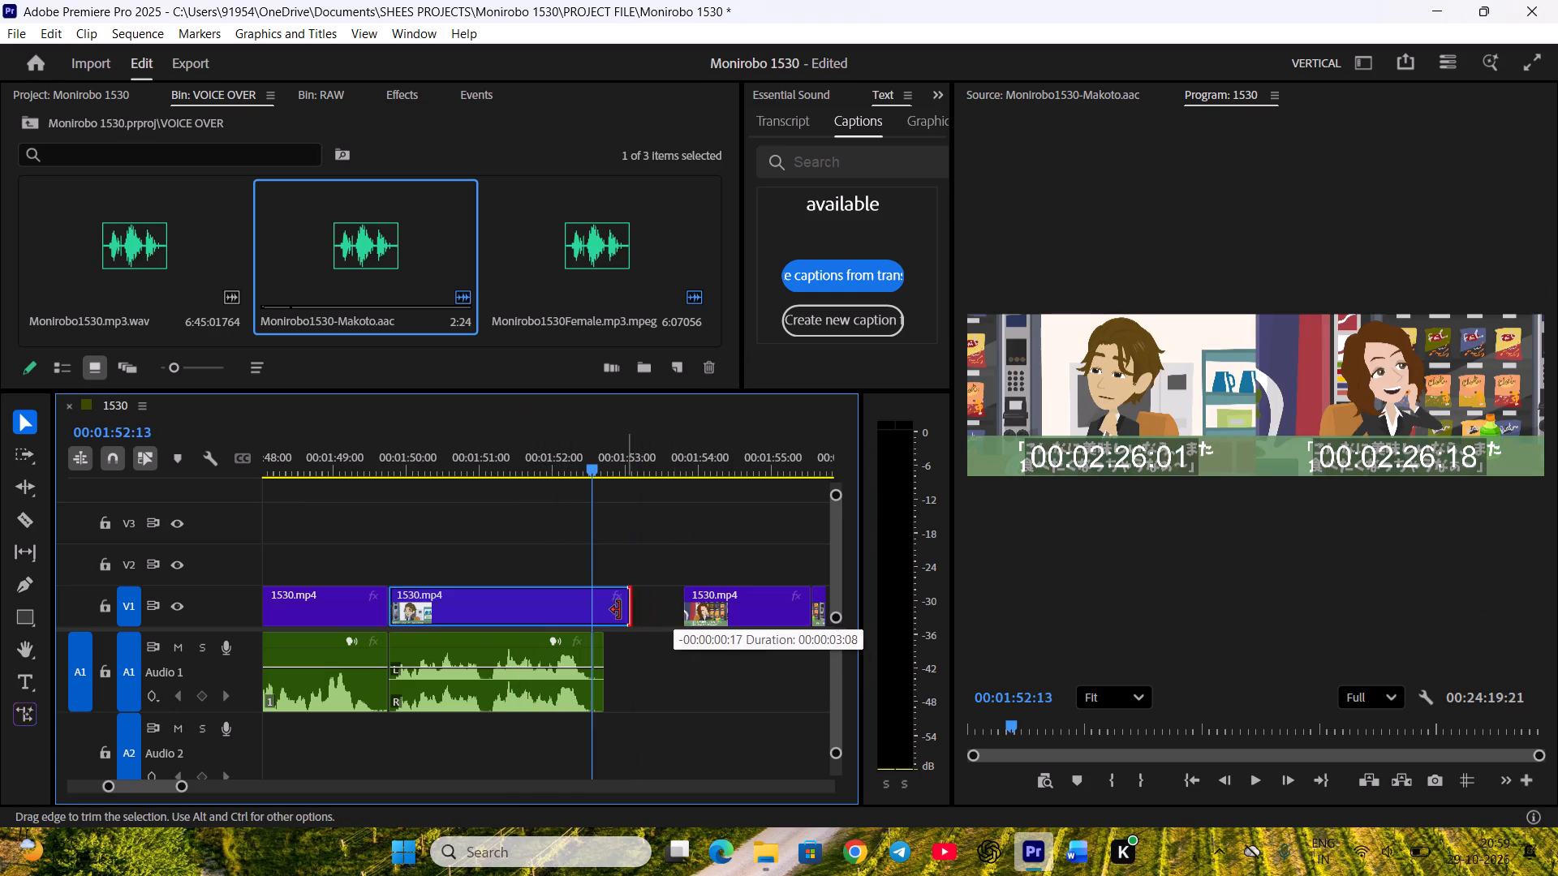
left_click_drag(619, 610, 596, 613)
right_click(606, 605)
right_click(635, 599)
left_click(672, 609)
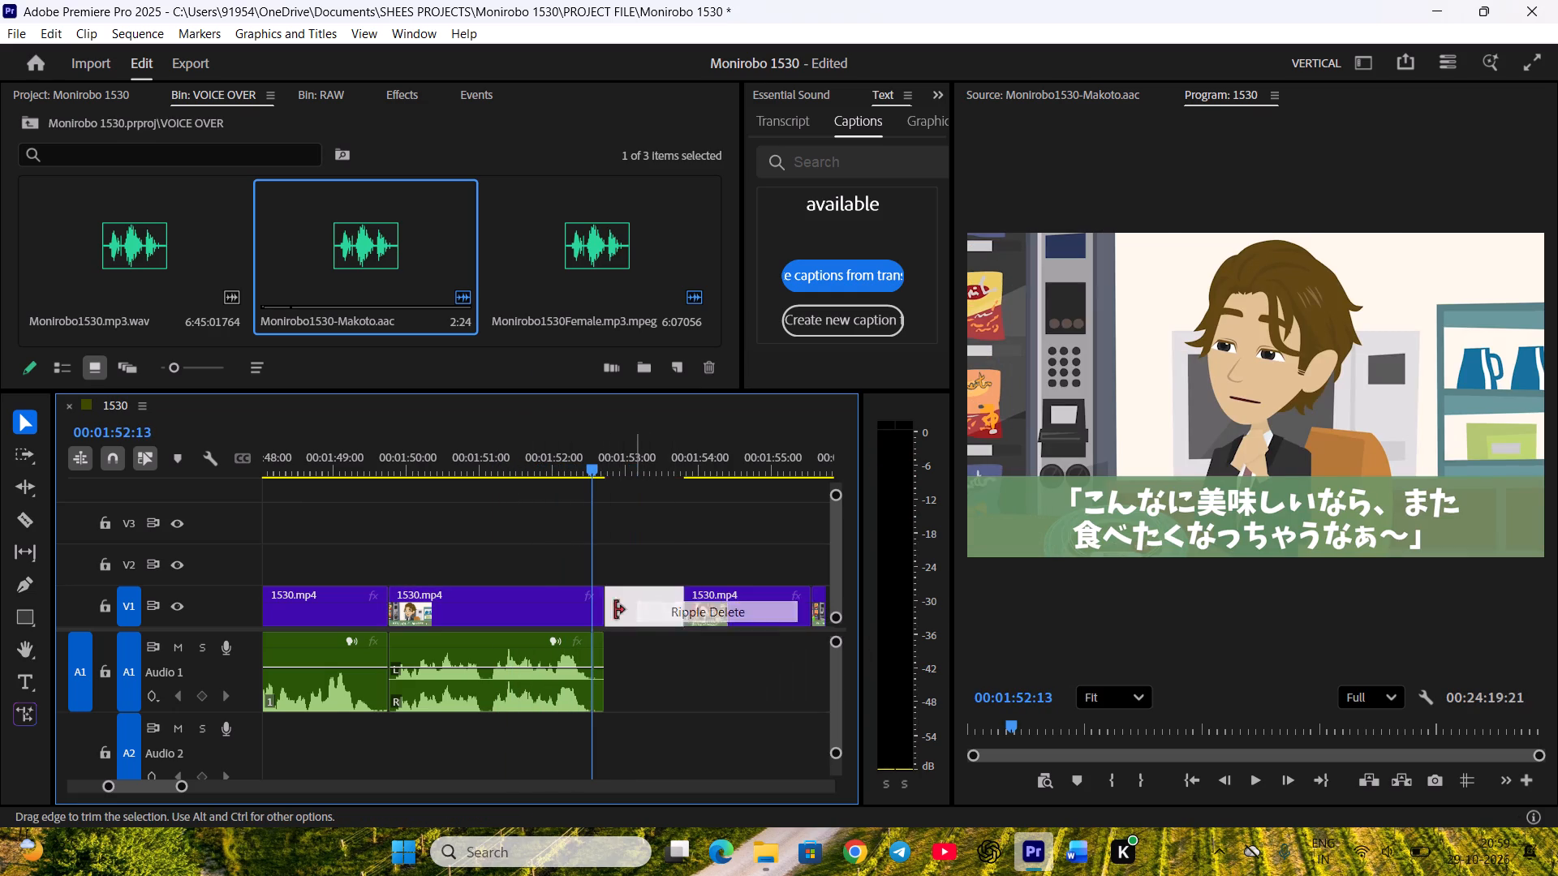
scroll(588, 629, "down", 6)
key("space")
scroll(540, 486, "down", 3)
scroll(565, 517, "up", 2)
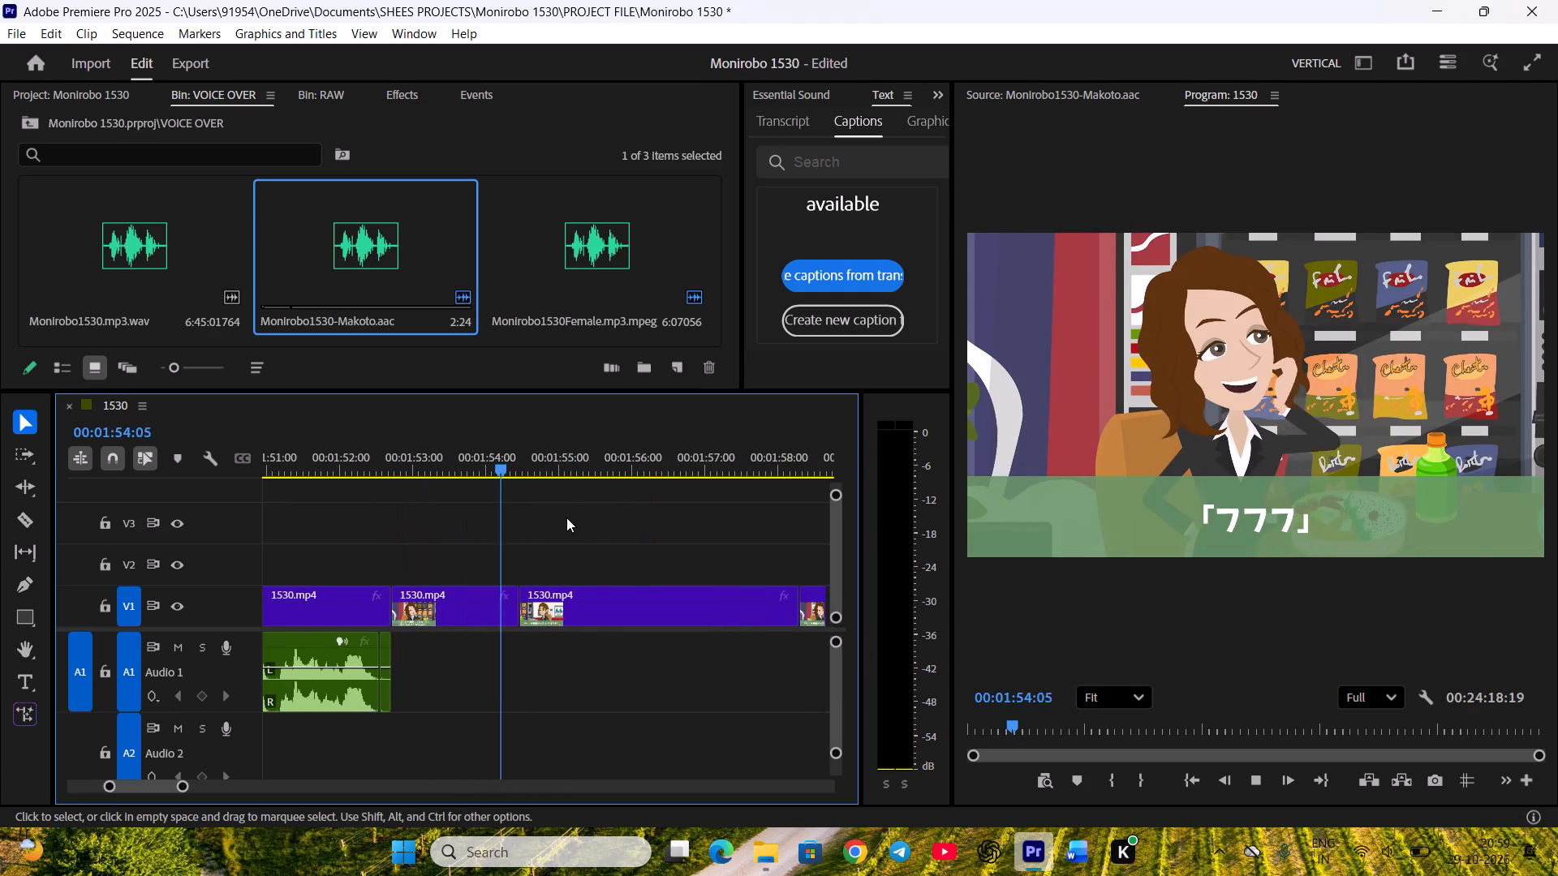
key("space")
left_click(495, 469)
key("ctrl+s")
Mark Kanami's "Heheh" in the Monirobo1530Female voice-over, 00:00:00:18 long and ending at 00:01:30:14.
double_click(557, 228)
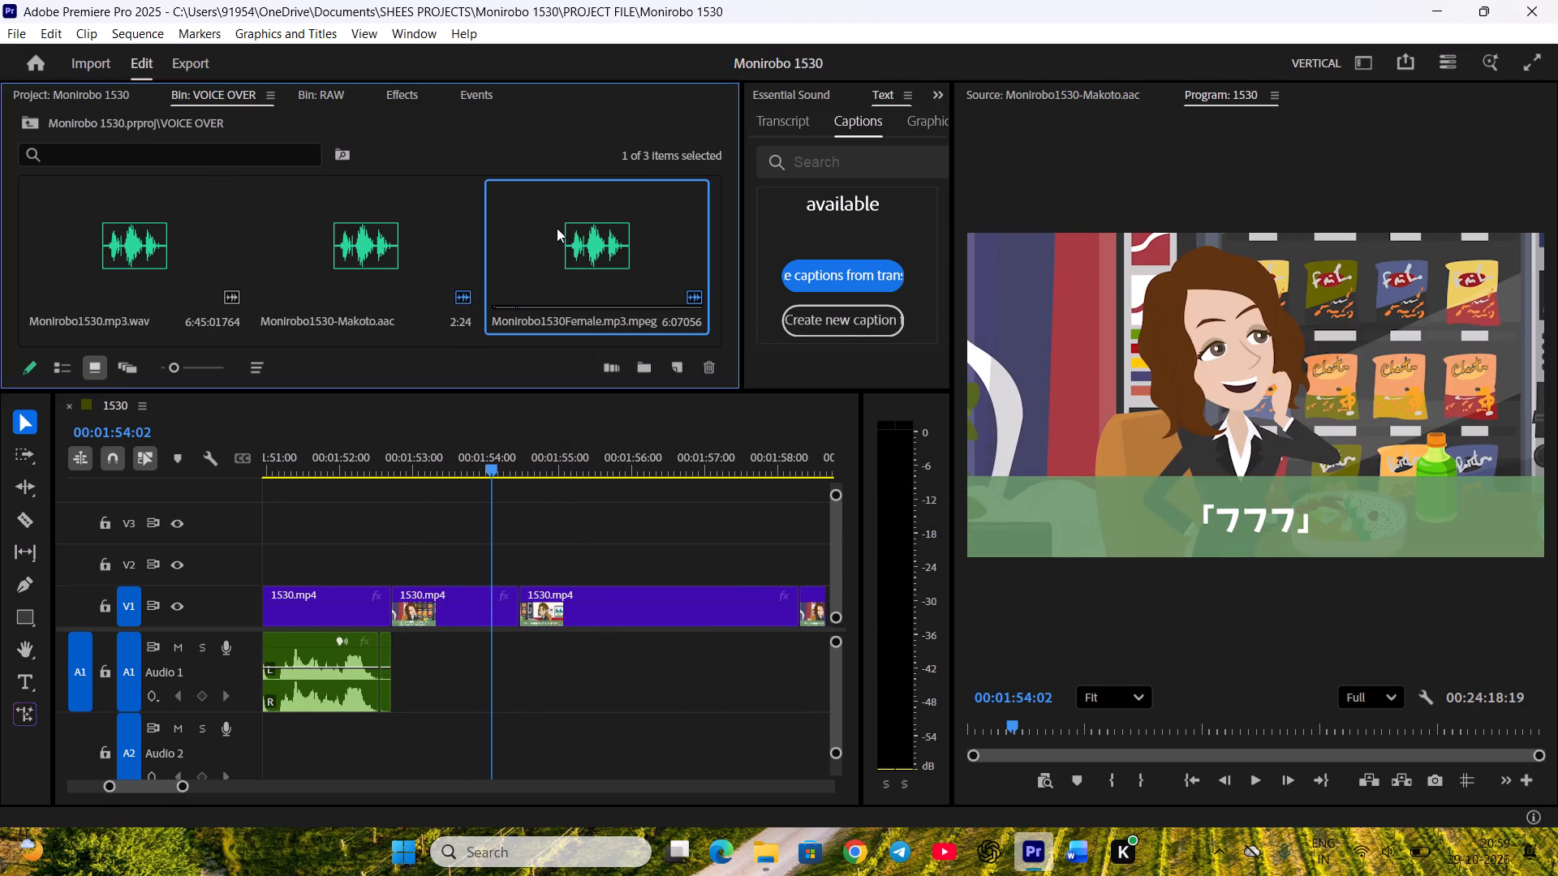
key("space")
key("space")
scroll(1382, 711, "up", 2)
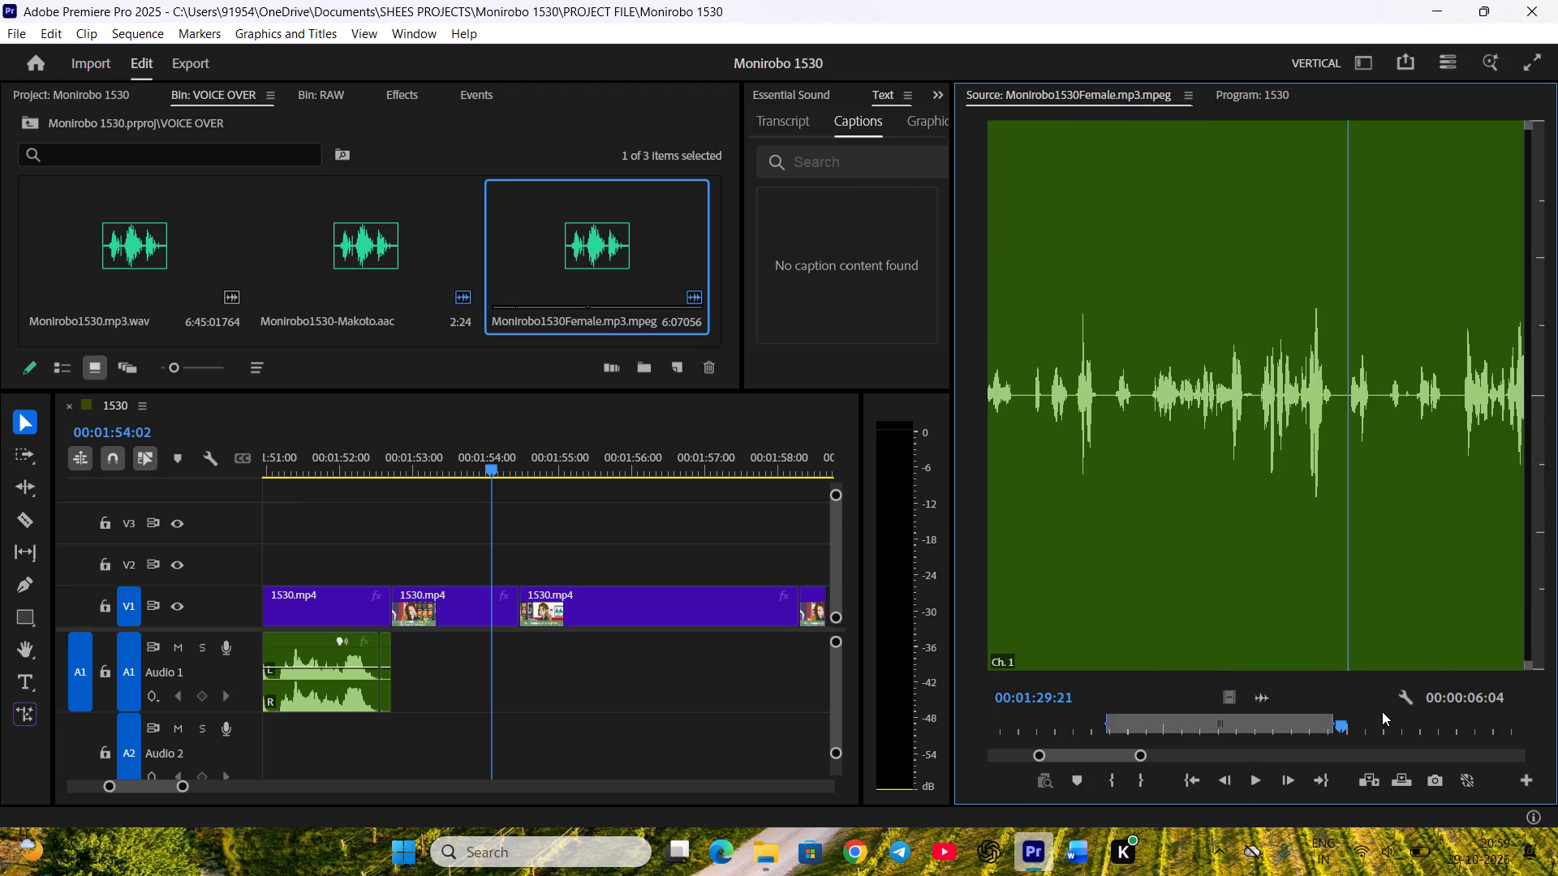
scroll(1382, 711, "down", 1)
key("i")
key("space")
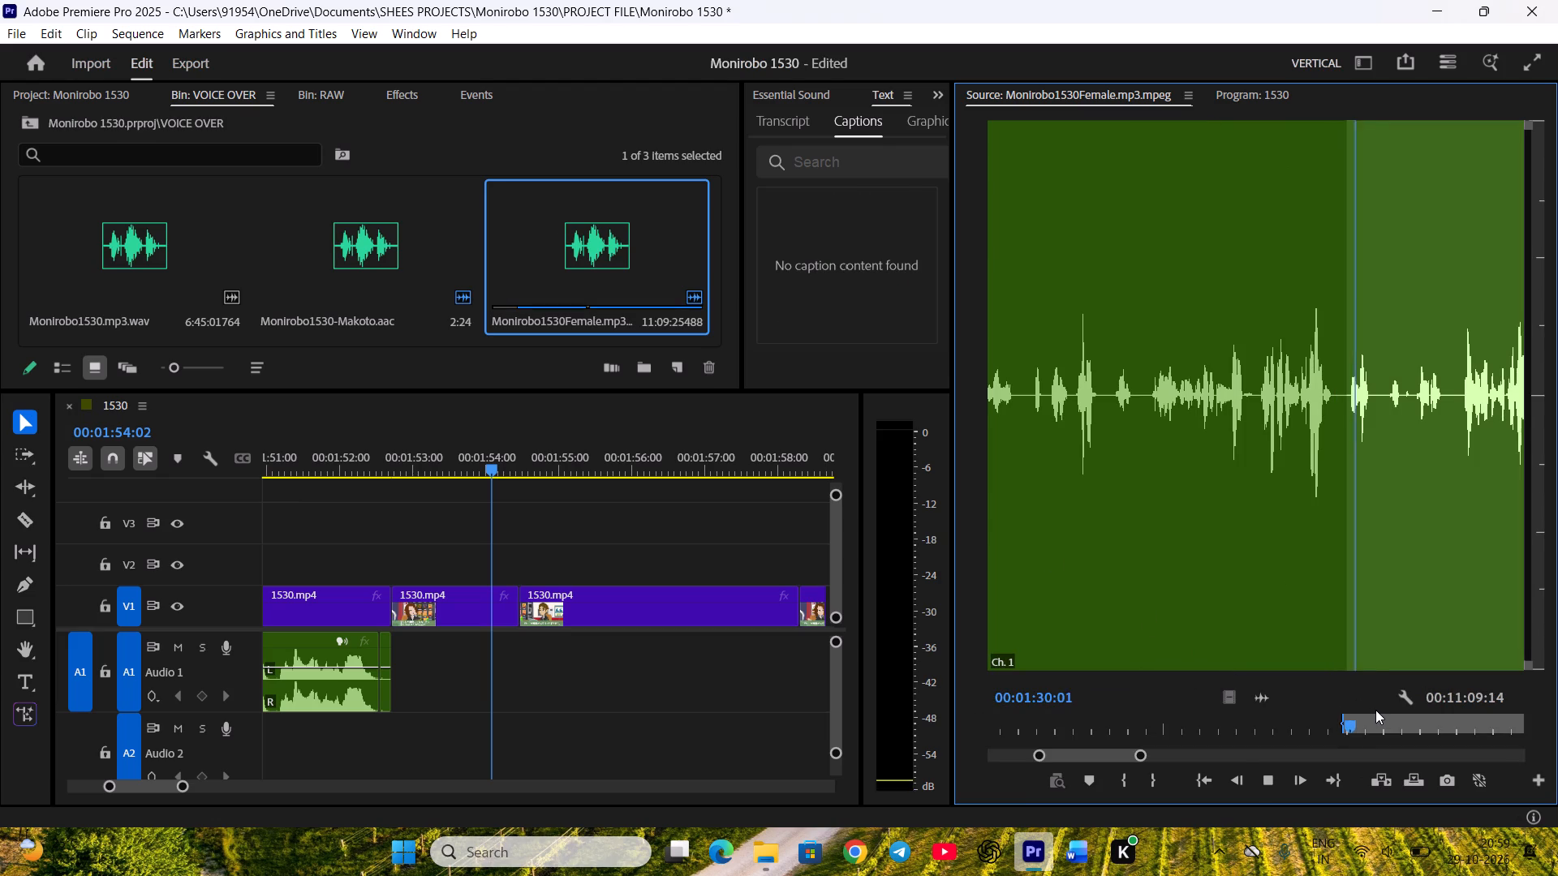
key("space")
scroll(1374, 711, "up", 4)
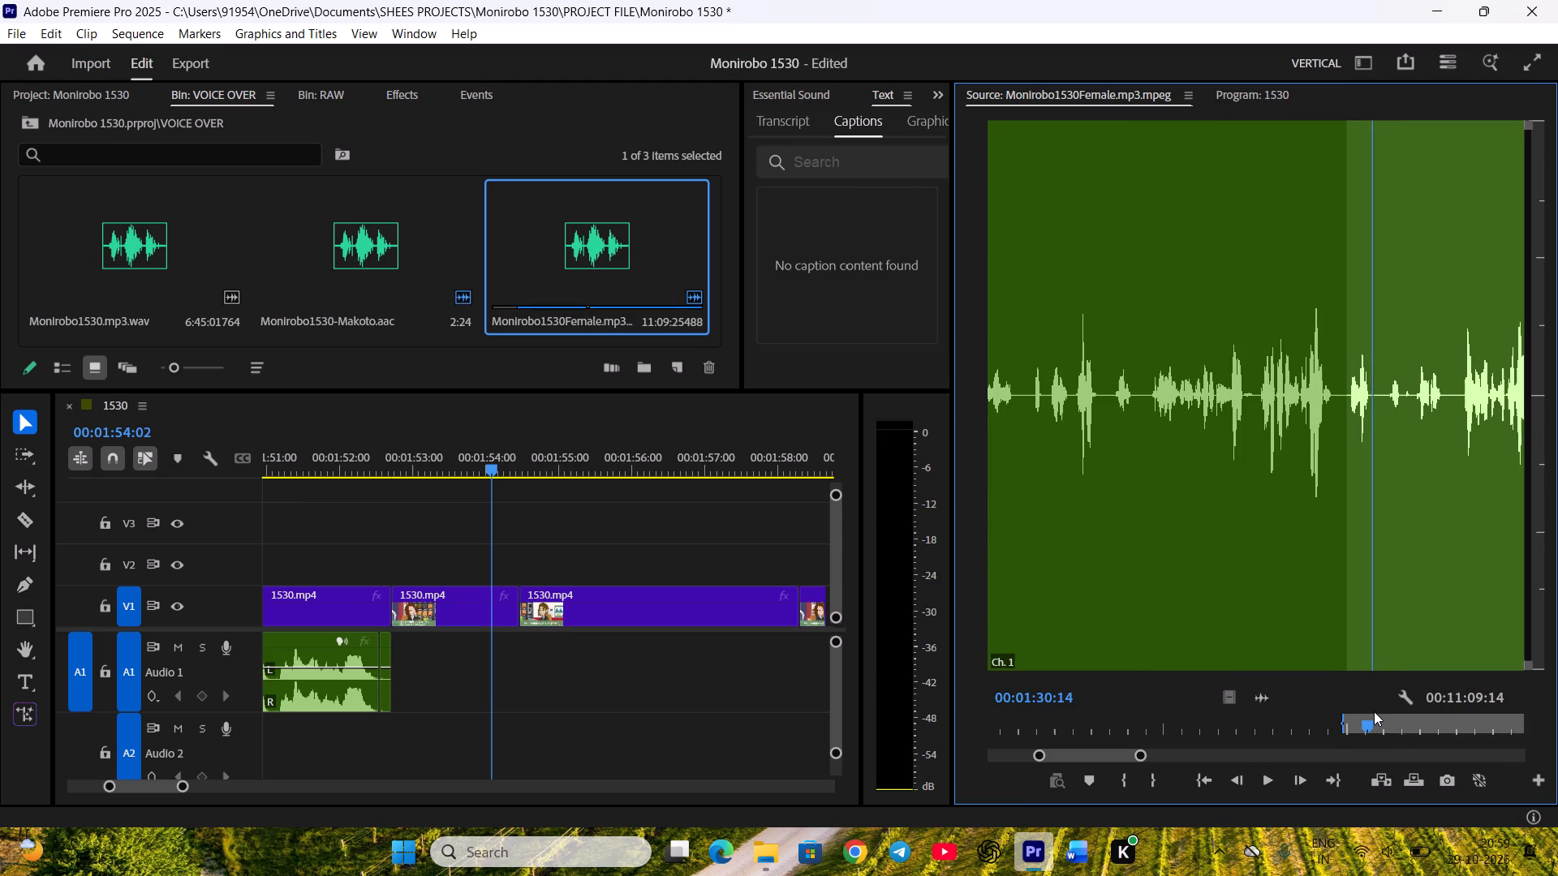
key("o")
Place Kanami's marked laugh on Audio 1 directly after Makoto's line and play it.
left_click_drag(1267, 698, 392, 659)
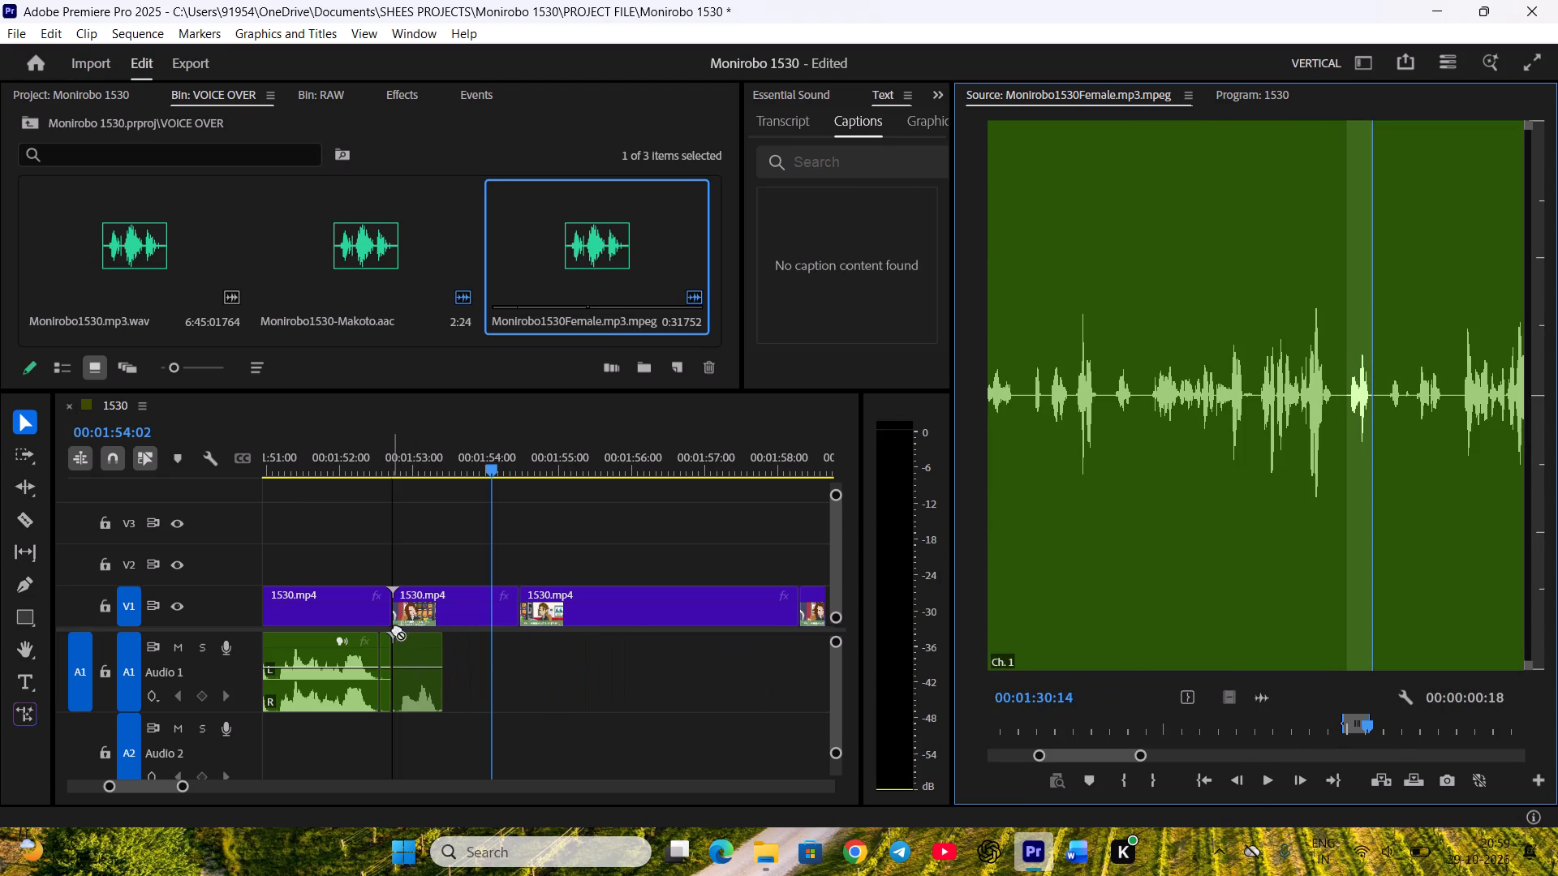
left_click(407, 468)
key("space")
key("space")
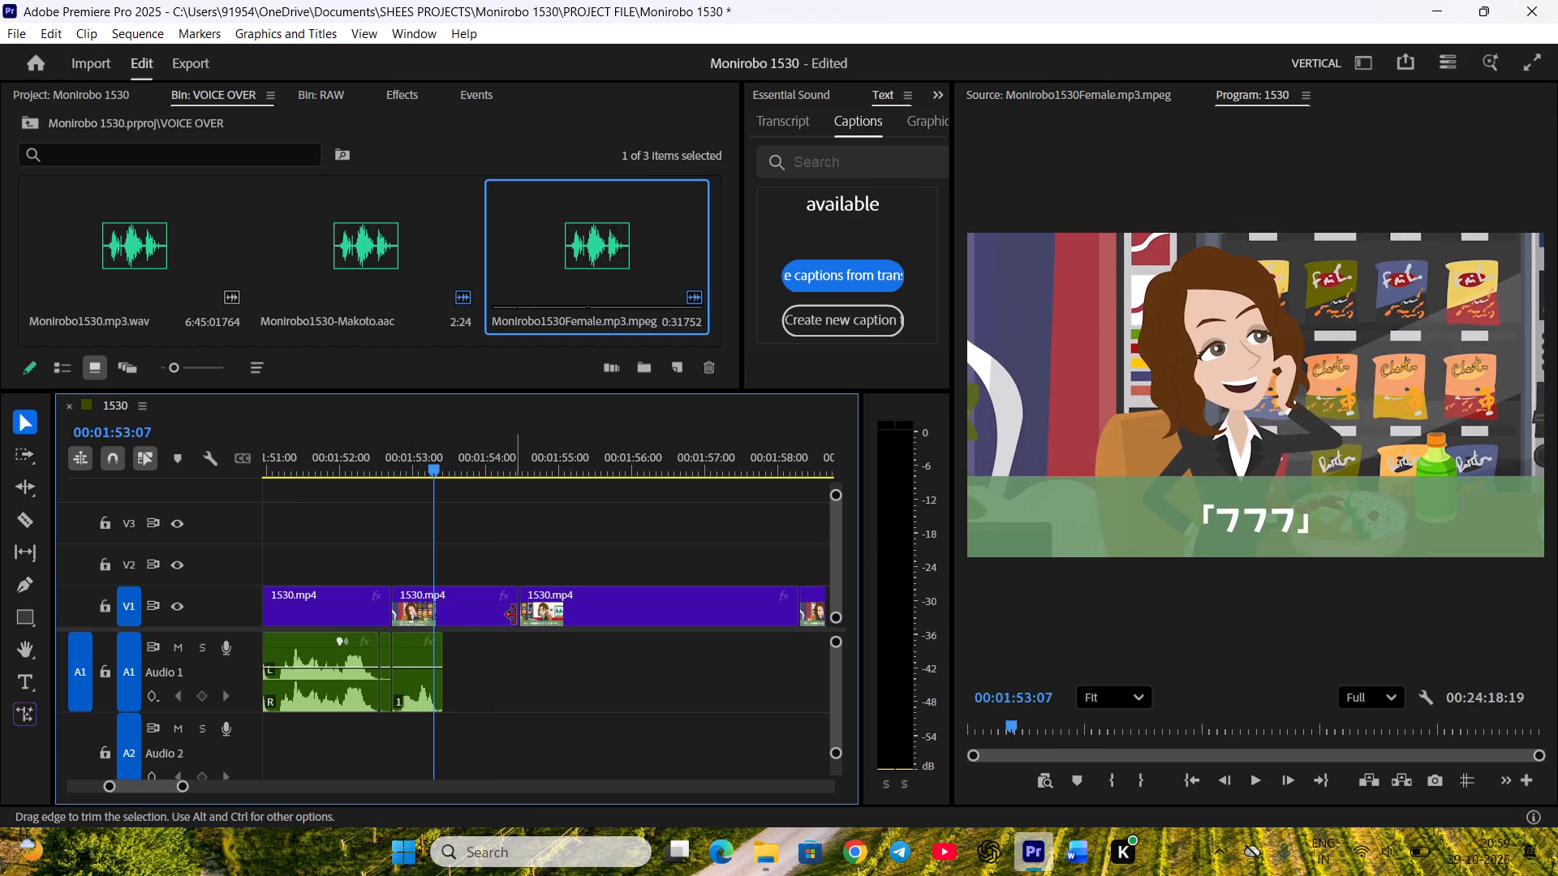
Shorten Kanami's V1 clip to the end of her laugh, ripple delete the gap after it, and save the project.
left_click_drag(514, 615, 440, 618)
right_click(488, 607)
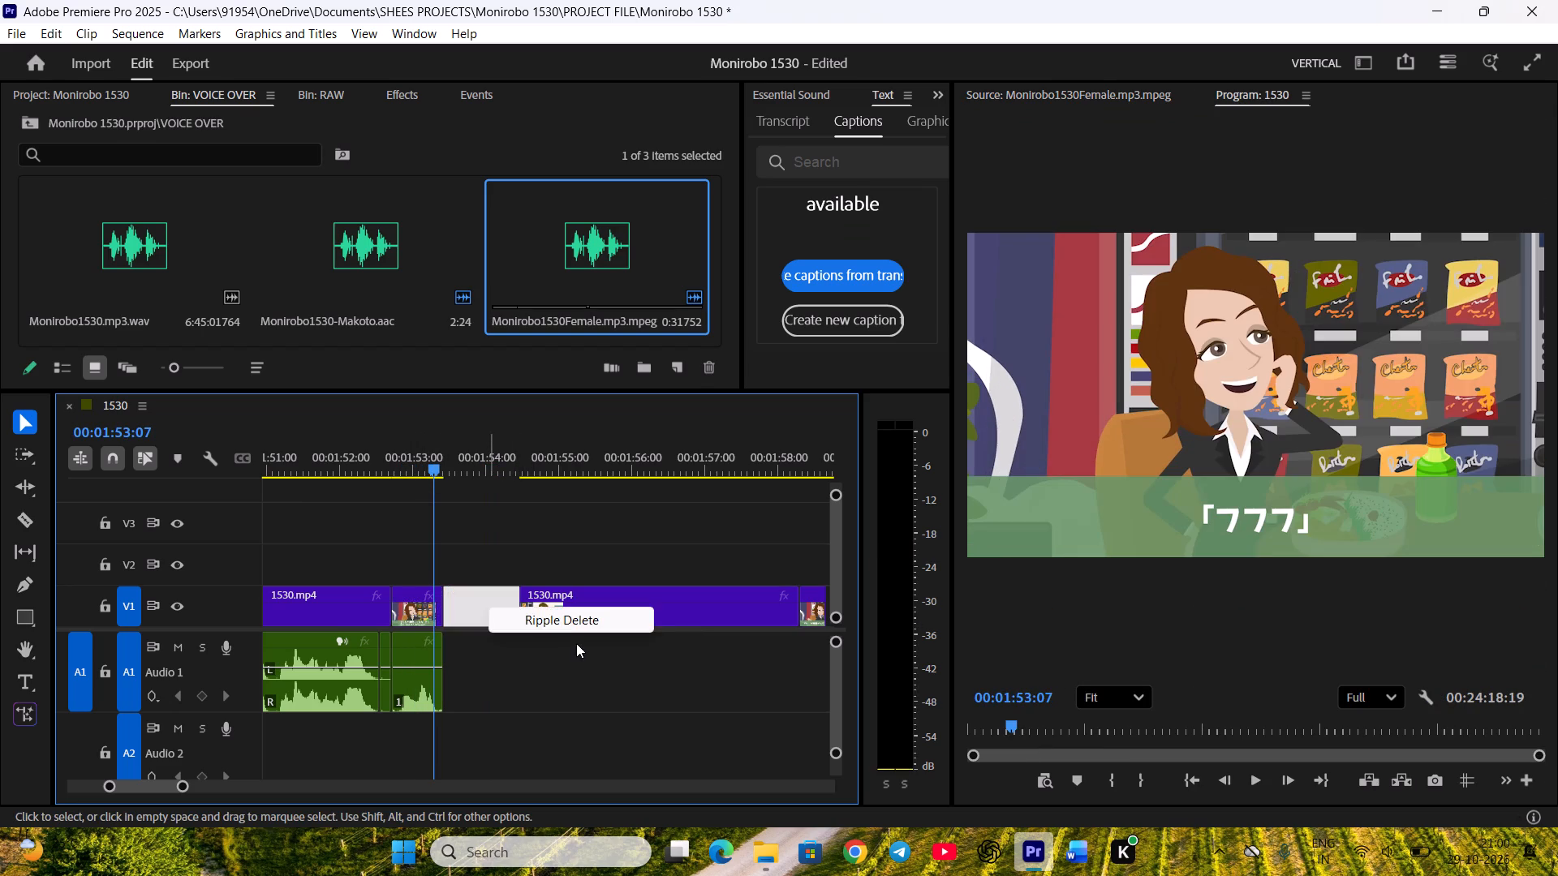
left_click(565, 625)
scroll(552, 685, "down", 4)
key("space")
left_click_drag(424, 461, 588, 480)
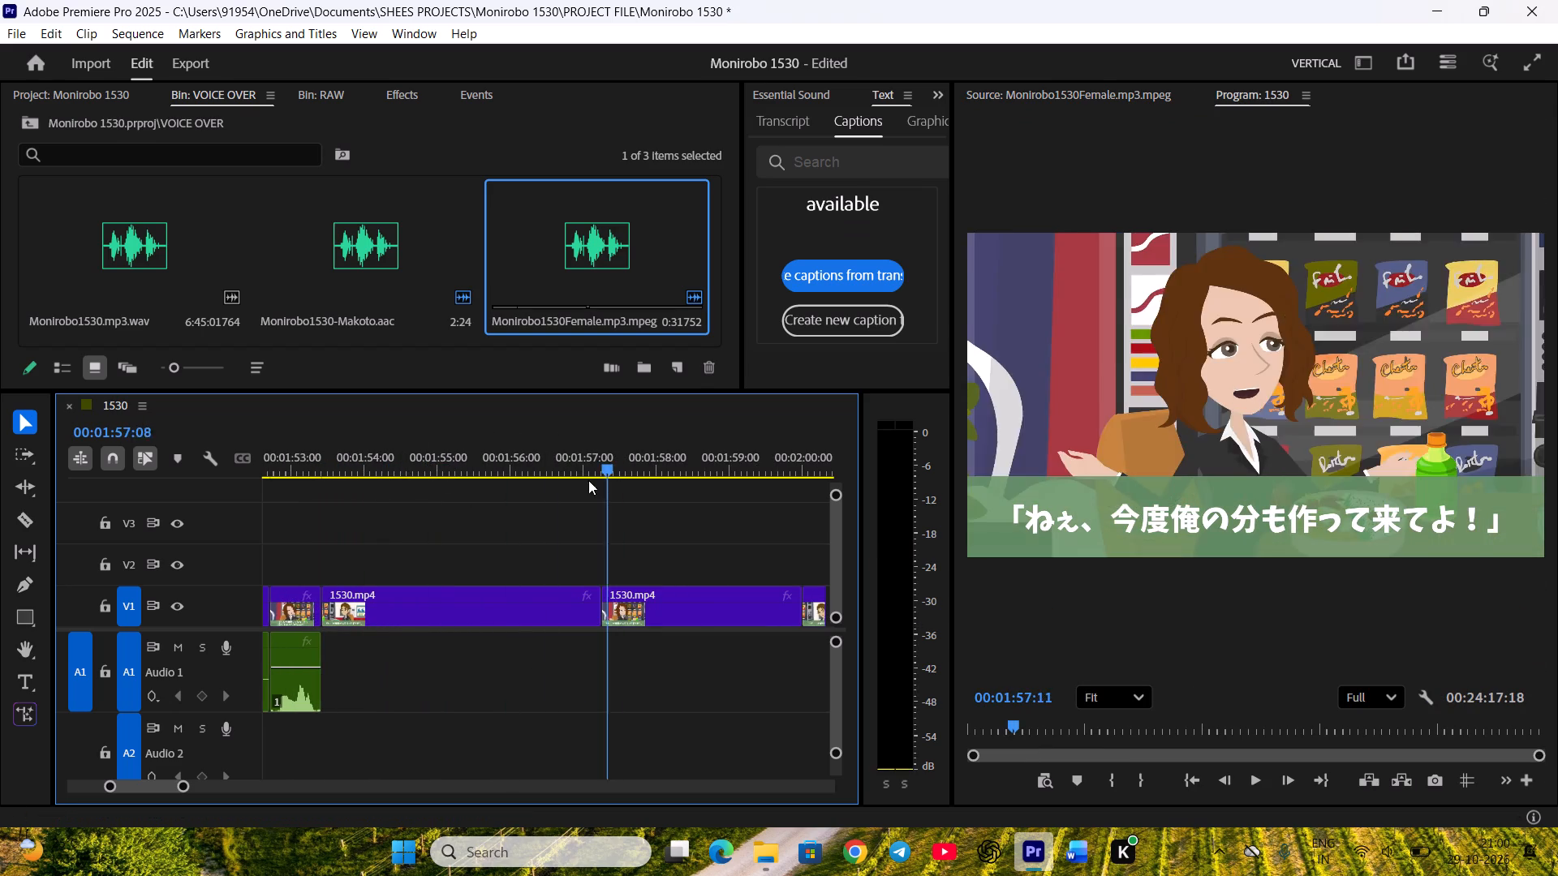
left_click_drag(588, 480, 566, 480)
key("ctrl+s")
Set the In point of Makoto's next line at 00:01:01:20 in the Monirobo1530-Makoto voice-over.
double_click(400, 275)
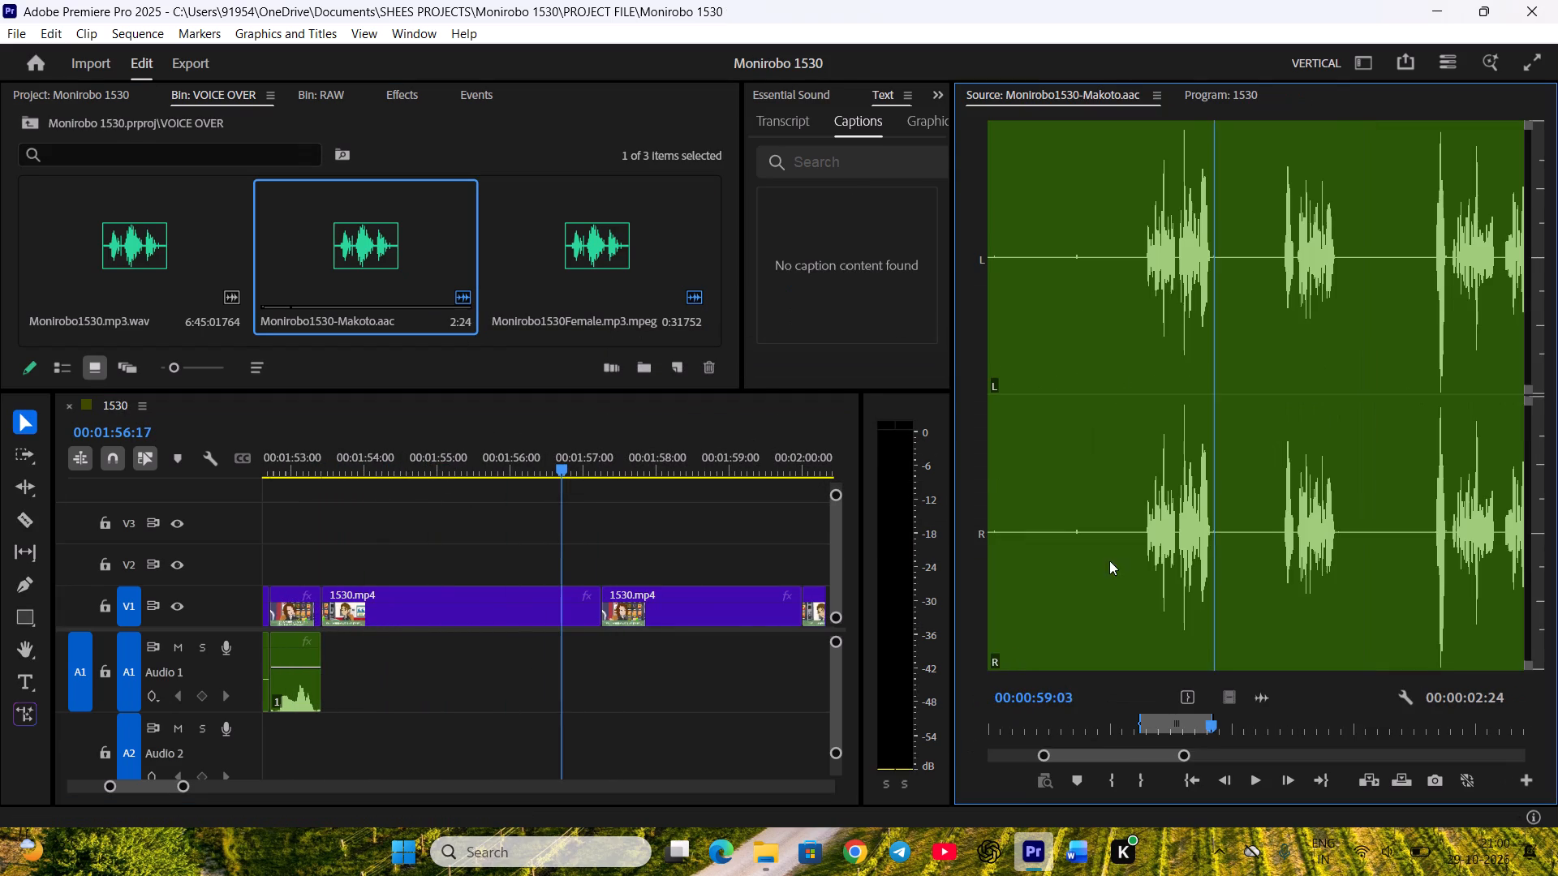
key("space")
left_click(1268, 719)
scroll(1276, 715, "down", 8)
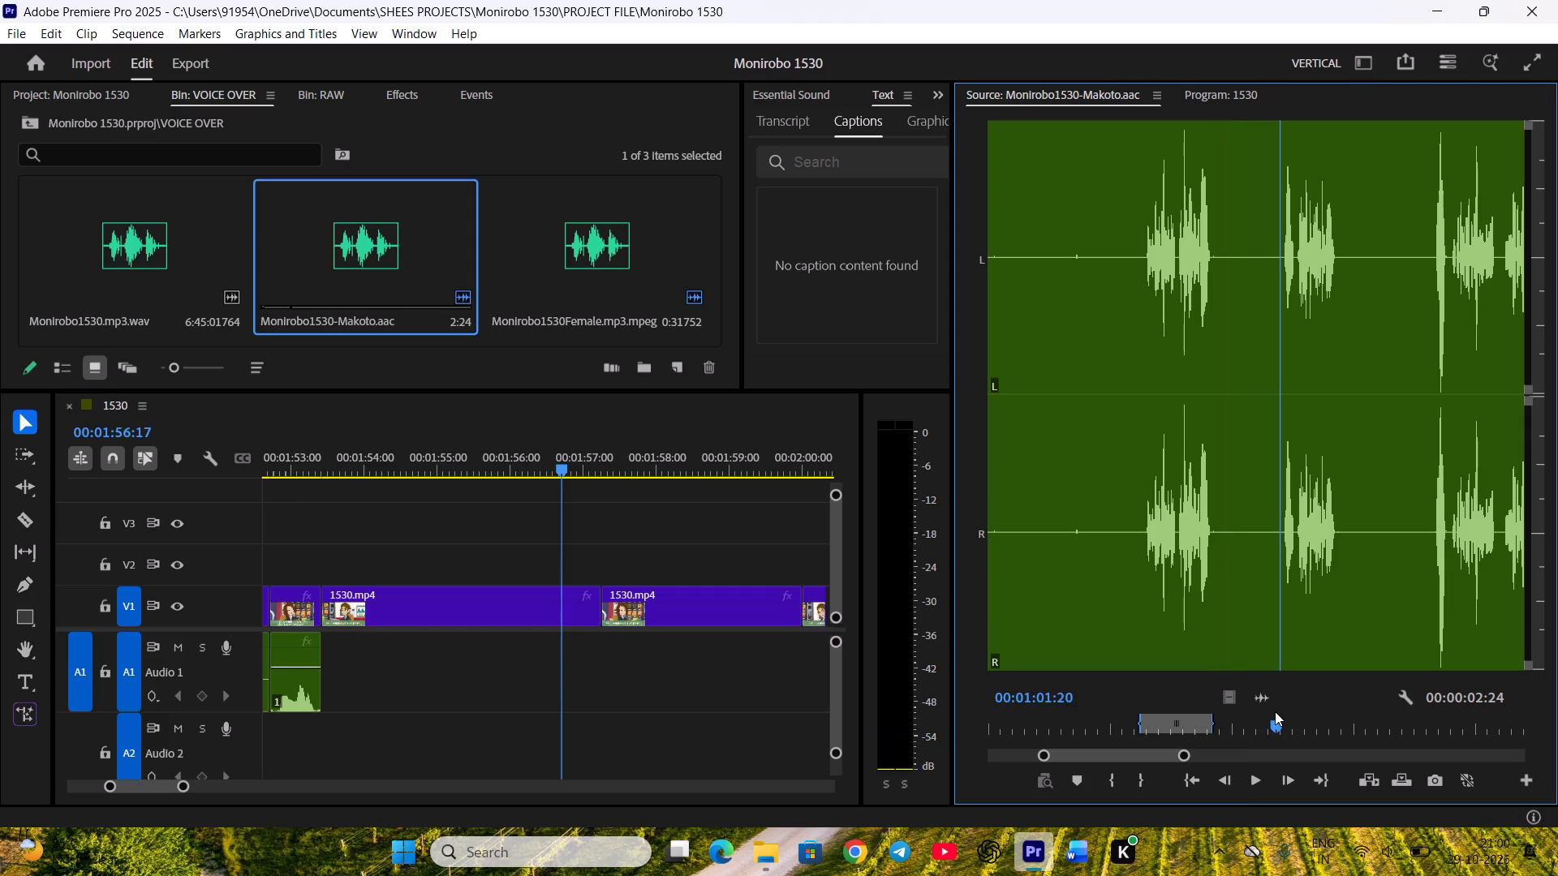
key("i")
Check Makoto's line "Hey, make some for me next time too!" in the Word script and mark its Out point at 00:01:04:07.
left_click(1086, 851)
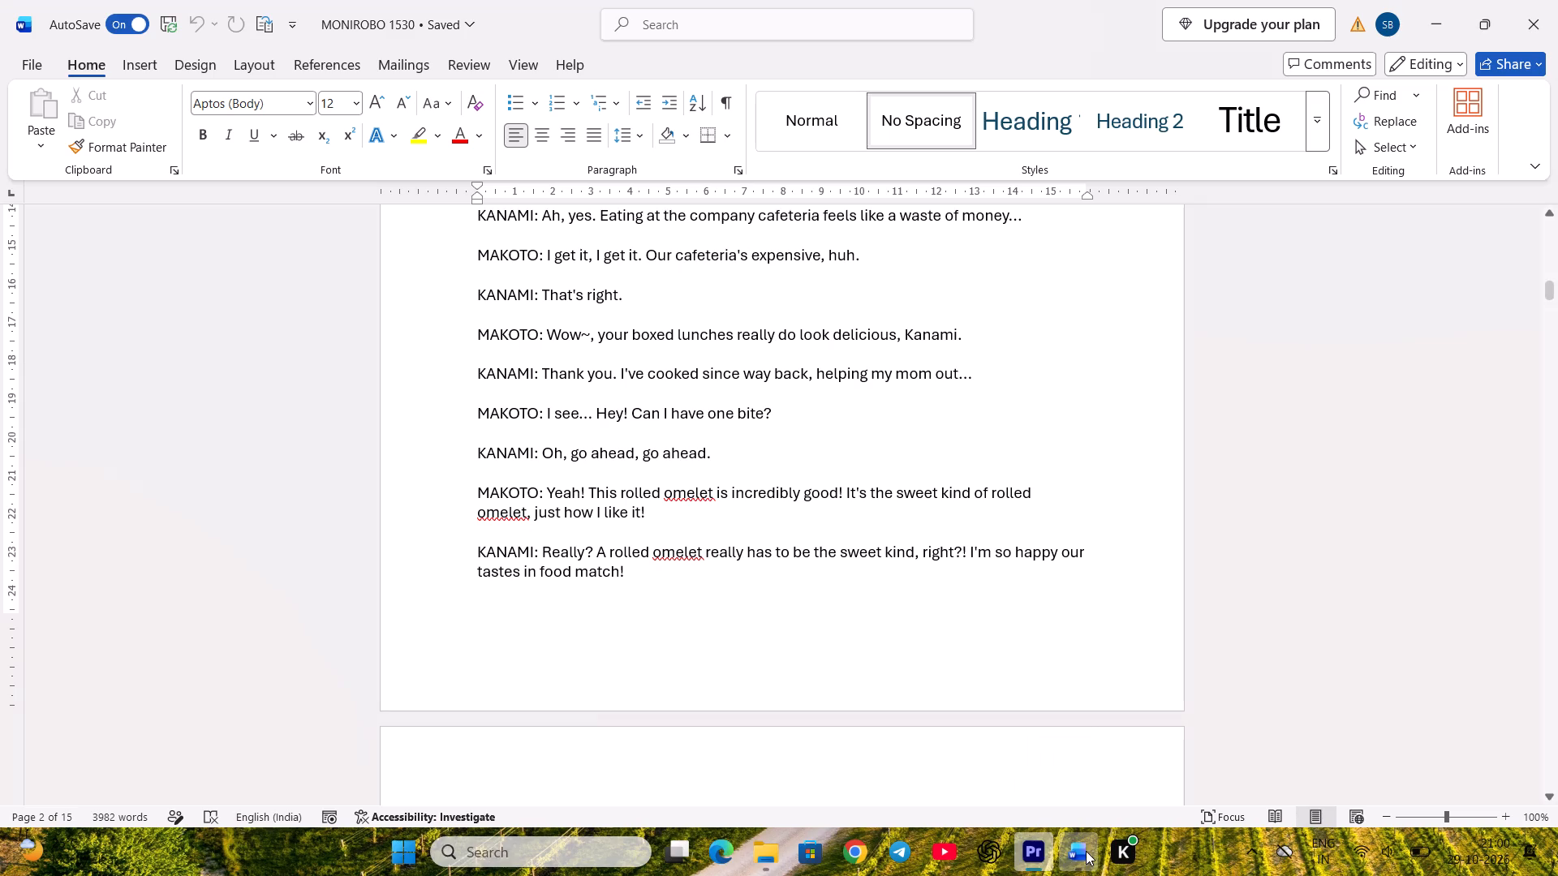
scroll(816, 638, "down", 11)
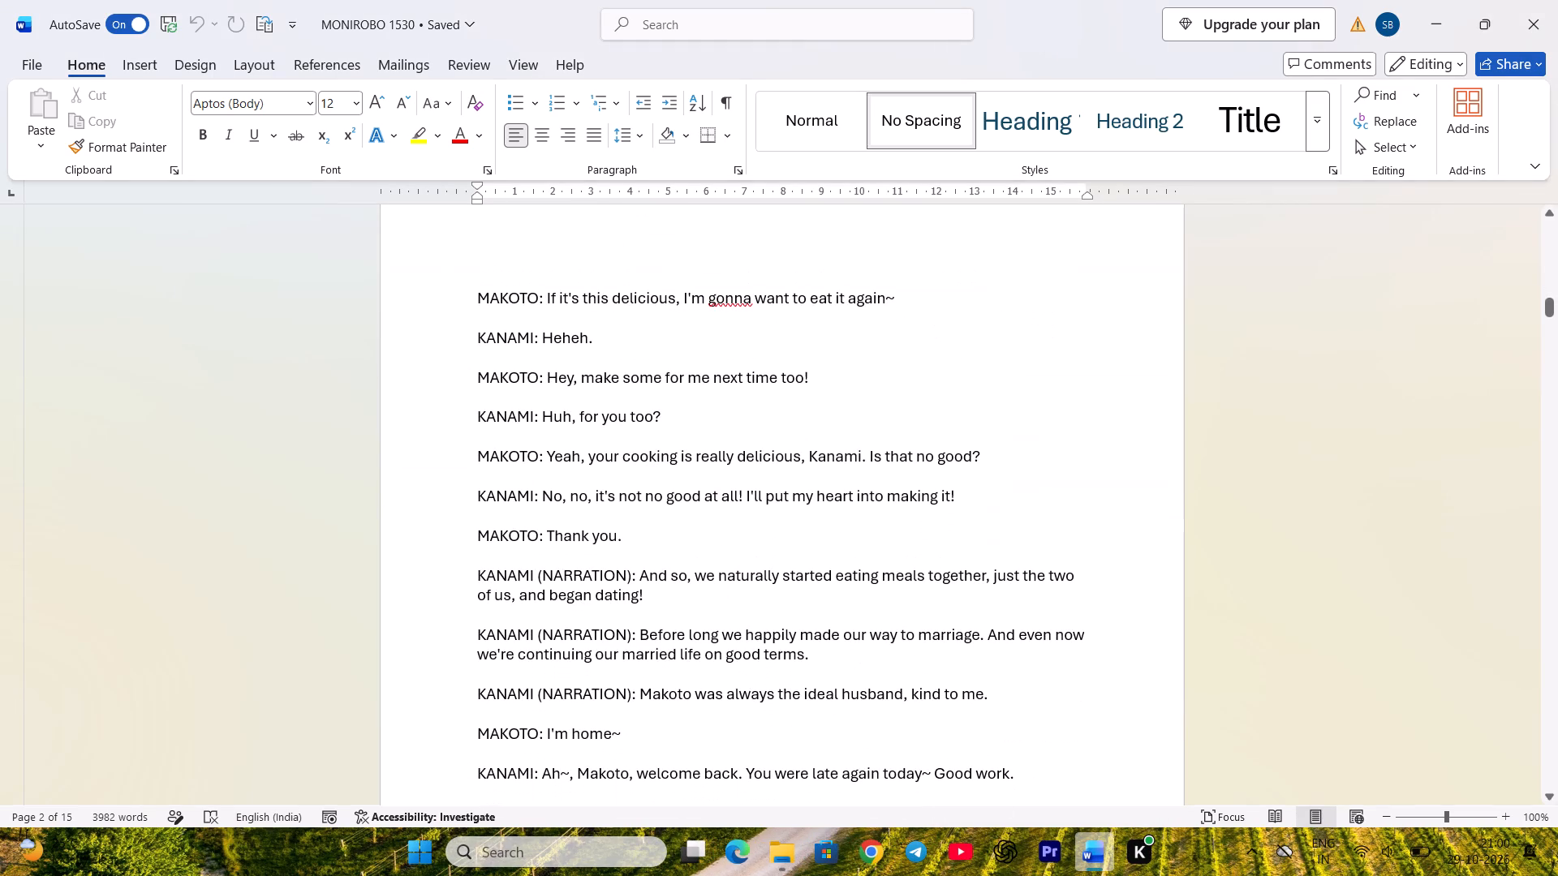
left_click(736, 607)
scroll(766, 607, "down", 1)
left_click(1055, 855)
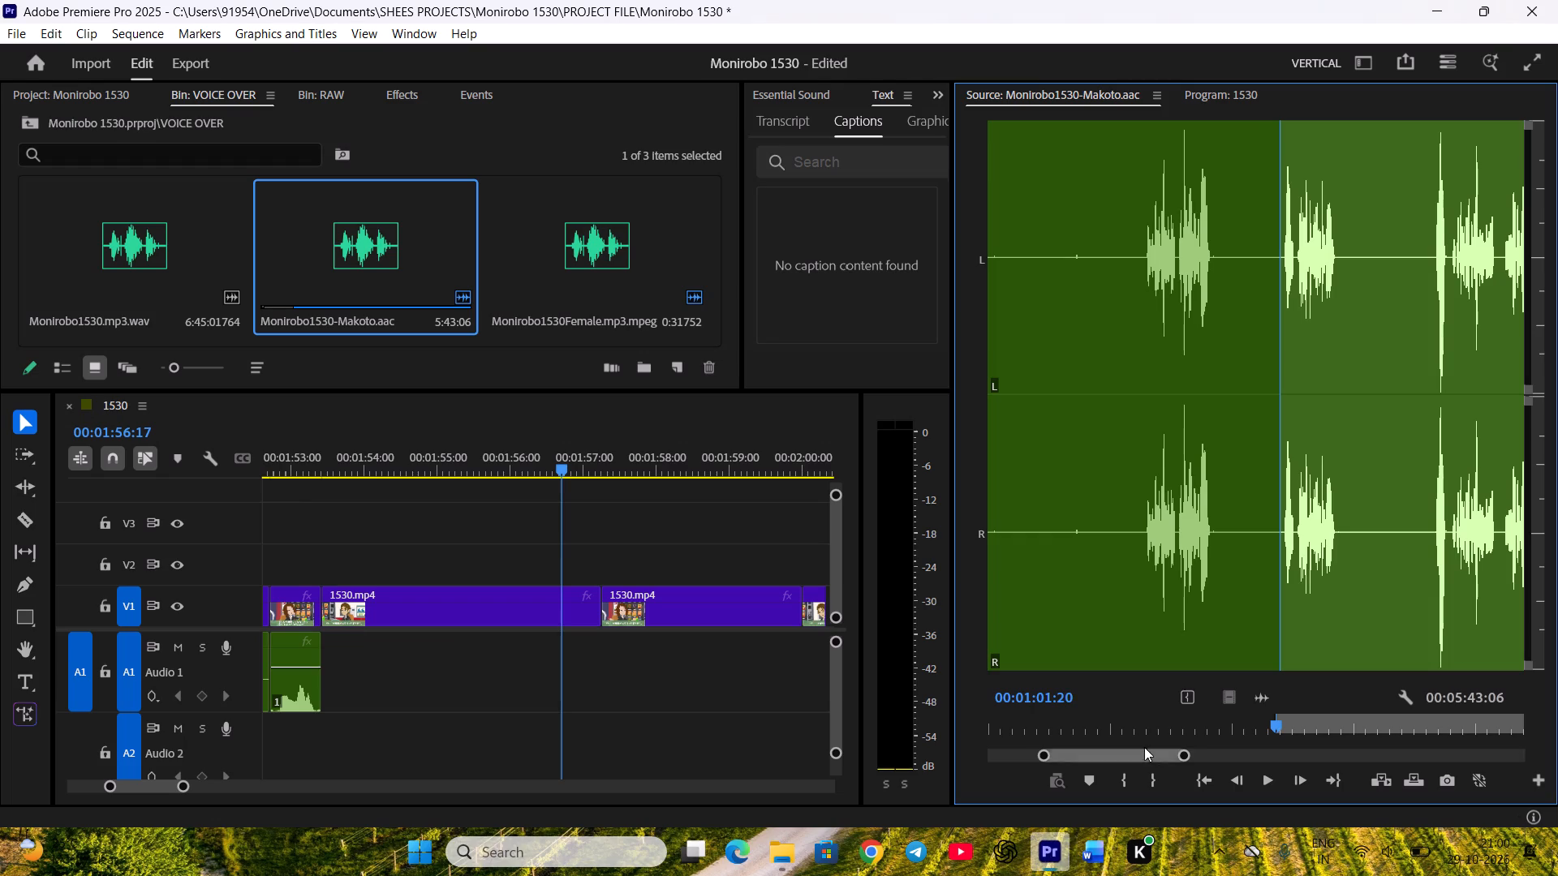
key("space")
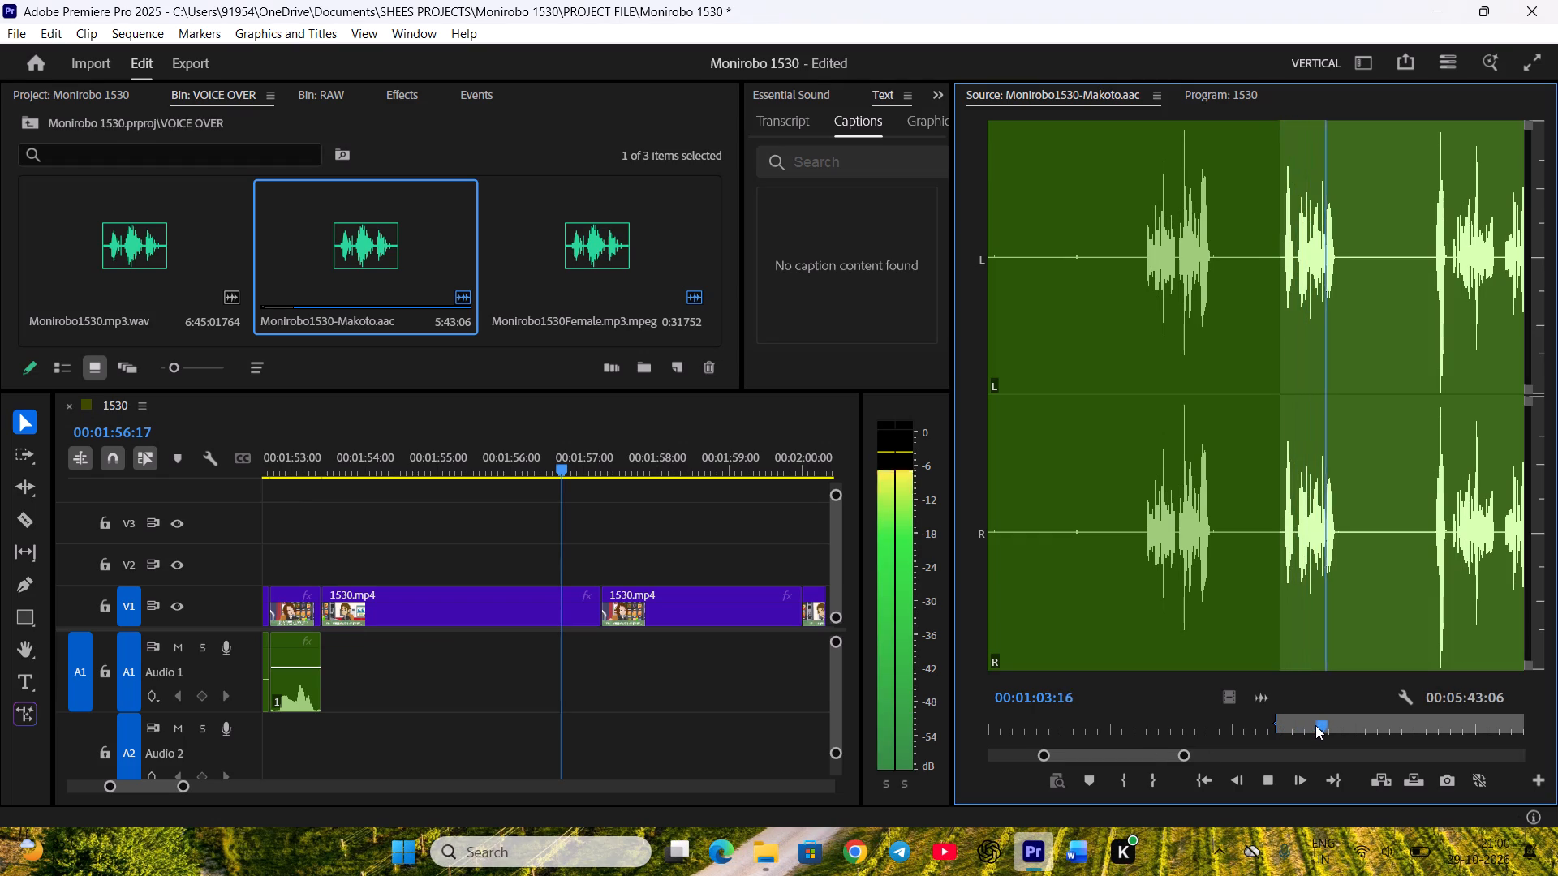
key("space")
left_click(1095, 862)
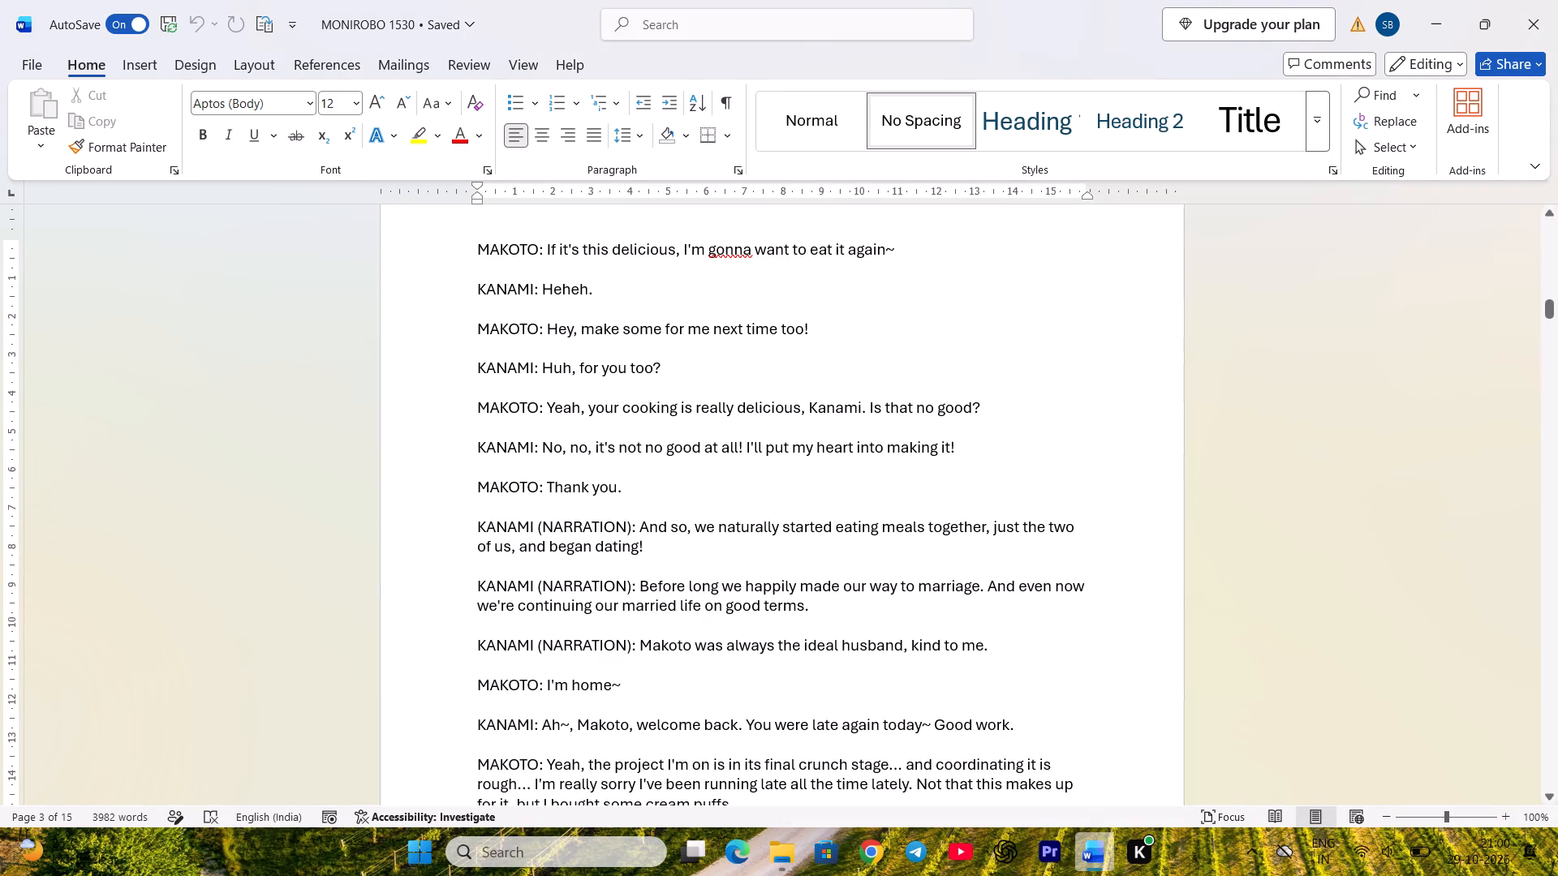
scroll(1091, 748, "up", 2)
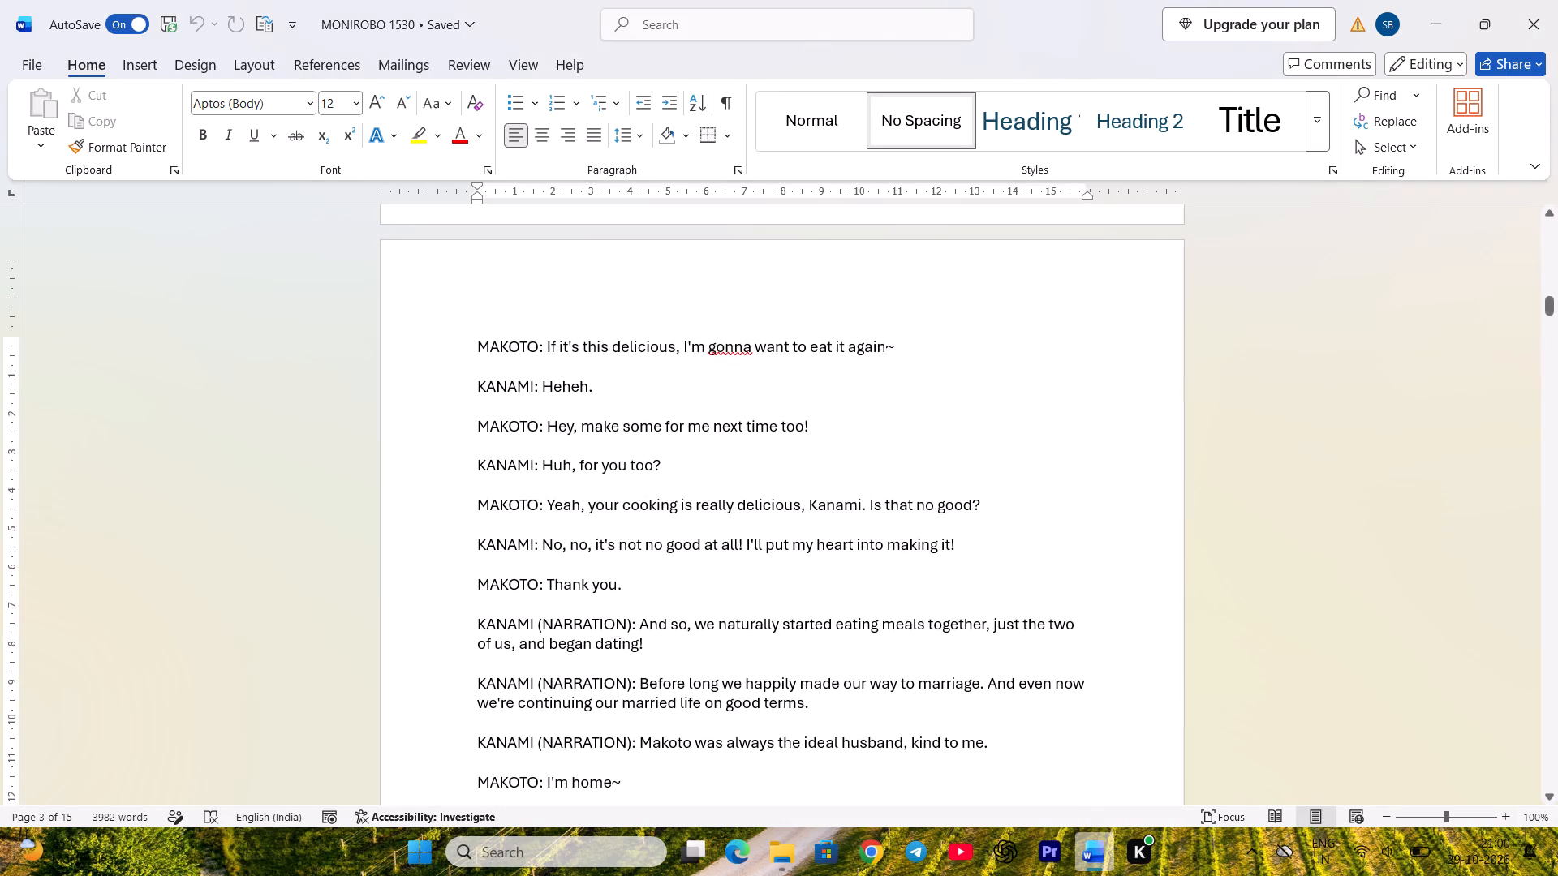
left_click(1057, 852)
key("o")
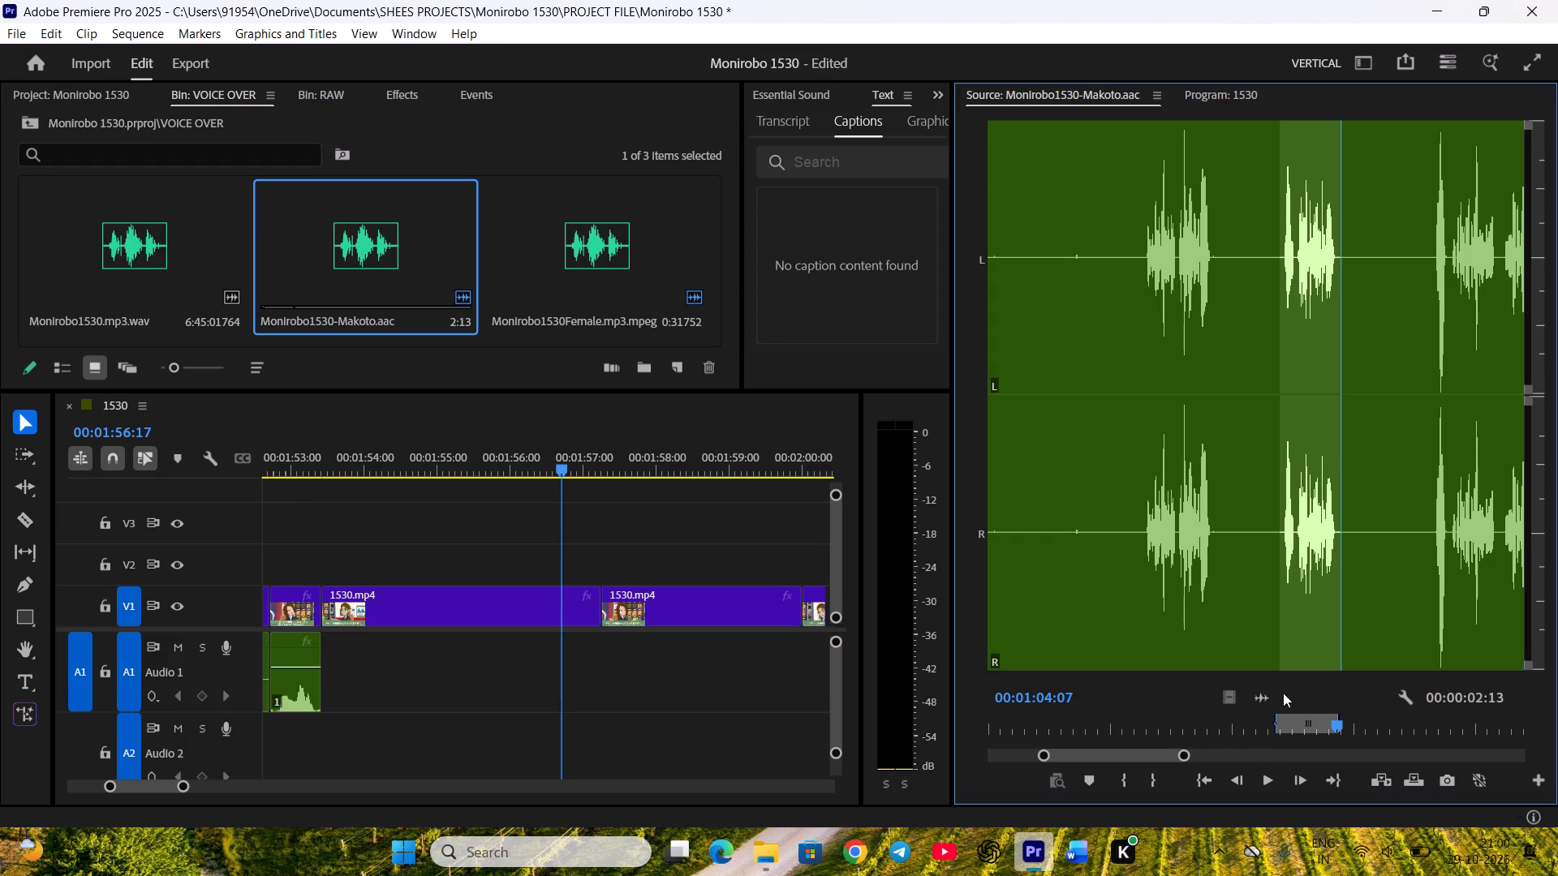
Place Makoto's marked line on Audio 1 directly after Kanami's laugh and trim a few frames off its end while listening.
left_click_drag(1266, 693, 335, 652)
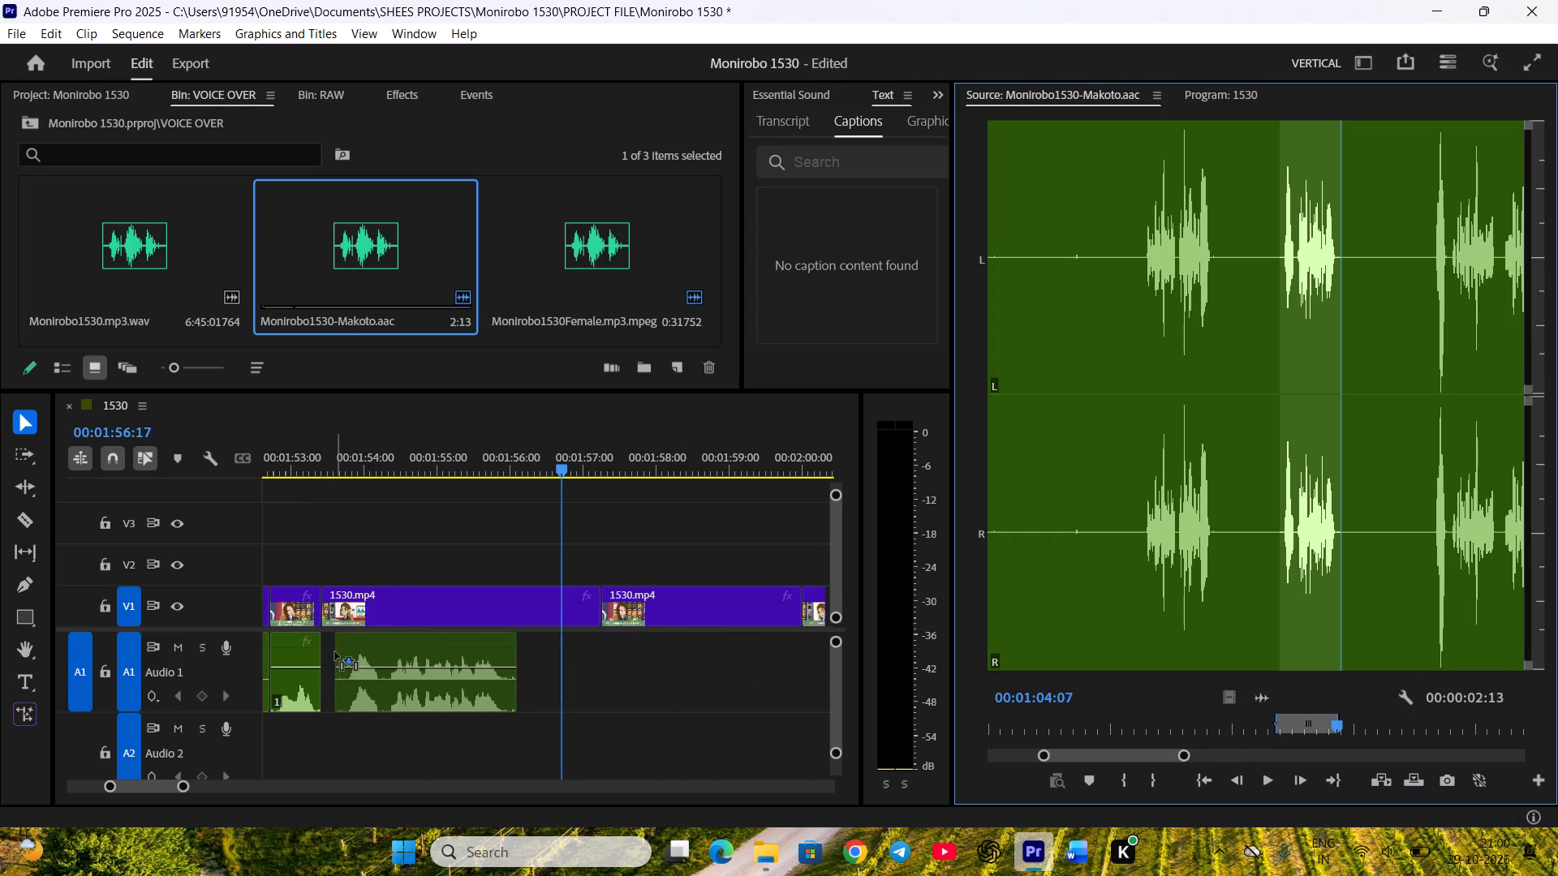
left_click_drag(335, 652, 331, 652)
scroll(489, 708, "up", 4)
left_click(543, 455)
key("space")
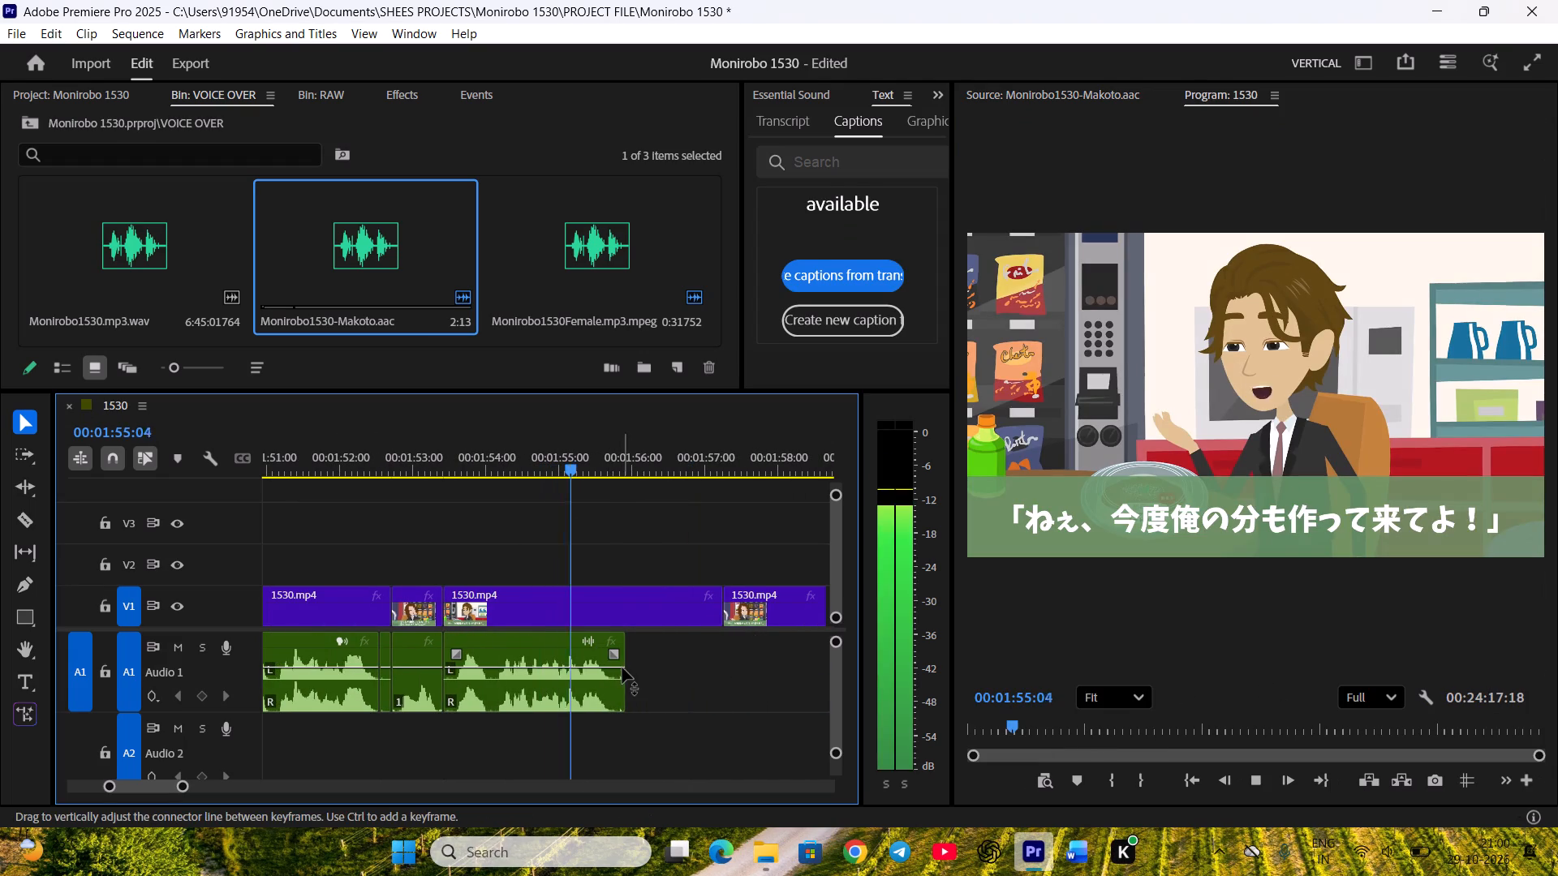
key("space")
left_click(626, 669)
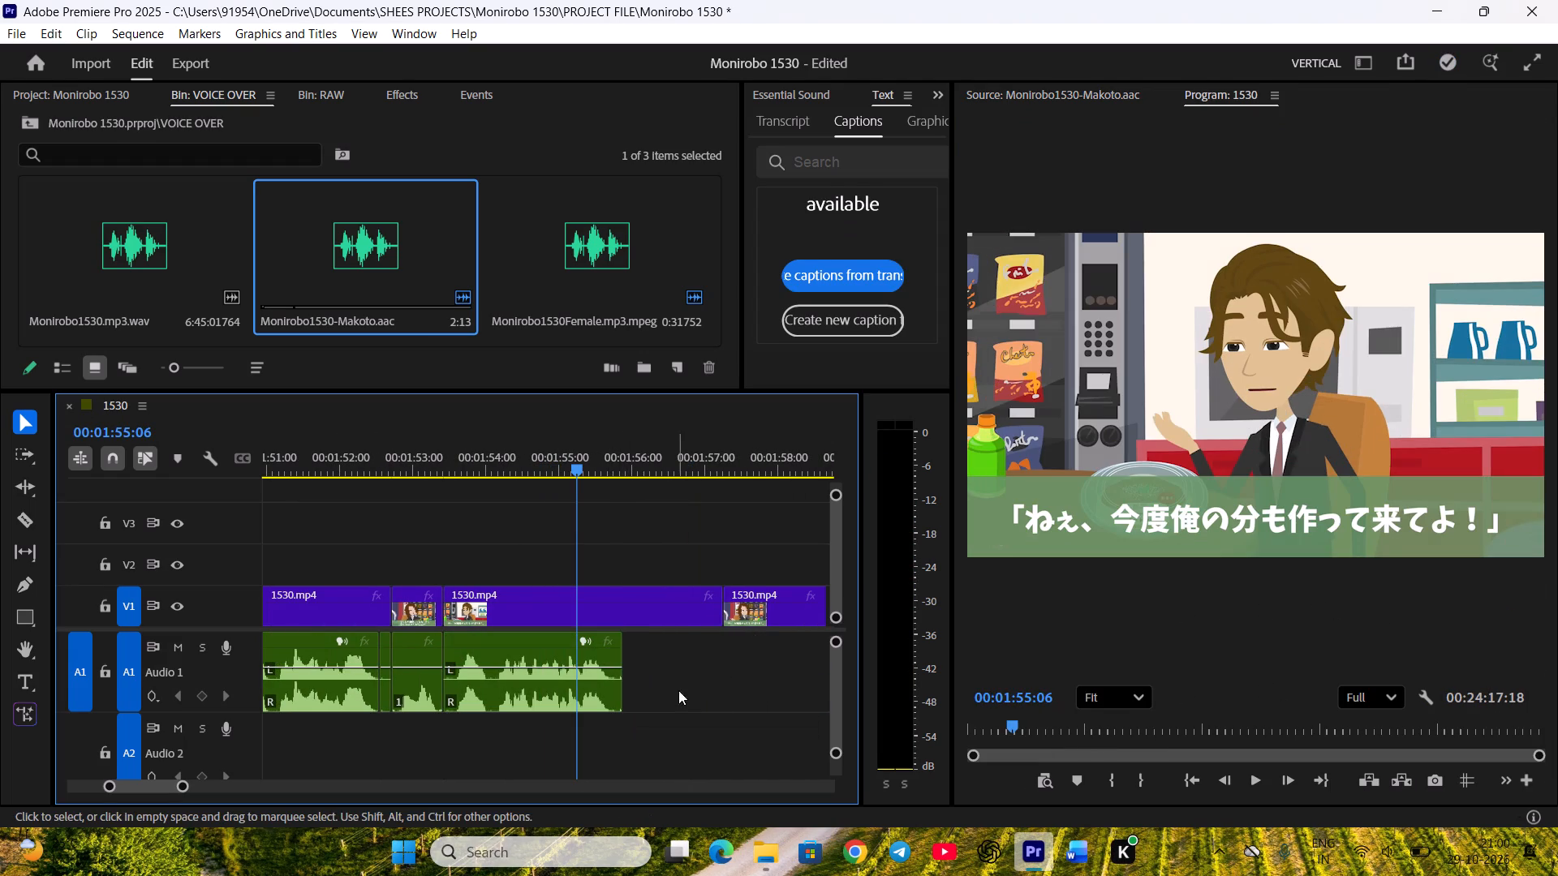
left_click(630, 673)
key("space")
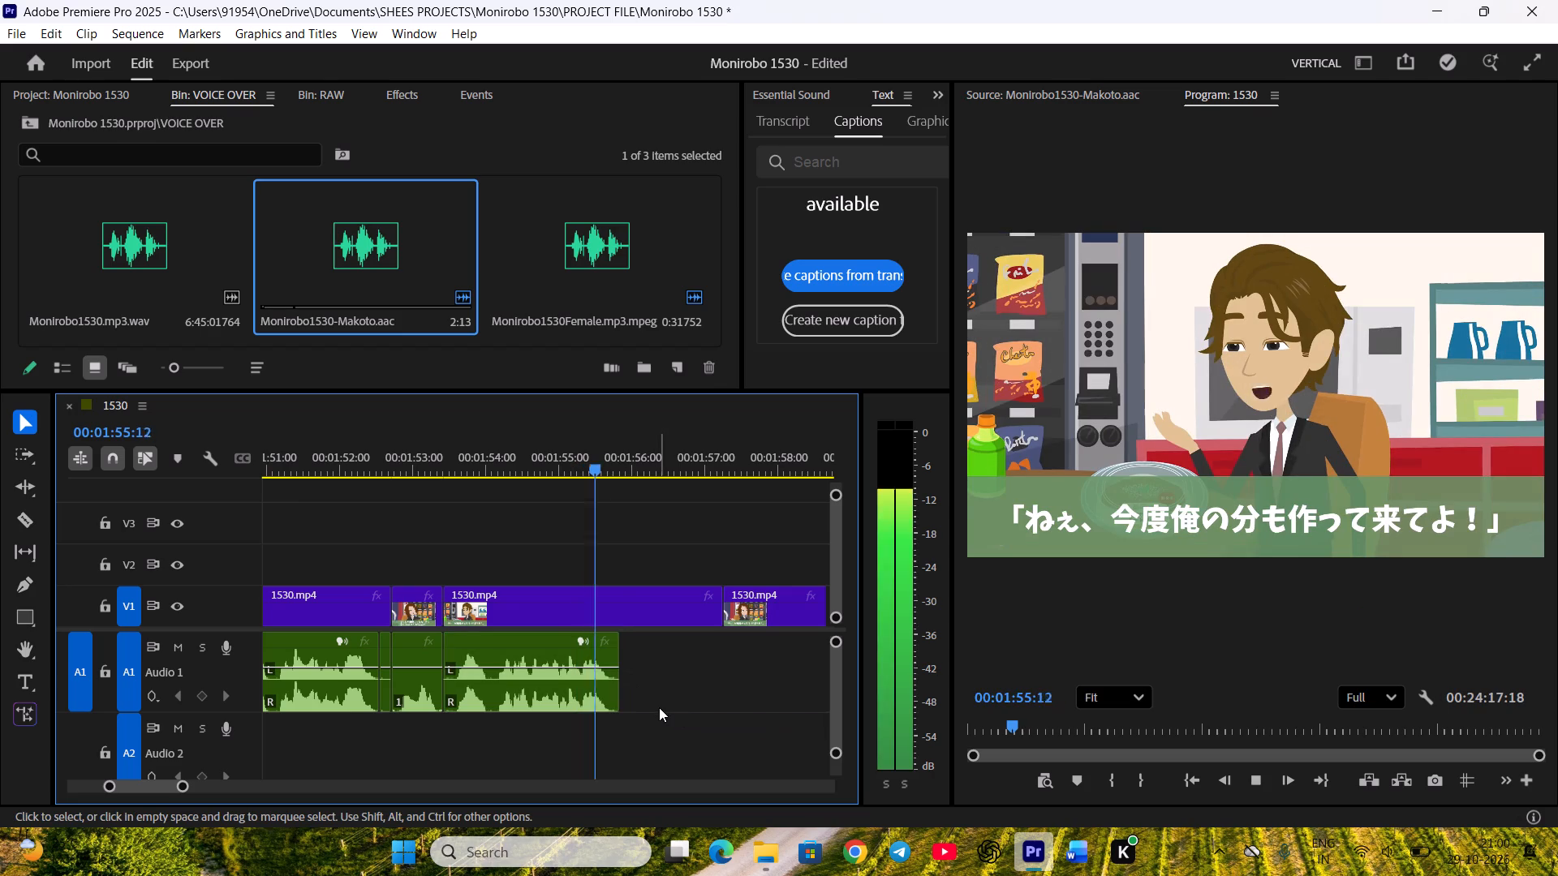
key("space")
Shorten Makoto's V1 clip to a 00:00:02:10 duration, matching his line's end, and ripple delete the gap after it.
left_click_drag(717, 616, 610, 616)
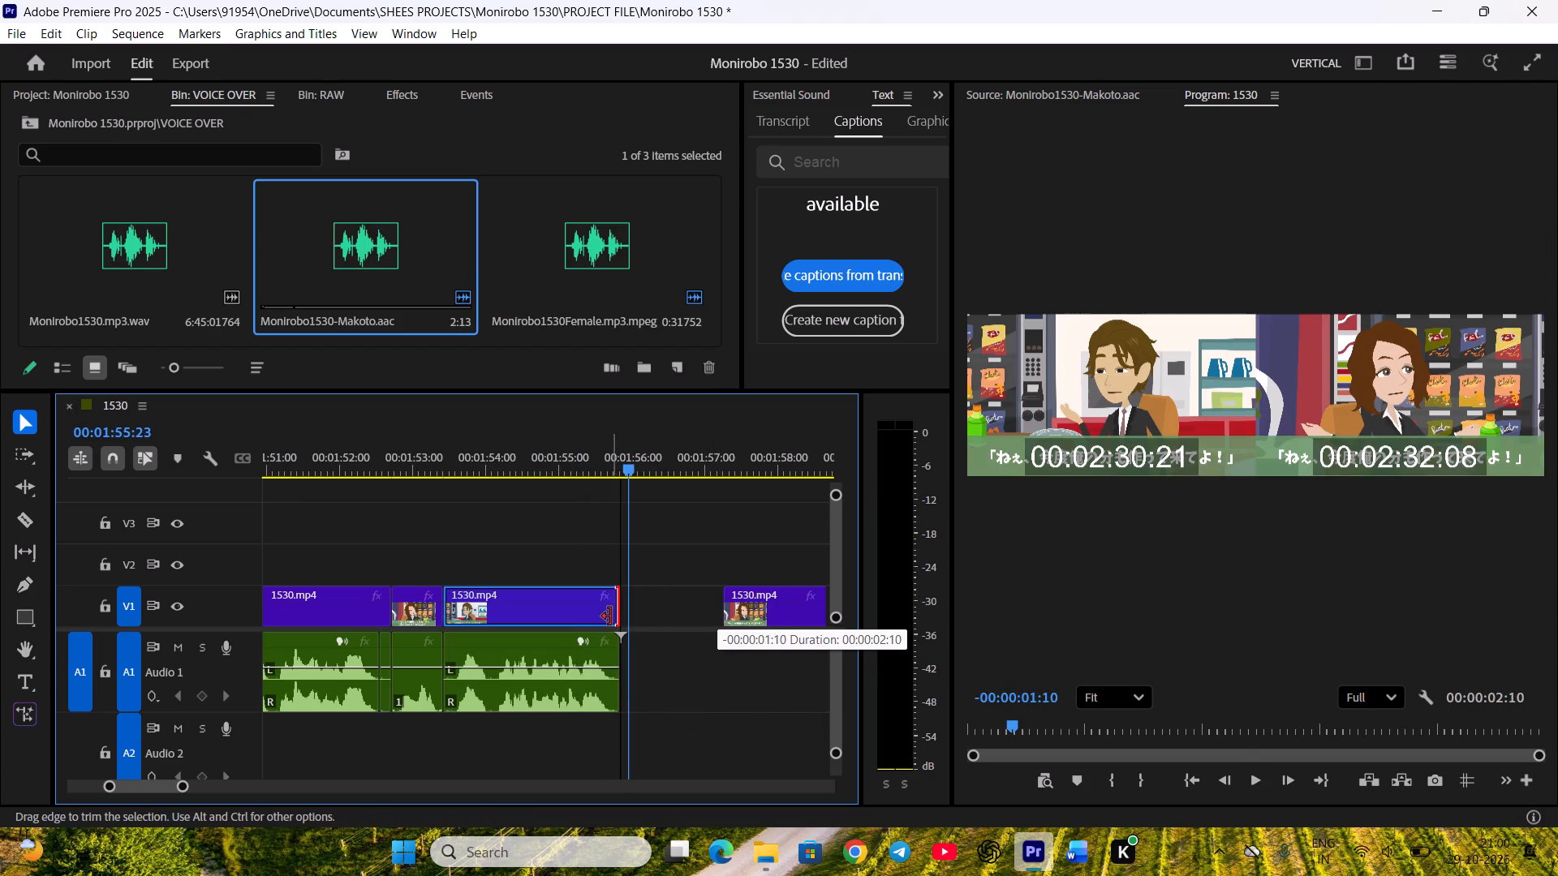
left_click_drag(610, 616, 609, 616)
right_click(639, 607)
left_click(703, 620)
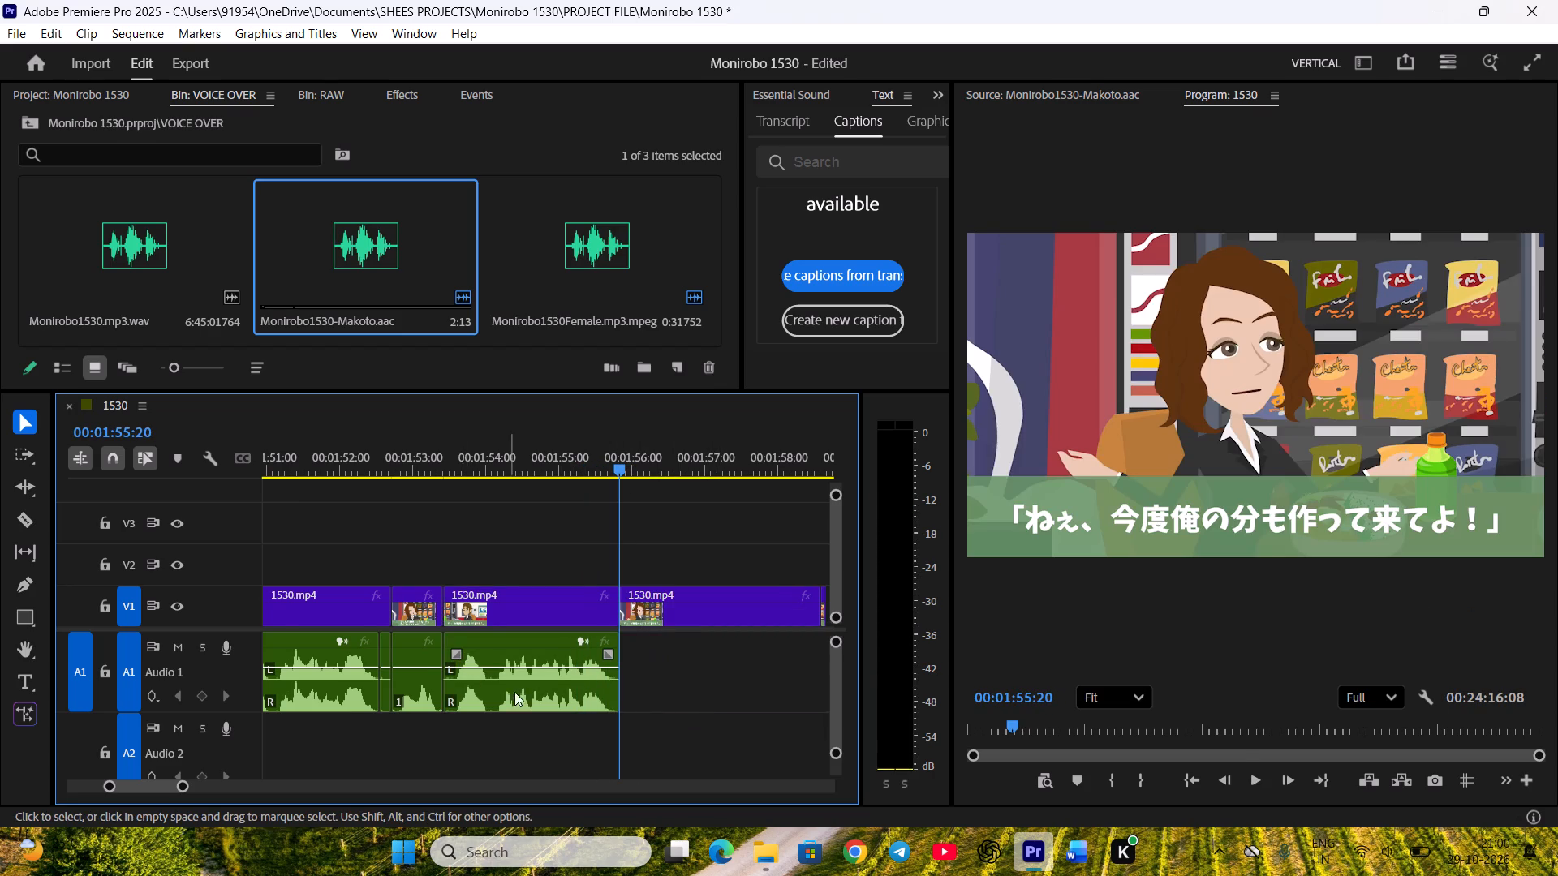
Play back the newly fitted Makoto and Kanami lines through to 00:01:57:14 and save the project.
scroll(516, 693, "up", 5)
left_click(474, 457)
key("space")
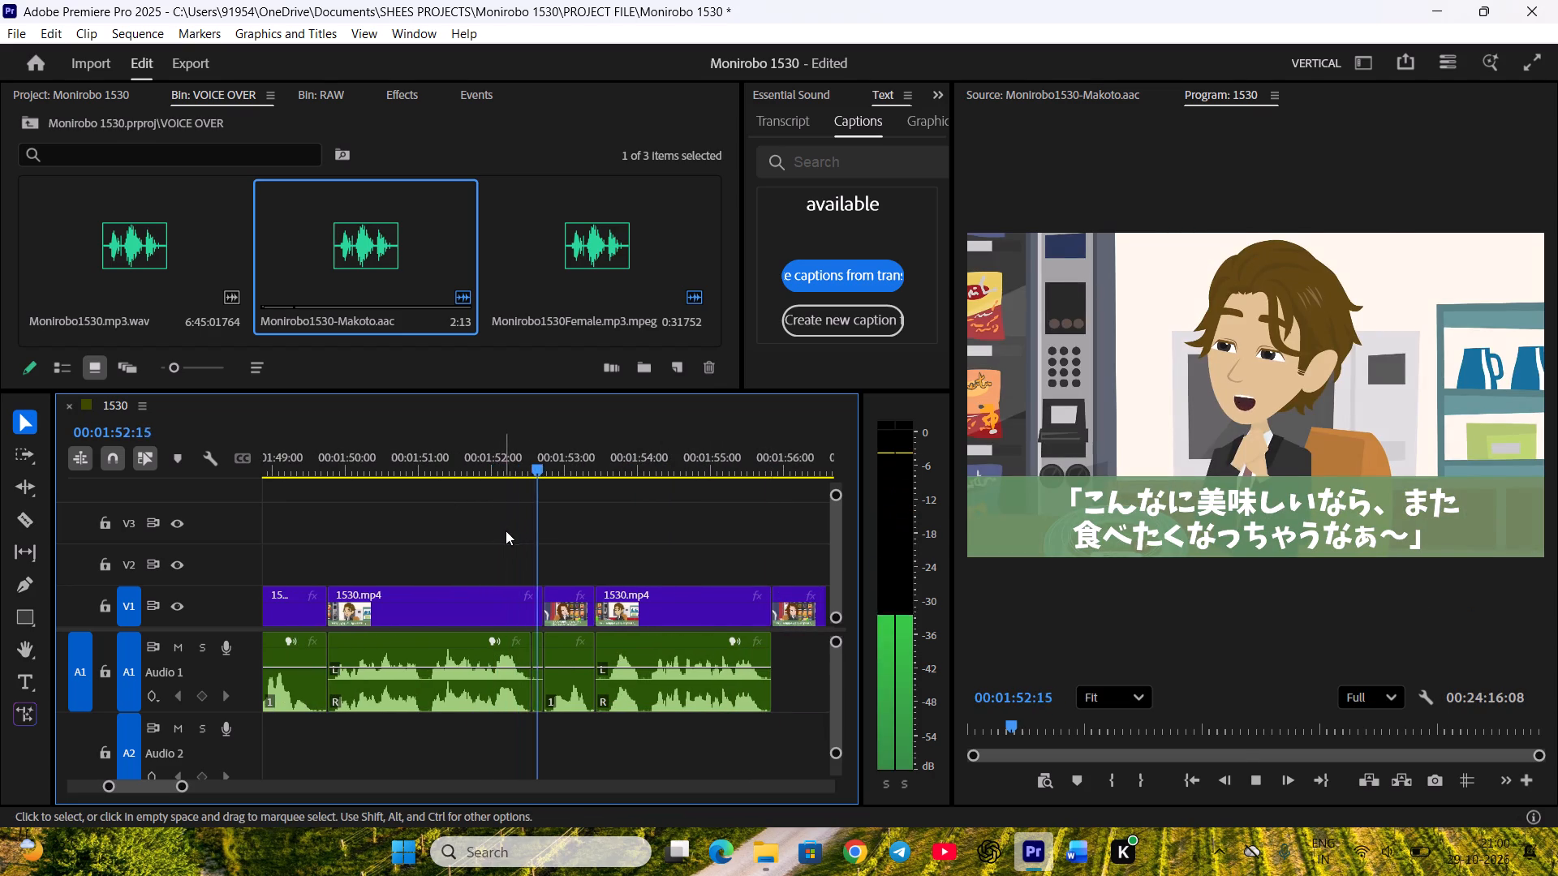
scroll(658, 546, "down", 10)
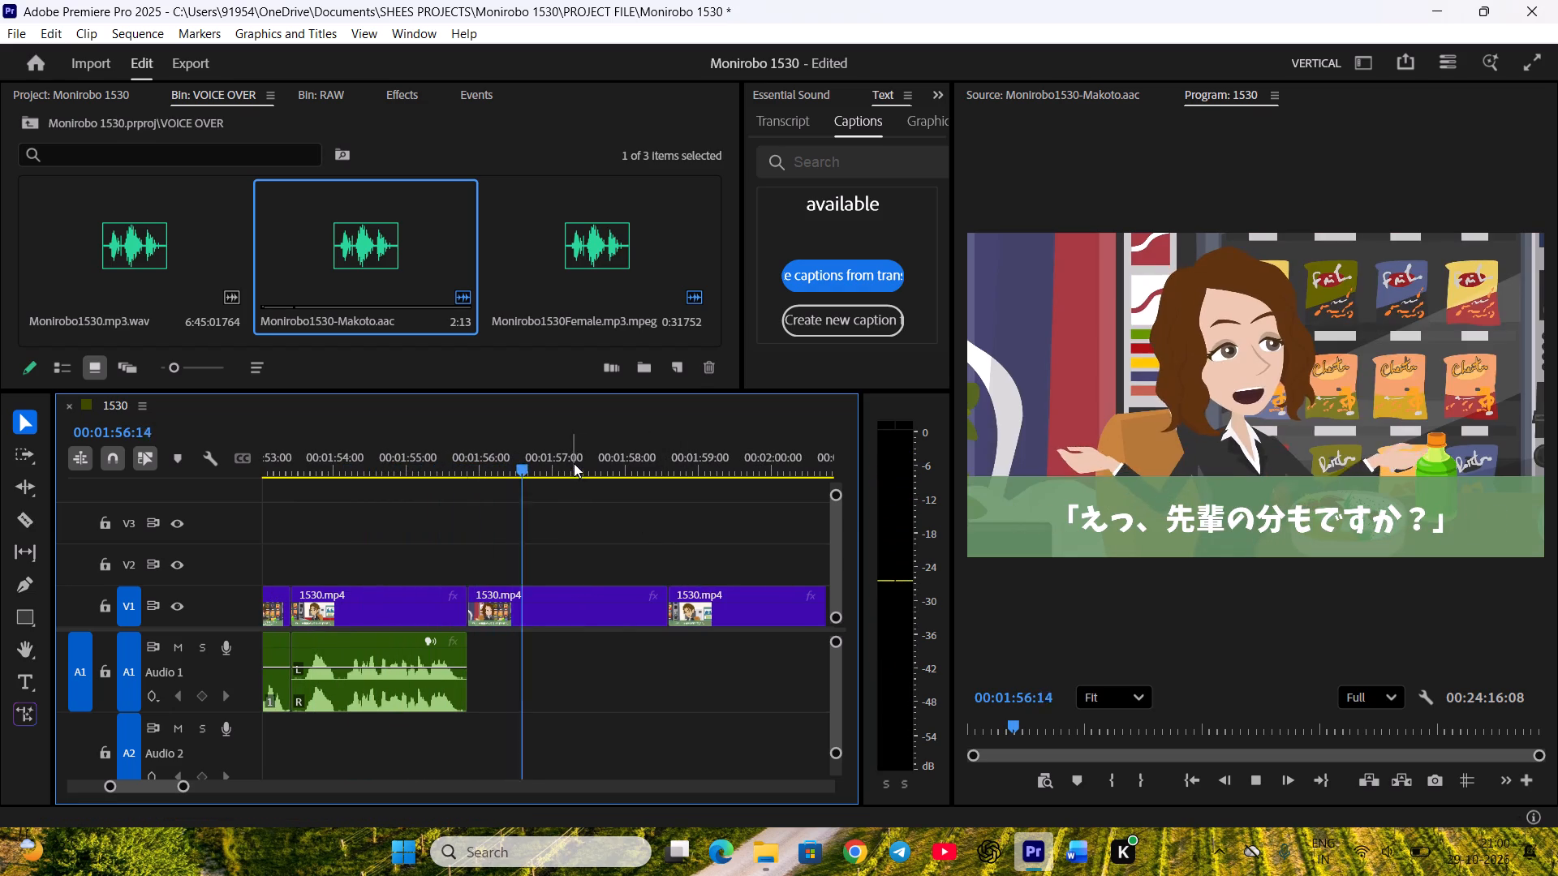
scroll(588, 499, "down", 3)
key("ctrl+s")
Mark Kanami's line "Huh, for you too?" in the female voice-over from 00:01:30:23 to 00:01:32:13, checking the Word script.
double_click(588, 277)
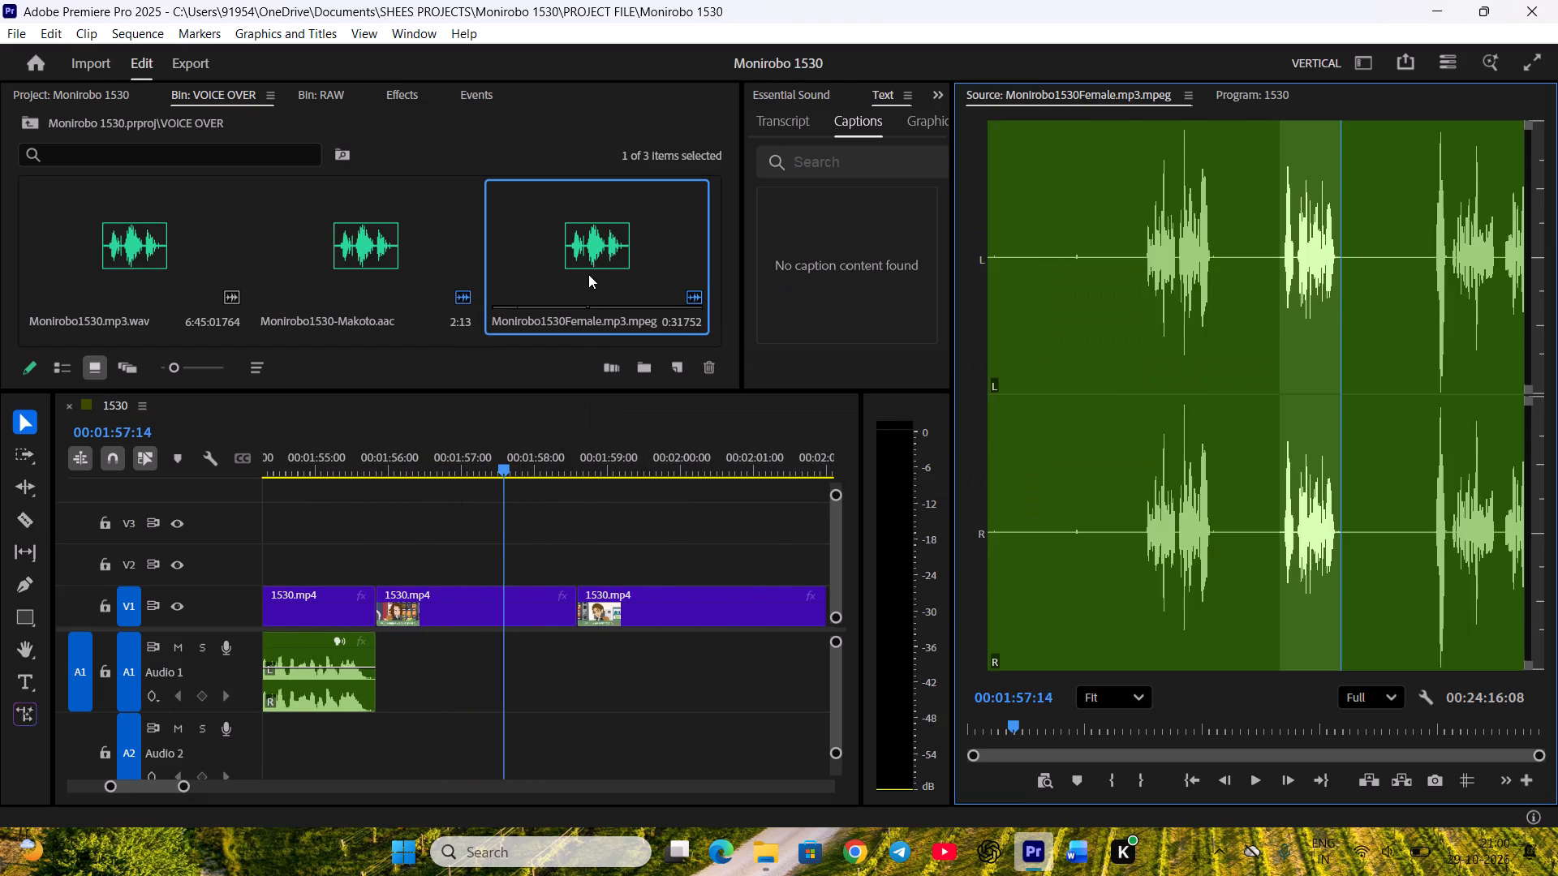
key("space")
key("space")
scroll(1414, 685, "up", 3)
scroll(1414, 686, "down", 1)
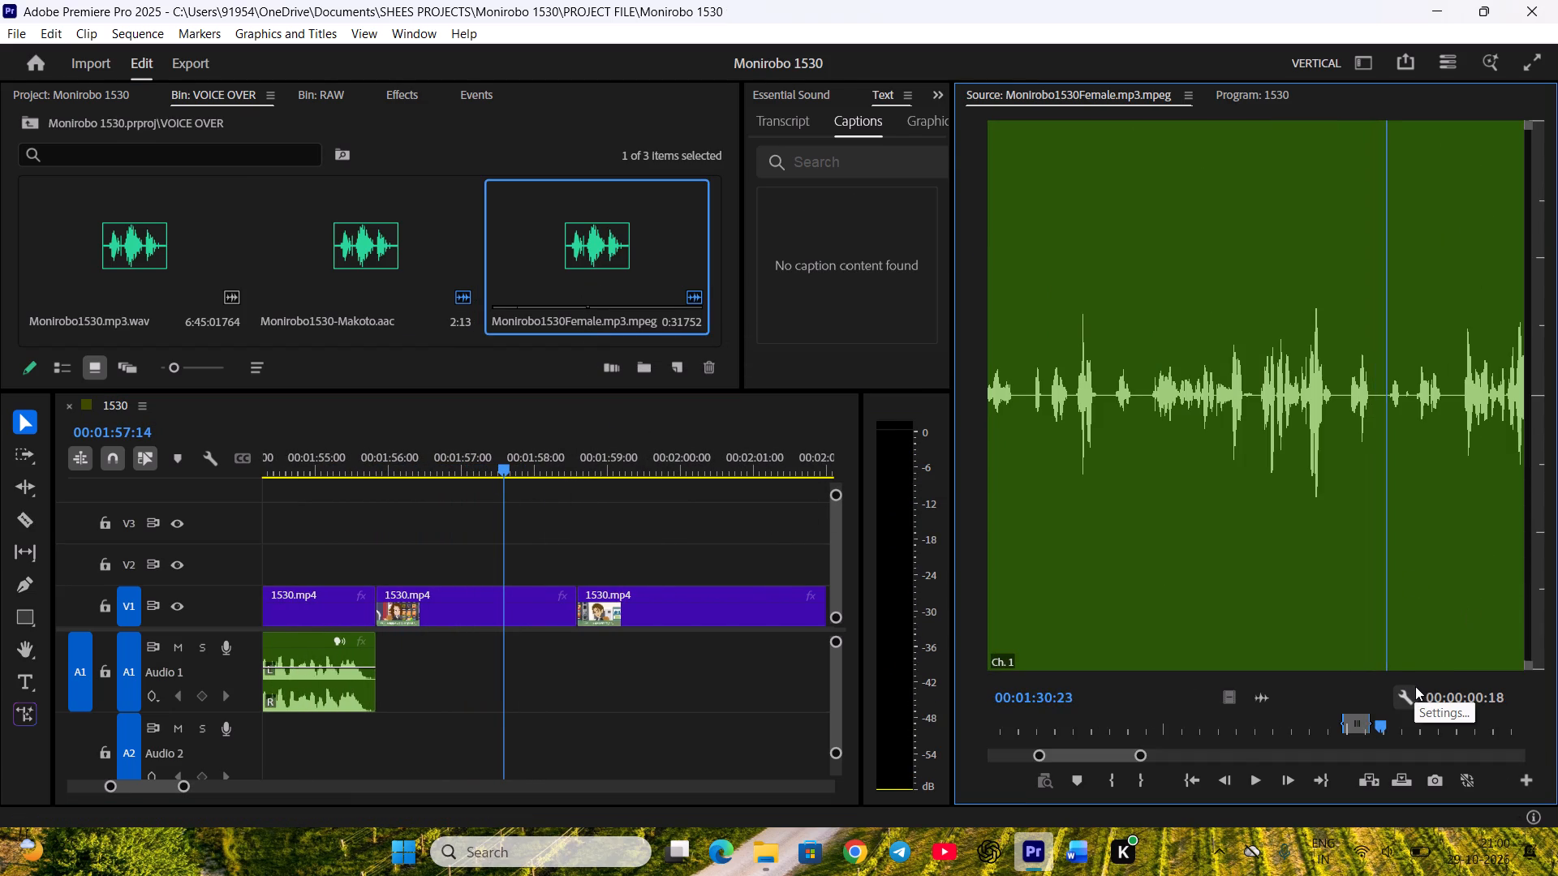
key("i")
key("space")
left_click(1078, 854)
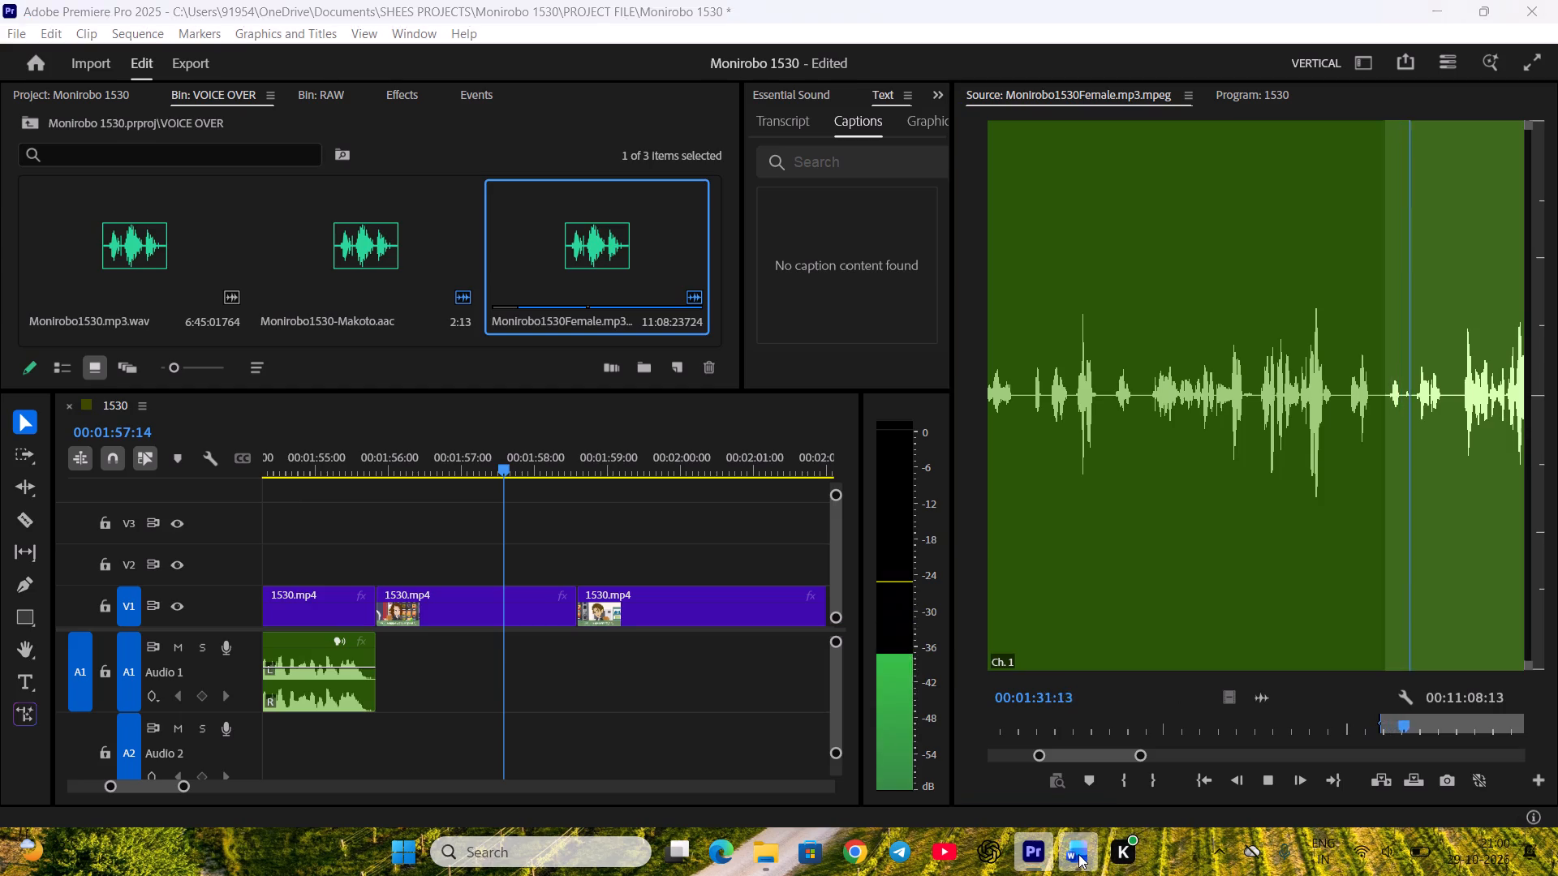
left_click(1039, 852)
key("space")
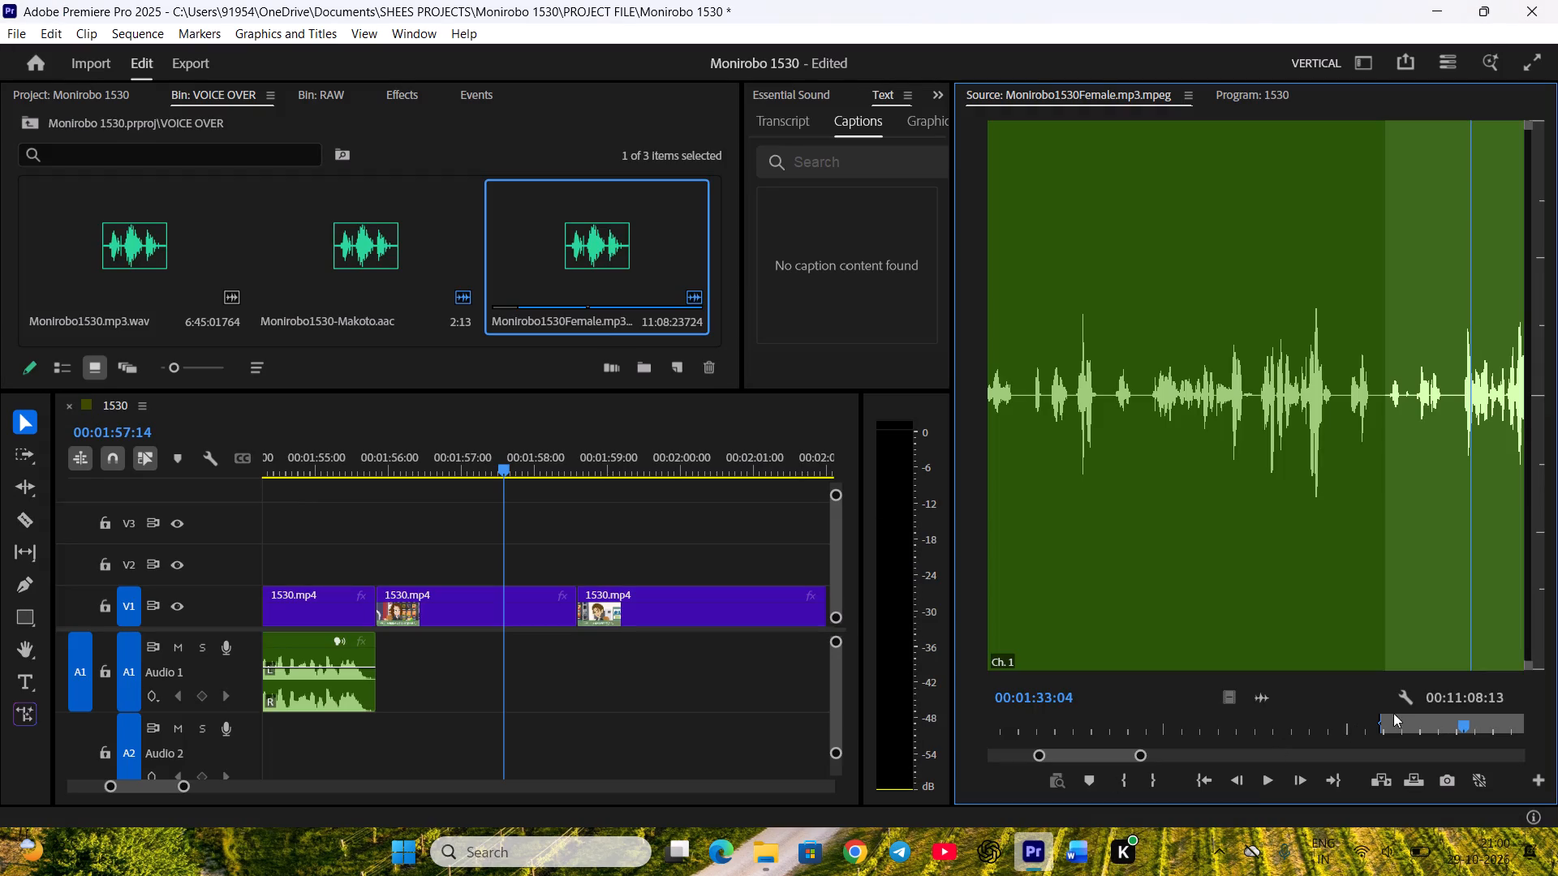
left_click(1398, 721)
key("space")
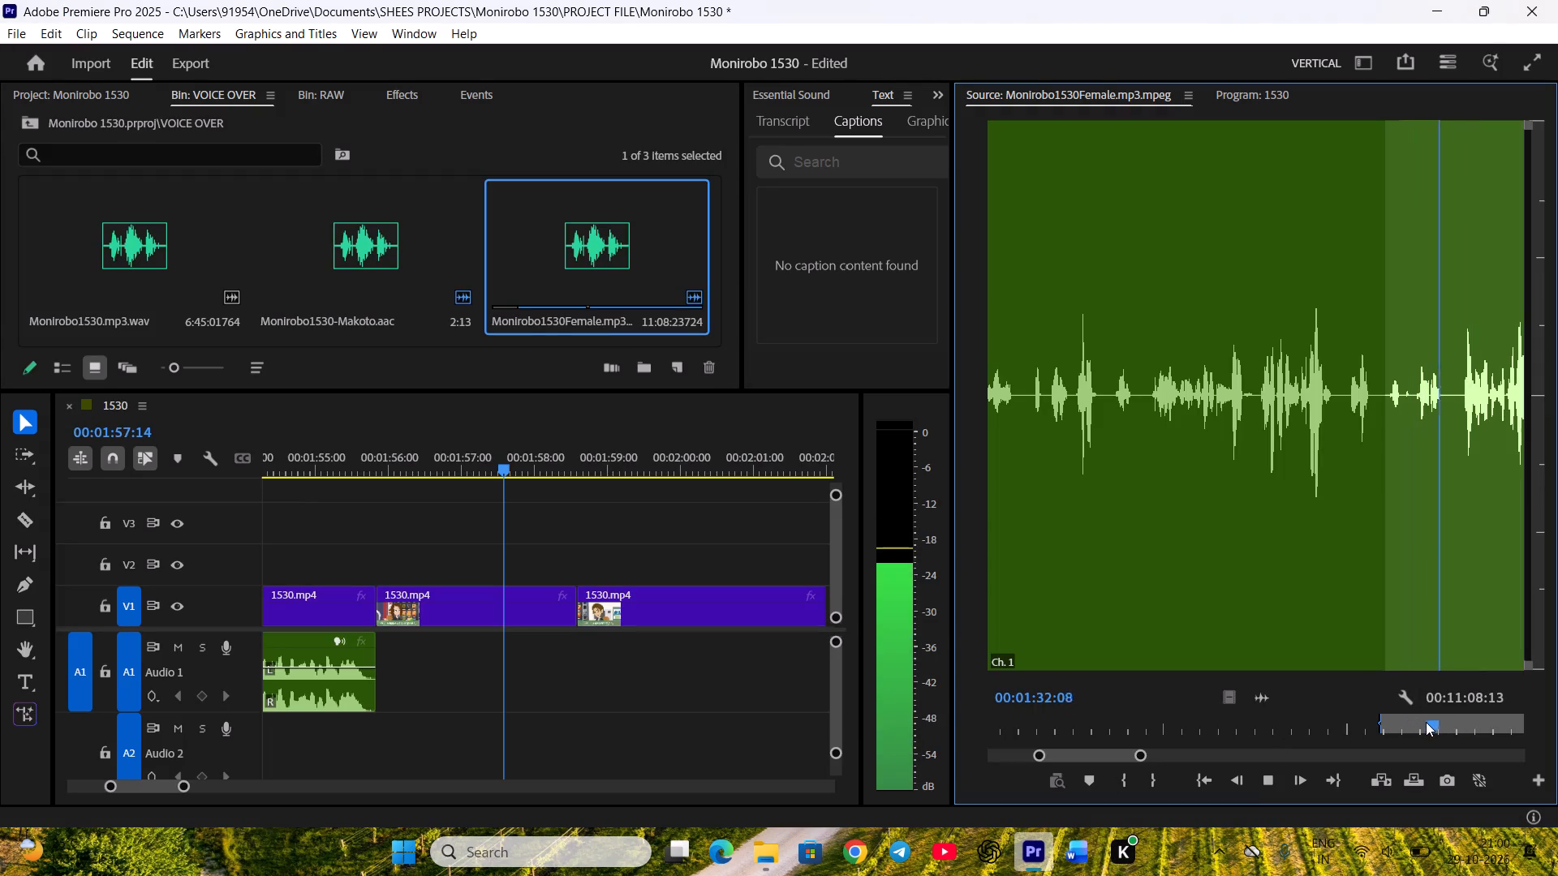
key("space")
scroll(1426, 722, "up", 2)
key("o")
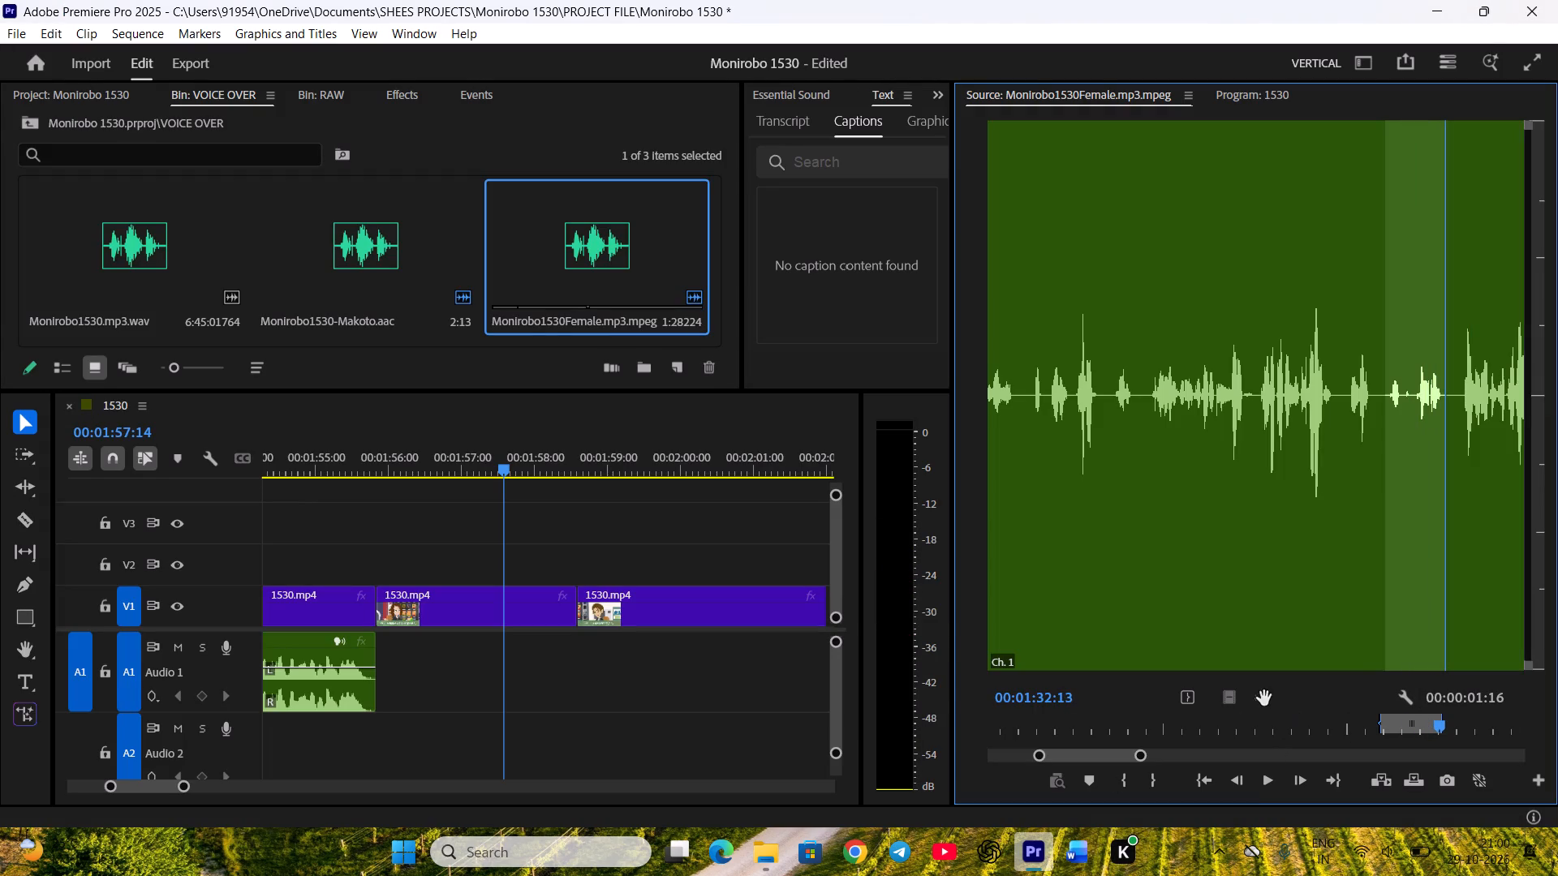
Place Kanami's marked line on Audio 1 directly after Makoto's line at 00:01:55:20 and listen to it.
left_click_drag(1264, 698, 376, 668)
left_click(379, 460)
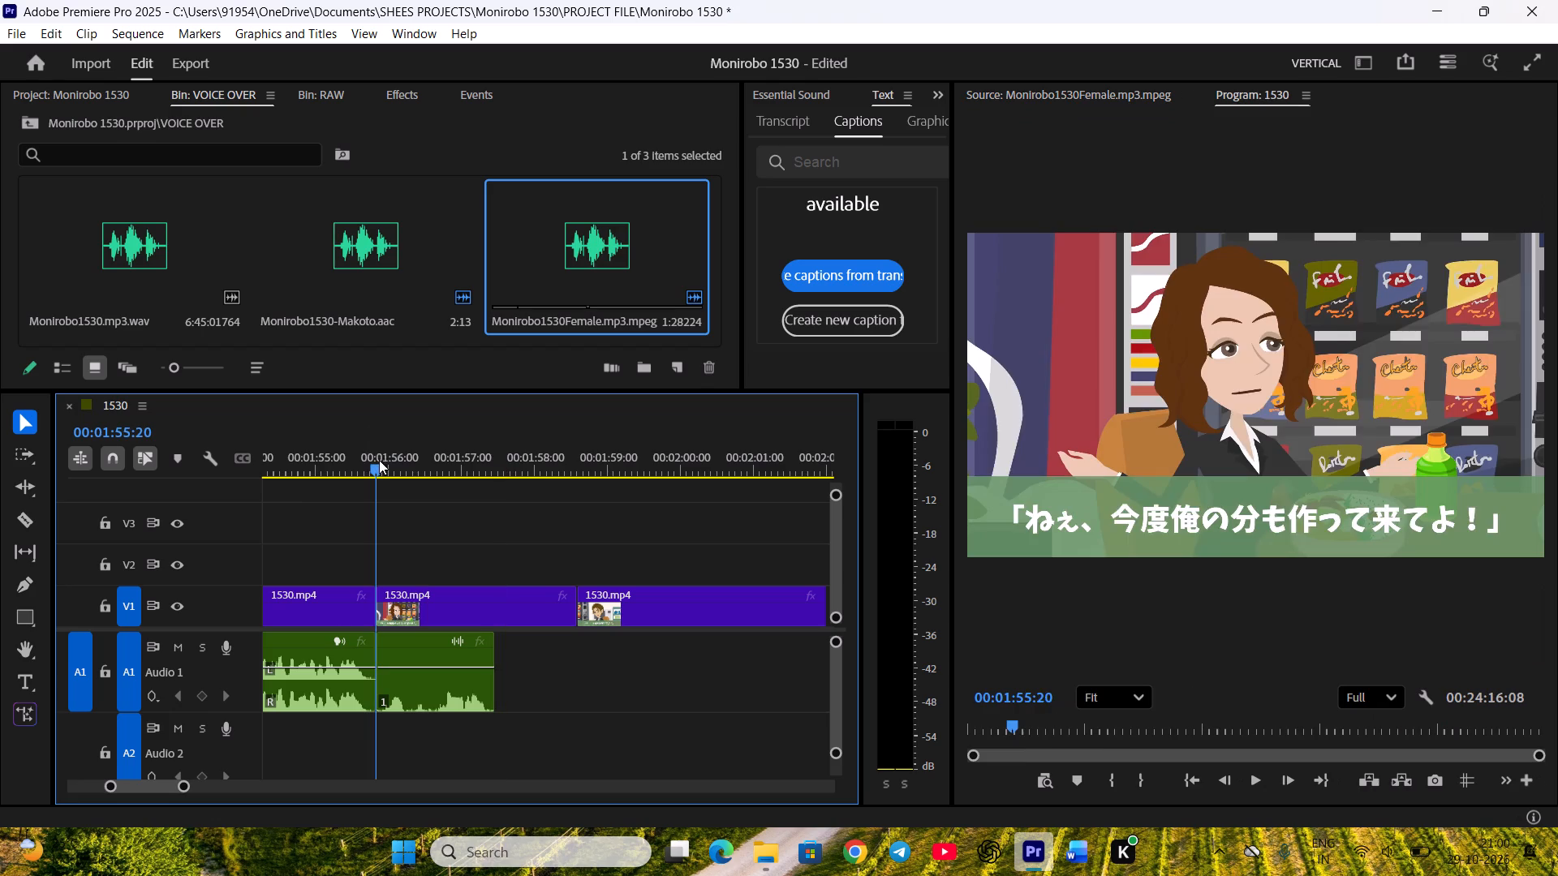
key("space")
key("space")
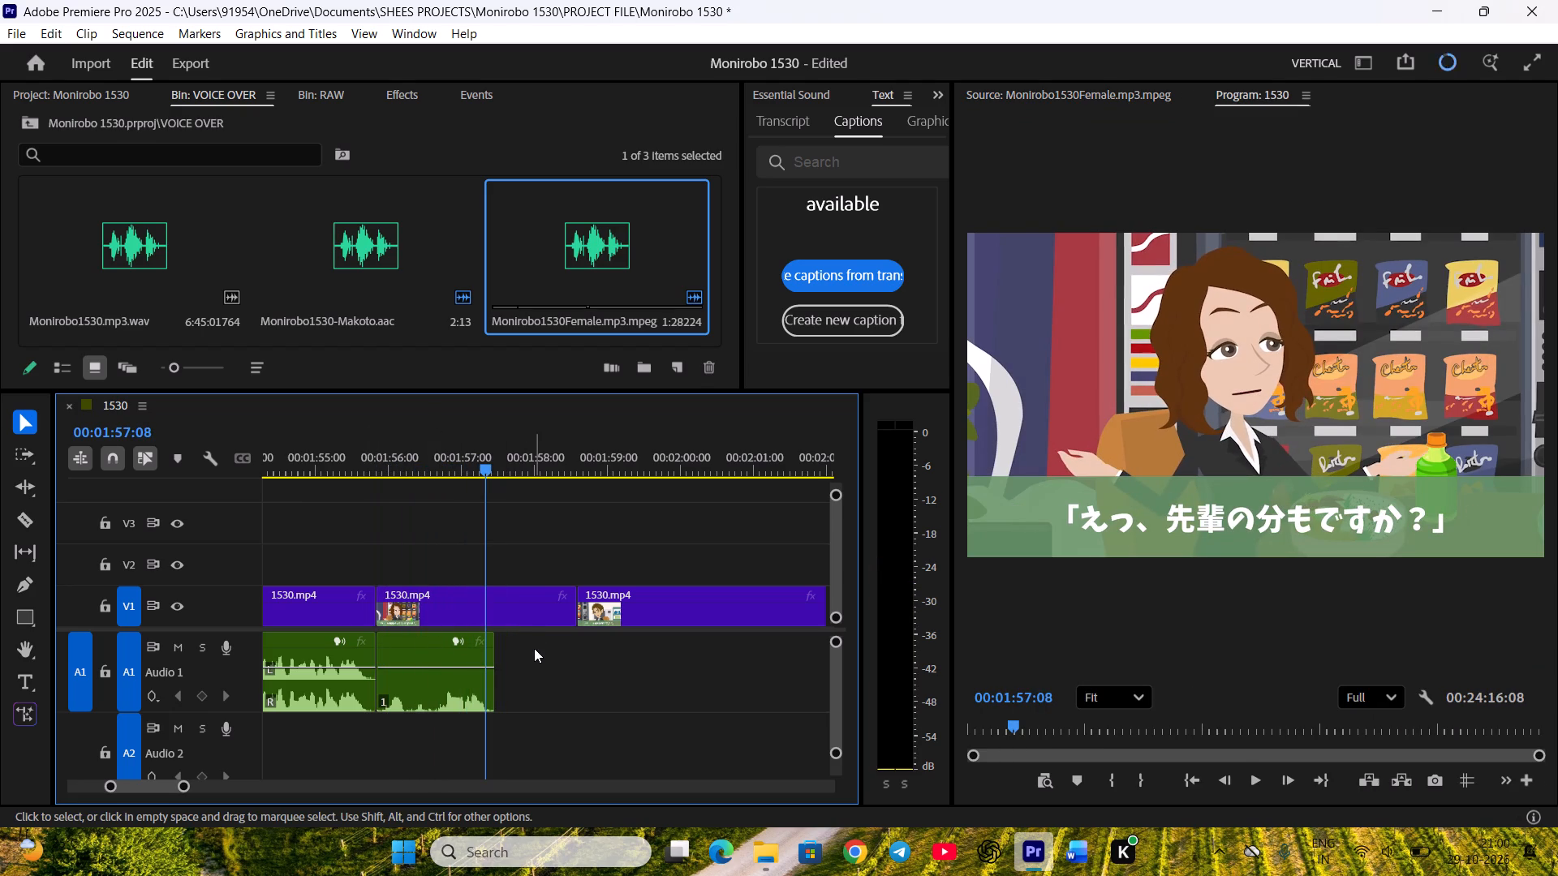
Shorten Kanami's V1 clip to match the end of her line and ripple delete the gap after it.
left_click_drag(569, 615, 487, 612)
right_click(508, 603)
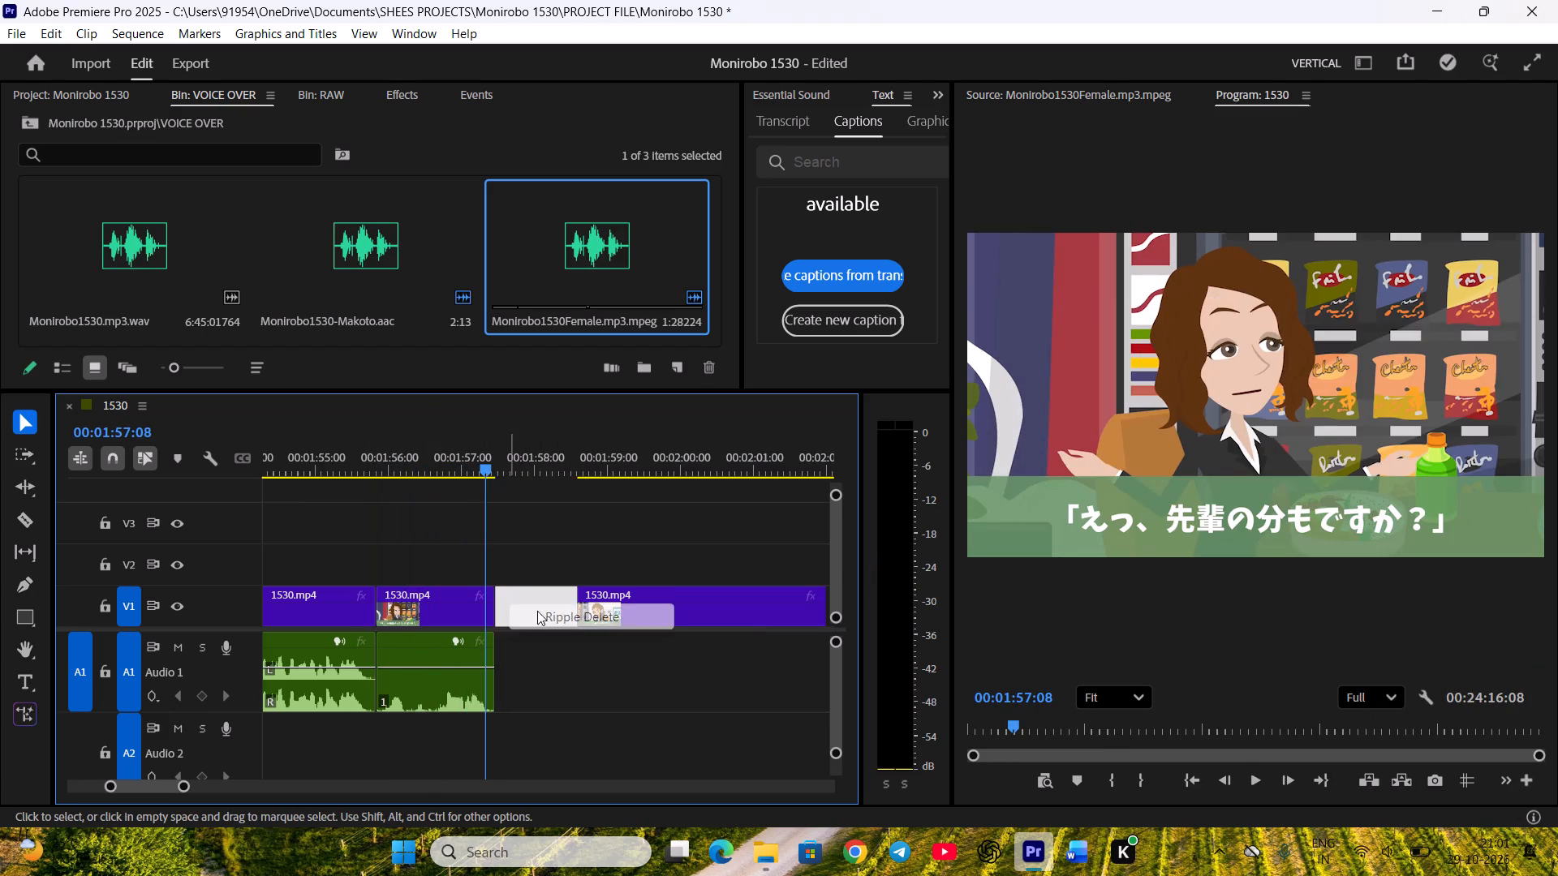
left_click(542, 612)
Preview Makoto's following video clip through to 00:02:03:03 and save the project.
scroll(539, 639, "down", 4)
key("space")
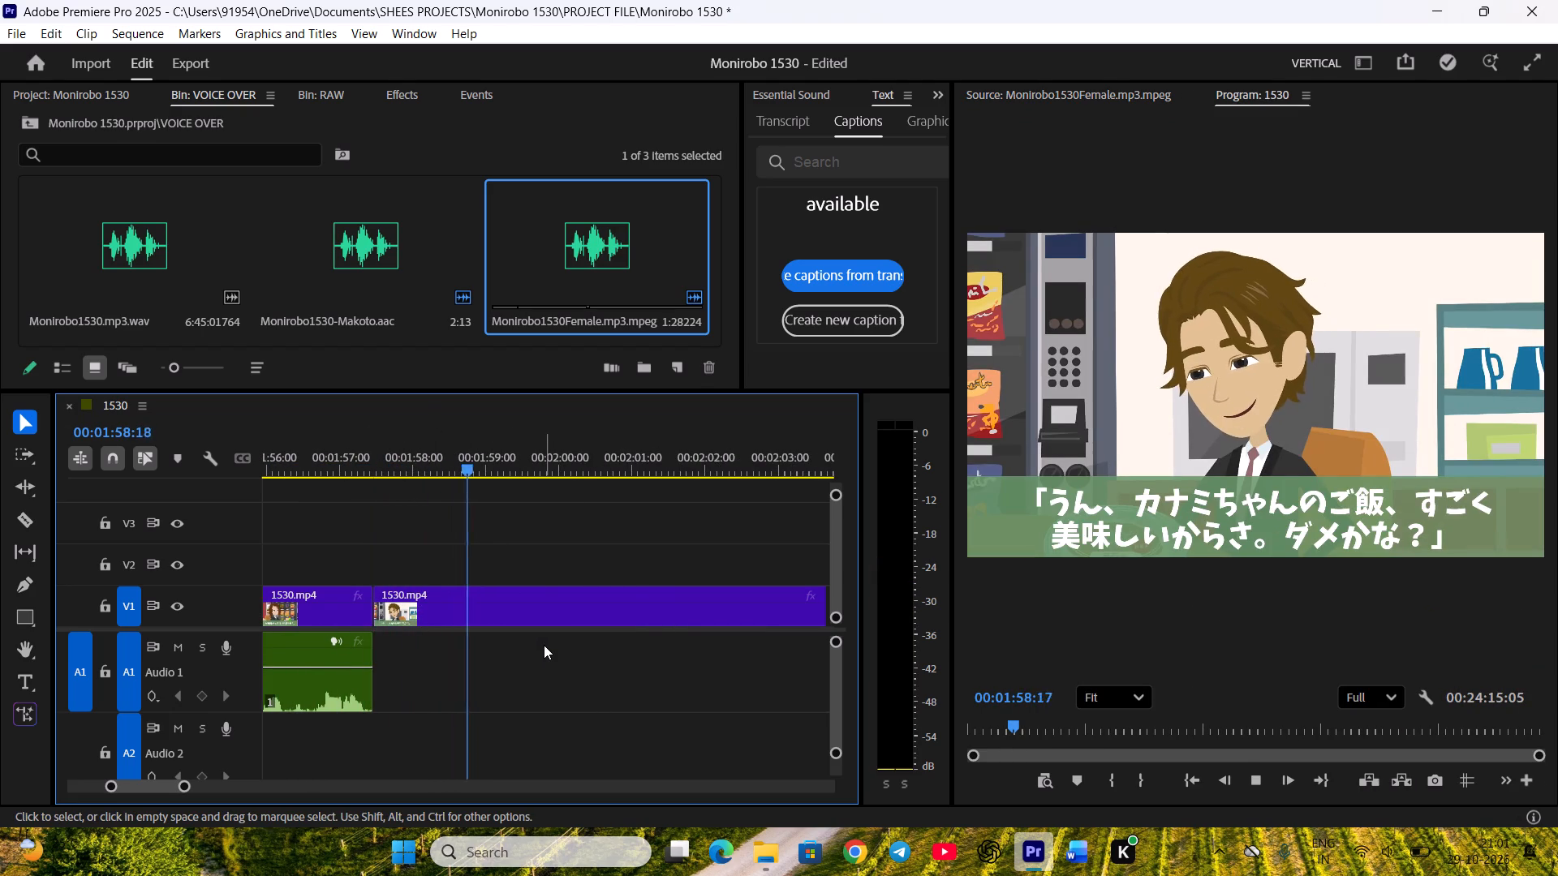
scroll(547, 646, "down", 2)
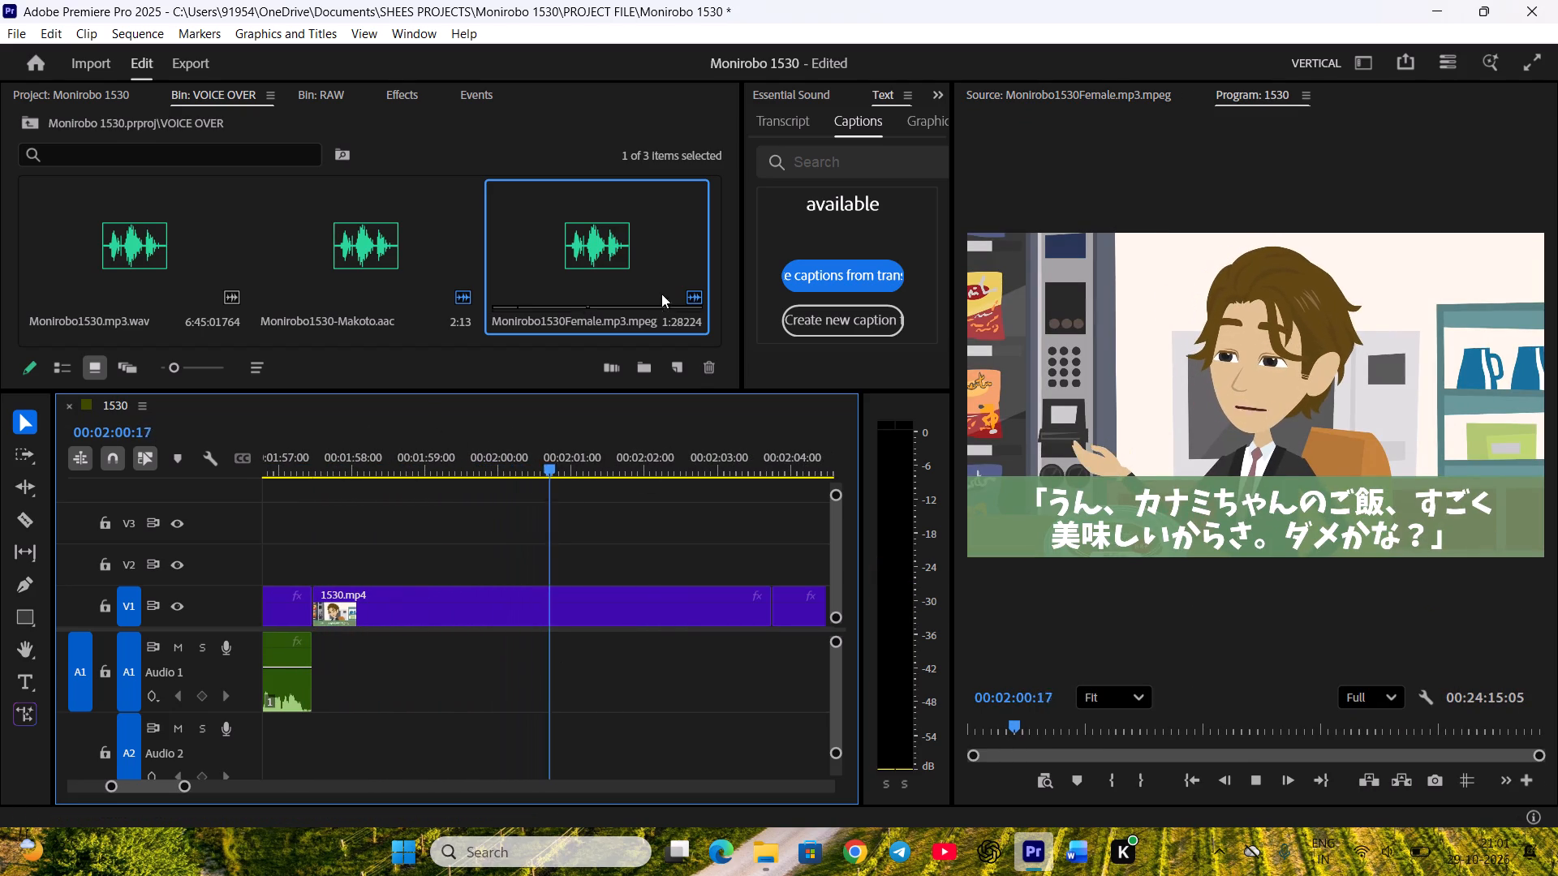
left_click_drag(599, 447, 731, 479)
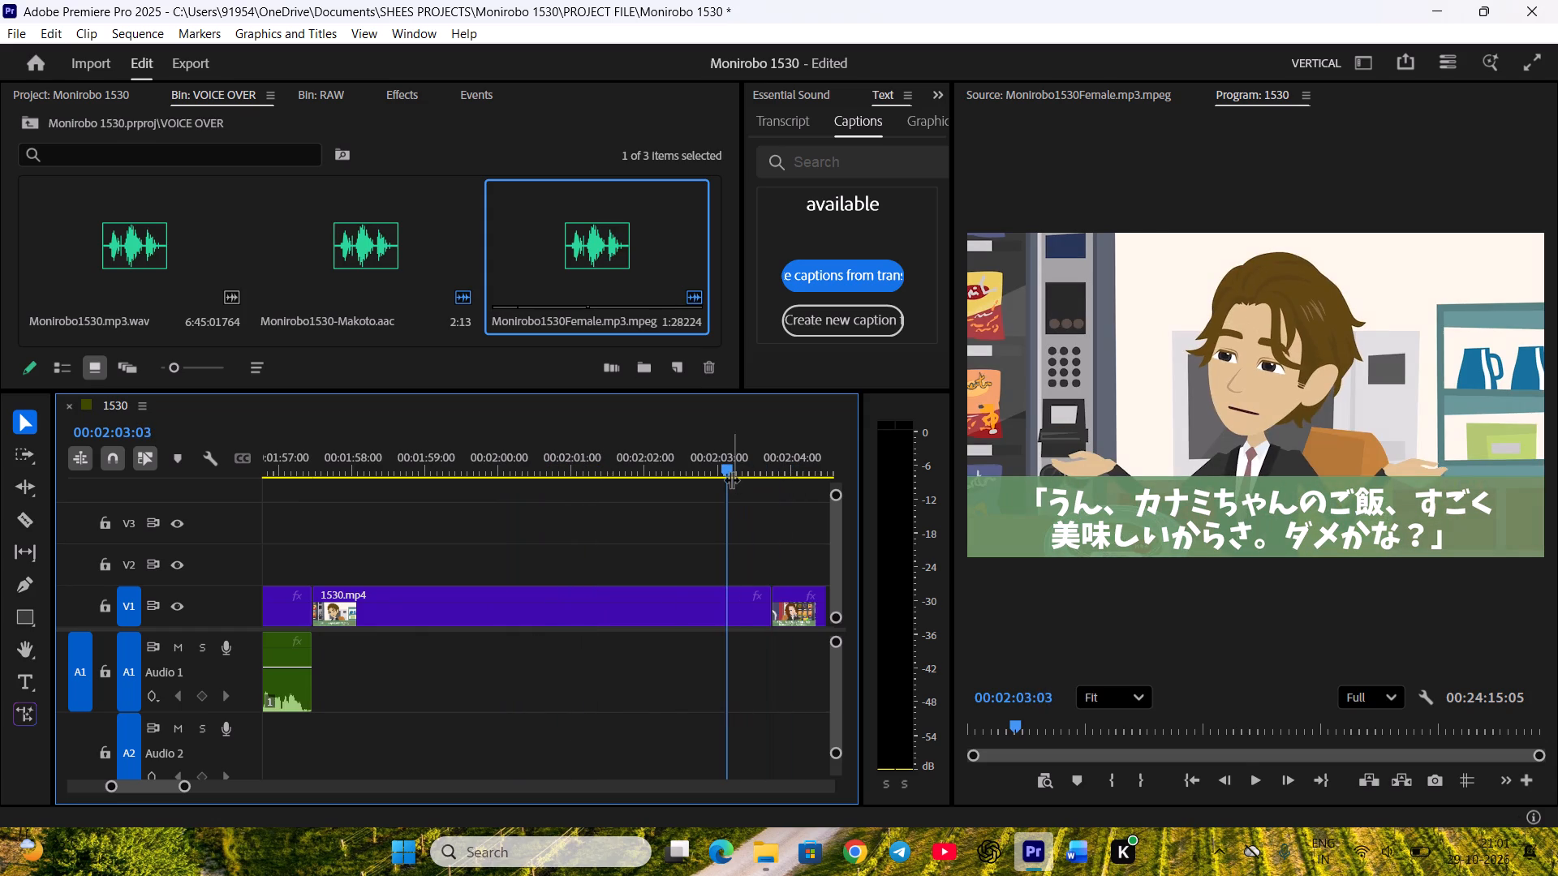
key("ctrl+s")
scroll(665, 509, "down", 1)
key("ctrl+s")
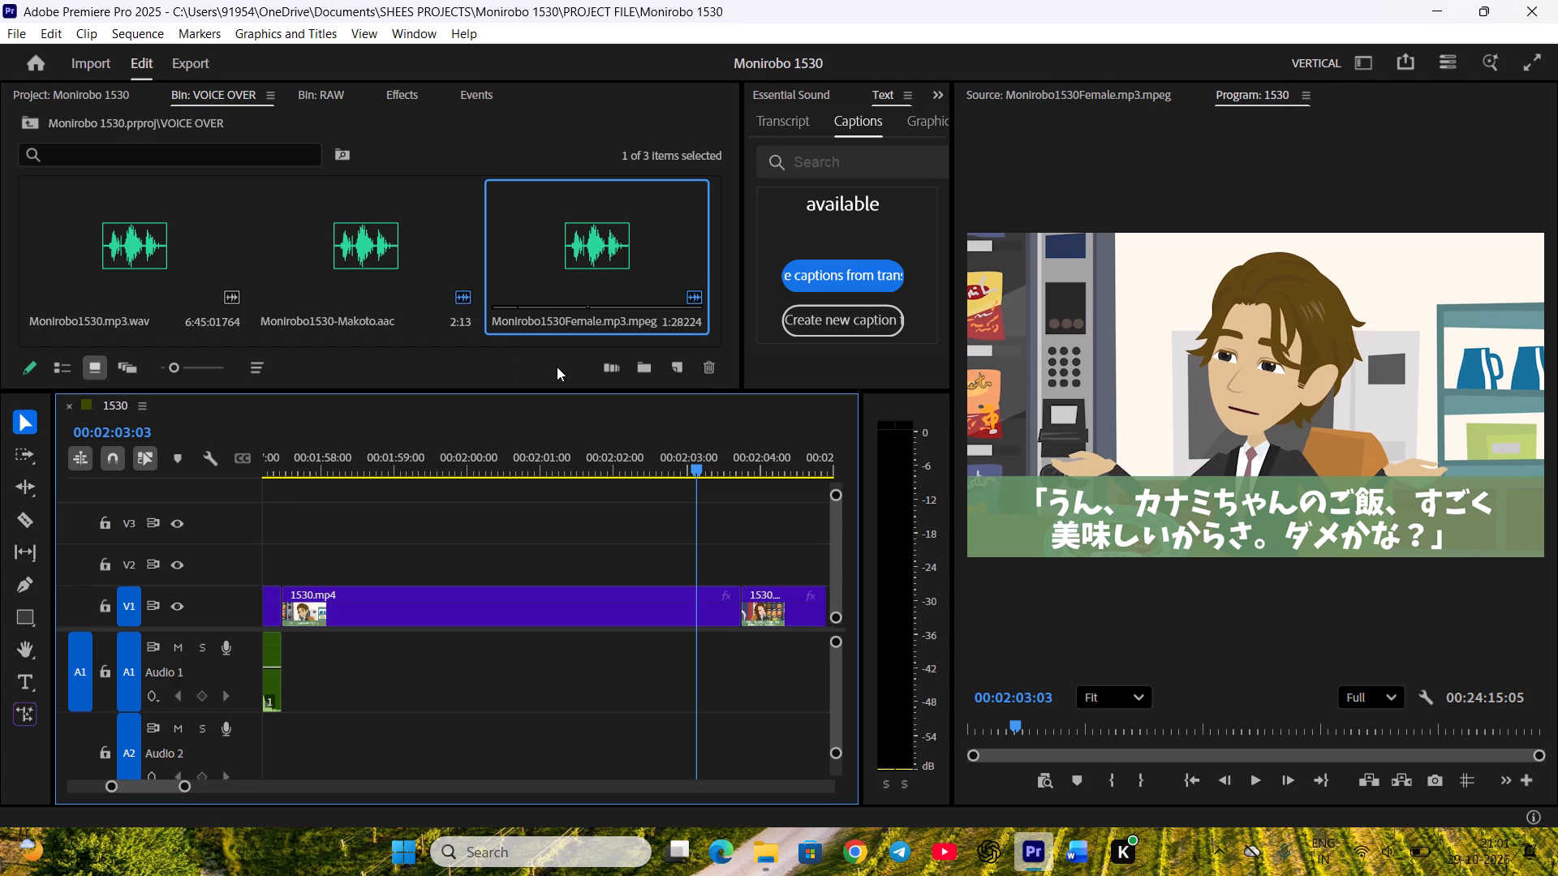
key("ctrl+s")
Mark Makoto's line "Yeah, your cooking is really delicious, Kanami. Is that no good?" from 00:01:07:24 to 00:01:12:03, checking the Word script.
double_click(373, 249)
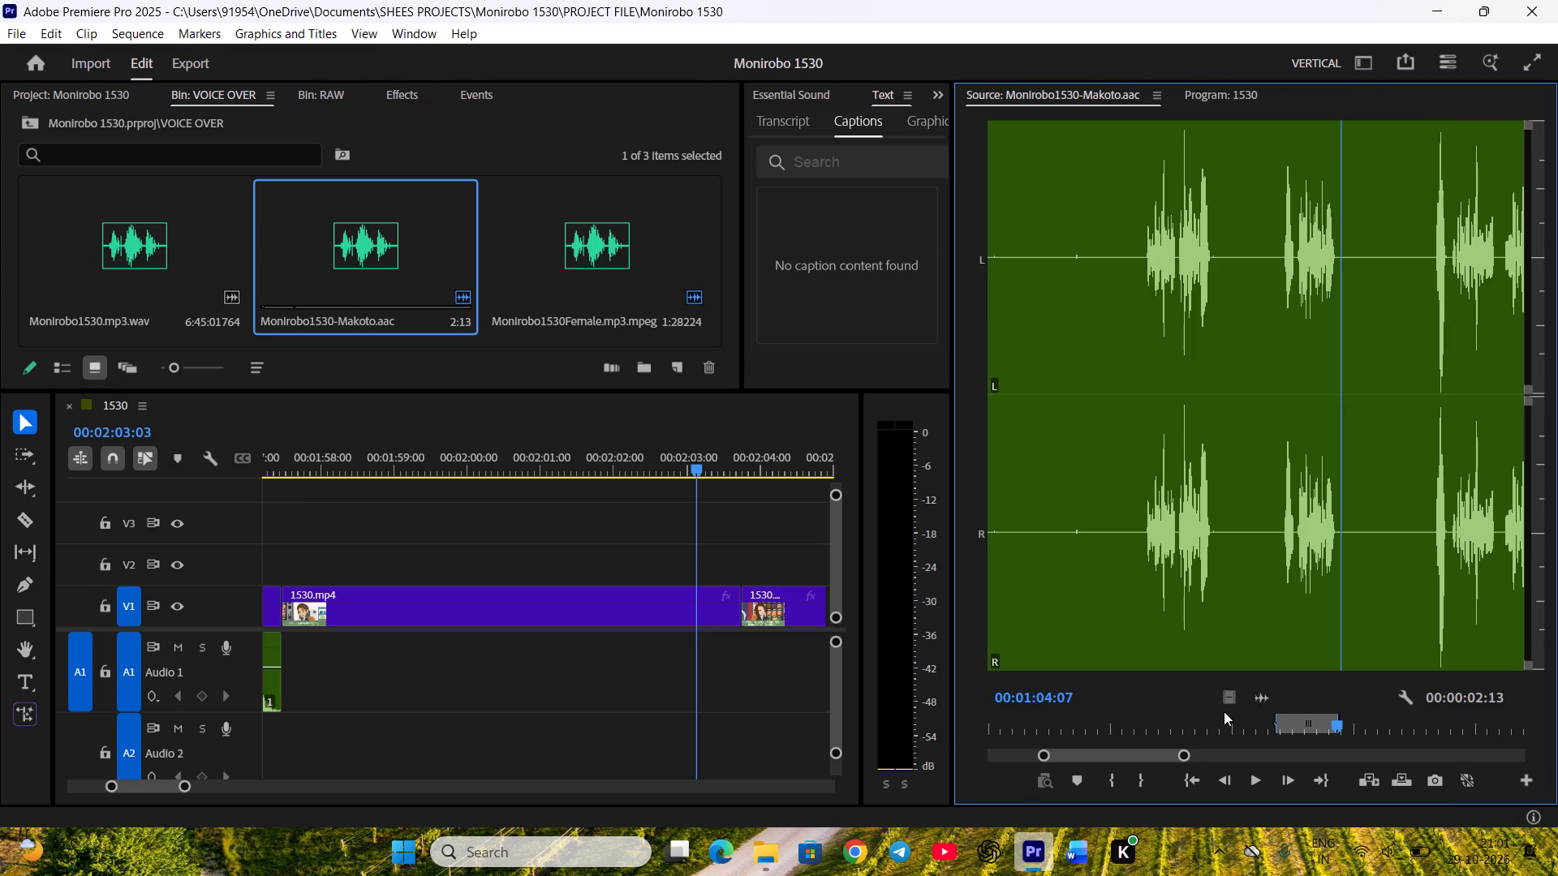
left_click_drag(1149, 754, 1160, 754)
left_click(1169, 731)
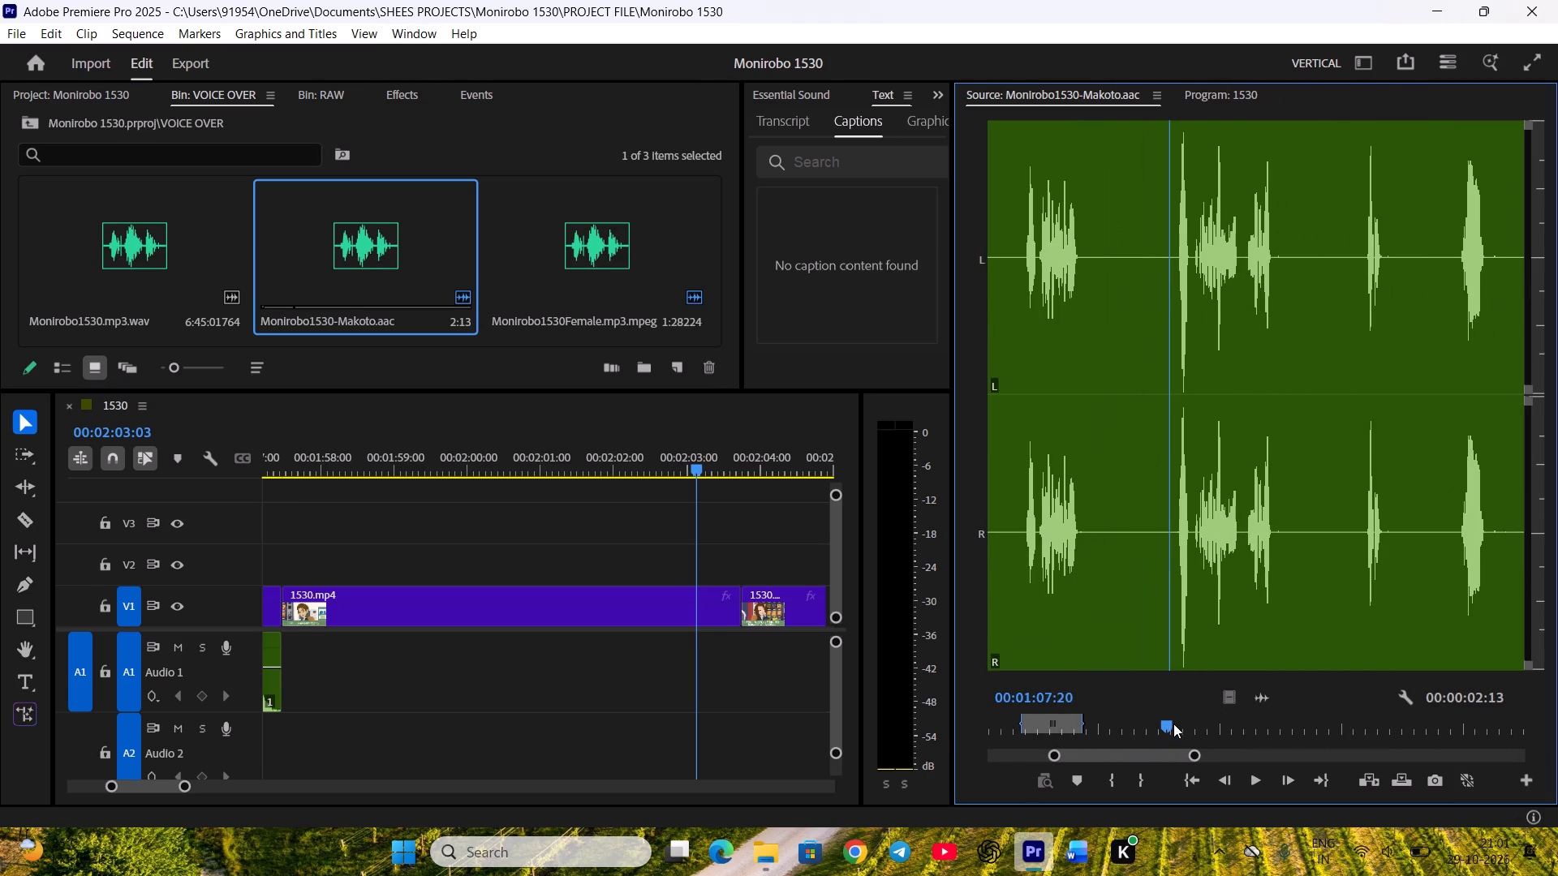
scroll(1185, 710, "down", 5)
scroll(1219, 716, "up", 1)
scroll(1219, 716, "down", 1)
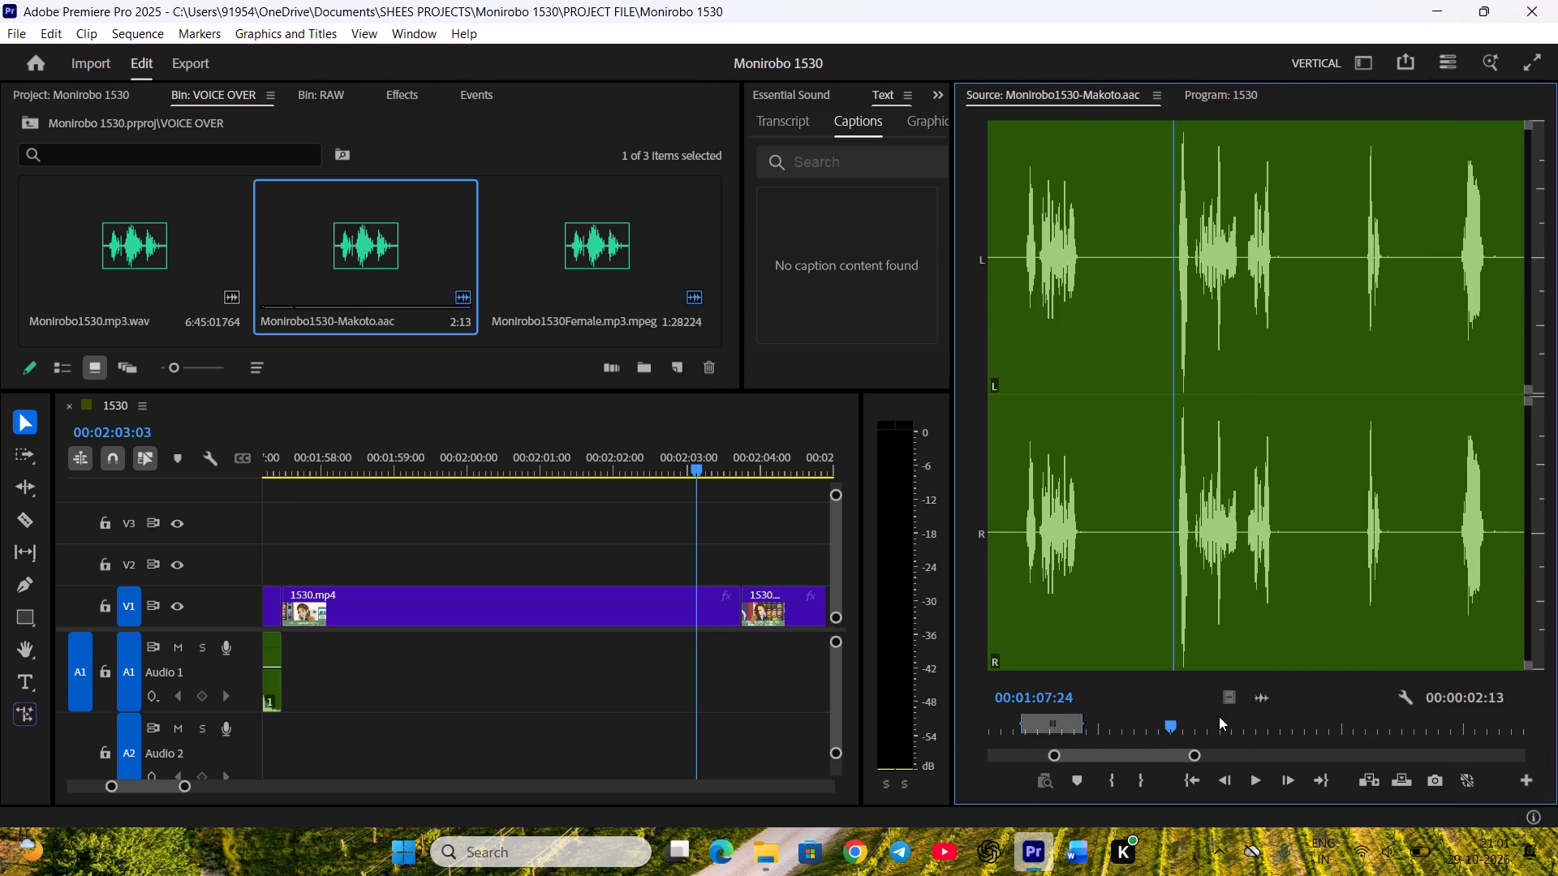
key("i")
key("space")
left_click(1084, 840)
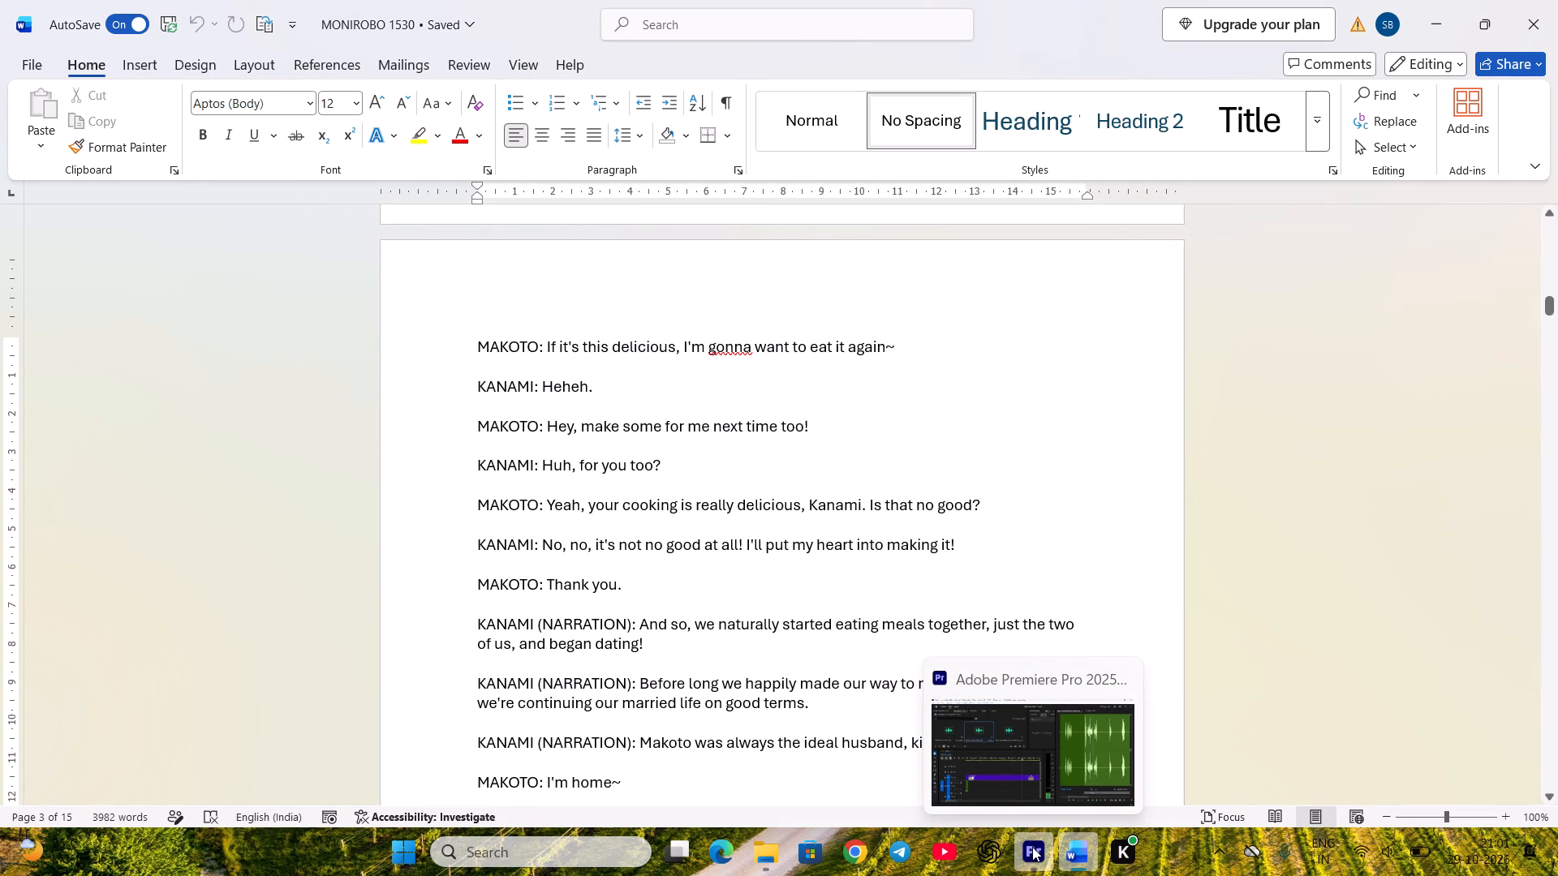
left_click(1032, 847)
key("space")
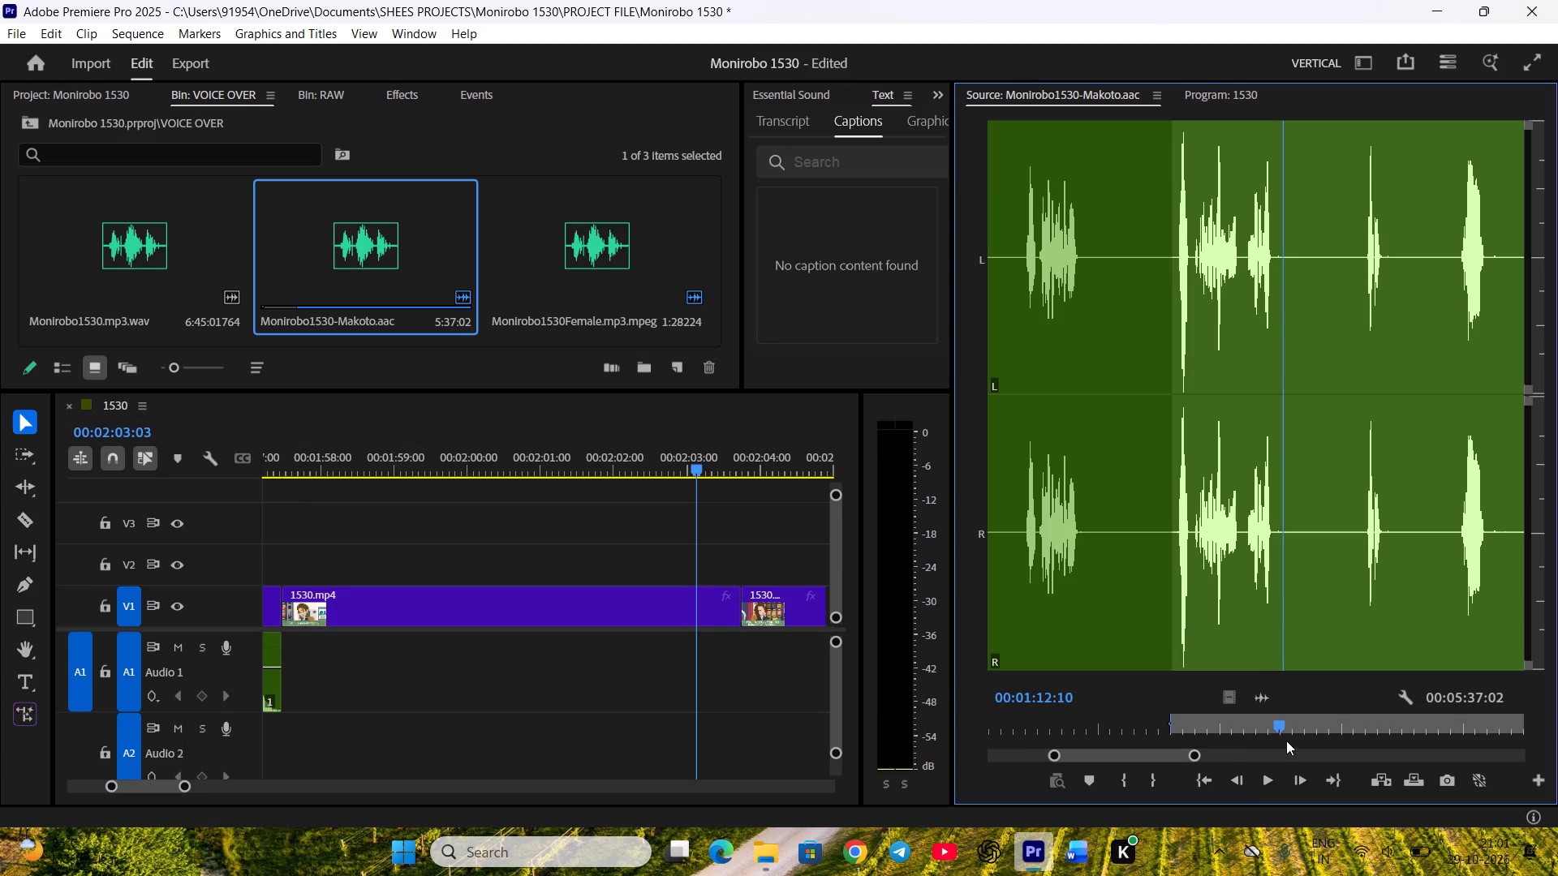
scroll(1288, 735, "up", 8)
key("o")
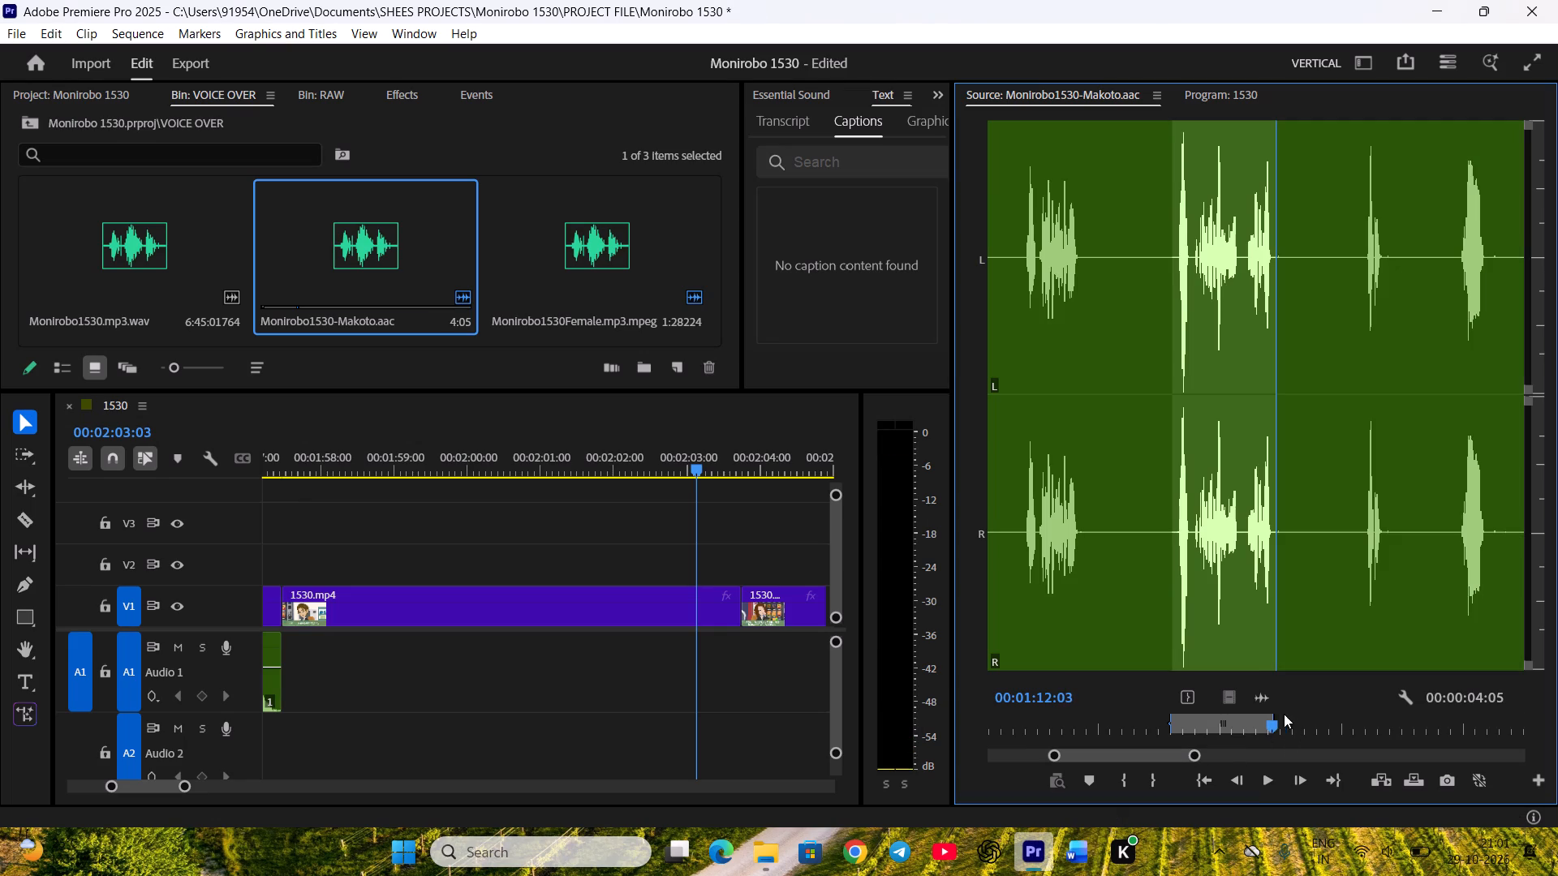
Place Makoto's marked line on Audio 1 directly after Kanami's line, undoing a misplaced first attempt, and listen to it.
left_click_drag(1266, 693, 294, 646)
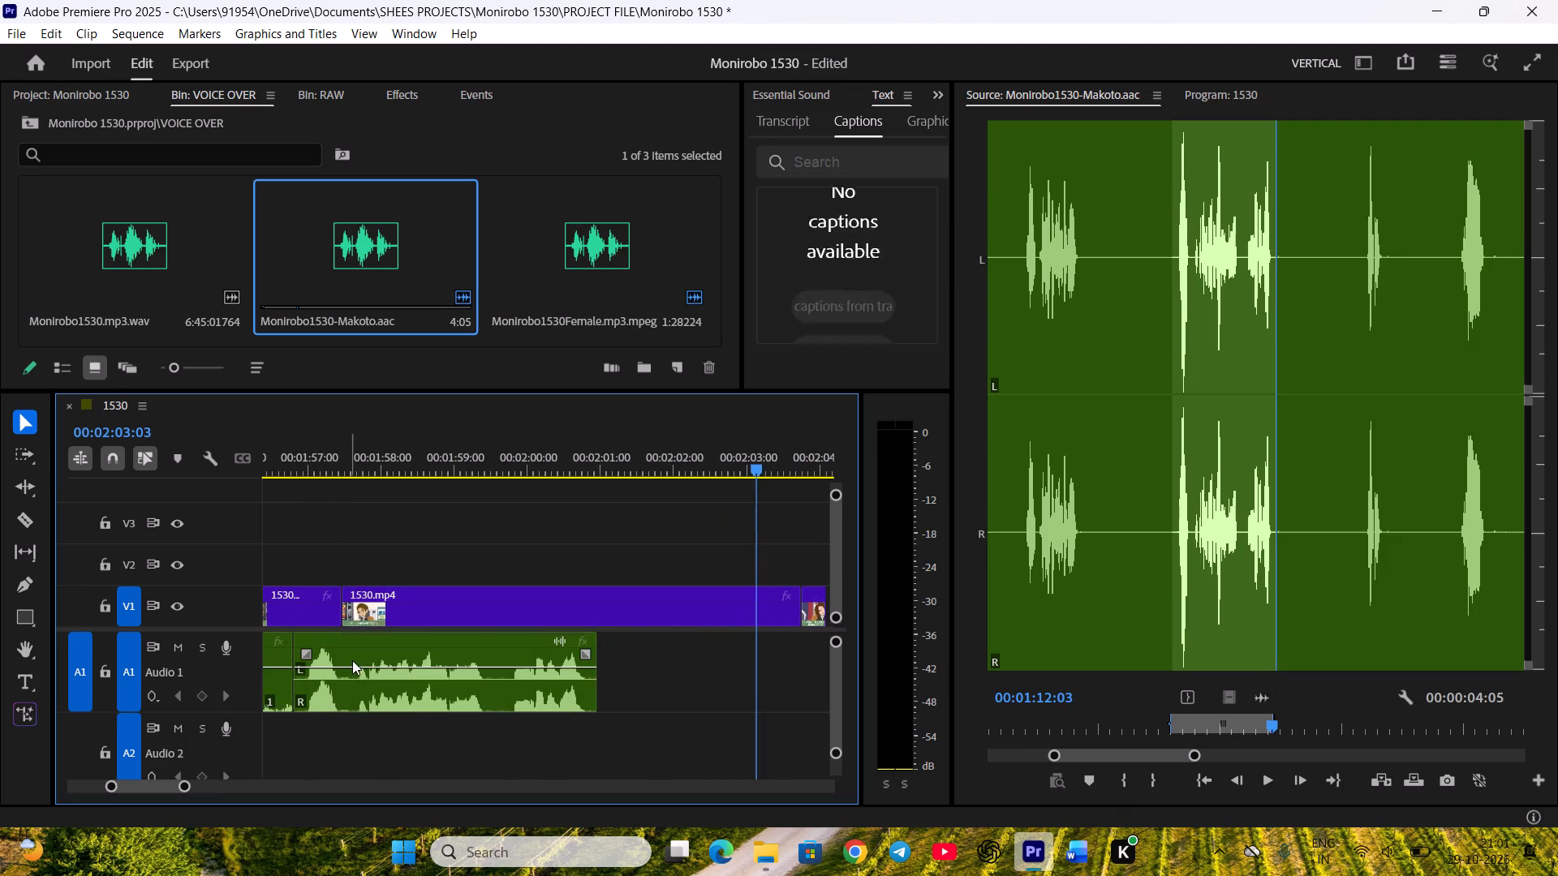
key("ctrl+z")
left_click_drag(1259, 700, 1244, 700)
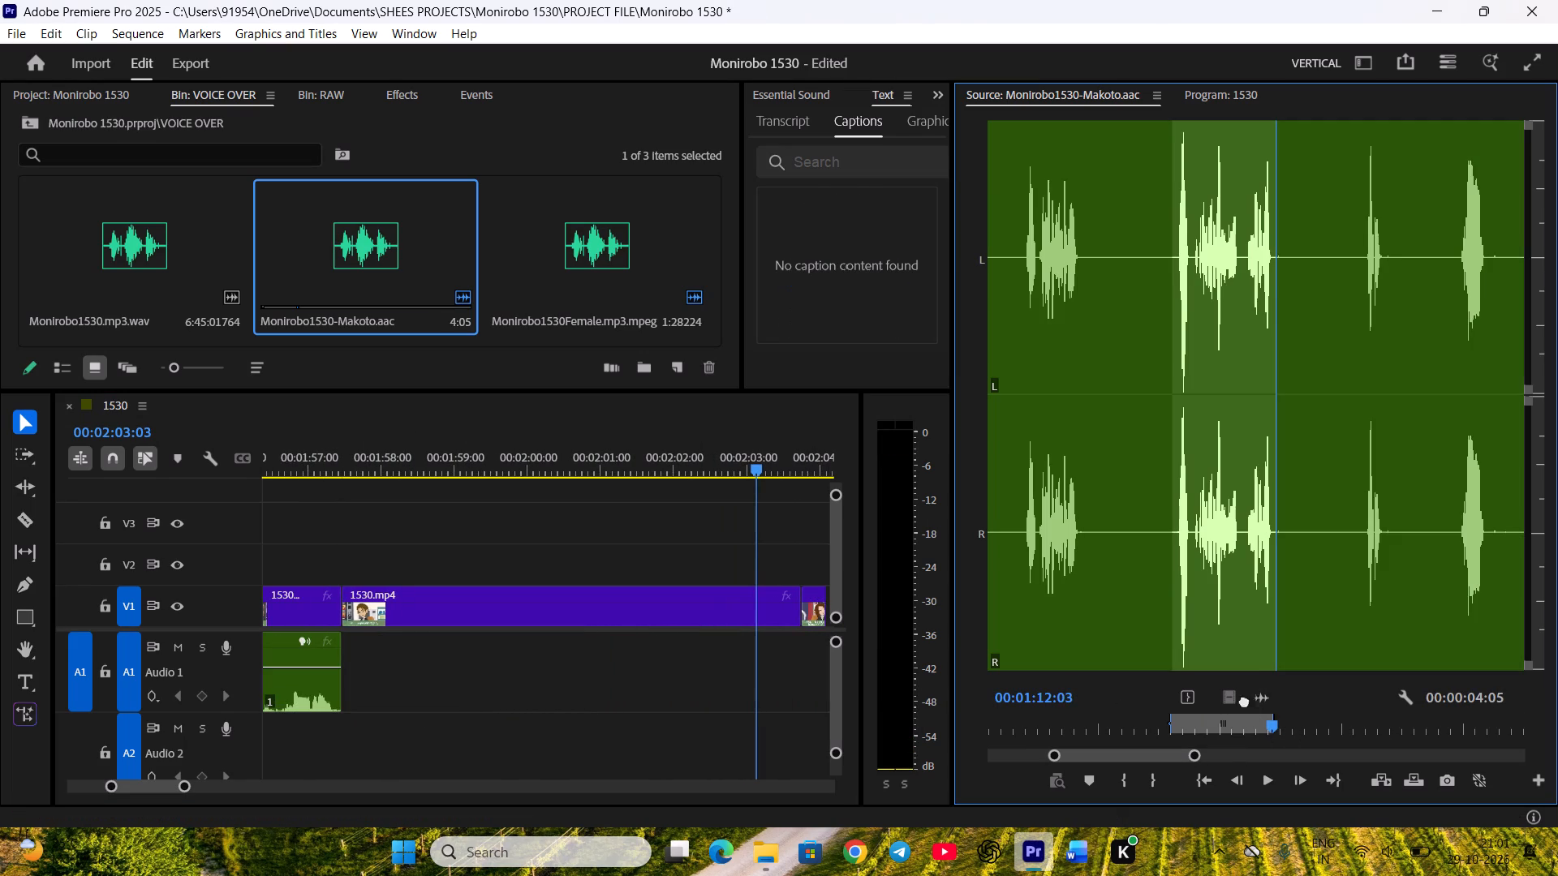
left_click_drag(1244, 700, 346, 662)
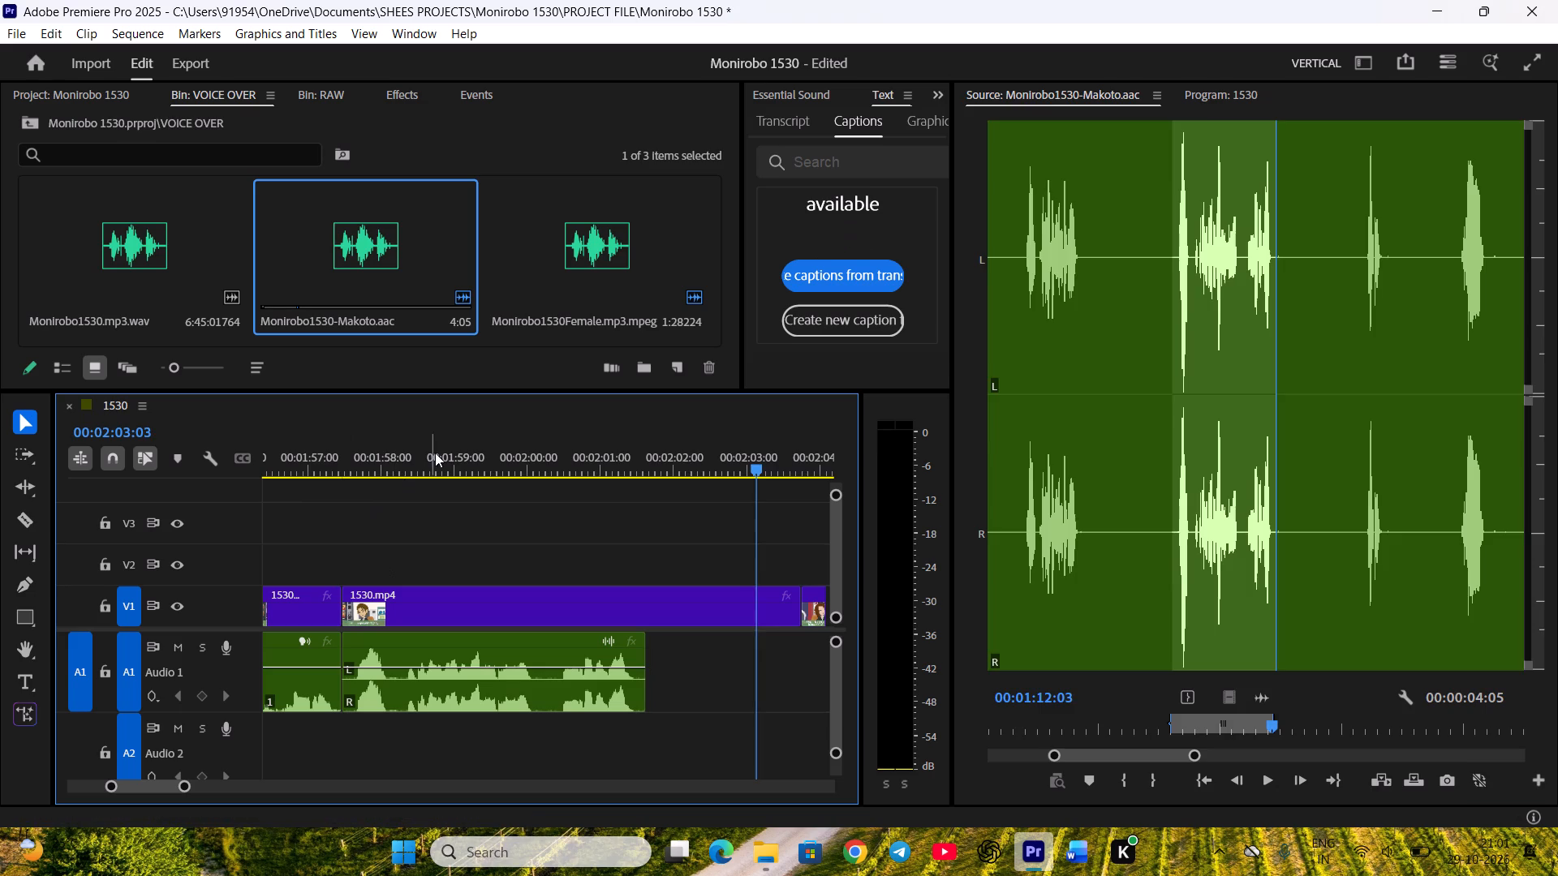
left_click(436, 449)
key("space")
key("space")
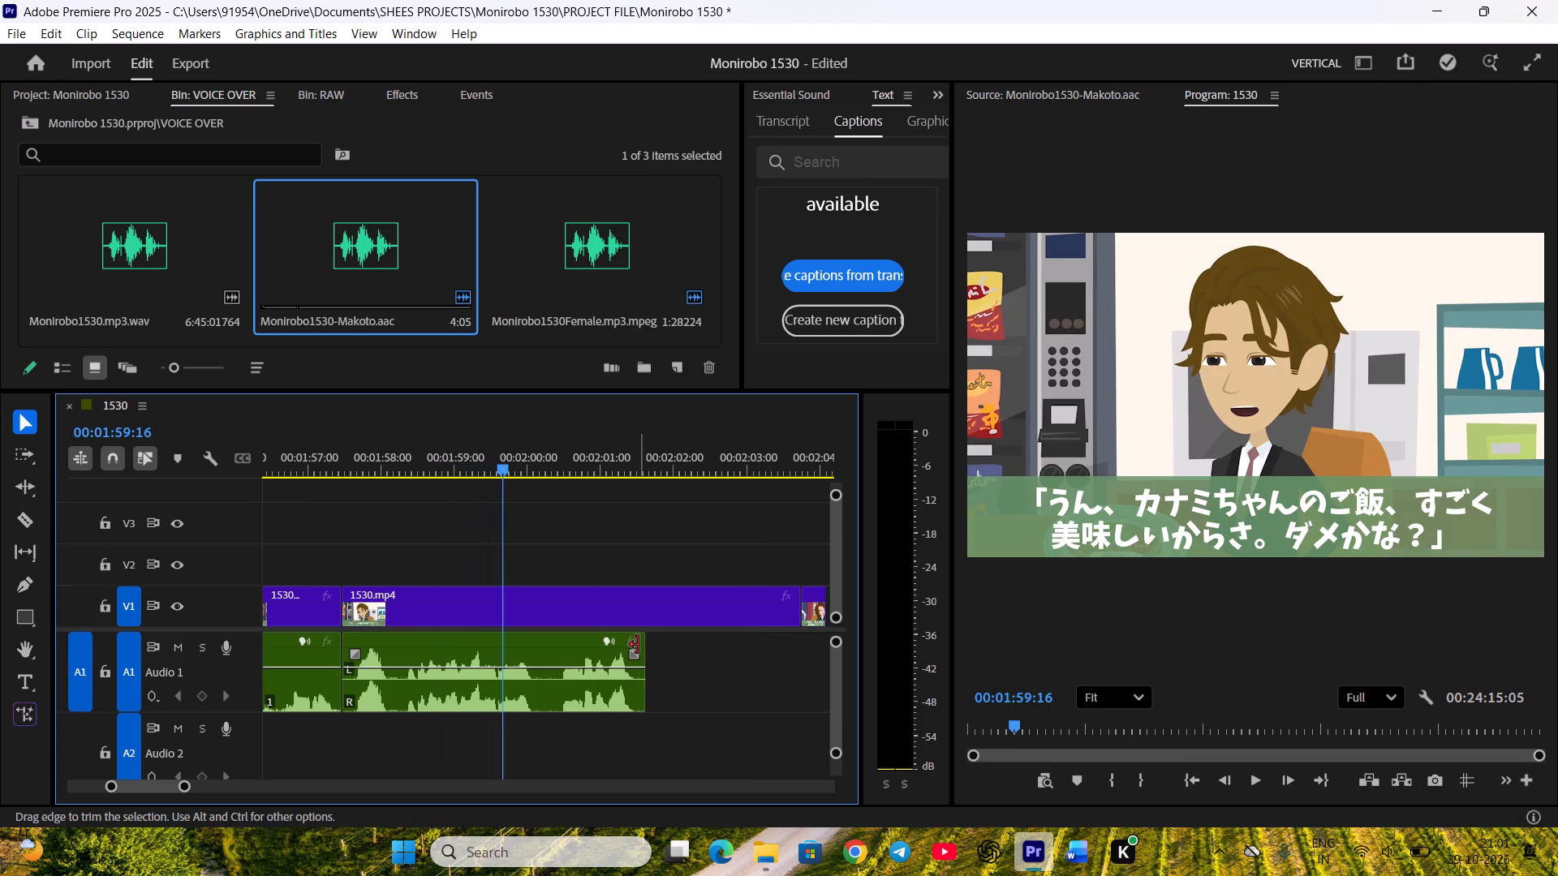
key("space")
key("space")
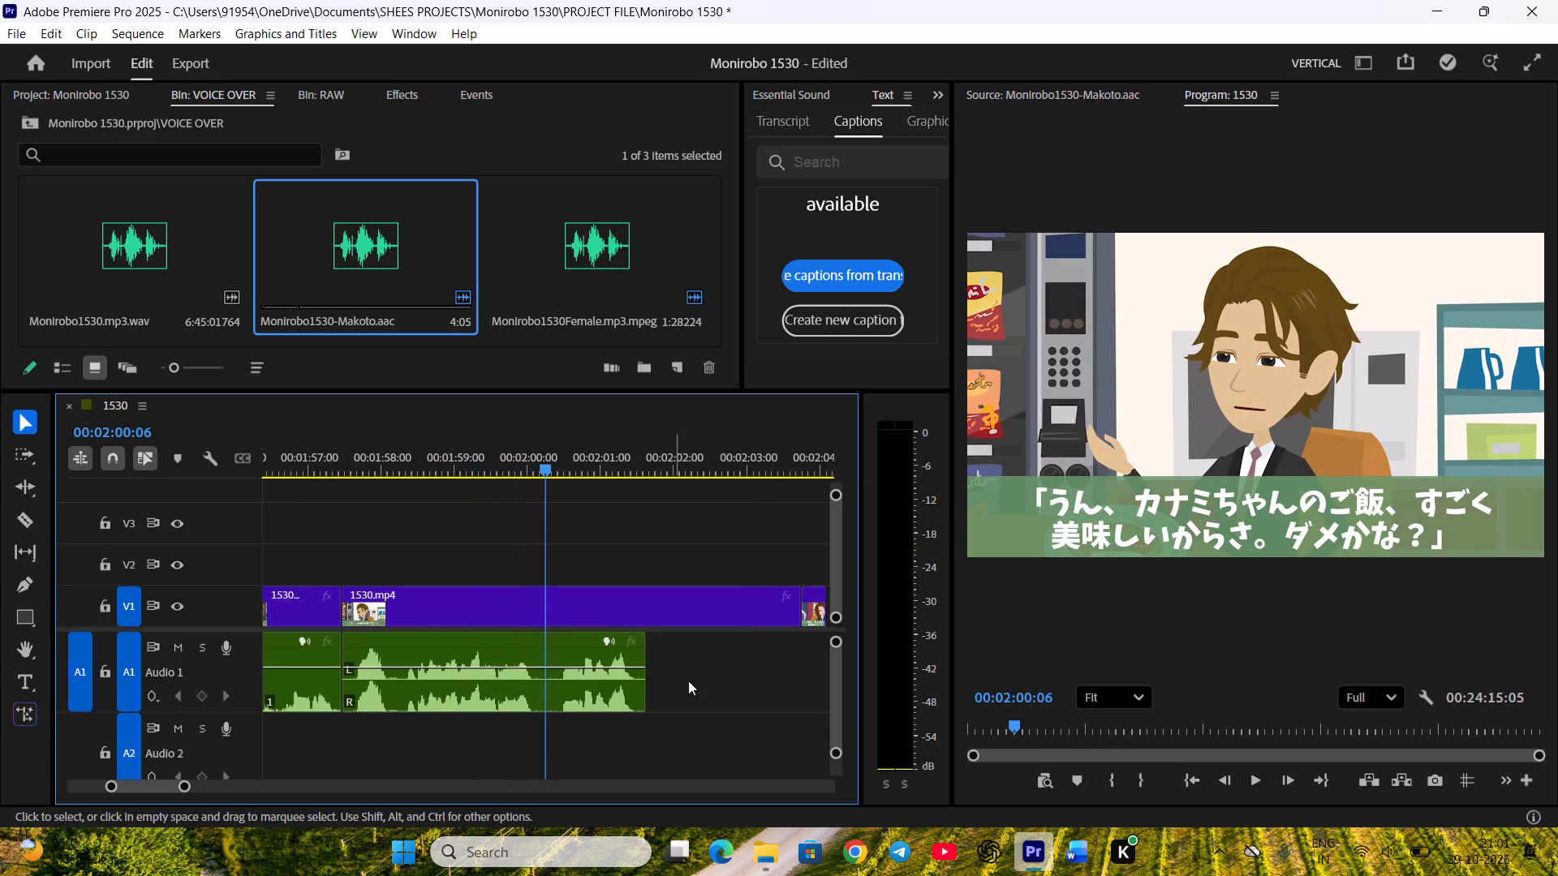
Split Makoto's line at 00:02:00:03, trim the pause from the second part, close the gap, and trim its end slightly while listening.
scroll(1108, 728, "up", 3)
left_click(585, 693)
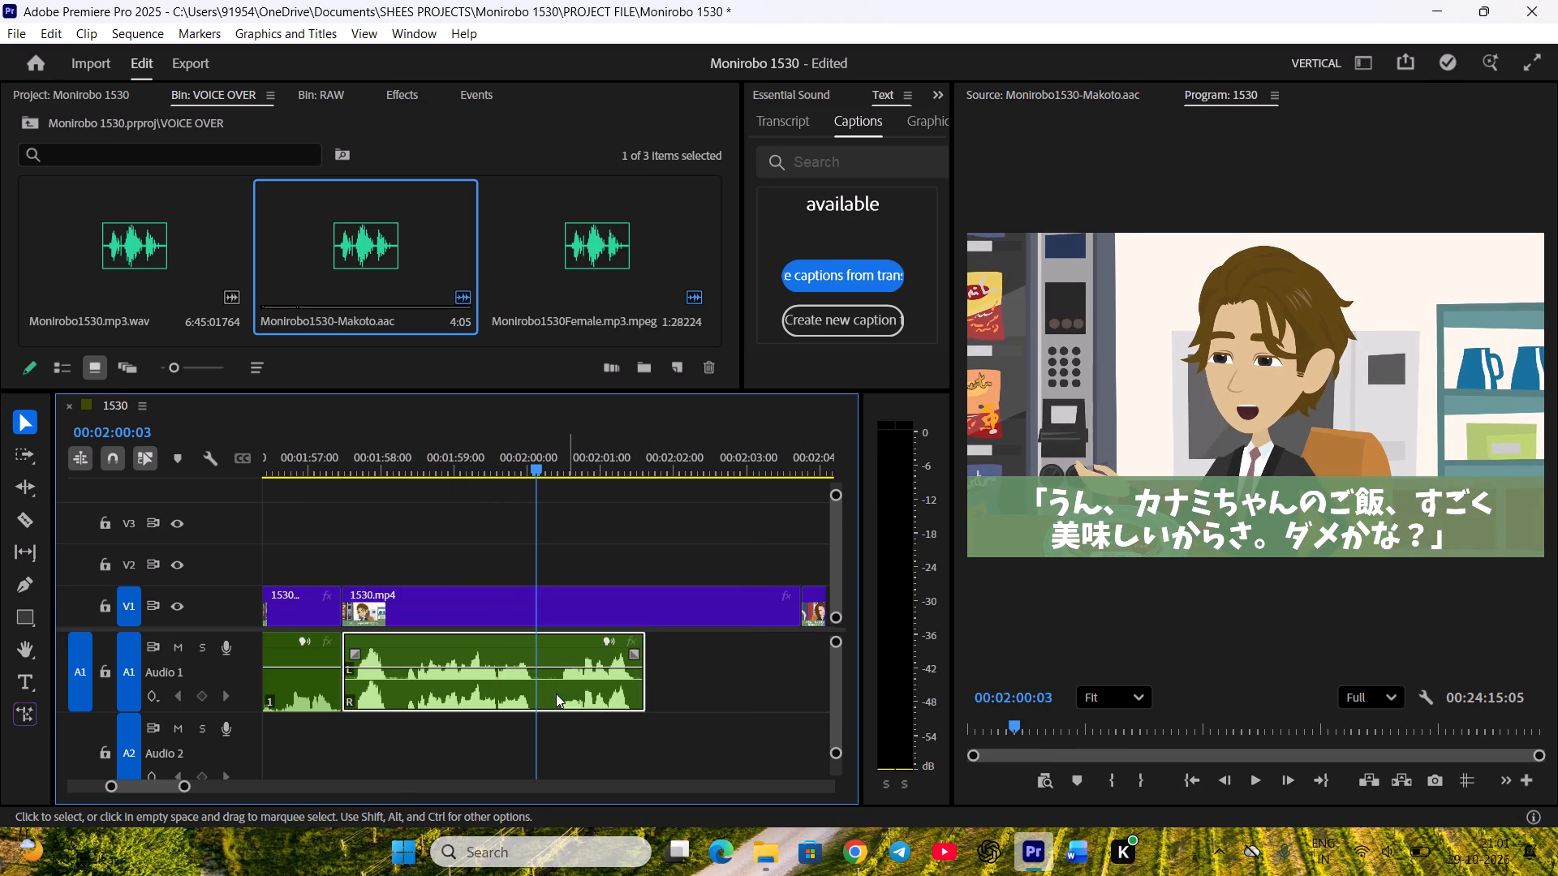
key("c")
left_click(535, 690)
left_click_drag(541, 692, 557, 691)
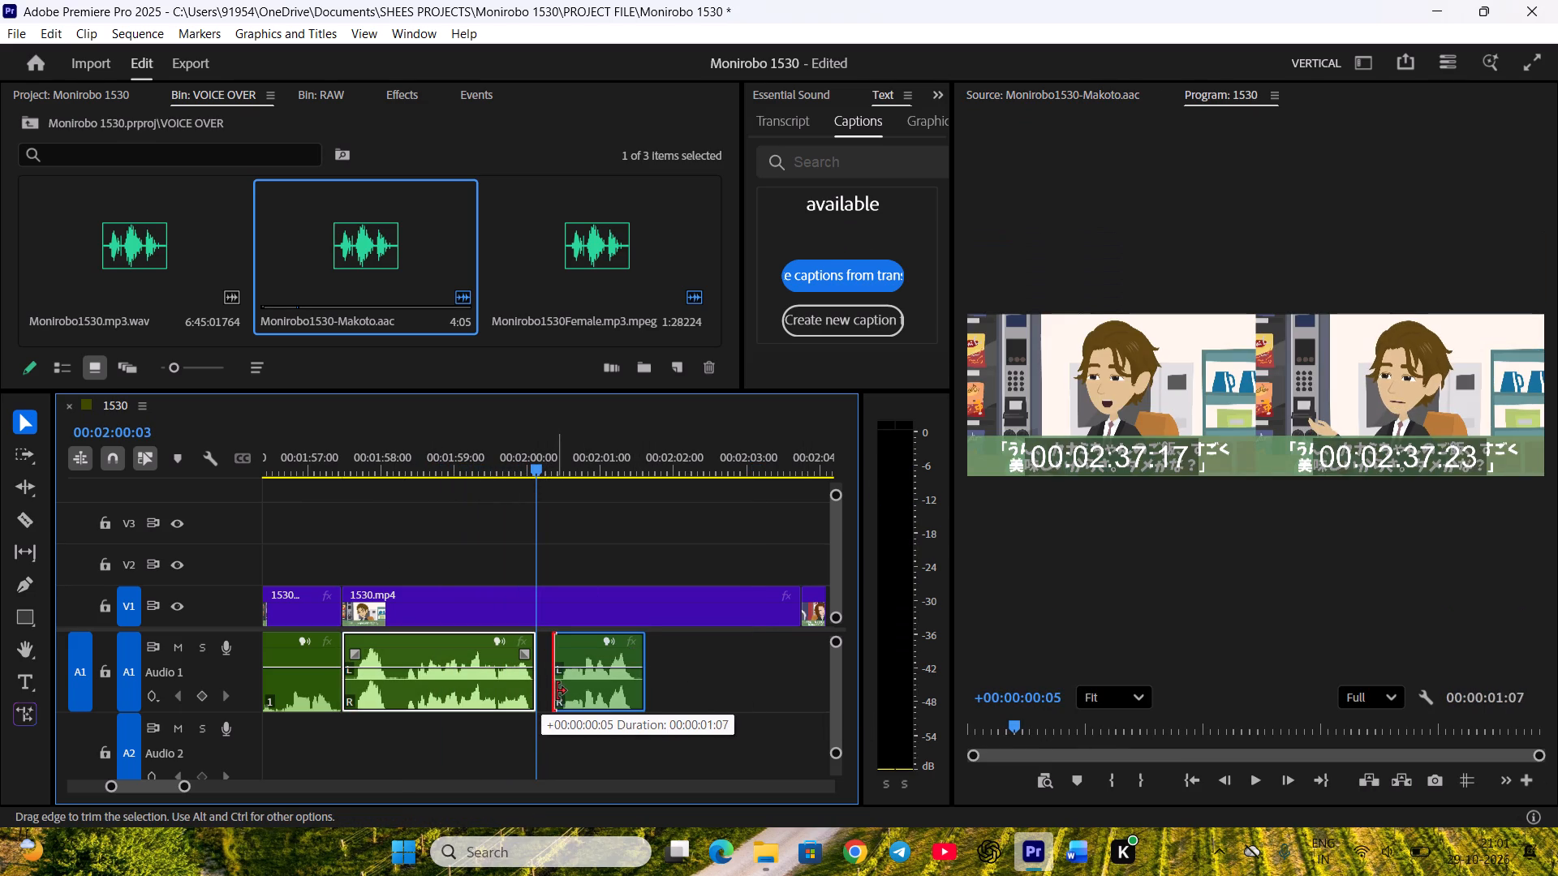
left_click_drag(557, 691, 559, 690)
left_click(570, 724)
left_click_drag(576, 690, 558, 689)
left_click(593, 718)
key("space")
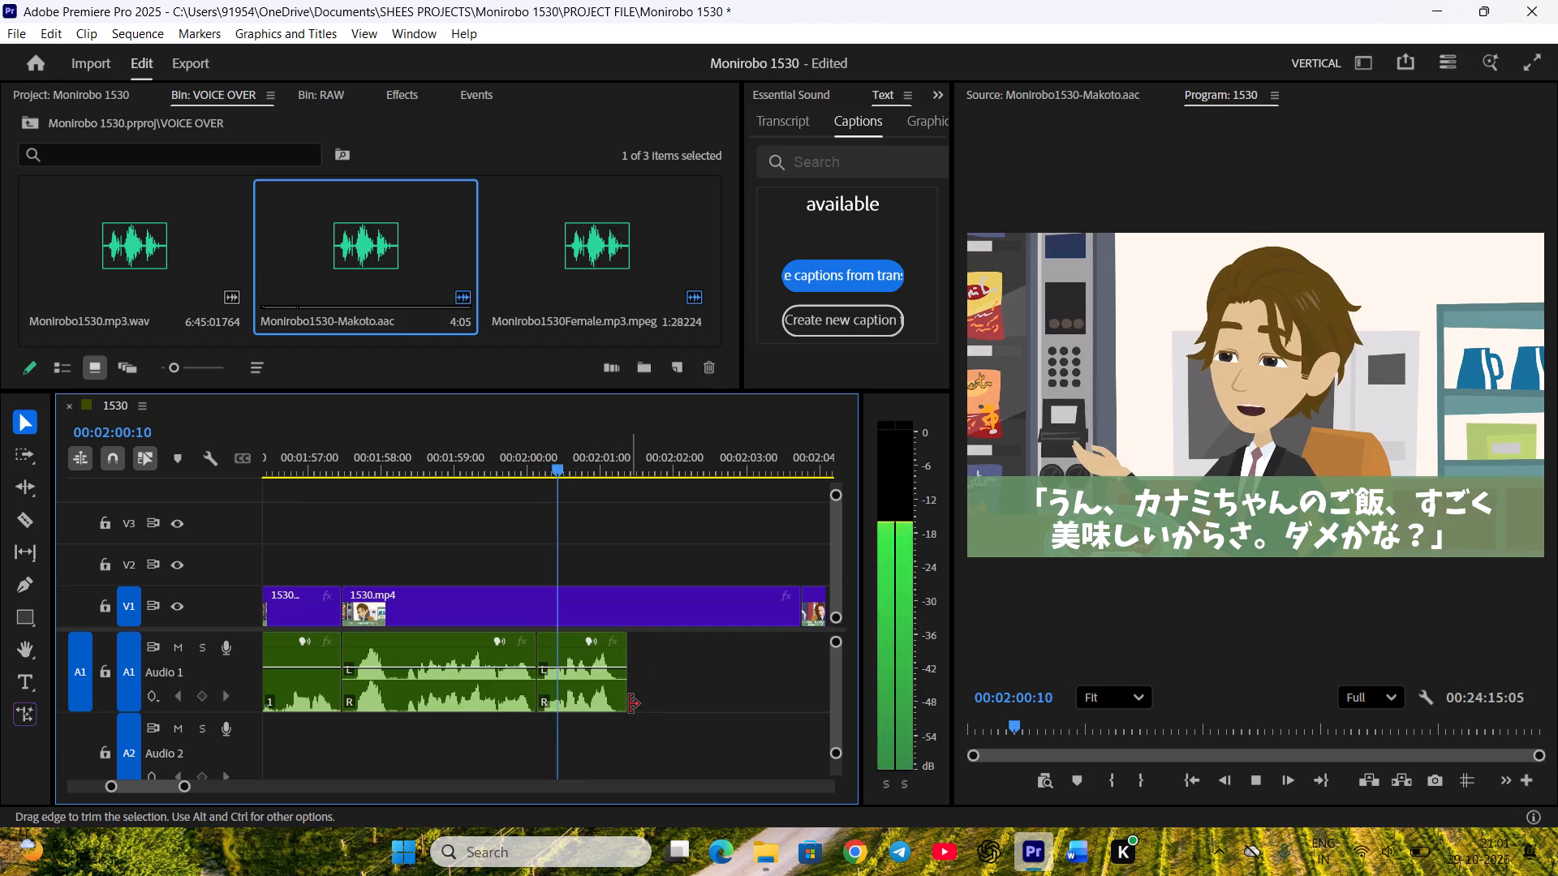
left_click(630, 704)
key("space")
left_click(656, 754)
key("space")
key("space")
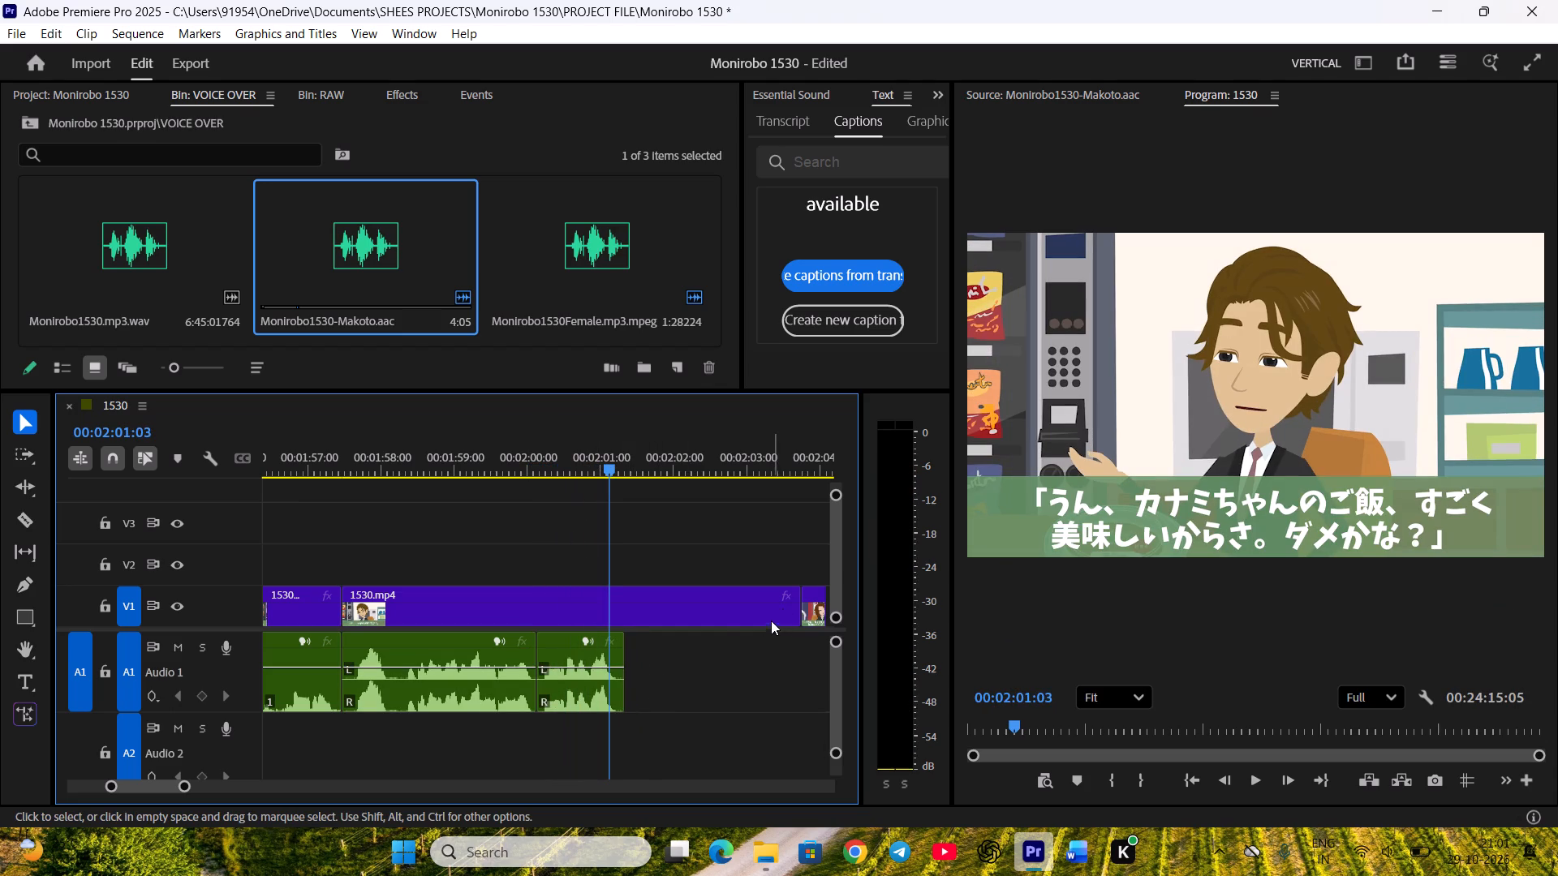
Shorten Makoto's V1 clip to match the end of his trimmed line and ripple delete the gap after it.
left_click_drag(791, 605, 614, 619)
right_click(657, 606)
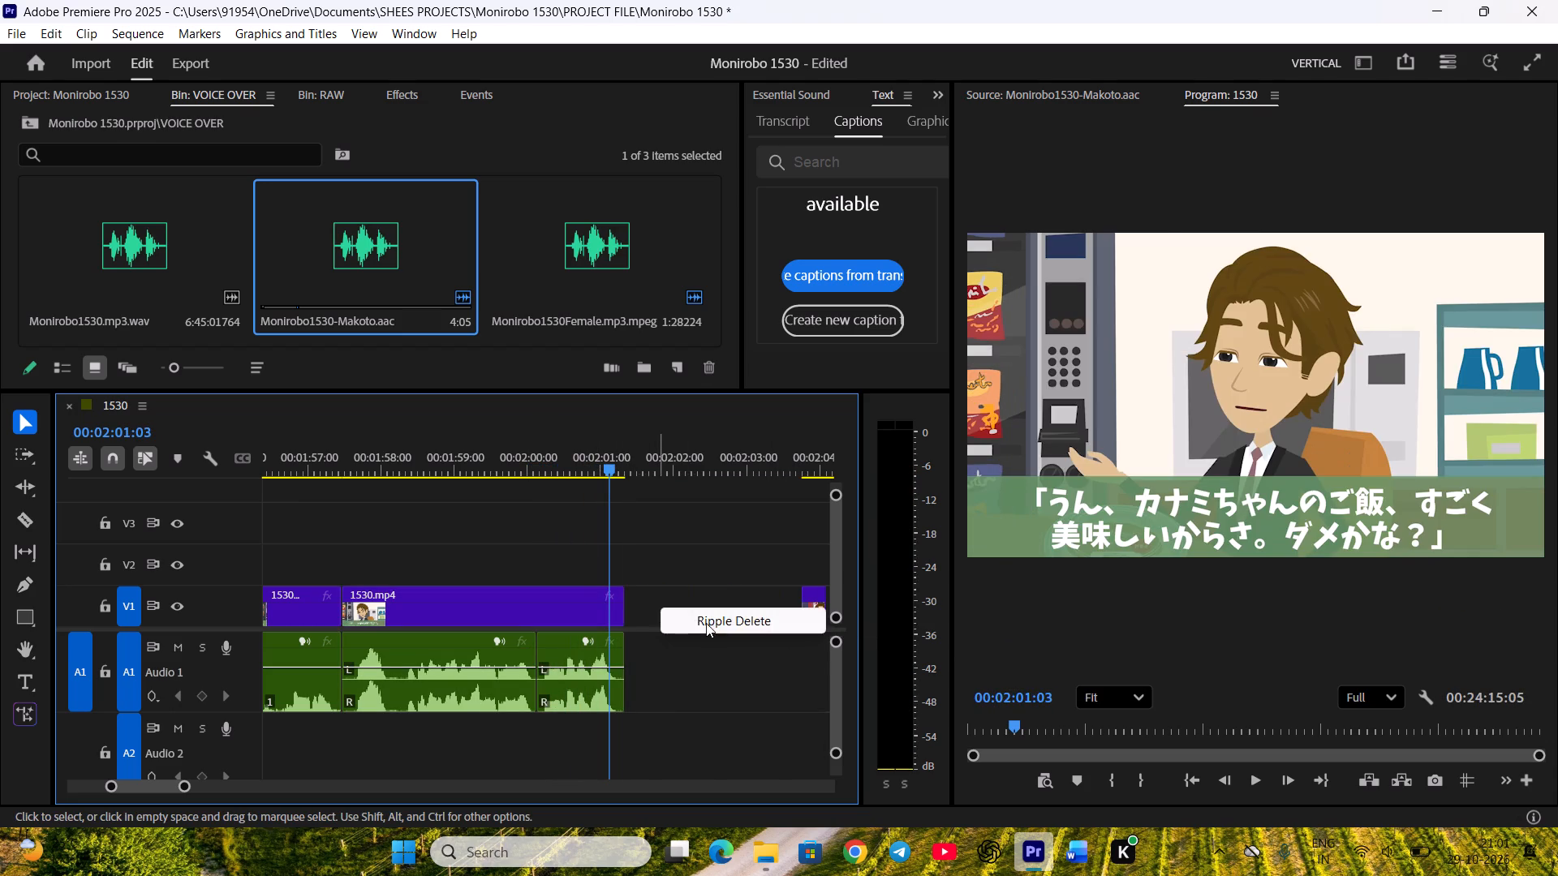
left_click(708, 625)
Preview Kanami's following video clip through to 00:02:04:16 and save the project.
scroll(682, 639, "down", 7)
key("ctrl+s")
scroll(622, 667, "down", 1)
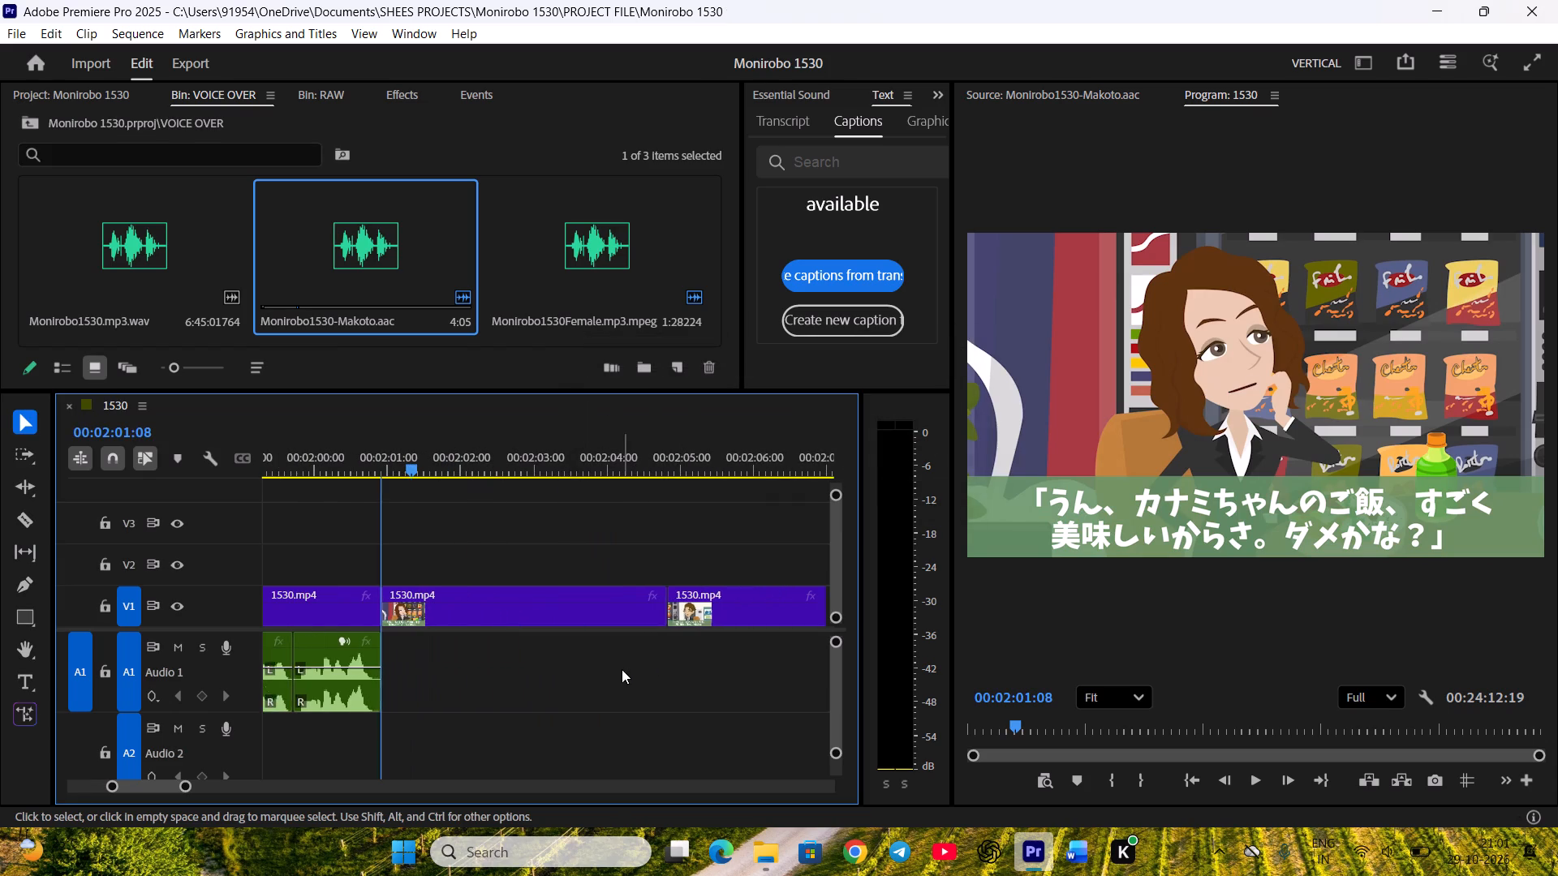
scroll(622, 669, "down", 2)
key("space")
left_click_drag(428, 457, 566, 497)
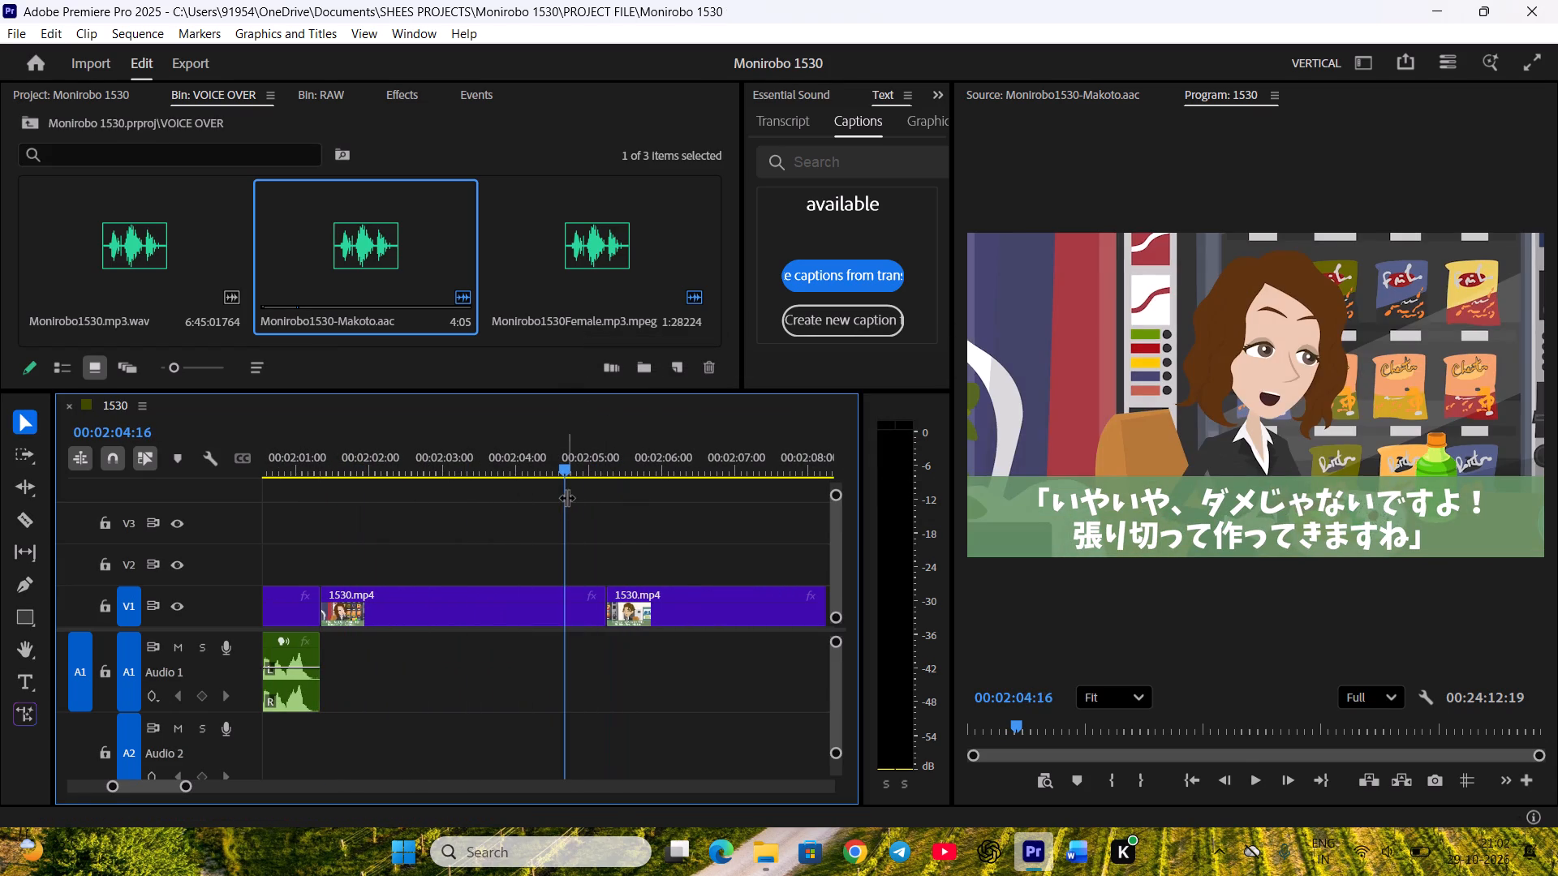
key("ctrl+s")
Mark Kanami's line "No, no, it's not no good at all! I'll put my heart into making it!" in her recording, ending at 00:01:36:22.
double_click(578, 241)
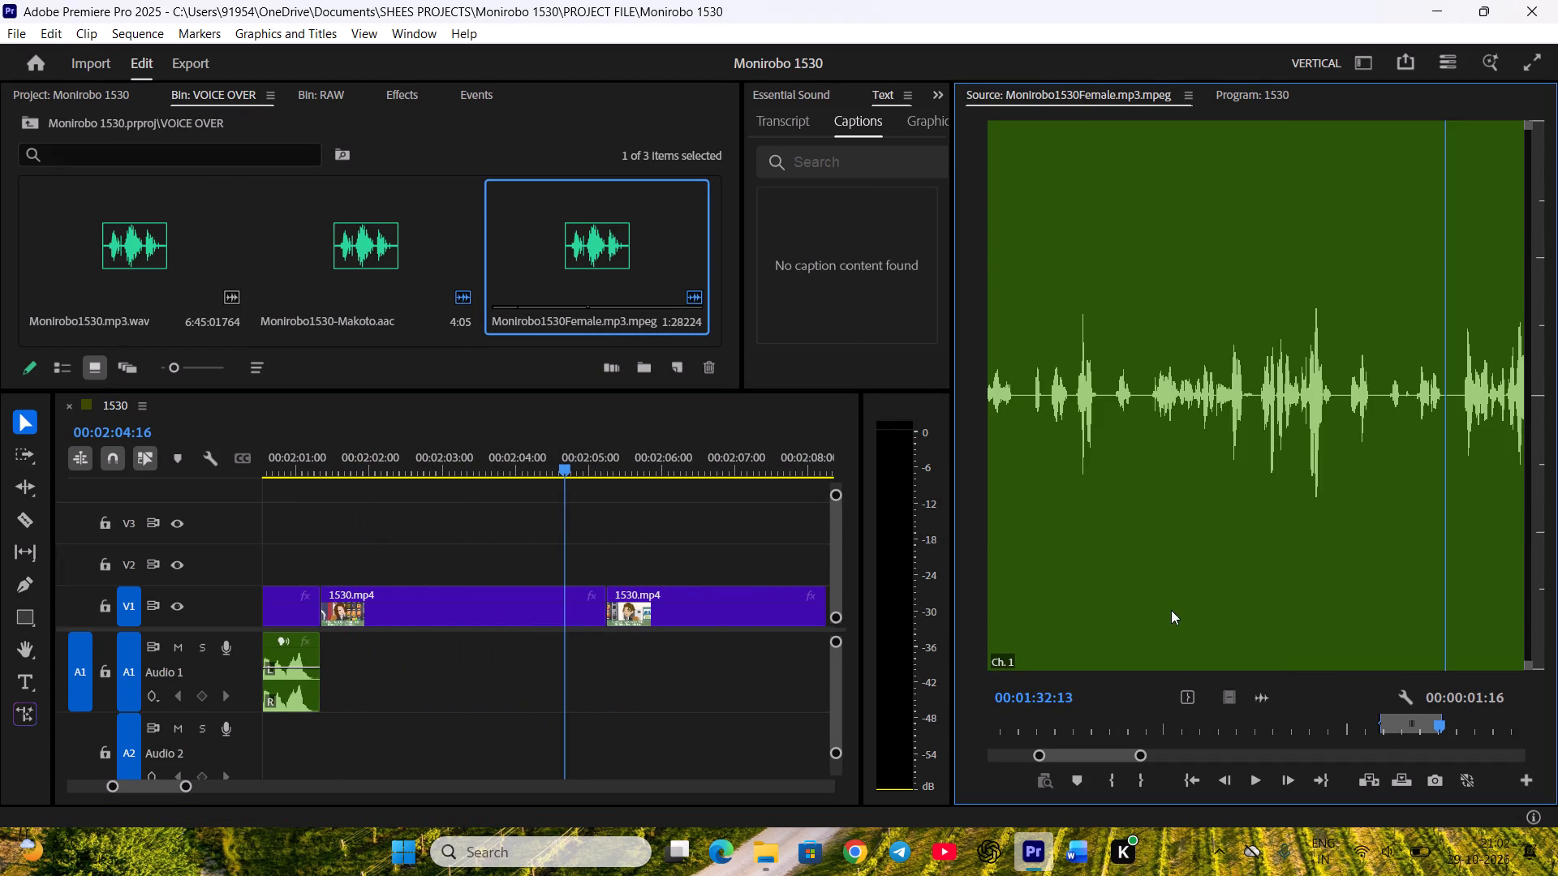
key("space")
key("space")
scroll(1384, 737, "down", 2)
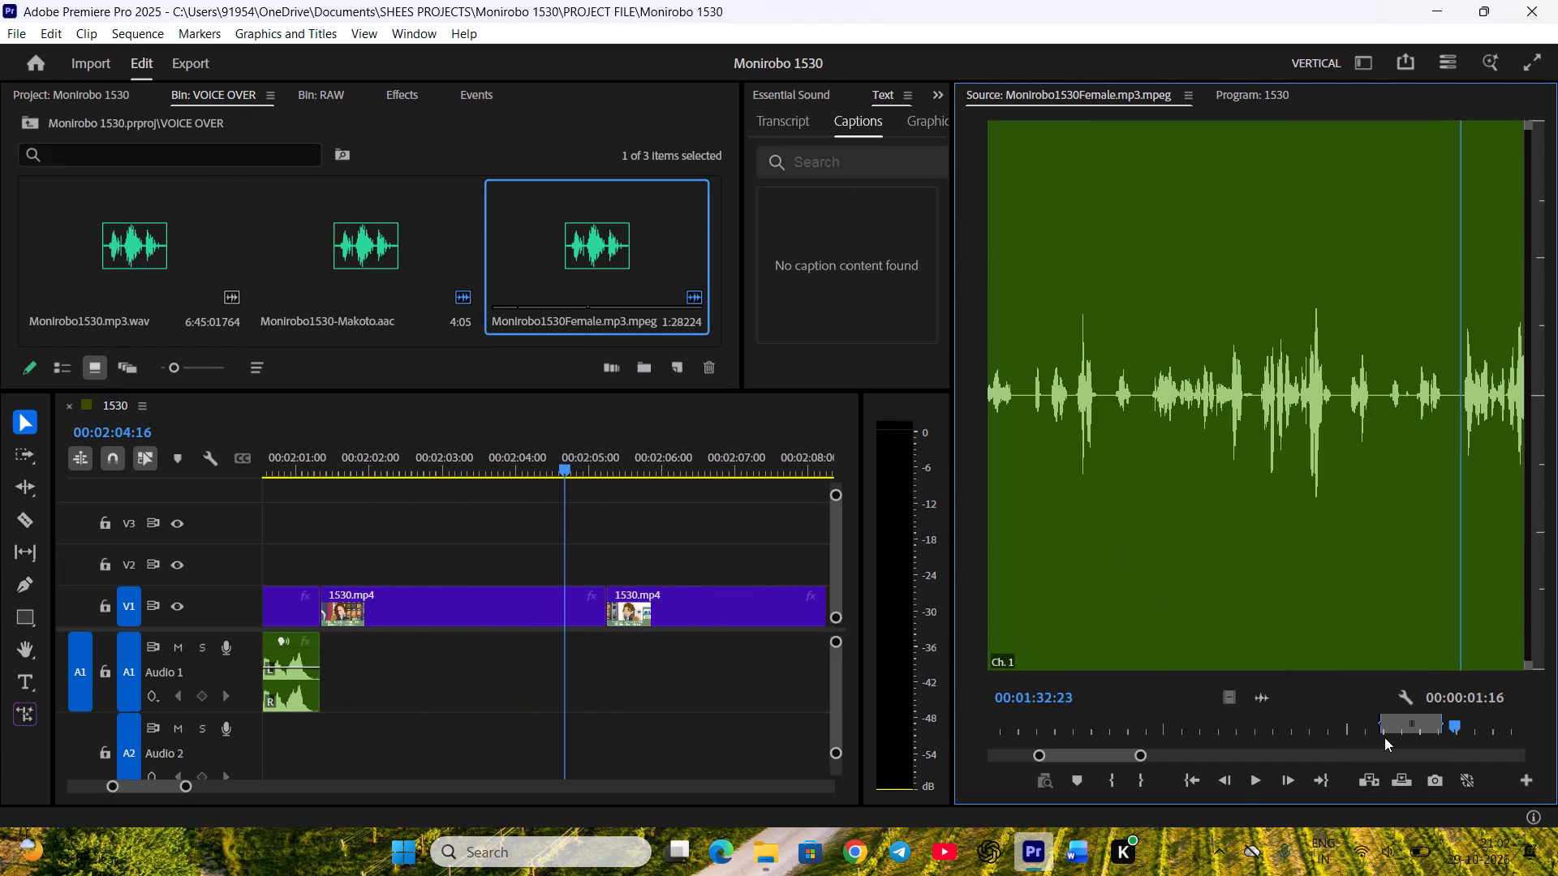
key("i")
key("space")
left_click(1082, 864)
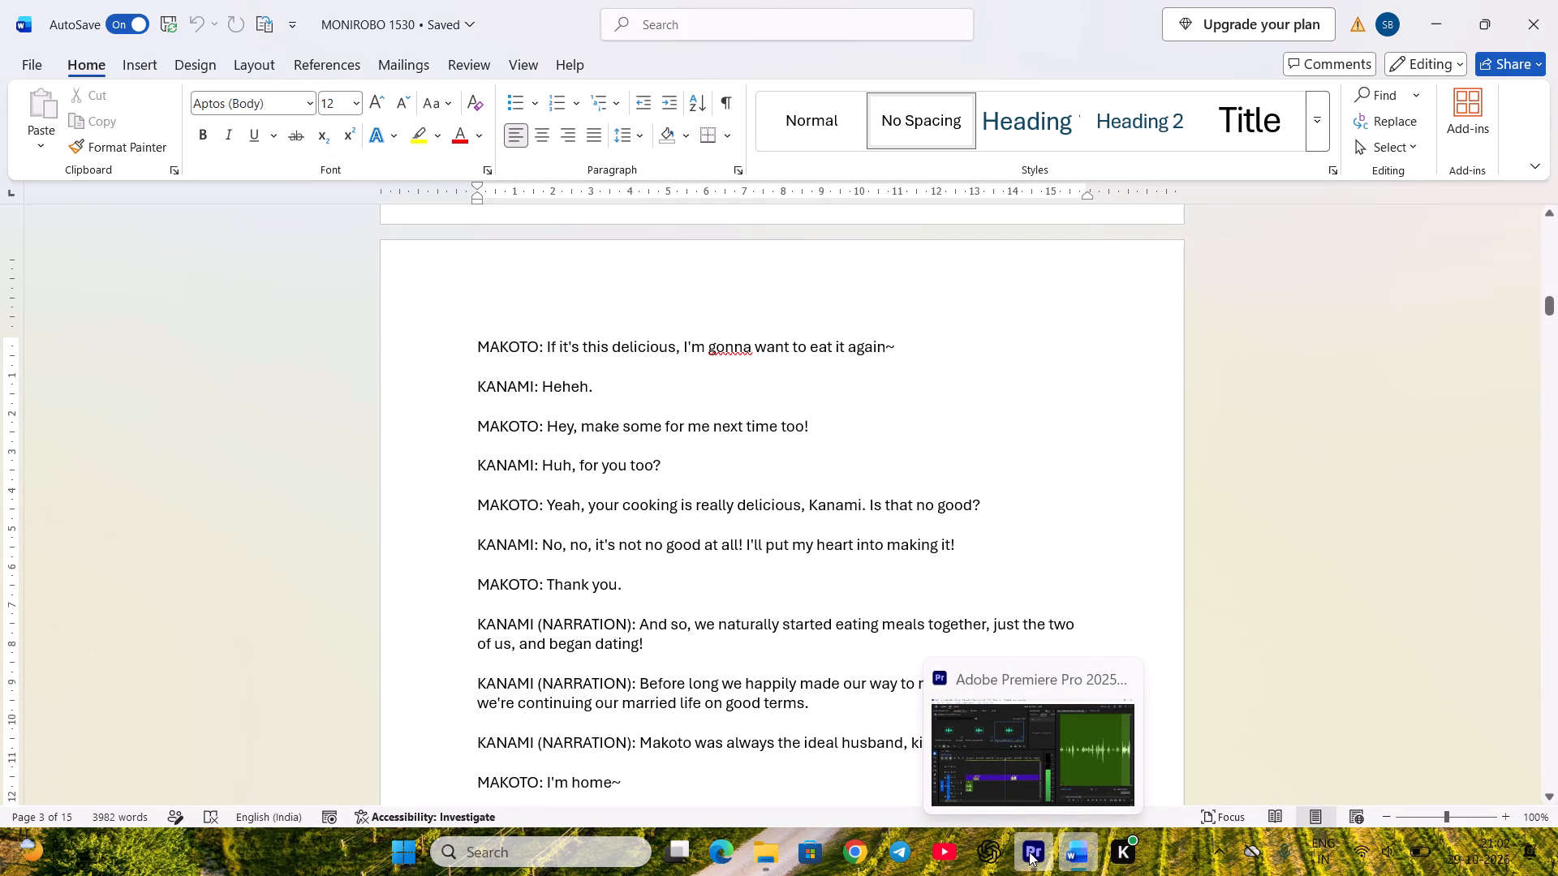
left_click(1029, 852)
key("space")
scroll(1259, 751, "up", 2)
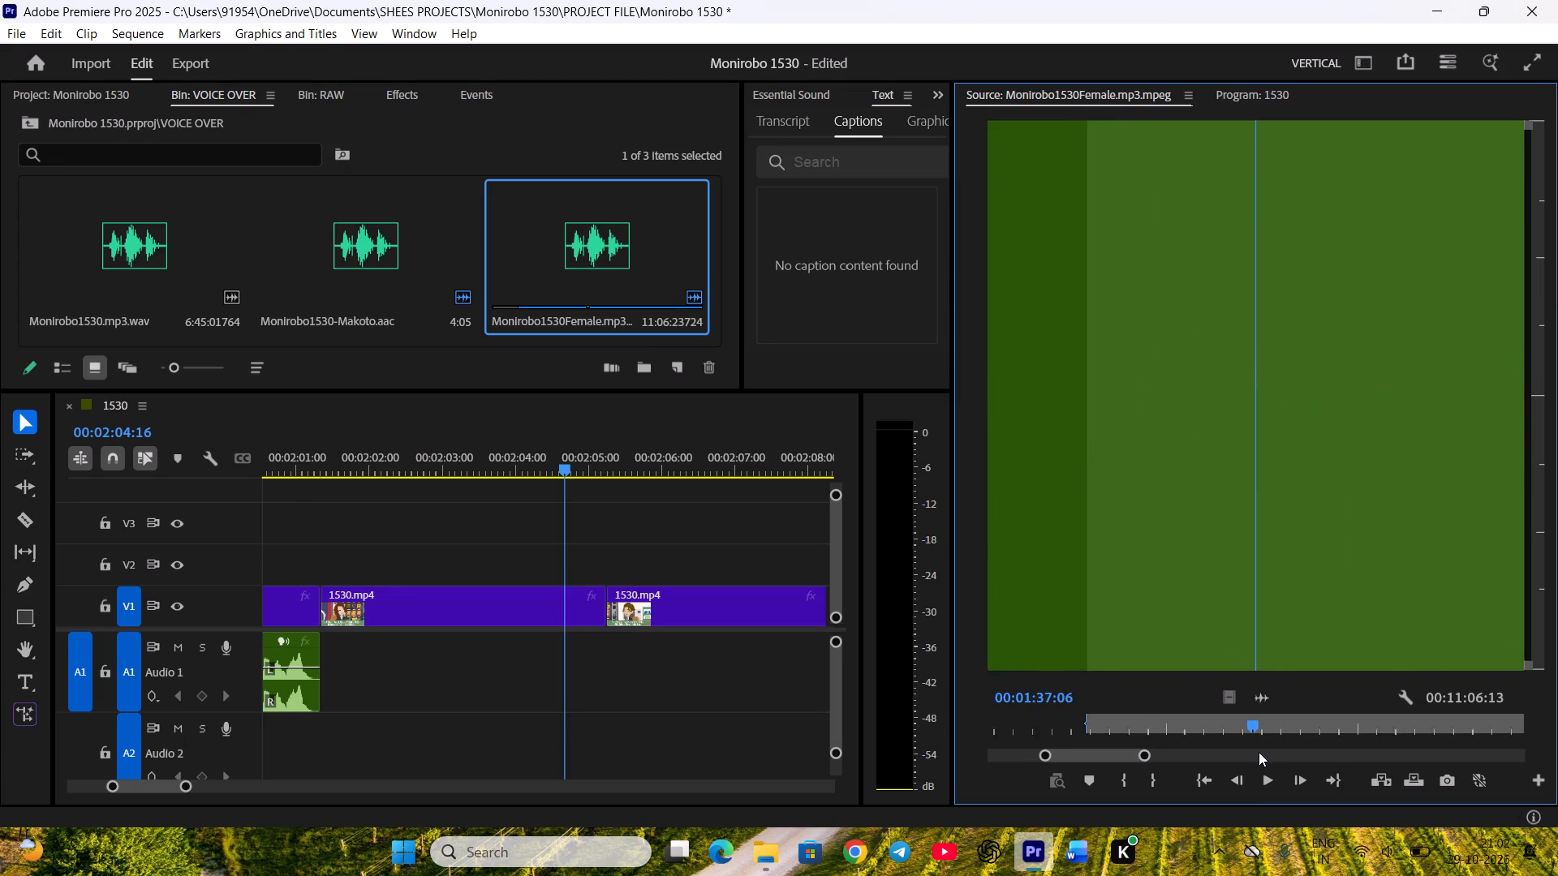
scroll(1259, 752, "up", 15)
scroll(1267, 717, "down", 3)
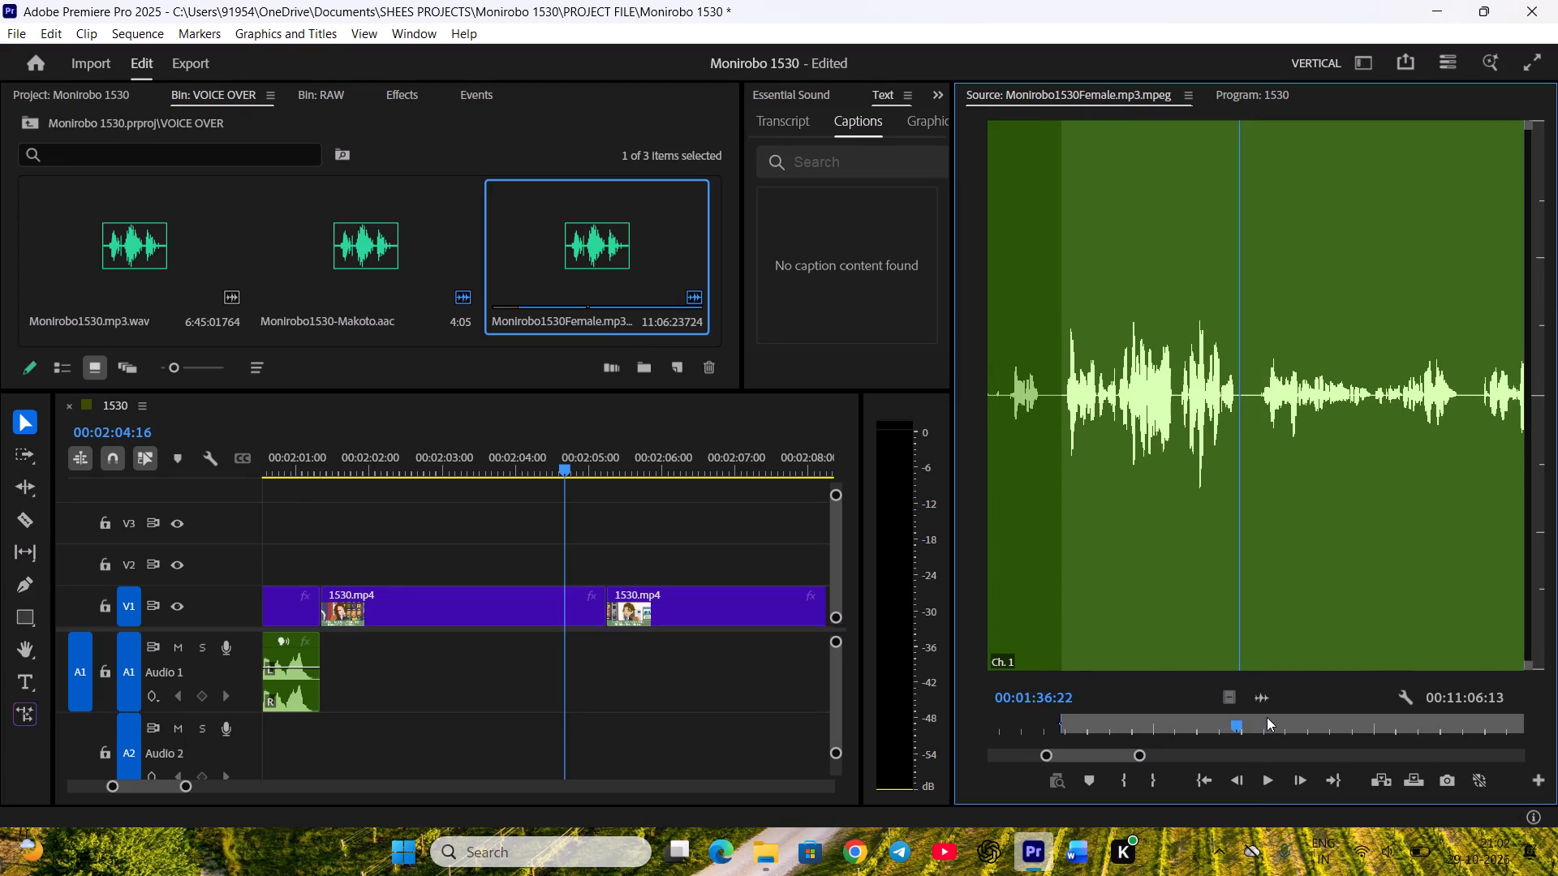
key("o")
Place Kanami's marked line on Audio 1 directly after Makoto's trimmed line.
left_click_drag(1263, 691, 568, 675)
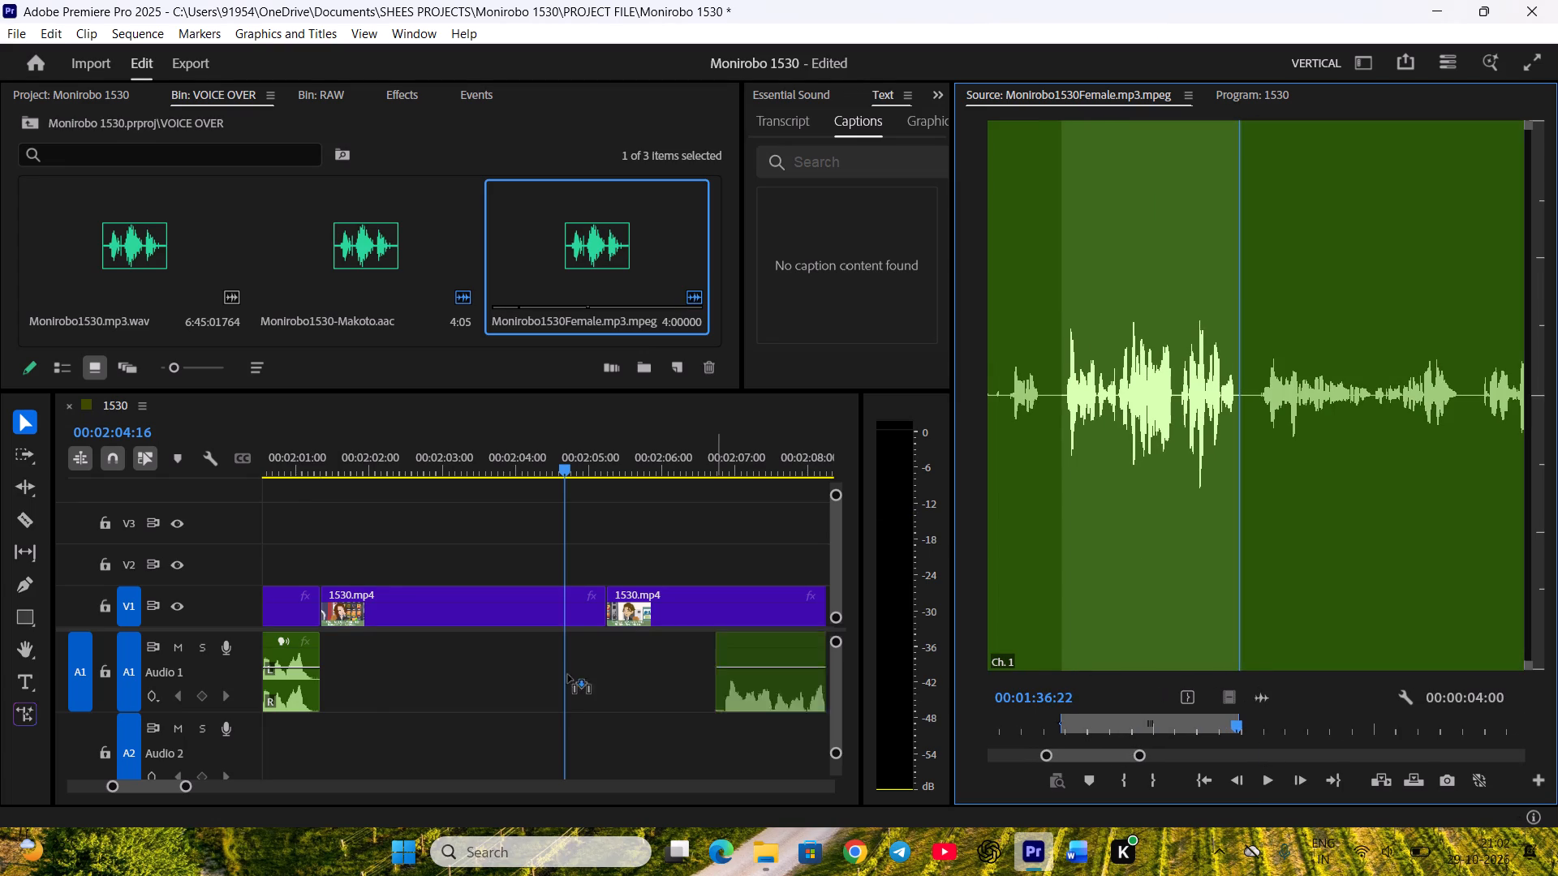
left_click_drag(568, 675, 323, 664)
scroll(601, 706, "down", 2)
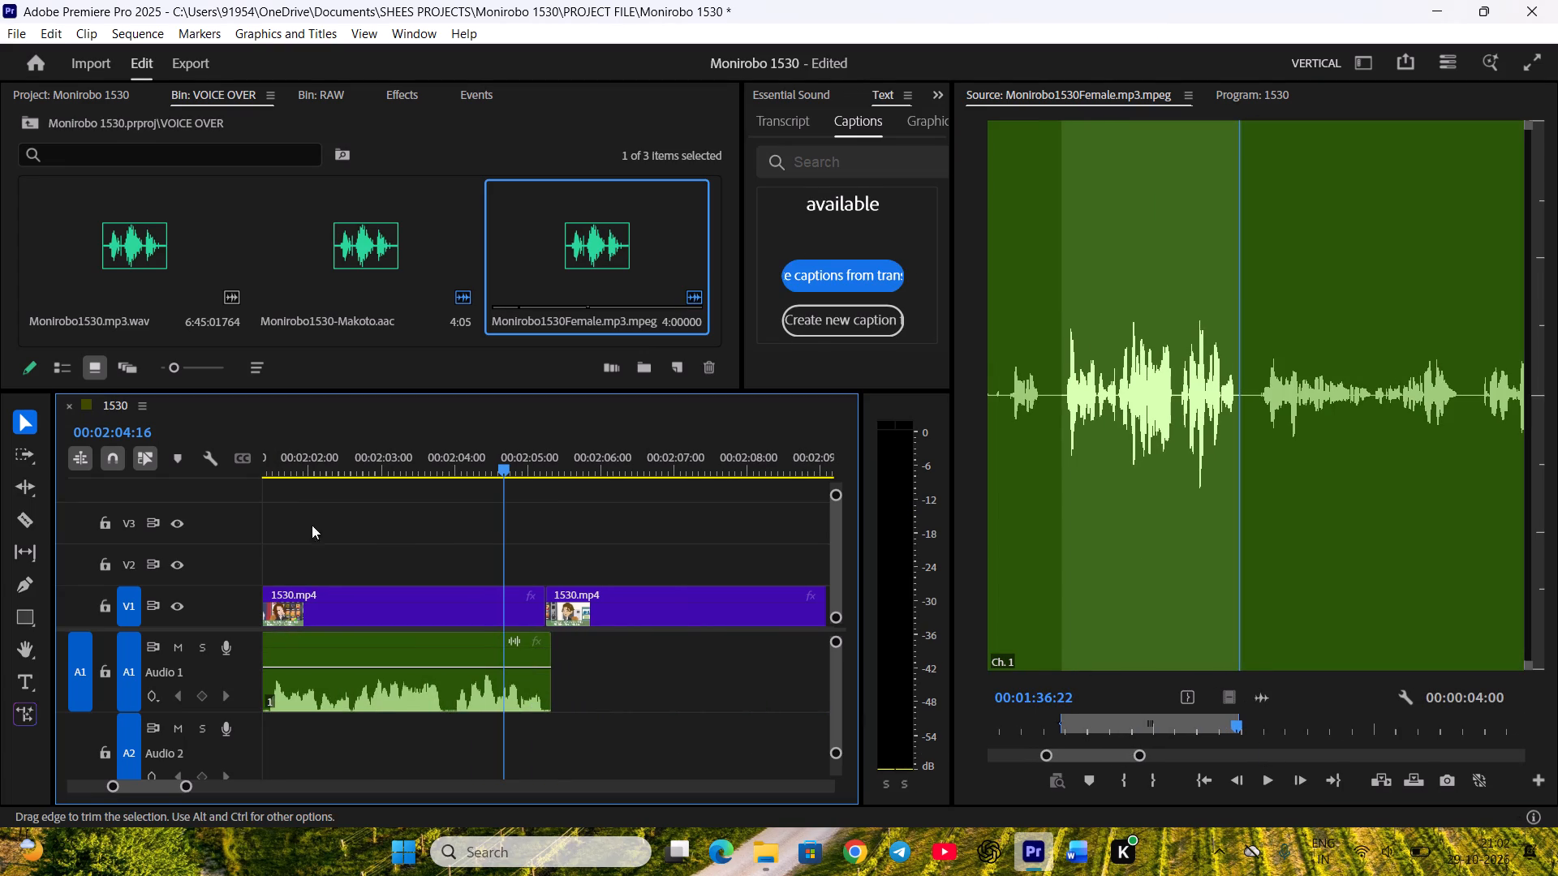
Shift all clips after Kanami's V1 clip 16 frames later to make room for extending it.
left_click(20, 463)
left_click_drag(655, 601, 707, 601)
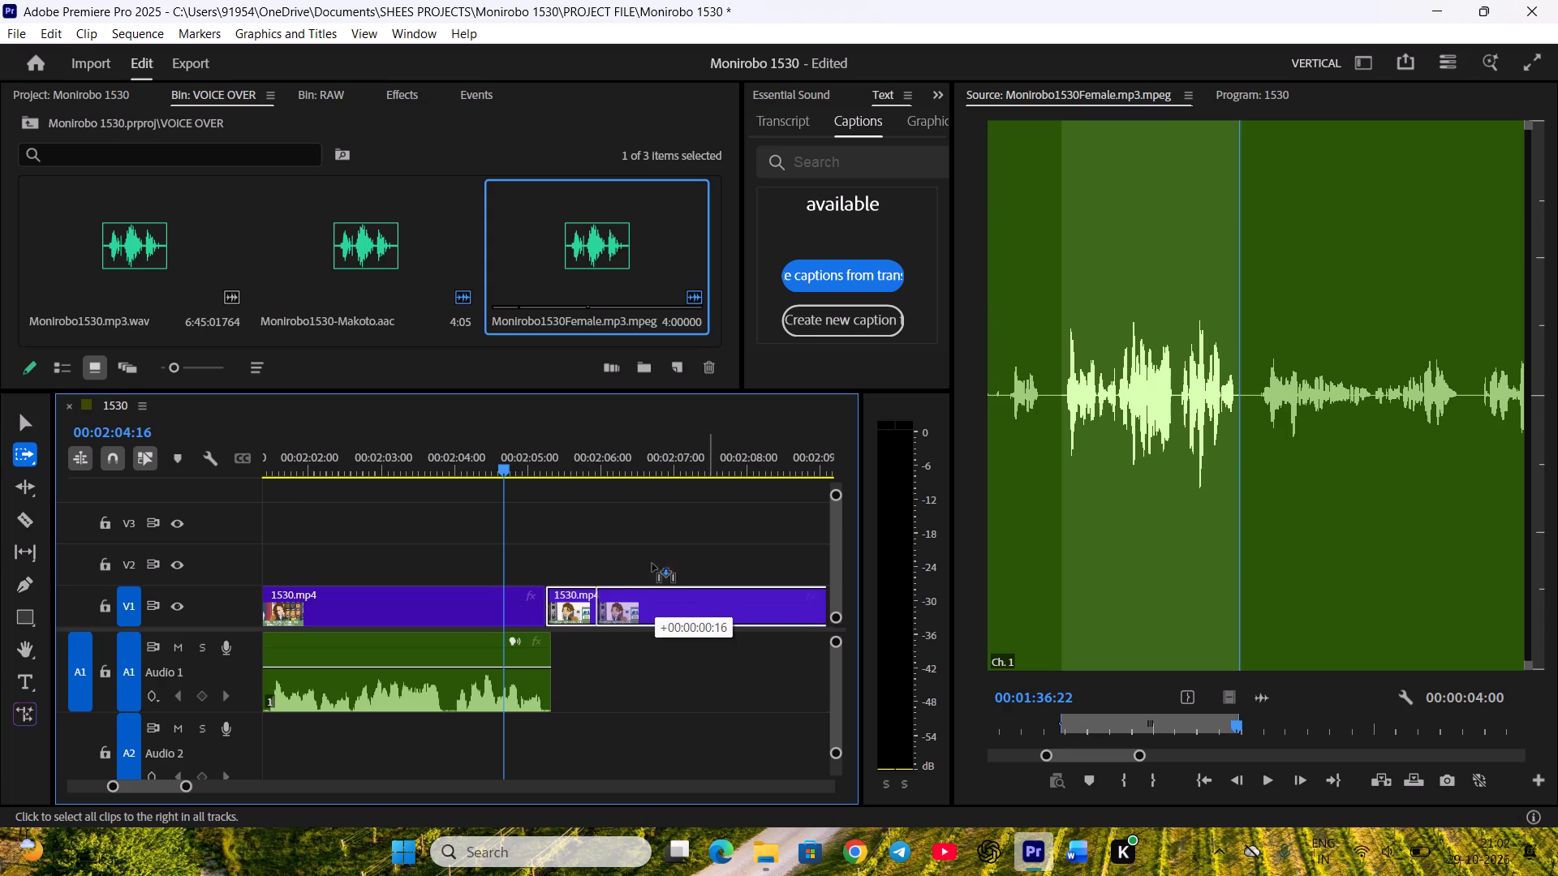
key("v")
left_click(570, 528)
scroll(589, 550, "up", 2)
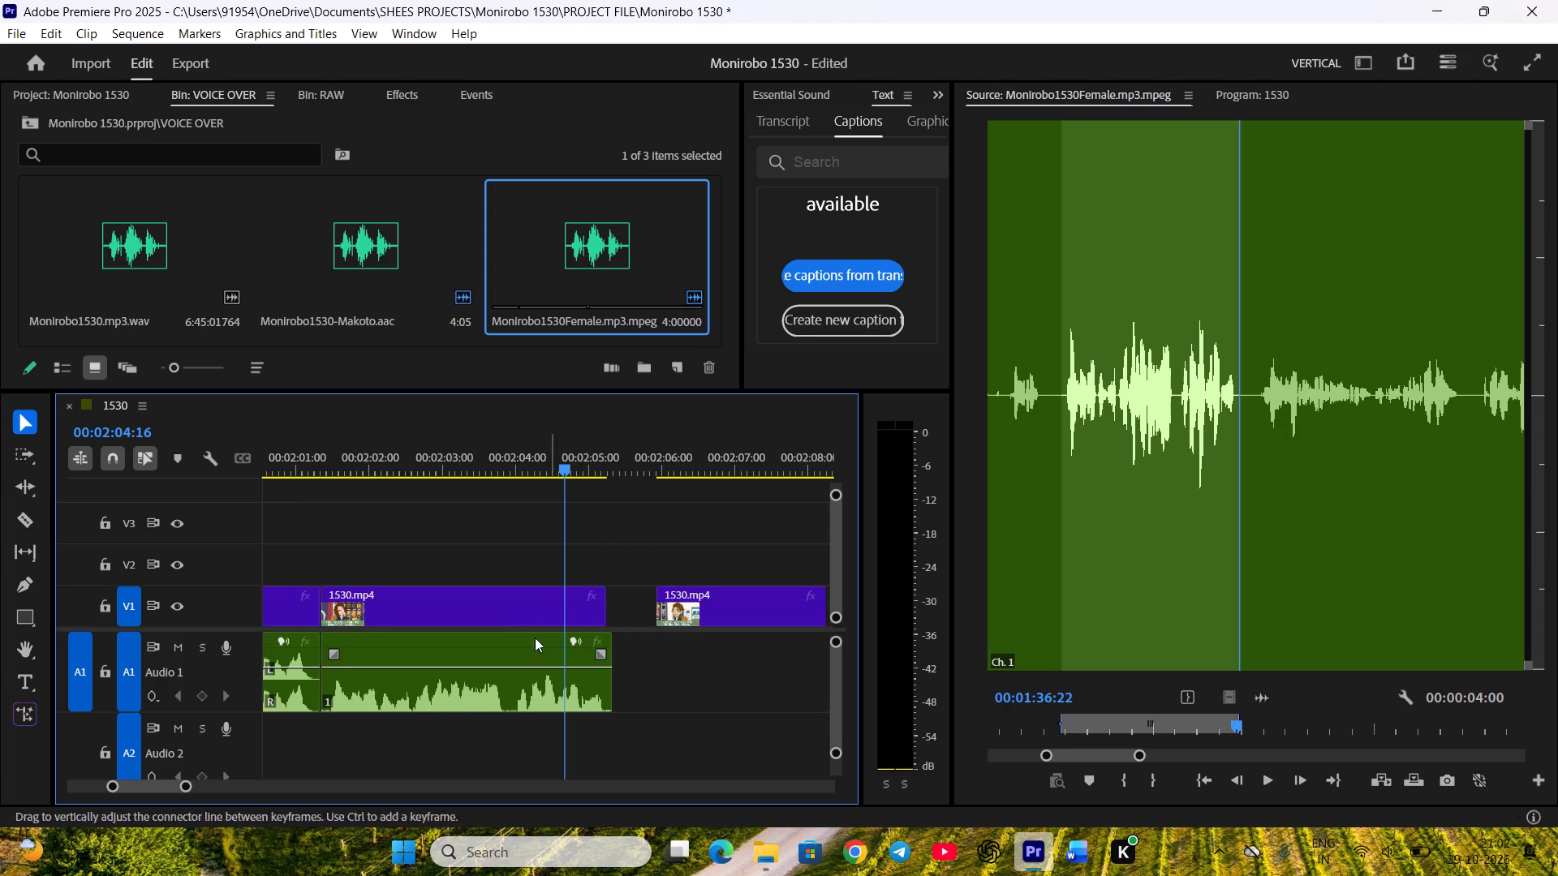
key("equal")
scroll(645, 650, "up", 2)
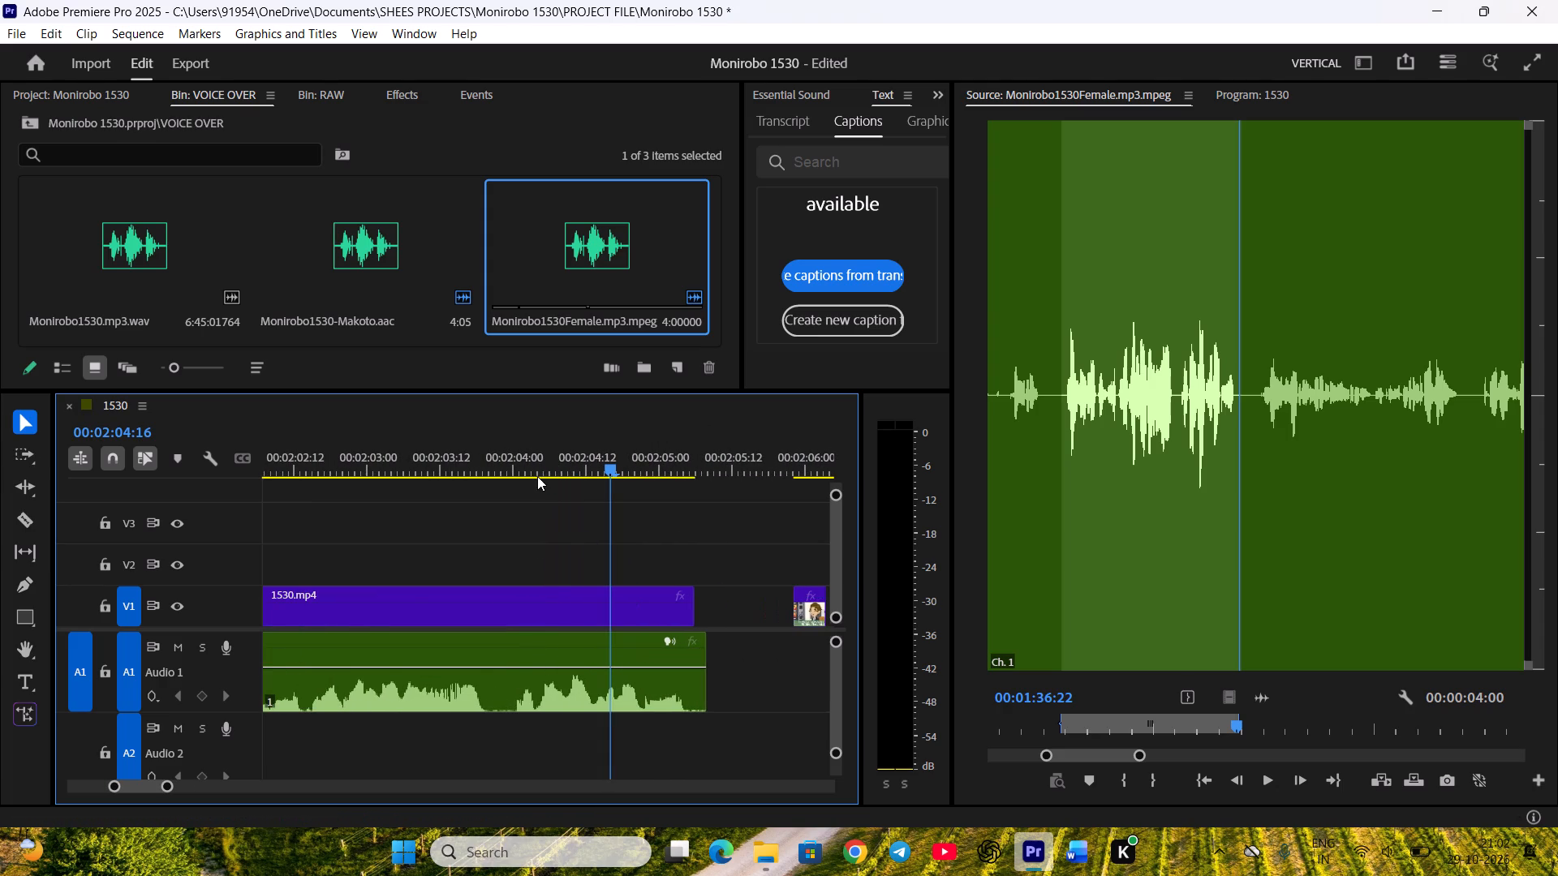
key("minus")
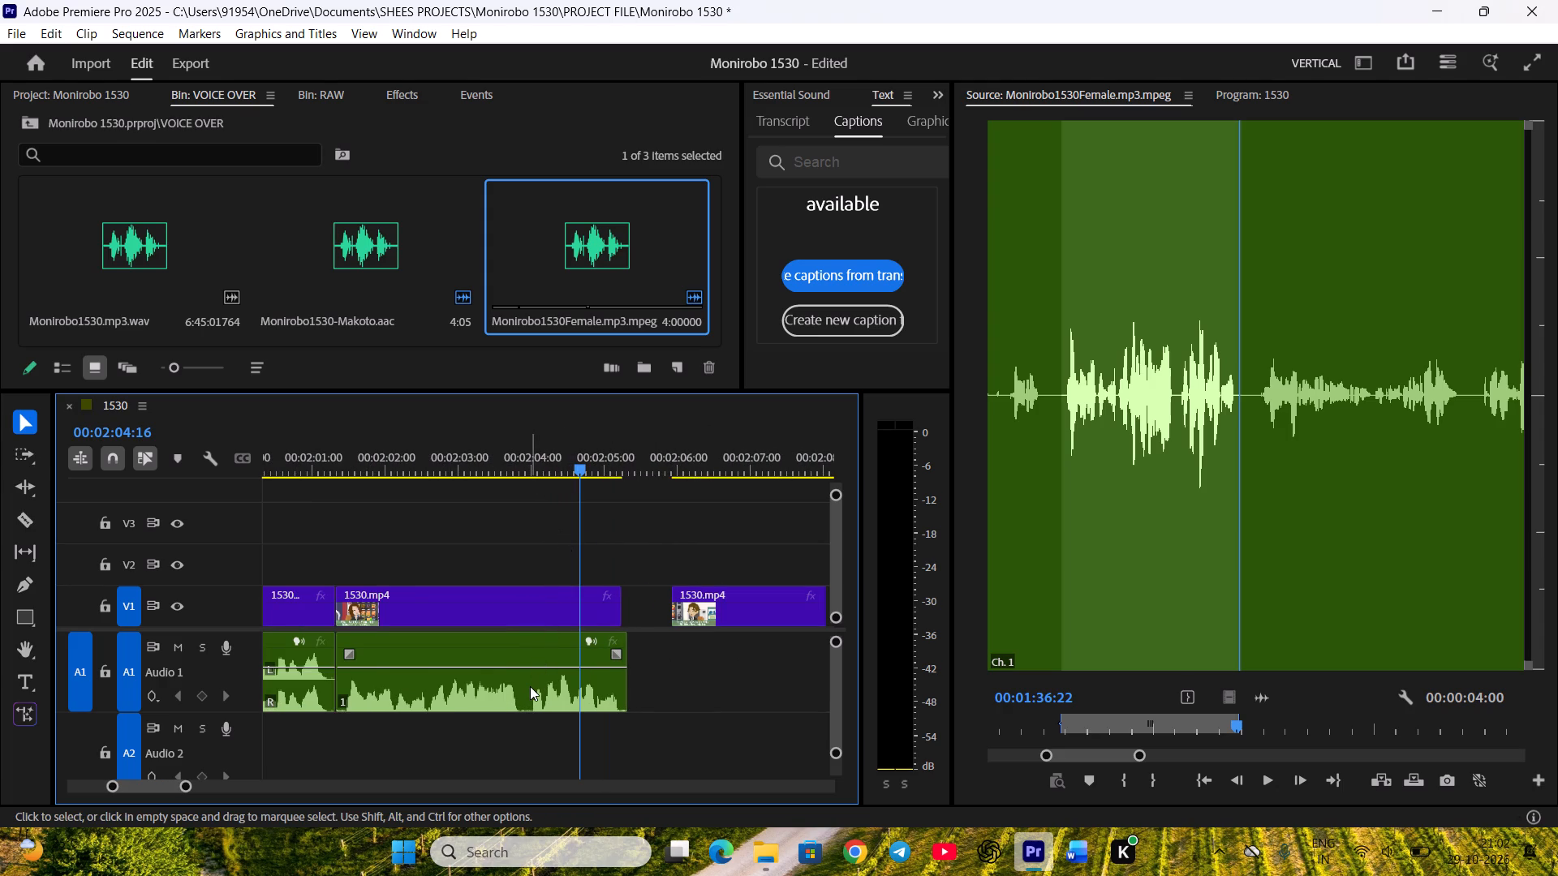
Set Kanami's V1 clip duration to 00:00:04:00 through its speed/duration settings to match her line, and save the project.
right_click(549, 615)
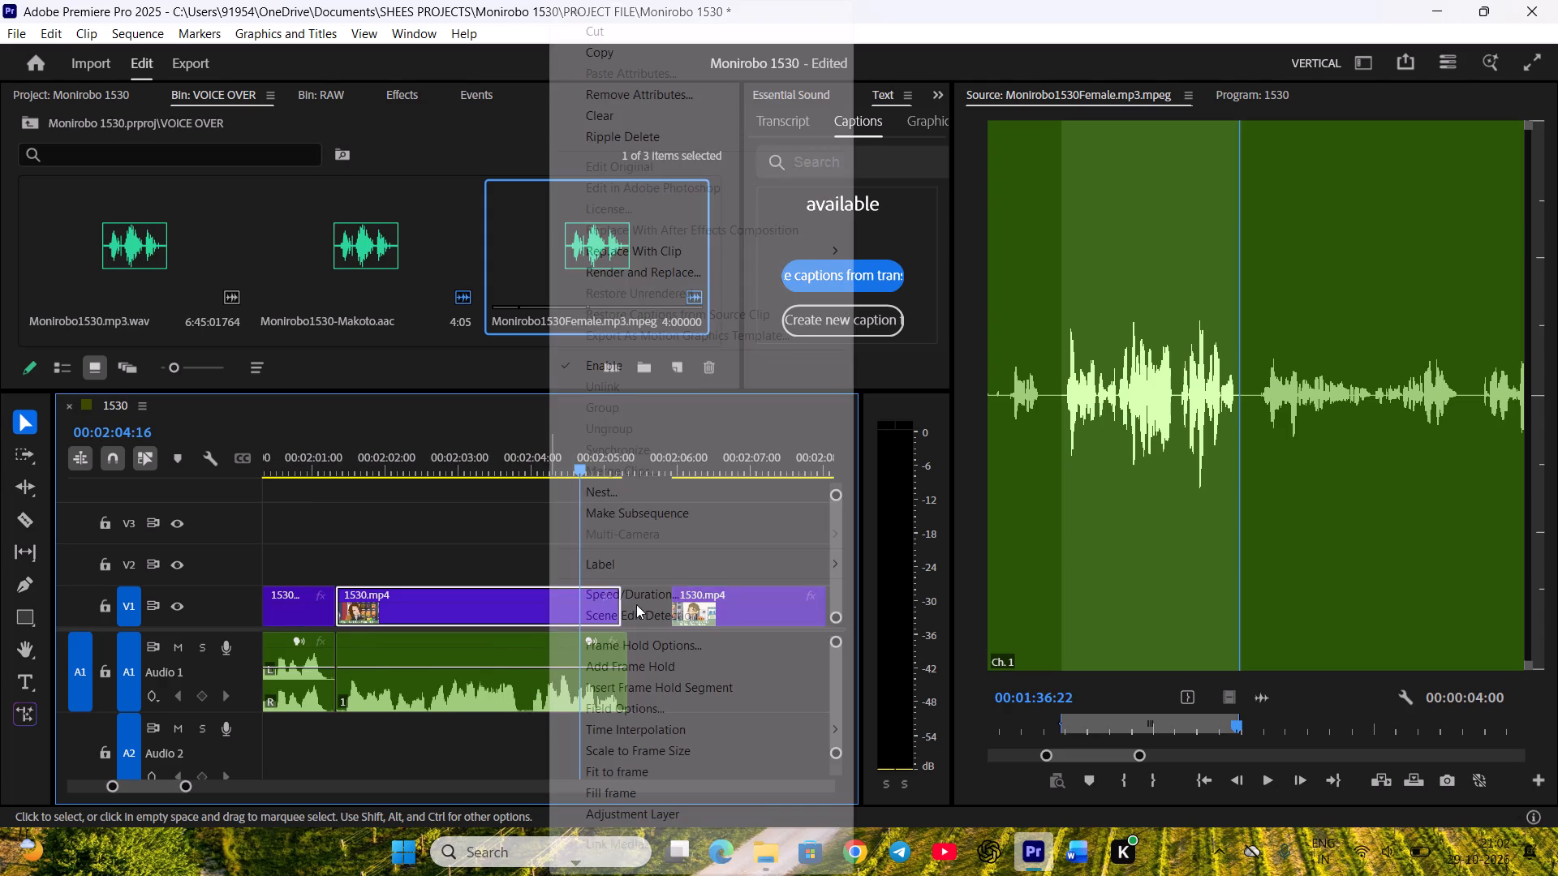
left_click(636, 604)
left_click(889, 483)
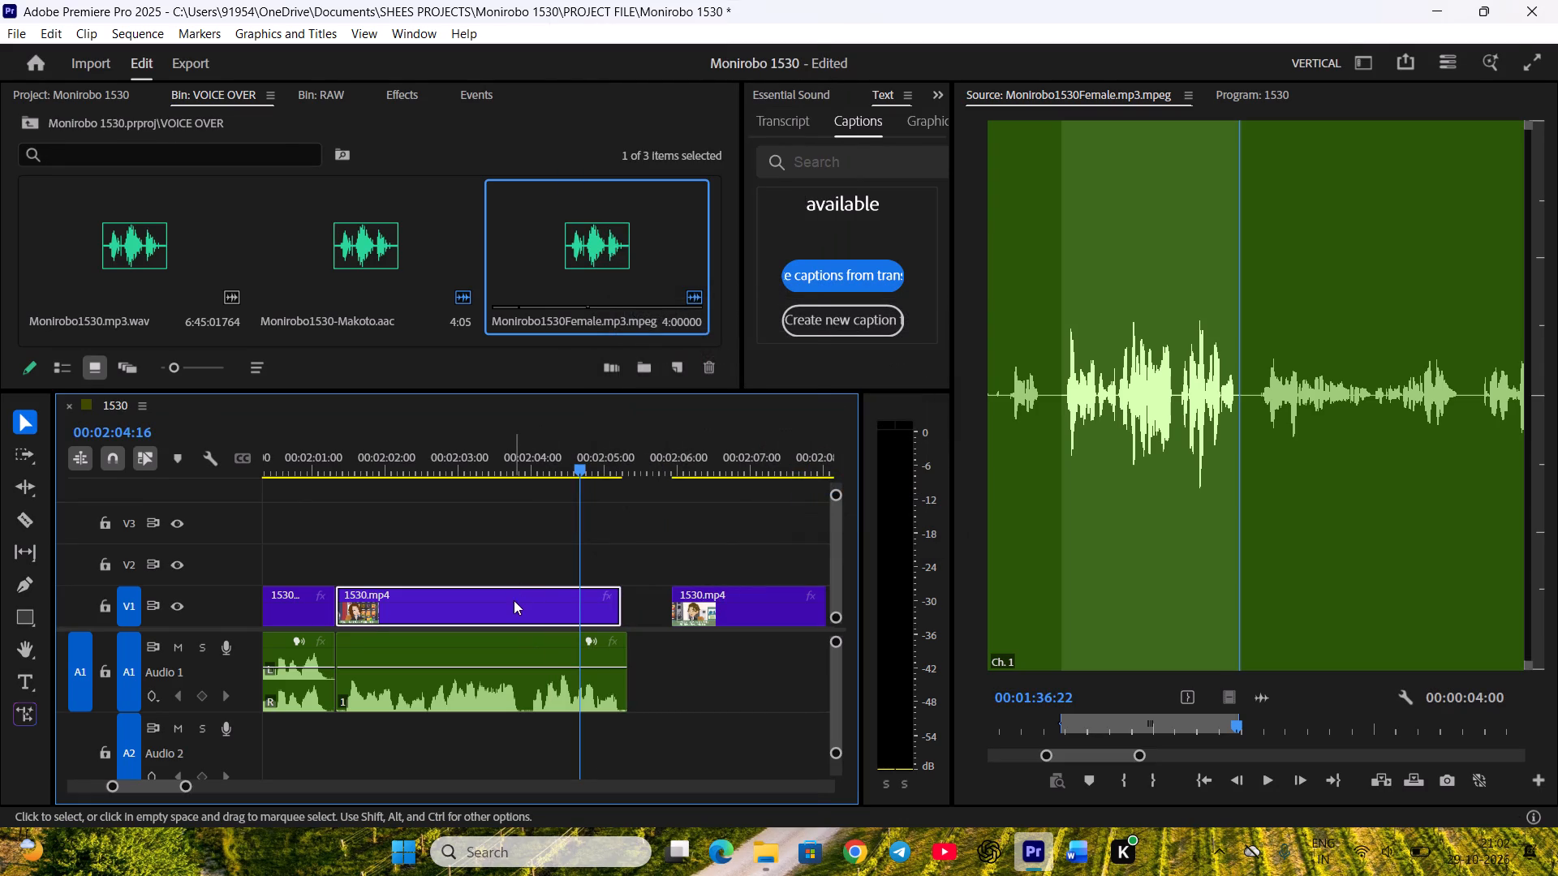
right_click(514, 600)
left_click(470, 668)
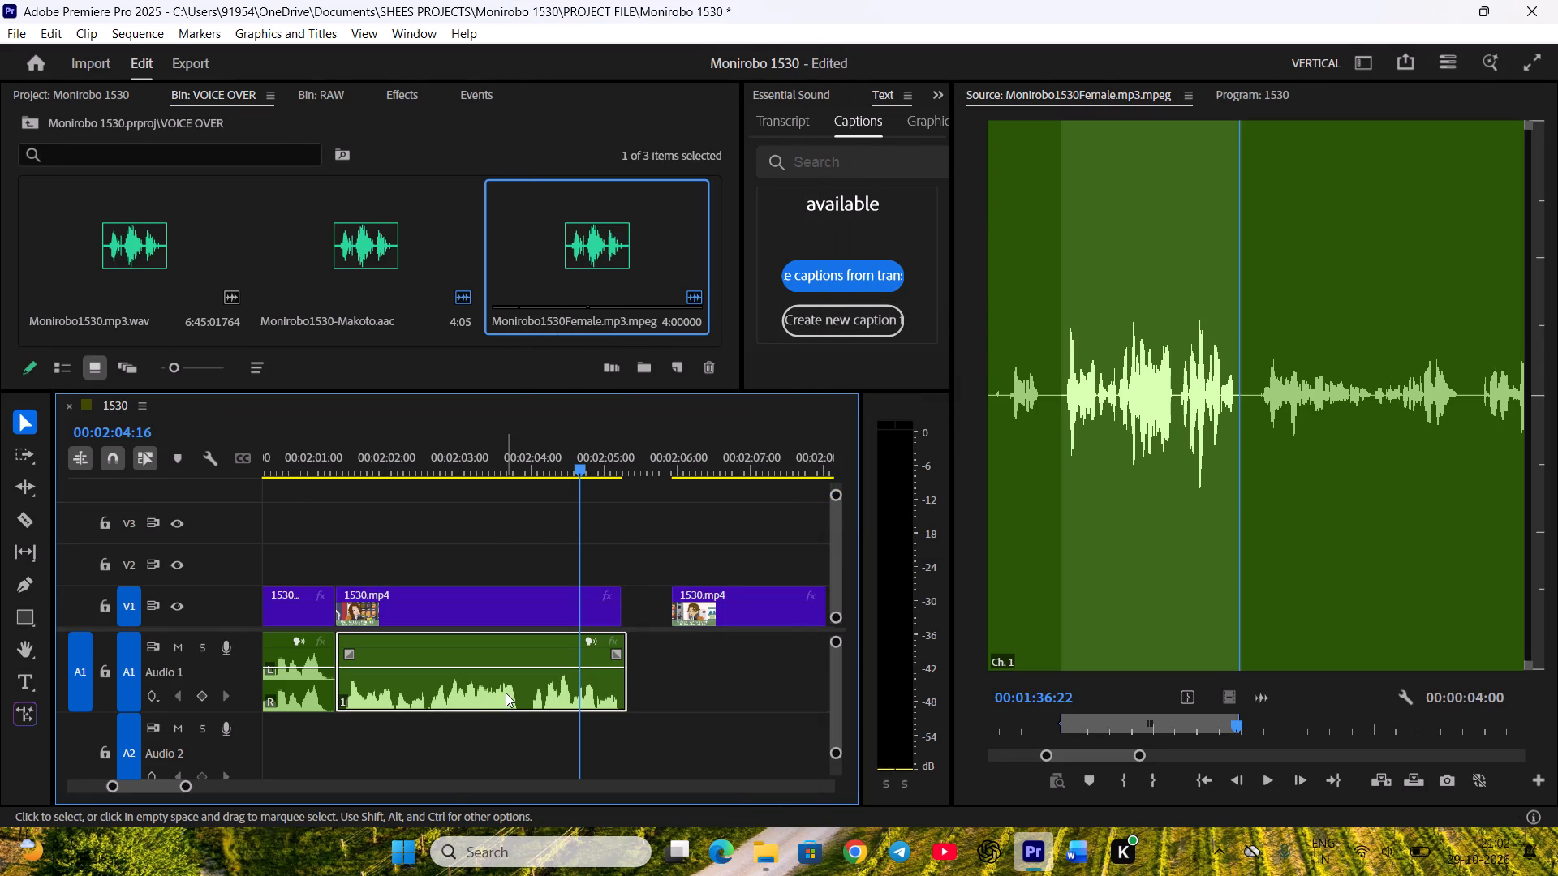
right_click(502, 607)
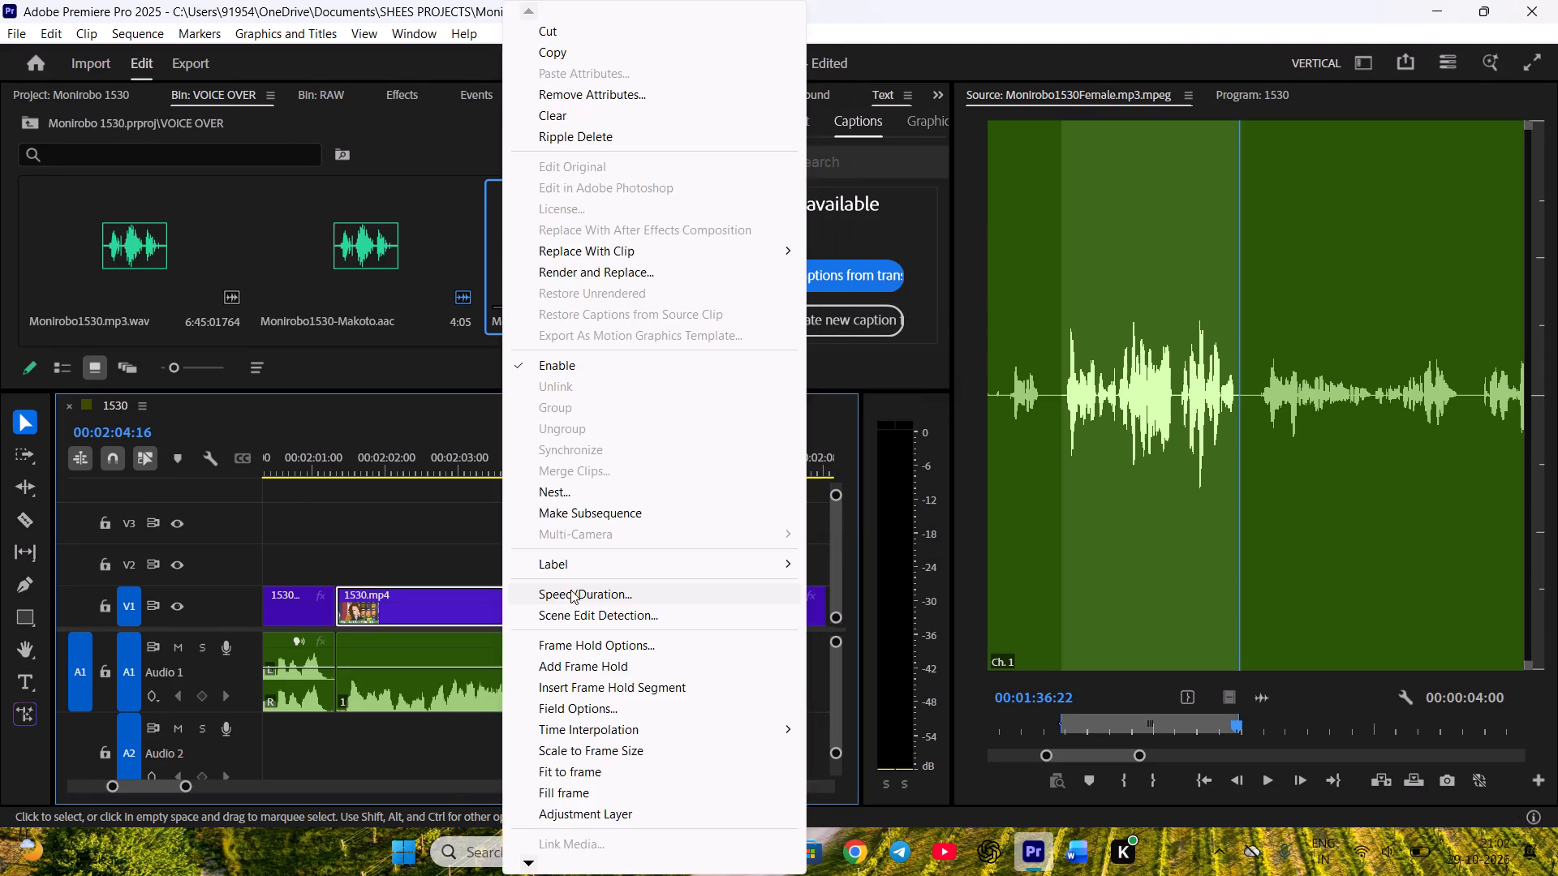
left_click(571, 590)
left_click(750, 362)
left_click(777, 363)
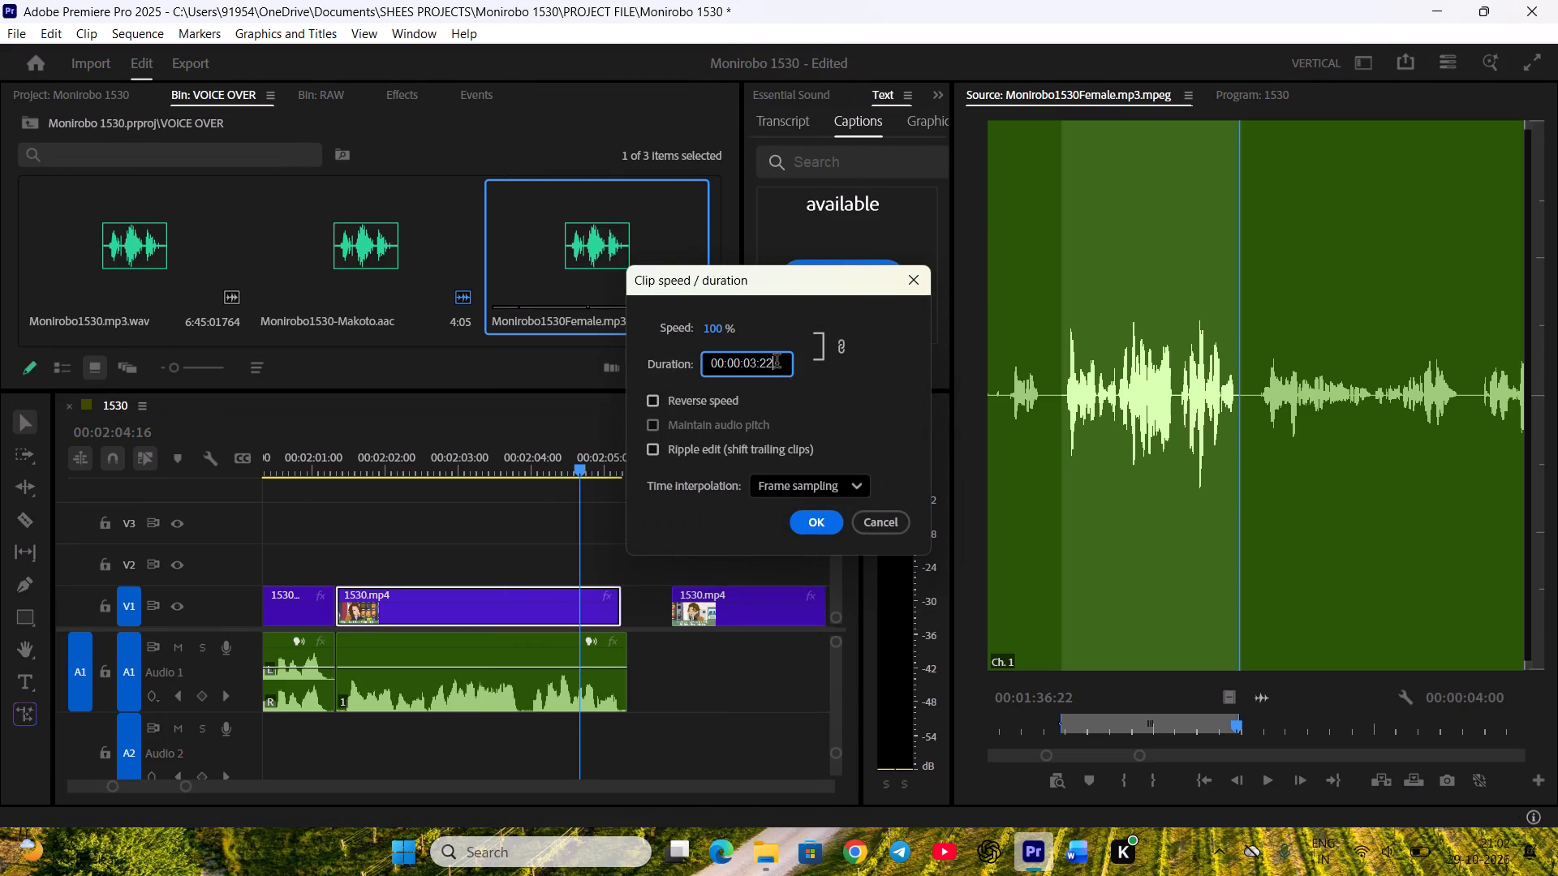
key("BackSpace")
key("BackSpace")
type("00")
key("Left")
key("Left")
key("Left")
key("BackSpace")
key("4")
key("Return")
left_click(639, 498)
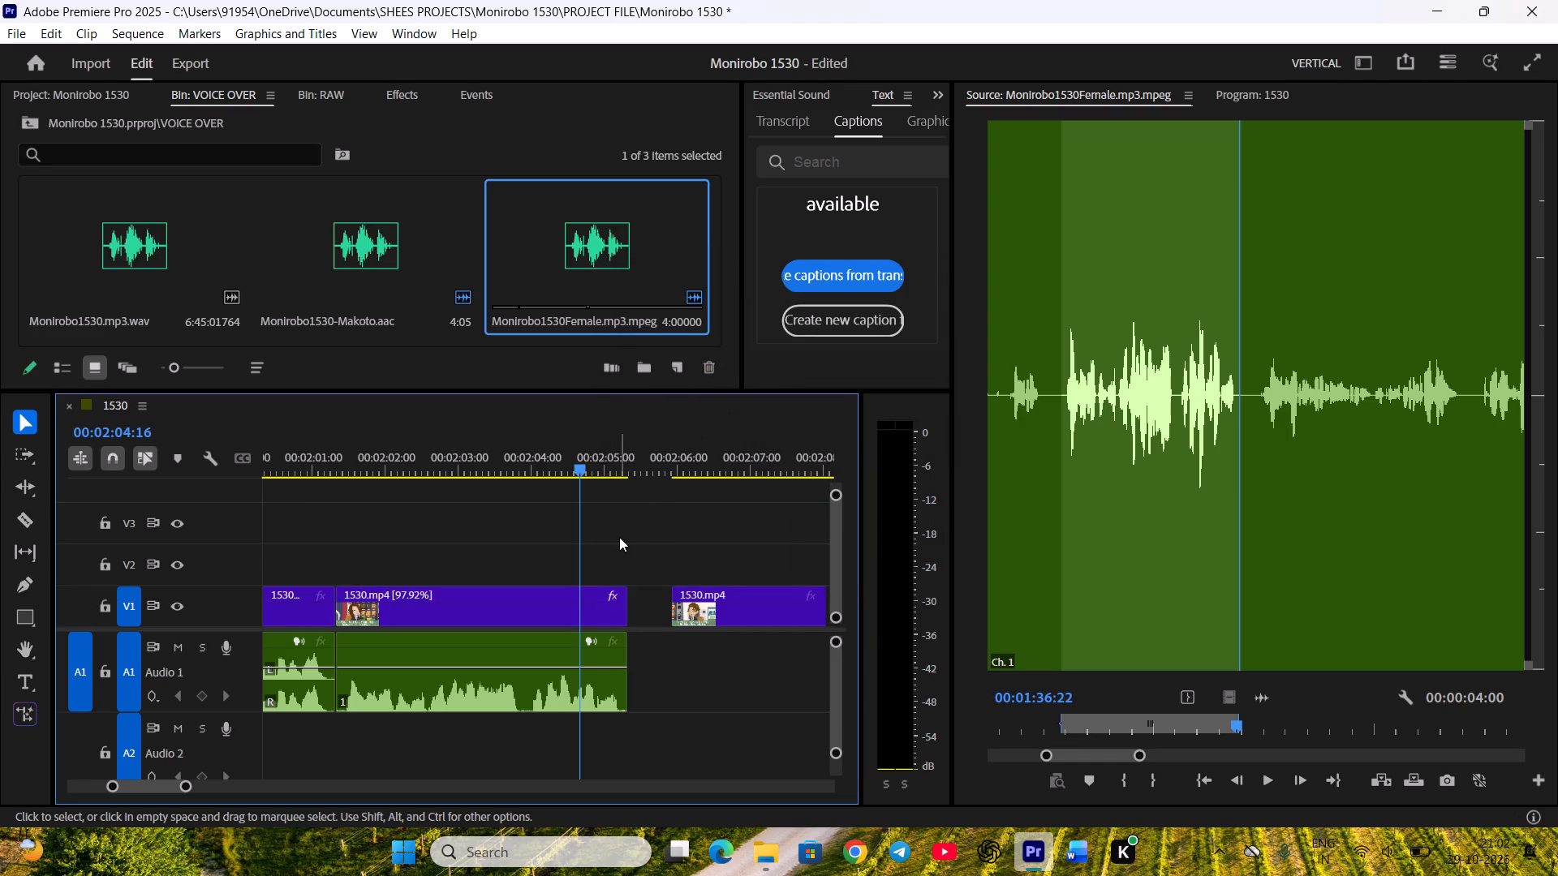
key("ctrl+s")
Ripple delete the gap after Kanami's retimed V1 clip, play on into Makoto's next shot, and save the project.
scroll(601, 545, "down", 4)
key("space")
key("space")
right_click(514, 608)
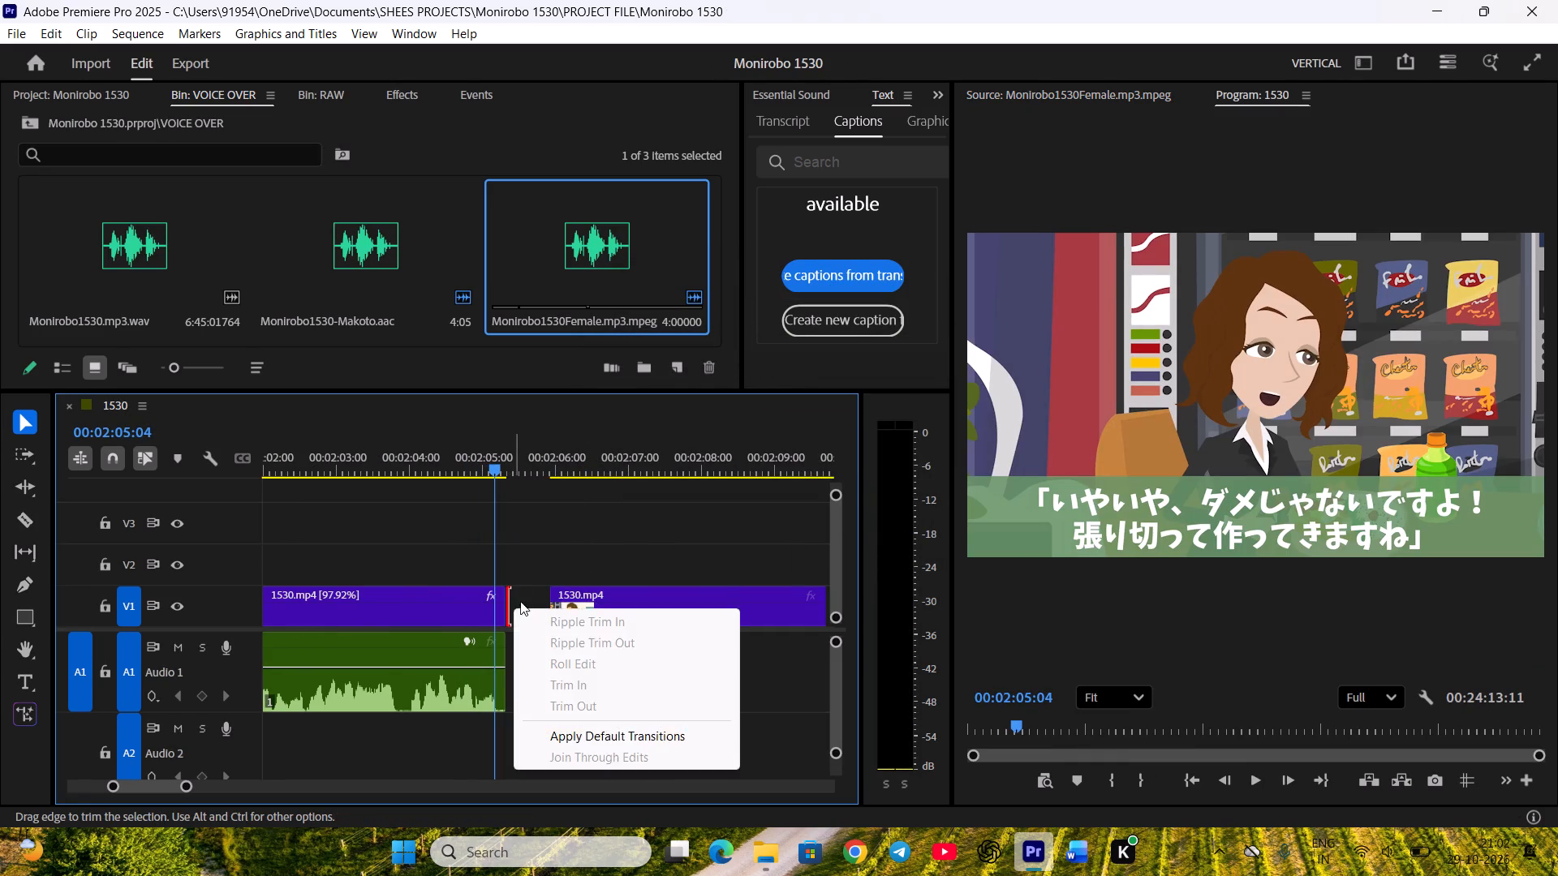
right_click(520, 601)
left_click(557, 610)
scroll(557, 611, "down", 4)
key("space")
key("ctrl+s")
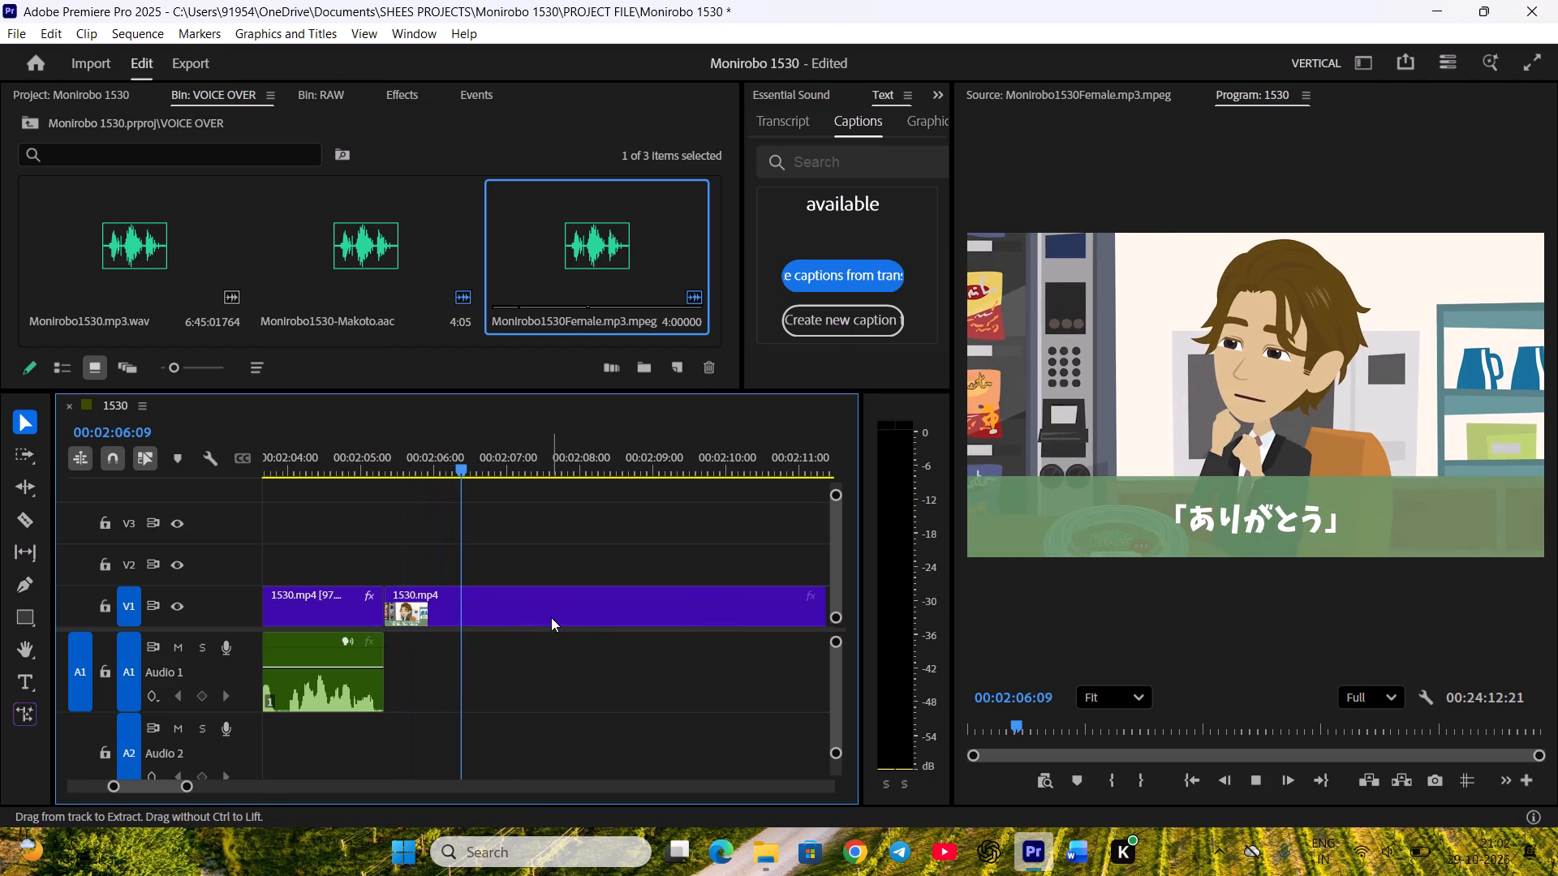
Split the V1 clip at about 00:02:07:01, just before Makoto's shot changes to the table scene, and save the project.
key("minus")
scroll(620, 659, "down", 2)
key("space")
left_click_drag(488, 475, 613, 500)
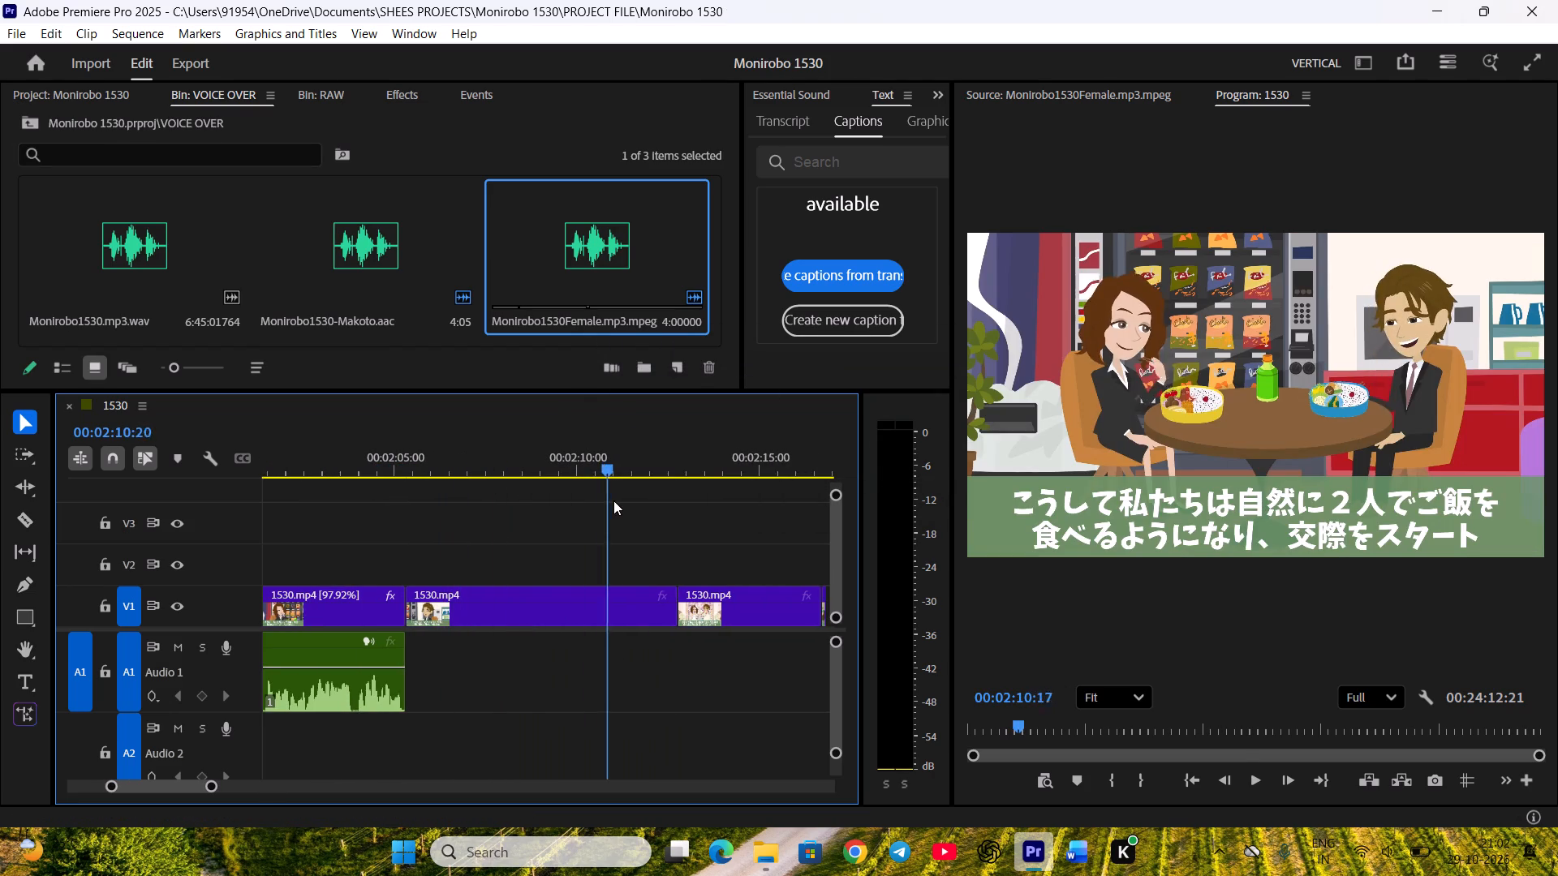
left_click_drag(613, 500, 476, 495)
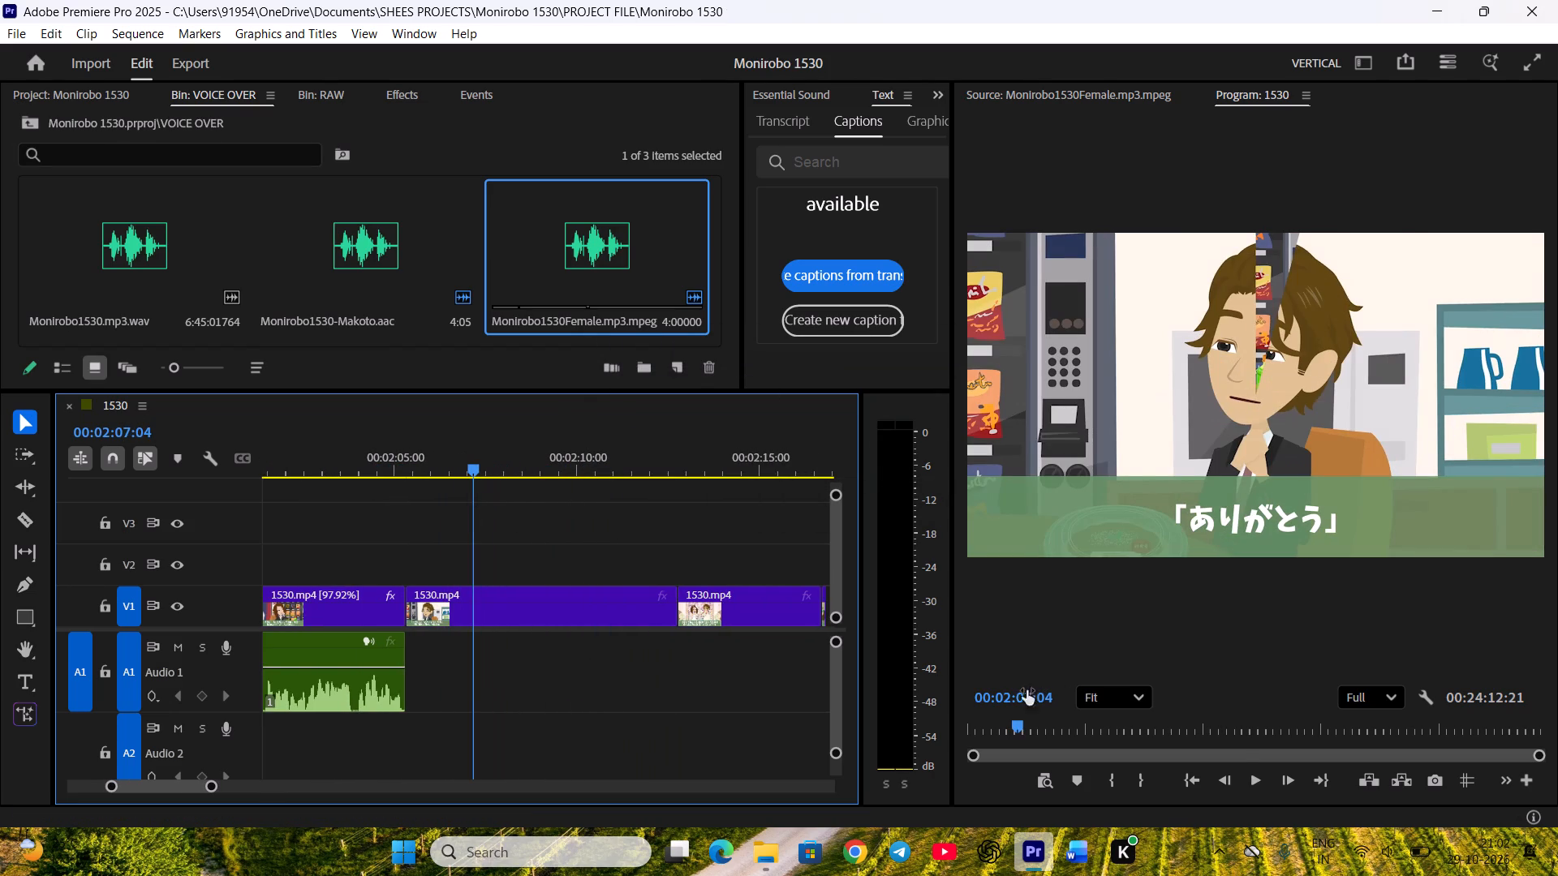
scroll(1085, 718, "up", 2)
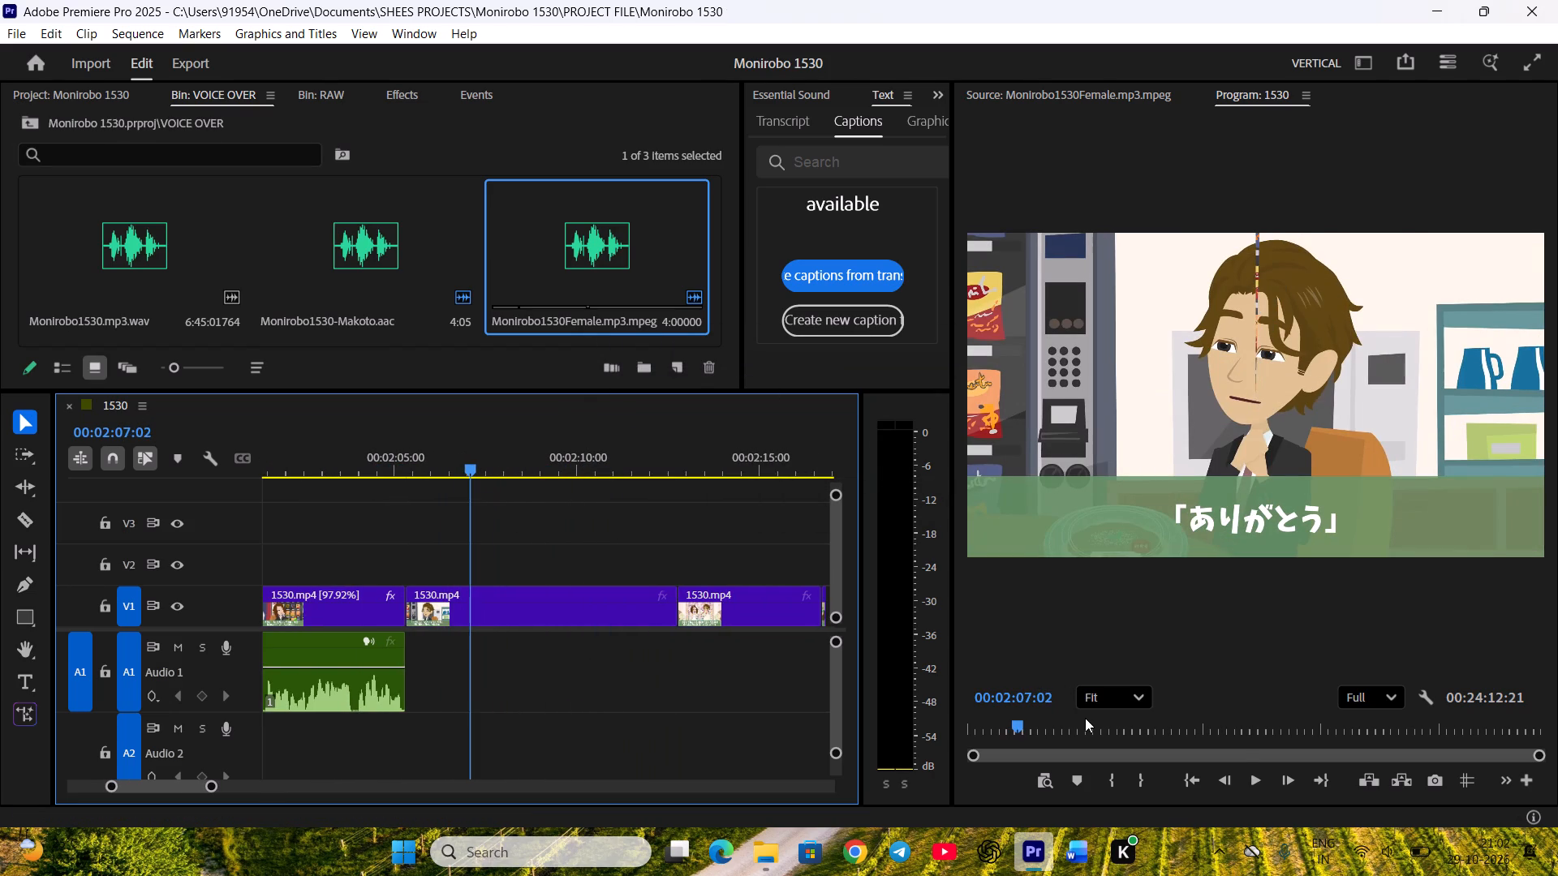
scroll(1085, 718, "up", 1)
key("c")
key("space")
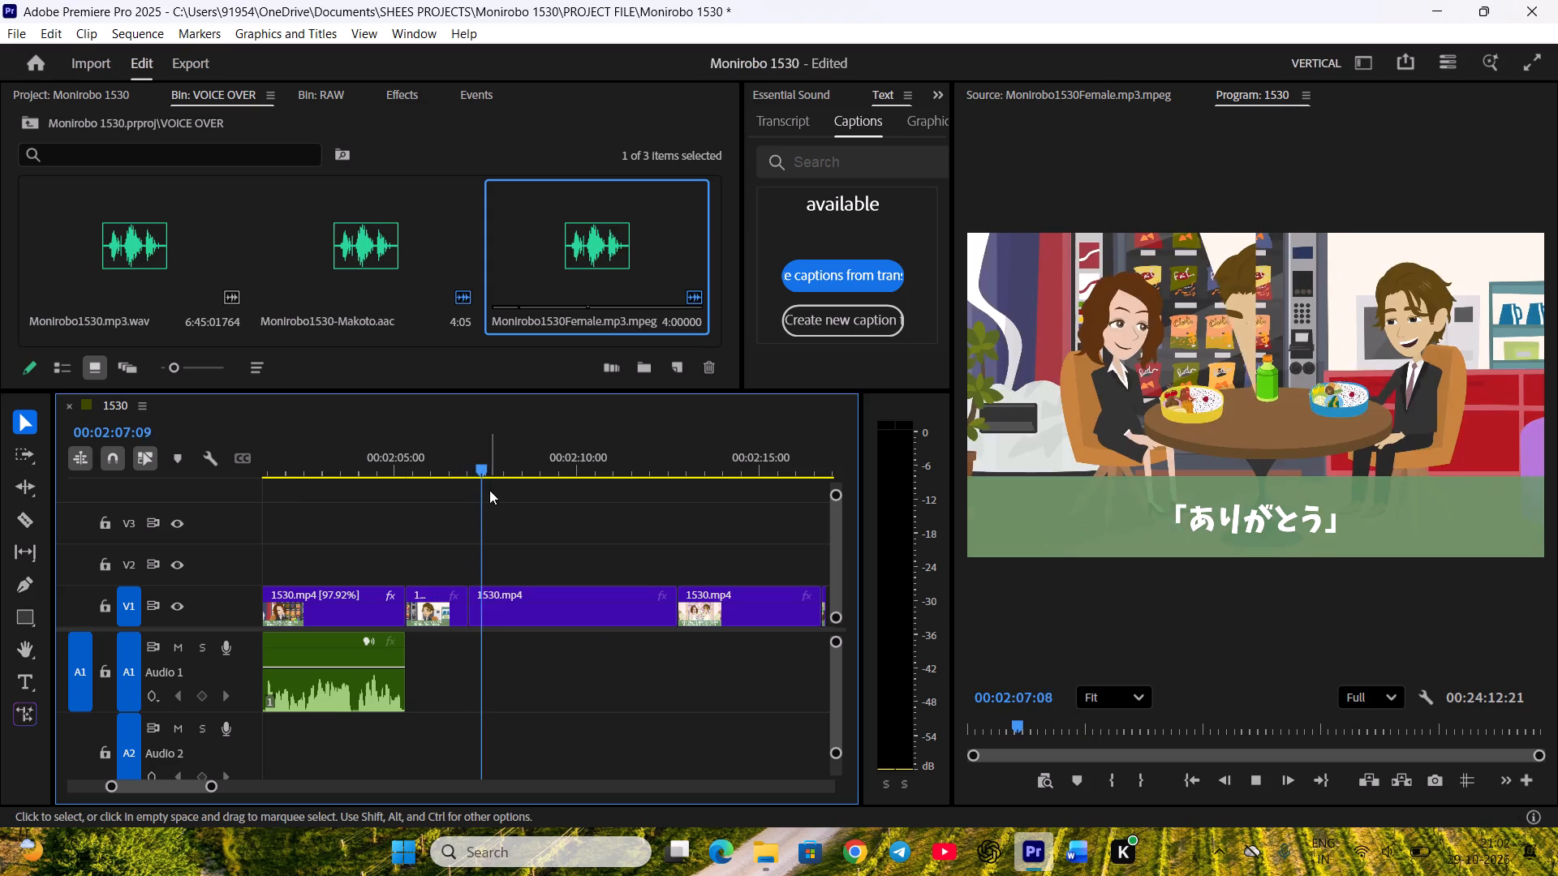
left_click(450, 466)
key("ctrl+s")
key("equal")
scroll(519, 548, "down", 4)
key("ctrl+s")
Mark Makoto's one-second "Thank you." line ending at 00:01:16:15 in his recording and place it on Audio 1 at about 00:02:07:15.
double_click(376, 254)
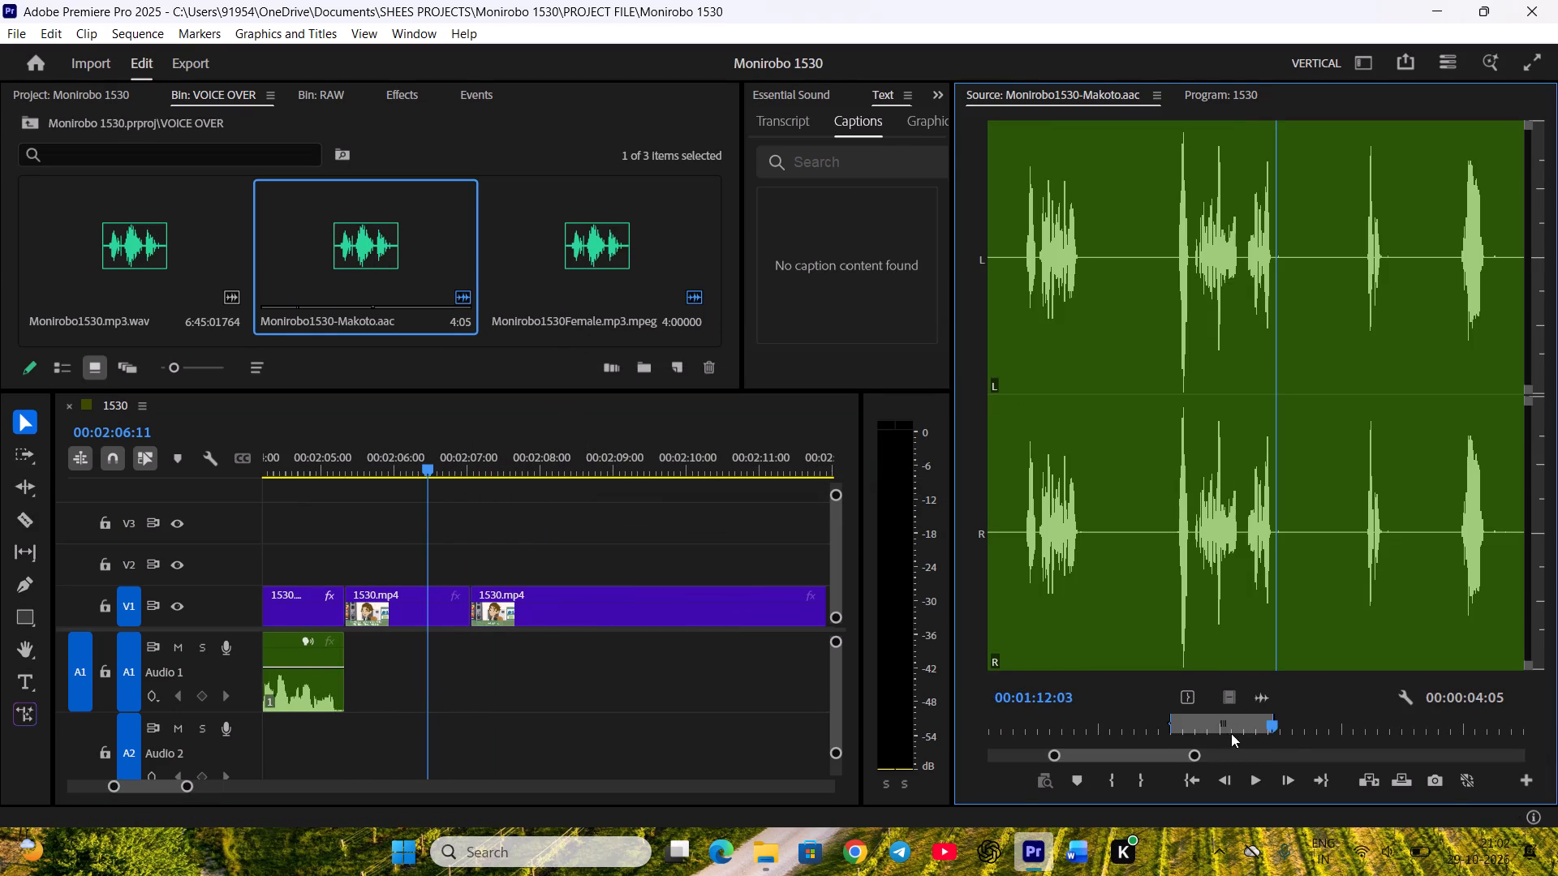
left_click_drag(1282, 728, 1300, 727)
left_click_drag(1301, 727, 1362, 724)
key("i")
key("space")
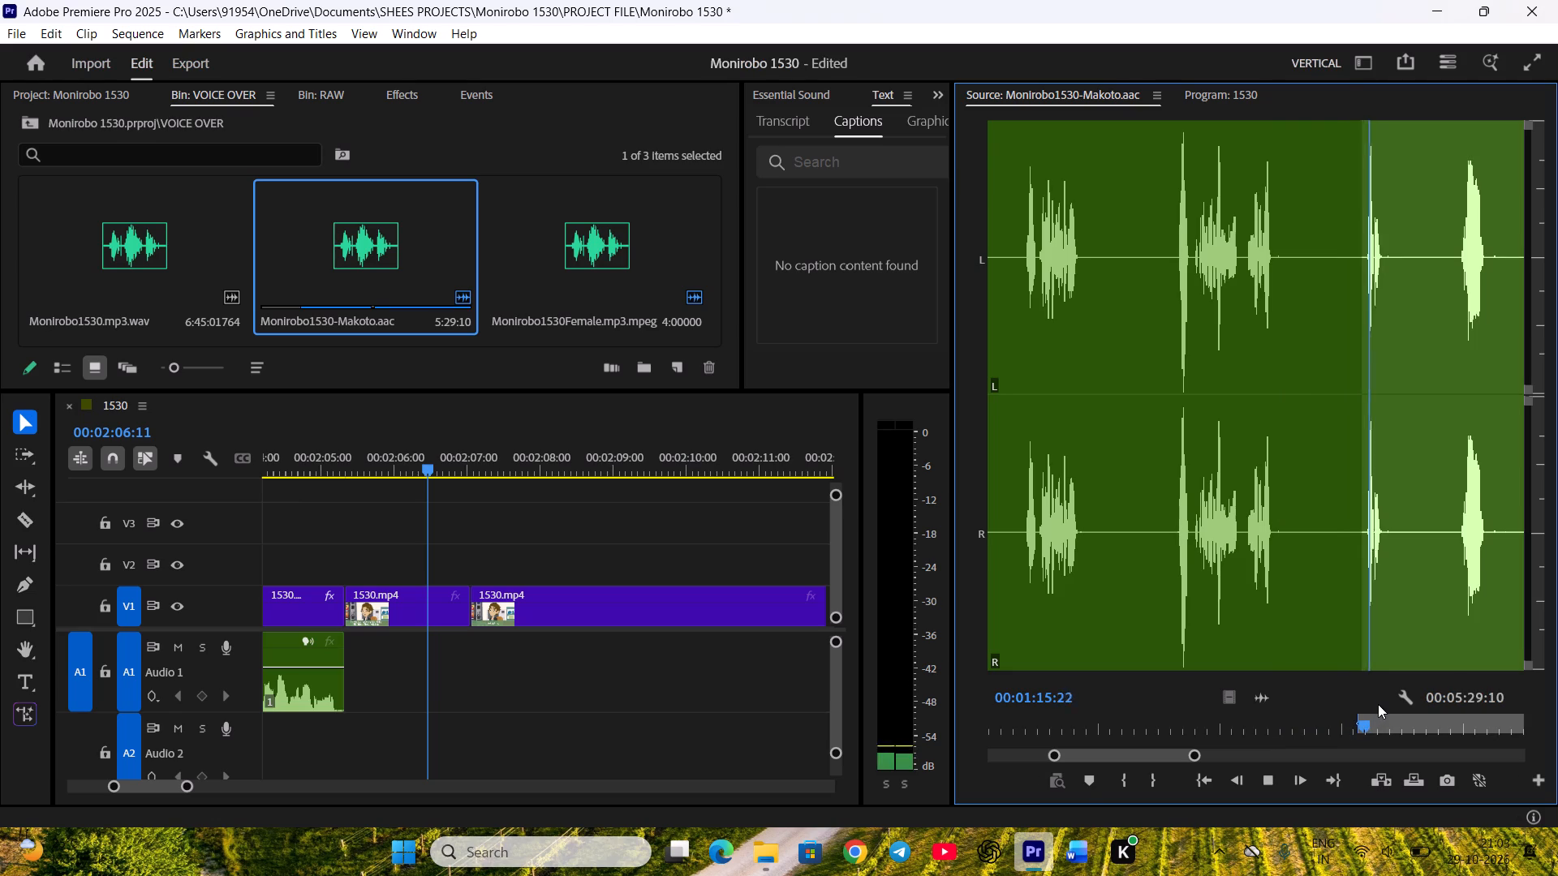
key("space")
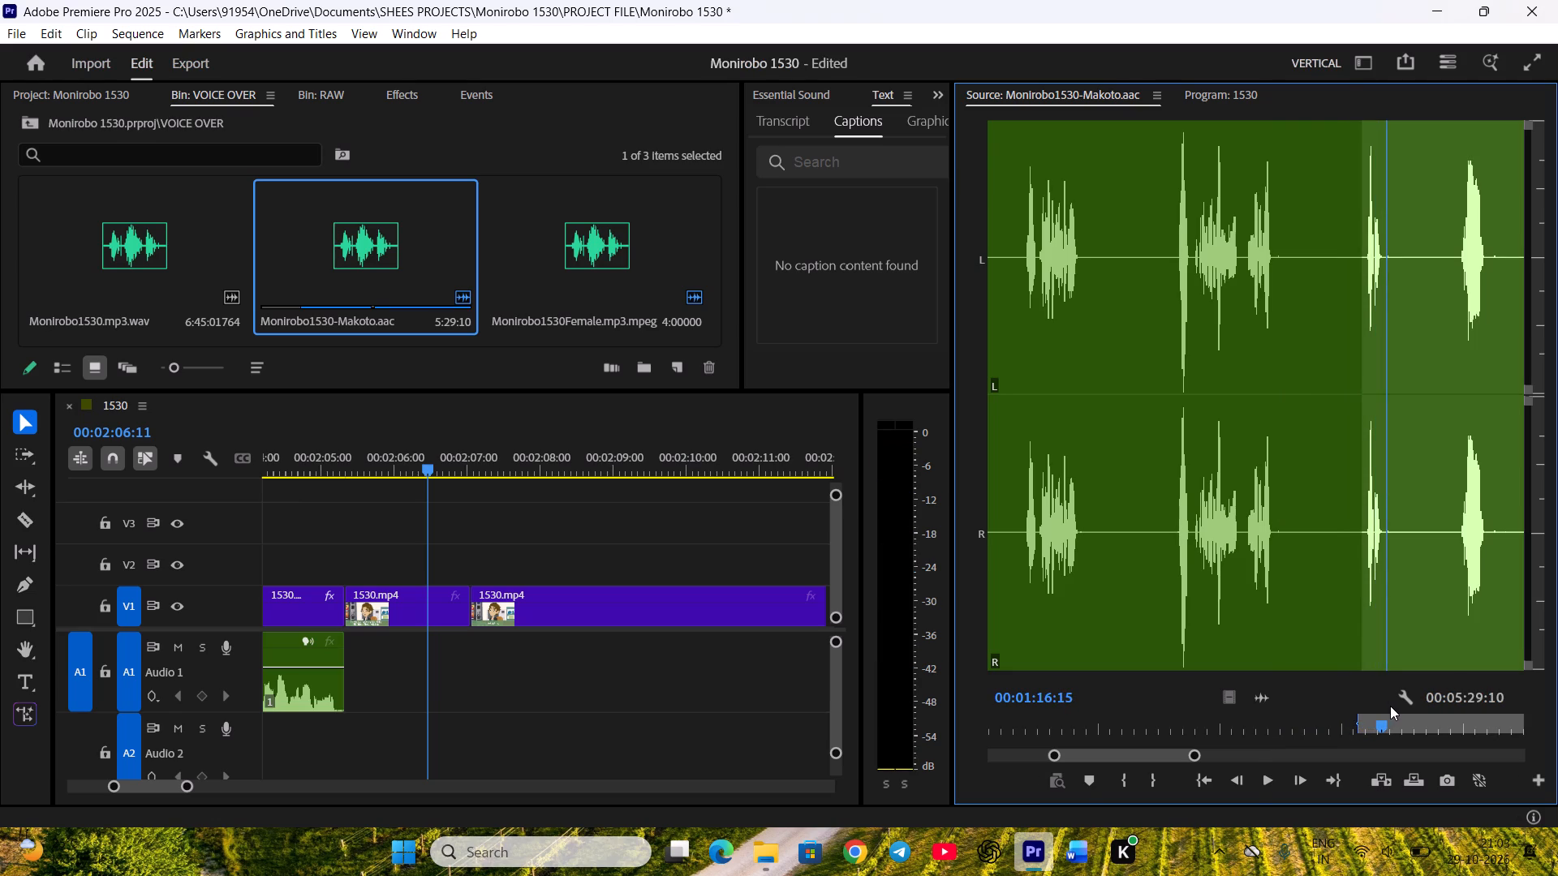
key("o")
left_click_drag(1265, 689, 513, 665)
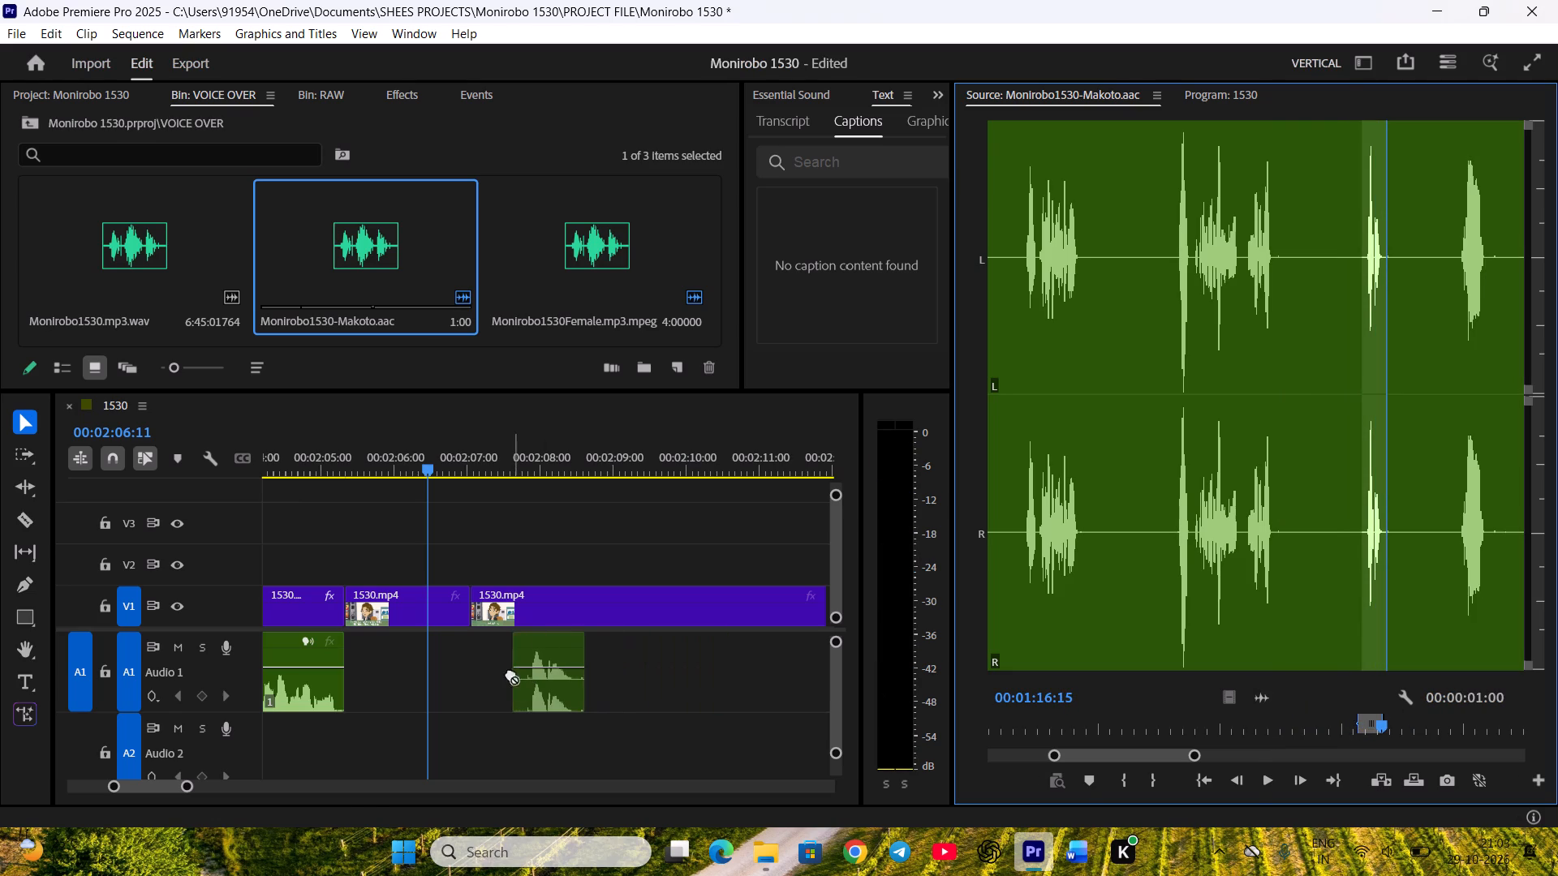
key("equal")
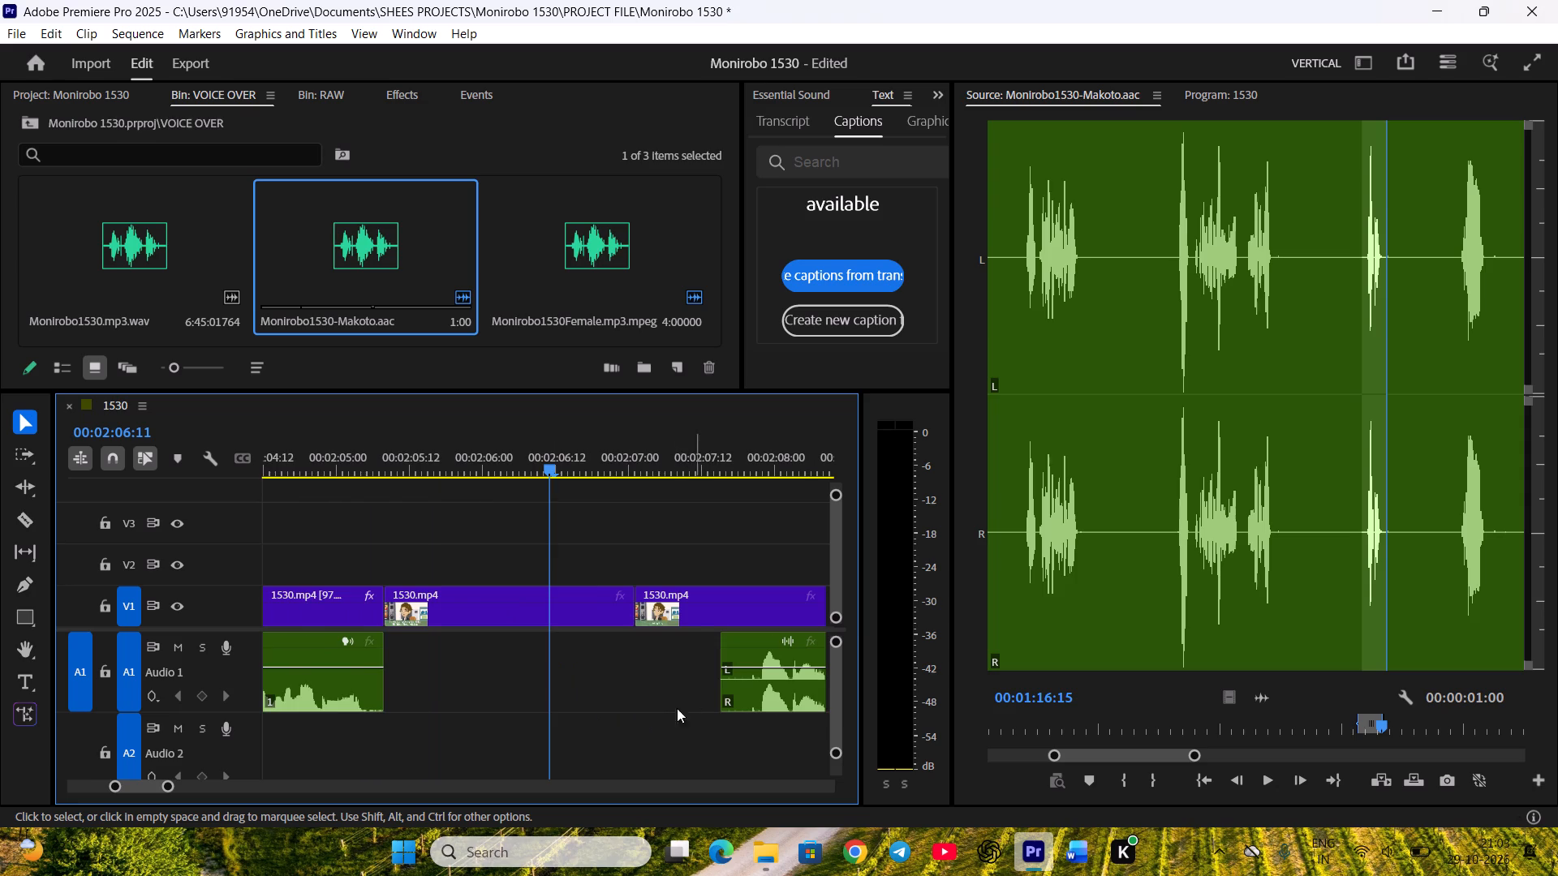
scroll(675, 709, "down", 4)
Split Makoto's new line at 00:02:07:21 and adjust the first part's audio gain by -10 dB.
left_click_drag(635, 457, 632, 476)
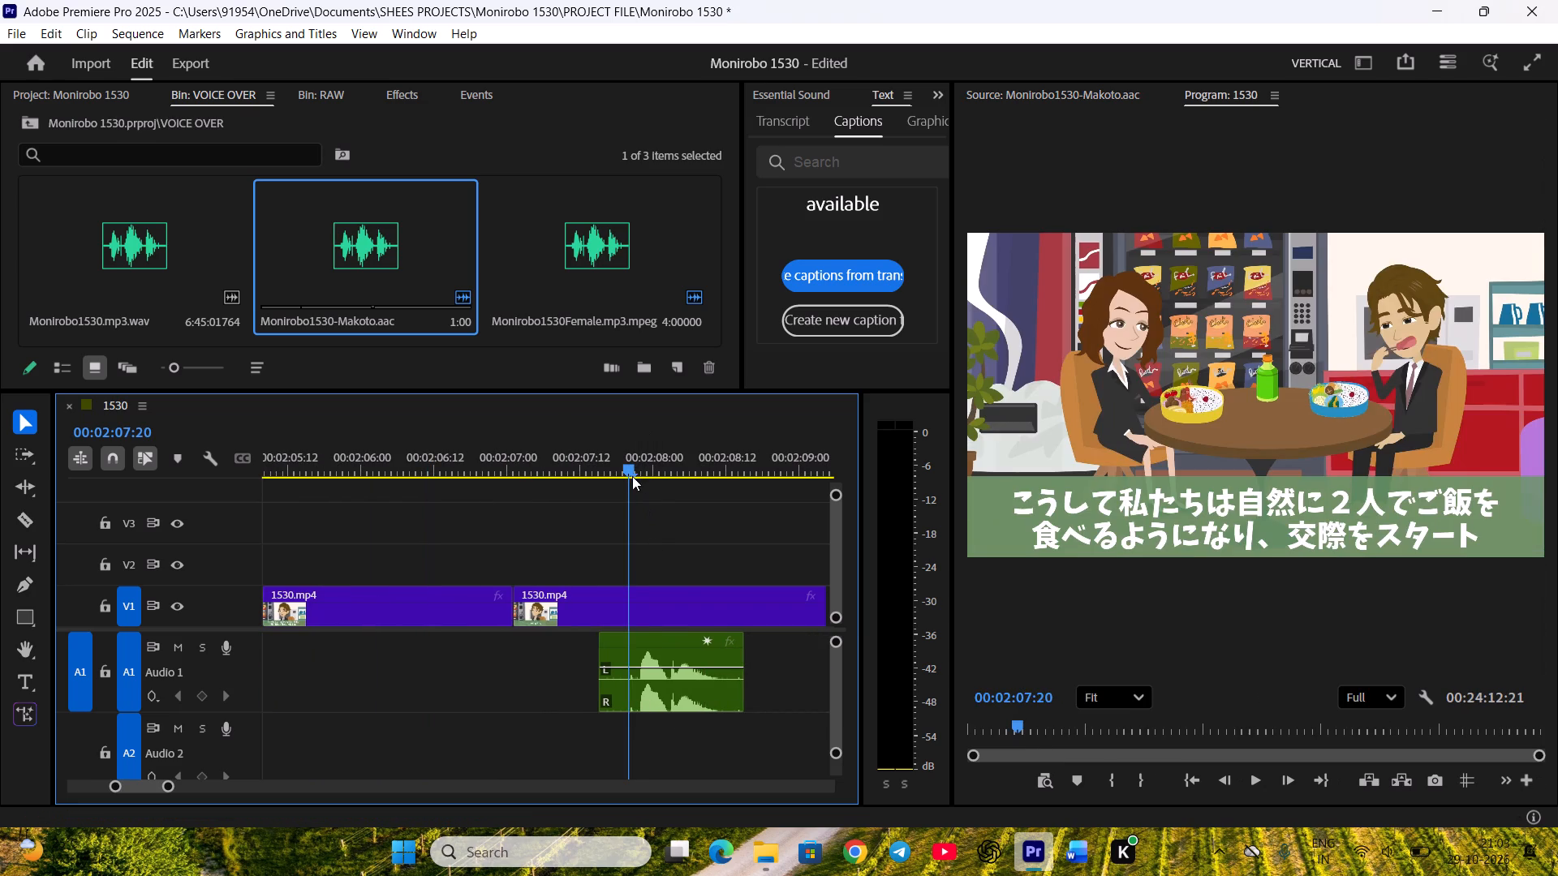
left_click_drag(632, 476, 637, 479)
left_click(666, 690)
key("c")
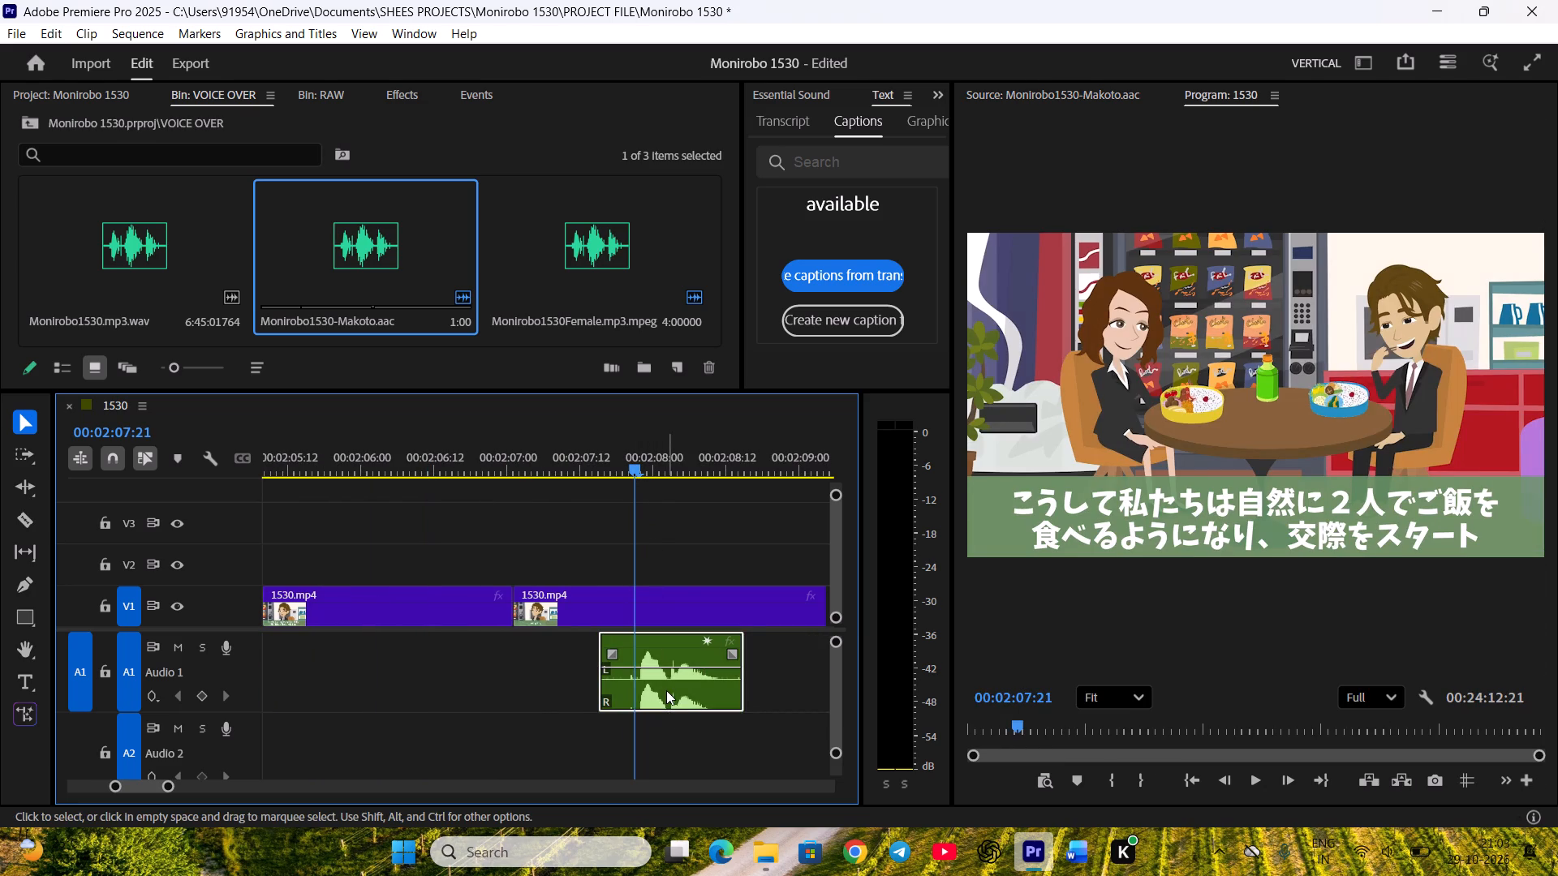
key("g")
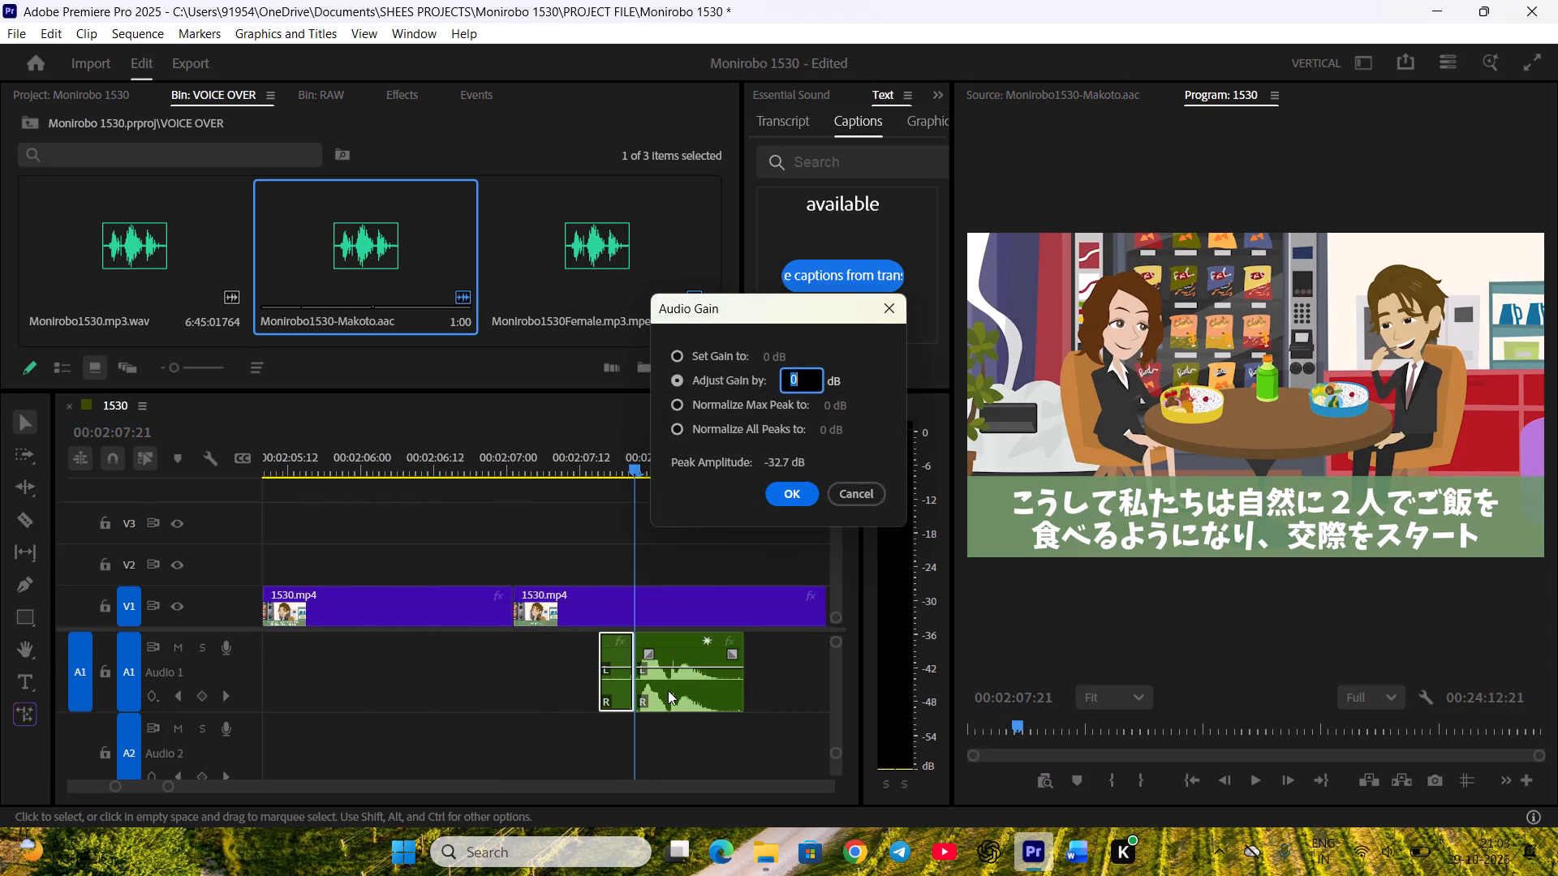
type("-10")
key("Return")
left_click(682, 733)
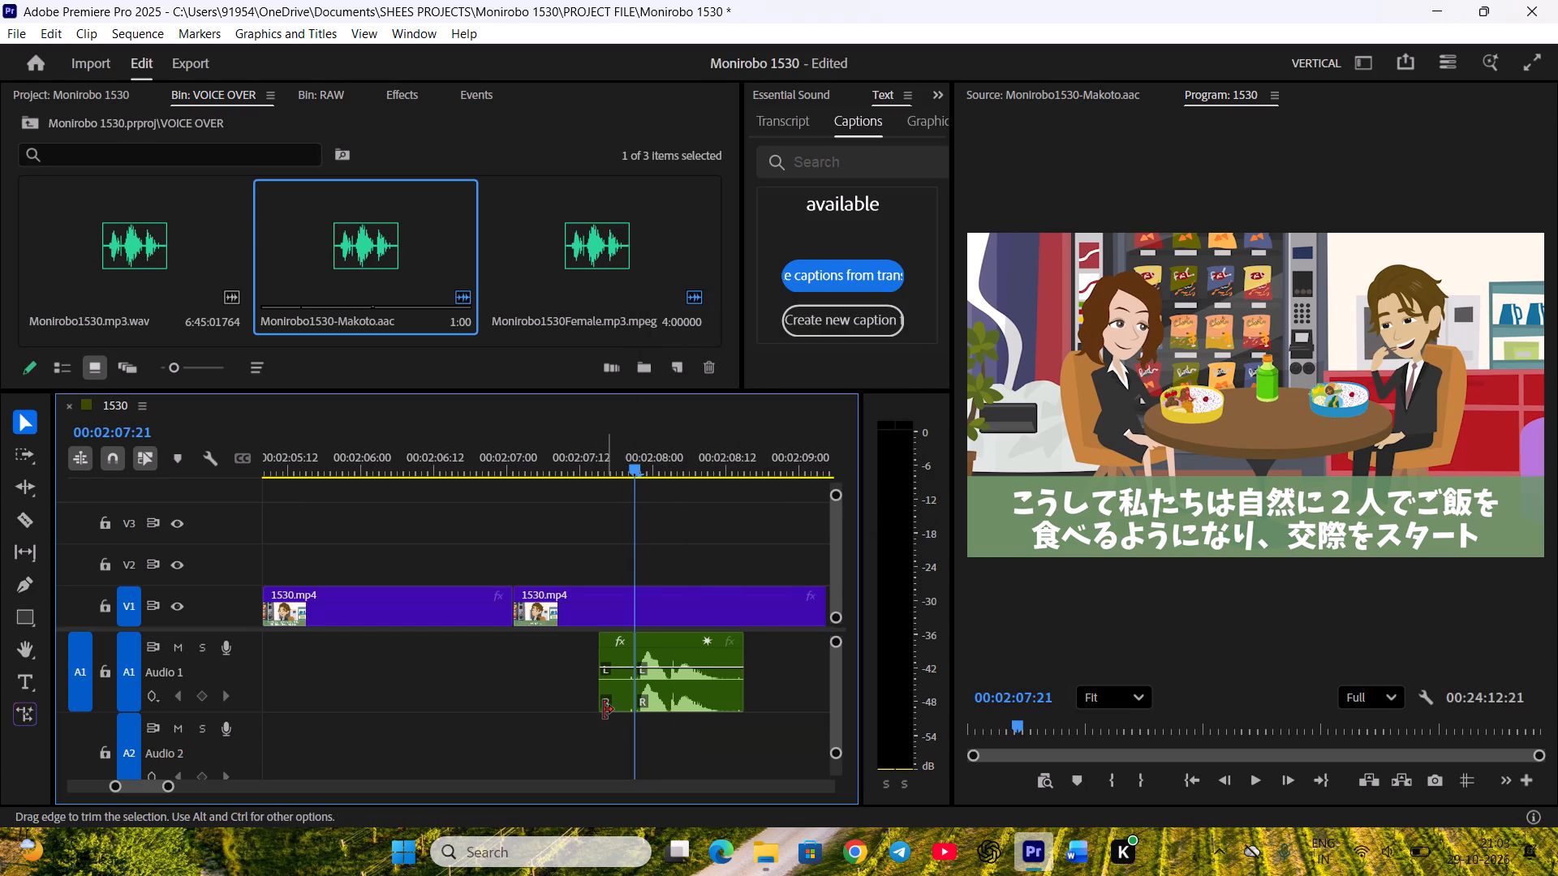
Trim about 3 frames off the start of the lowered first part of Makoto's line.
left_click_drag(603, 706, 622, 705)
left_click(666, 728)
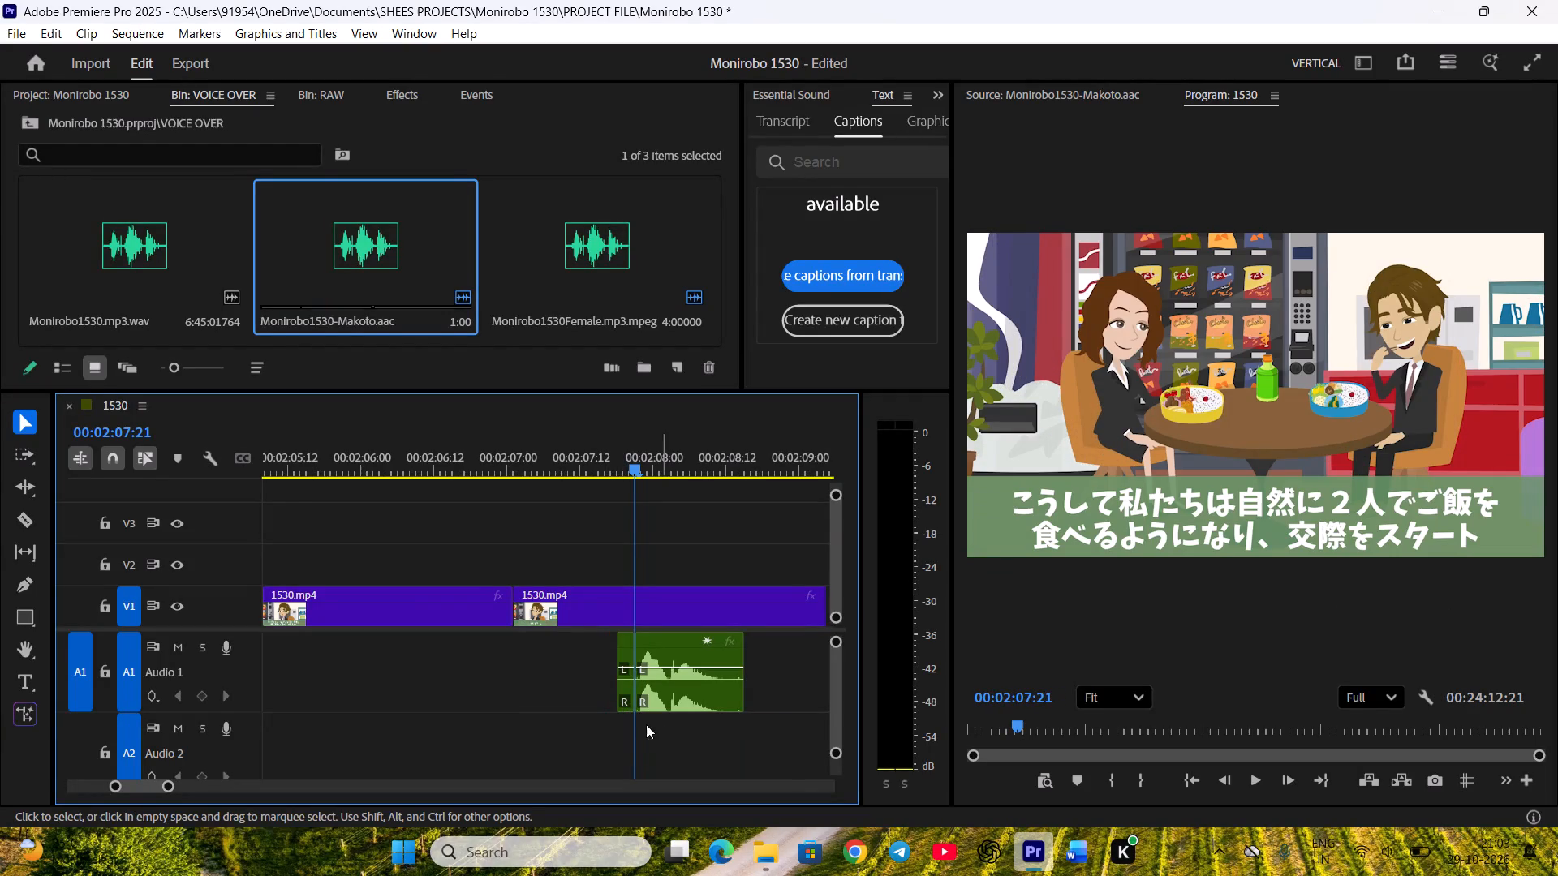
Move both parts of Makoto's "Thank you." line earlier on Audio 1 to directly follow the preceding line at about 00:02:05:08.
left_click_drag(621, 730, 674, 690)
scroll(620, 726, "up", 5)
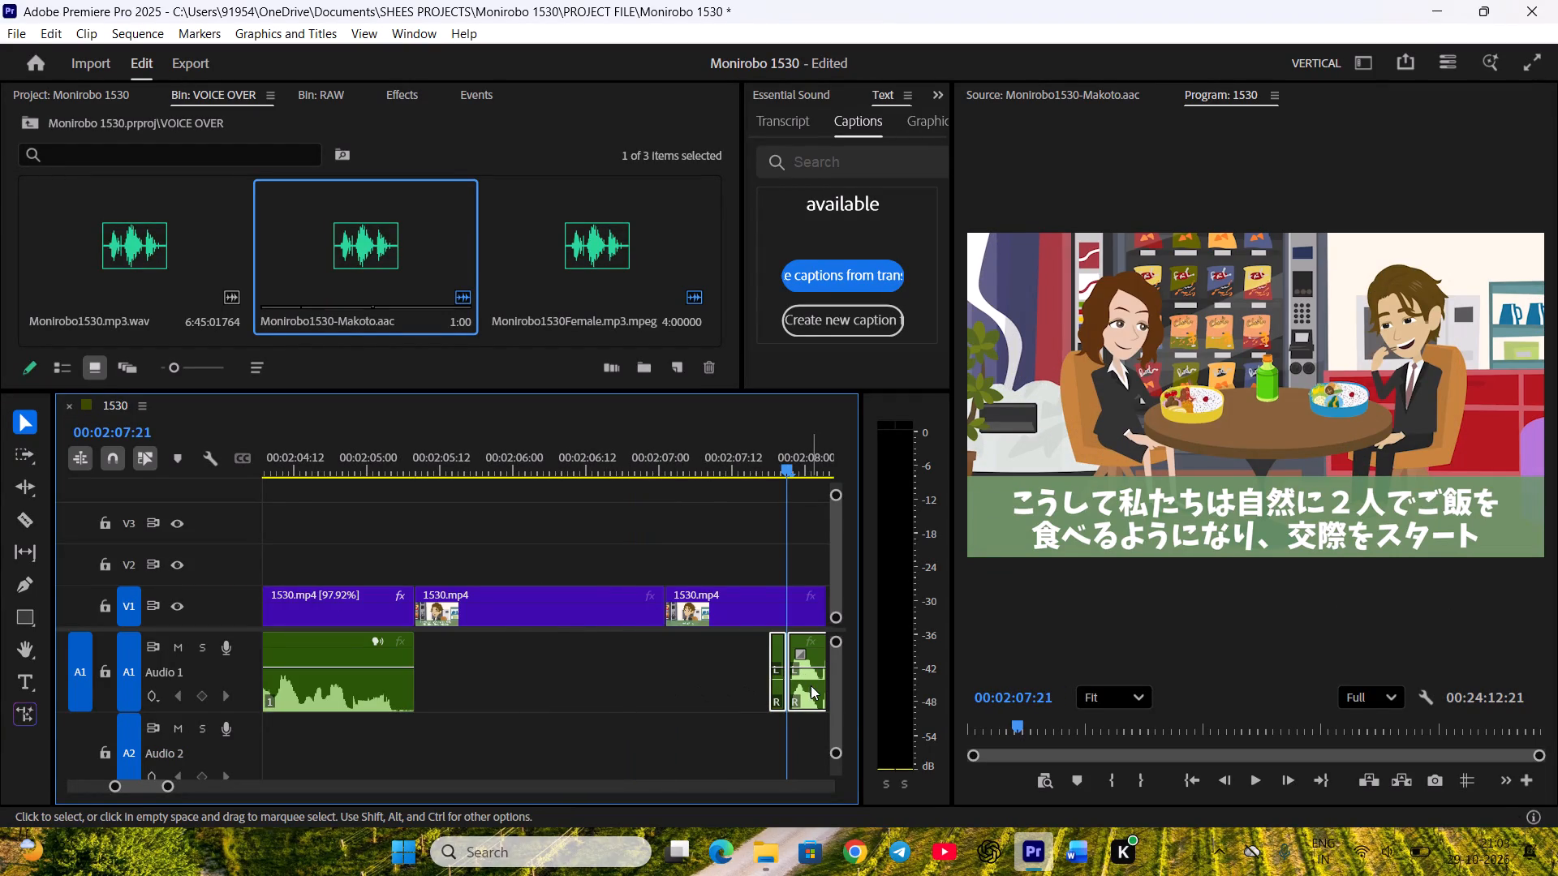
left_click_drag(811, 685, 462, 659)
left_click(502, 745)
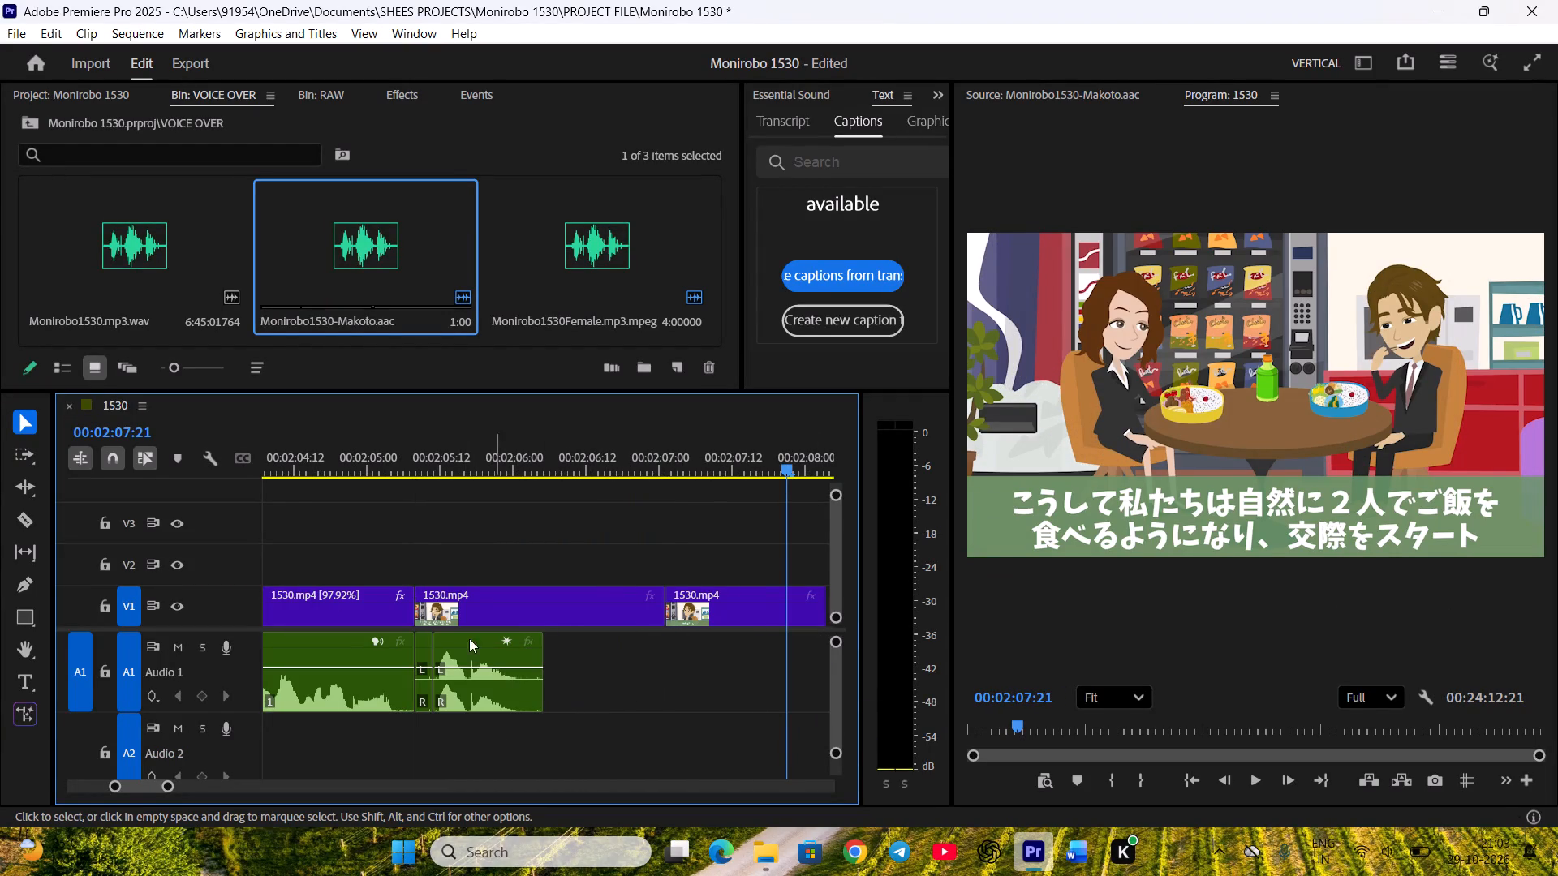
Trim the end of Makoto's "Thank you." line to 00:02:06:03, just after he finishes speaking.
left_click(407, 444)
key("space")
key("space")
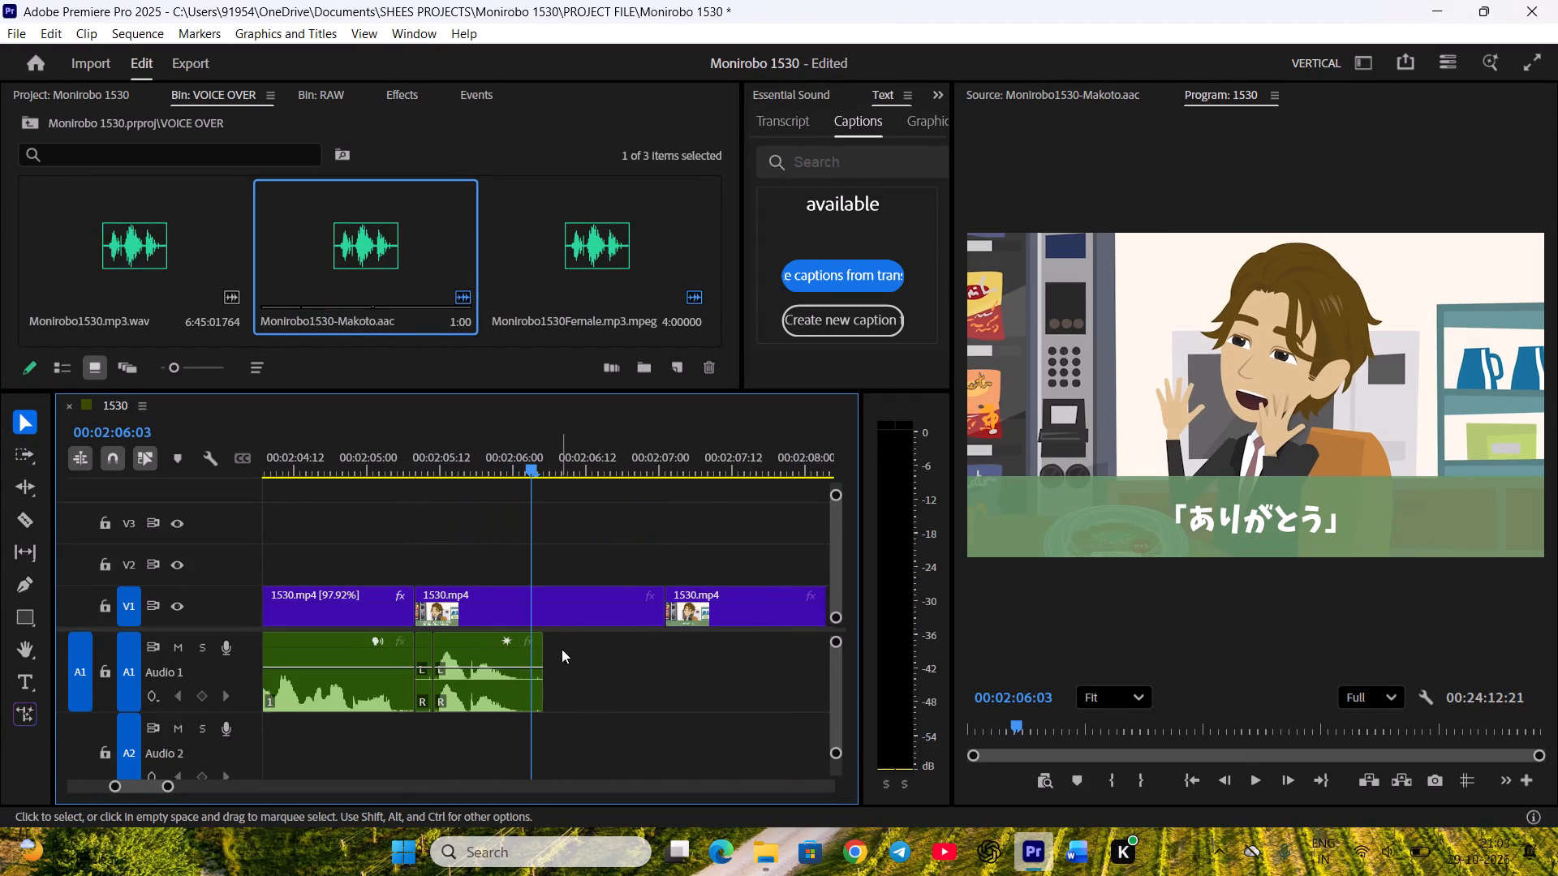
left_click_drag(559, 659, 551, 659)
left_click_drag(552, 659, 541, 655)
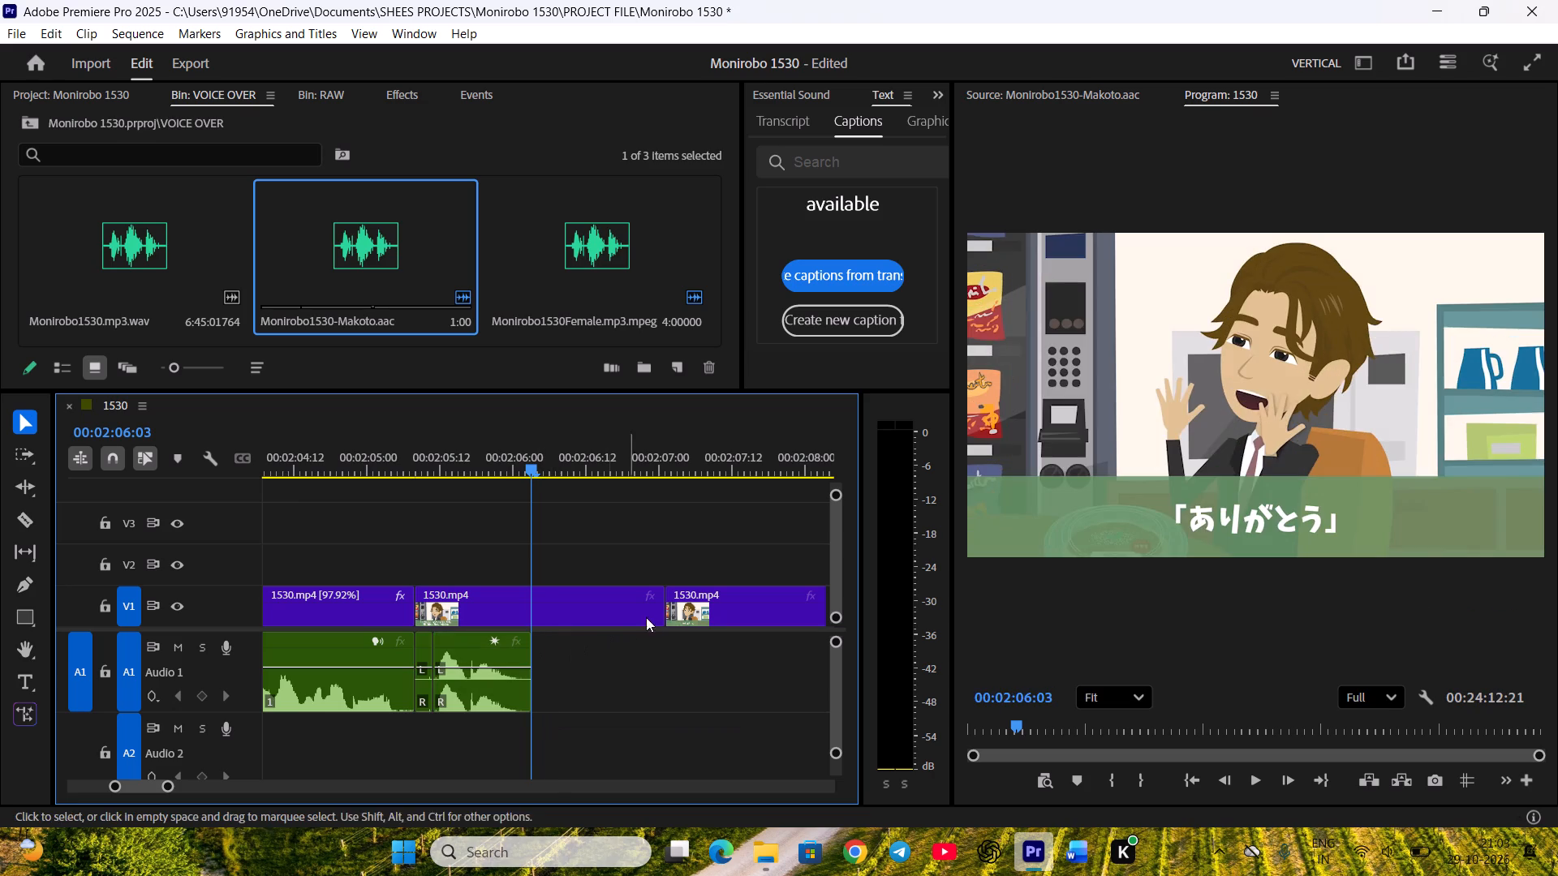
Trim the V1 clip above Makoto's line to end with it at 00:02:06:03 and ripple delete the gap.
left_click_drag(659, 613, 523, 612)
right_click(562, 599)
left_click(609, 610)
Review the table scene that follows Makoto's line and save the project.
scroll(587, 614, "down", 3)
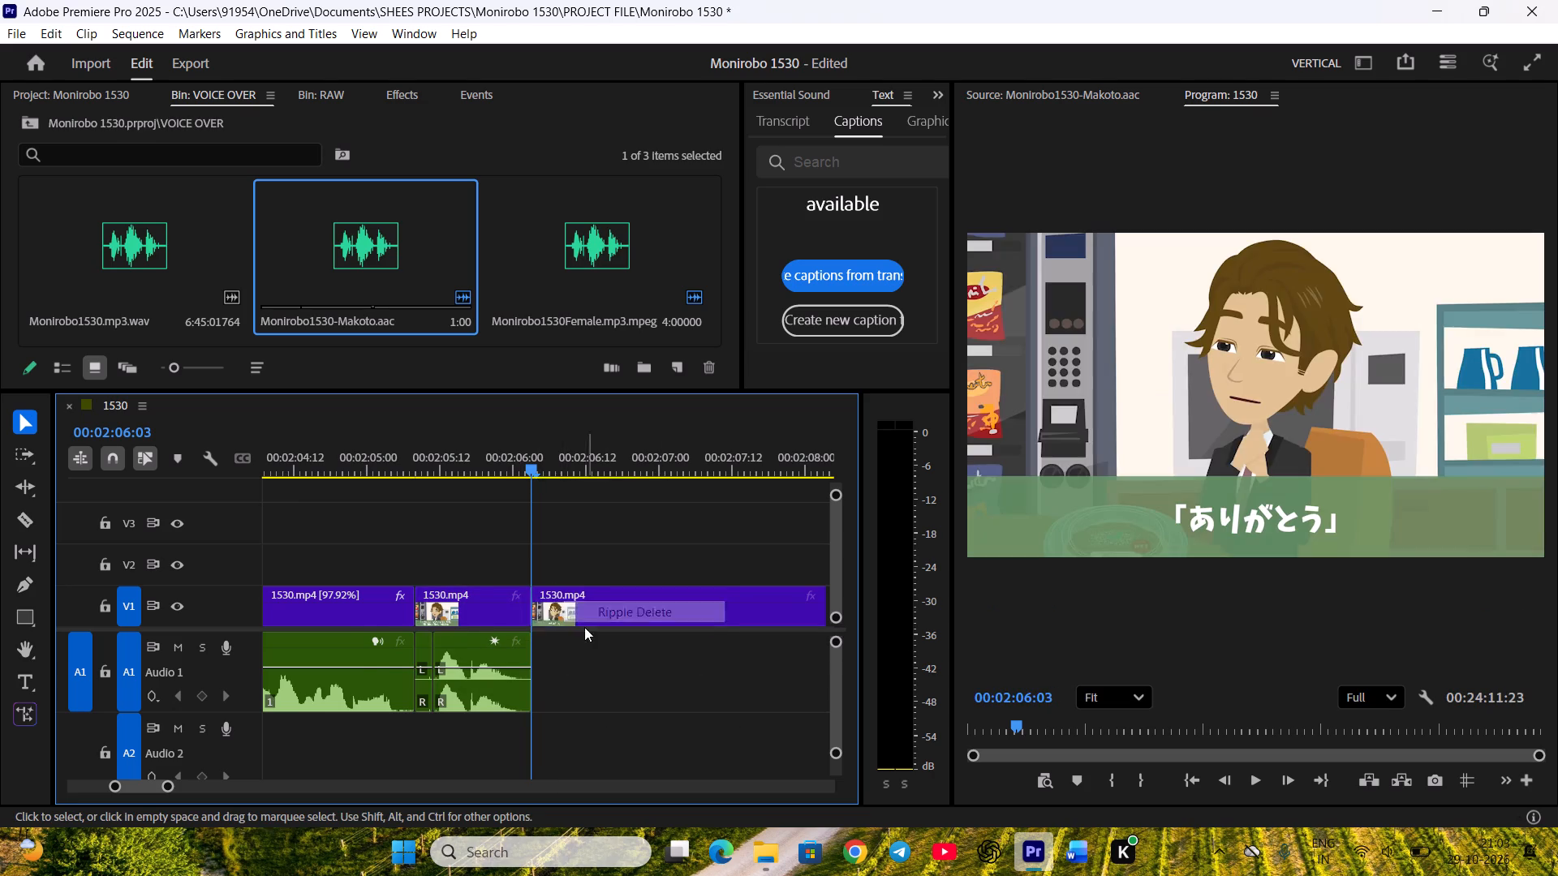
scroll(584, 627, "down", 2)
key("space")
scroll(566, 542, "down", 5)
key("minus")
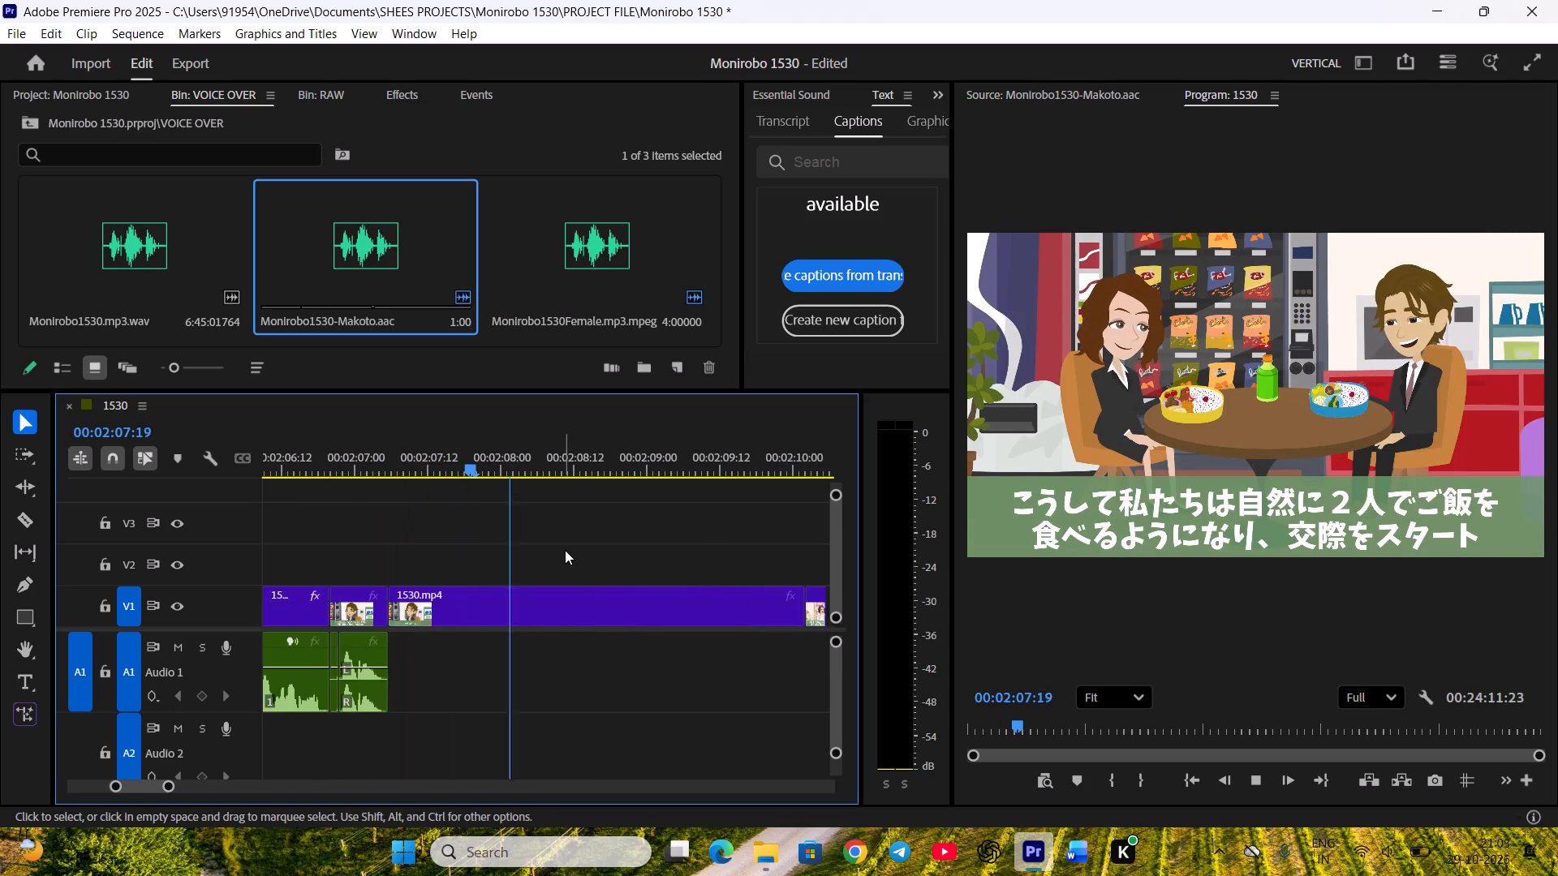
scroll(566, 555, "down", 3)
left_click_drag(524, 447, 674, 482)
key("ctrl+s")
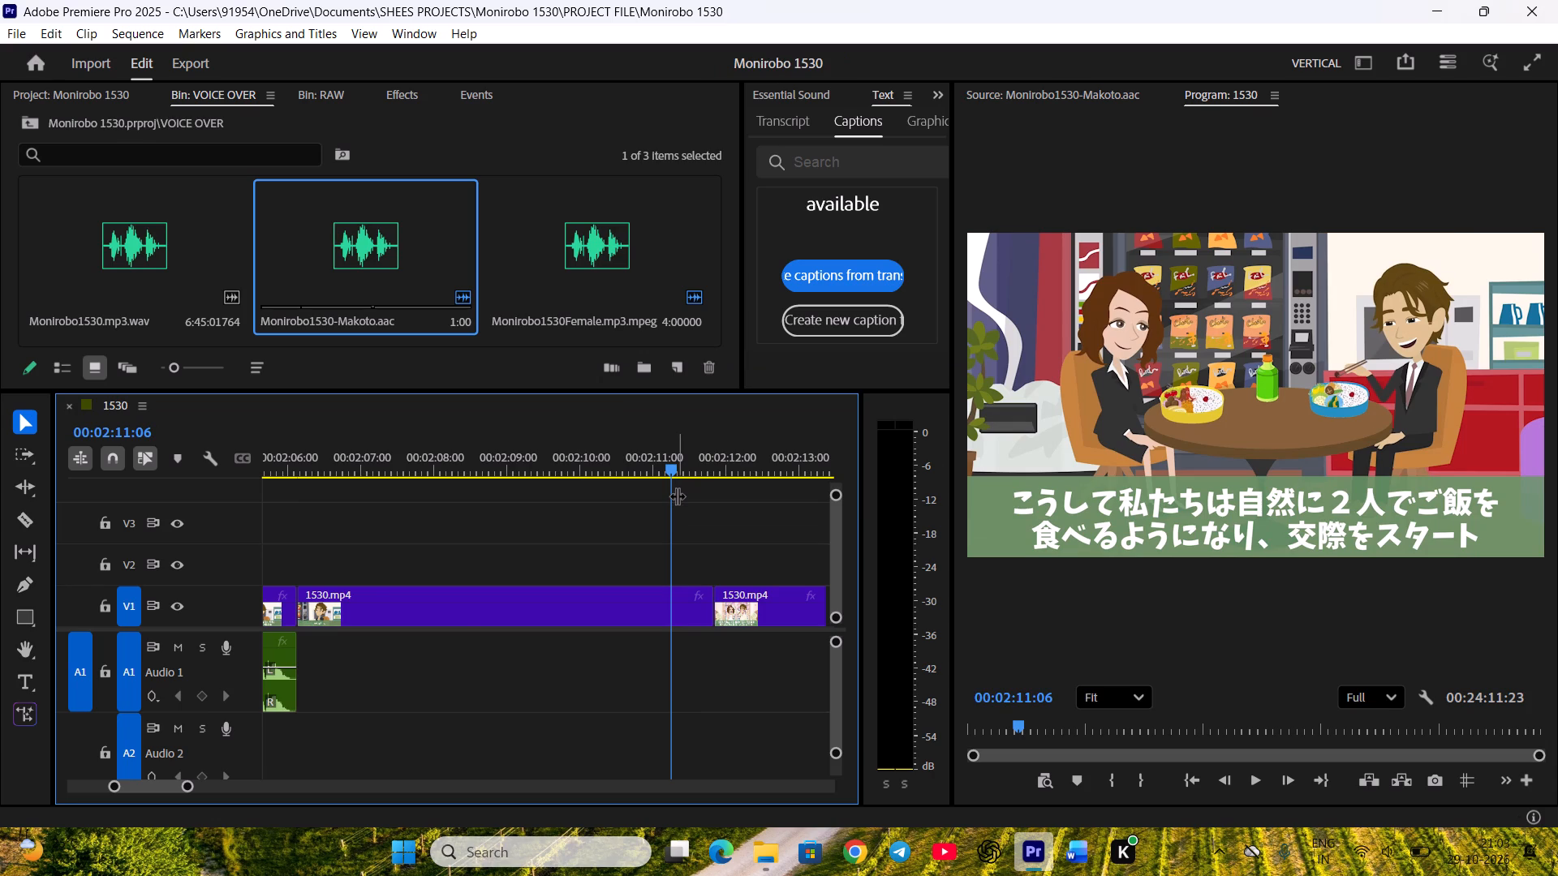
Split the V1 clip at about 00:02:24:06, just before Makoto's "I'm home" shot, and save the project.
key("minus")
scroll(678, 500, "down", 4)
key("space")
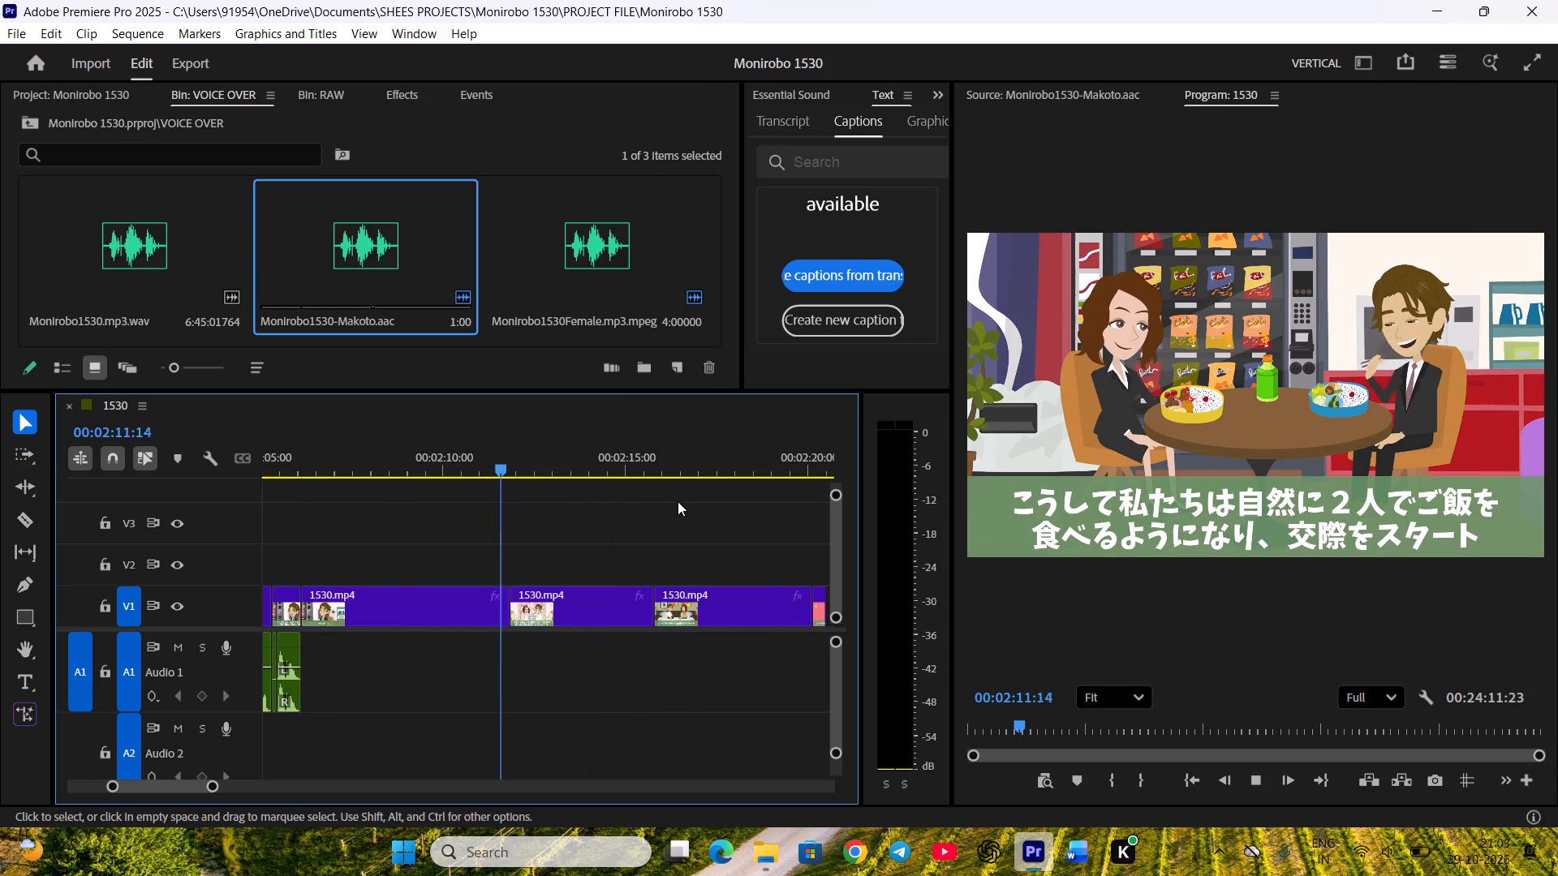
key("space")
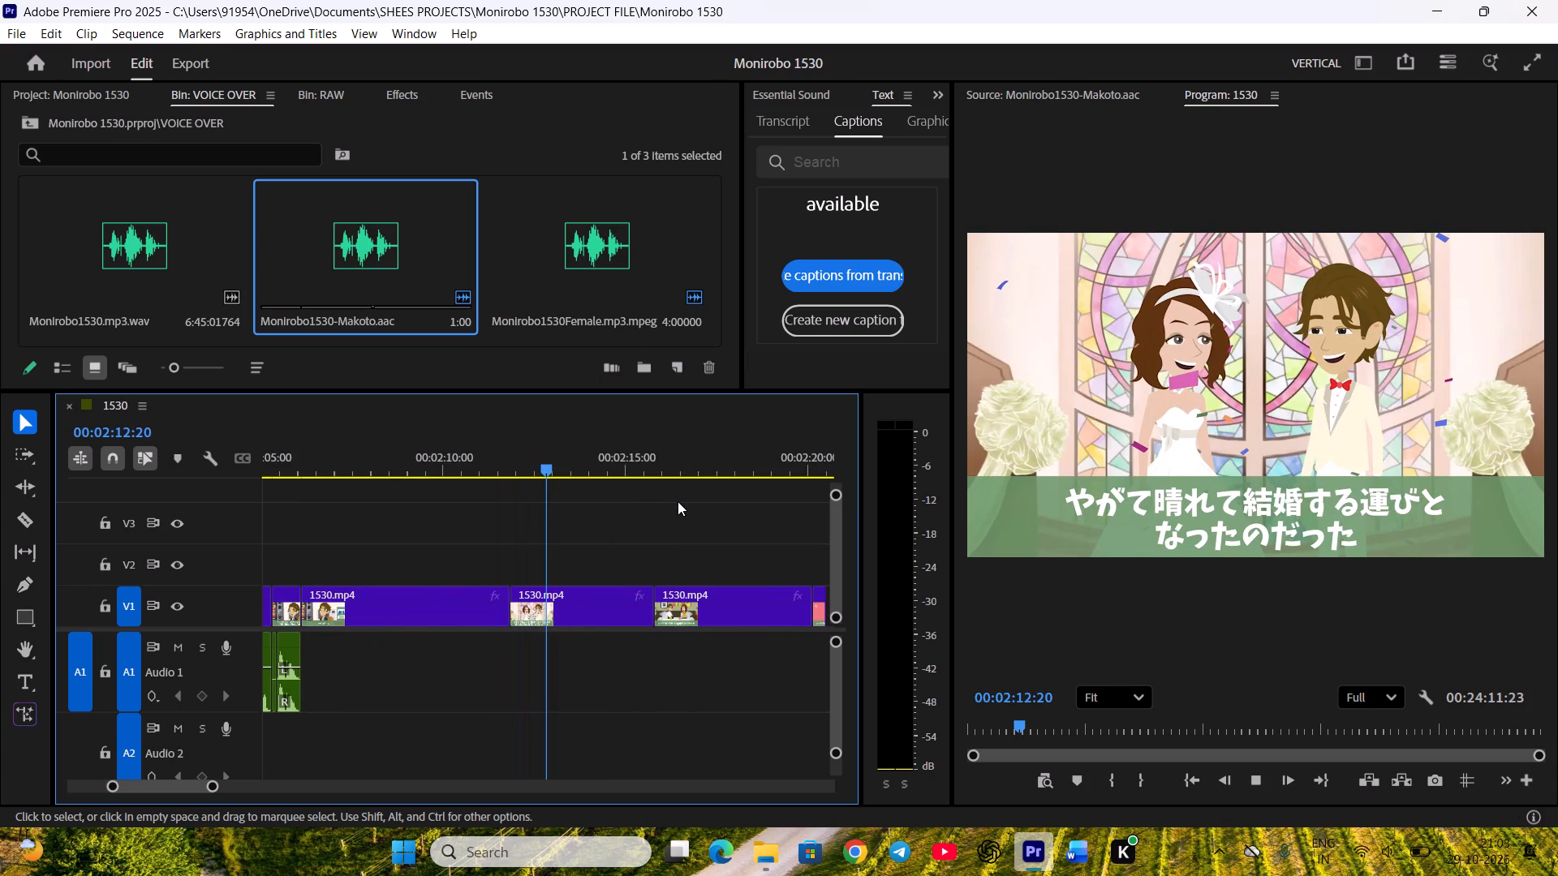
key("space")
scroll(678, 502, "down", 4)
left_click_drag(477, 458, 630, 483)
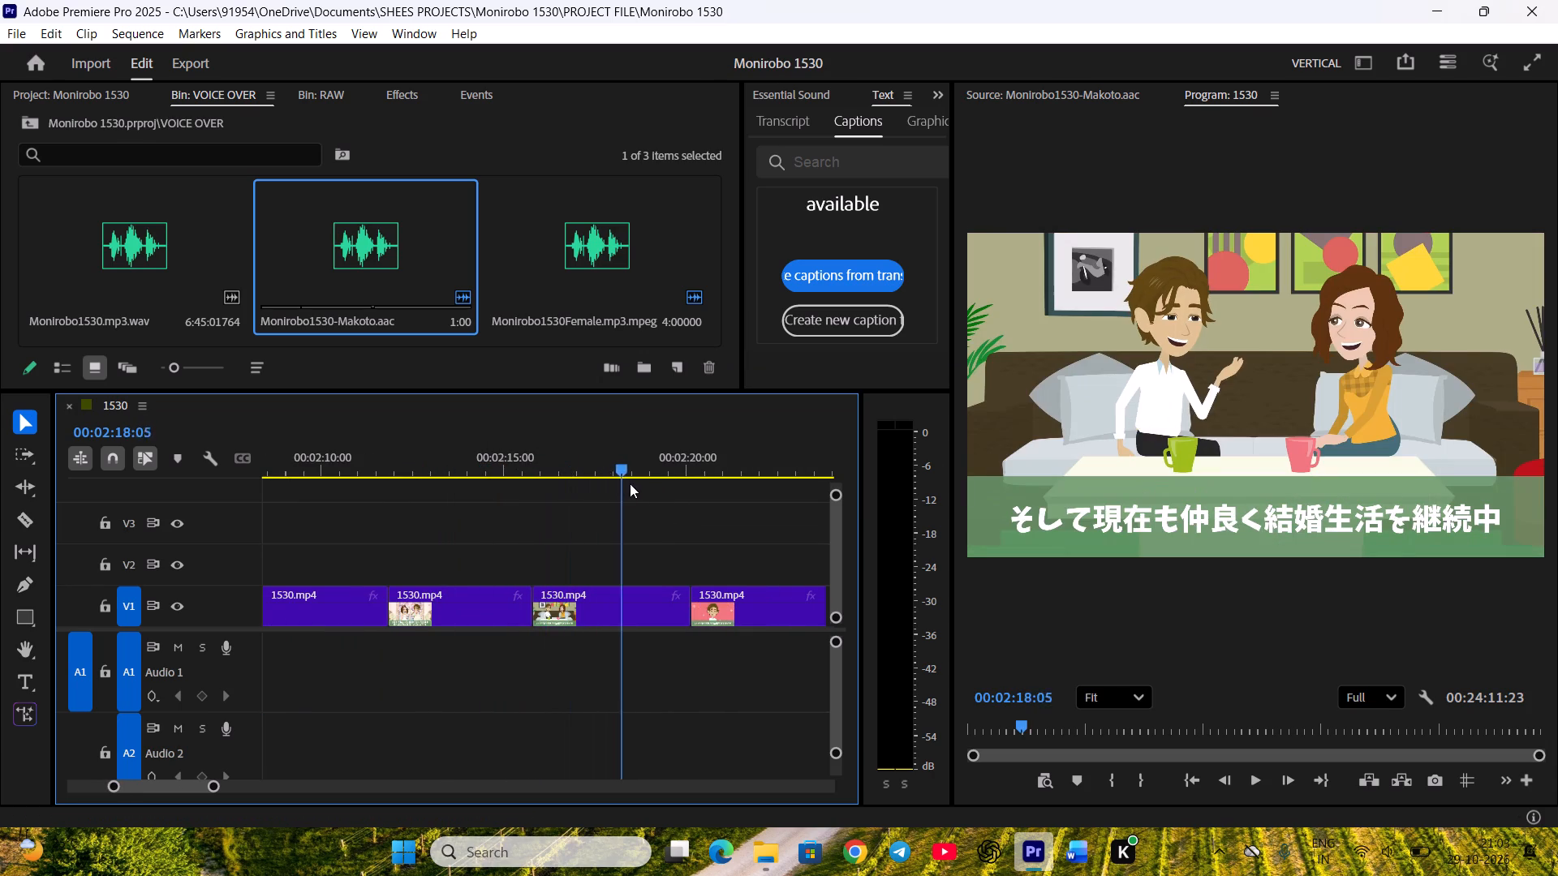
left_click_drag(630, 483, 674, 491)
key("space")
scroll(706, 510, "down", 9)
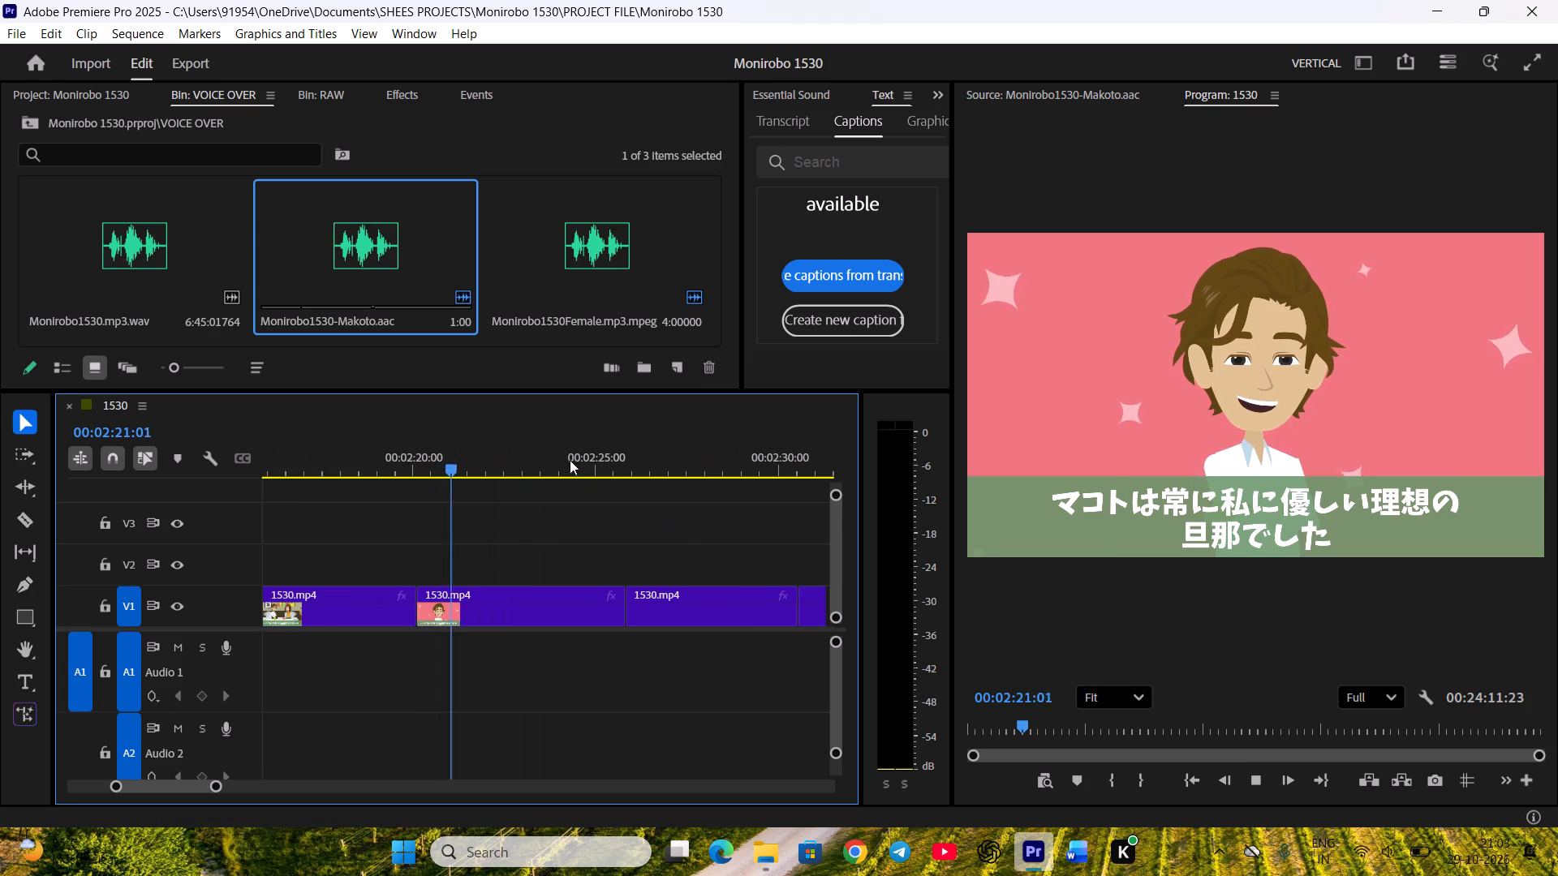
left_click_drag(543, 460, 592, 475)
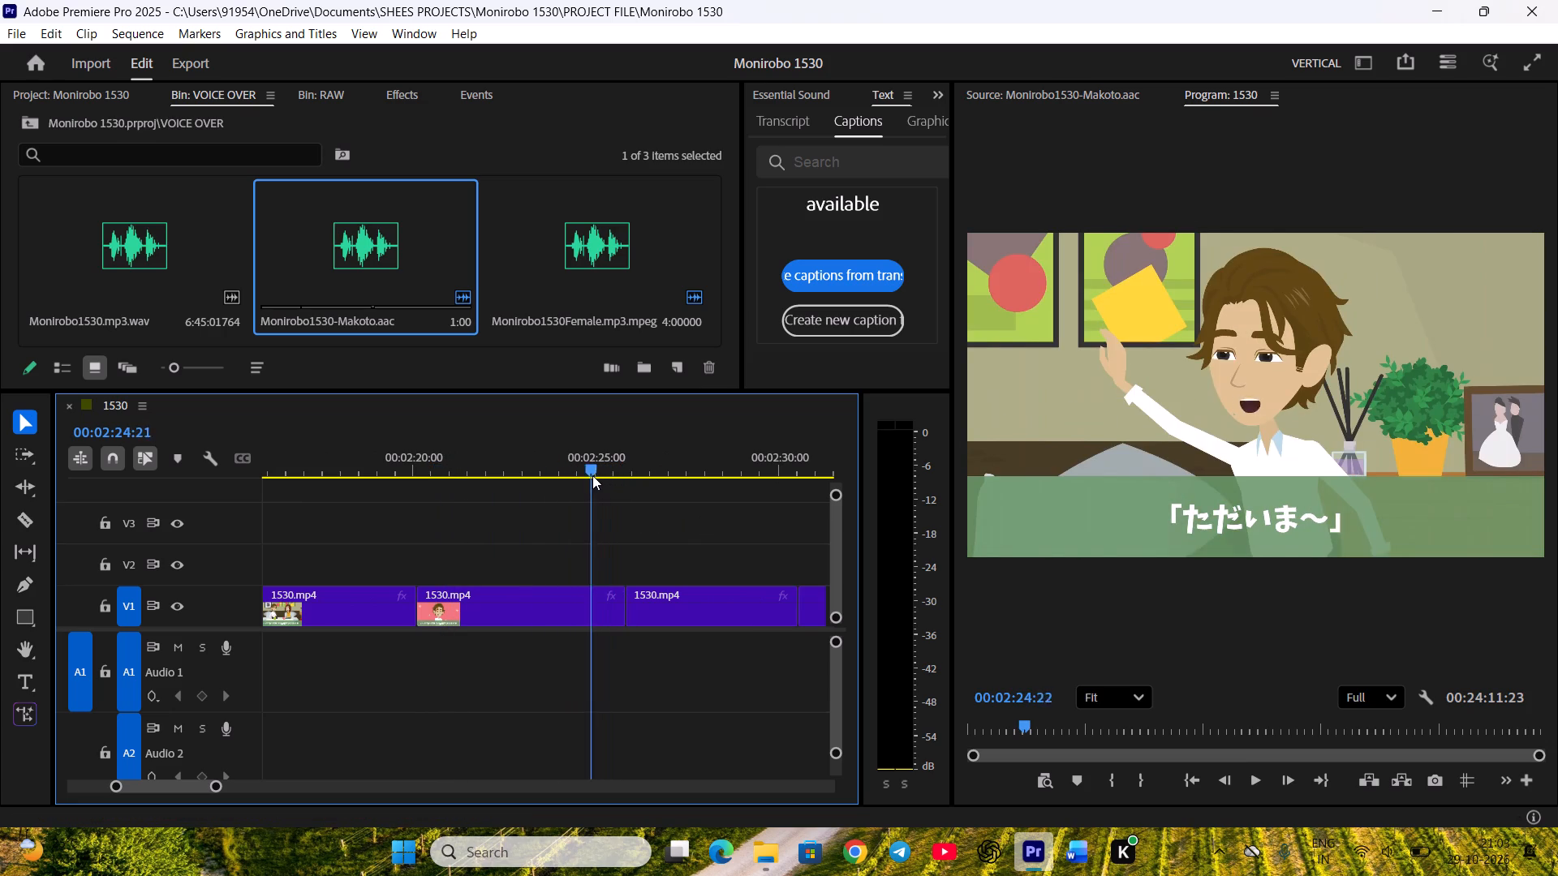
left_click_drag(592, 475, 578, 475)
scroll(1149, 729, "up", 4)
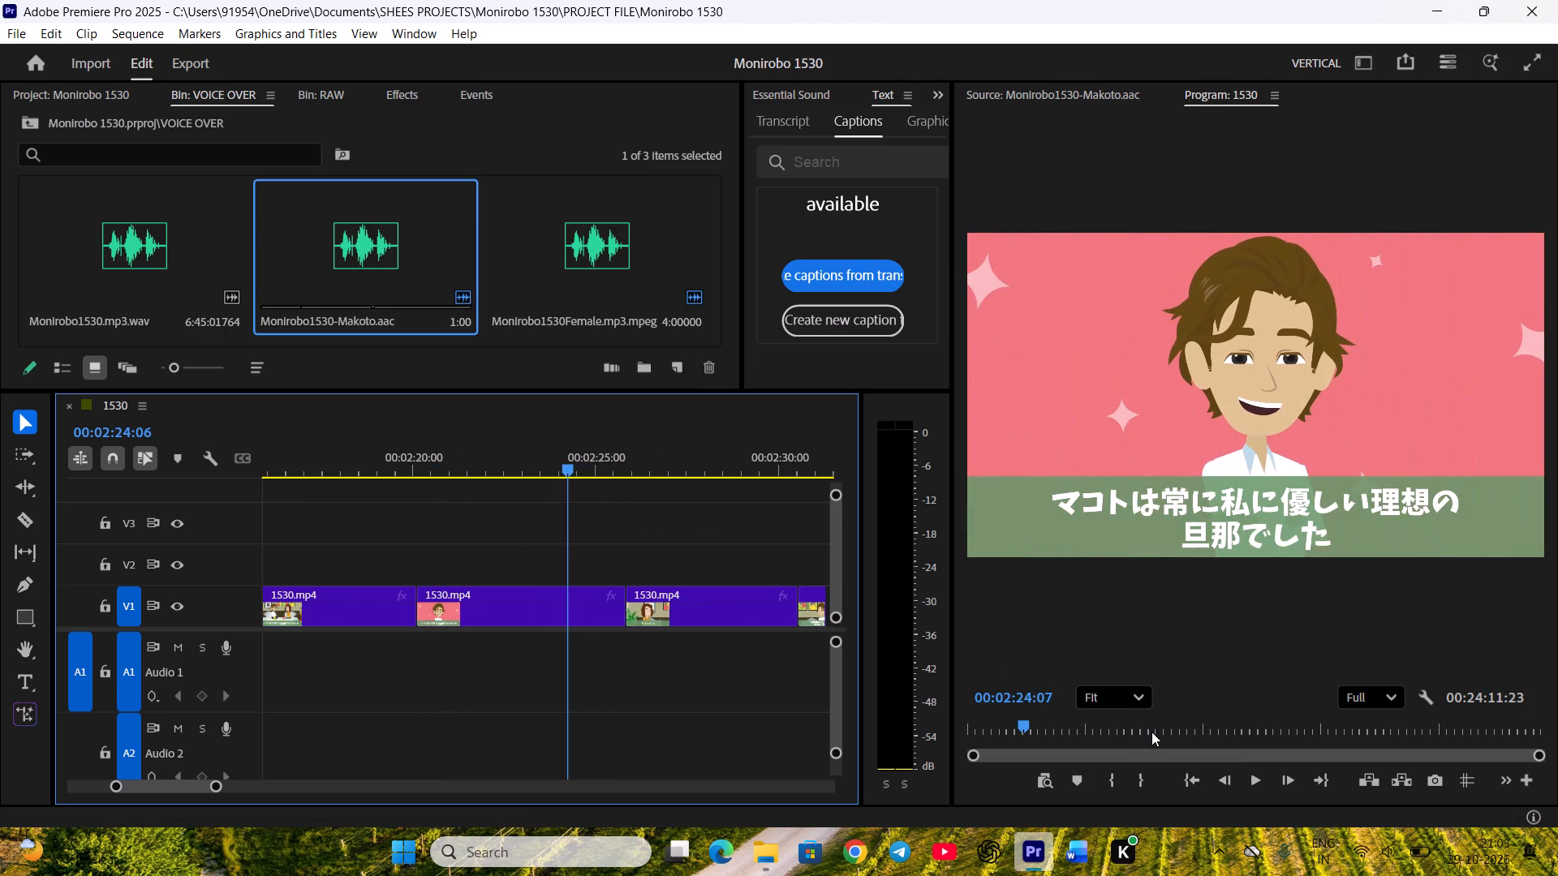
key("c")
key("space")
scroll(769, 655, "up", 5)
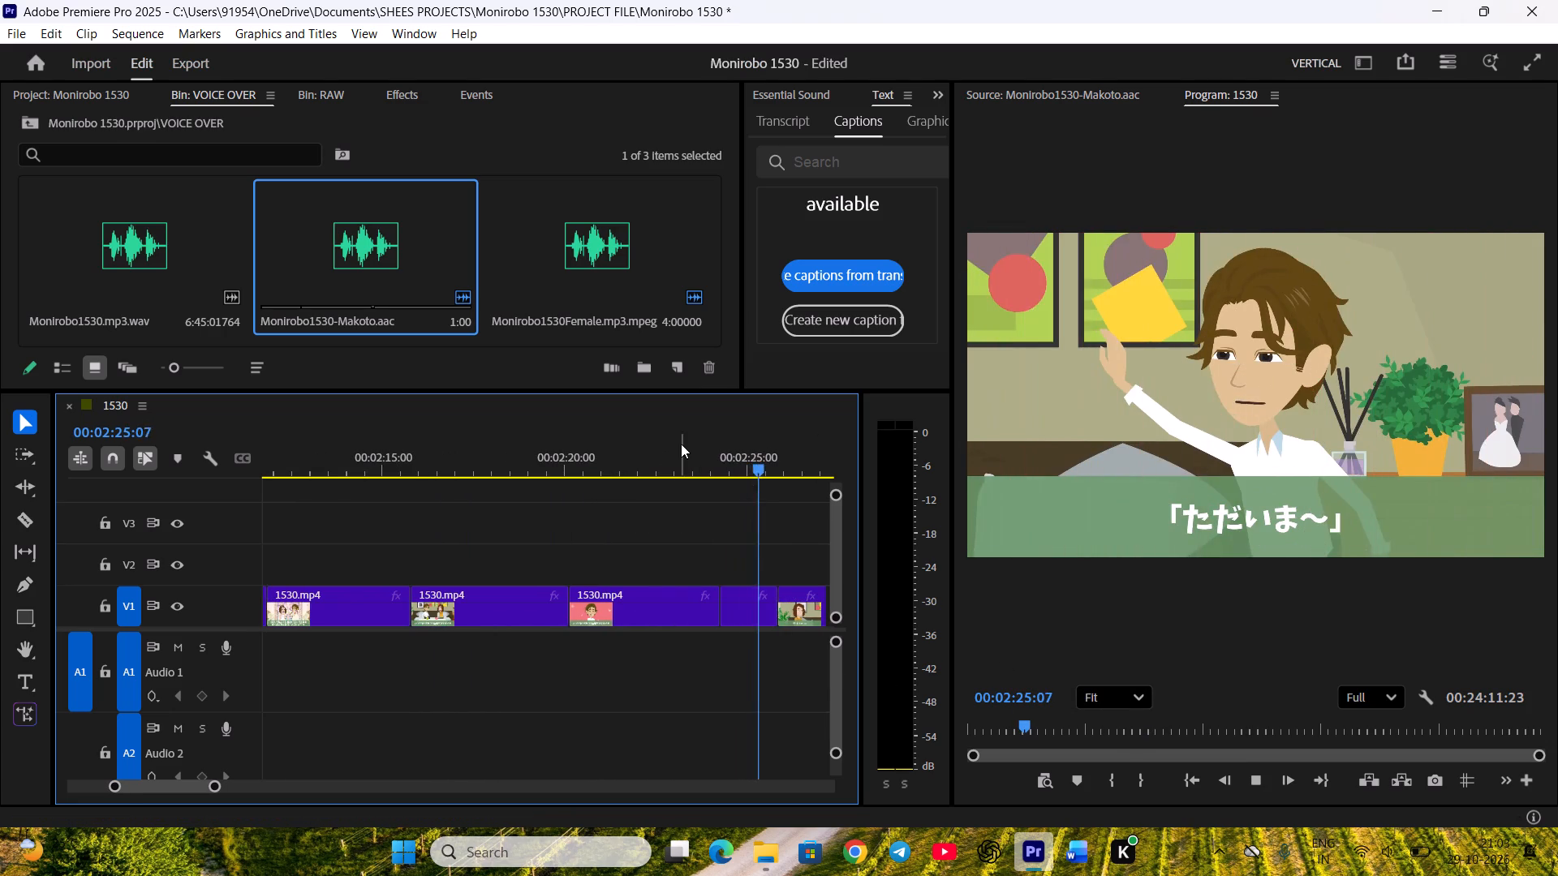
left_click(681, 444)
scroll(664, 490, "up", 6)
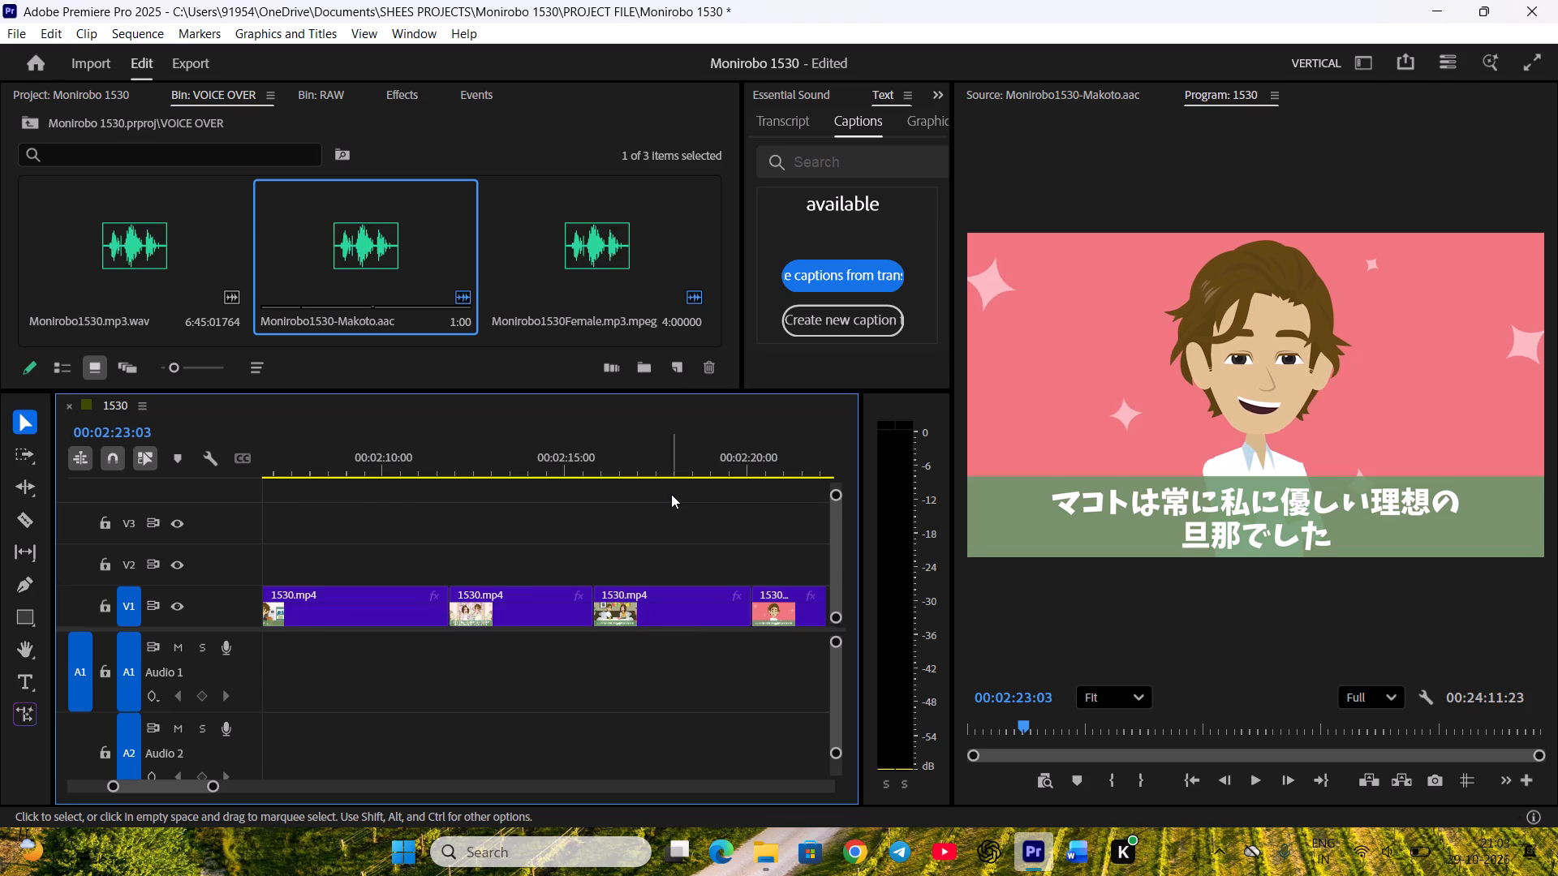
scroll(671, 494, "up", 2)
key("minus")
scroll(619, 562, "down", 1)
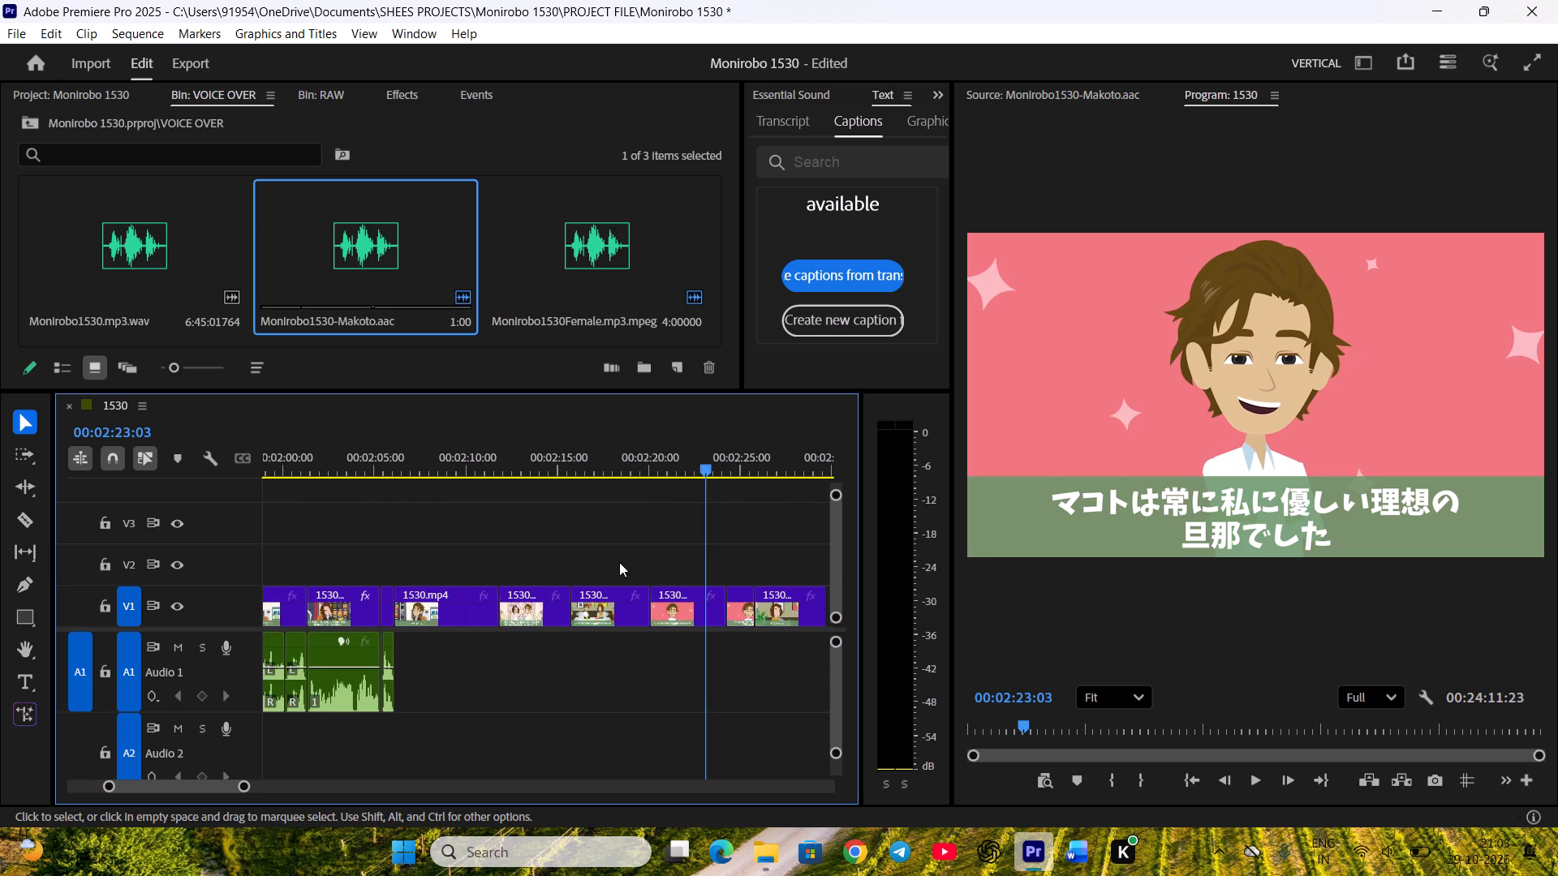
key("ctrl+s")
Open Kanami's female voice recording and mark the In point for her narration at 00:01:37:05.
triple_click(538, 251)
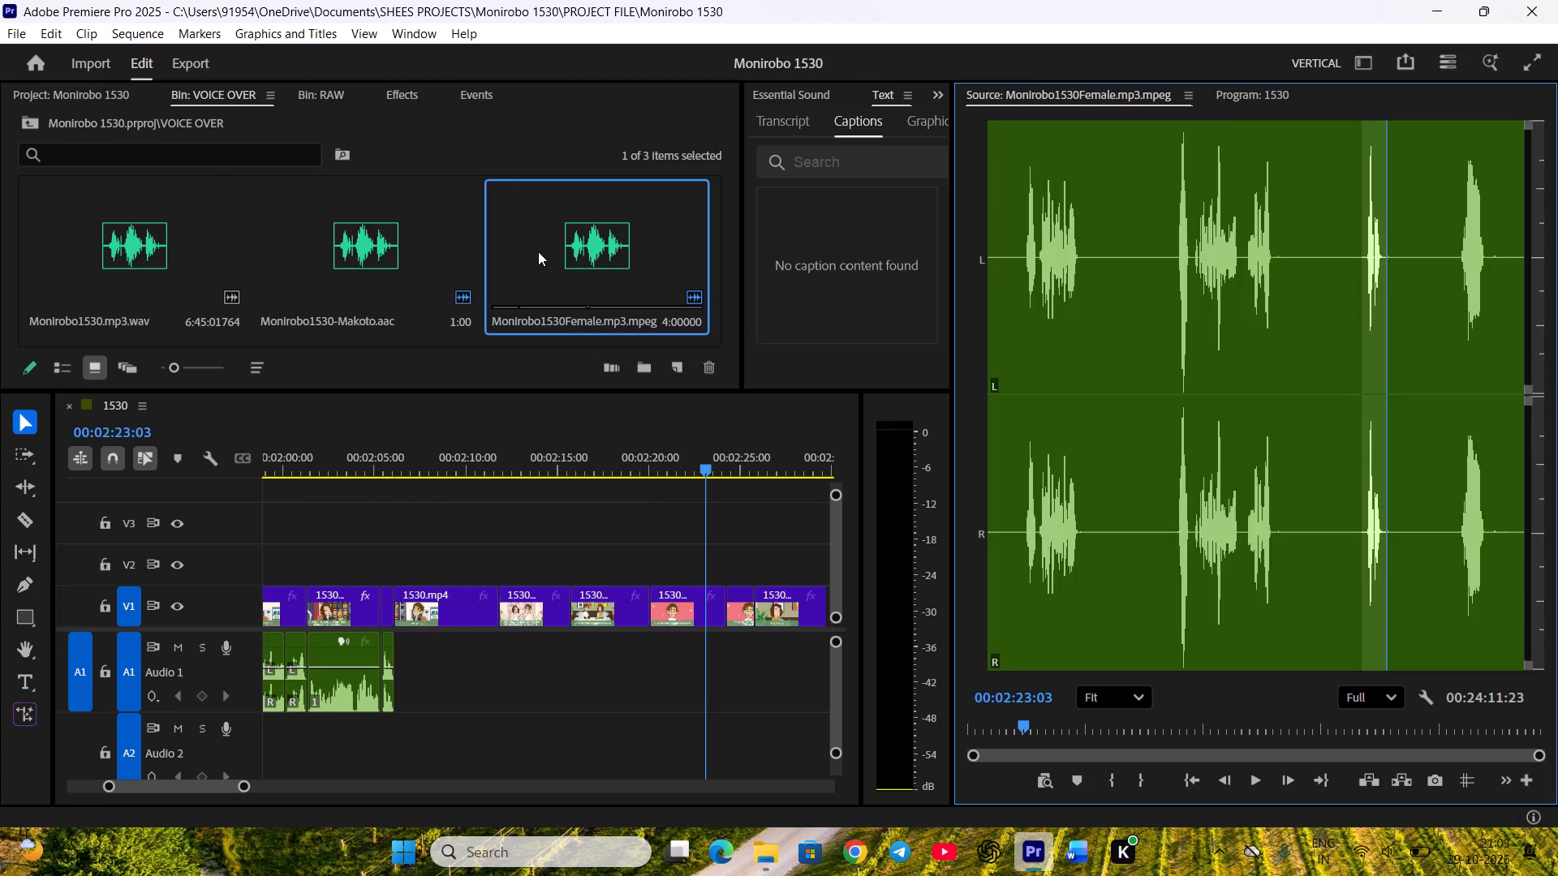
key("space")
key("space")
scroll(1299, 720, "up", 2)
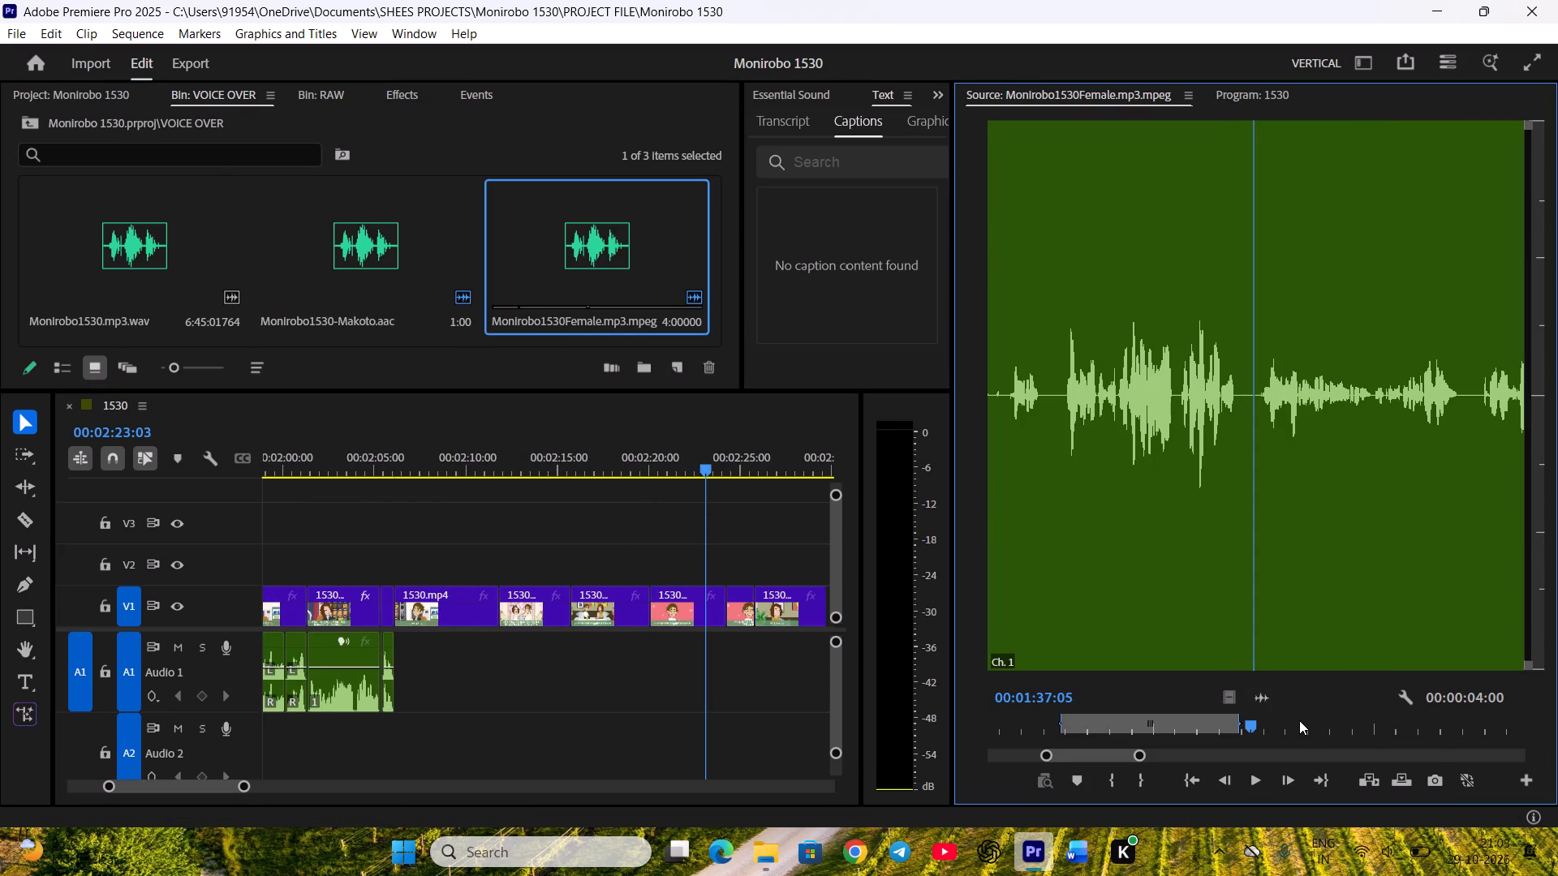
key("i")
Check Kanami's narration in the Word script and mark its Out point at 00:01:51:18, after "kind to me.".
key("space")
left_click(1078, 853)
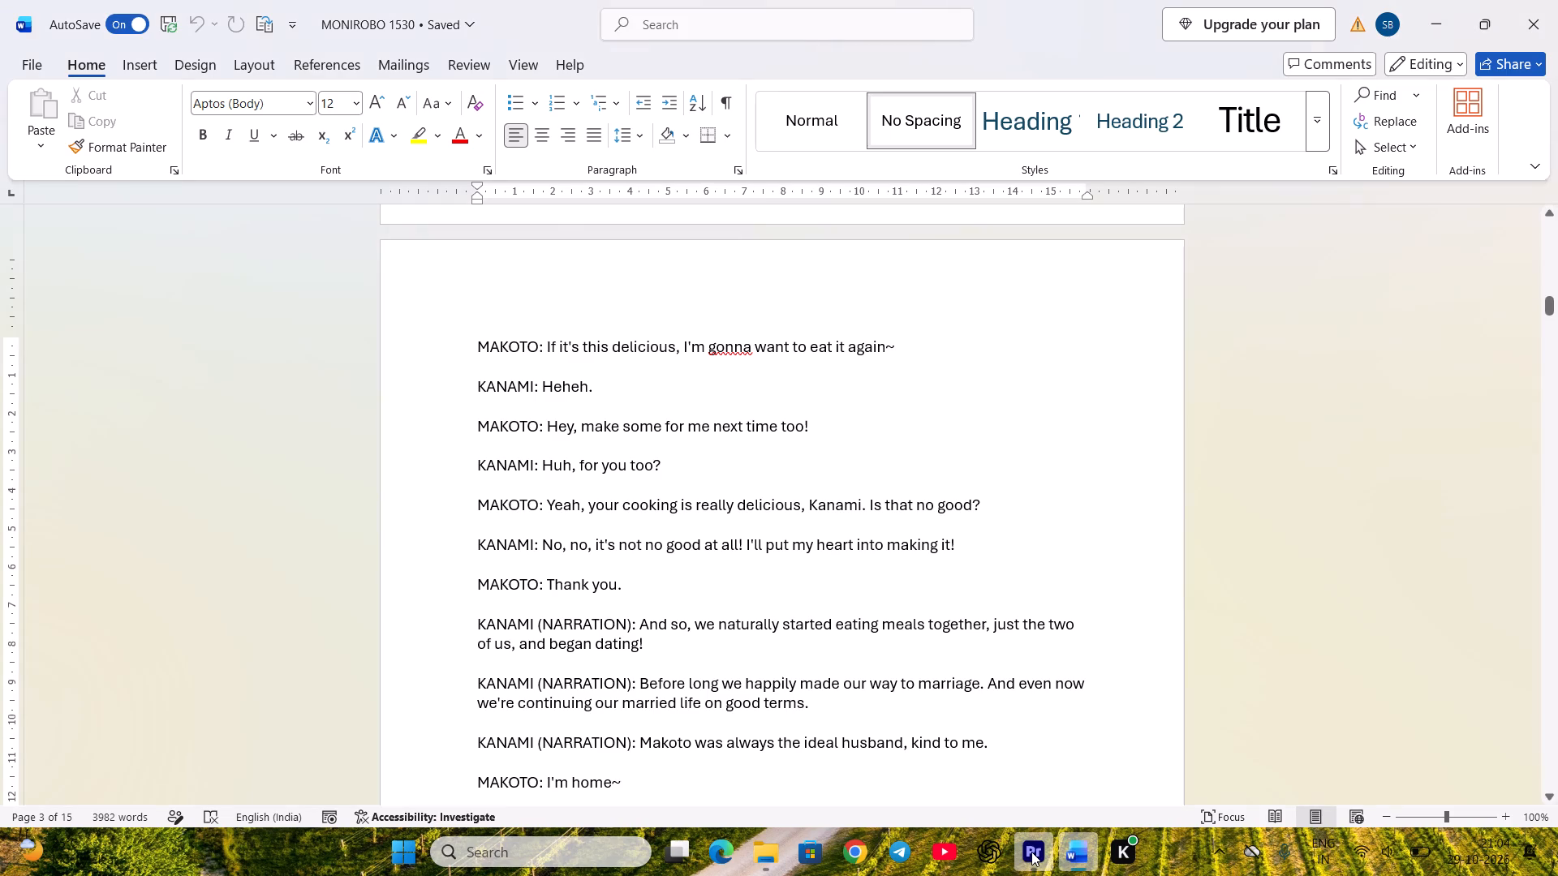
scroll(698, 683, "down", 4)
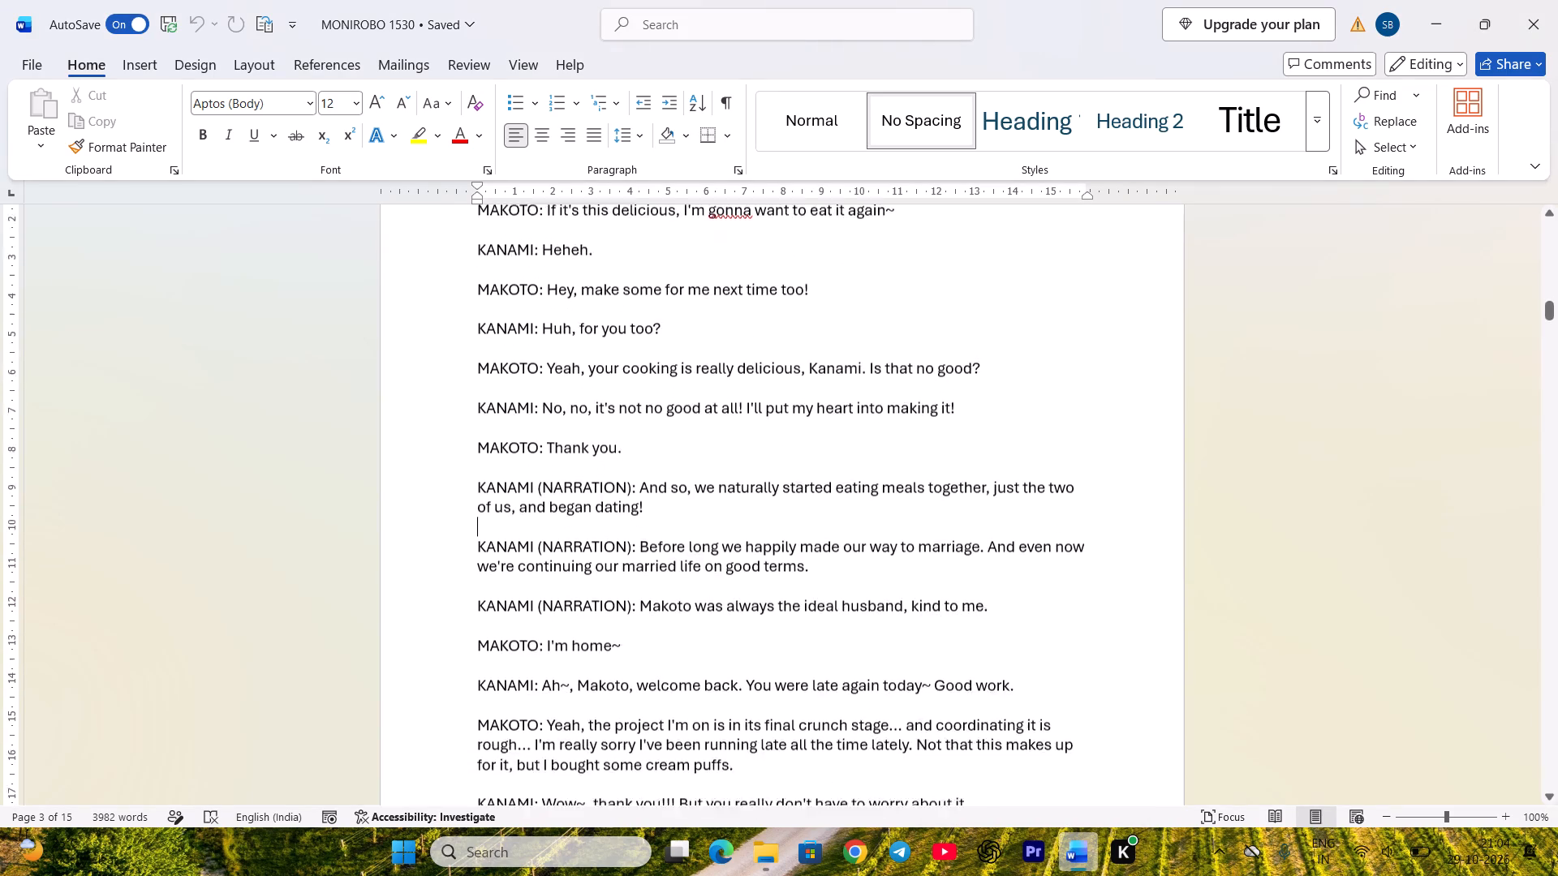
scroll(734, 656, "down", 1)
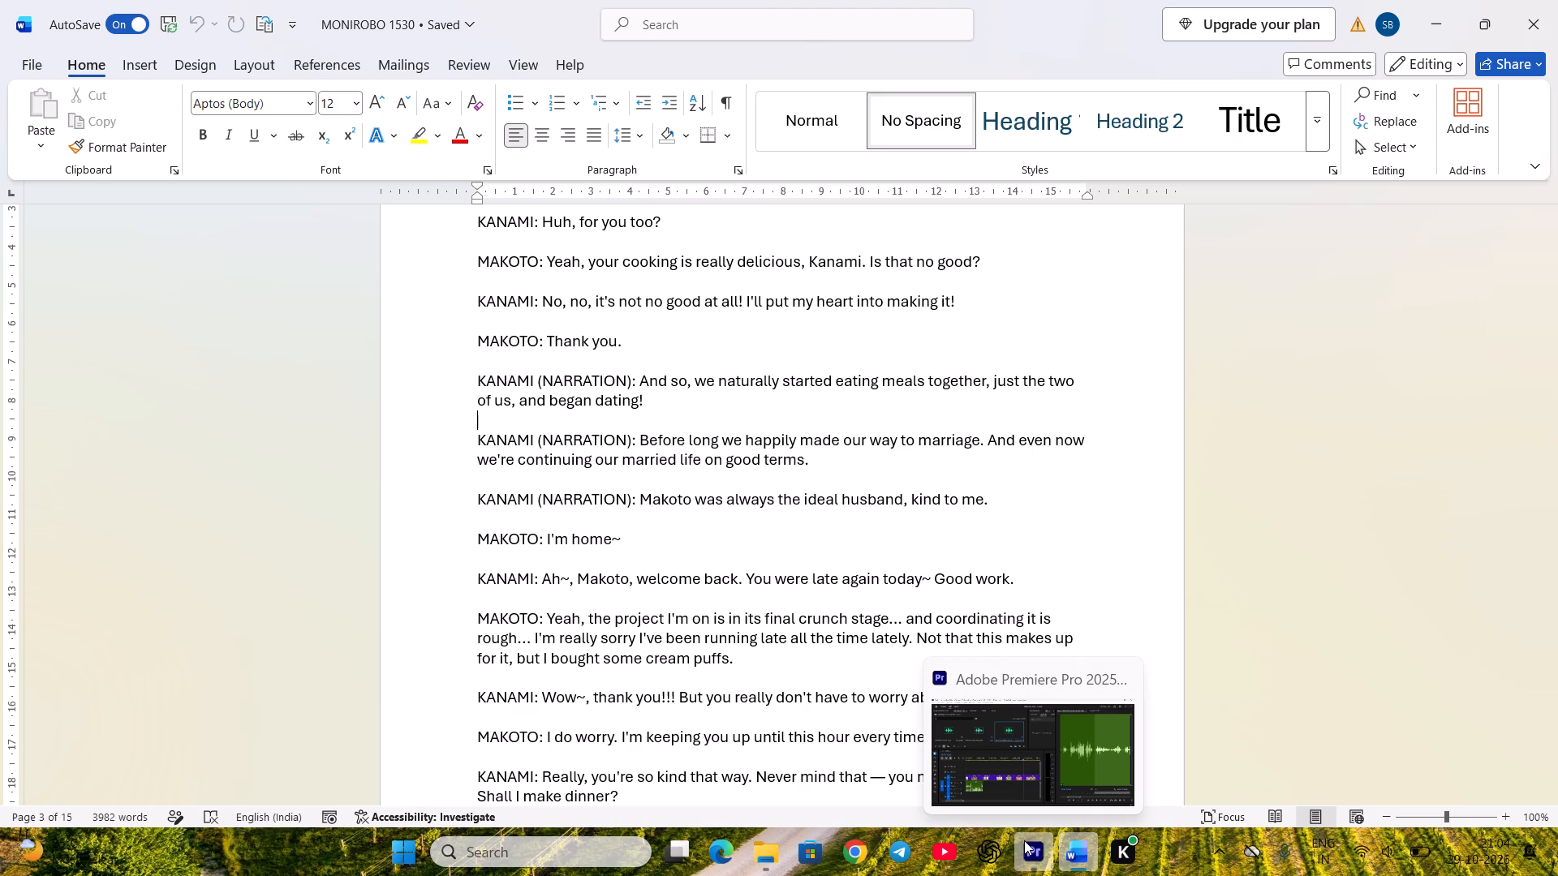
key("space")
scroll(1239, 709, "up", 3)
key("space")
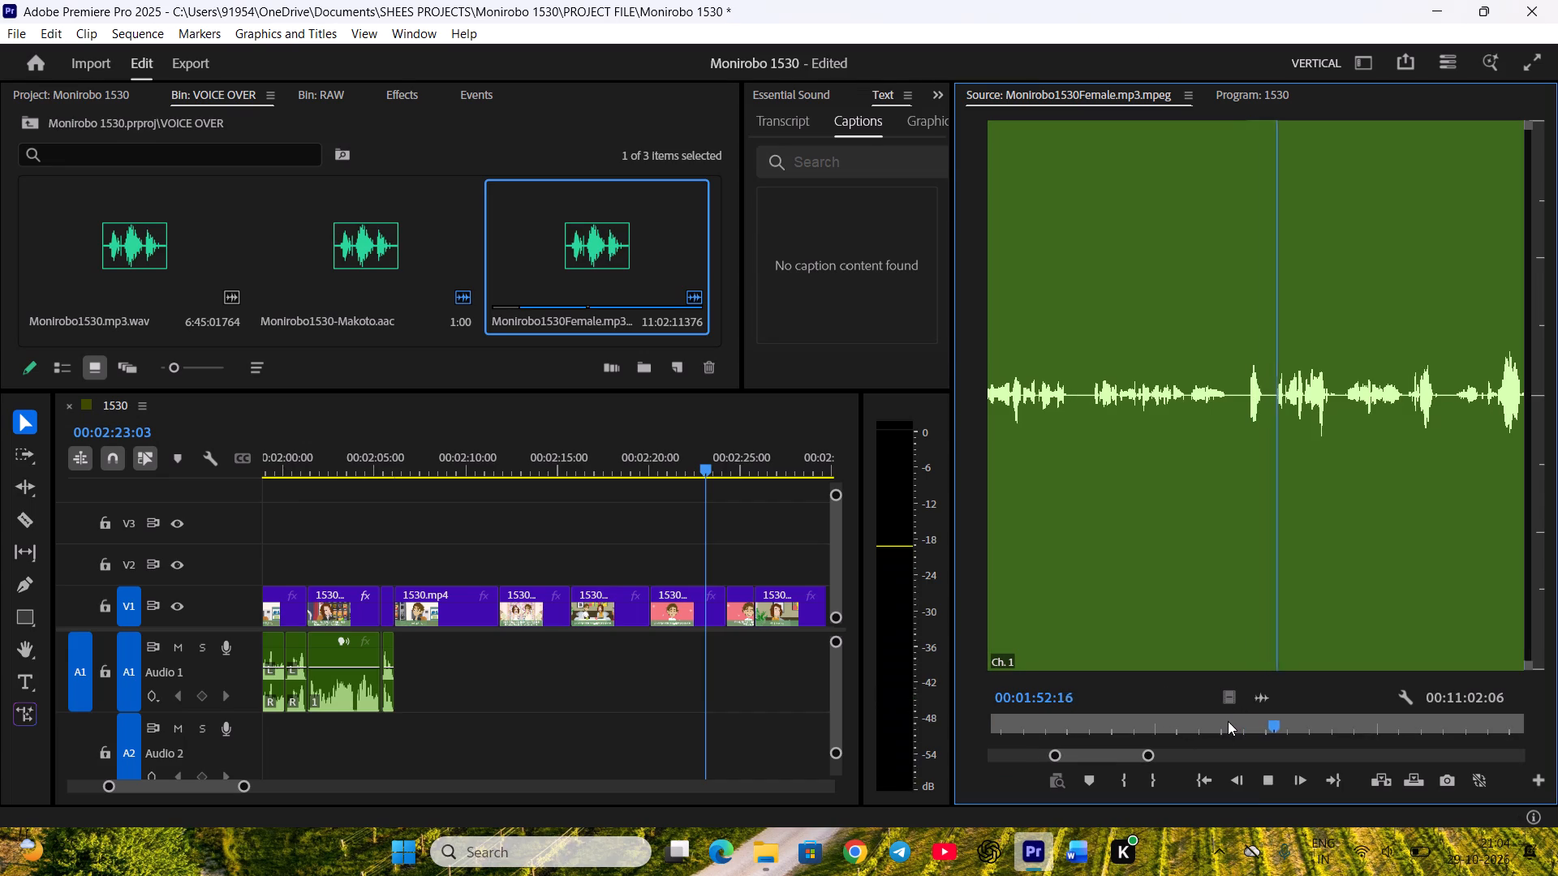
key("space")
left_click(1202, 731)
key("space")
key("space")
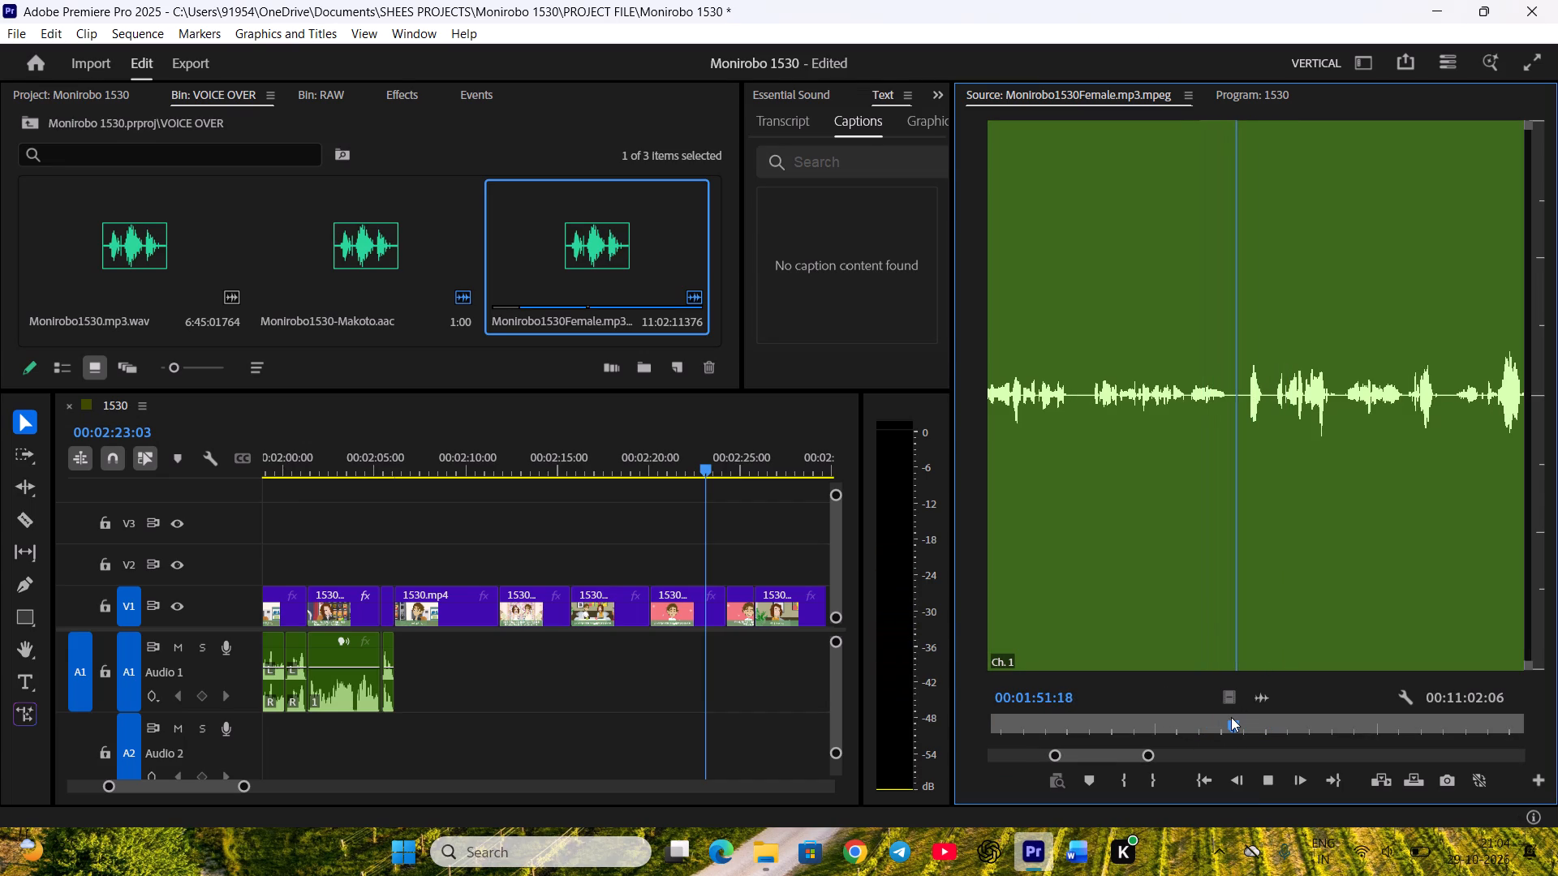
key("o")
Place Kanami's marked narration on Audio 1 directly after Makoto's "Thank you." line, at about 00:02:06:03.
left_click_drag(1261, 702, 408, 667)
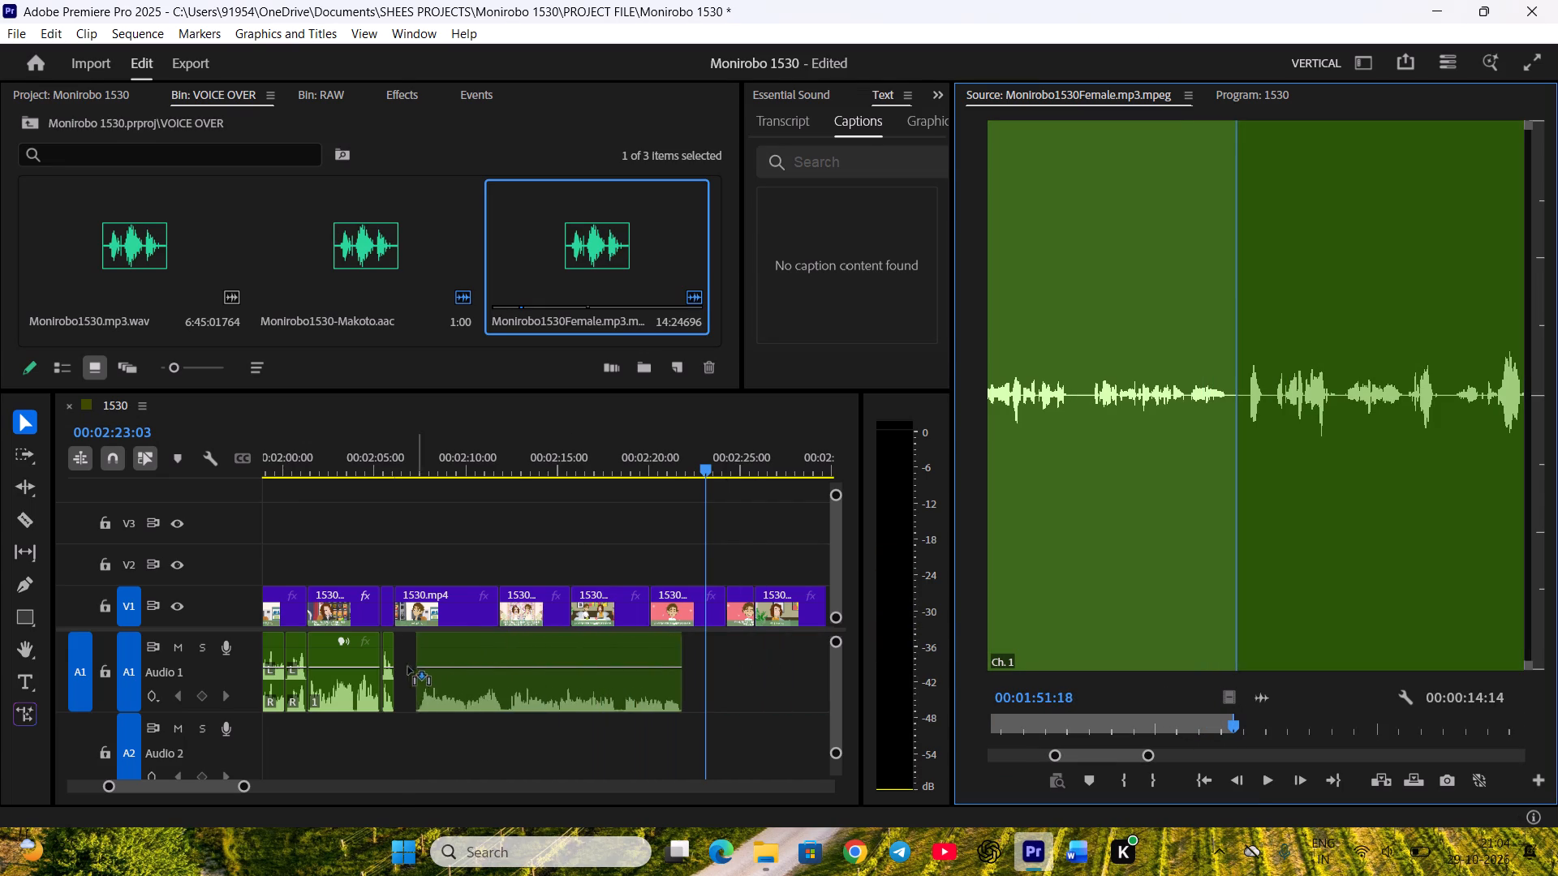
left_click_drag(408, 667, 402, 664)
key("equal")
key("equal")
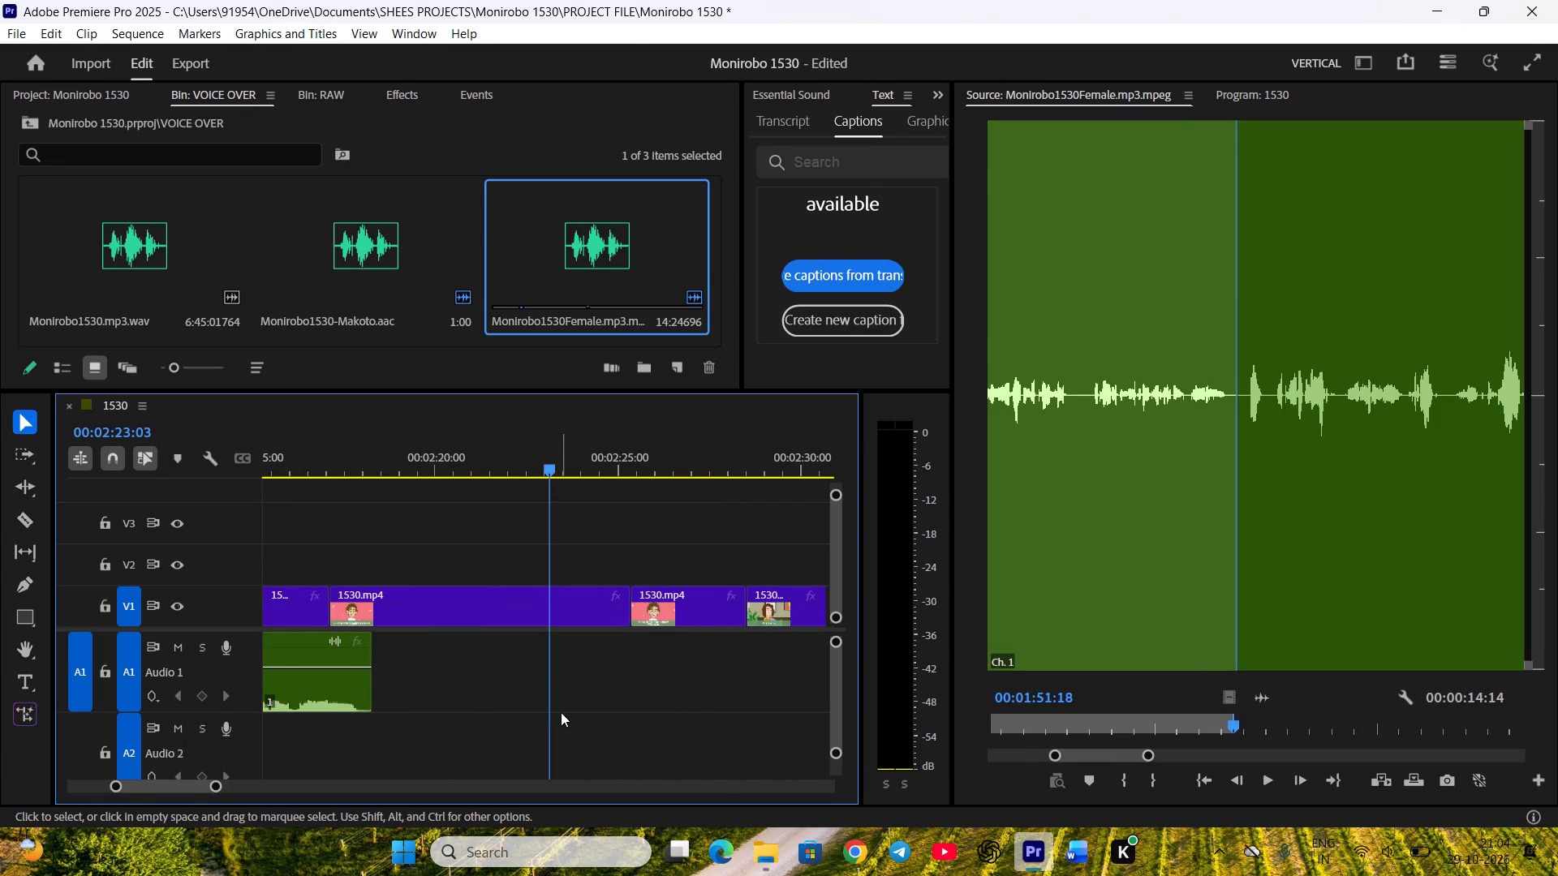
Move the wedding clip on V1 earlier to start at about 00:02:11:00, overwriting the end of the table clip.
scroll(473, 726, "up", 20)
scroll(473, 726, "up", 9)
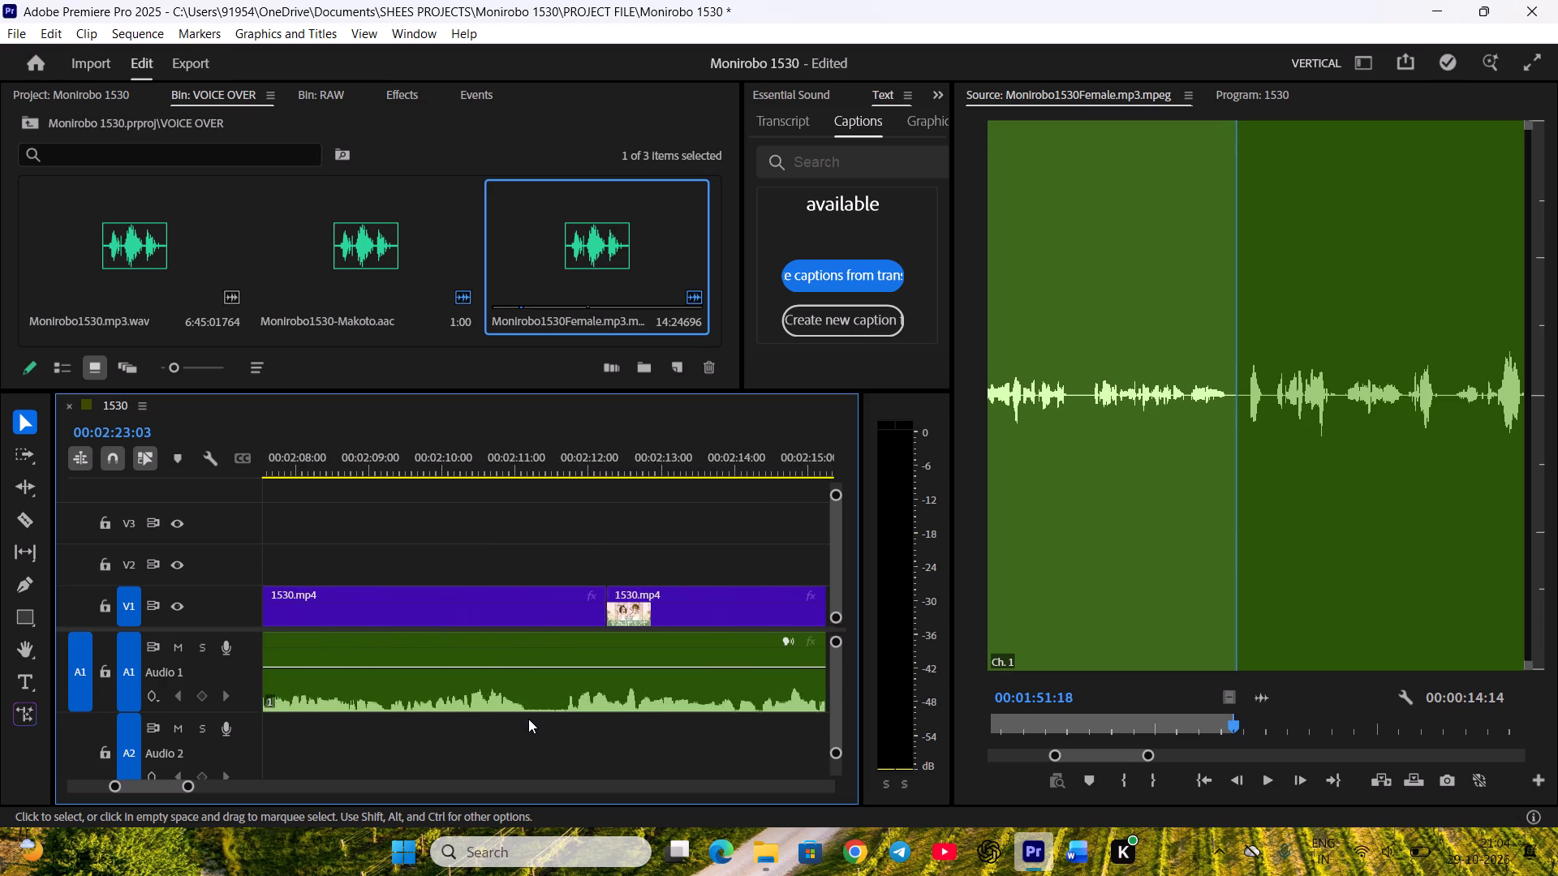
scroll(528, 719, "up", 8)
left_click(579, 469)
key("space")
scroll(622, 565, "down", 6)
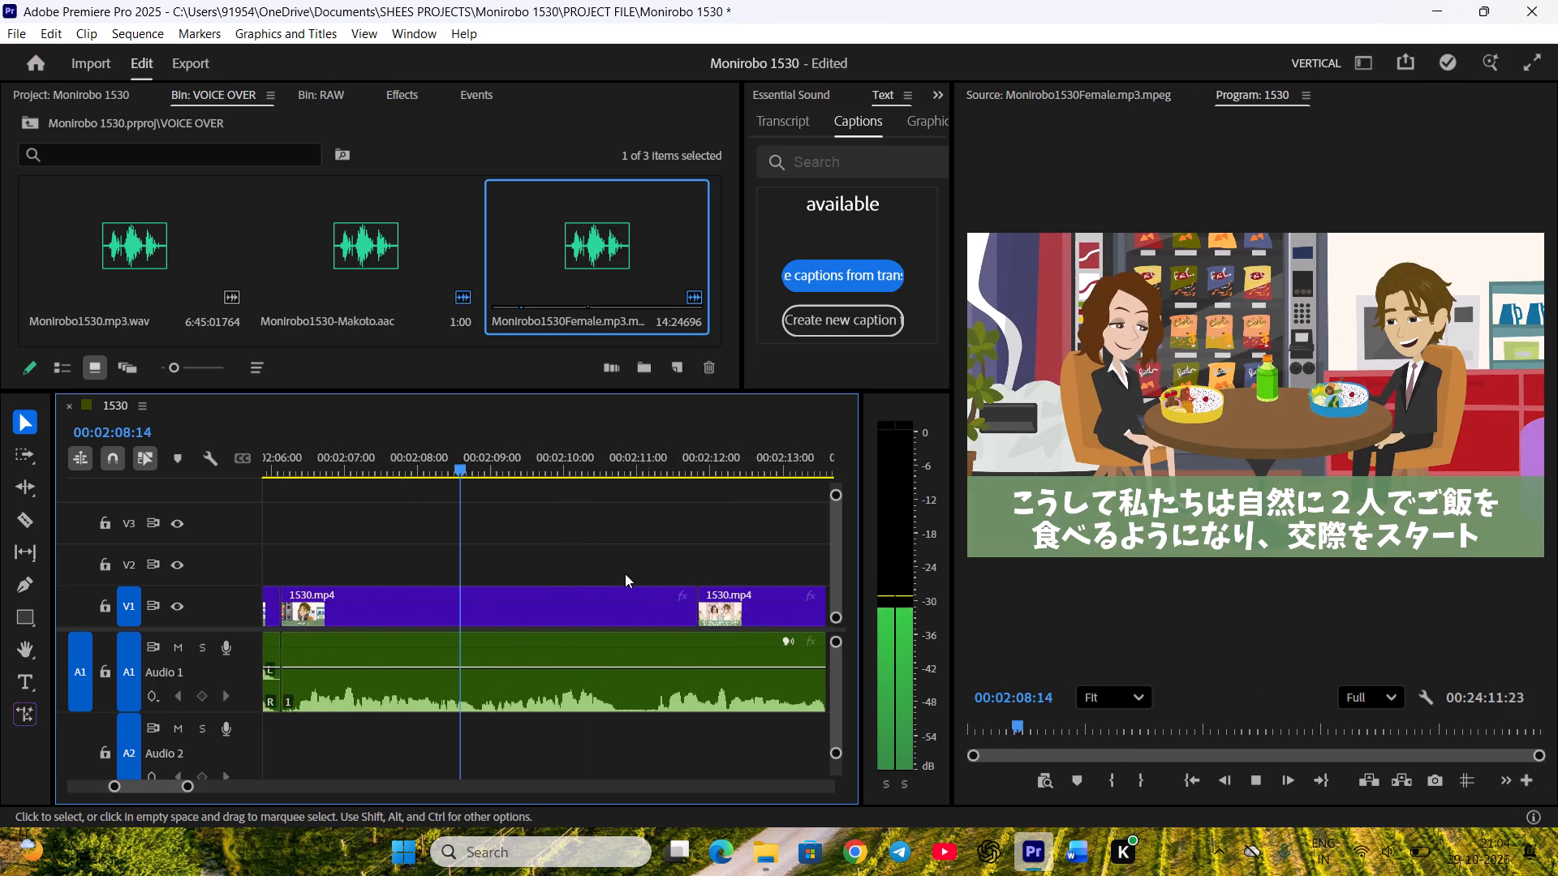
scroll(625, 573, "down", 1)
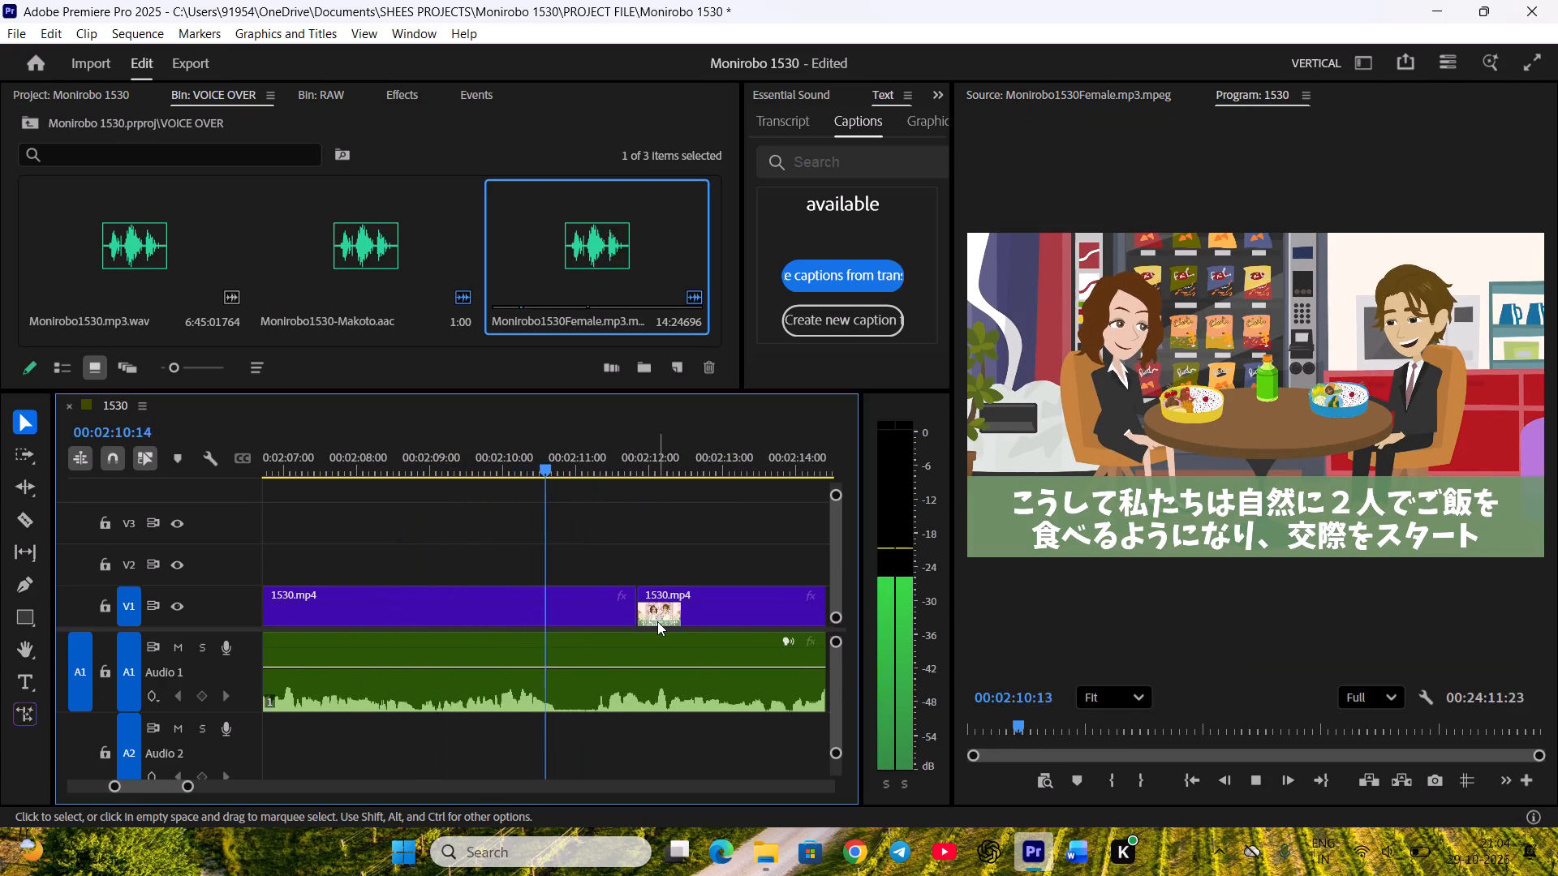
key("space")
left_click_drag(670, 616, 615, 620)
left_click(633, 549)
Move the couch clip on V1 earlier to start directly at the end of the wedding clip, about 00:02:14:22.
key("space")
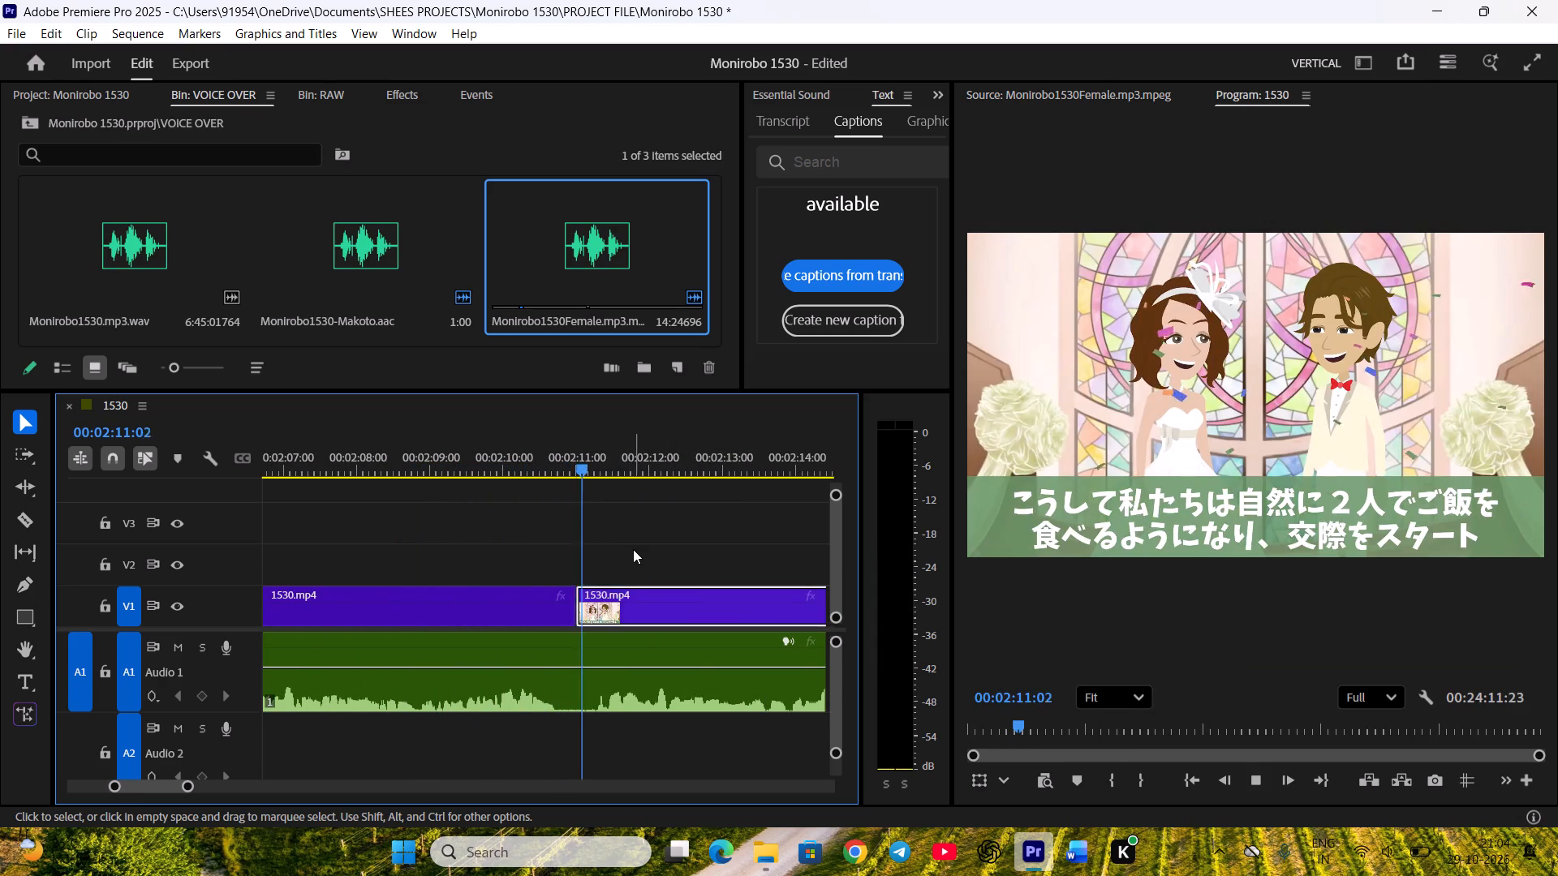
scroll(641, 621, "down", 13)
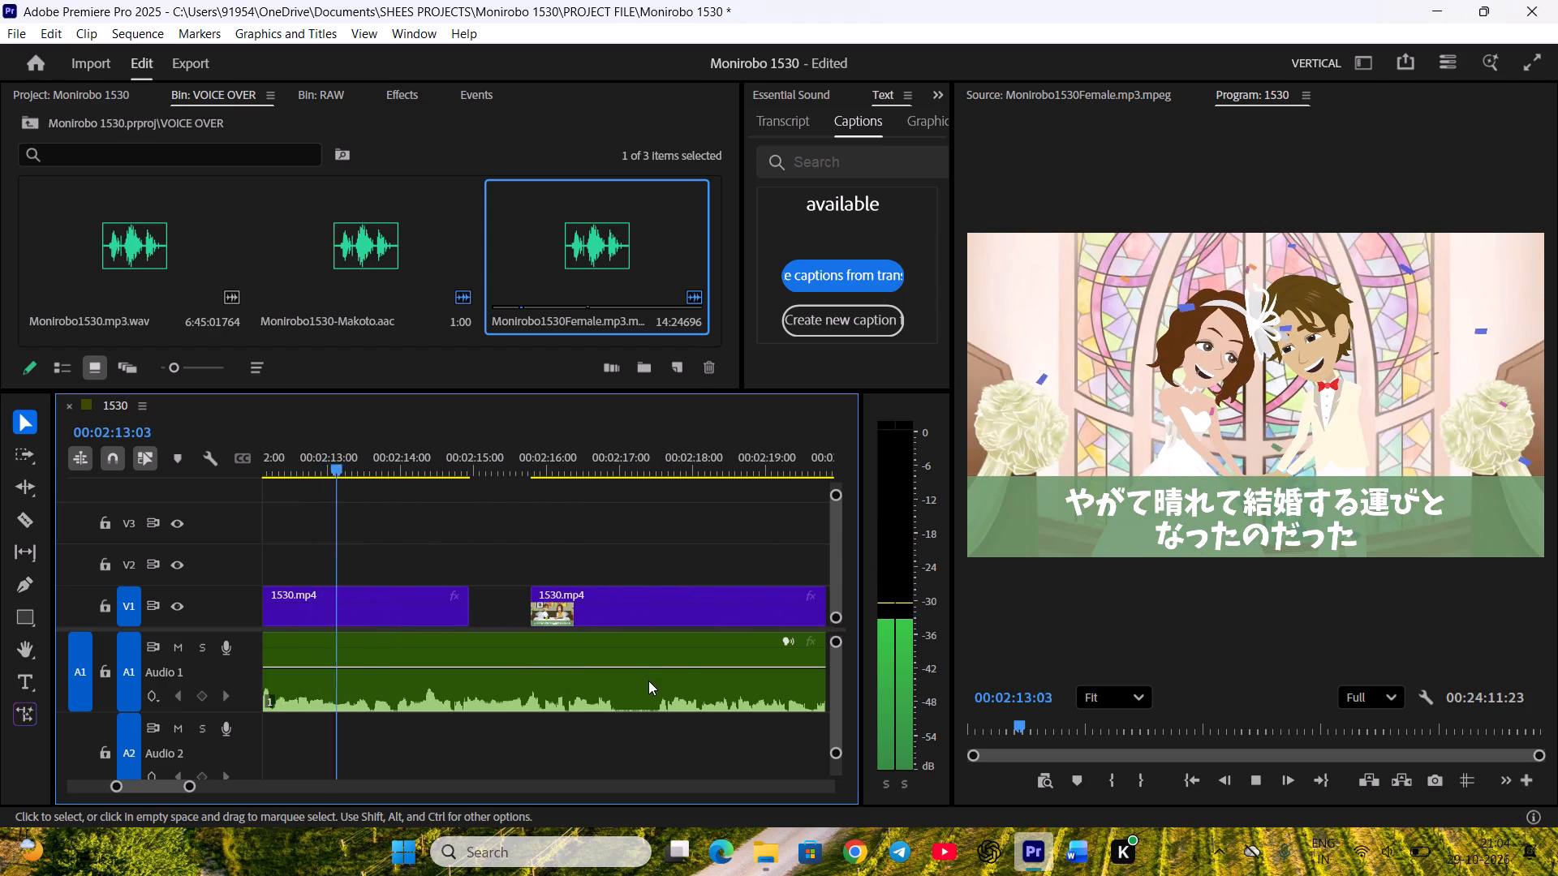
scroll(648, 681, "down", 2)
left_click_drag(567, 611, 530, 611)
key("space")
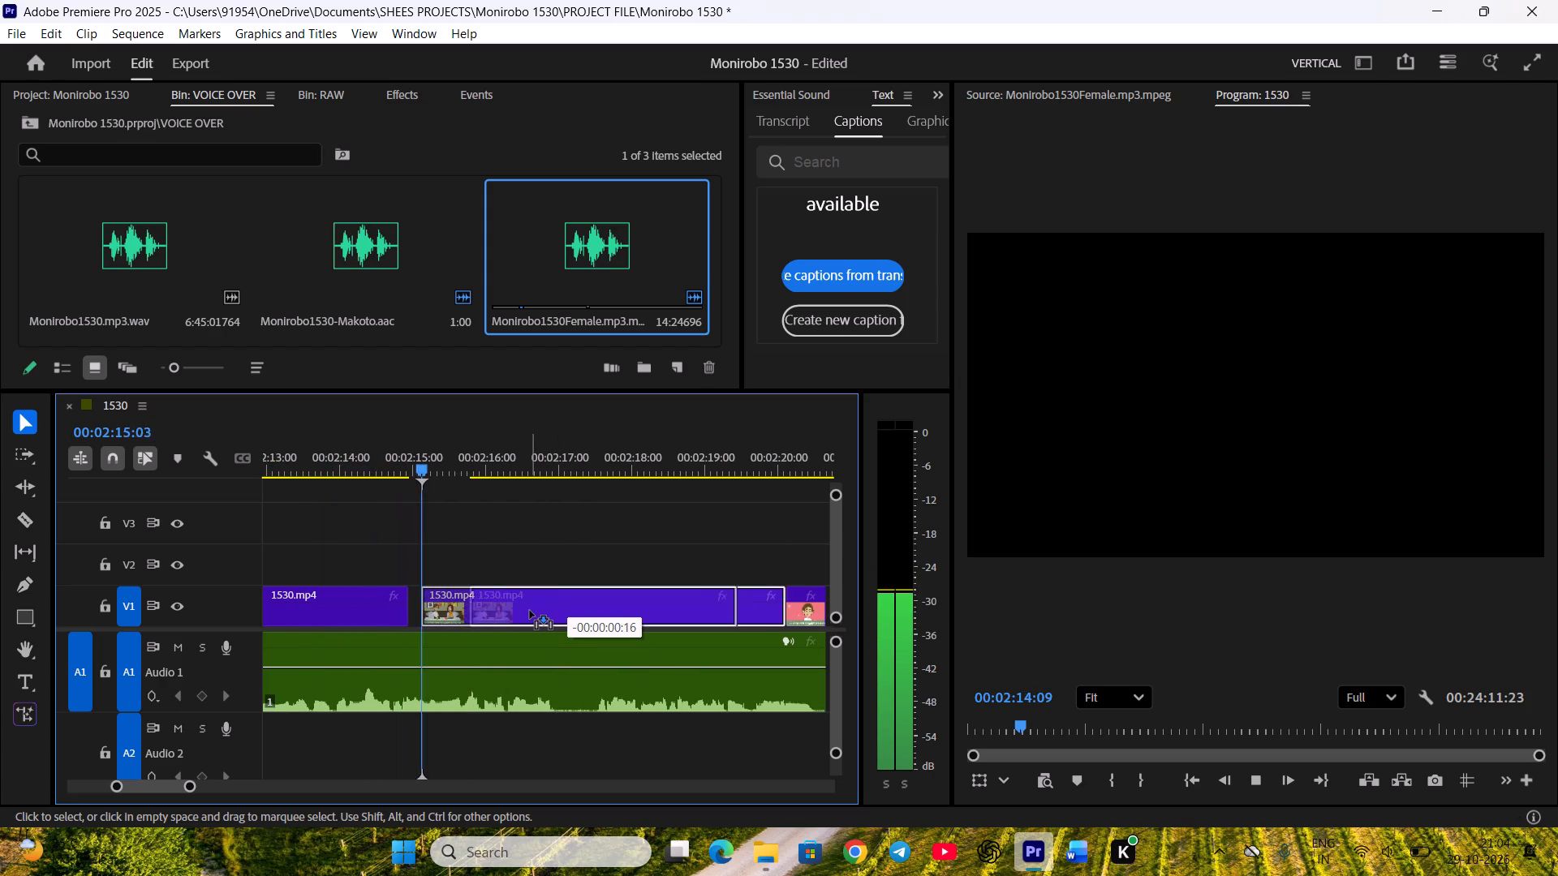
left_click_drag(530, 611, 508, 611)
Move Makoto's pink-background clip on V1 earlier to start at 00:02:17:08, overwriting the end of the couch clip.
scroll(586, 638, "down", 3)
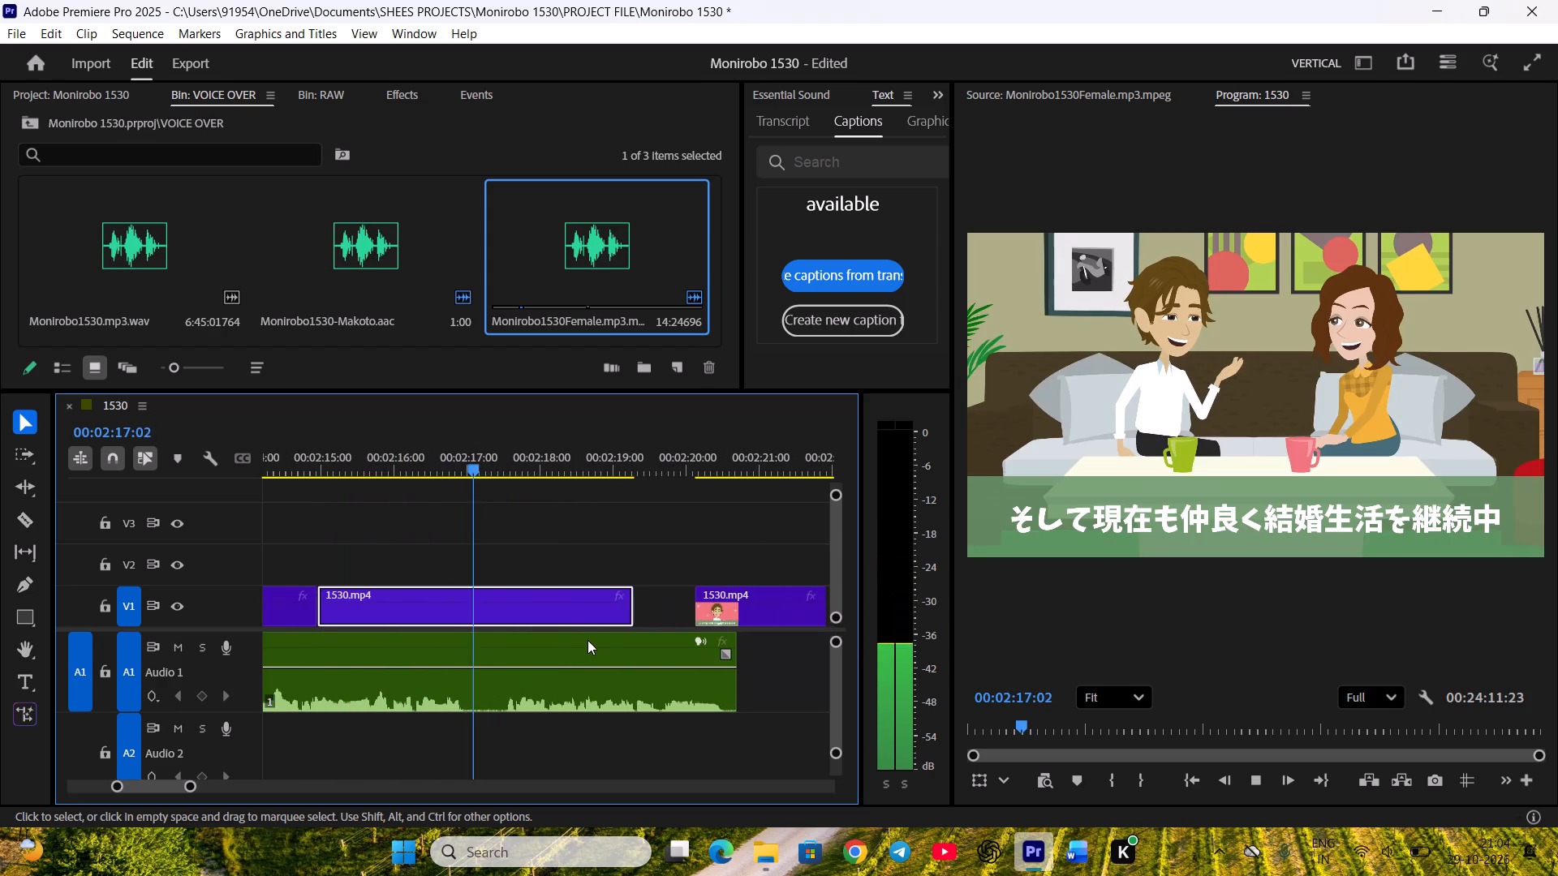
key("space")
left_click_drag(738, 608, 537, 603)
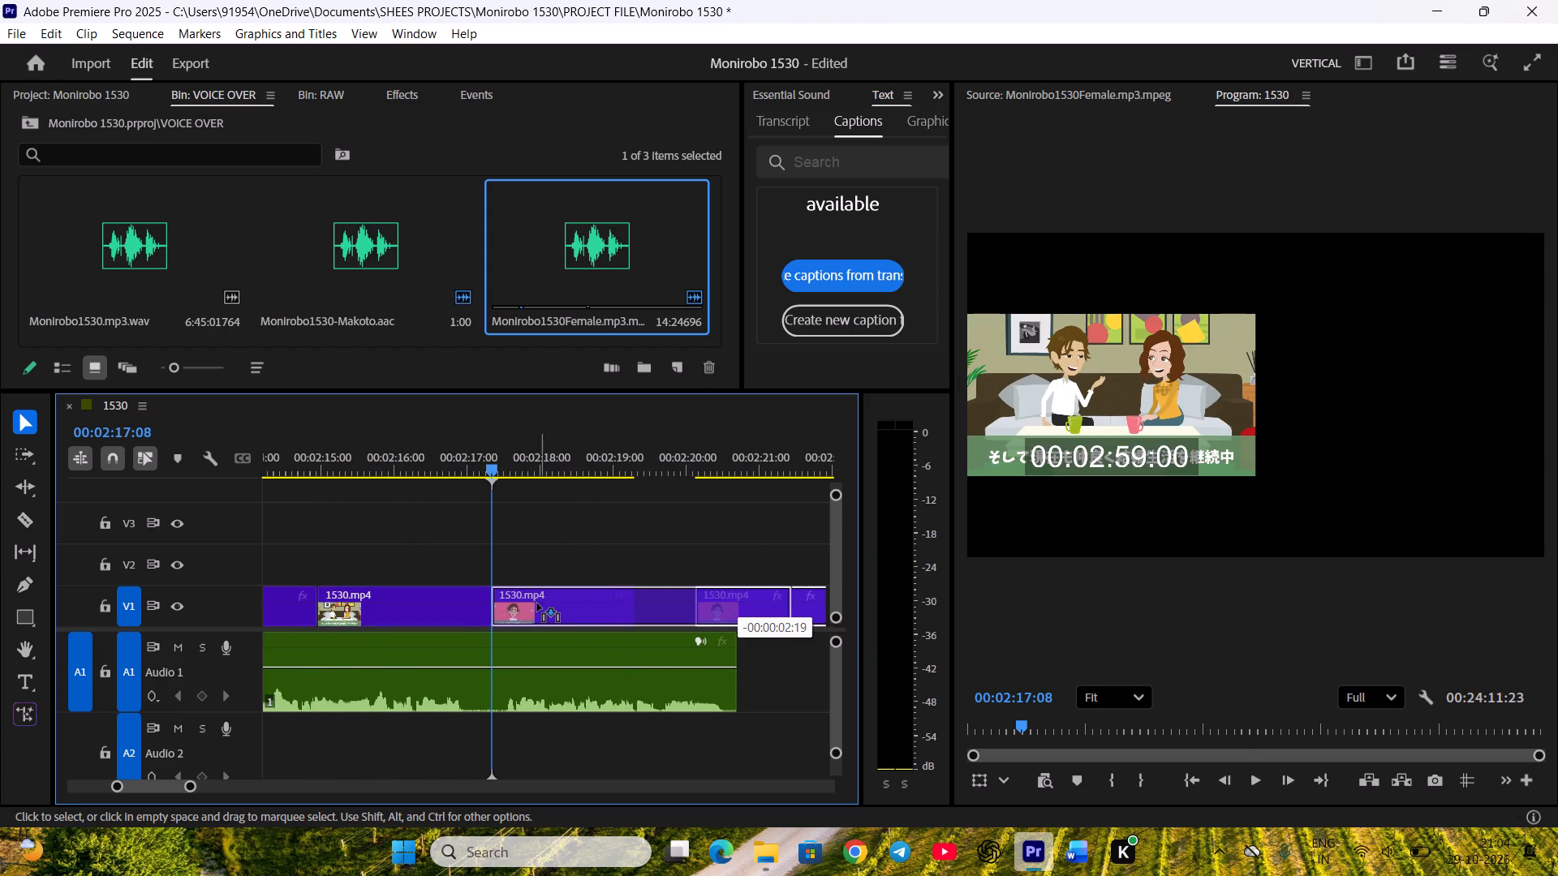
left_click_drag(537, 603, 534, 603)
key("space")
Trim the end of Makoto's pink-background clip to match the end of Kanami's narration.
left_click(587, 535)
scroll(598, 576, "down", 4)
left_click_drag(674, 619, 635, 616)
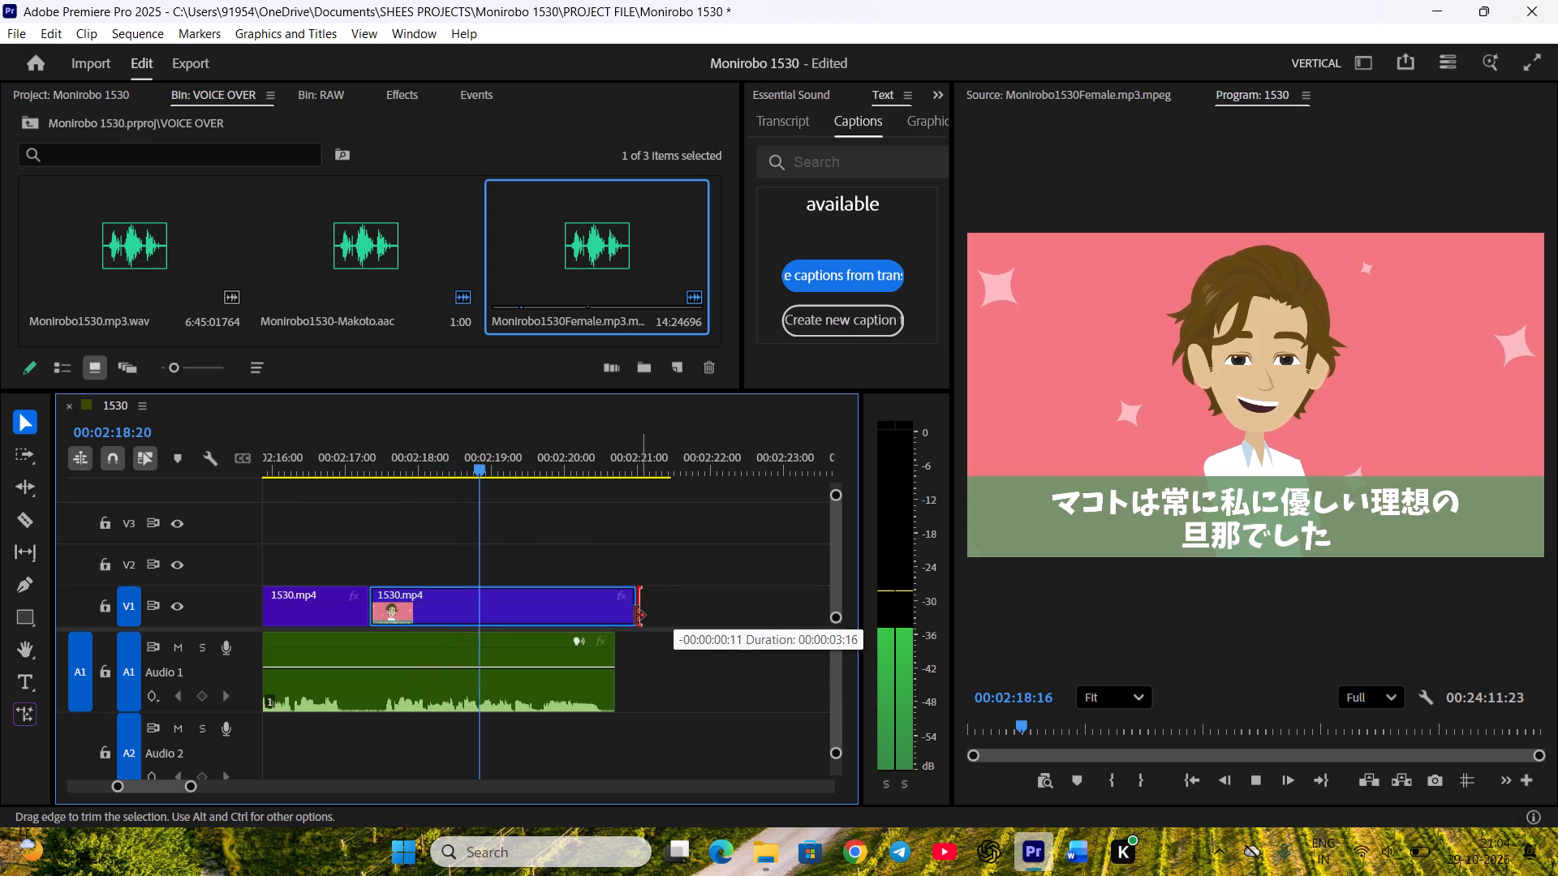
left_click_drag(635, 616, 618, 616)
key("space")
key("minus")
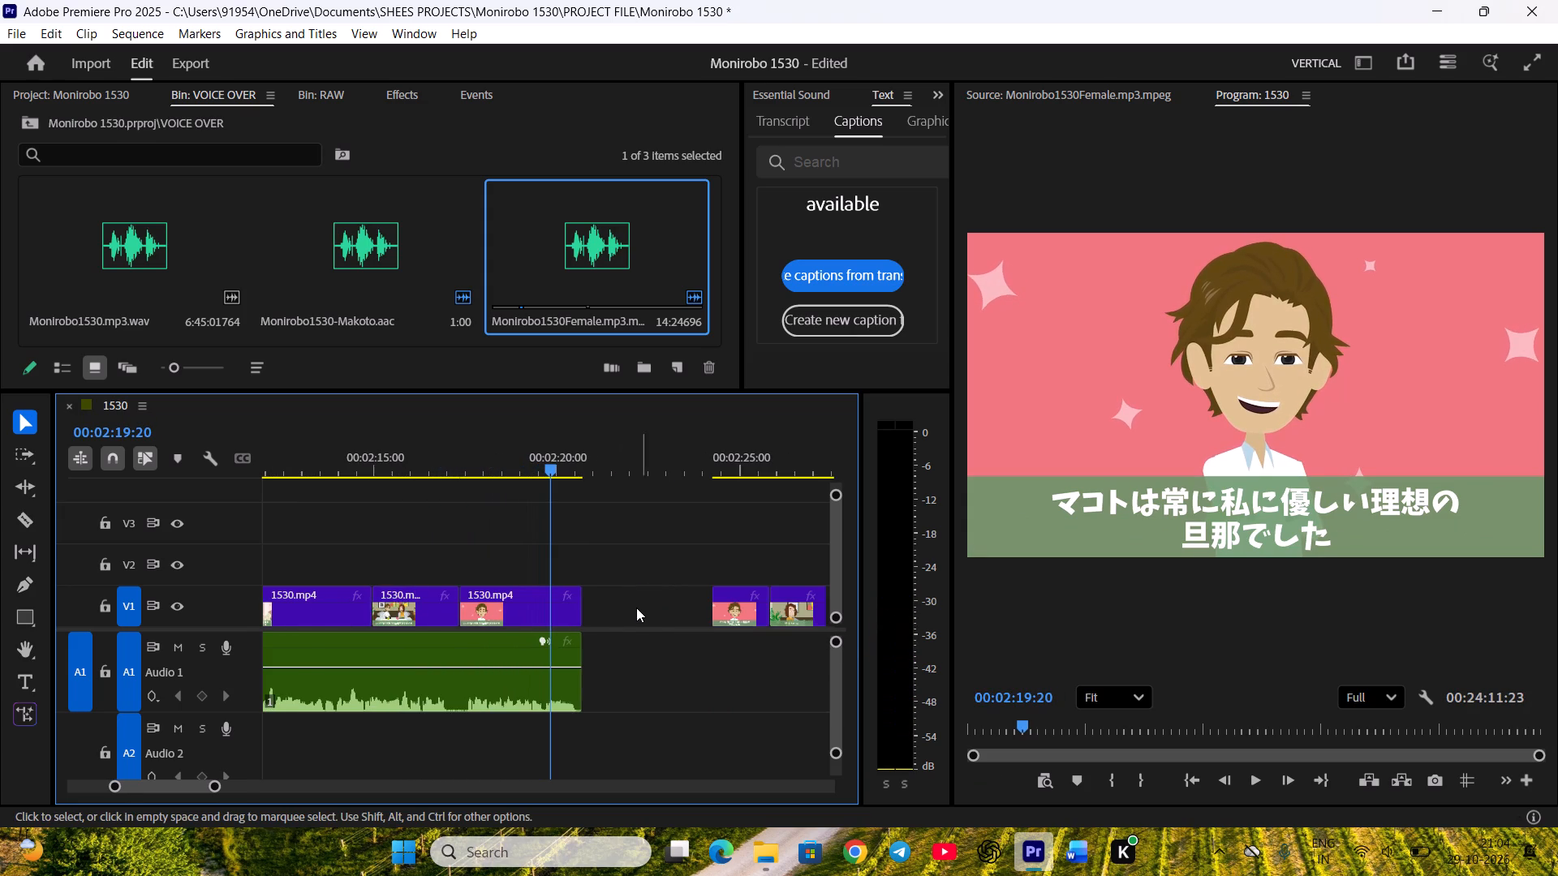
Ripple-delete the gap on V1 after Makoto's pink-background clip, check the following shot and save the project.
key("minus")
right_click(589, 600)
left_click(639, 612)
scroll(639, 631, "down", 3)
key("space")
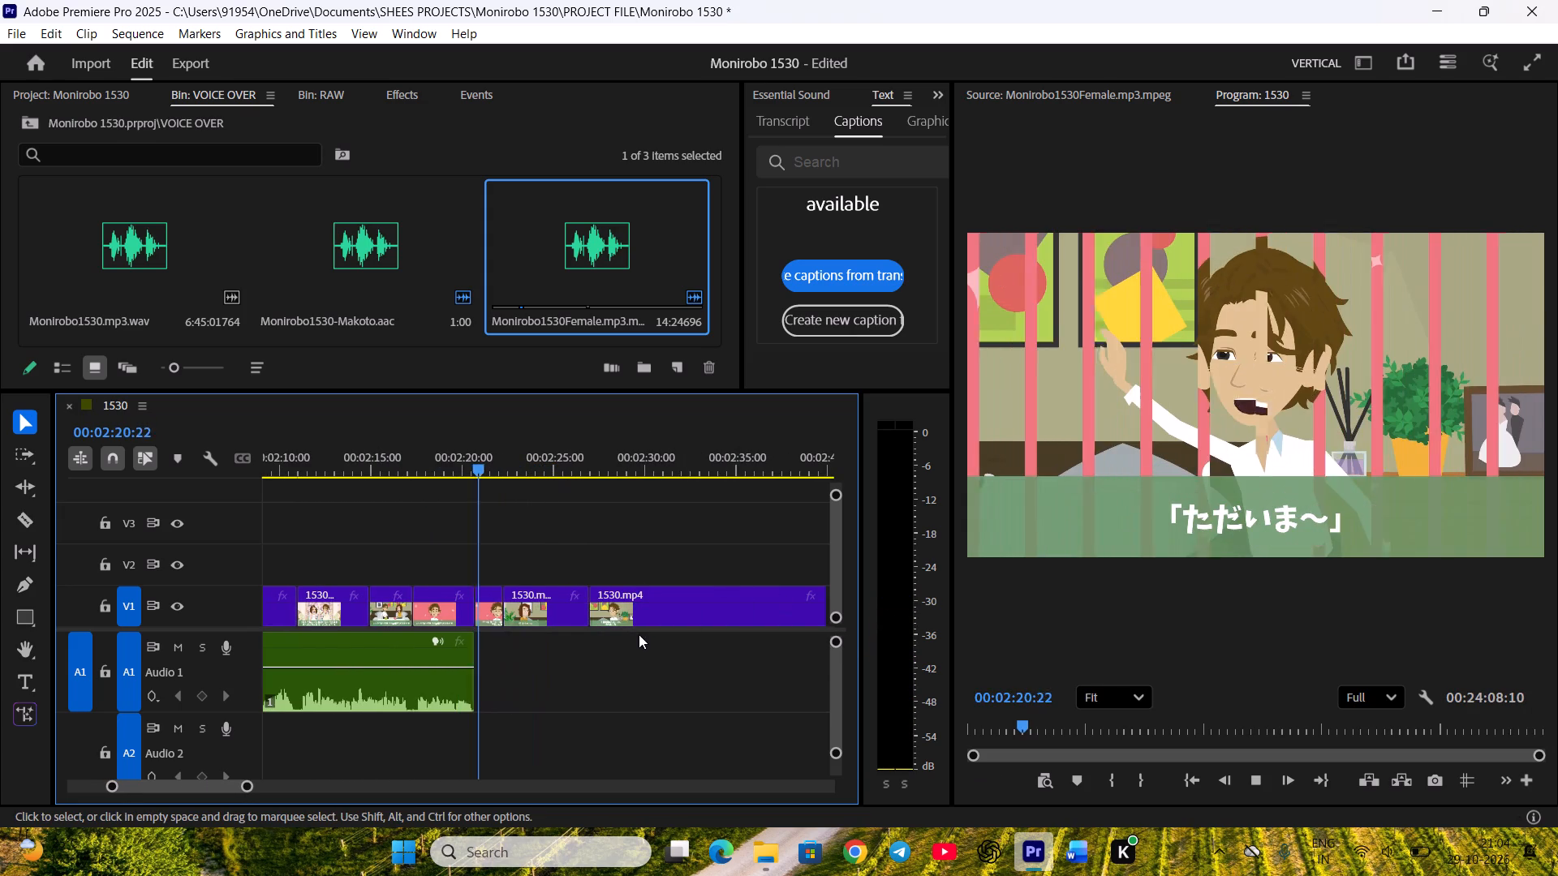
key("space")
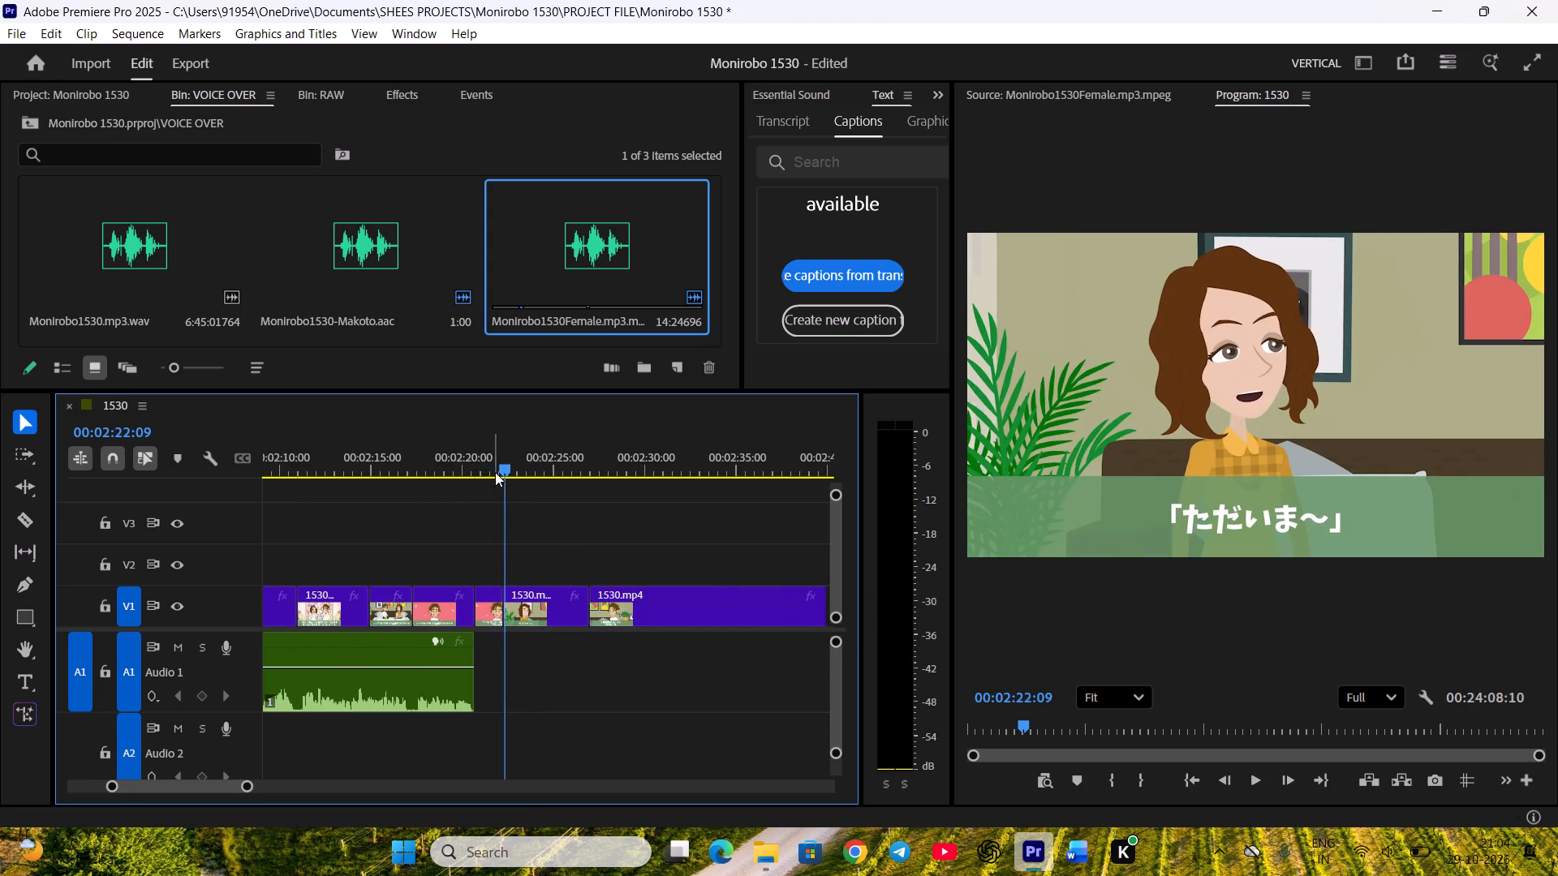
left_click(495, 463)
key("ctrl+s")
key("equal")
key("equal")
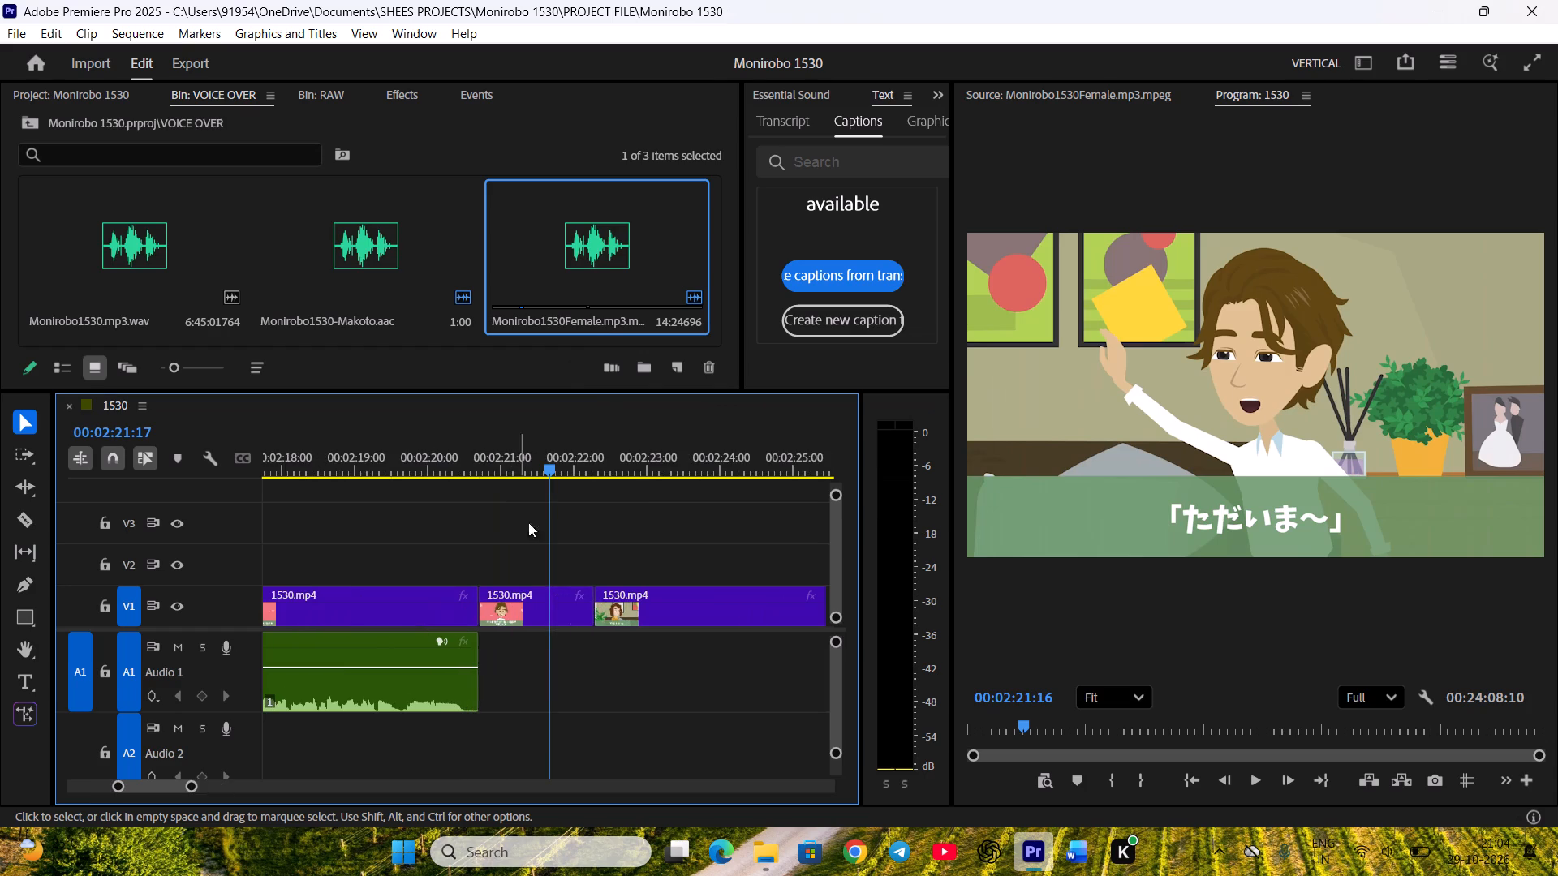
scroll(578, 590, "down", 3)
key("ctrl+s")
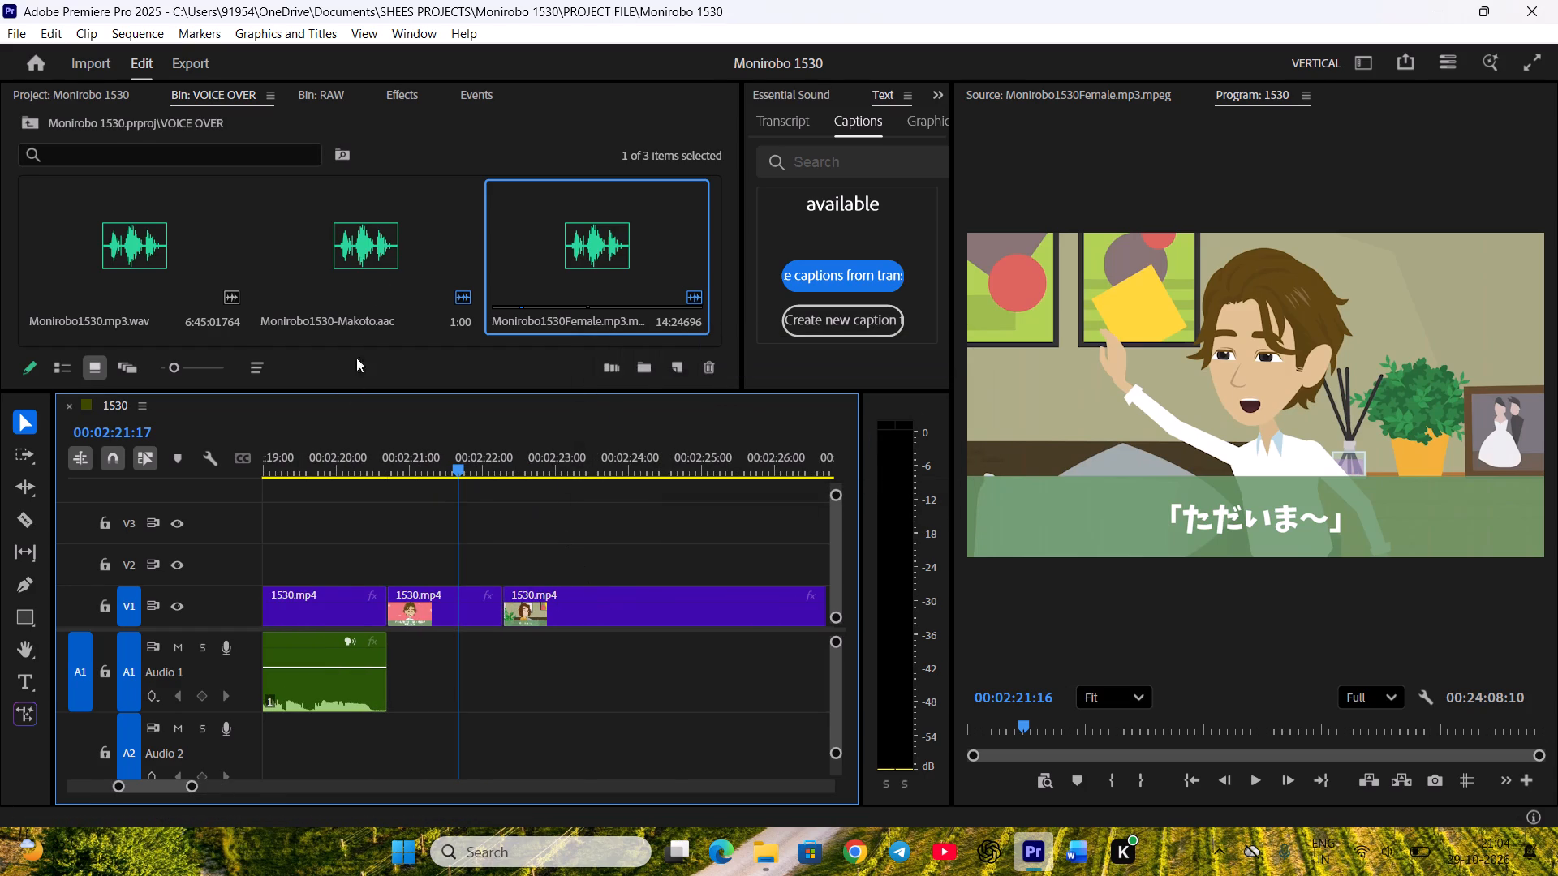
Mark Makoto's line "I'm home~" in Monirobo1530-Makoto.aac from 00:01:19:10 to 00:01:20:19.
double_click(383, 244)
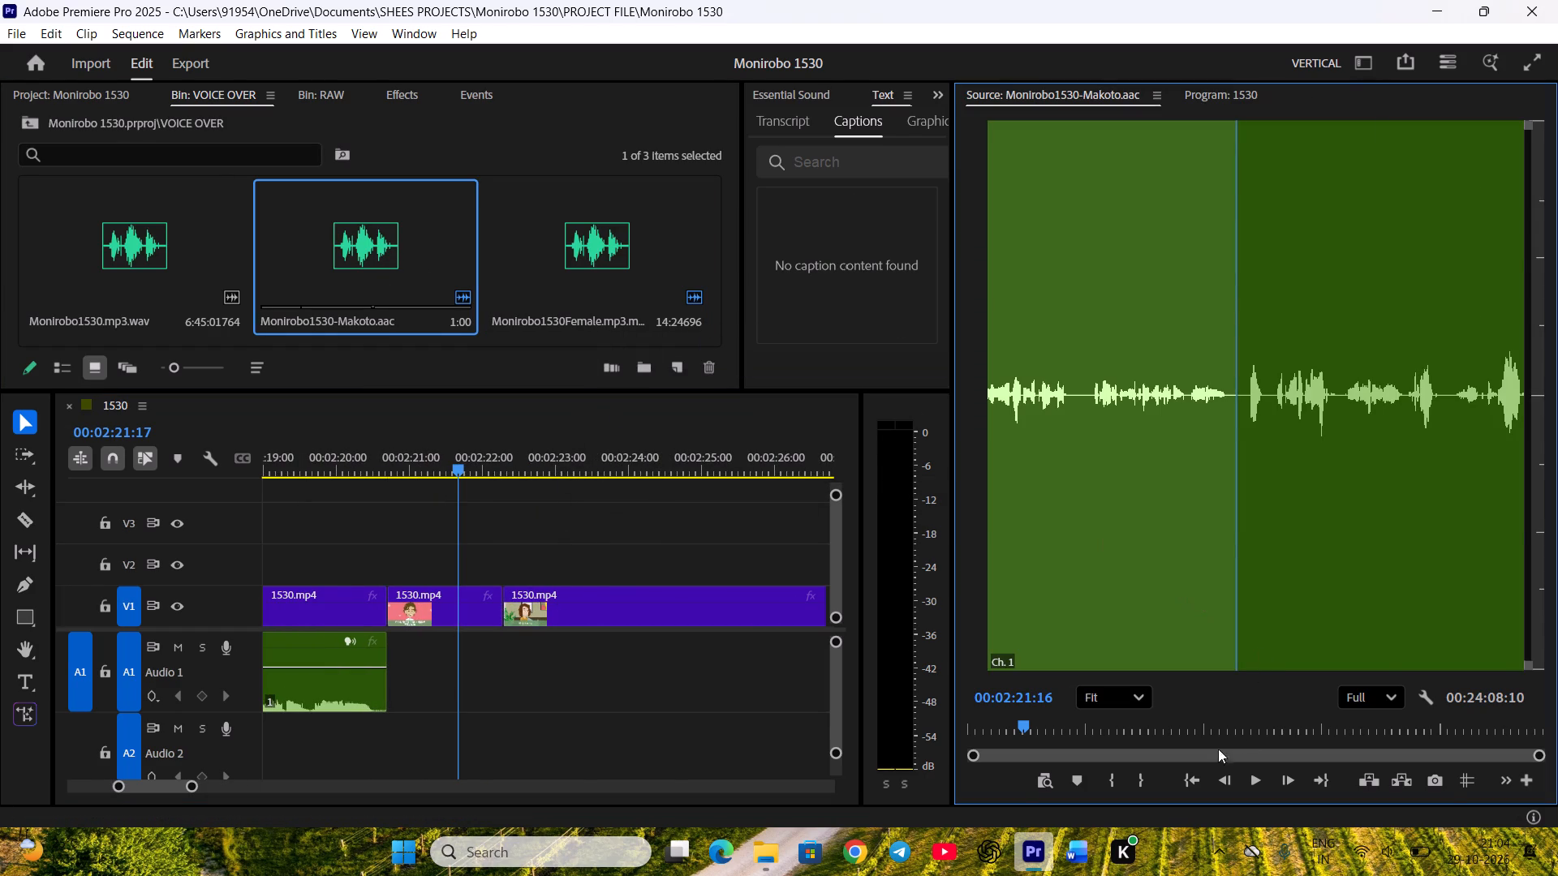
left_click_drag(1146, 753, 1161, 754)
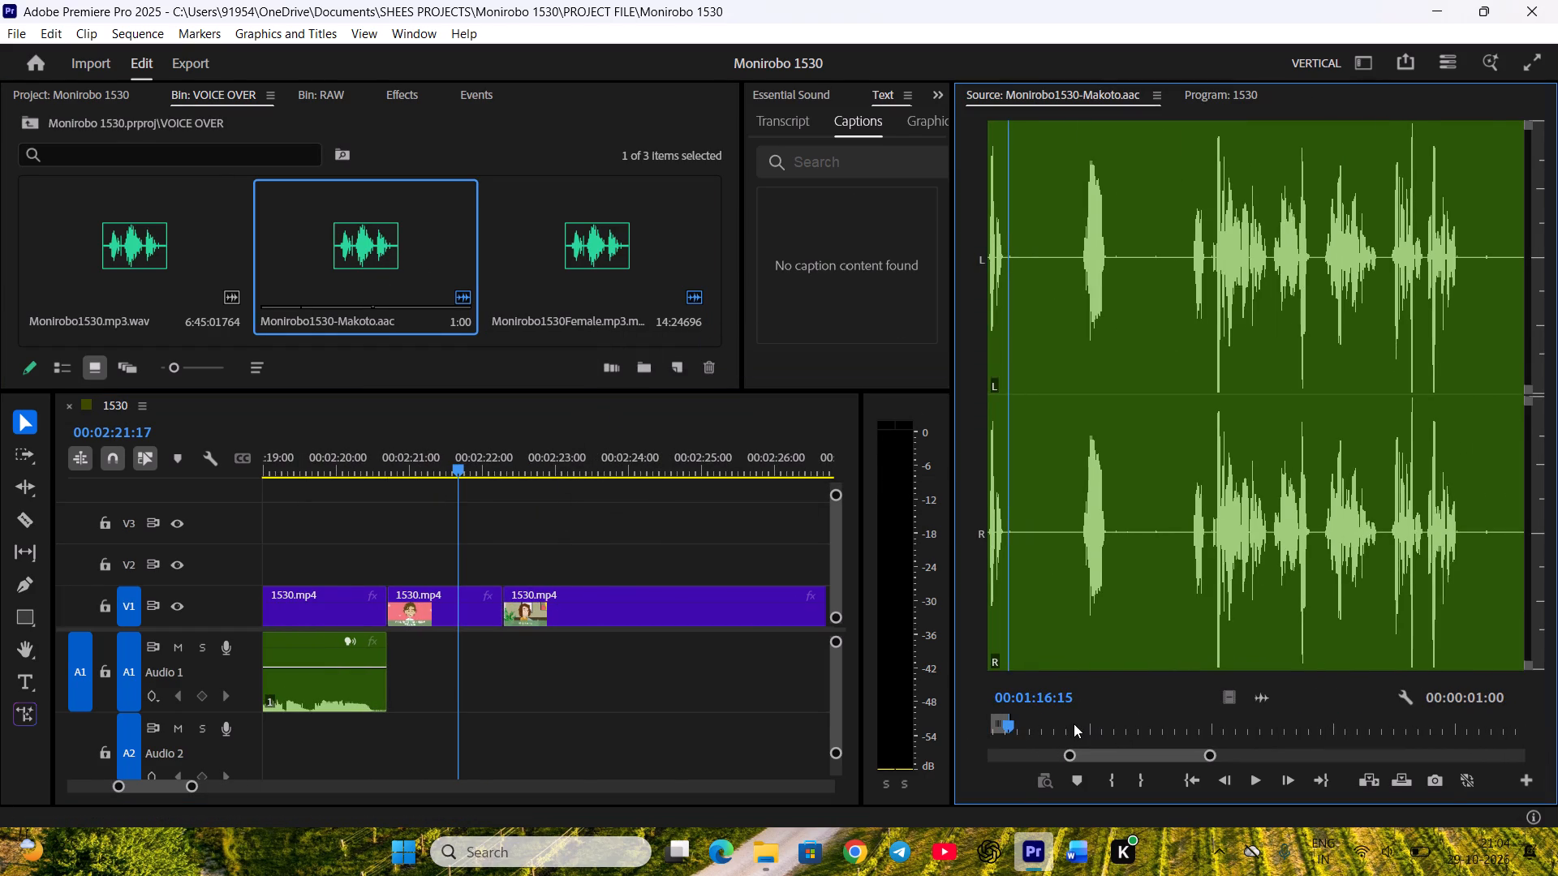
left_click(1074, 724)
scroll(1129, 724, "down", 7)
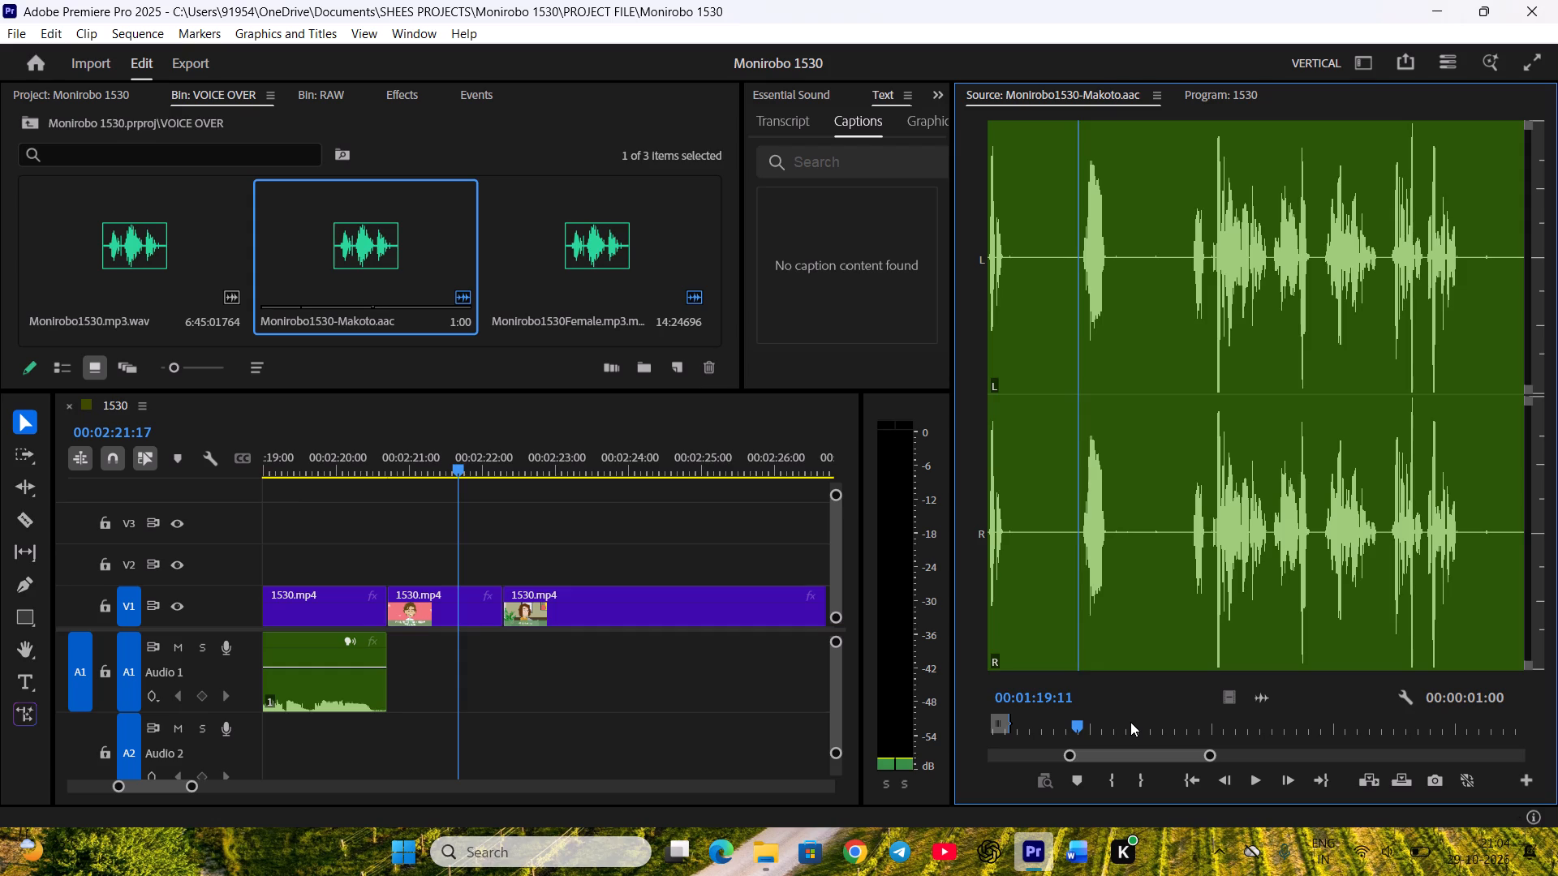
scroll(1130, 722, "down", 1)
scroll(1130, 722, "up", 2)
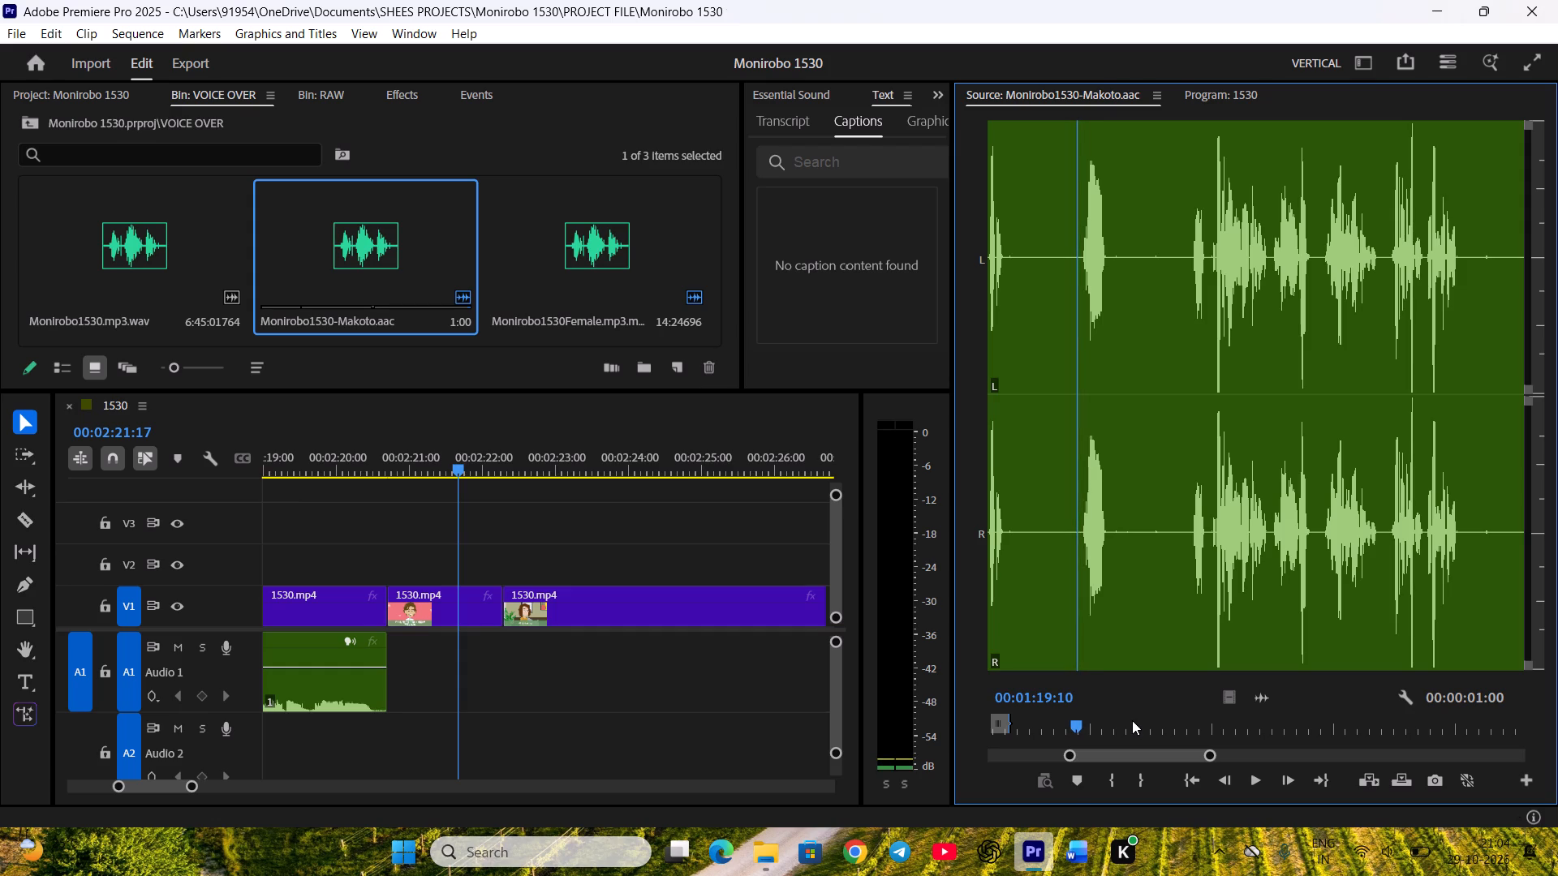
key("i")
key("space")
key("space")
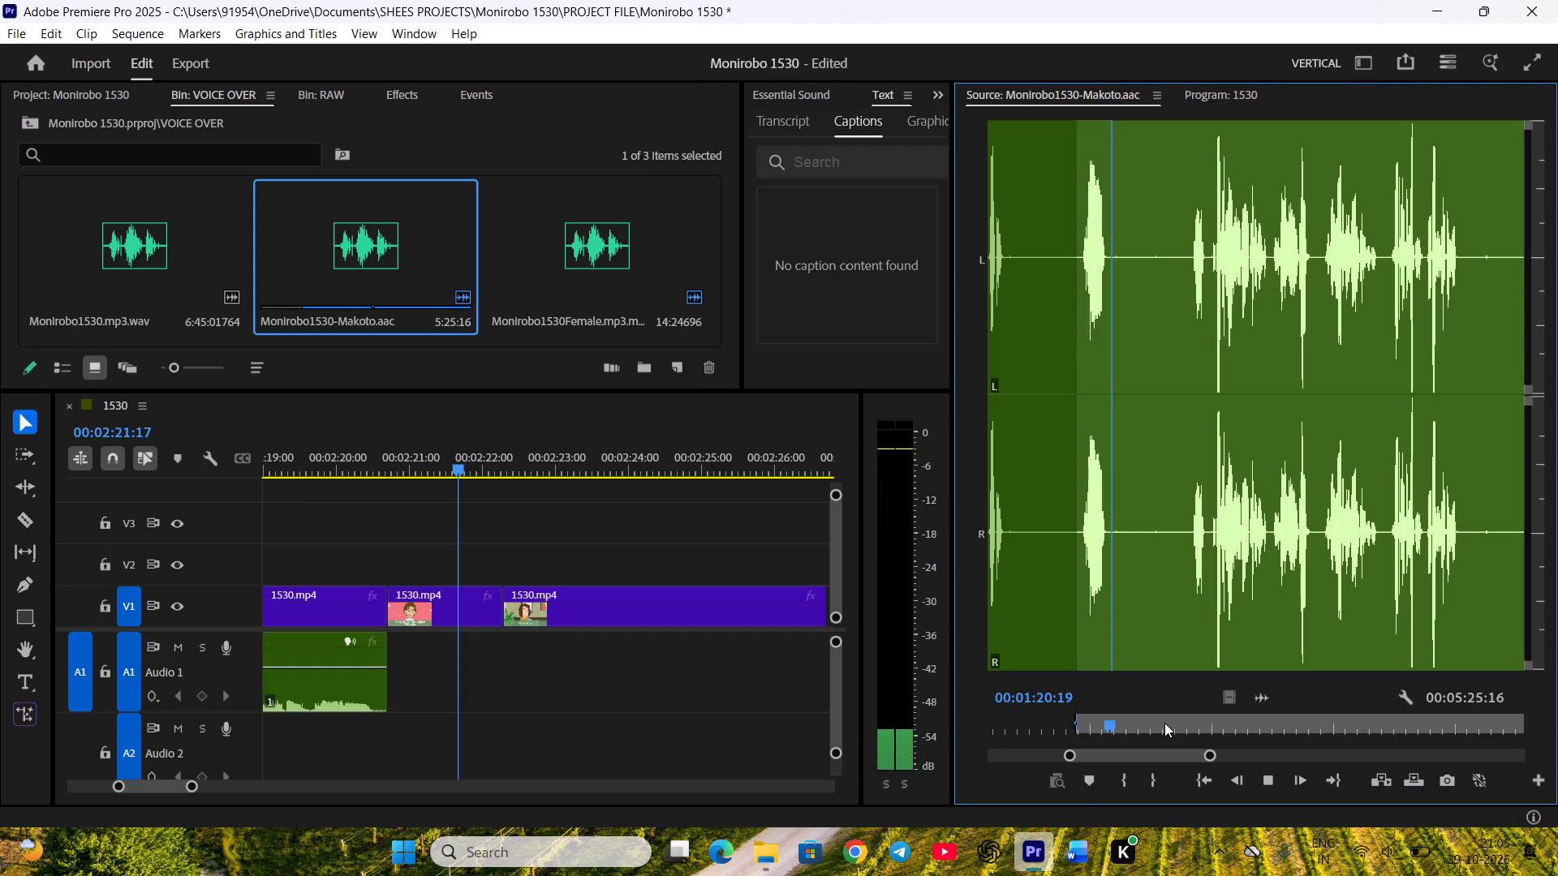
key("o")
Place Makoto's "I'm home~" on A1, trim the silence at its start and butt it against the end of Kanami's narration.
left_click_drag(1260, 697, 1259, 697)
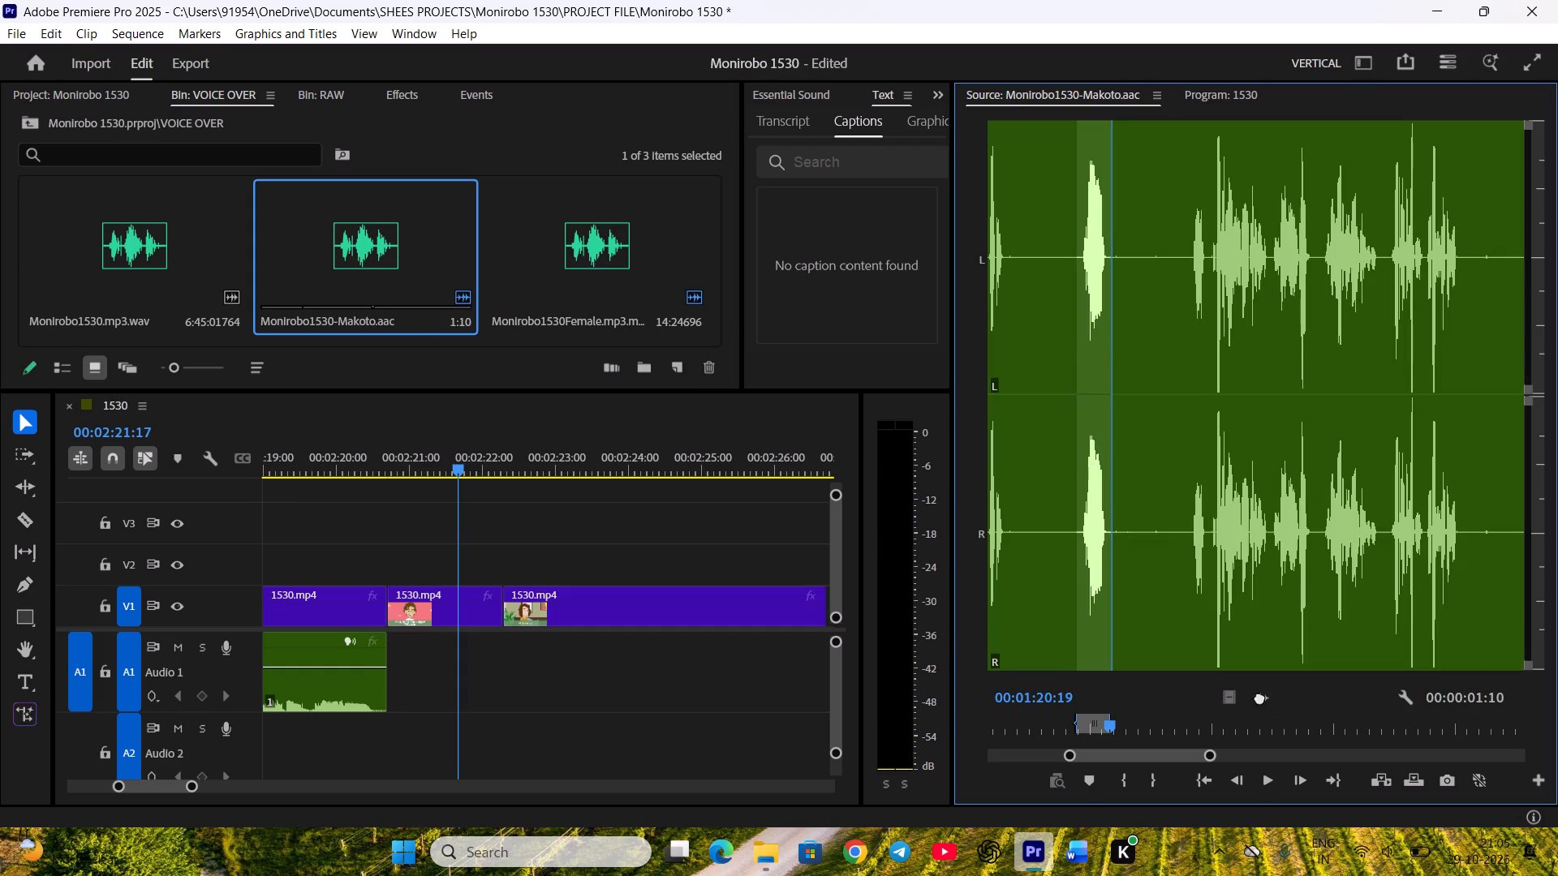
left_click_drag(1259, 697, 418, 664)
left_click_drag(424, 694, 432, 693)
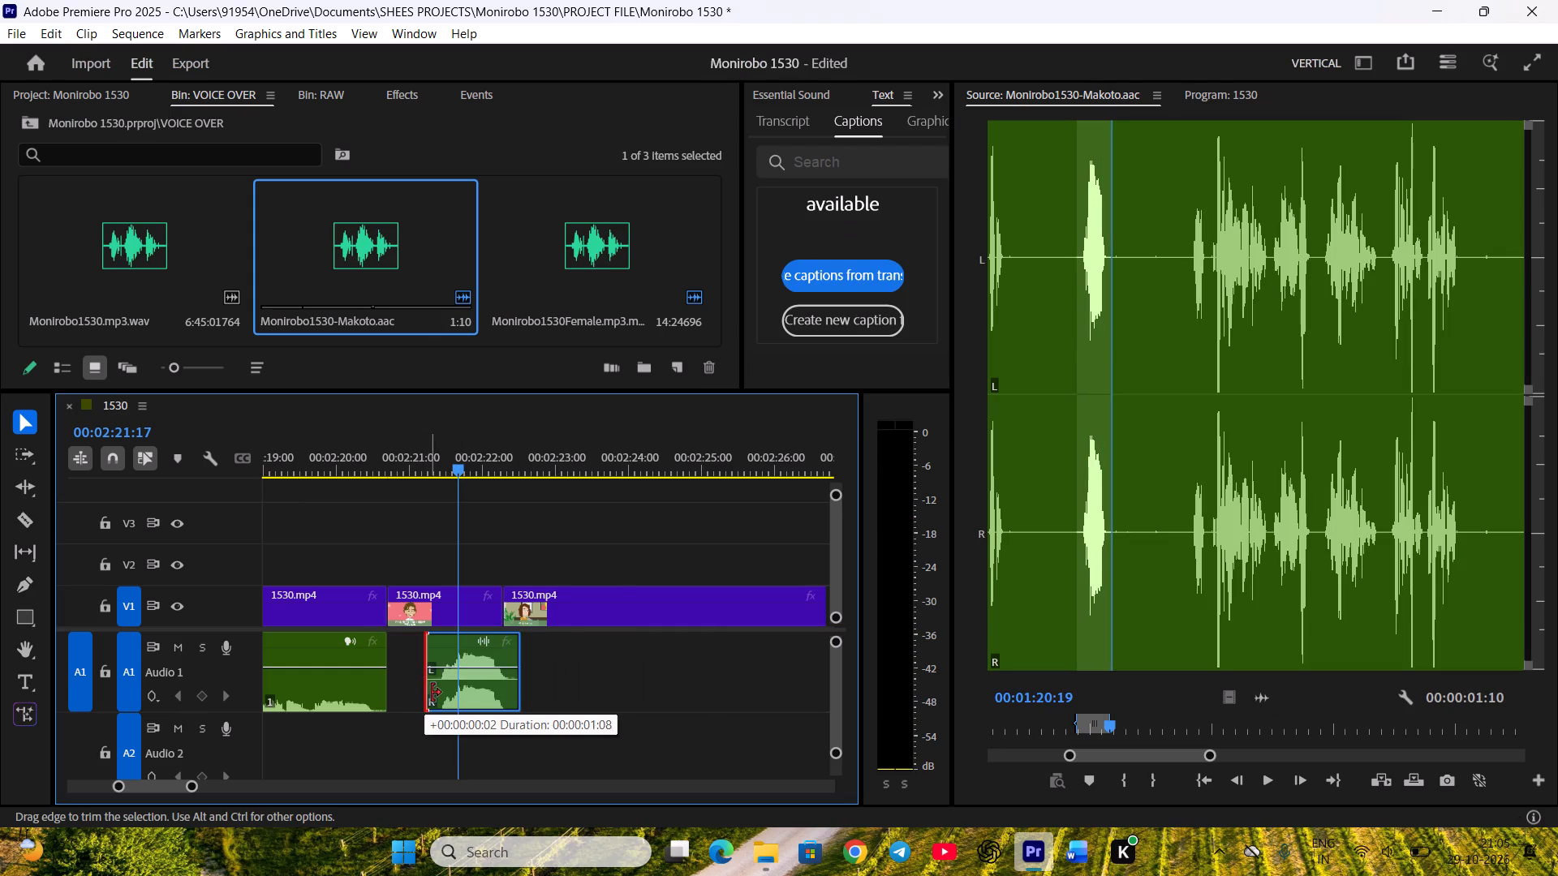
left_click_drag(432, 693, 437, 690)
left_click_drag(471, 693, 426, 686)
left_click(514, 728)
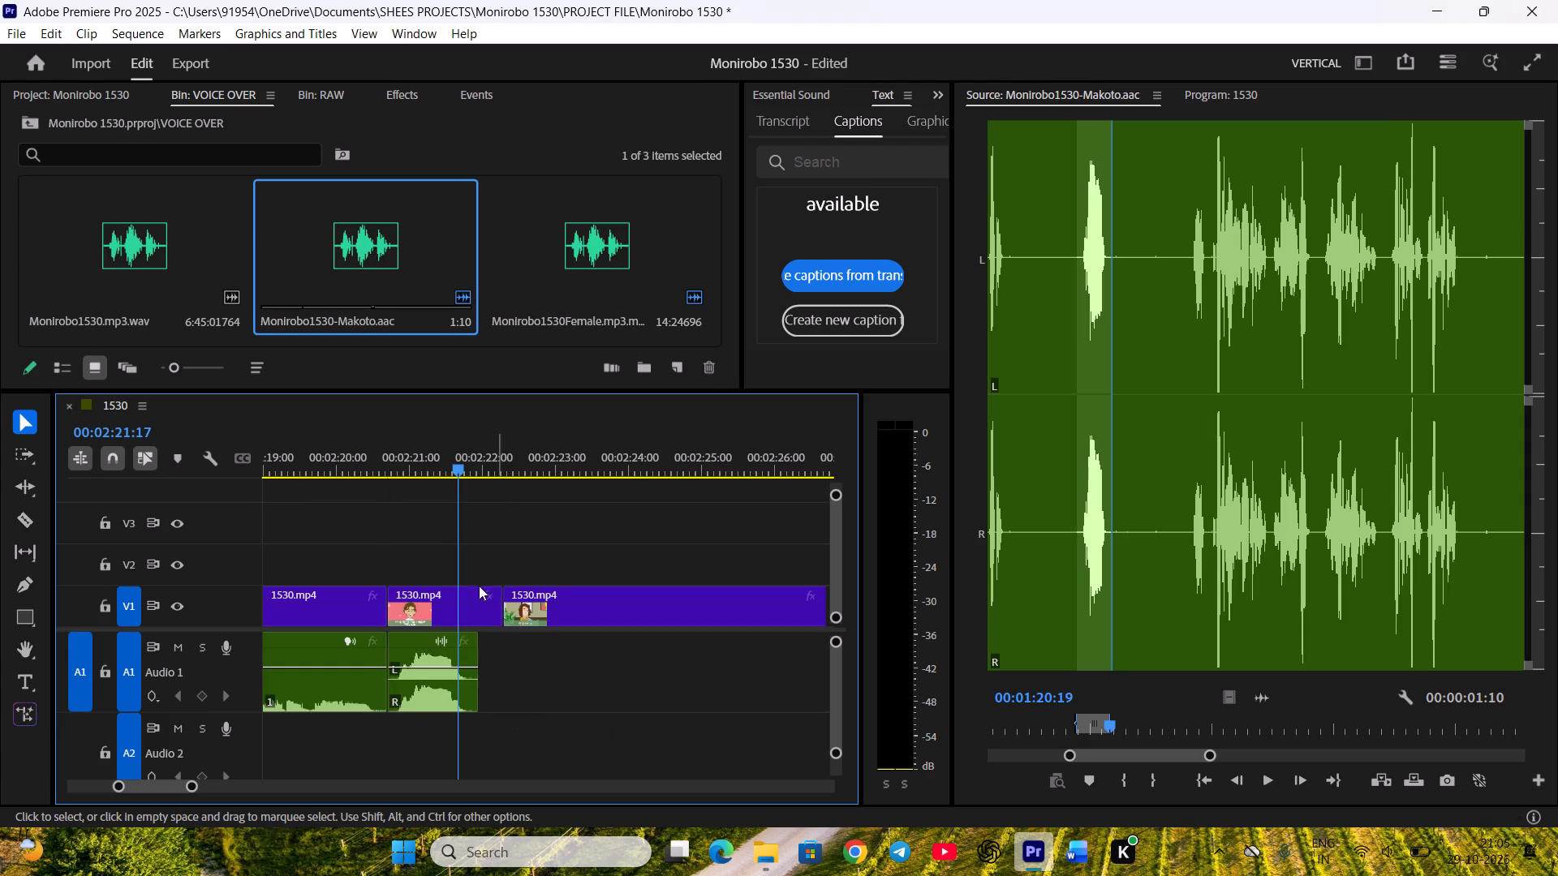
Trim the end of Makoto's homecoming clip on V1 to match the end of his "I'm home~" line.
left_click(420, 457)
key("space")
key("space")
left_click_drag(501, 620, 487, 618)
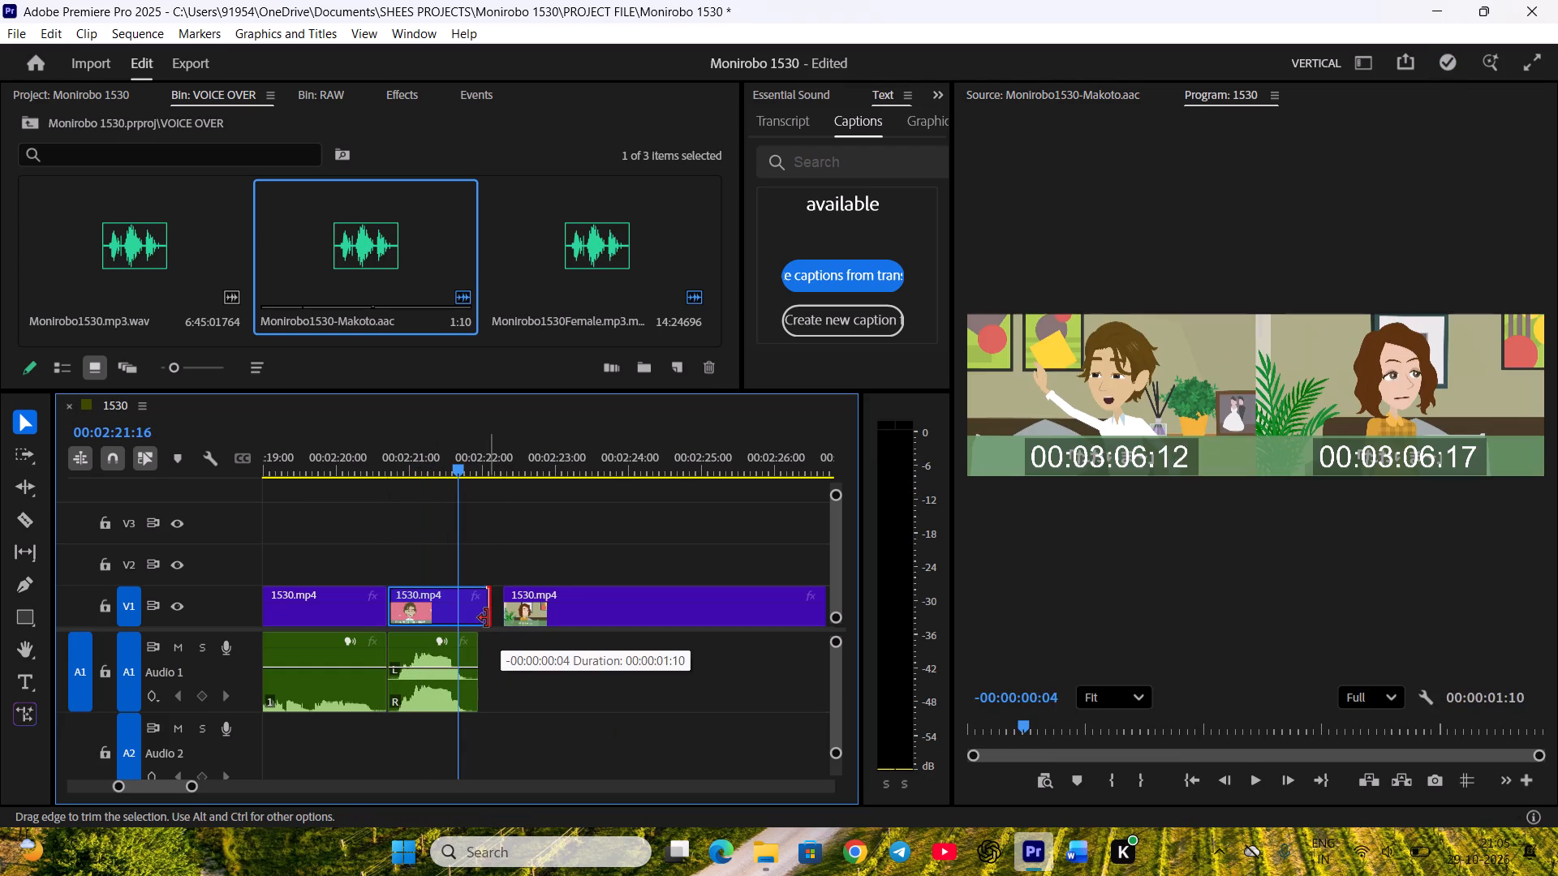
left_click_drag(487, 618, 477, 616)
Ripple-delete the gap after Makoto's homecoming clip on V1, scrub through Kanami's reply clip and save the project.
right_click(484, 604)
right_click(497, 595)
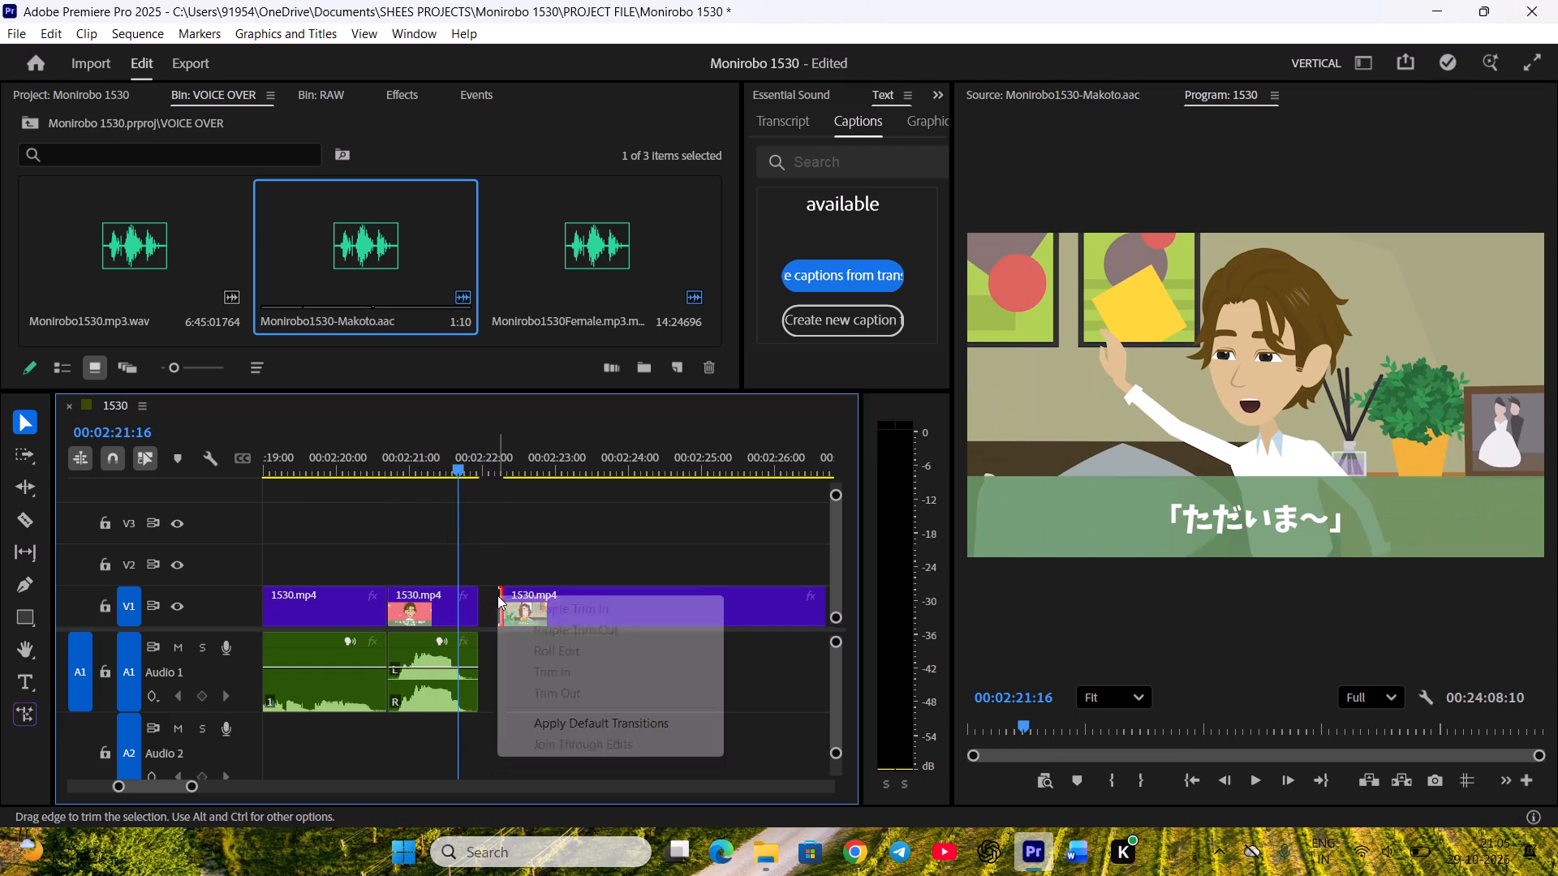
left_click(528, 606)
right_click(483, 603)
right_click(493, 599)
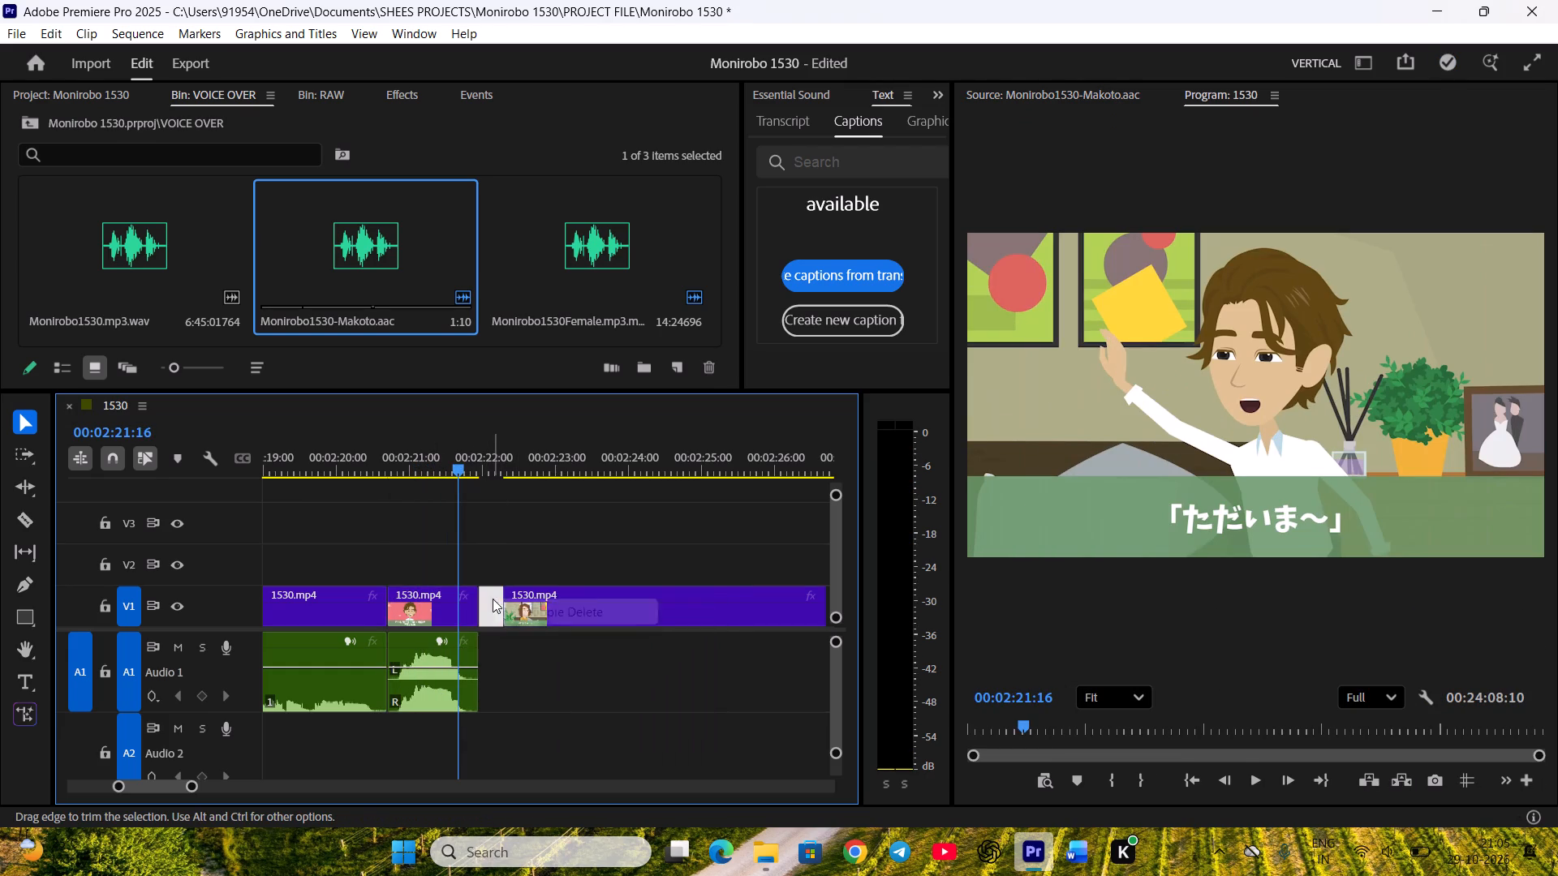
left_click(530, 607)
scroll(539, 648, "down", 4)
key("space")
left_click_drag(466, 455, 701, 485)
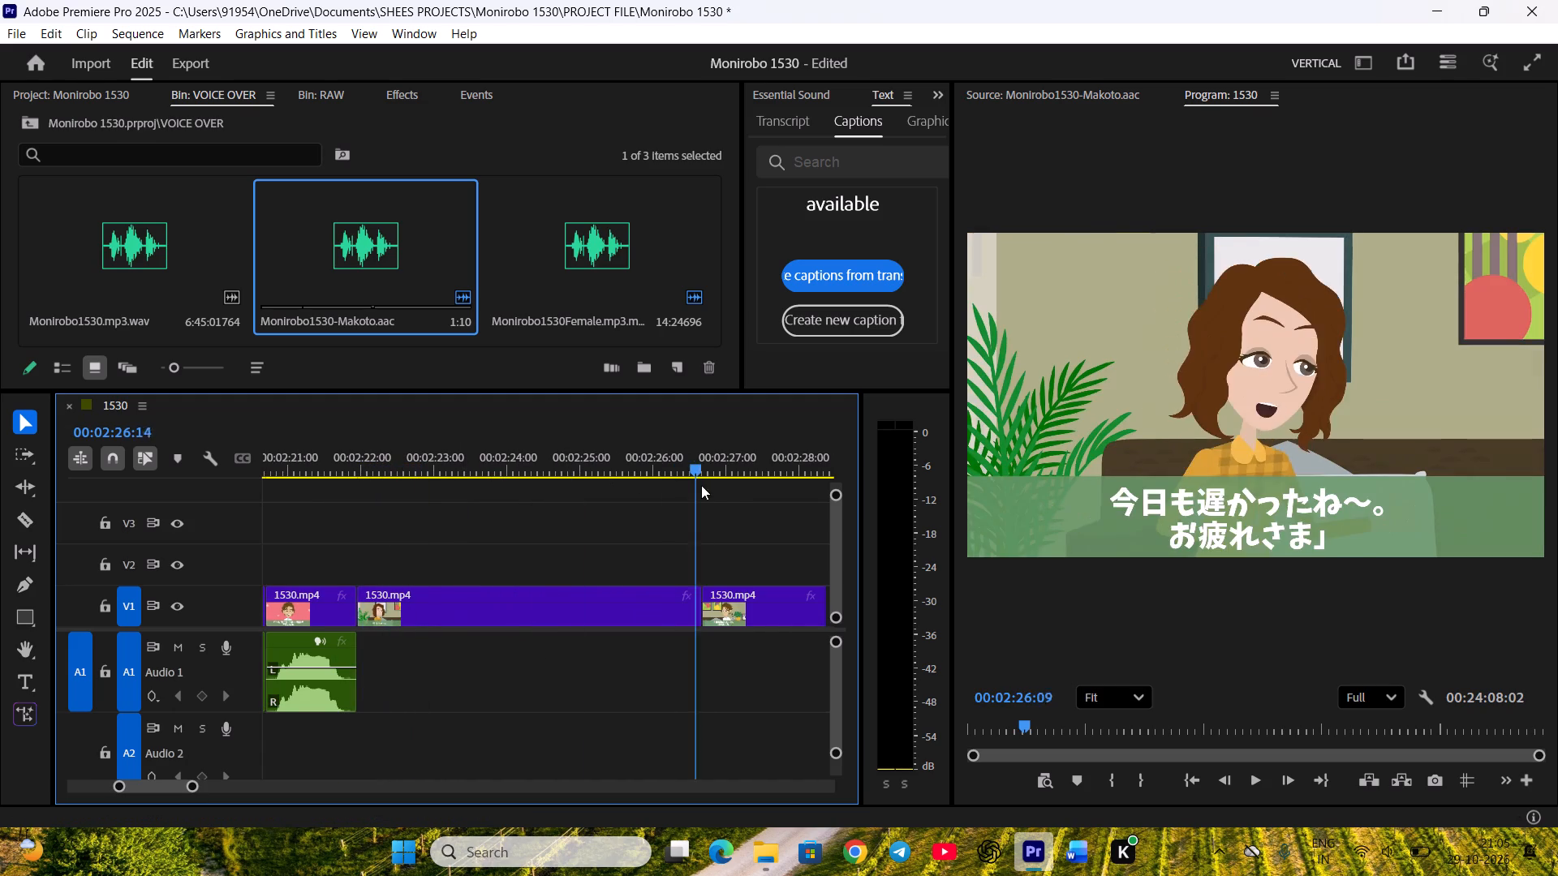
left_click_drag(701, 485, 668, 484)
key("ctrl+s")
Set the In point of Kanami's welcome-back line in Monirobo1530Female.mp3.mpeg at 00:01:51:24 and save the project.
double_click(609, 250)
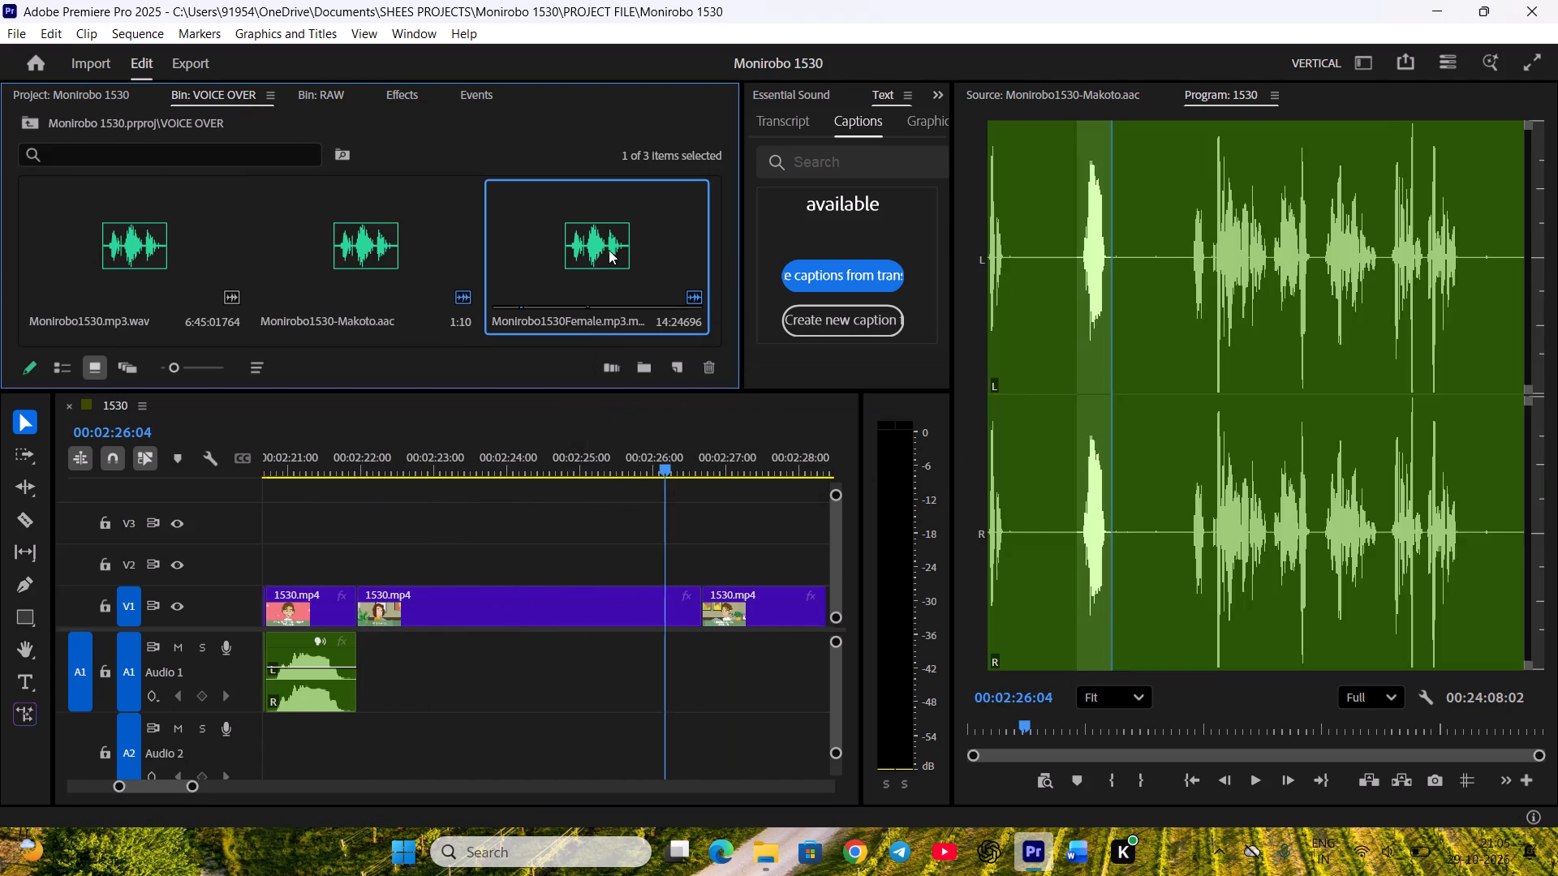
key("space")
key("space")
scroll(1322, 731, "down", 5)
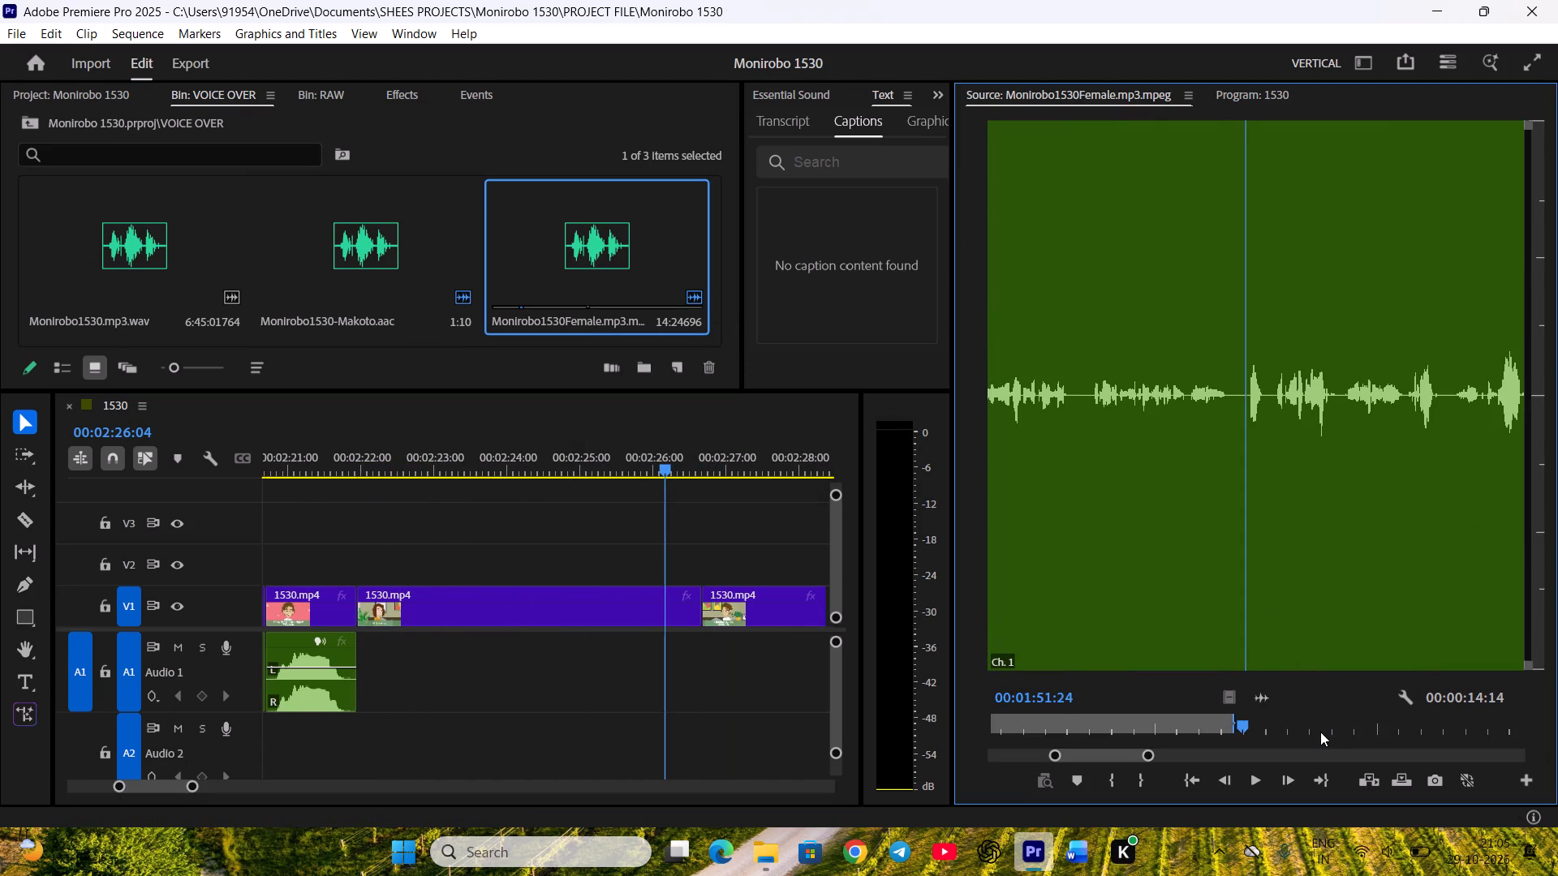
scroll(1320, 730, "down", 1)
scroll(1320, 730, "up", 1)
key("i")
key("ctrl+s")
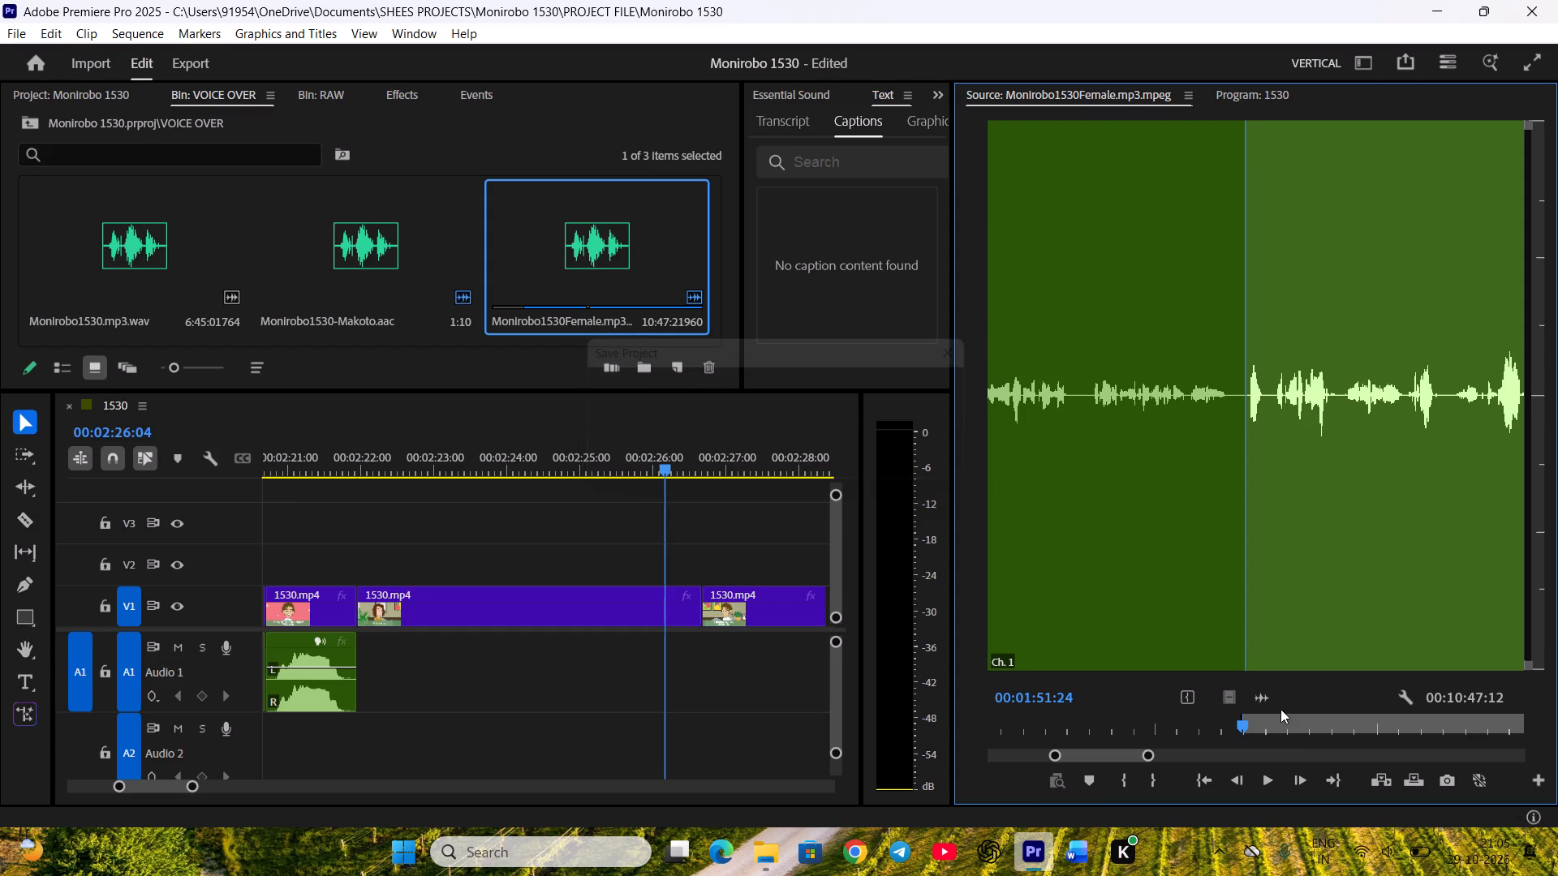
Play Kanami's line against the Word script and set its Out point at 00:01:56:08, at the end of "Good work.".
key("space")
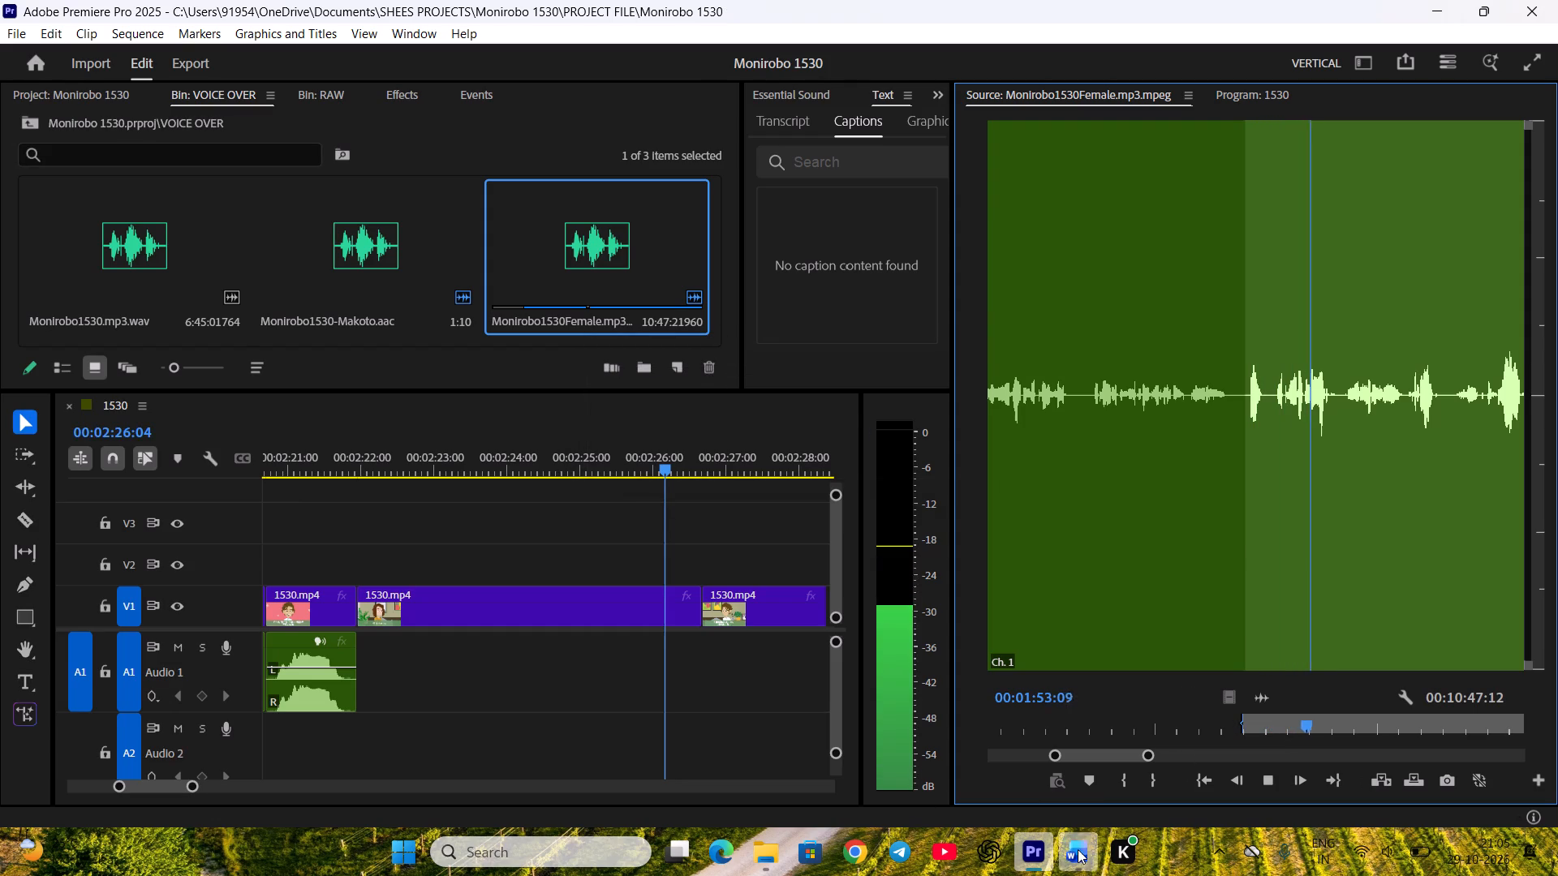
left_click_drag(1078, 849, 1070, 849)
left_click(1073, 851)
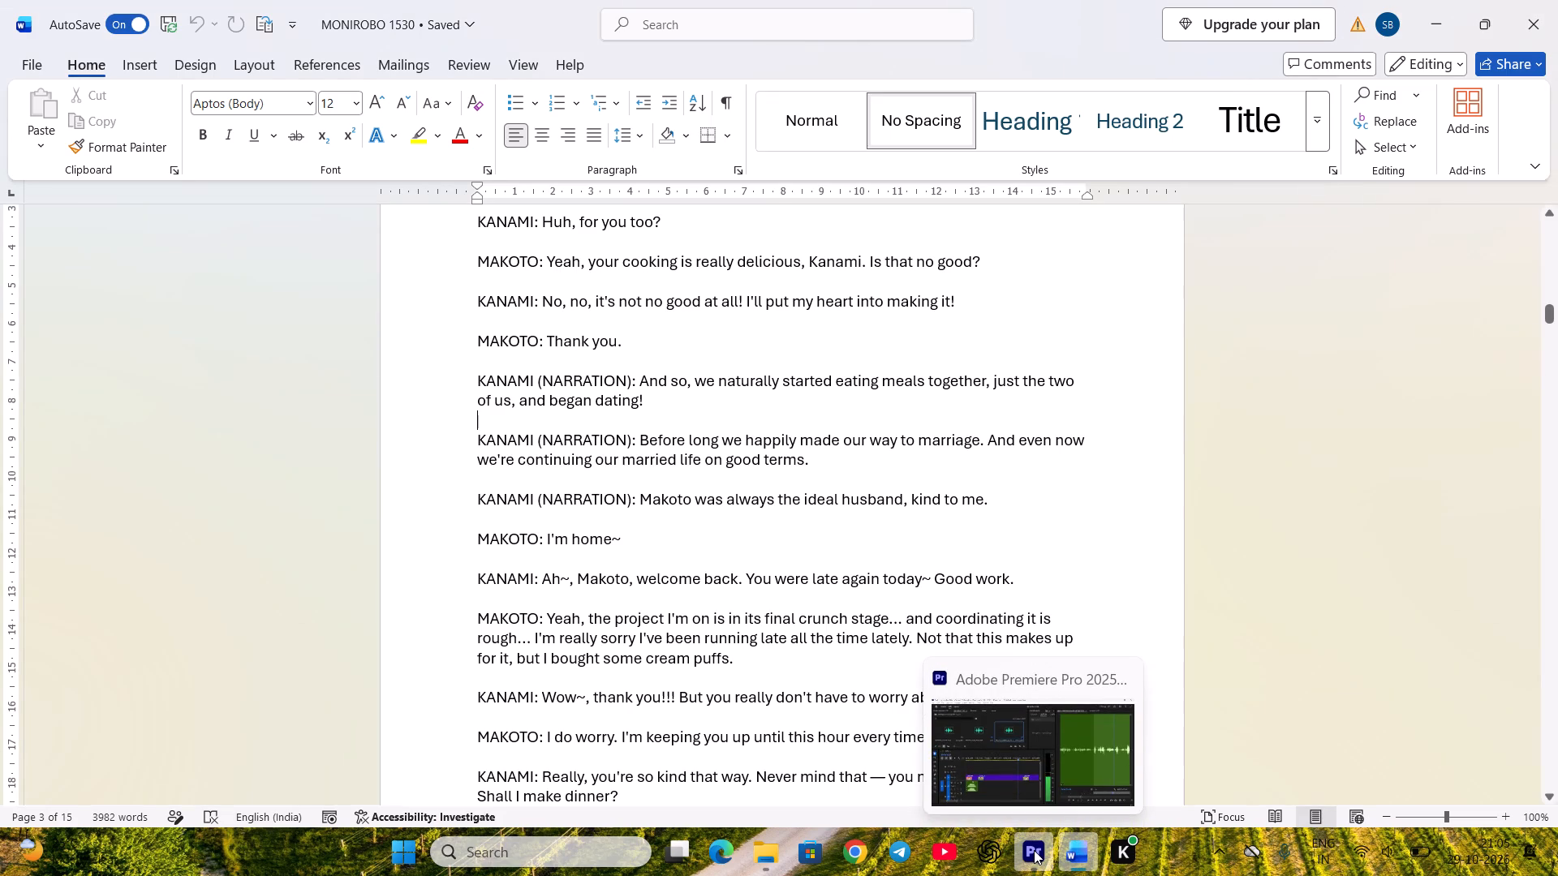
left_click(1034, 850)
key("space")
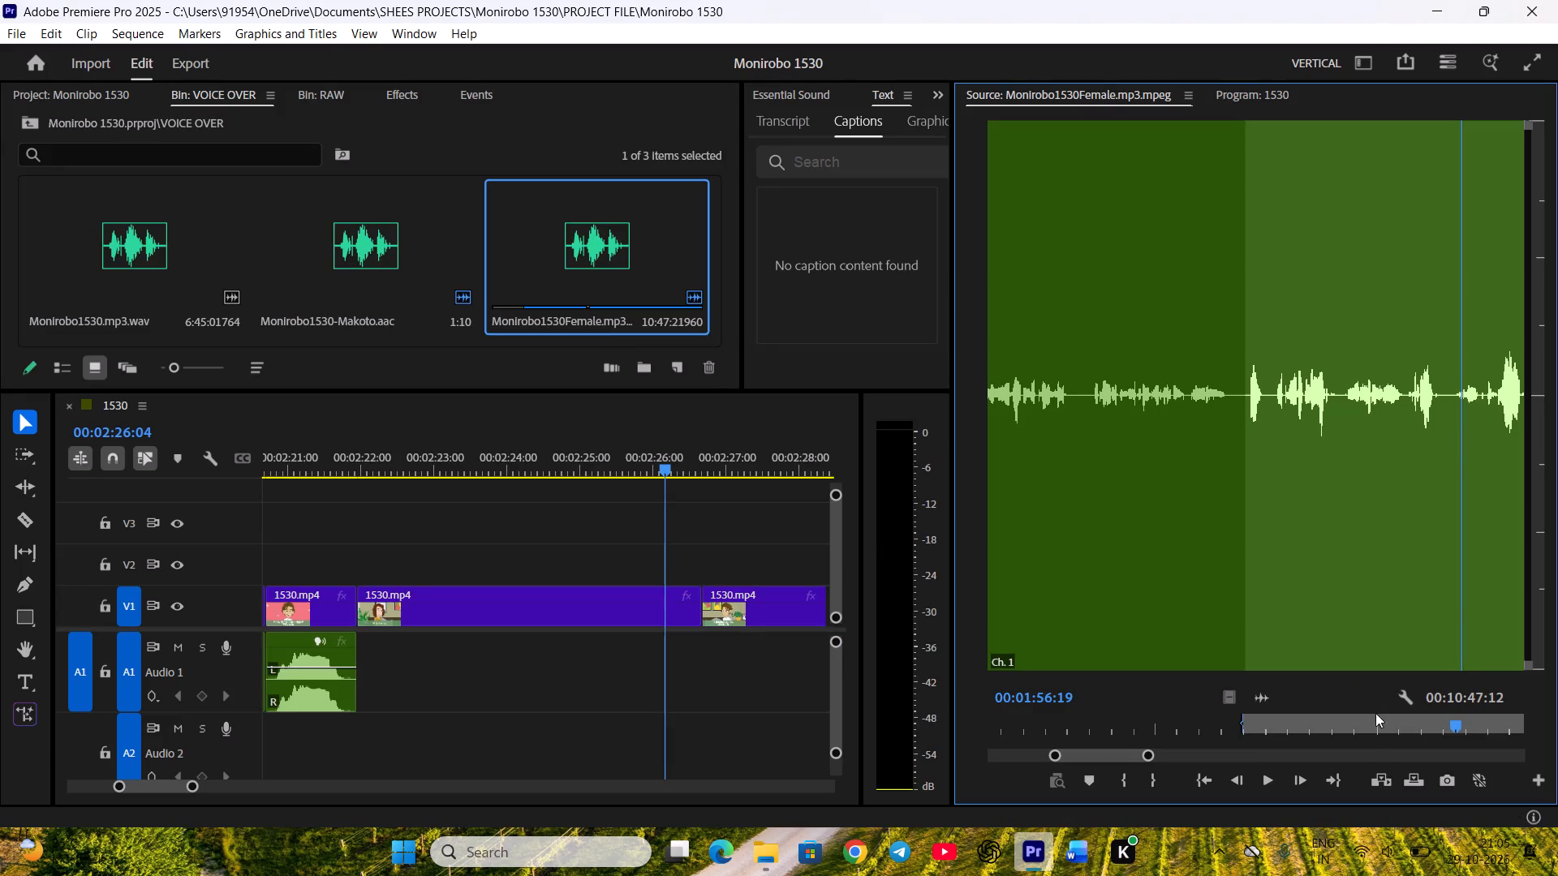
scroll(1374, 727, "up", 15)
scroll(1374, 724, "down", 3)
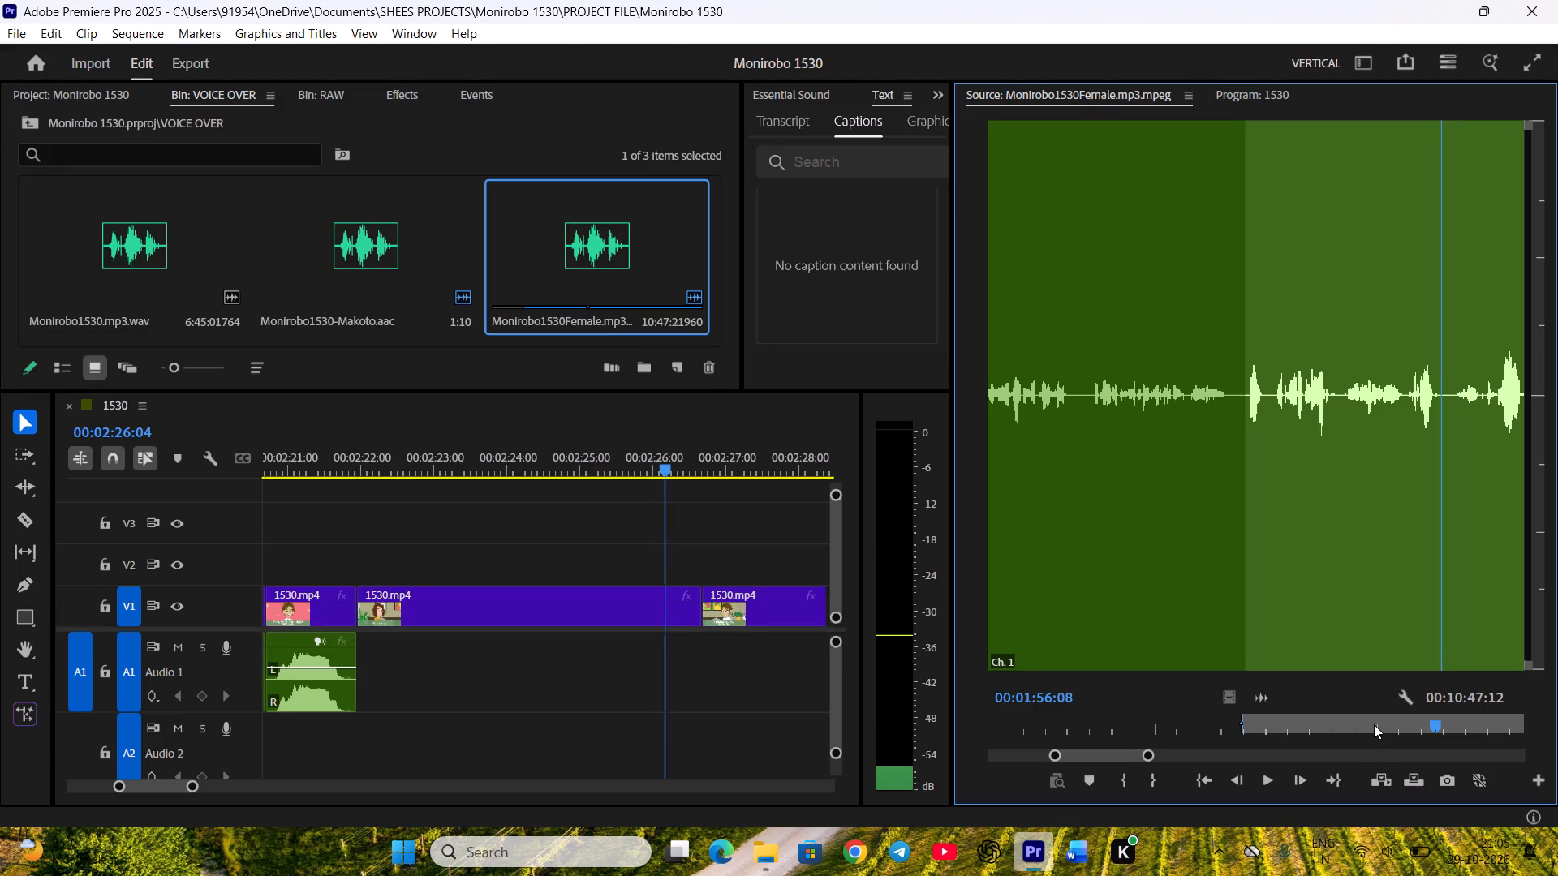
key("o")
Place Kanami's marked welcome-back line on A1 directly after Makoto's "I'm home~".
left_click_drag(1264, 700, 523, 677)
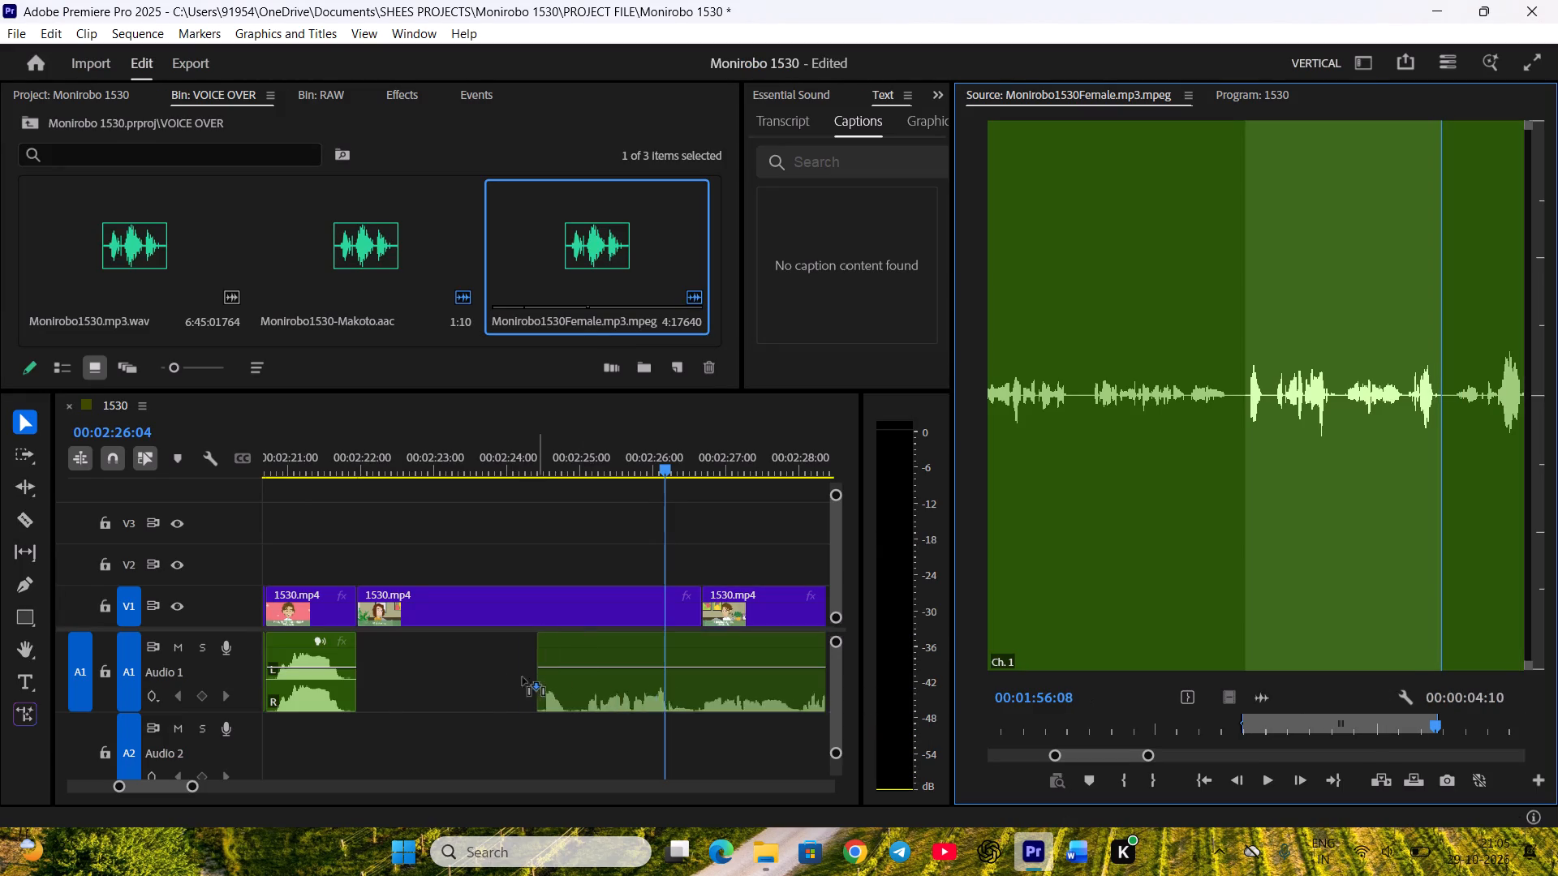
left_click_drag(523, 677, 360, 671)
Cut Kanami's line on A1 at 00:02:22:10, trim the pause from the second part's start and move it back against the first.
key("equal")
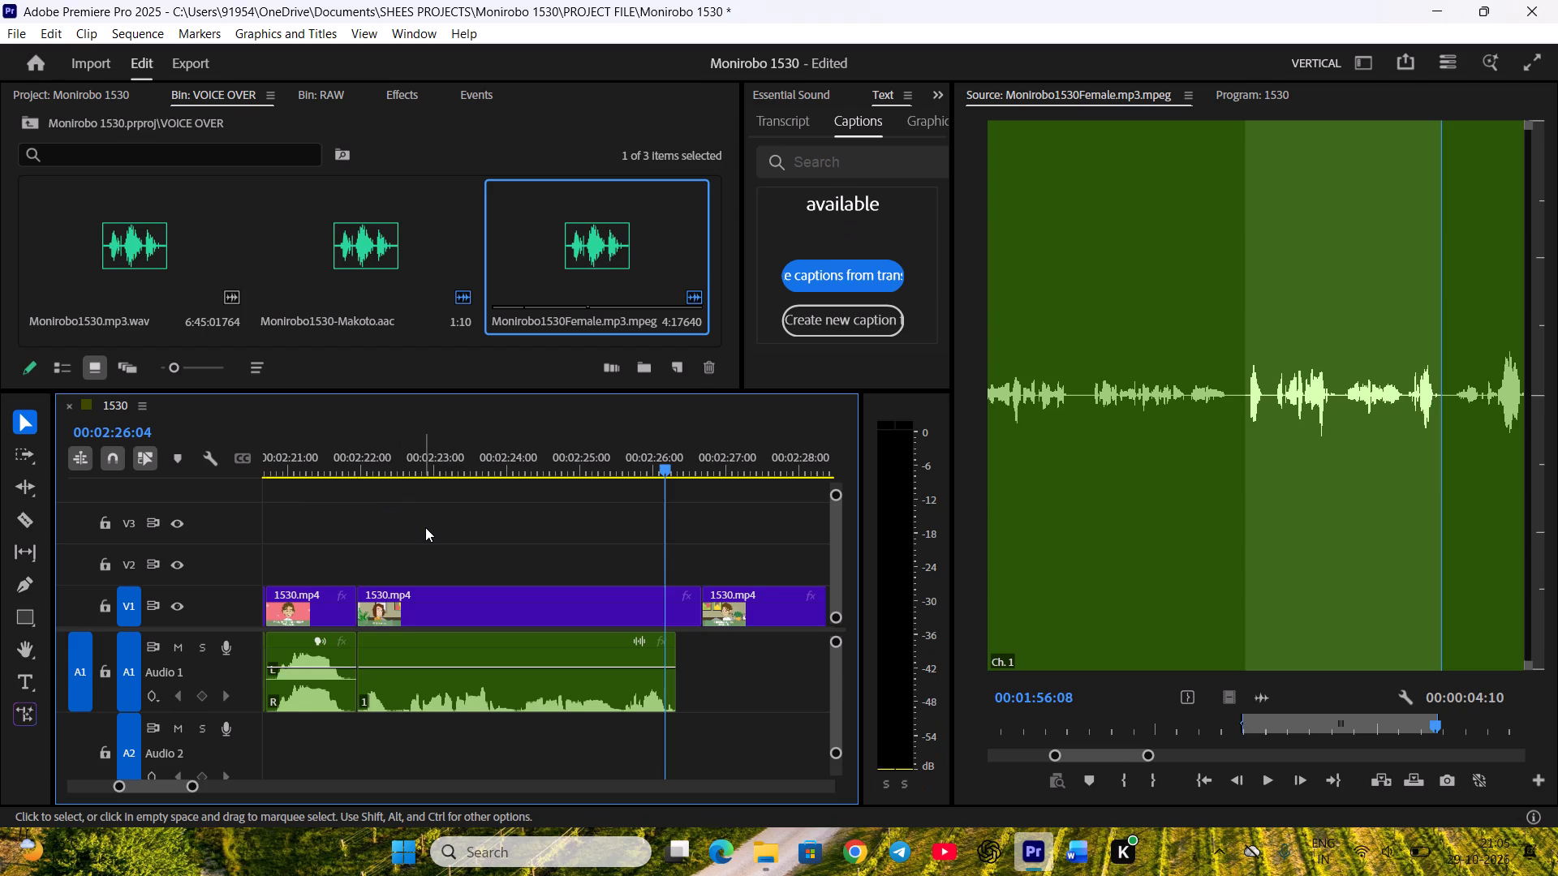
scroll(471, 580, "up", 13)
left_click_drag(420, 457, 411, 476)
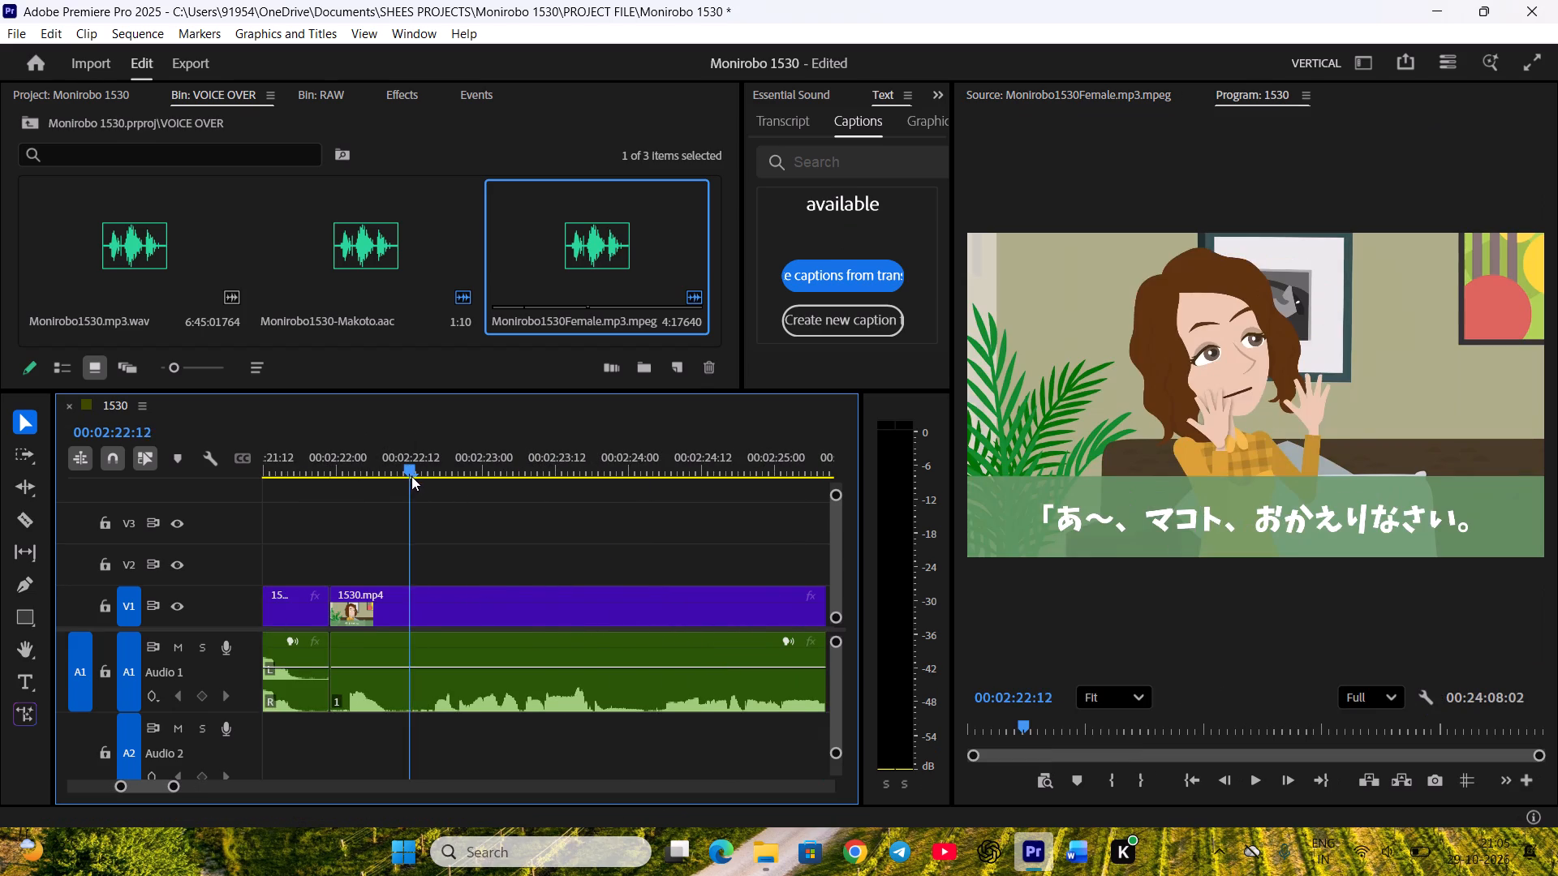
left_click_drag(411, 476, 402, 483)
left_click(429, 691)
key("c")
left_click_drag(401, 695, 417, 695)
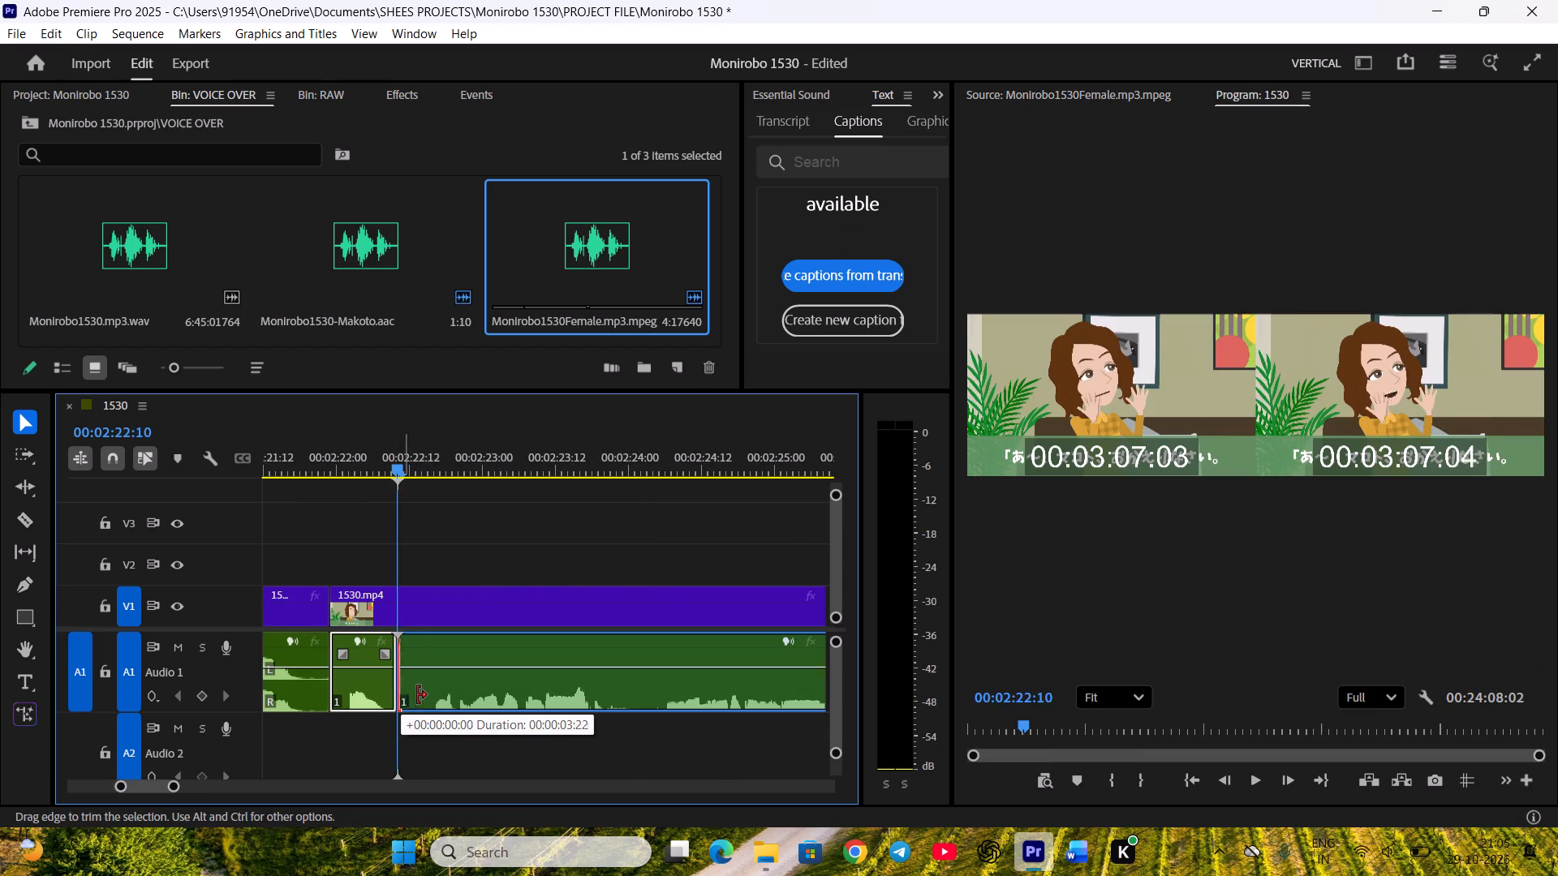
left_click_drag(417, 695, 427, 693)
left_click(465, 745)
left_click_drag(477, 694, 463, 694)
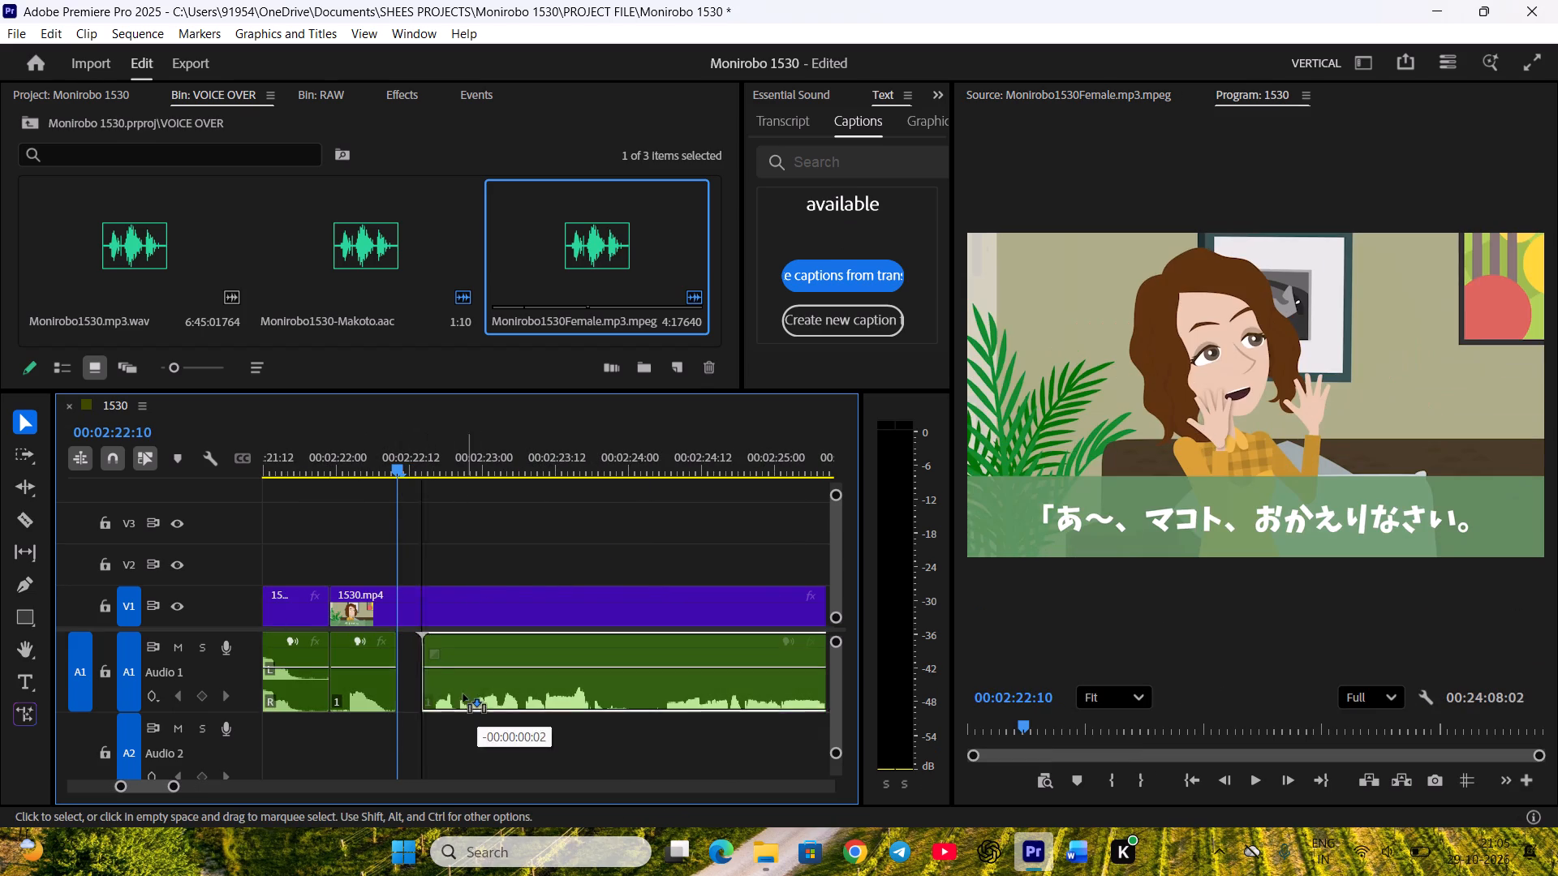
left_click_drag(463, 694, 458, 694)
left_click(505, 732)
Play Kanami's line and trim the end of her V1 clip by 12 frames to match the end of the audio.
key("space")
scroll(572, 736, "down", 8)
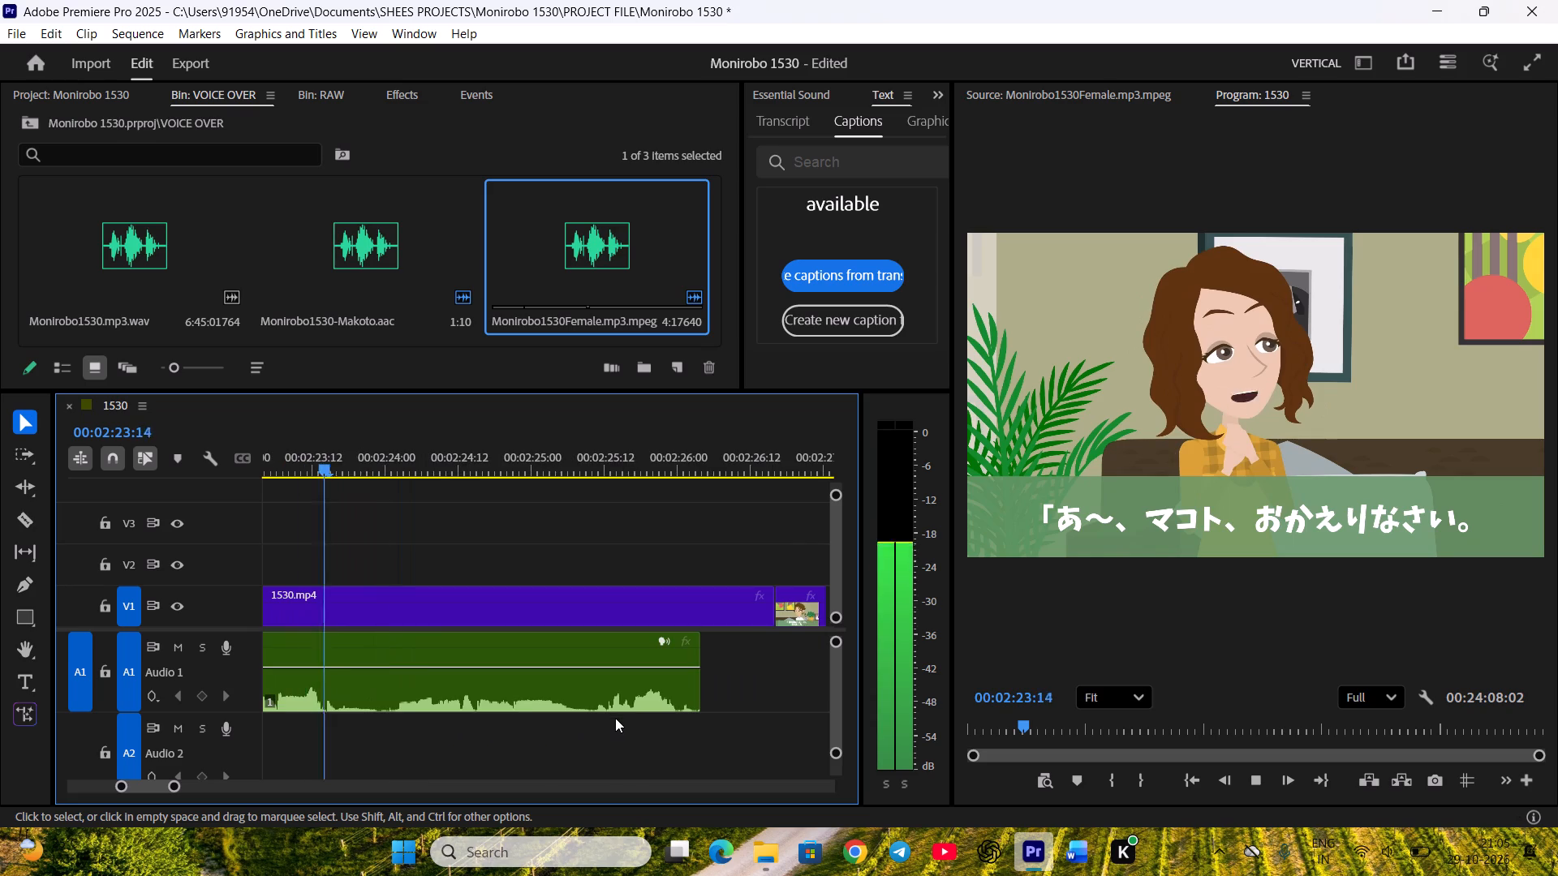
scroll(669, 568, "down", 3)
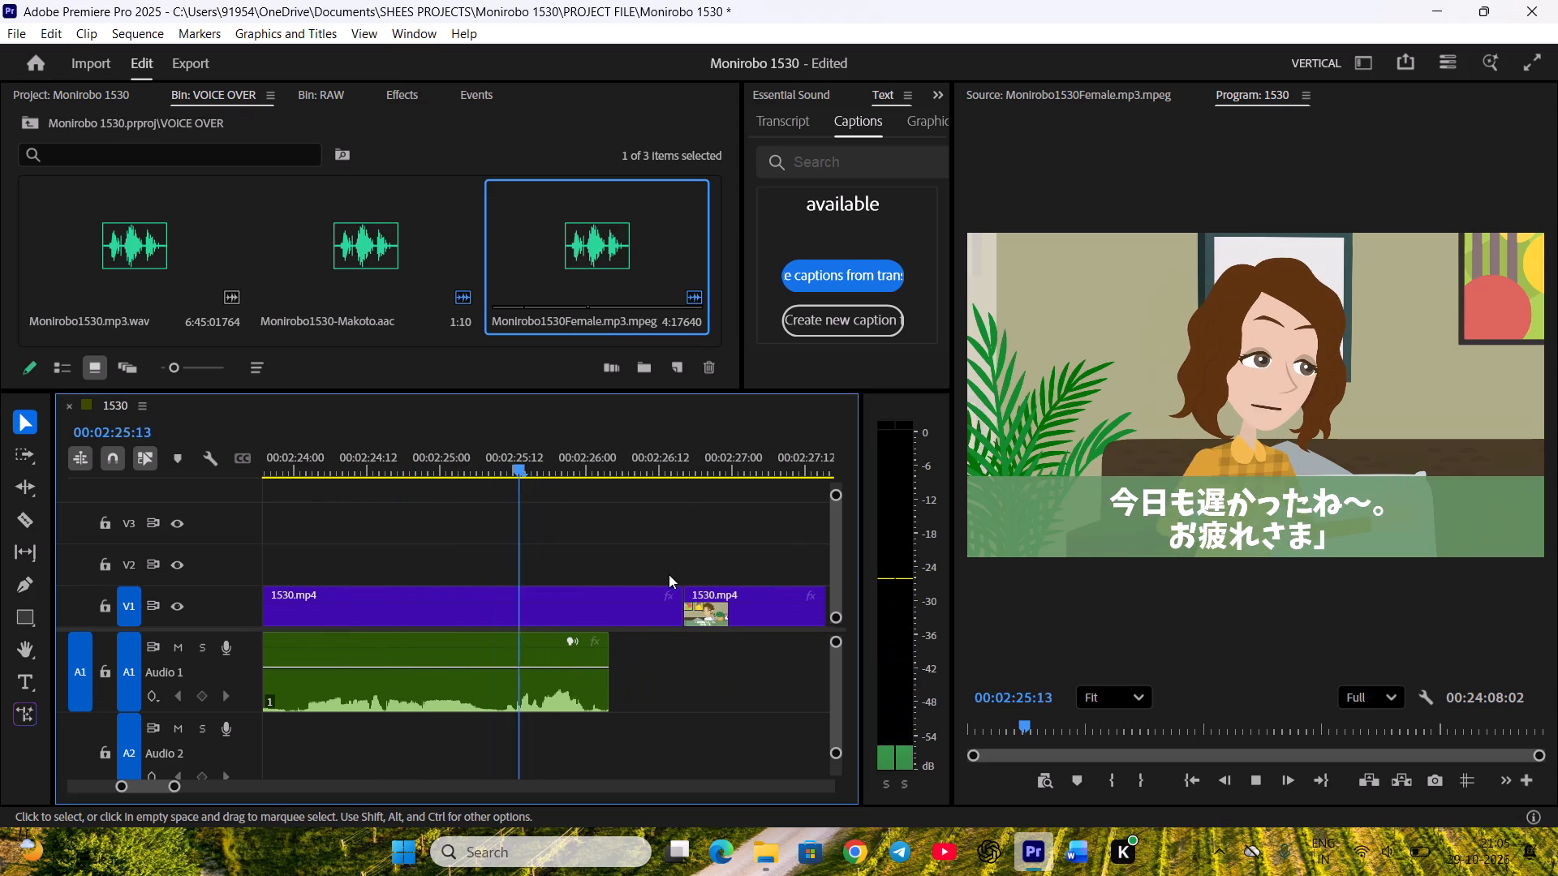
key("space")
left_click_drag(679, 610, 602, 610)
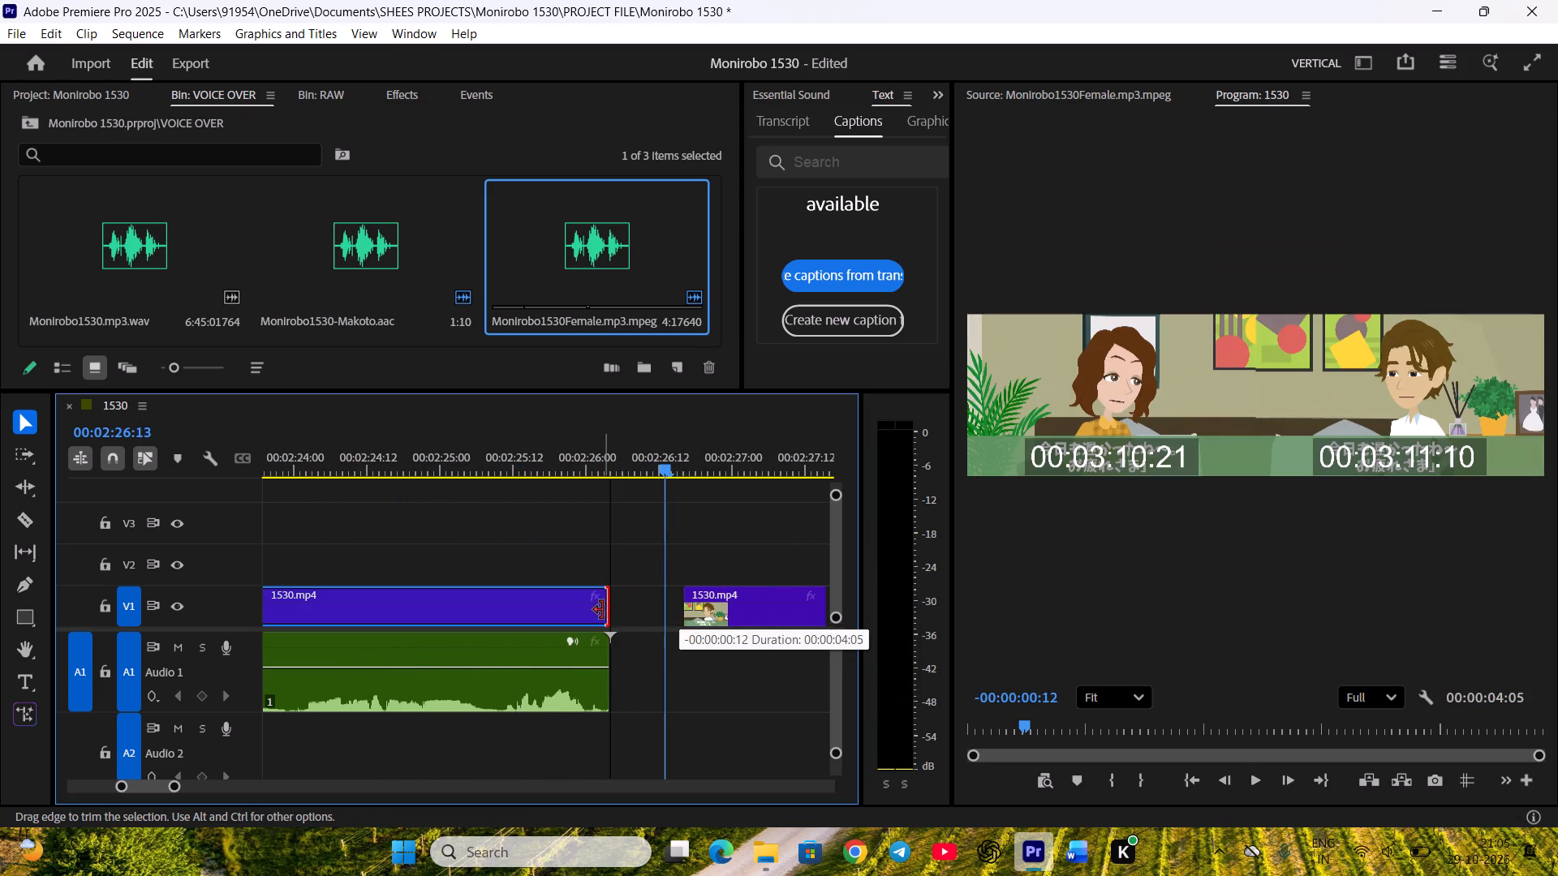
left_click_drag(602, 610, 604, 610)
Ripple-delete the gap on V1 after Kanami's clip, play on into Makoto's reply and save the project.
right_click(635, 603)
left_click(674, 618)
scroll(658, 647, "down", 5)
key("space")
scroll(648, 675, "down", 4)
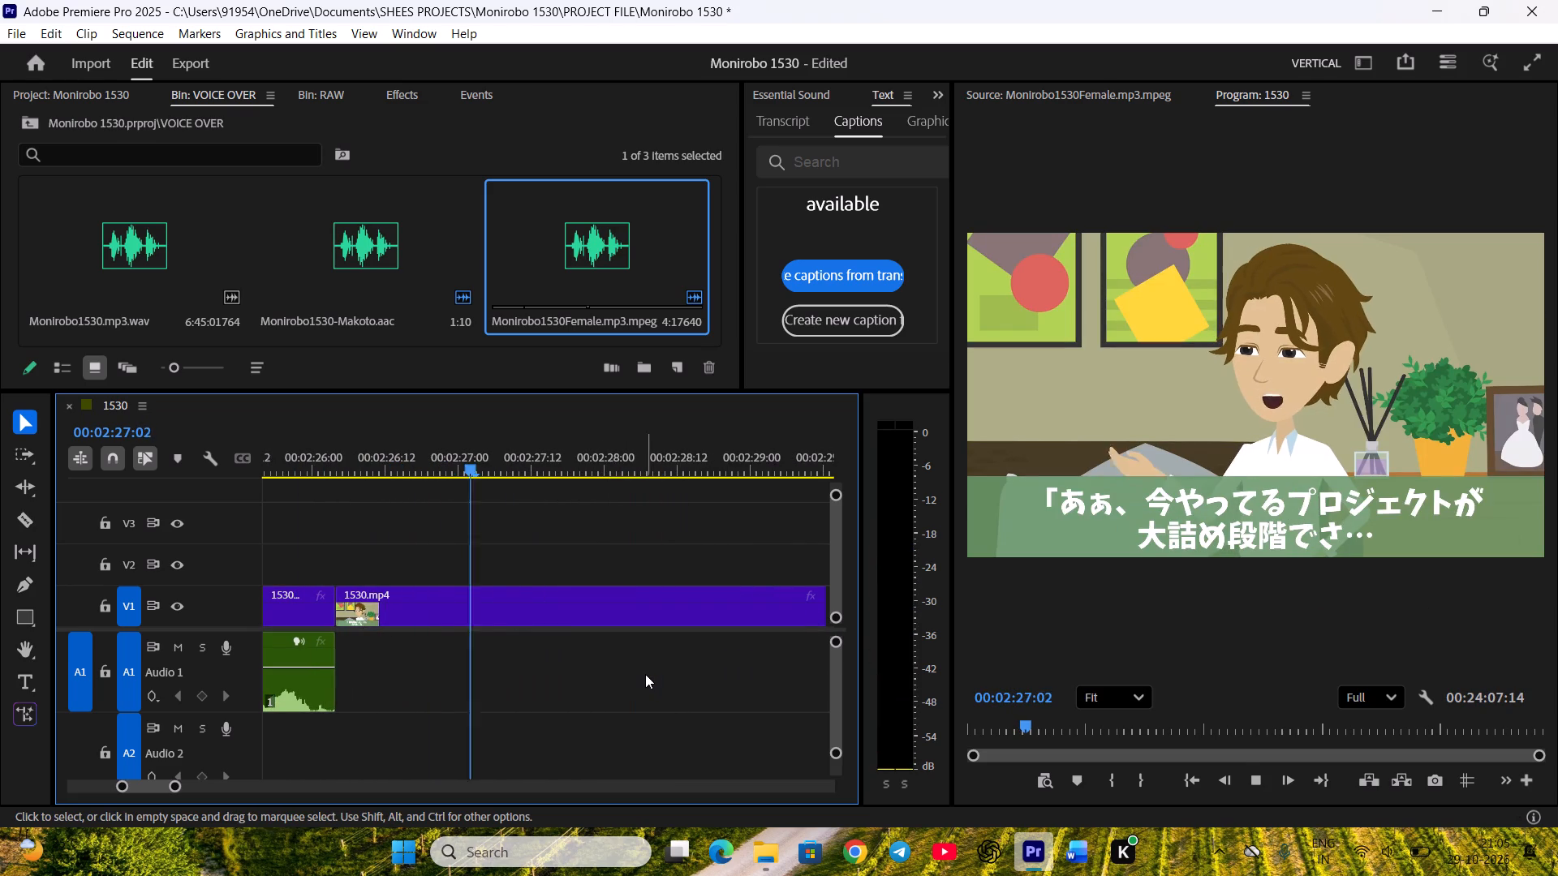
key("ctrl+s")
Review Makoto's long V1 clip about the project and cream puffs through to Kanami's reaction, and save the project.
key("minus")
scroll(645, 681, "down", 4)
key("minus")
scroll(643, 688, "down", 2)
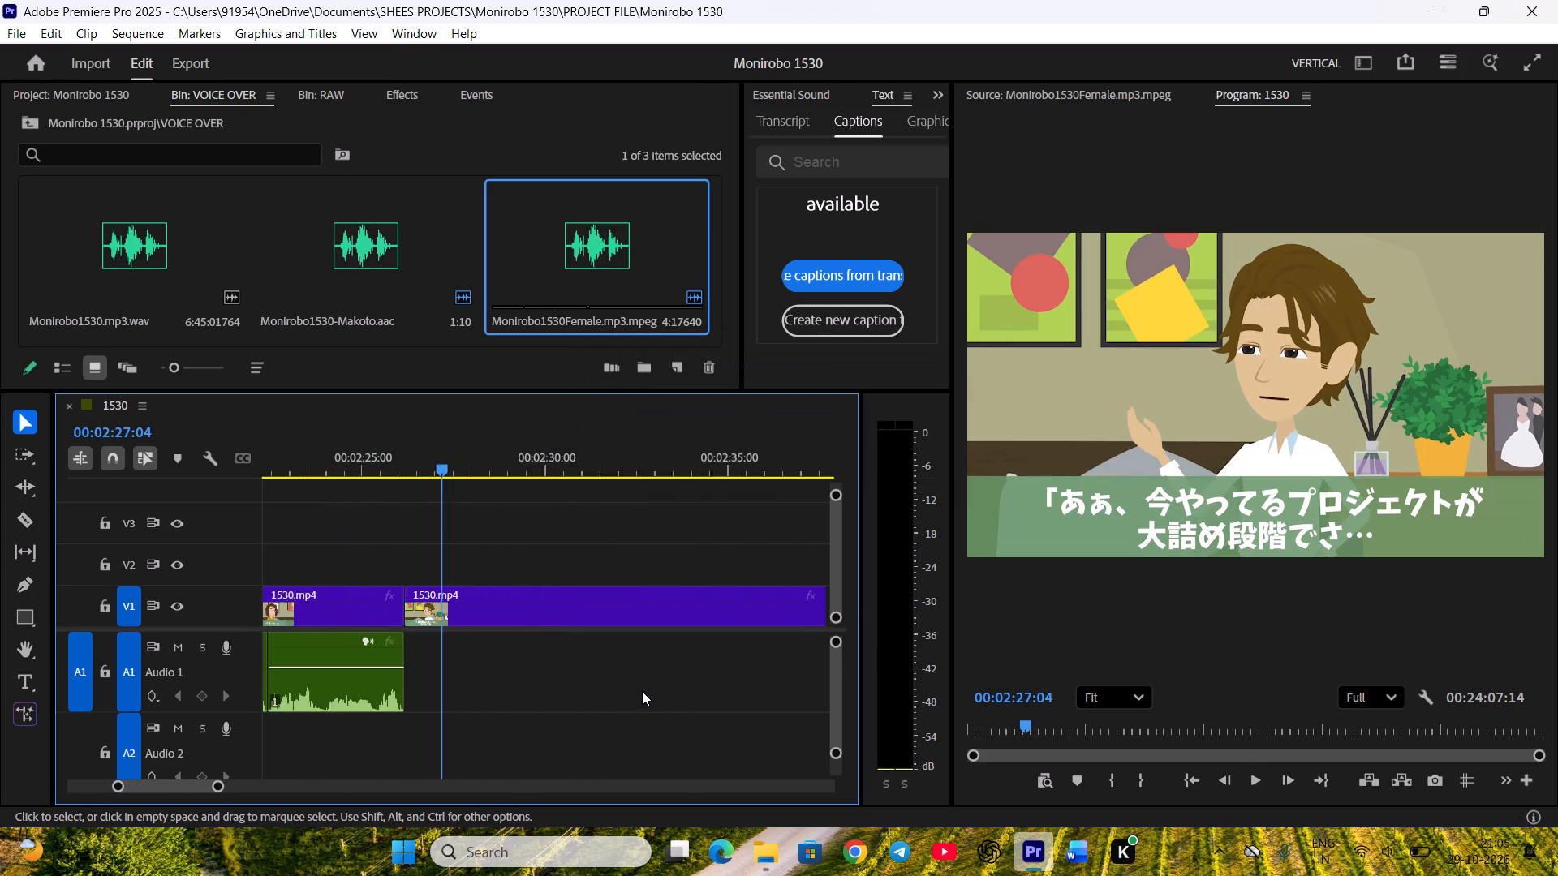
scroll(642, 691, "down", 1)
key("space")
left_click_drag(427, 457, 715, 511)
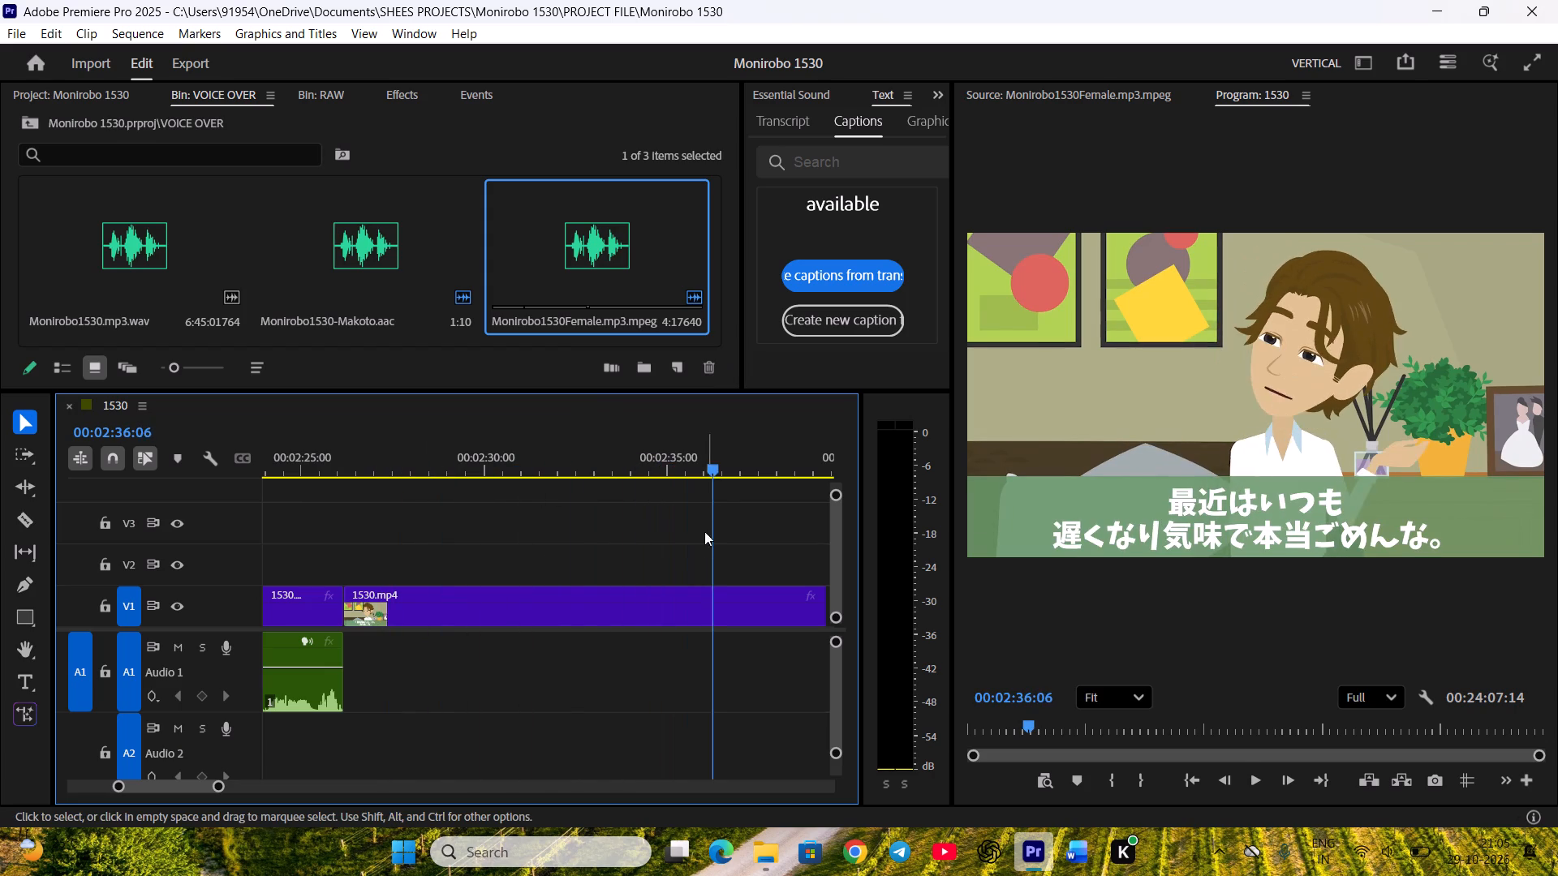
key("space")
scroll(675, 595, "down", 8)
left_click_drag(540, 459, 643, 491)
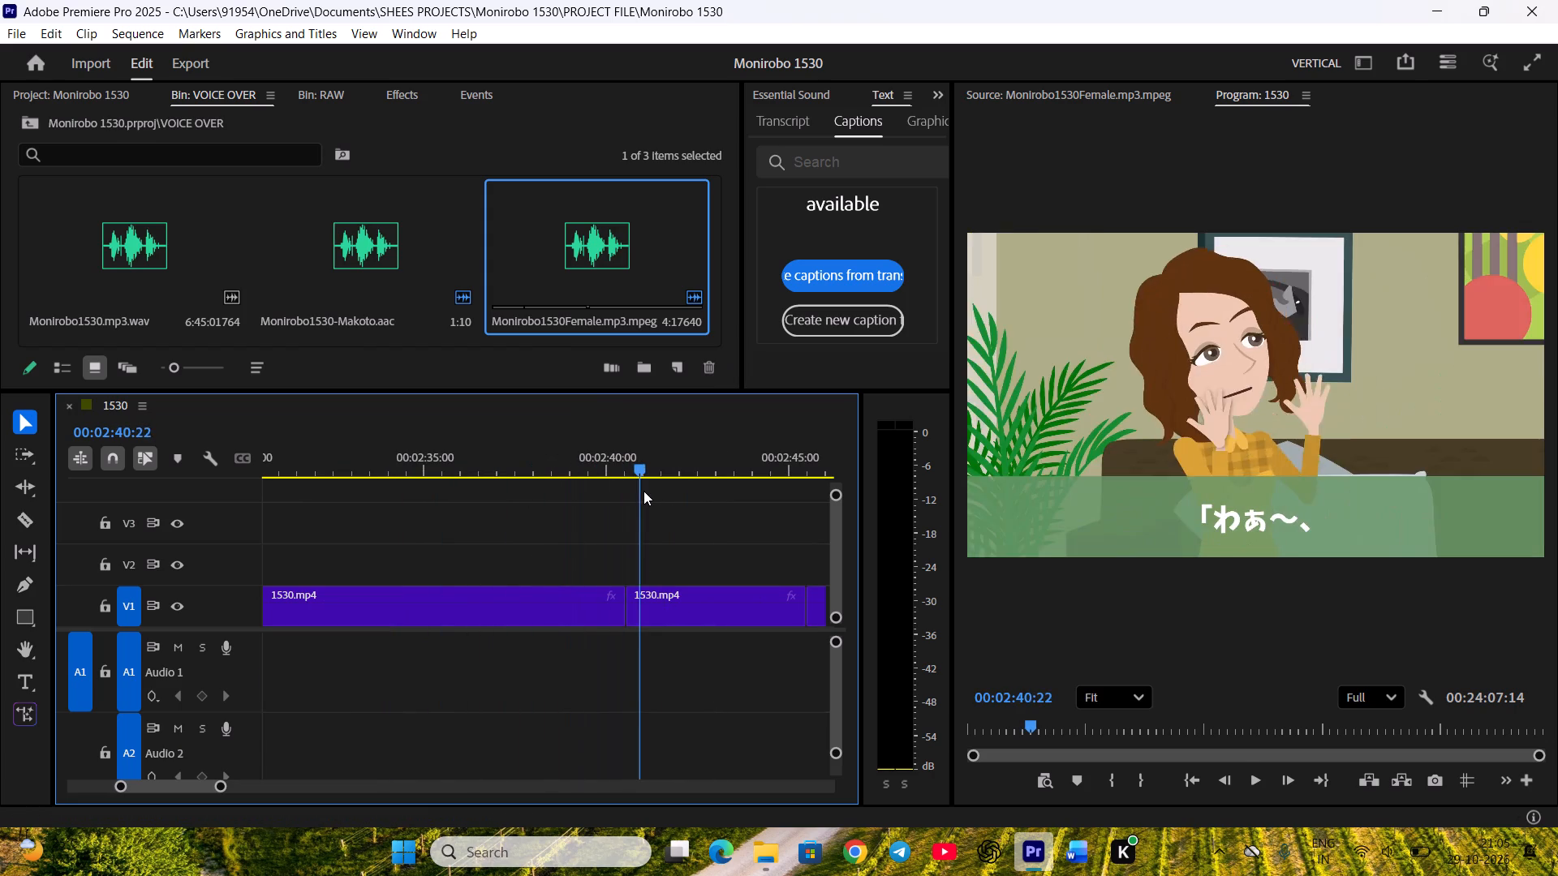
left_click_drag(643, 491, 580, 493)
scroll(631, 535, "up", 8)
scroll(631, 535, "down", 2)
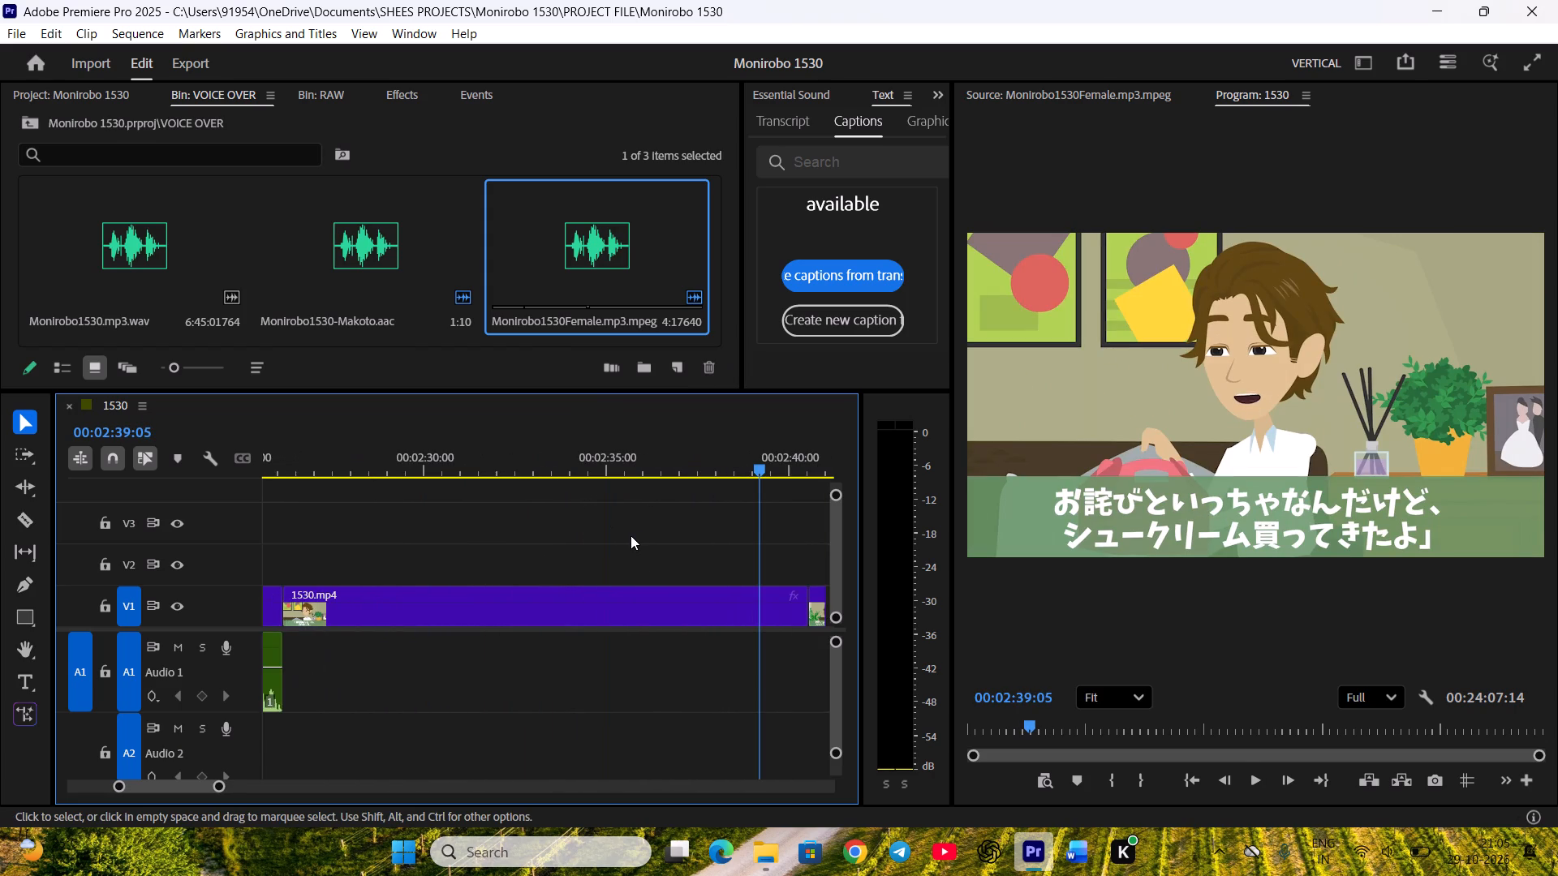
key("ctrl+s")
Open Monirobo1530-Makoto.aac in the source and mark the In point just before his next line about the project.
left_click(324, 249)
left_click(324, 249)
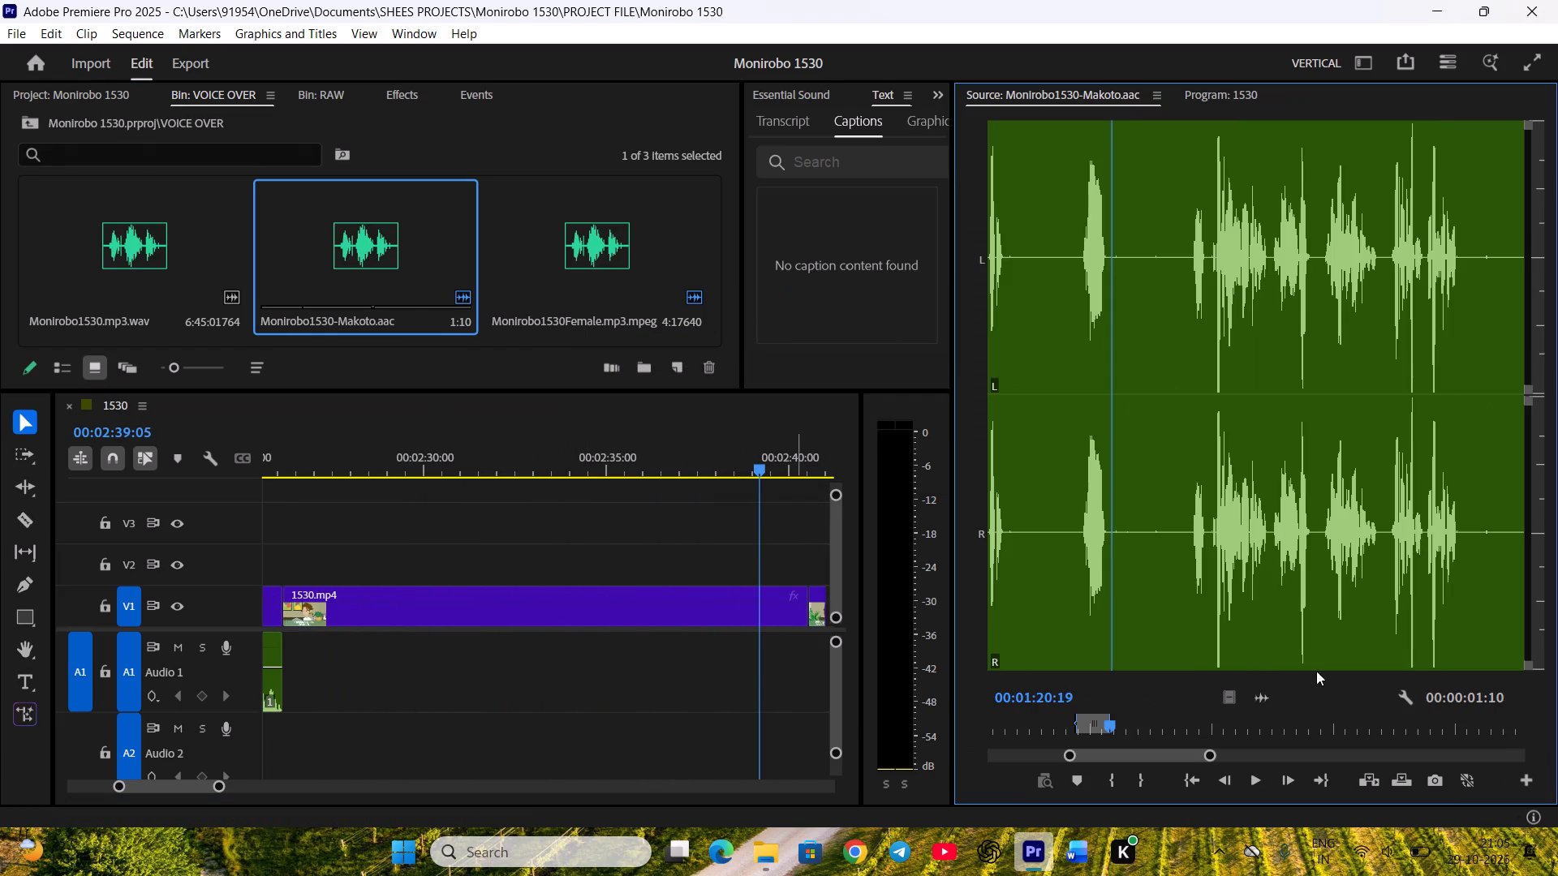
key("space")
left_click(1190, 723)
scroll(1199, 722, "up", 1)
scroll(1199, 722, "down", 1)
key("i")
key("space")
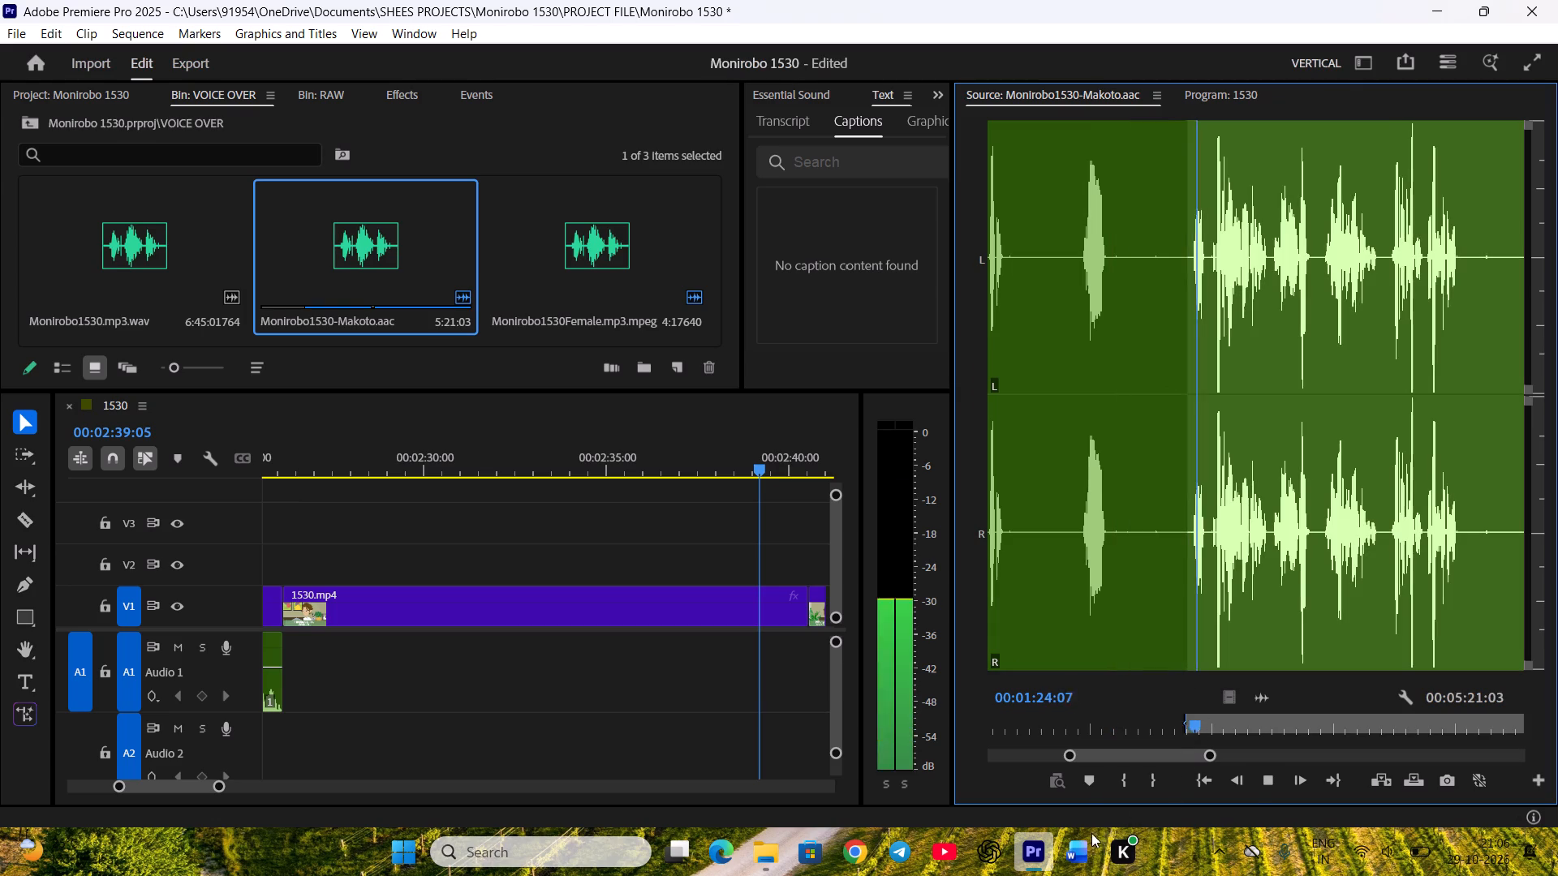
Check Makoto's project and cream puffs line against the Word script and mark its Out point at 00:01:35:00.
left_click(1091, 835)
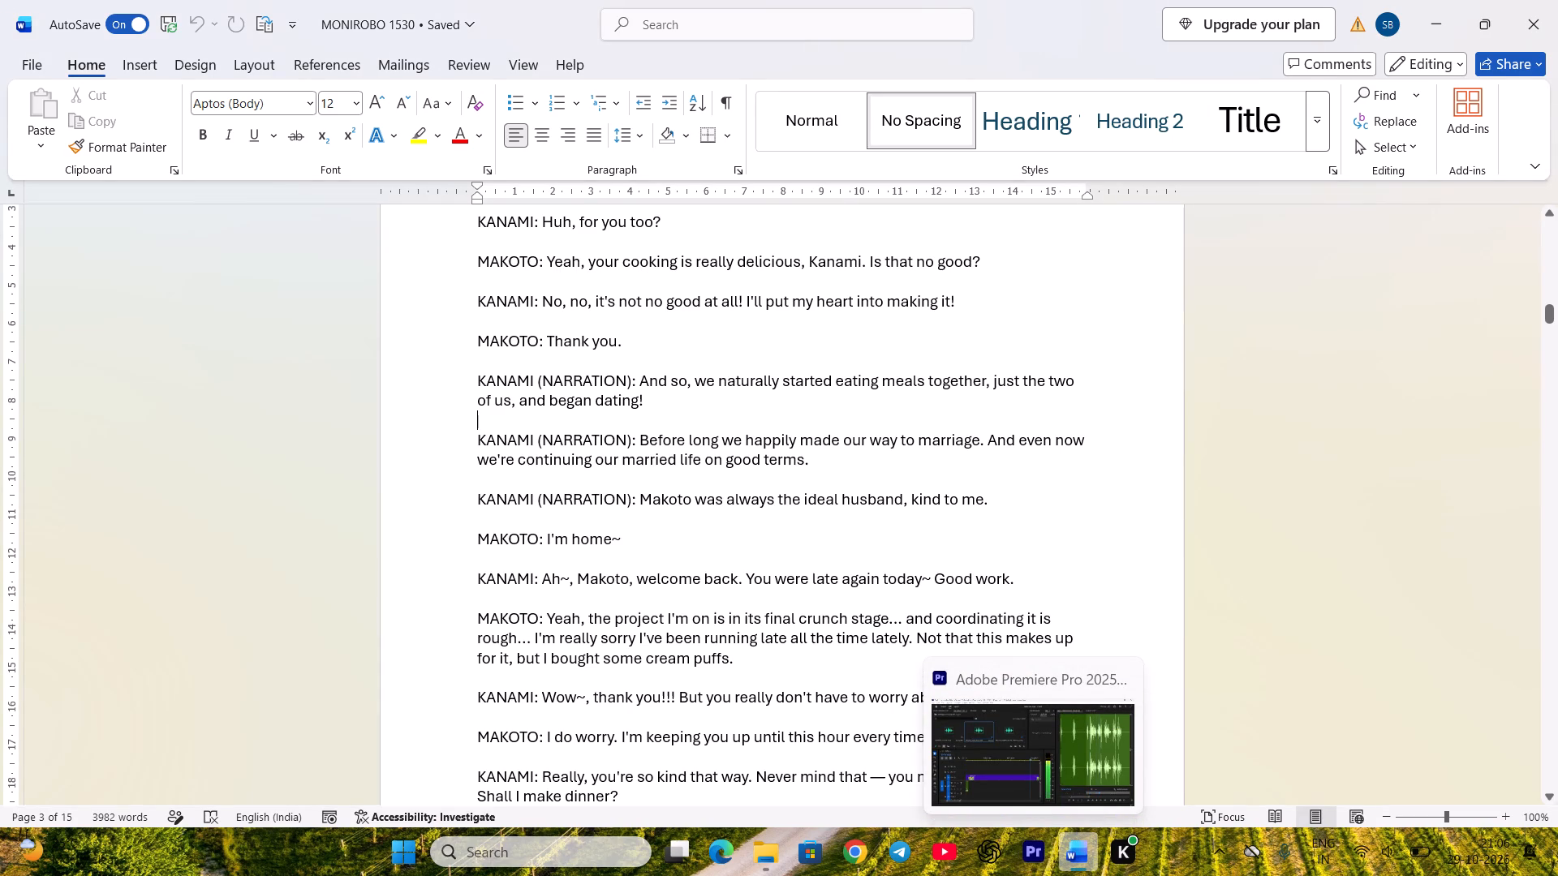
scroll(811, 711, "down", 6)
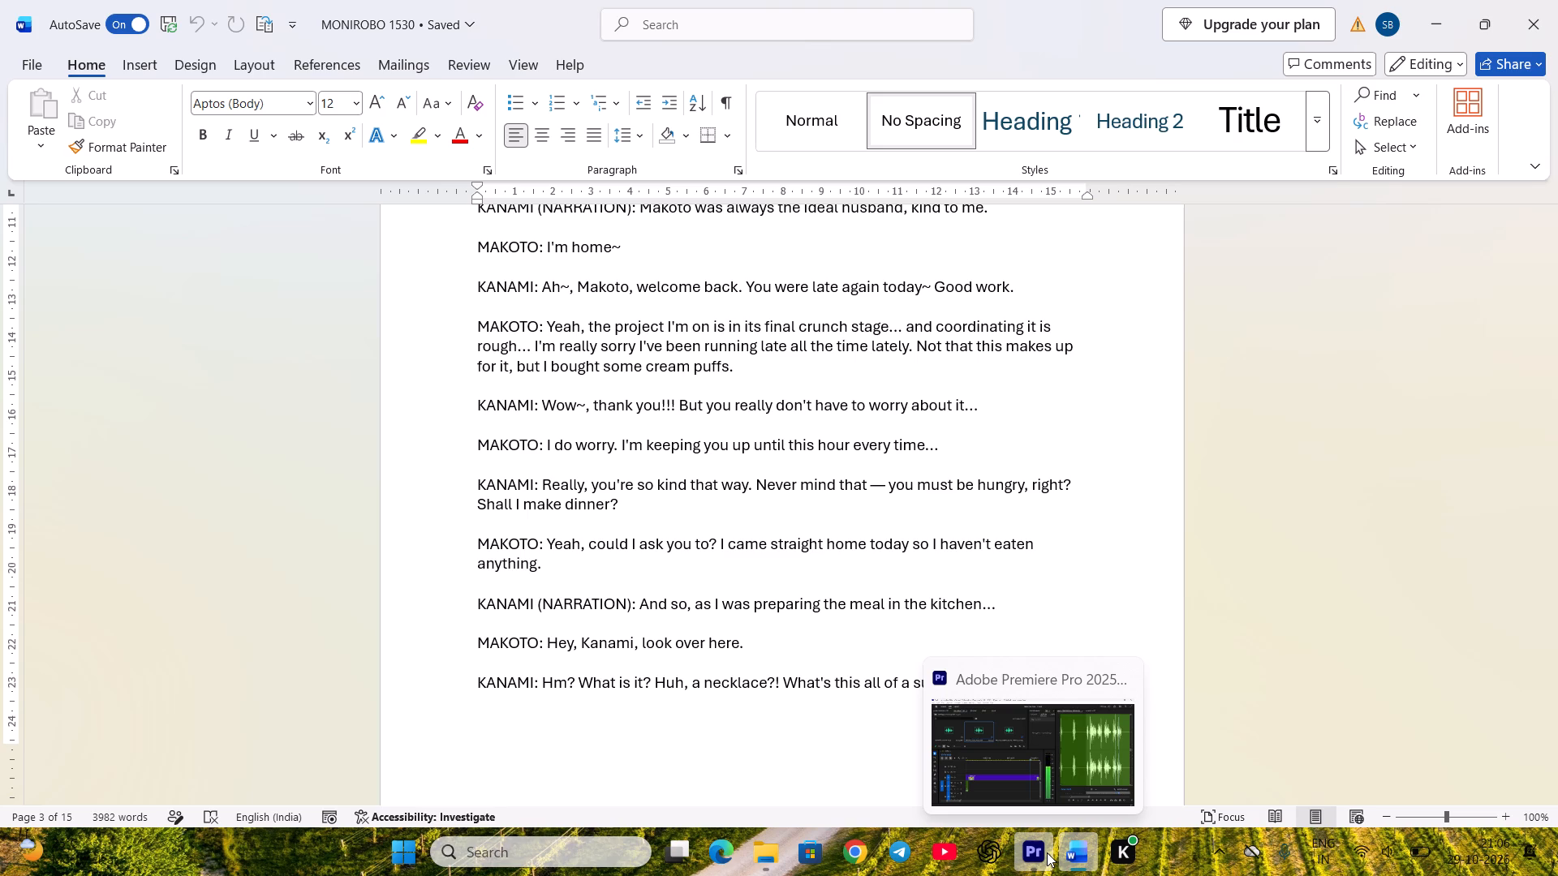
key("space")
scroll(1307, 702, "up", 4)
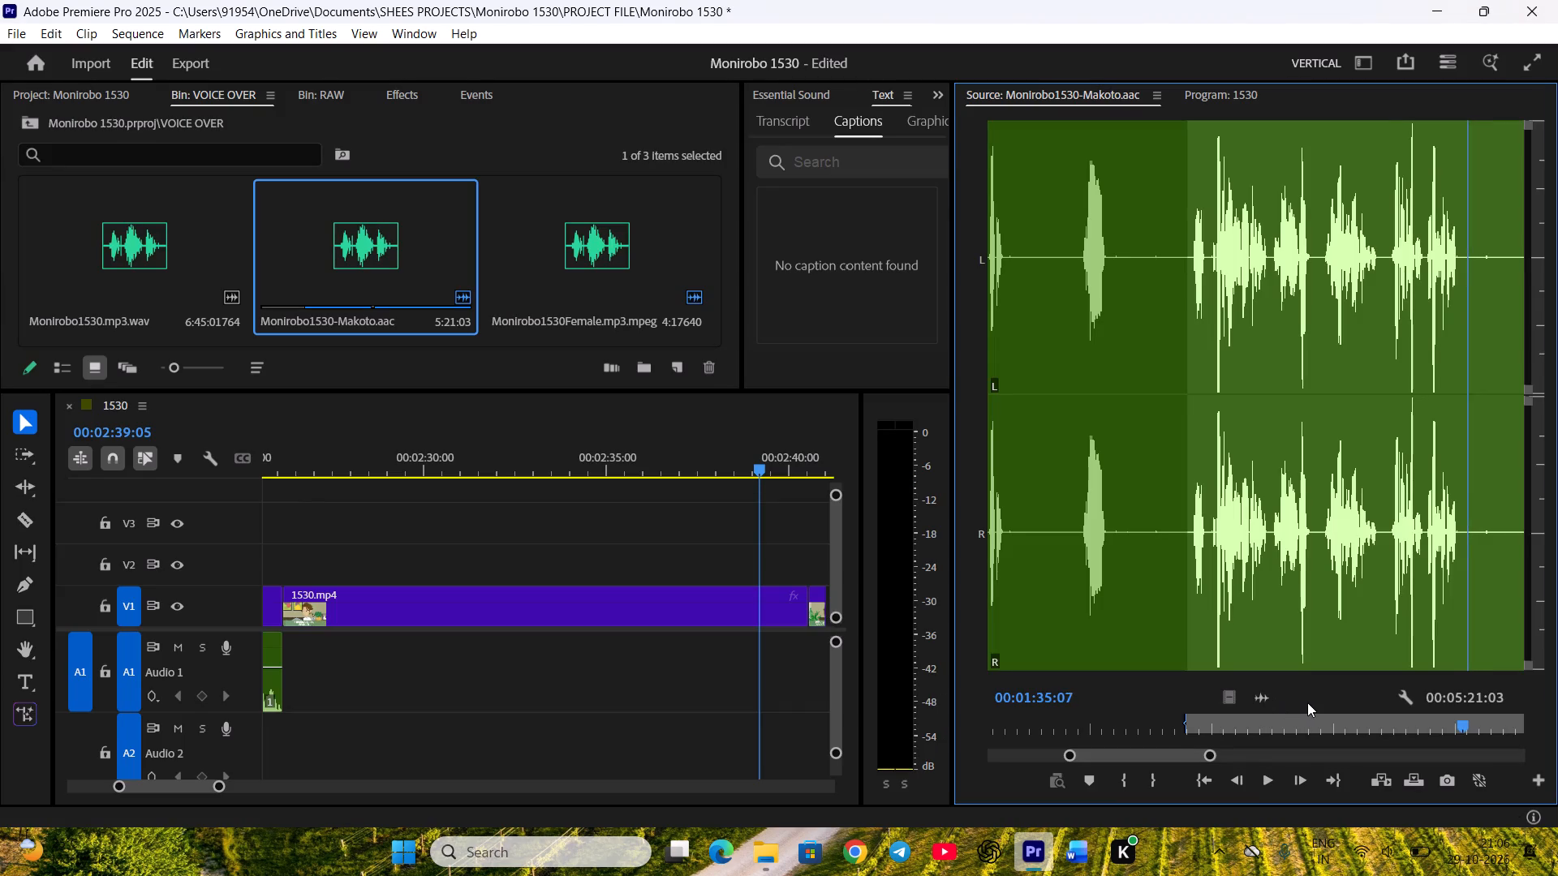
scroll(1307, 702, "up", 8)
scroll(1308, 702, "down", 2)
scroll(1308, 702, "up", 1)
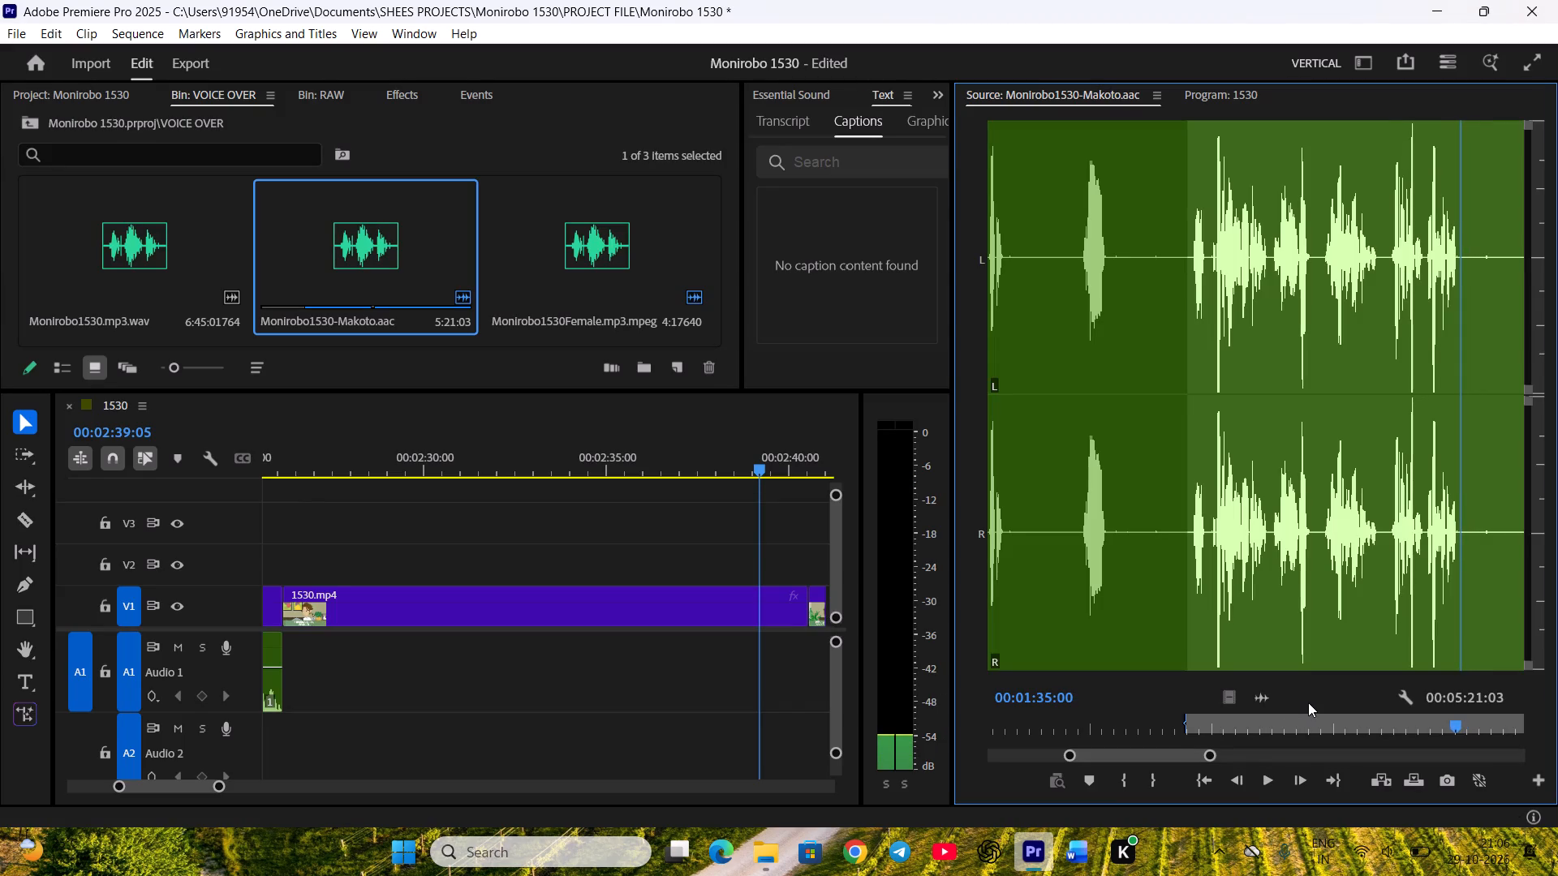
key("o")
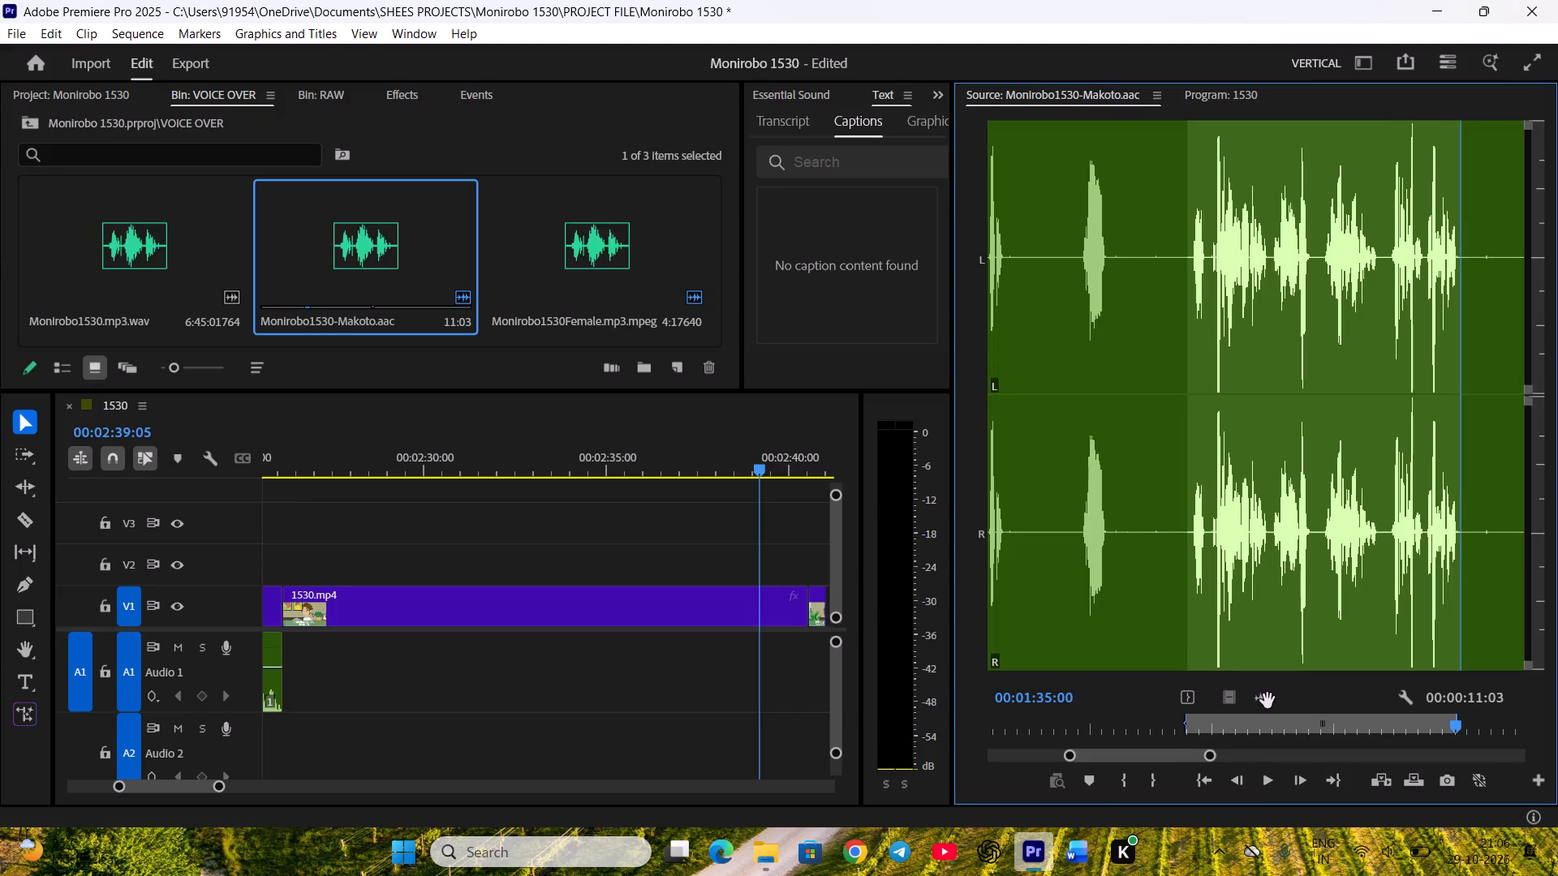
Place Makoto's marked line on A1 directly after Kanami's welcome-back line.
left_click_drag(1268, 701, 350, 695)
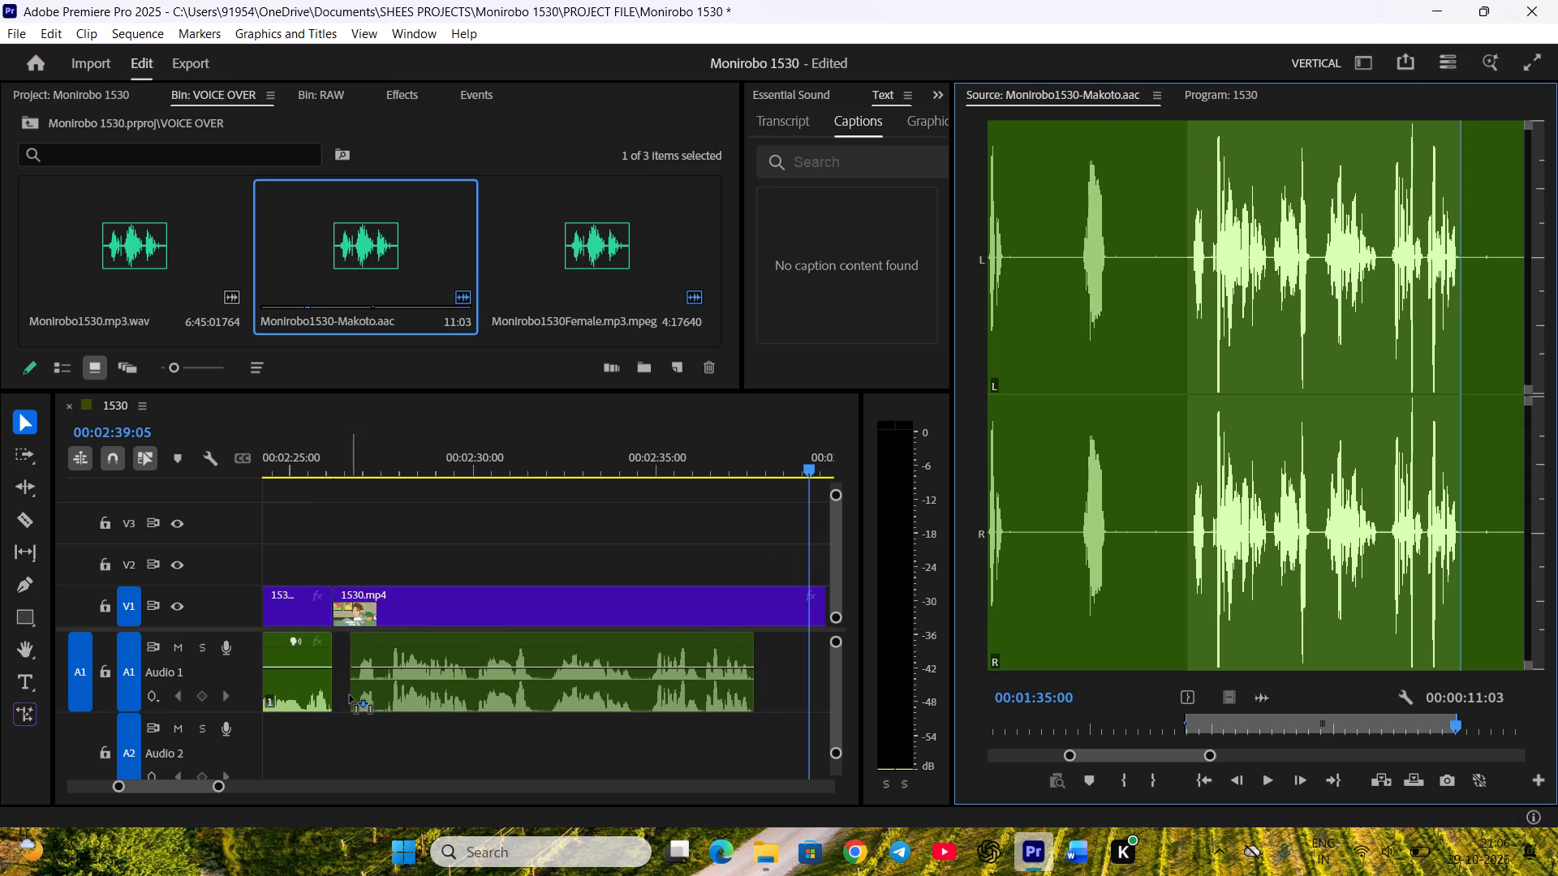
left_click_drag(350, 695, 339, 693)
Cut Makoto's line on A1 at 00:02:34:00, trim the pause from the second part's start and move it back against the first.
left_click(528, 457)
key("space")
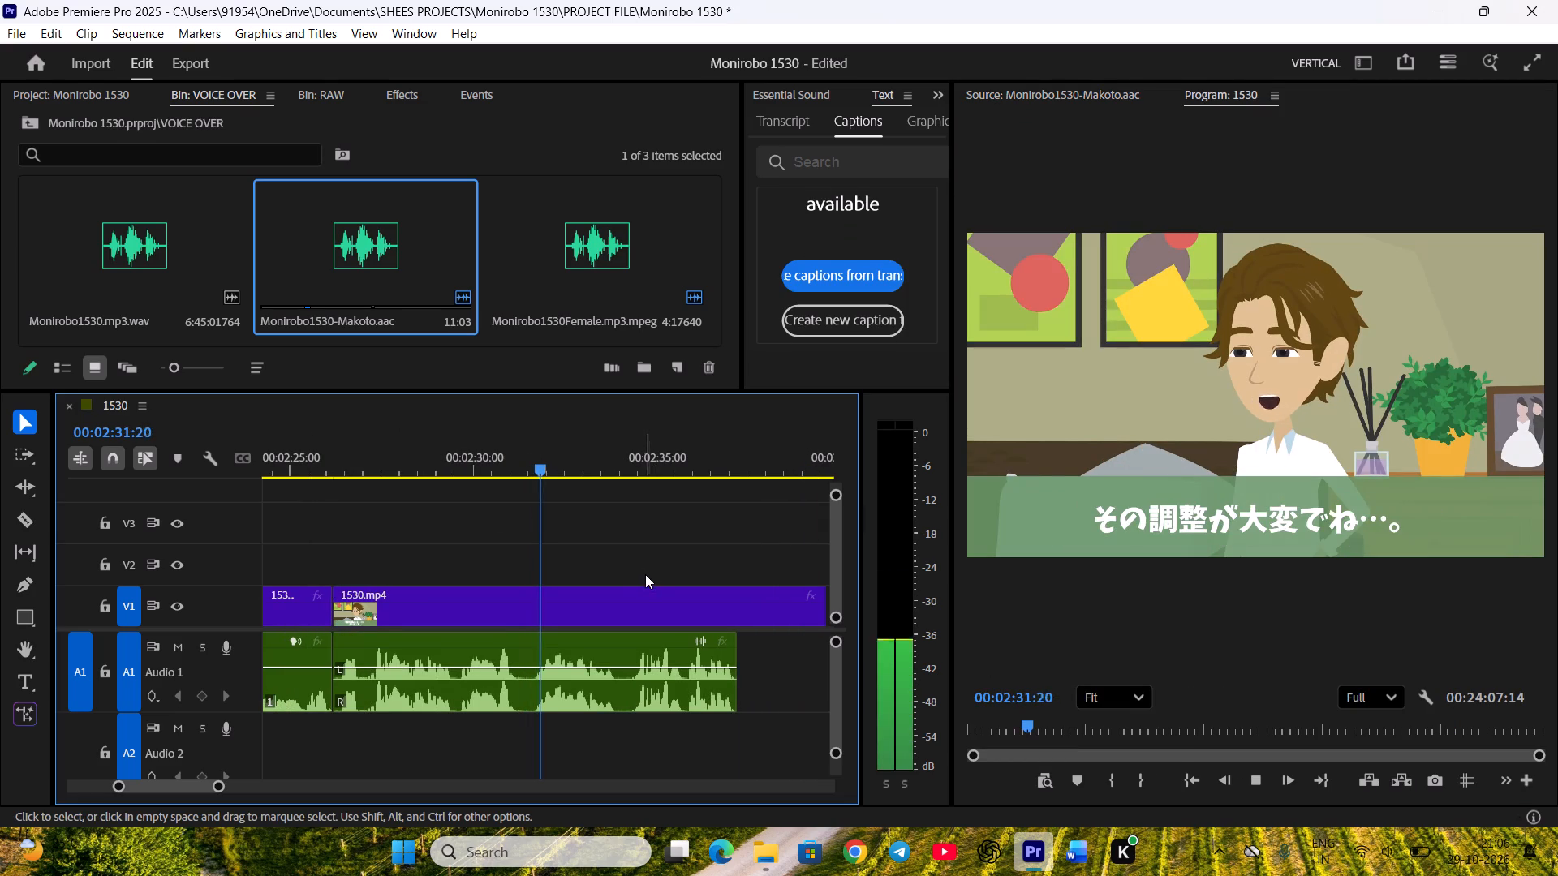
key("equal")
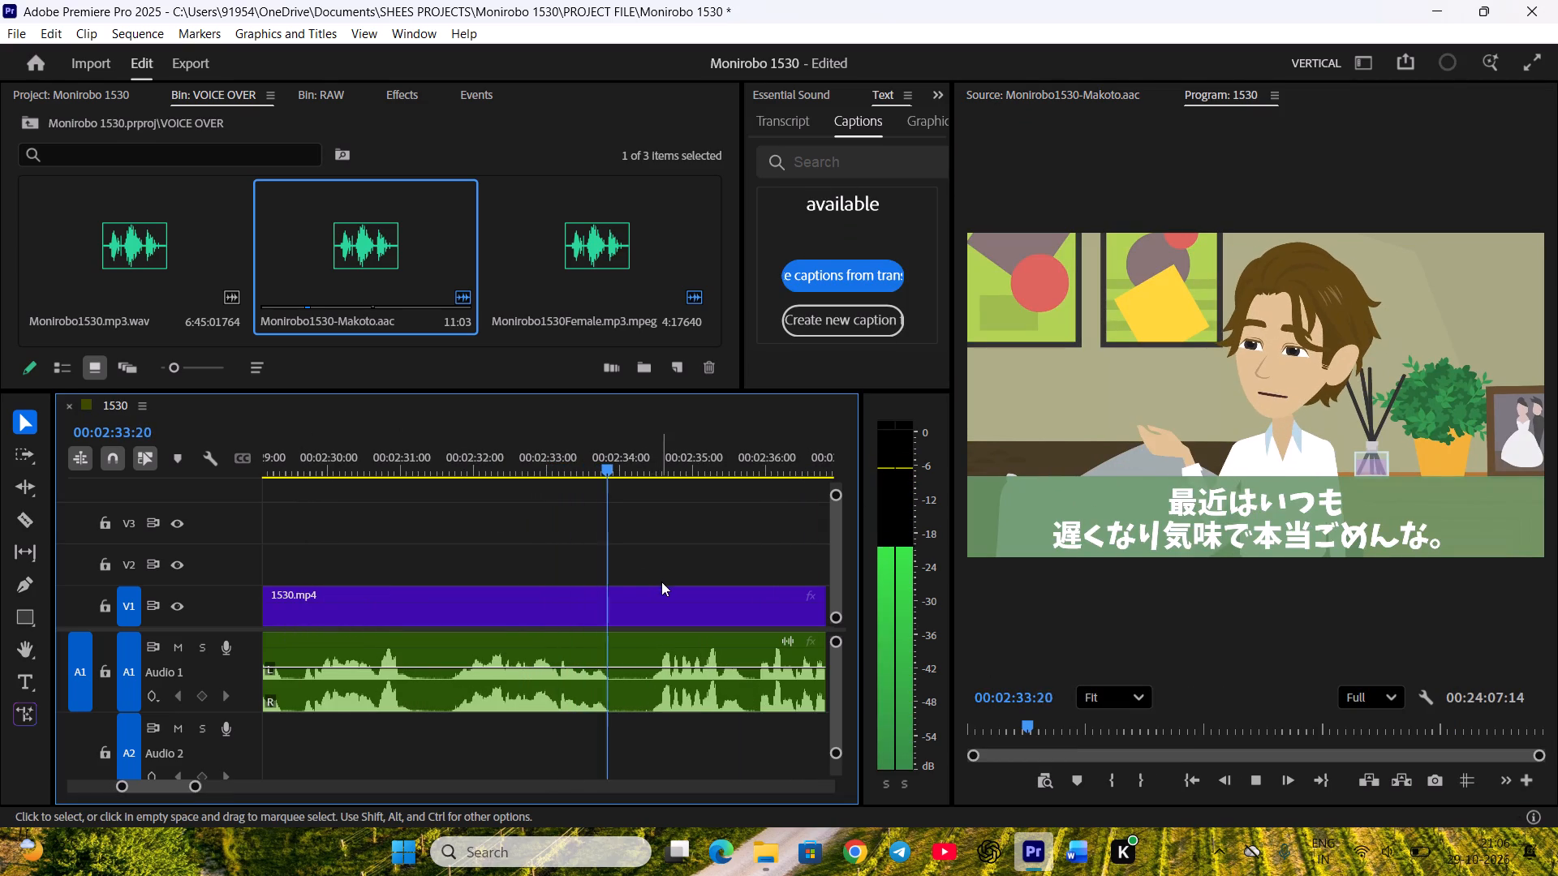
key("space")
scroll(976, 719, "down", 2)
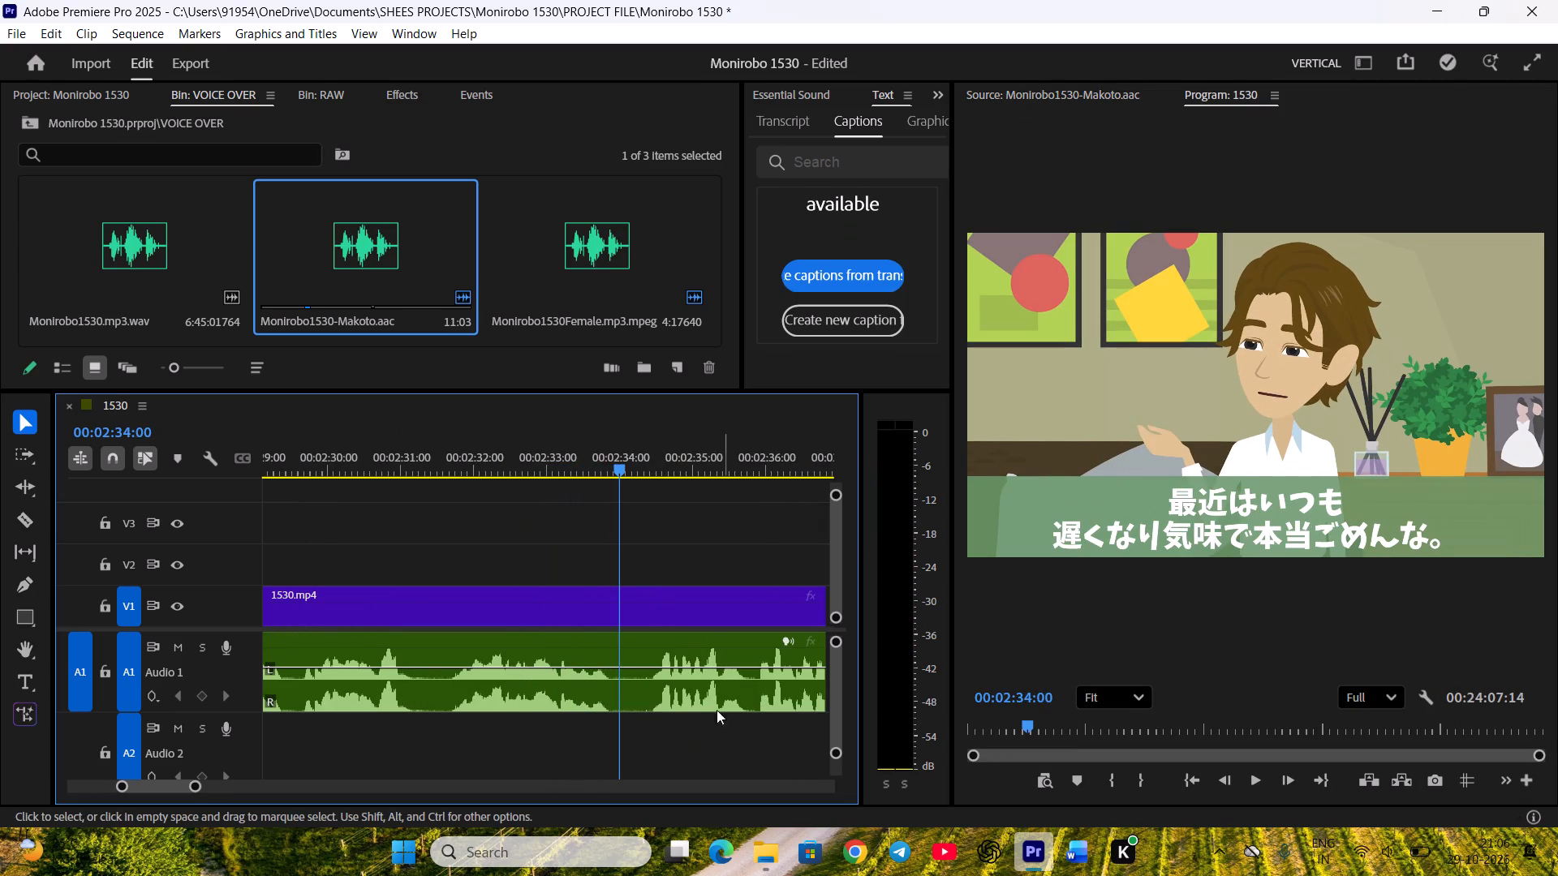
left_click(685, 702)
key("c")
left_click_drag(627, 693, 640, 693)
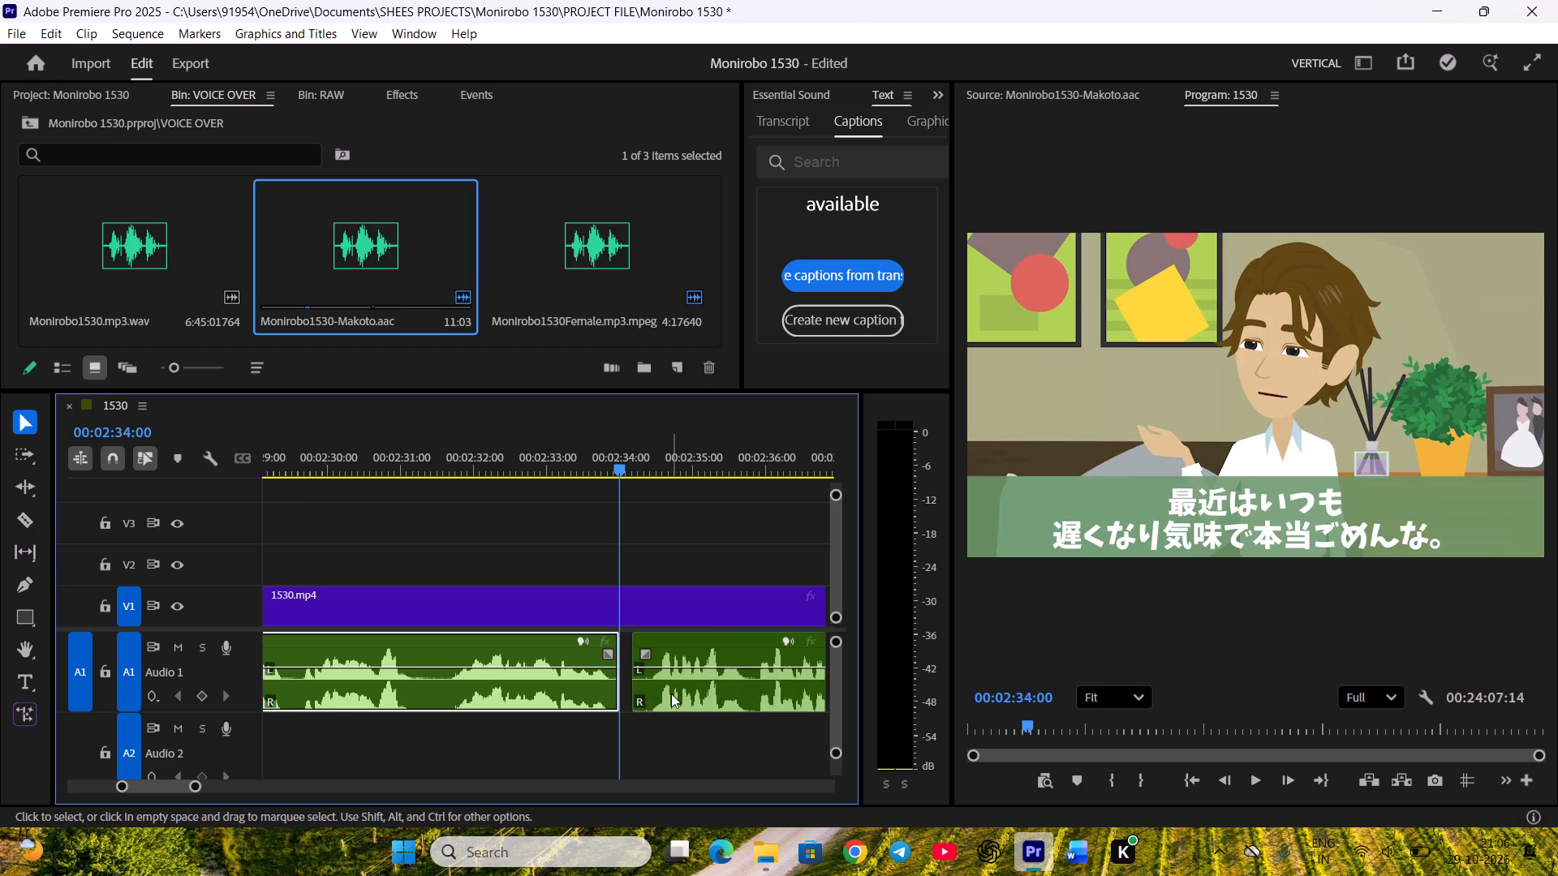
left_click_drag(672, 693, 660, 693)
left_click(684, 733)
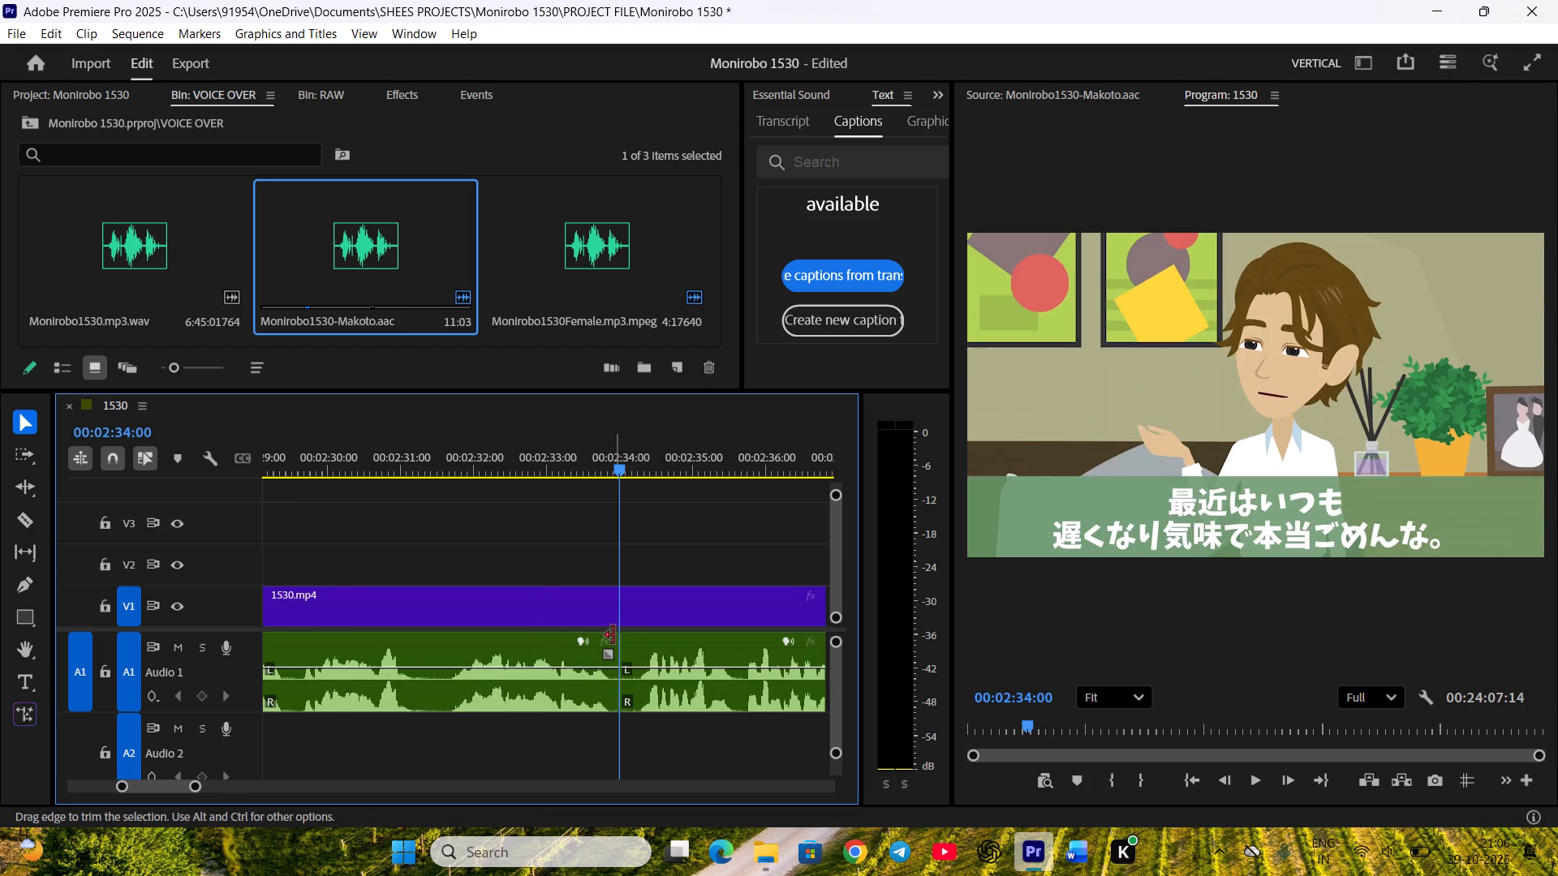
Play the second part of Makoto's line and extend its end on A1 by about 3 frames.
key("minus")
scroll(627, 633, "down", 2)
key("space")
left_click(637, 665)
key("space")
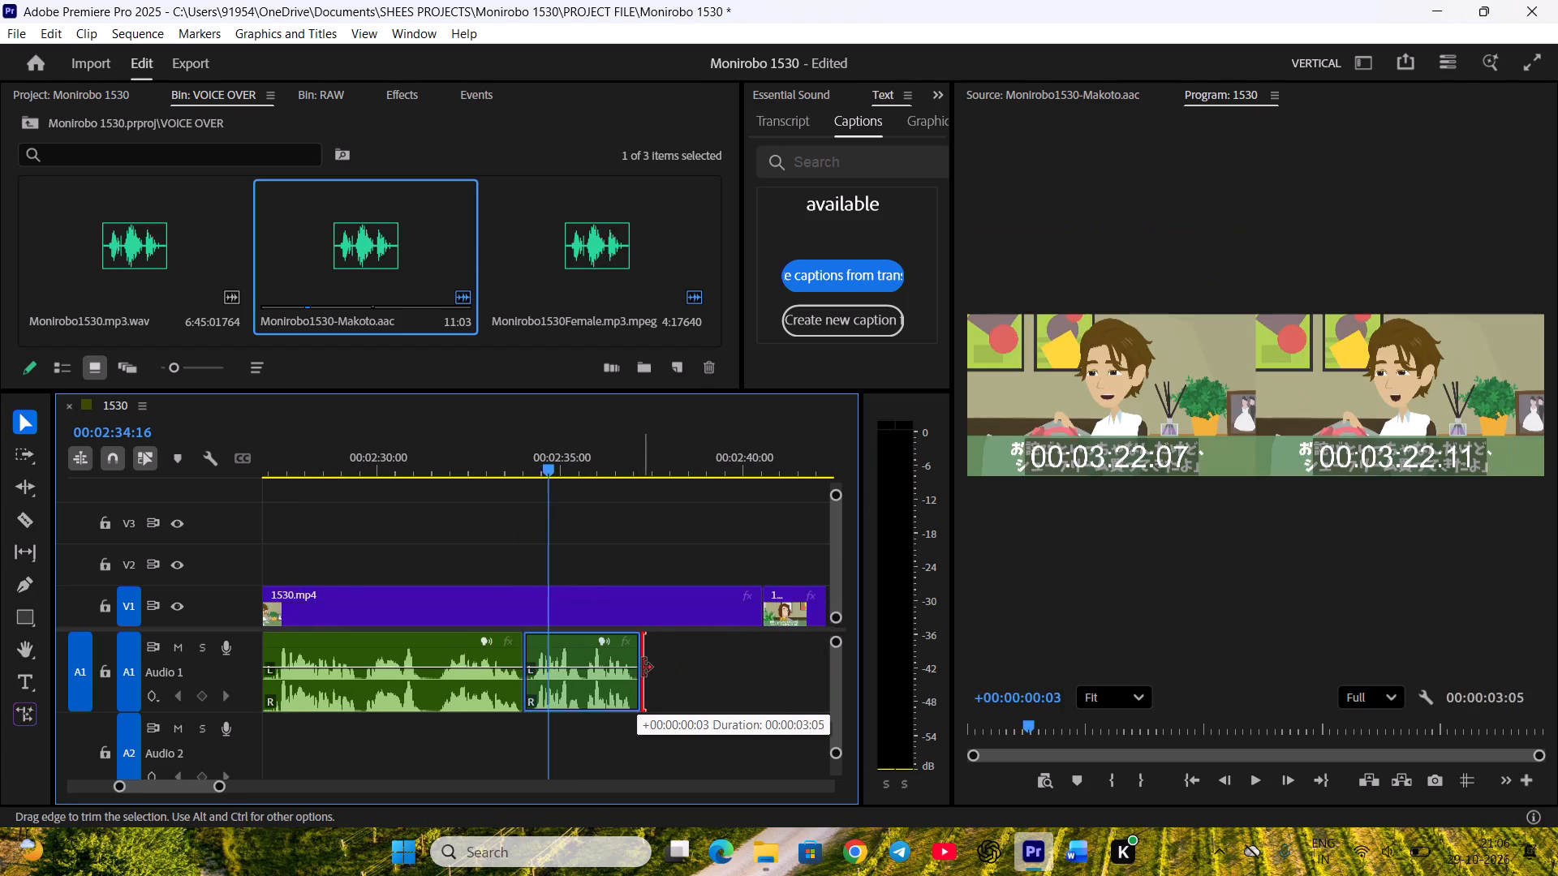
key("space")
Trim Makoto's V1 clip to the end of his audio, ripple-delete the gap before Kanami's clip and save the project.
left_click_drag(752, 603, 639, 605)
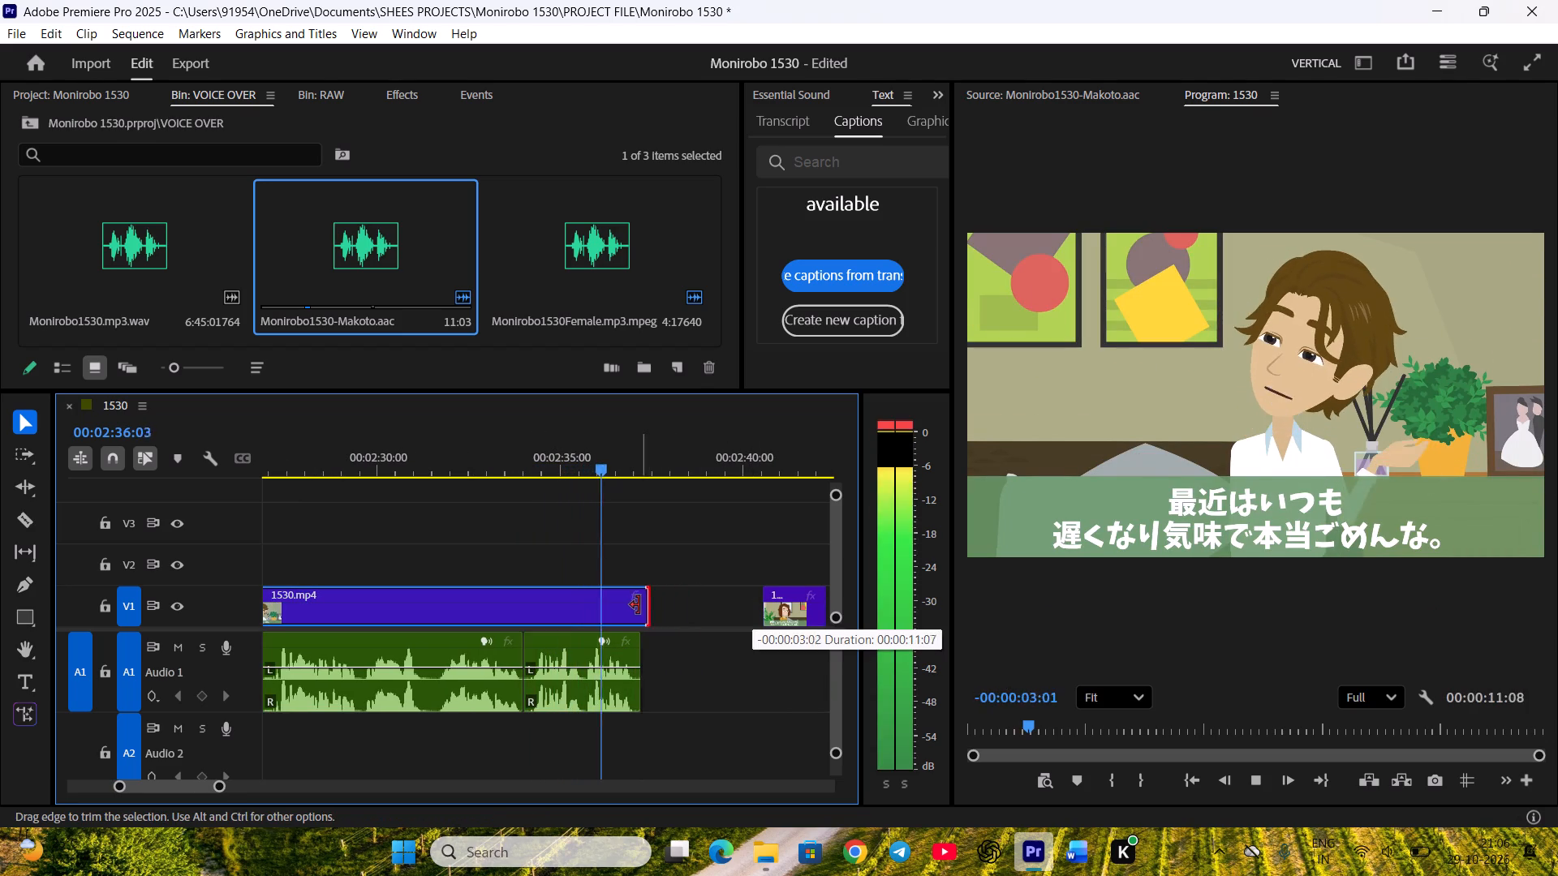
left_click_drag(639, 605, 633, 605)
key("space")
right_click(671, 598)
left_click(695, 609)
scroll(667, 619, "down", 6)
key("space")
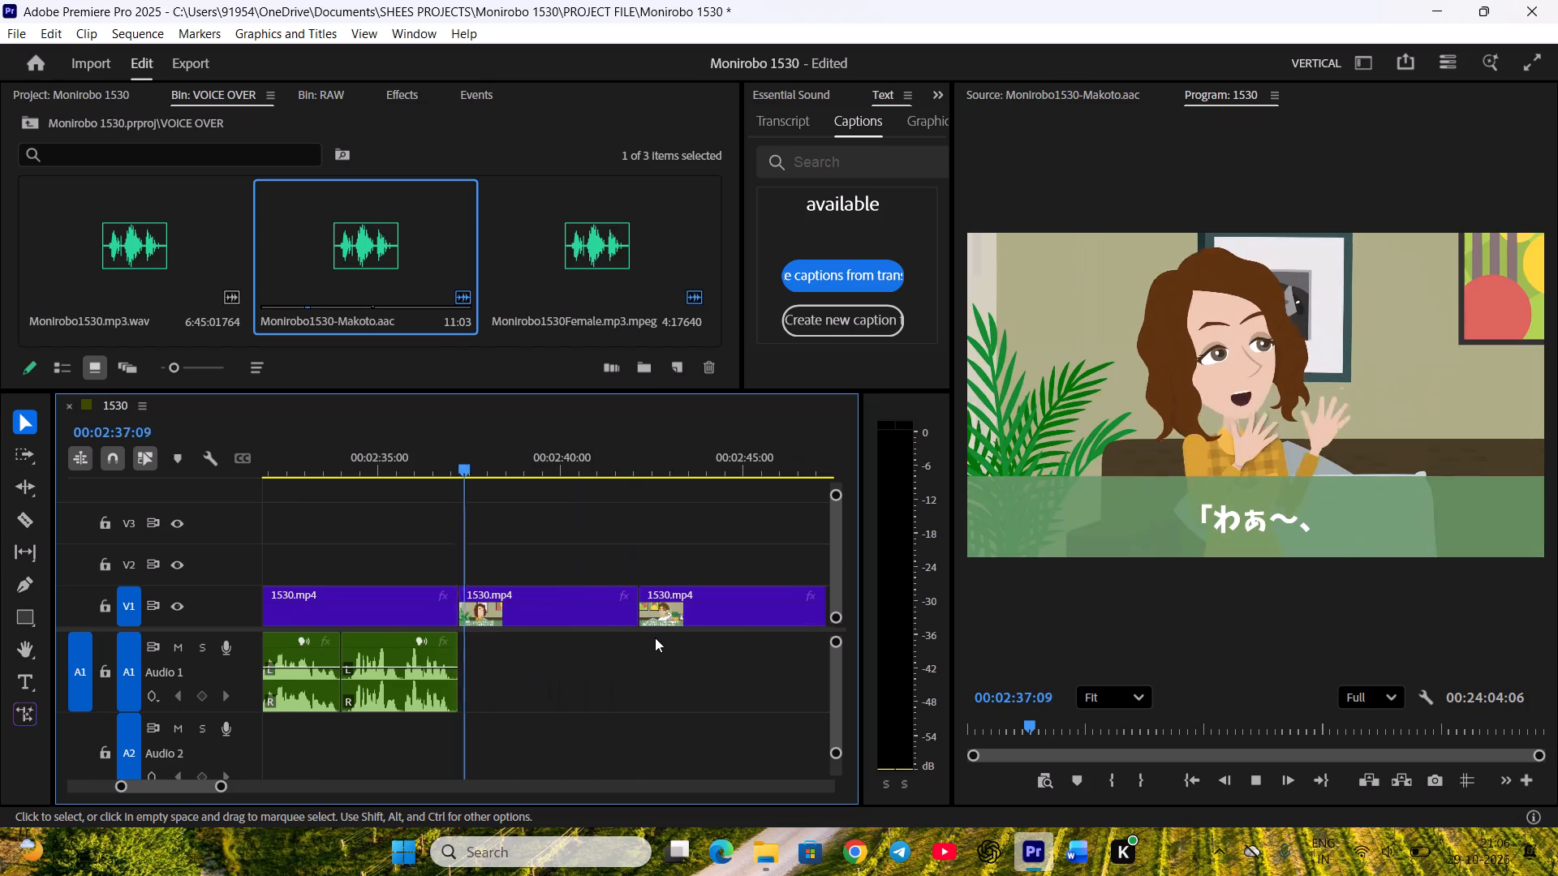
left_click_drag(542, 464, 596, 480)
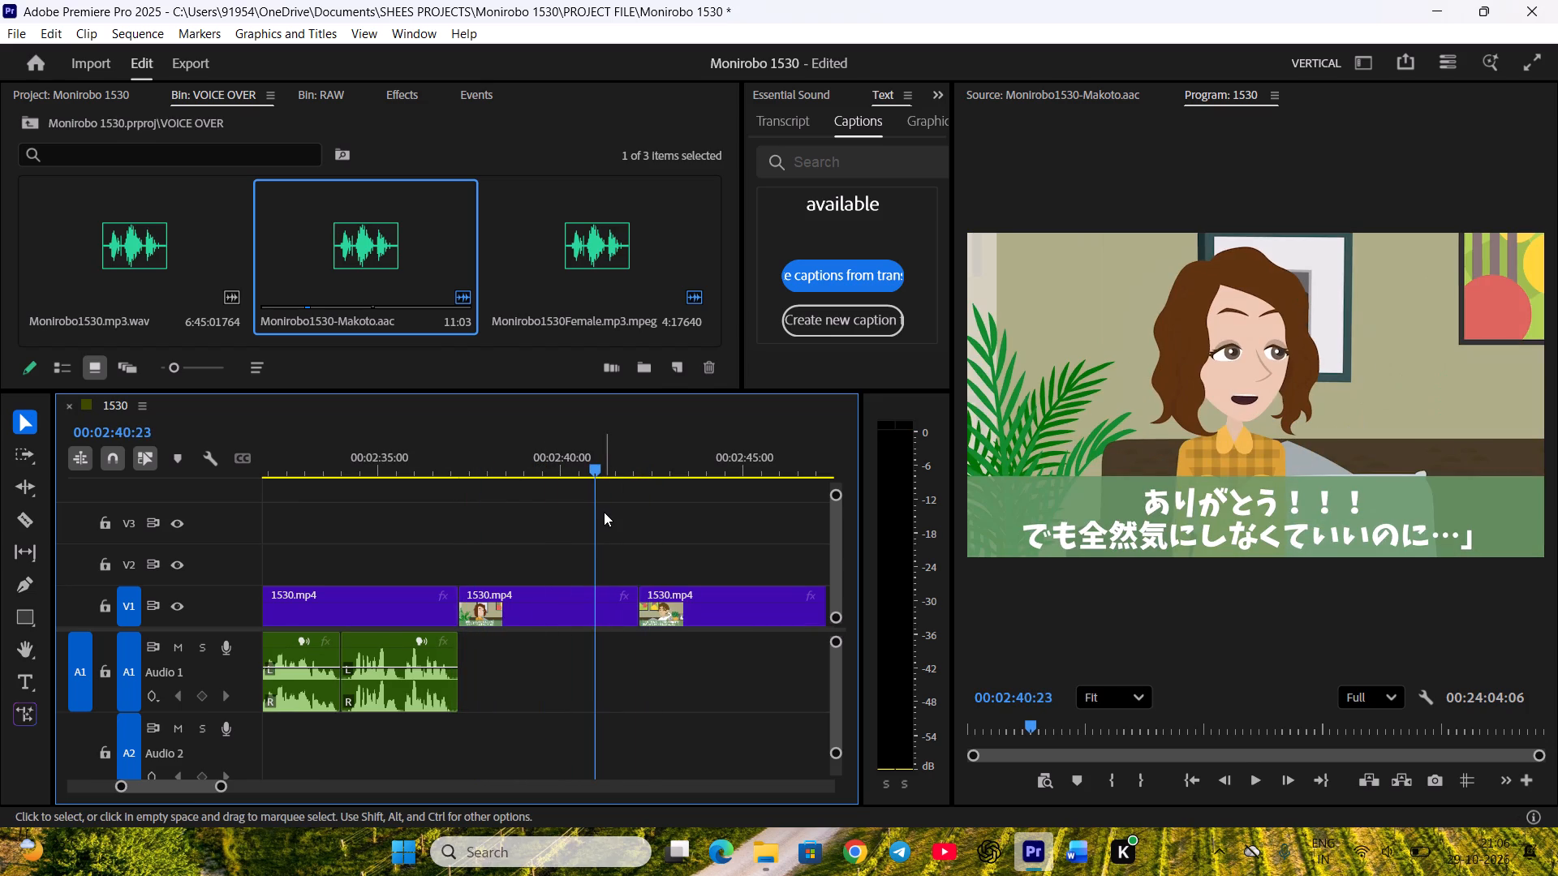
key("ctrl+s")
Open Monirobo1530Female.mp3.mpeg in the source and mark the In point at 00:01:56:13, before Kanami's next line.
scroll(609, 532, "down", 4)
double_click(597, 274)
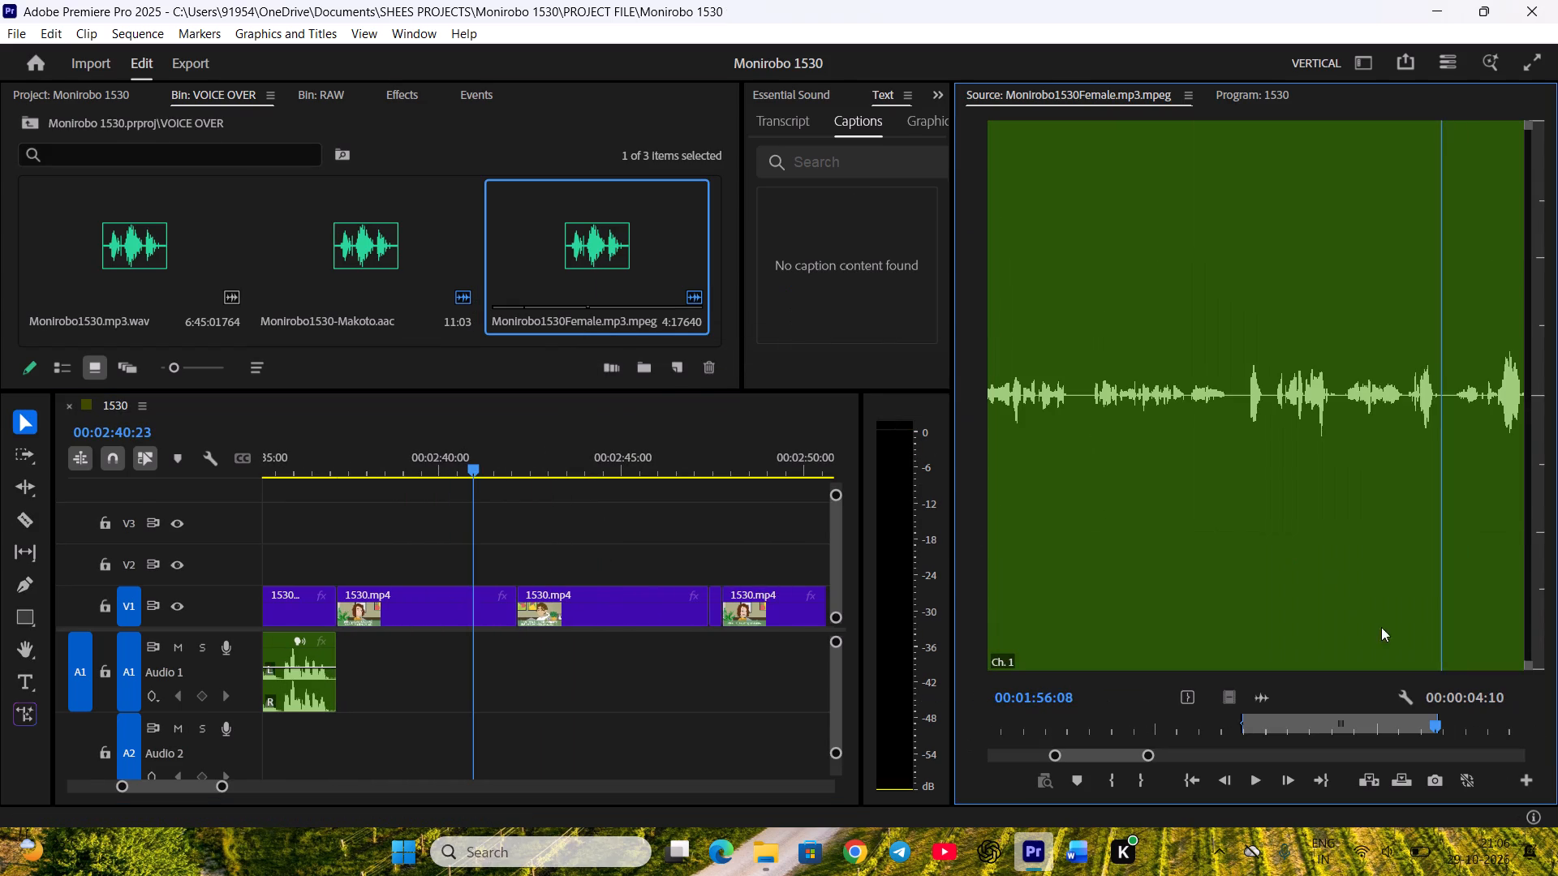
key("space")
key("space")
scroll(1411, 711, "up", 3)
key("i")
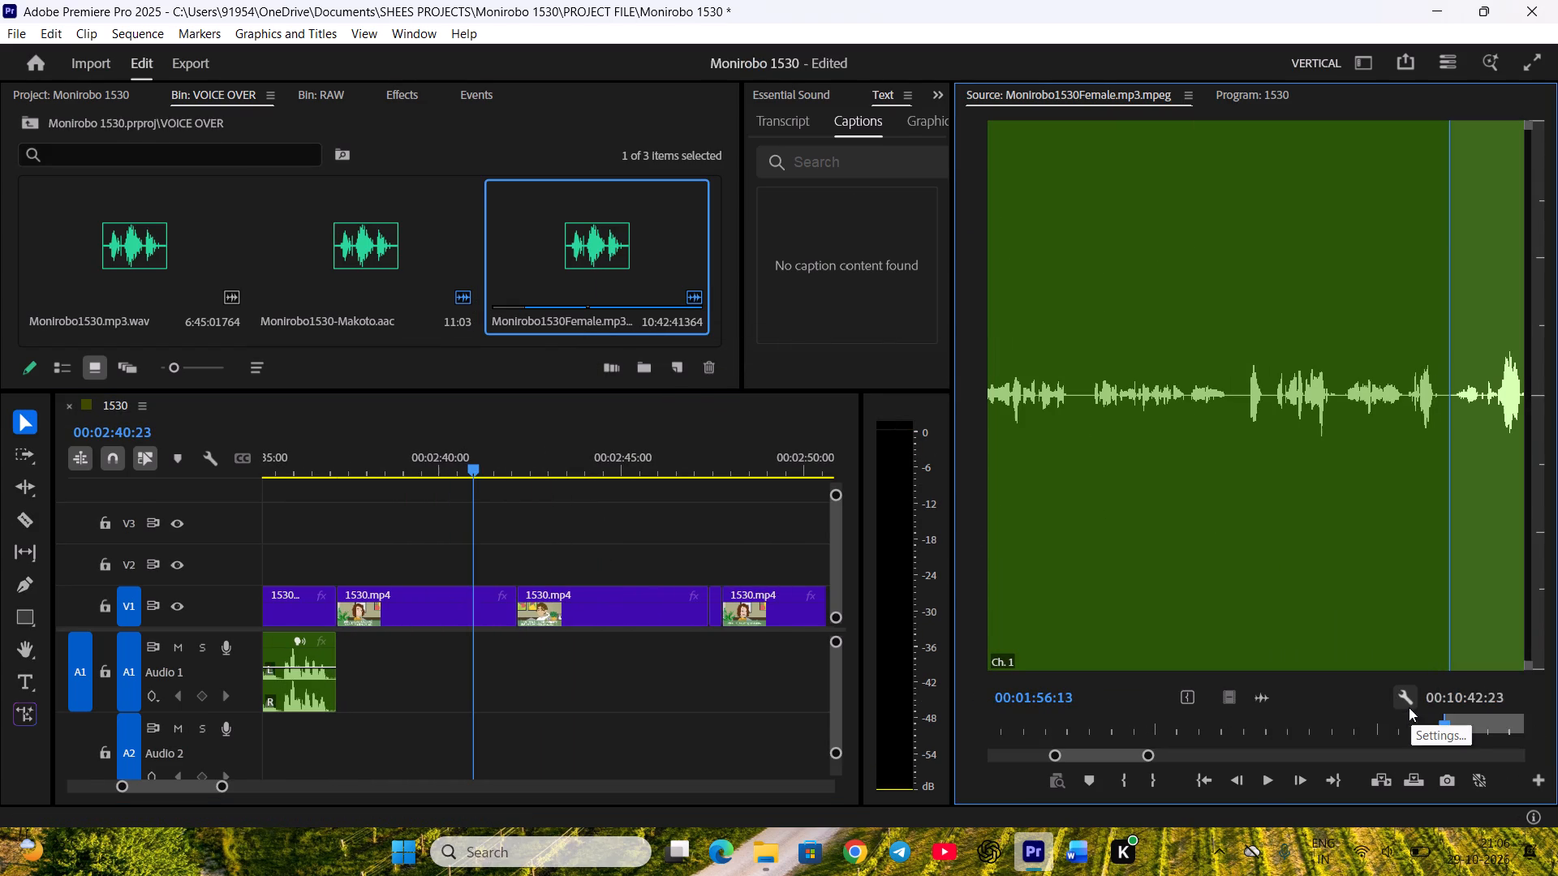
key("space")
Check Kanami's "Wow~, thank you!!!" line against the Word script and mark its Out point at 00:02:00:12.
left_click(1078, 837)
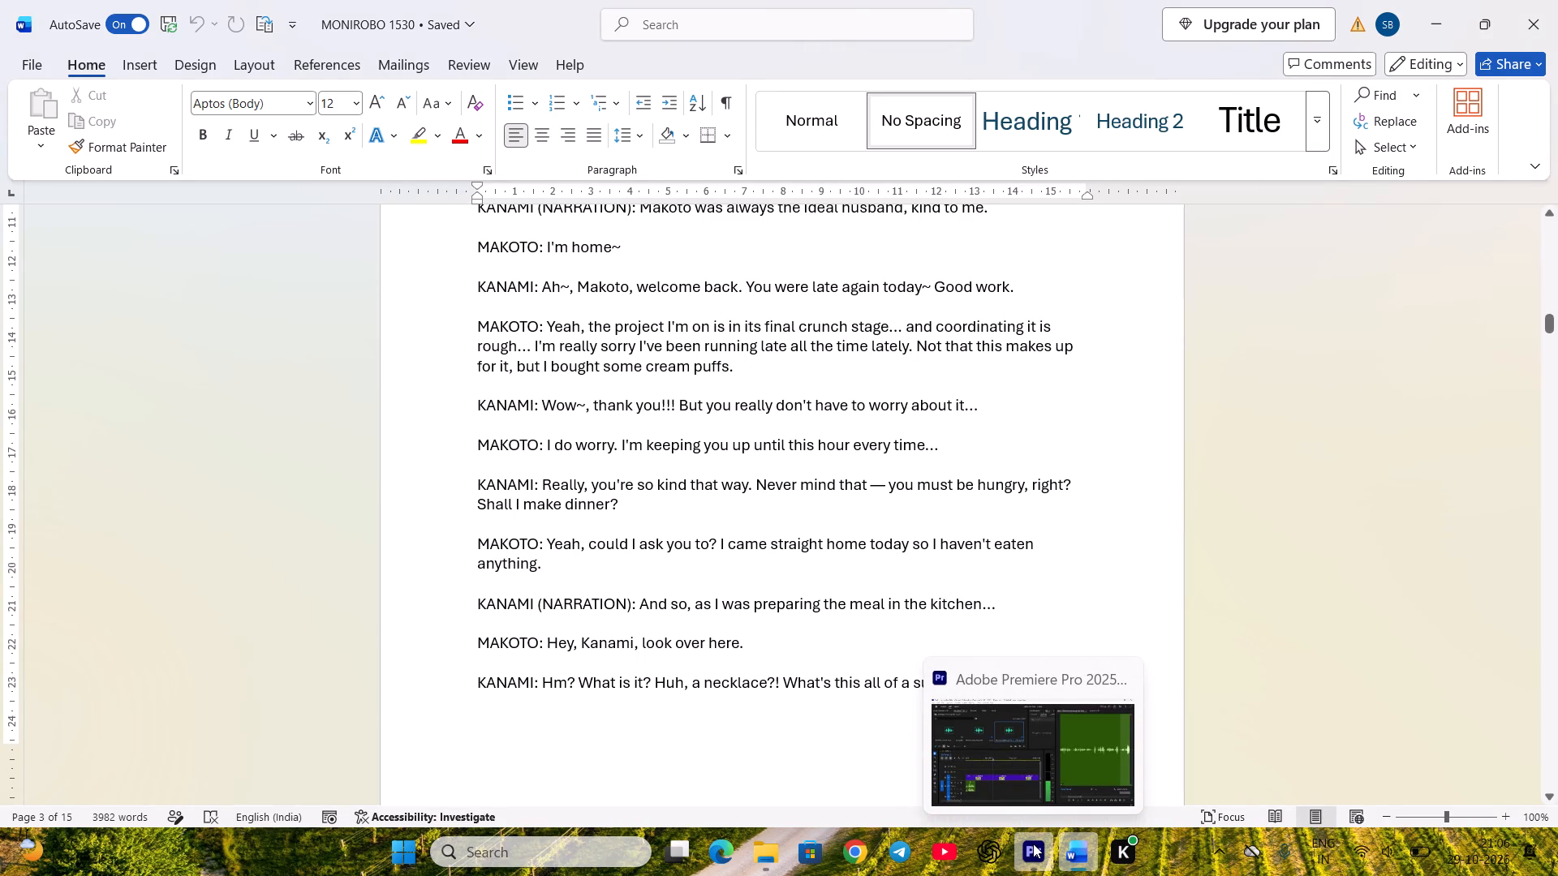
left_click(1033, 844)
key("space")
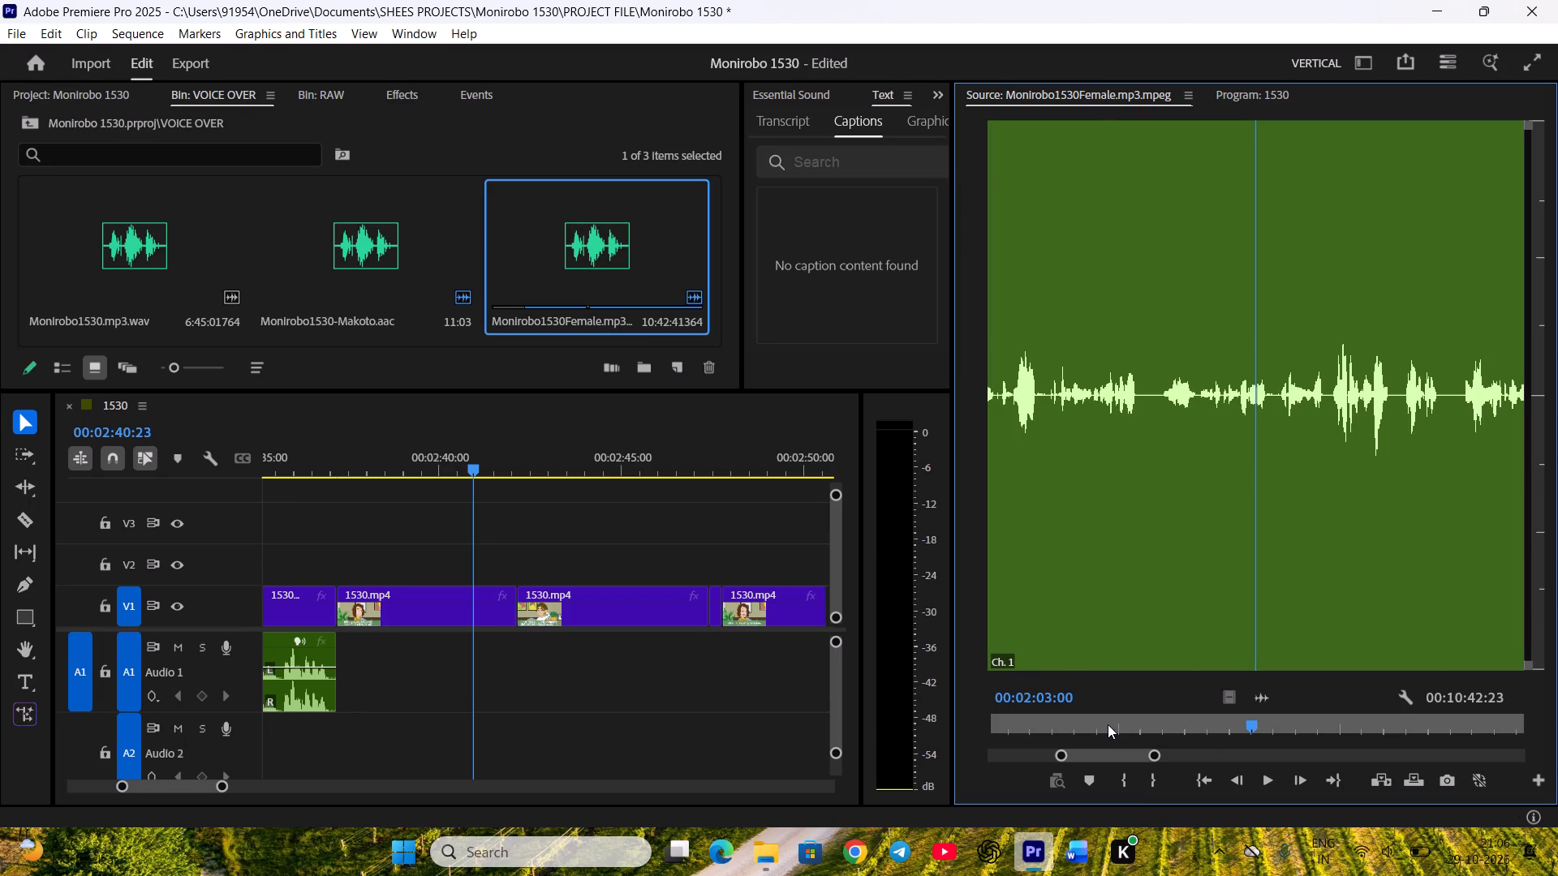
left_click(1104, 722)
key("space")
key("space")
scroll(1164, 723, "up", 2)
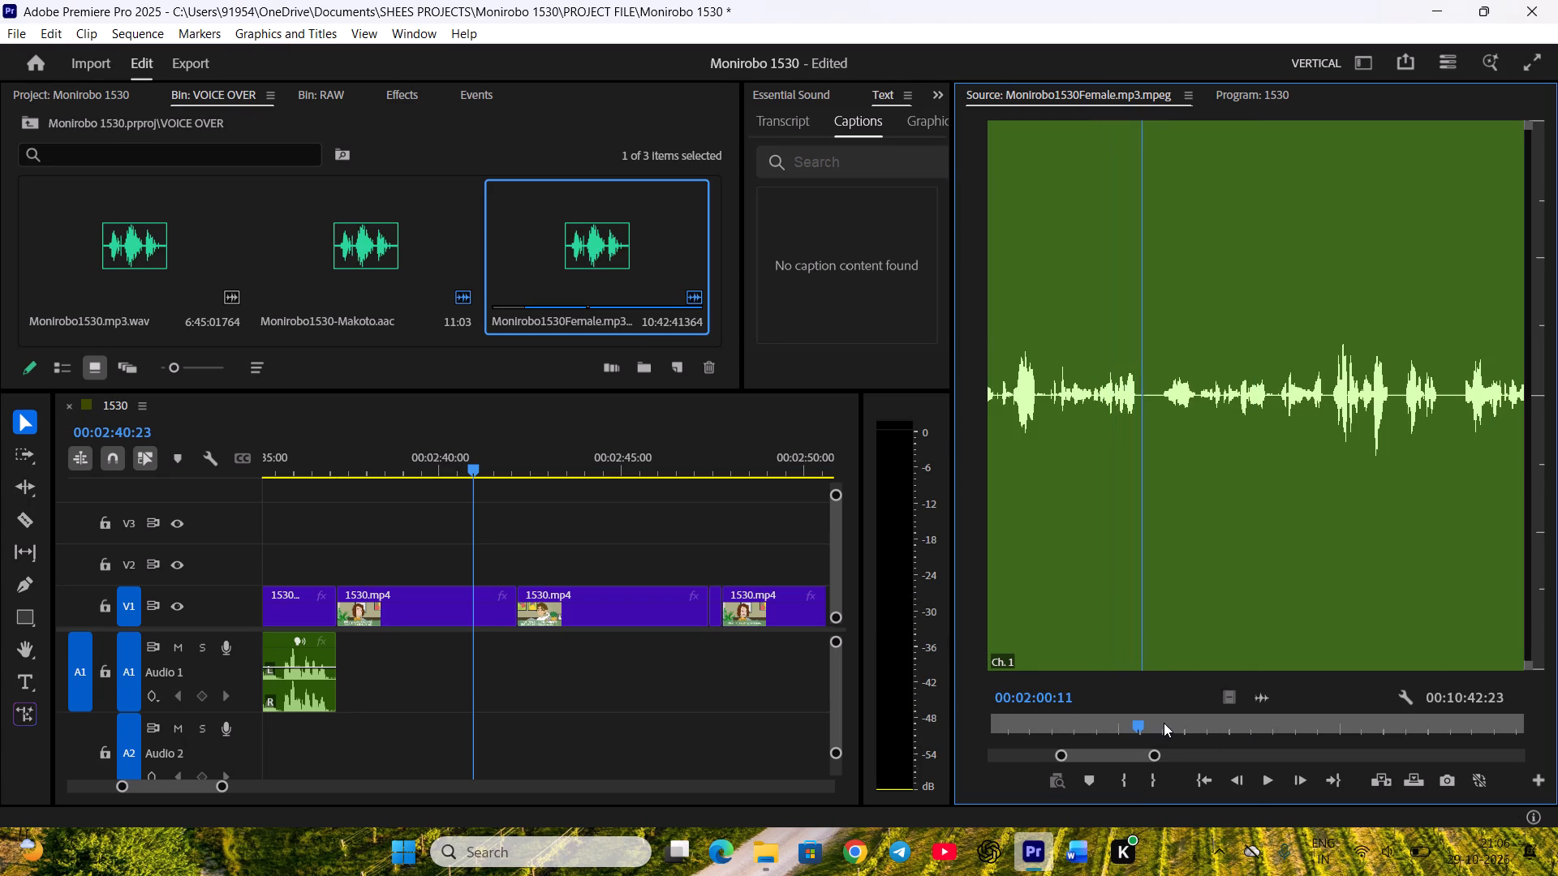
scroll(1164, 723, "down", 1)
key("o")
Place Kanami's marked thank-you line on A1 directly after Makoto's audio and extend its end by a few frames.
left_click_drag(1264, 694, 704, 665)
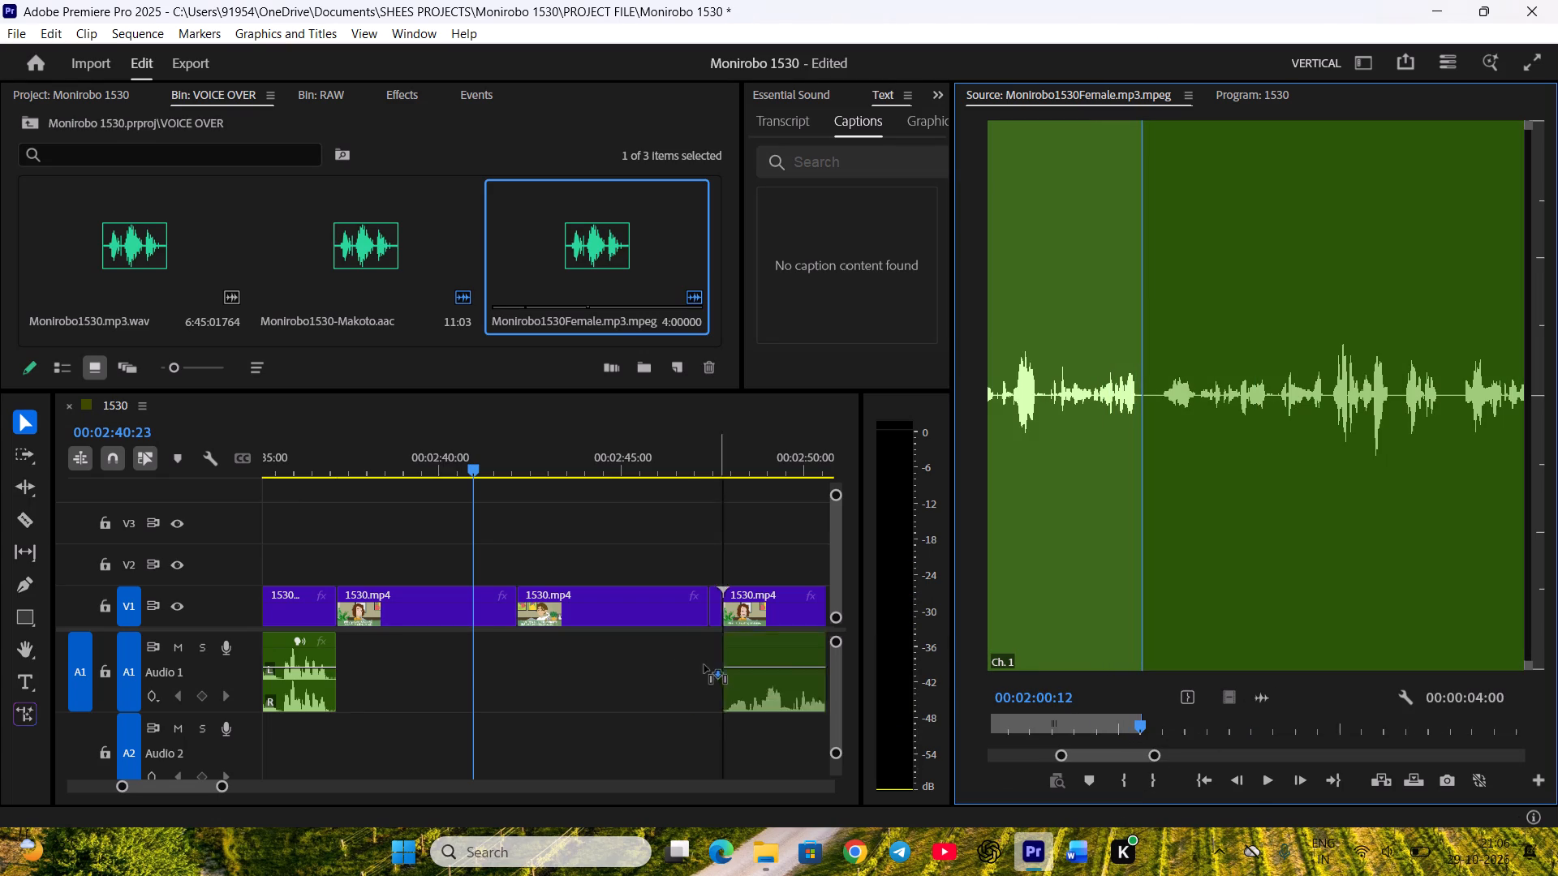
left_click_drag(704, 665, 342, 646)
left_click(424, 465)
key("space")
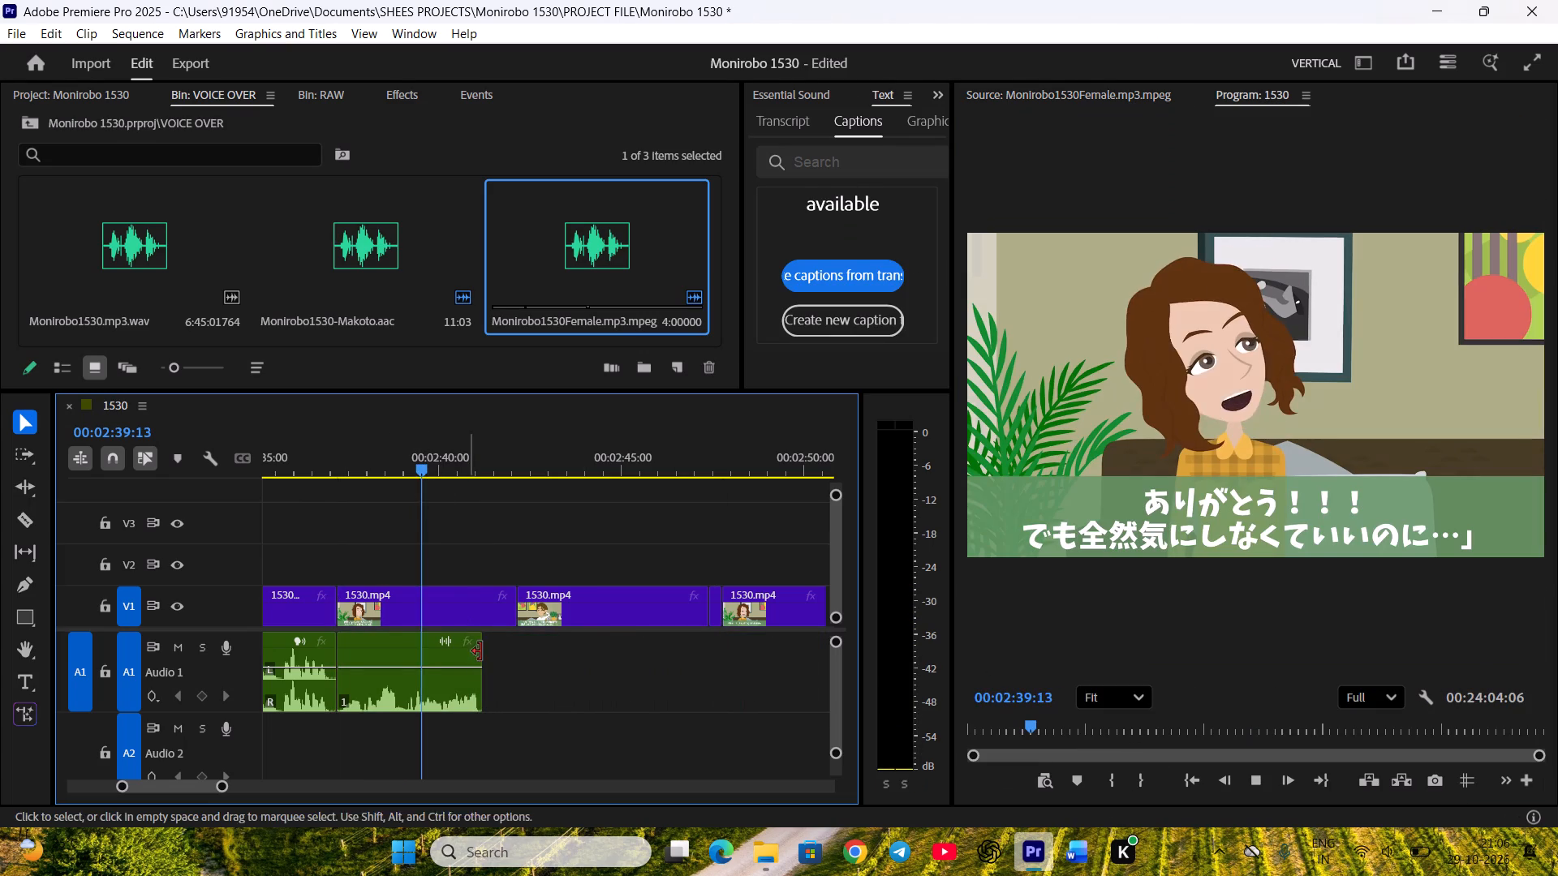
key("space")
left_click(493, 683)
key("space")
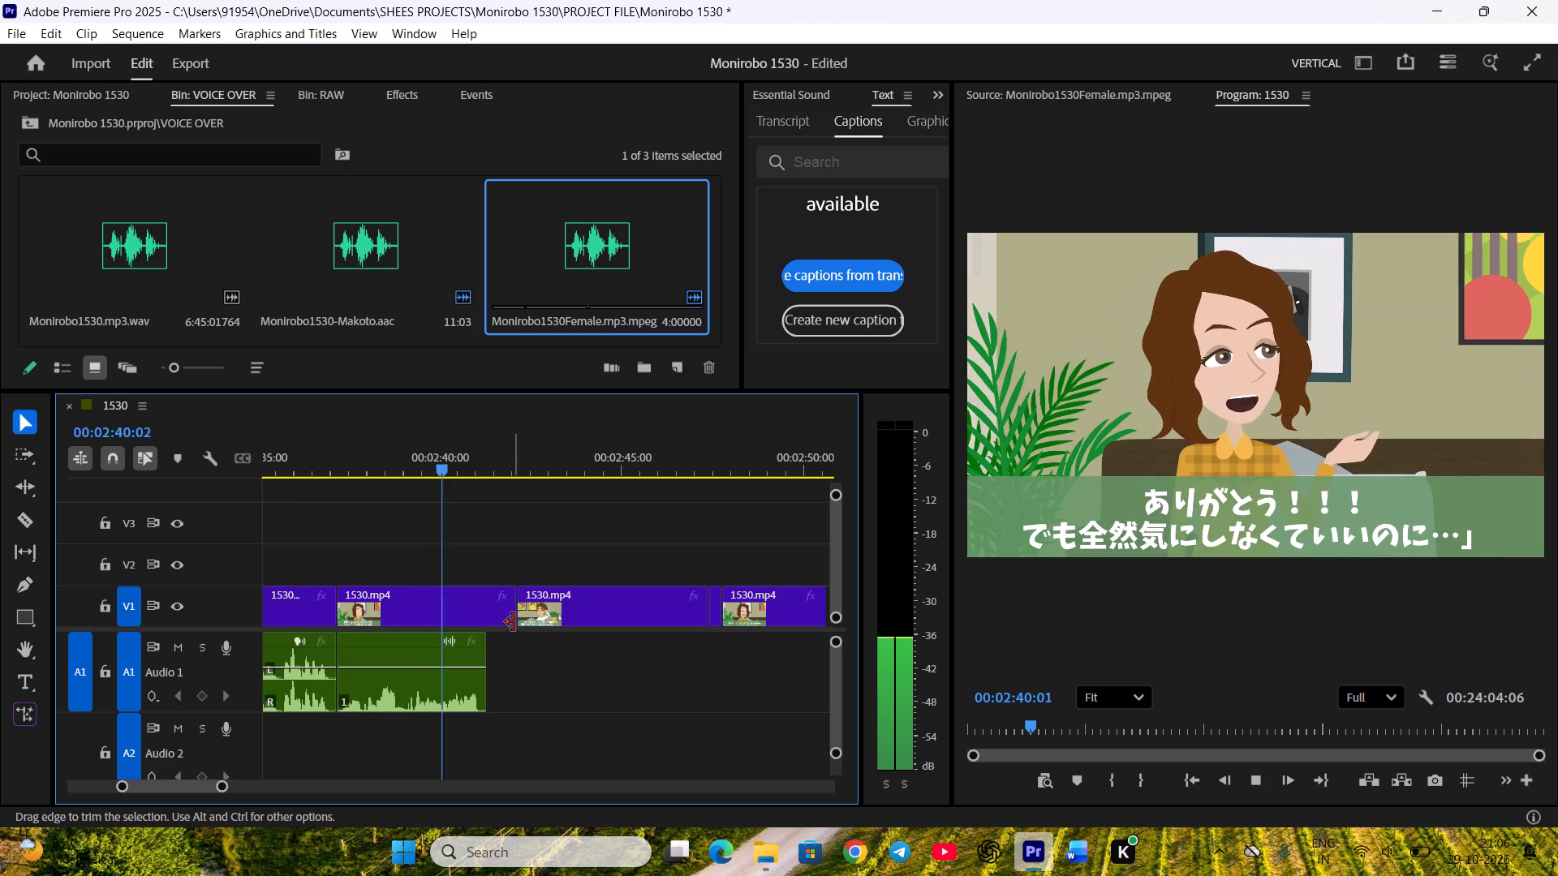
Trim Kanami's V1 clip to the end of her audio, ripple-delete the gap before Makoto's reply and save the project.
left_click_drag(514, 617, 483, 616)
key("space")
right_click(499, 604)
left_click(536, 615)
scroll(555, 646, "down", 3)
key("space")
left_click_drag(467, 457, 601, 493)
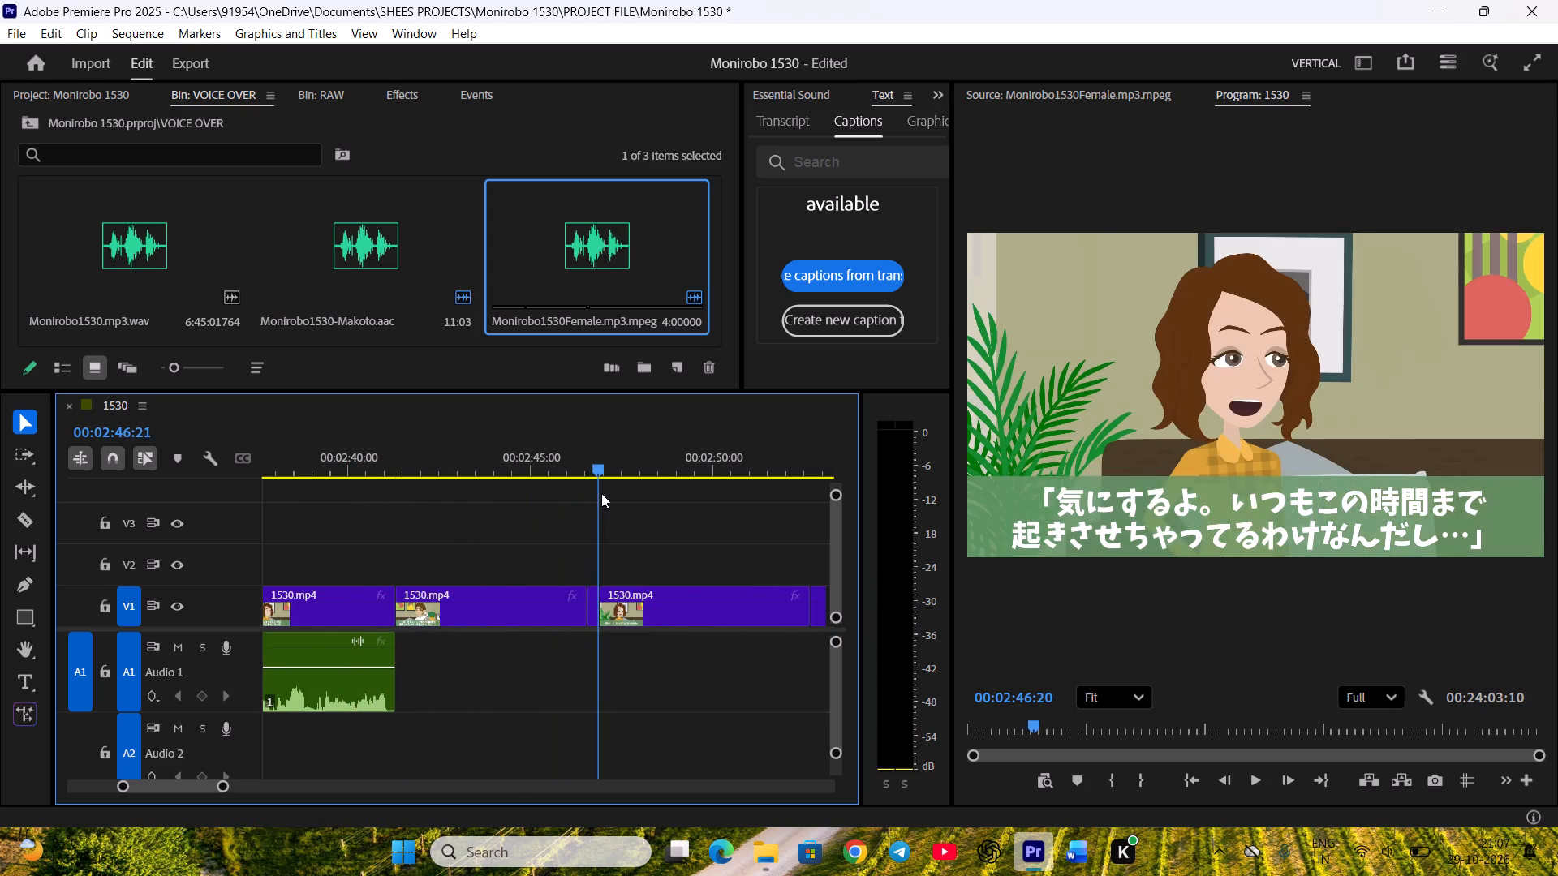
left_click_drag(601, 493, 574, 496)
key("ctrl+s")
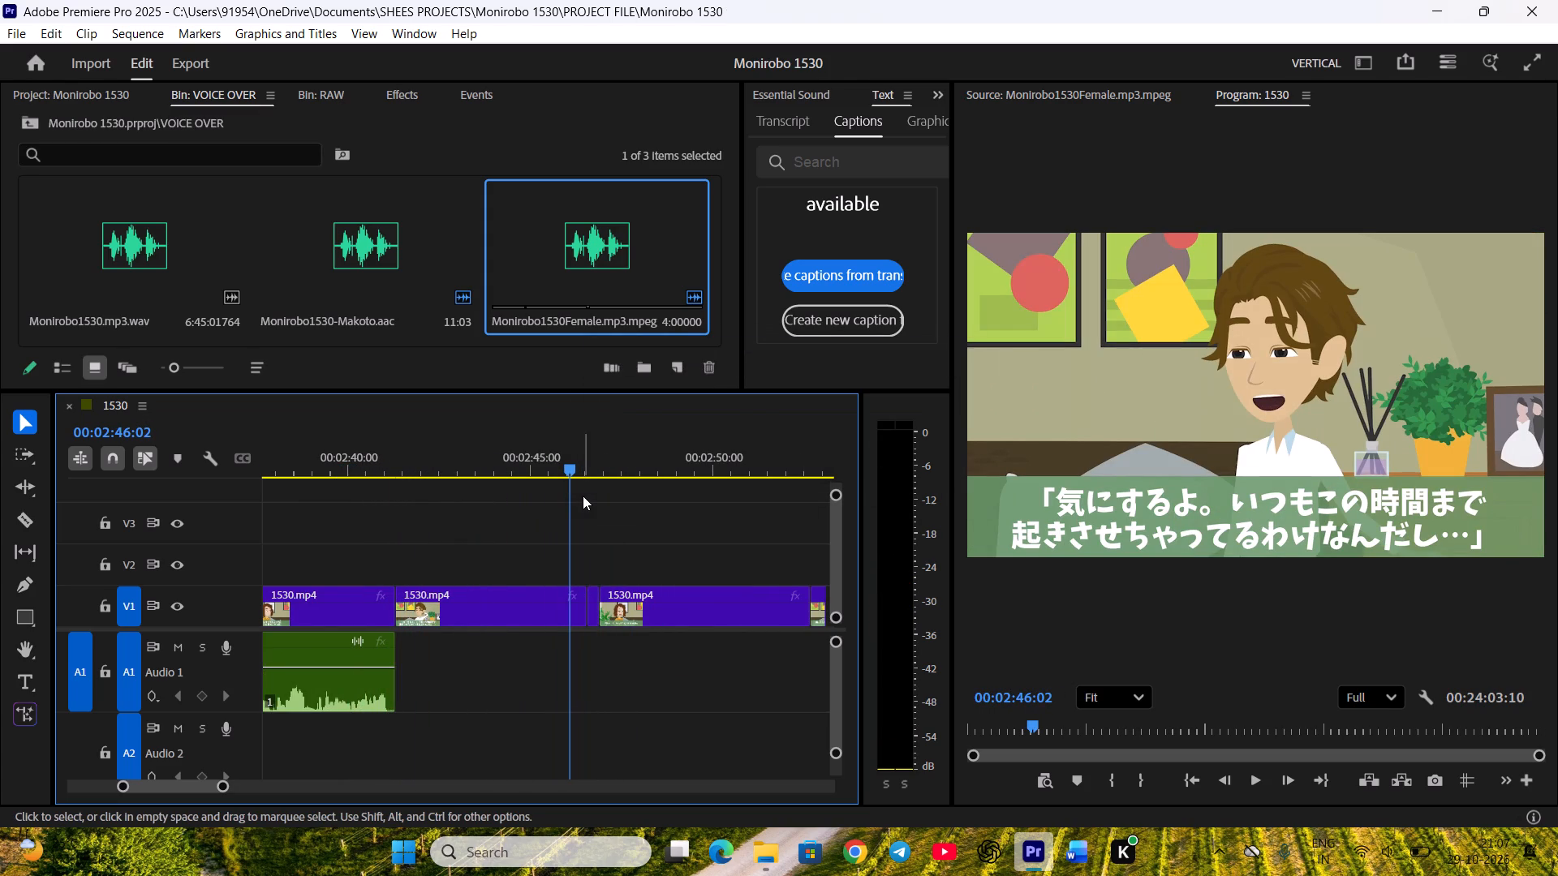
Review the end of Makoto's reply on V1 and the change to Kanami's clip around 00:02:46, and save the project.
key("ctrl+s")
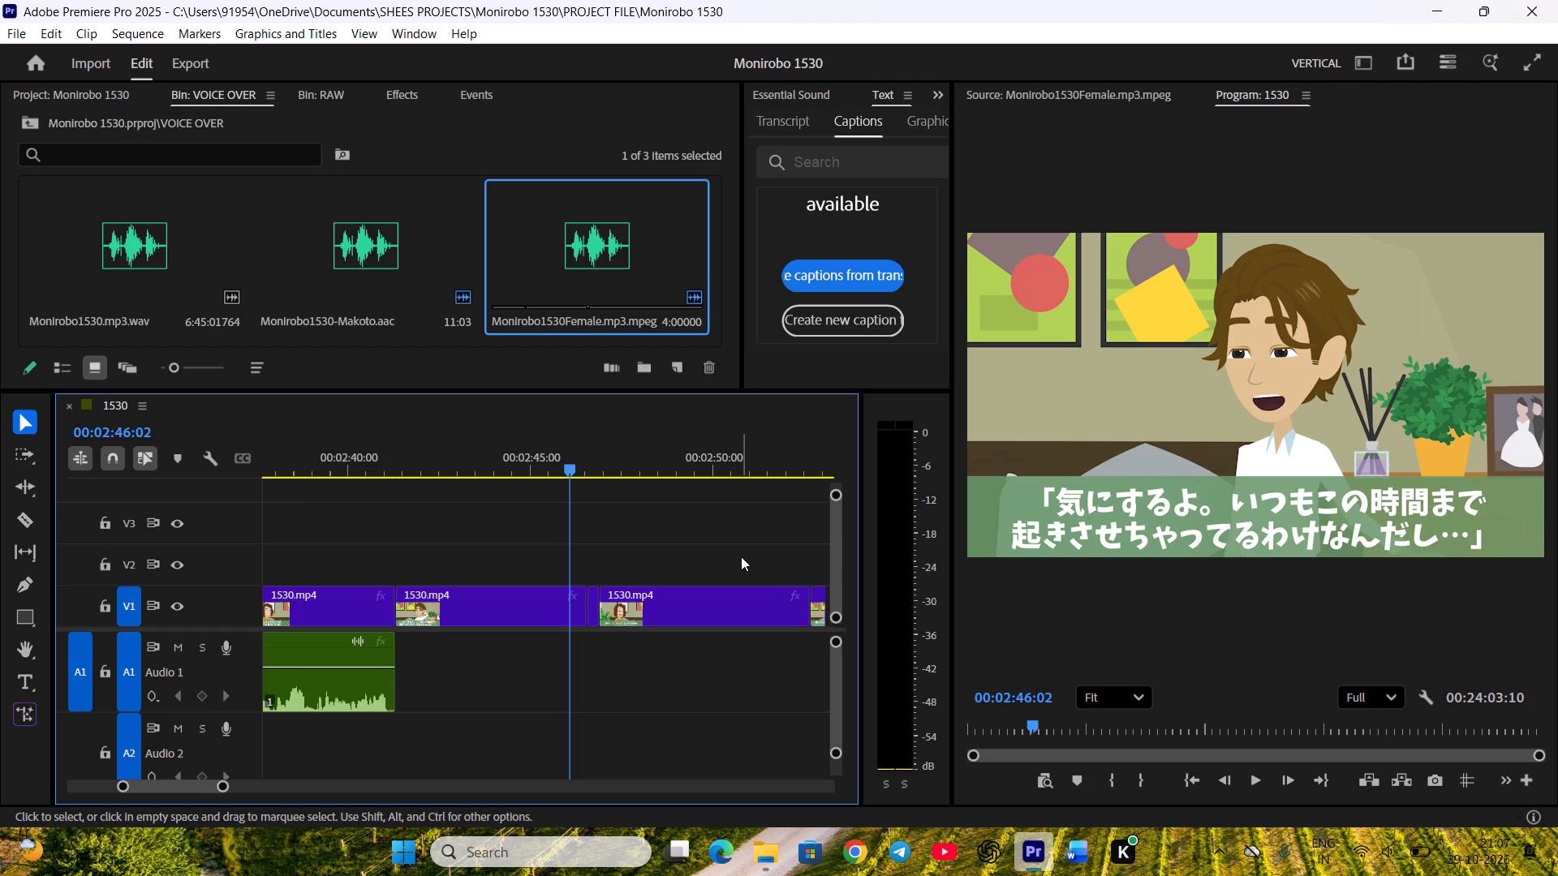
key("ctrl+s")
key("space")
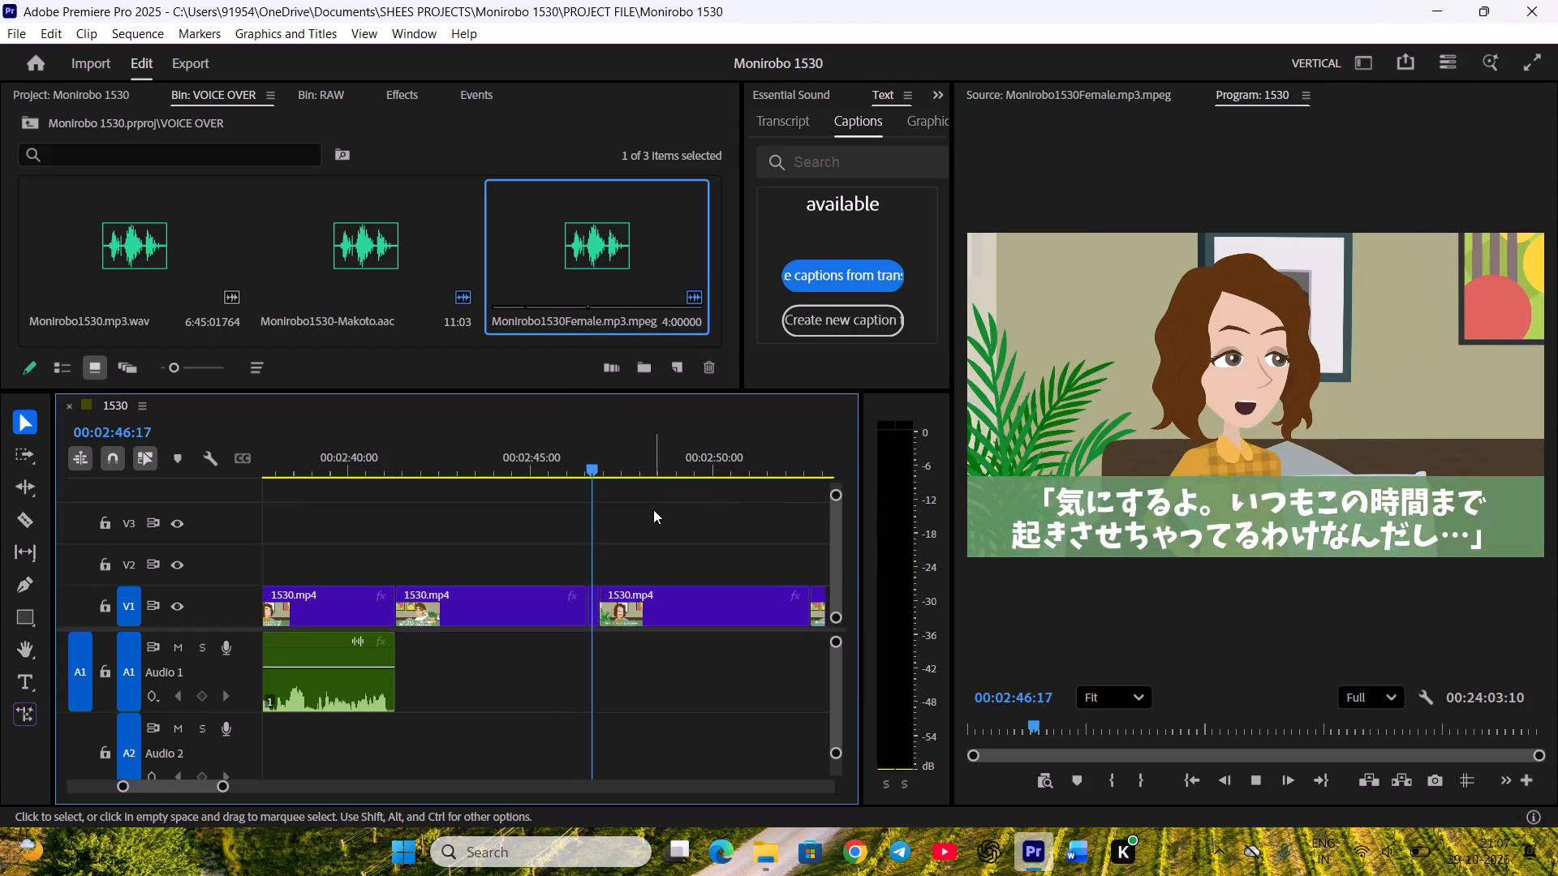
key("space")
left_click(553, 465)
key("ctrl+s")
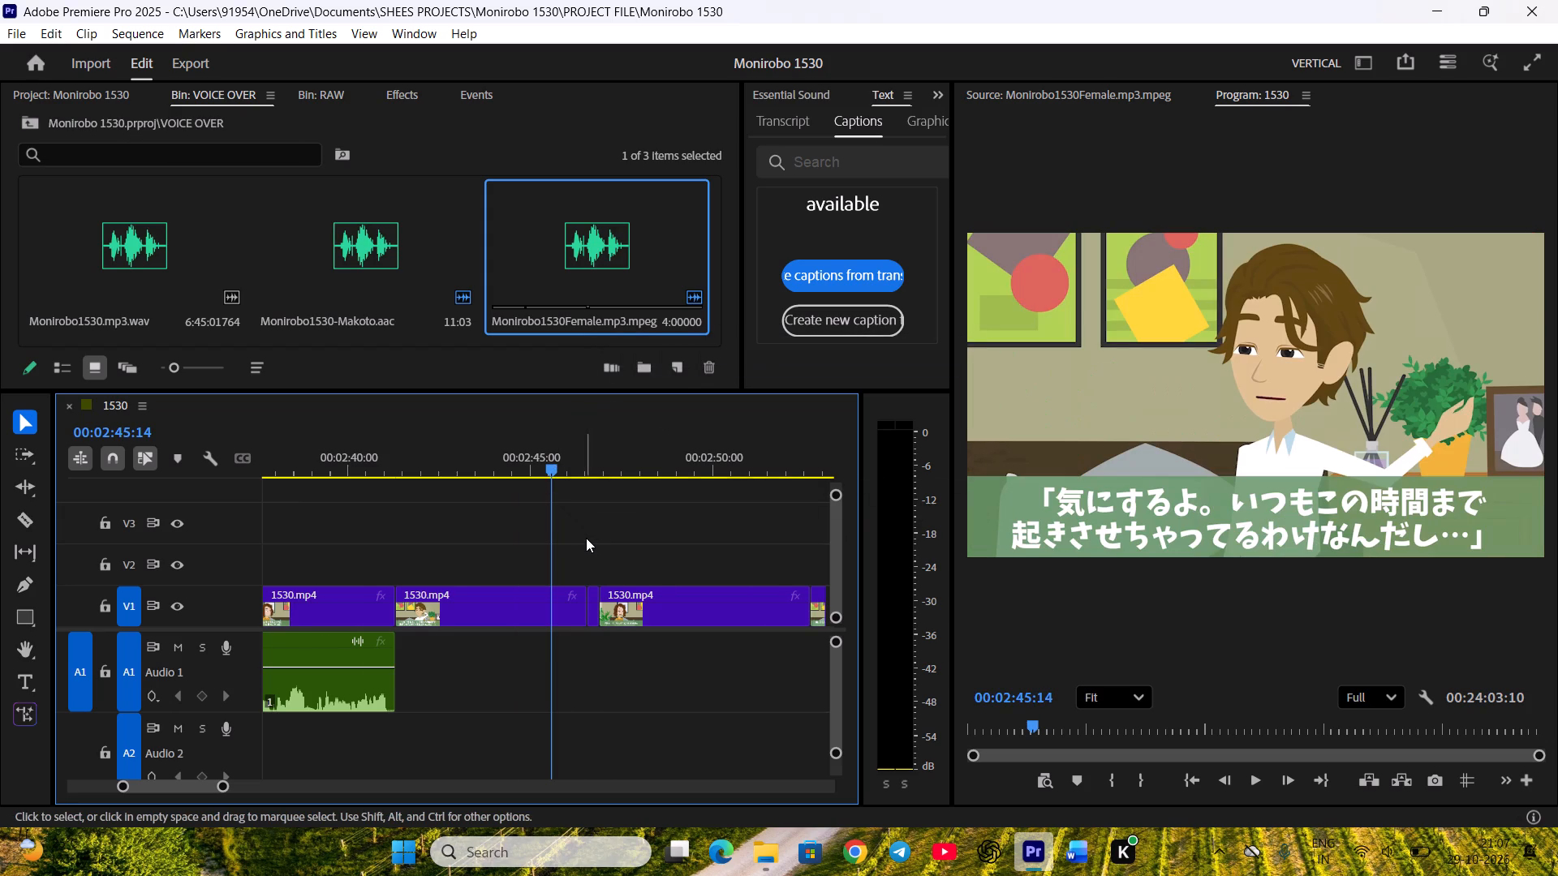
scroll(586, 538, "down", 2)
scroll(596, 540, "up", 3)
scroll(599, 539, "down", 2)
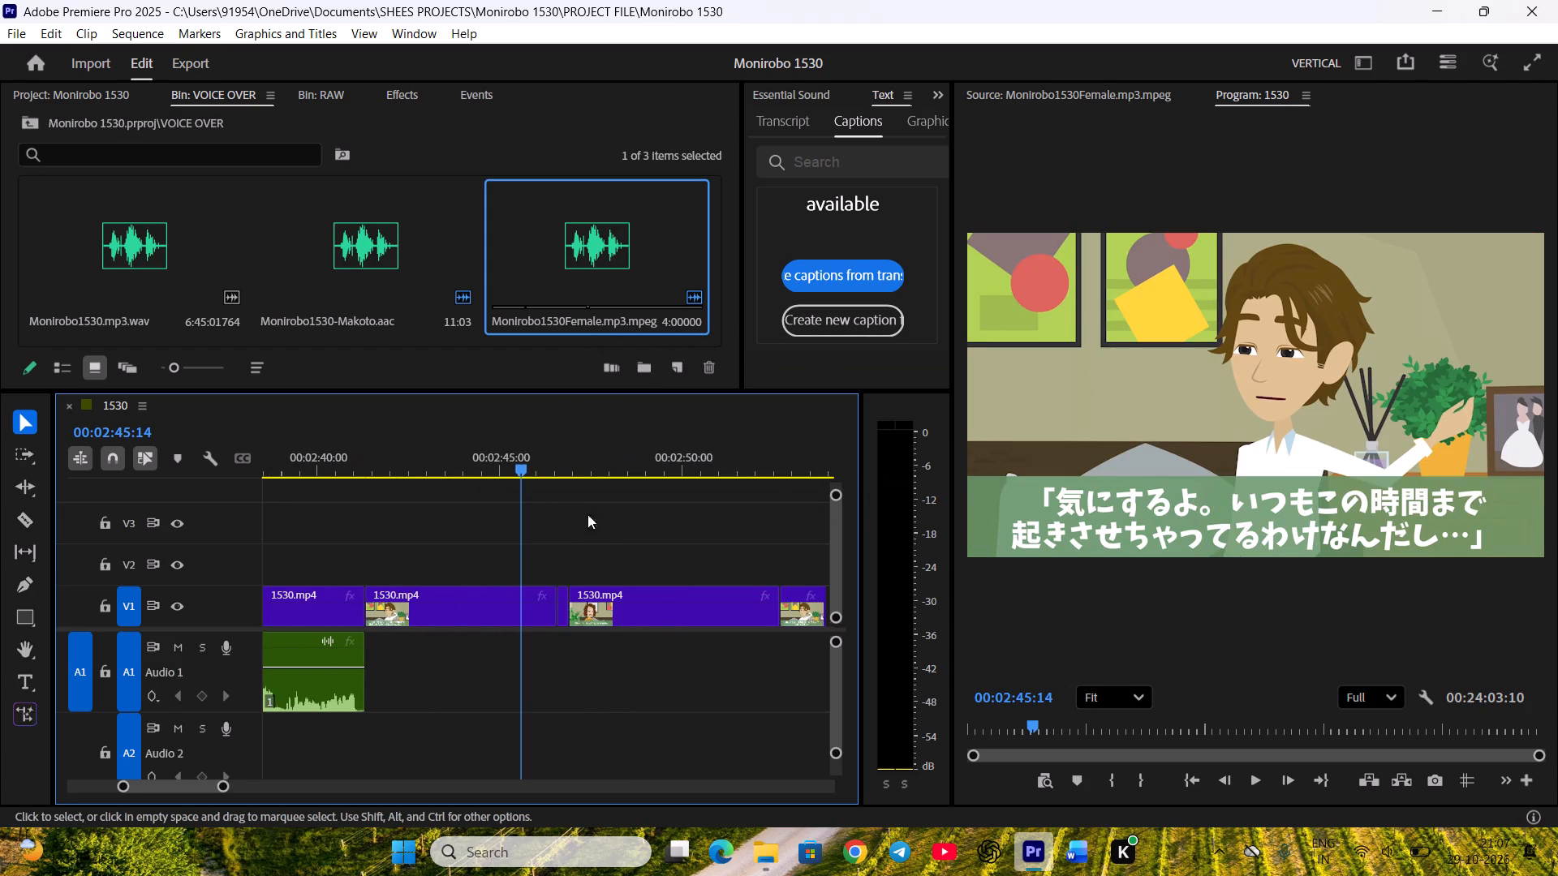
Mark Makoto's "I do worry" line in his source audio from 00:01:39:04 to 00:01:43:02, checking it against the Word script.
double_click(391, 245)
key("space")
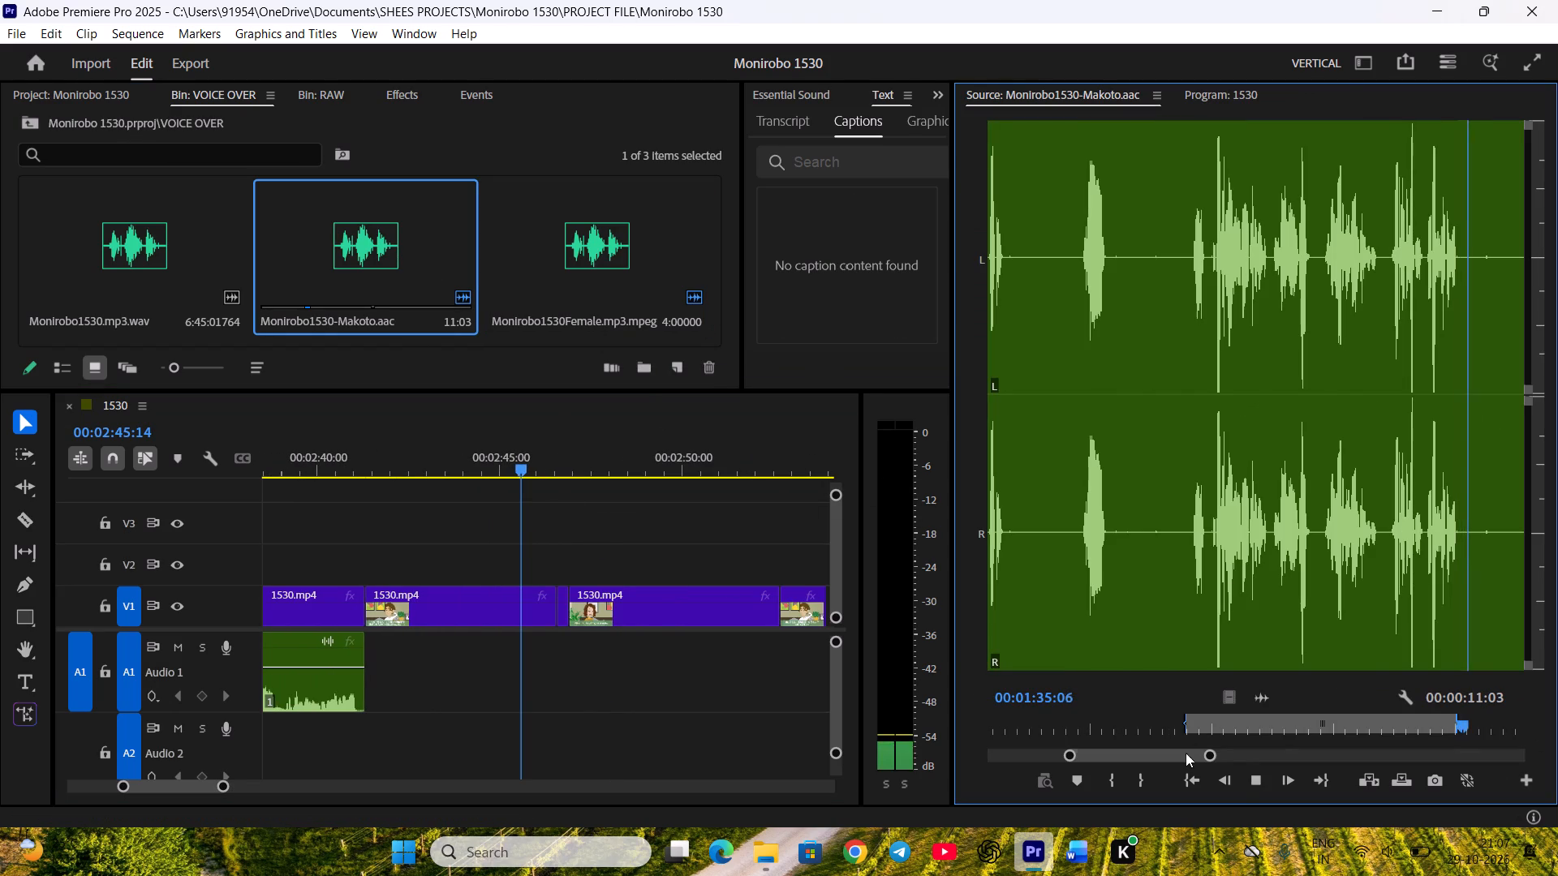
key("space")
left_click_drag(1164, 754, 1181, 756)
left_click(1170, 724)
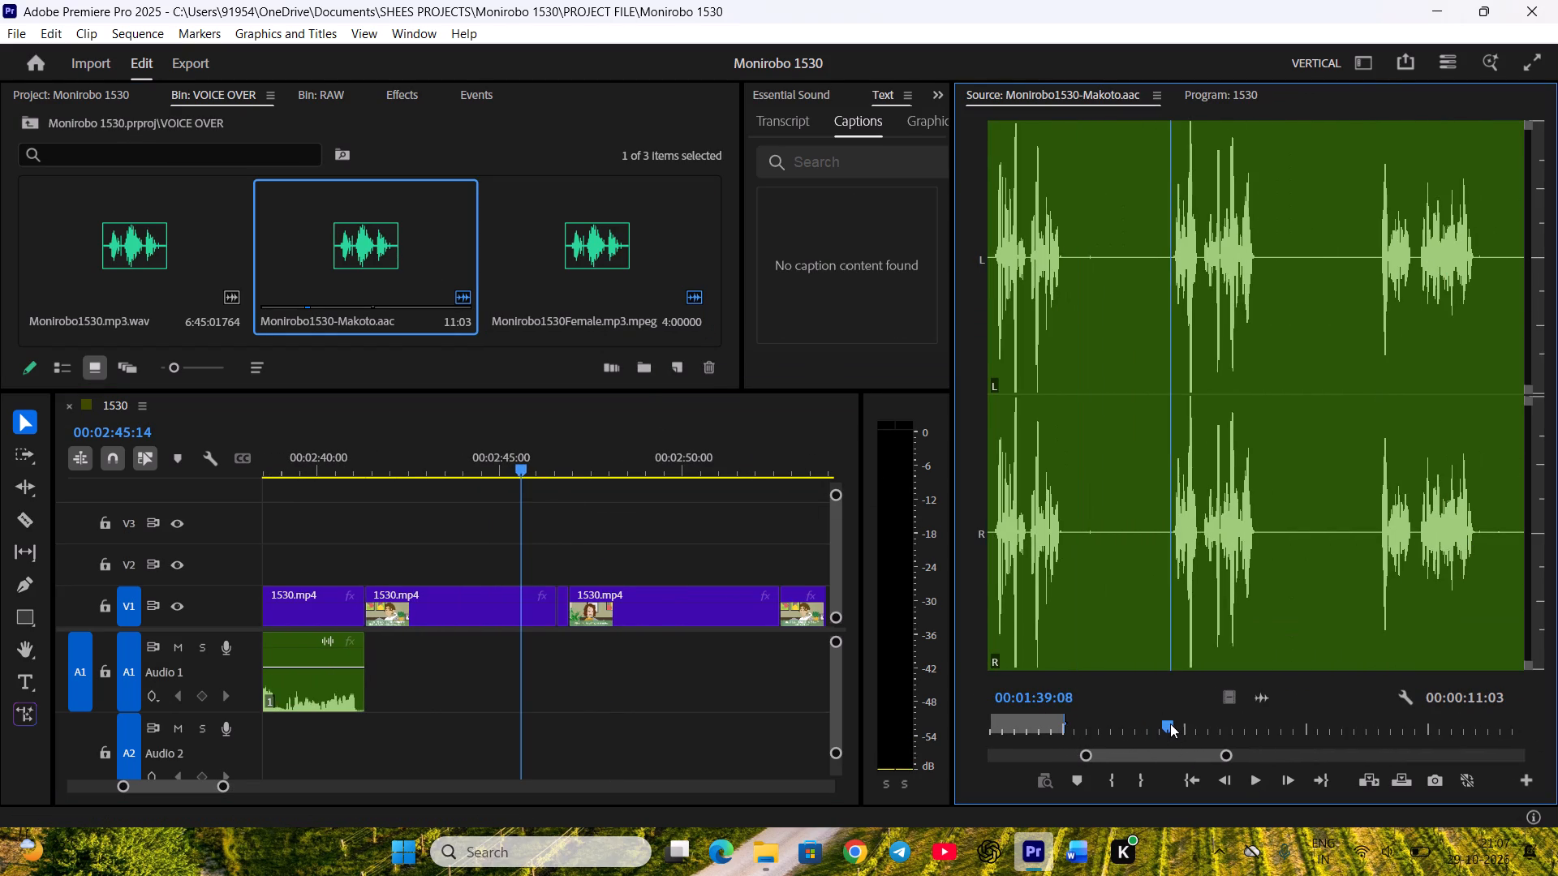
scroll(1174, 724, "up", 3)
key("i")
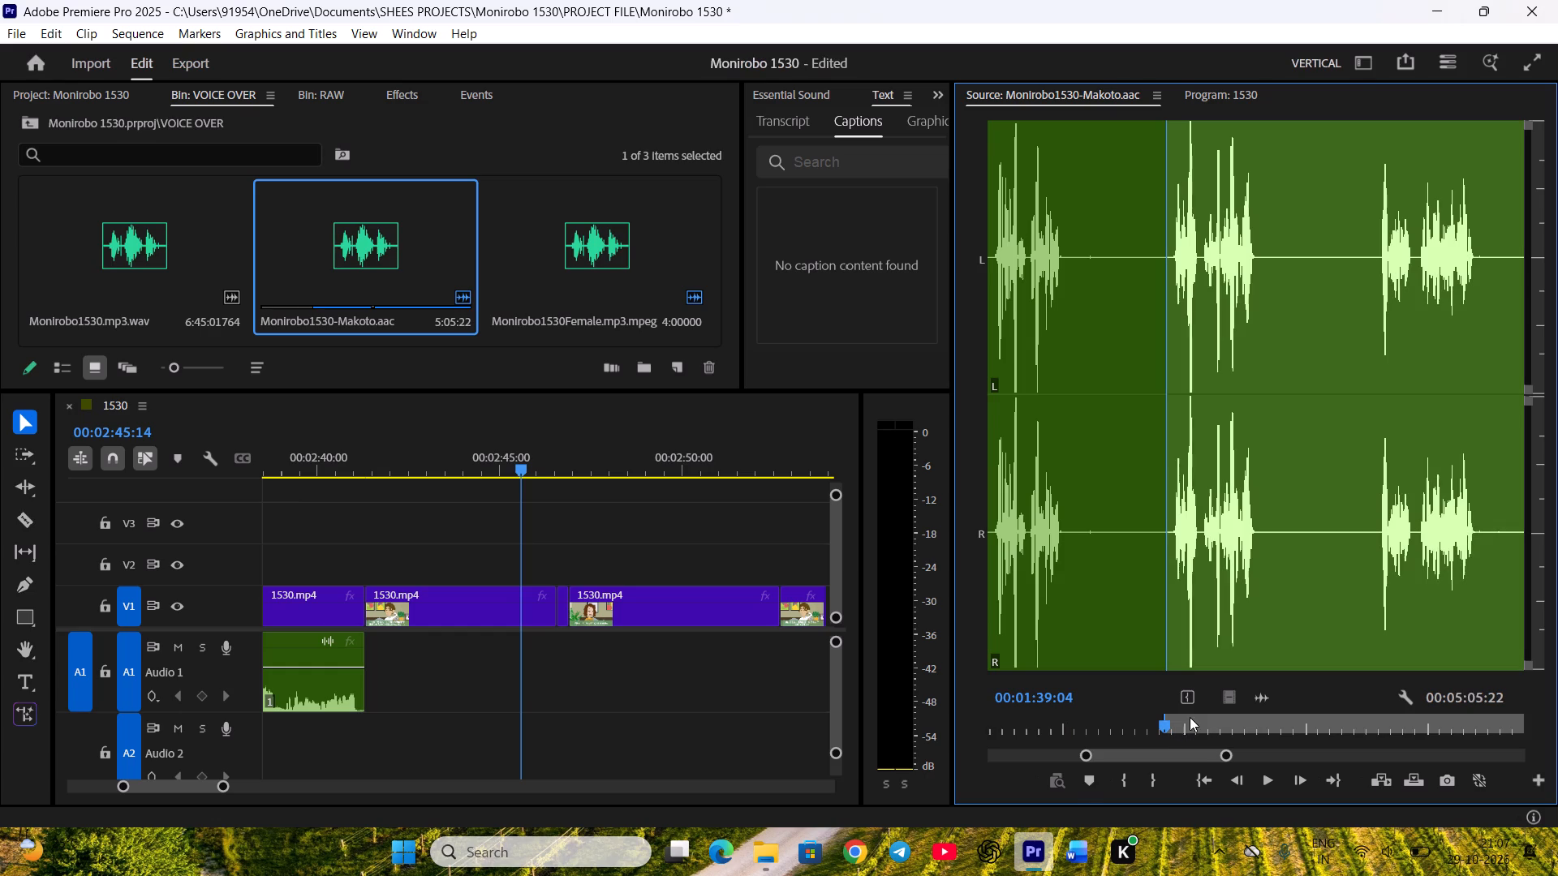
key("space")
left_click(1091, 843)
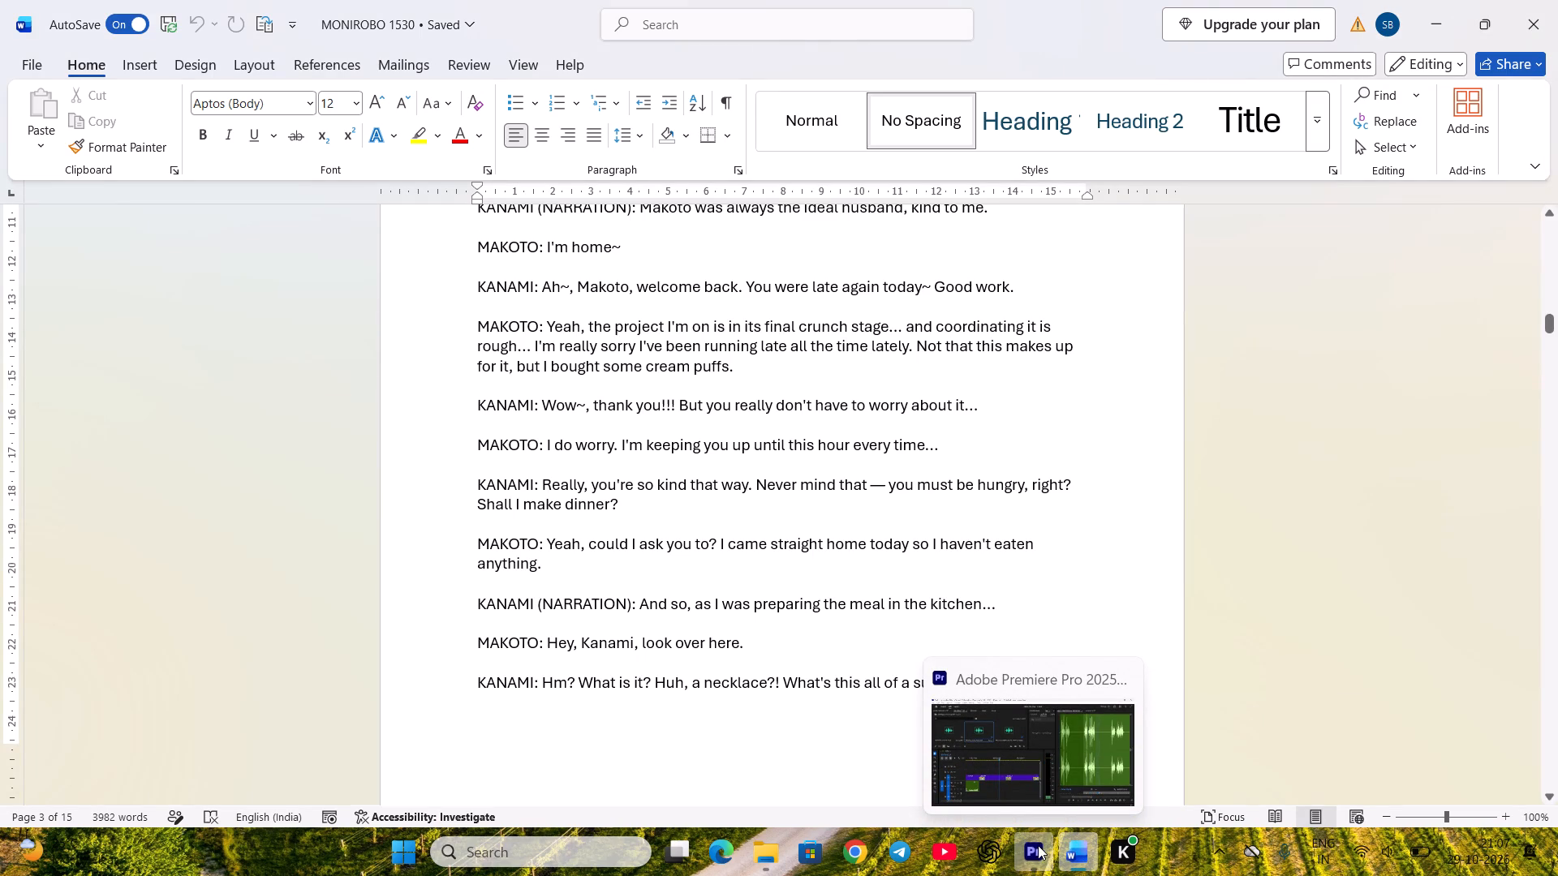
key("space")
left_click(1175, 724)
key("space")
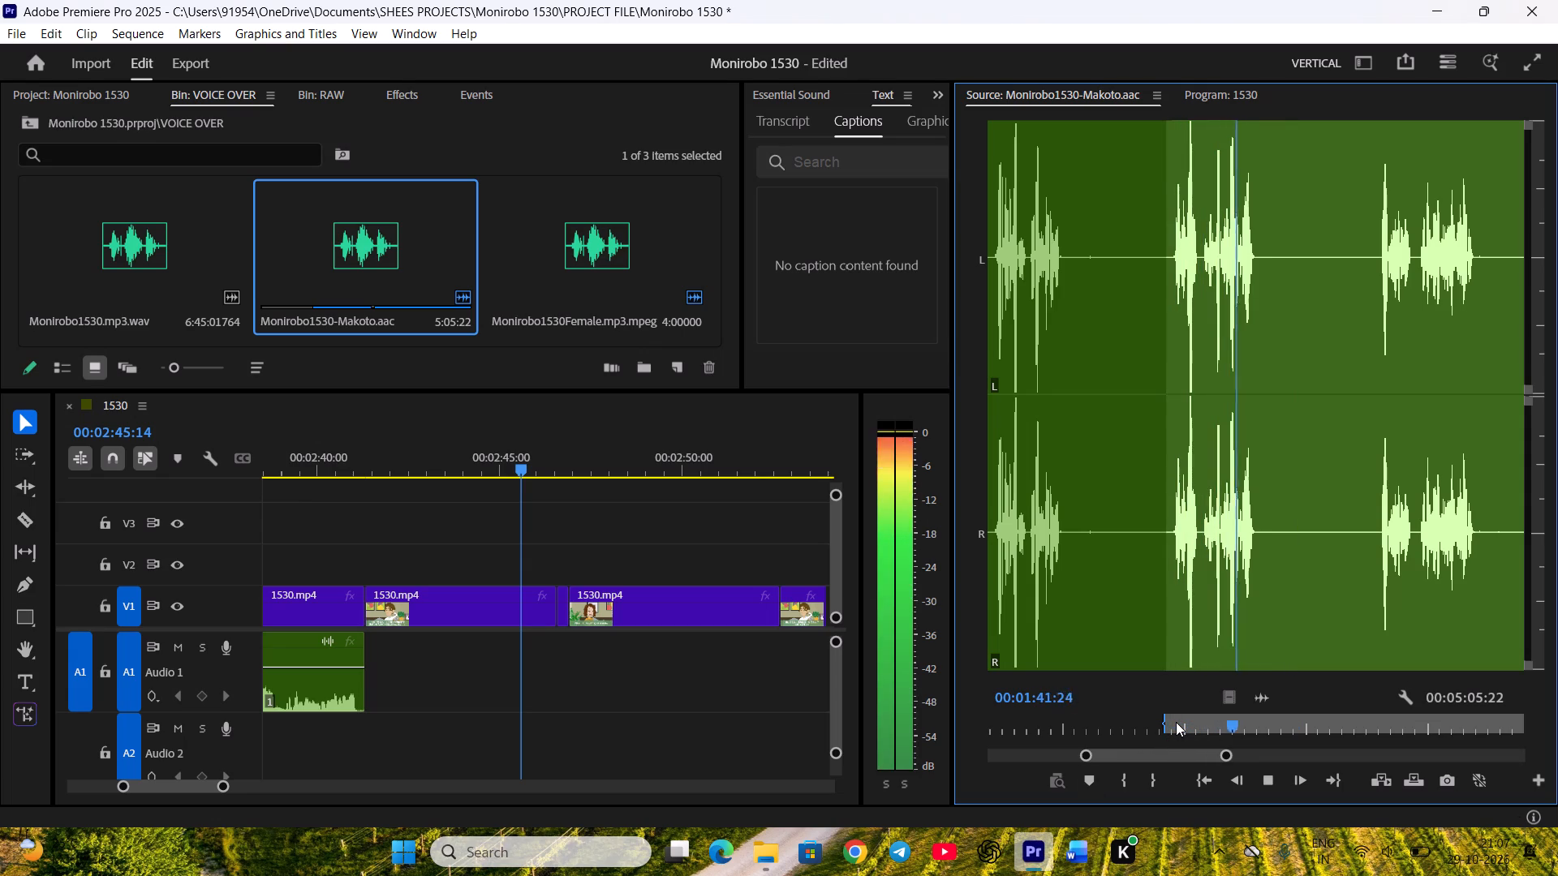
key("space")
type("o")
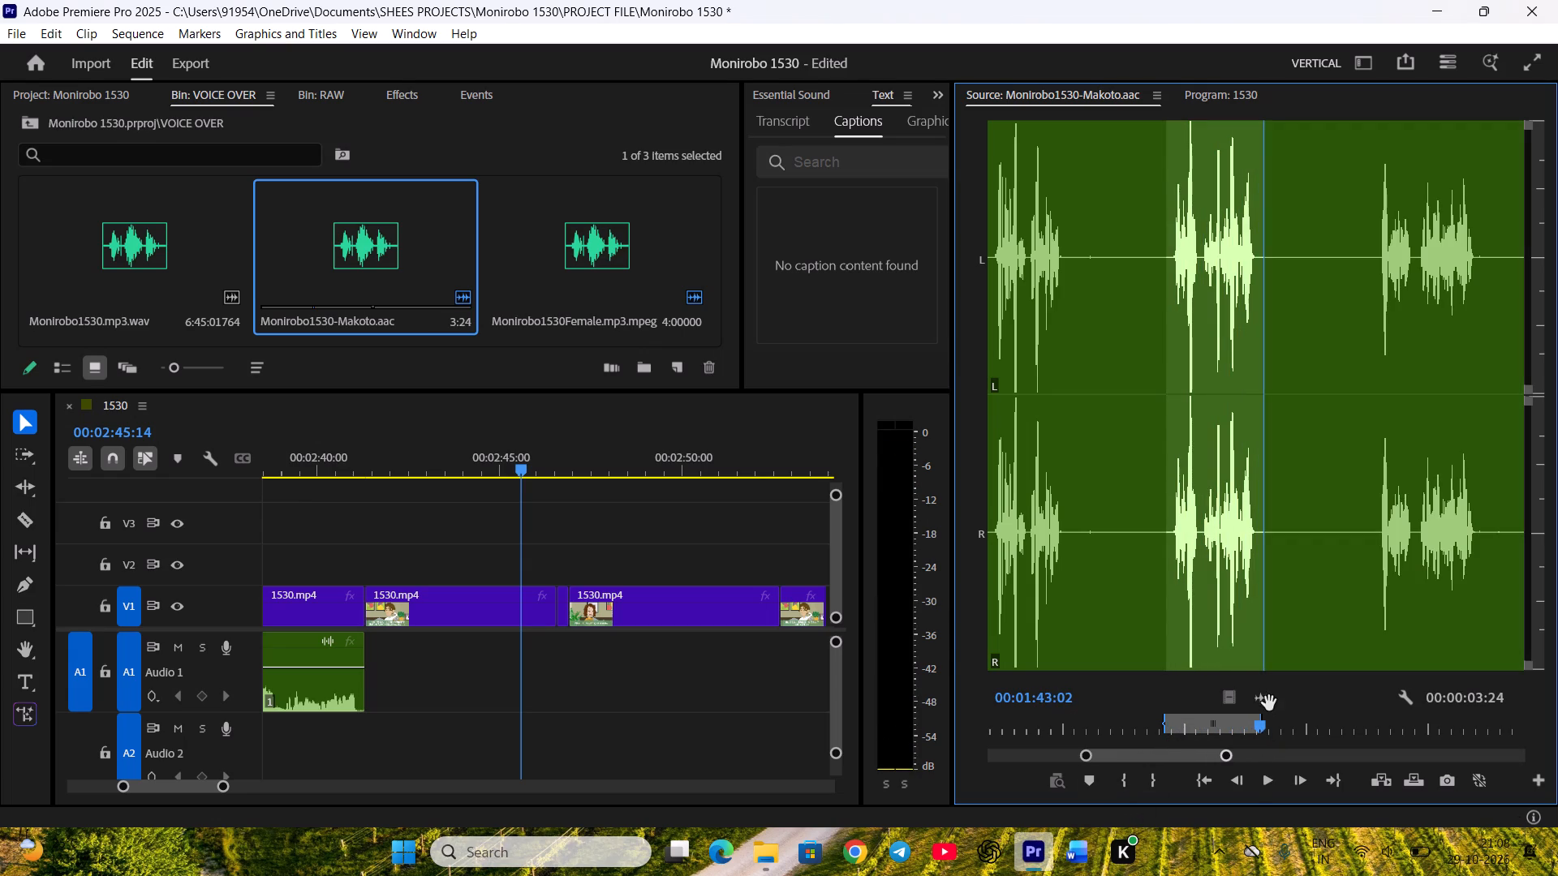
Place Makoto's marked line on A1 directly after Kanami's thank-you audio and play it against the video.
left_click_drag(1269, 703, 371, 660)
left_click(381, 449)
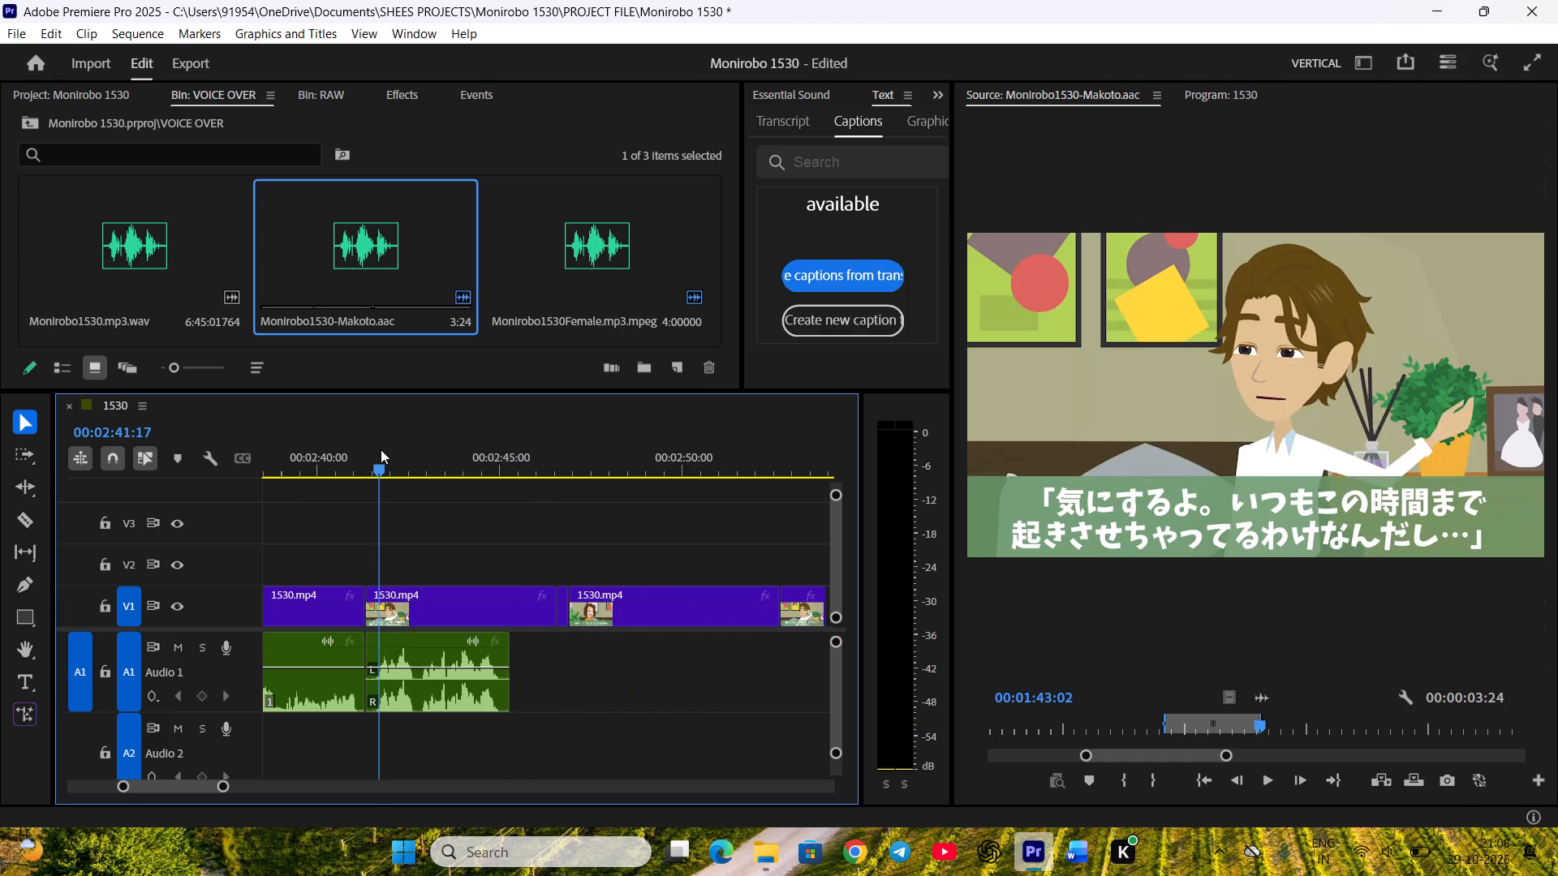
key("space")
Trim Makoto's V1 clip to the end of his audio, ripple-delete the gap after it and save the project.
left_click_drag(550, 621, 508, 619)
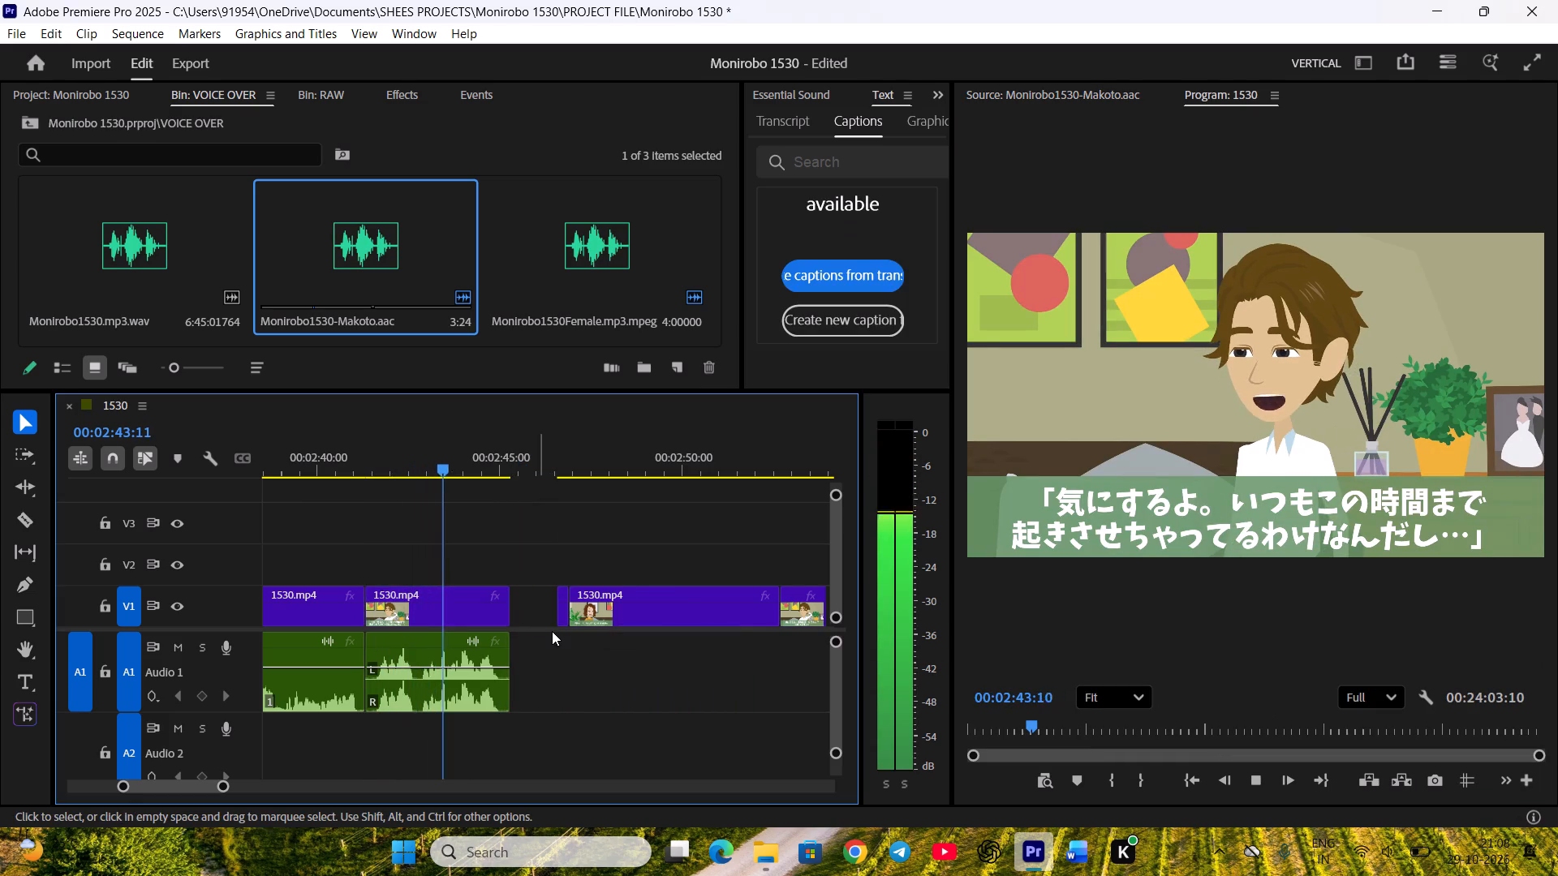
key("space")
right_click(521, 599)
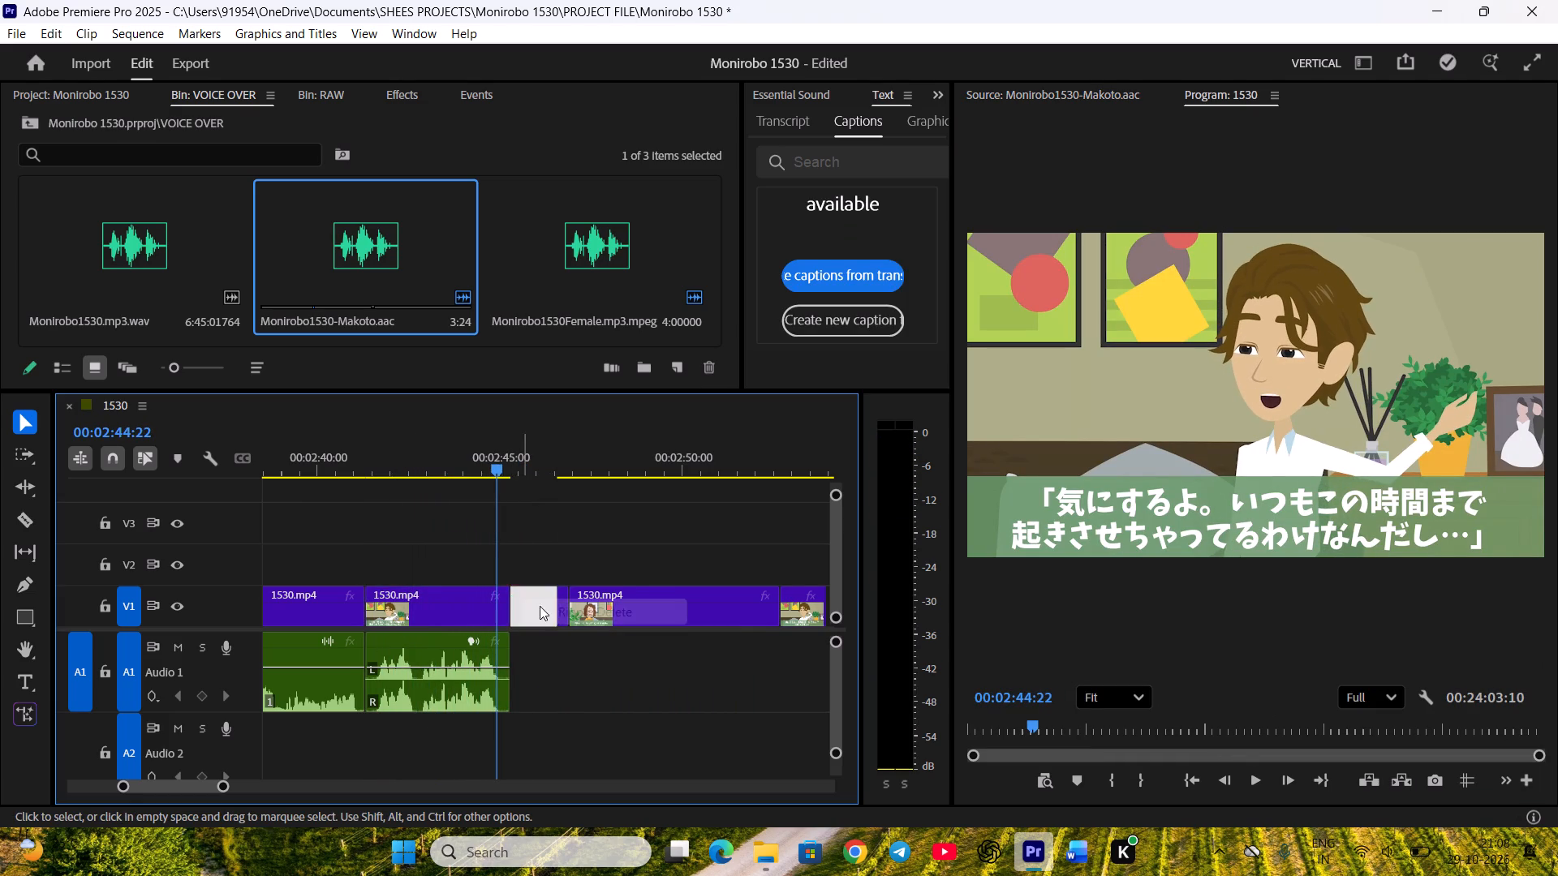
left_click(554, 614)
scroll(558, 627, "down", 3)
key("space")
key("ctrl+s")
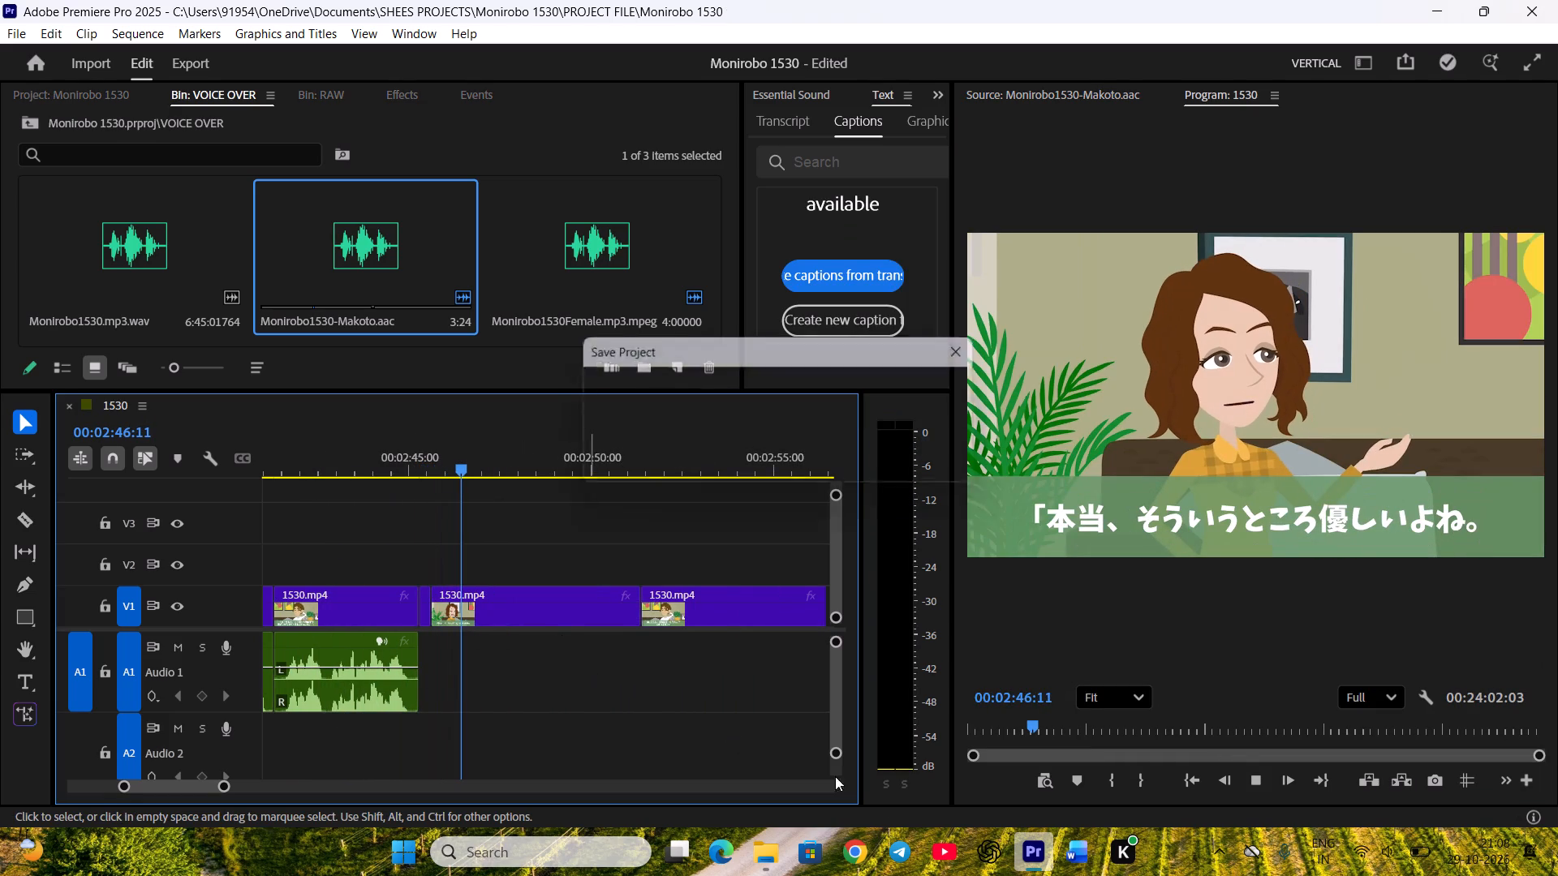
Check Kanami's next line in the Word script, preview the start of her clip around 00:02:46 and save the project.
left_click(1080, 857)
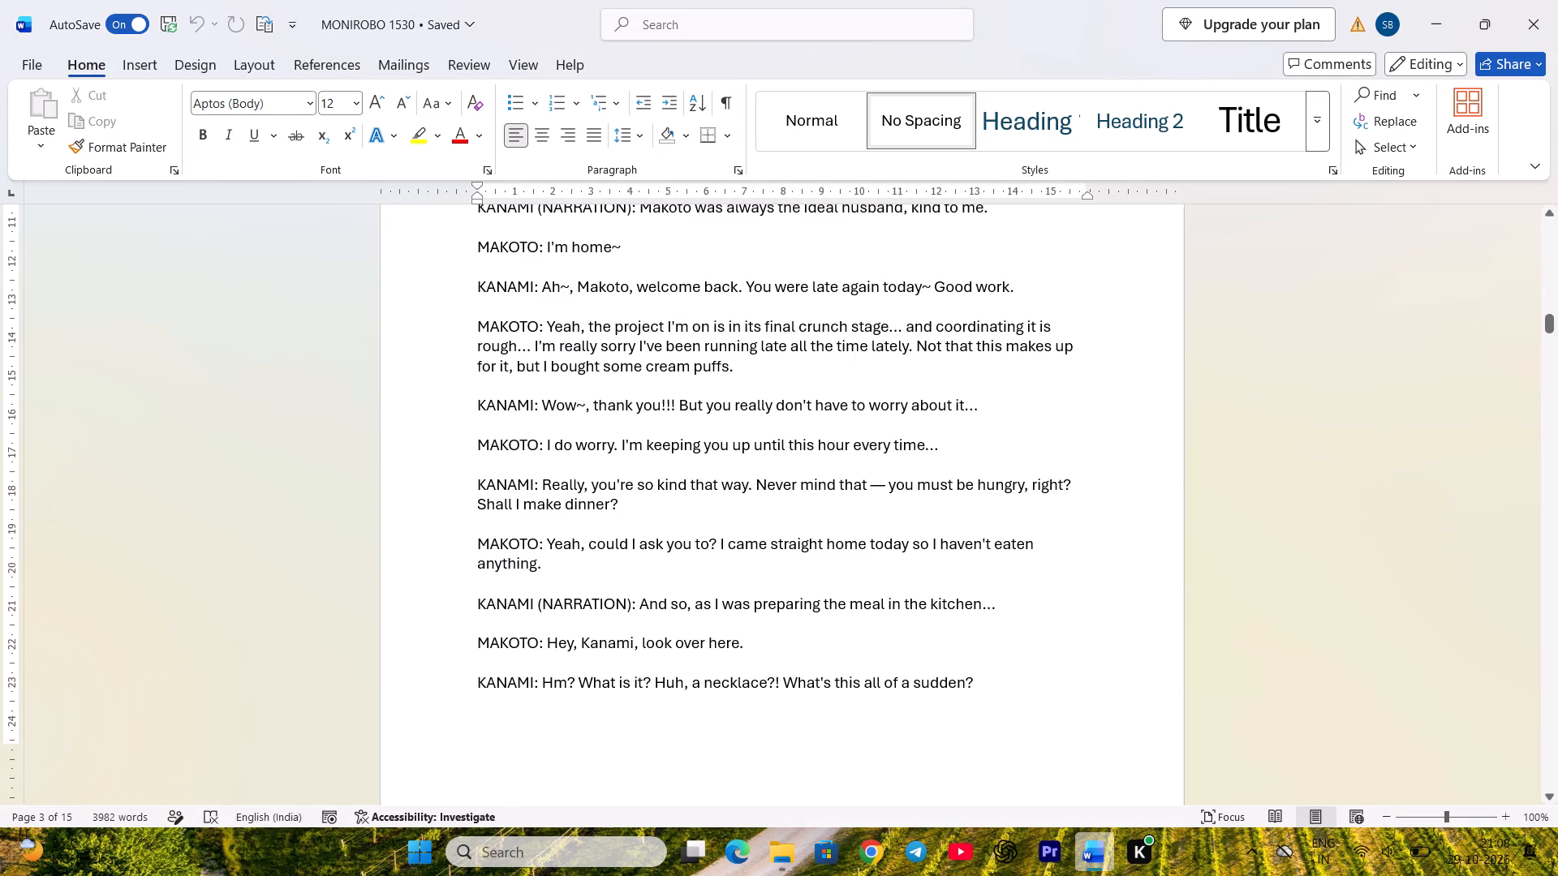
left_click(1041, 839)
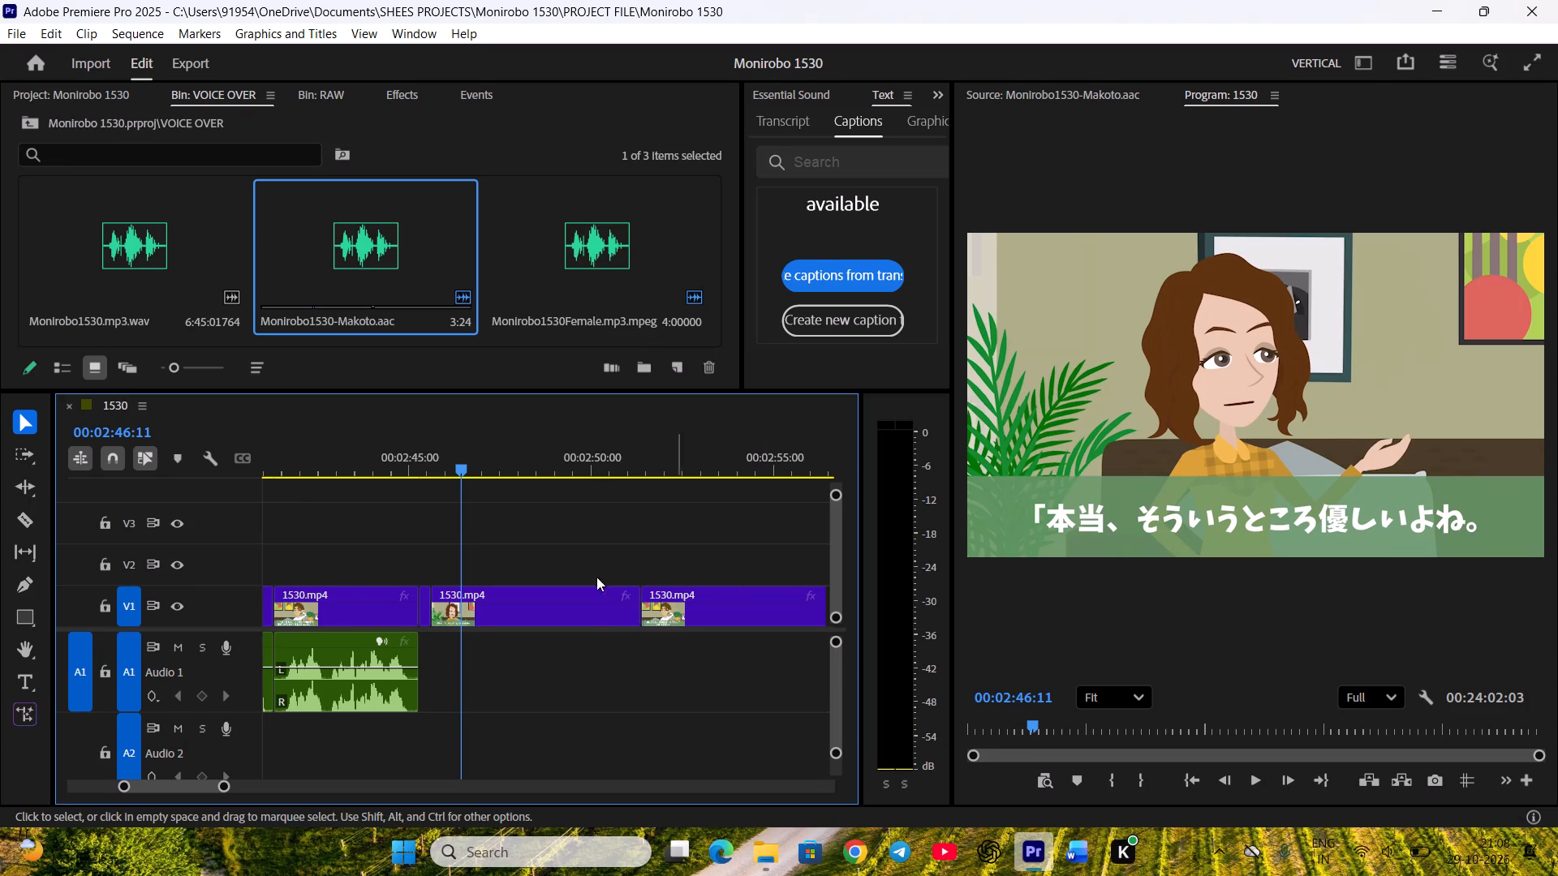
scroll(557, 585, "down", 3)
key("space")
key("space")
key("ctrl+s")
Mark Kanami's "Really, you're so kind that way" line in her source audio from 00:02:00:20 to 00:02:07:04, checking it against the script.
double_click(579, 246)
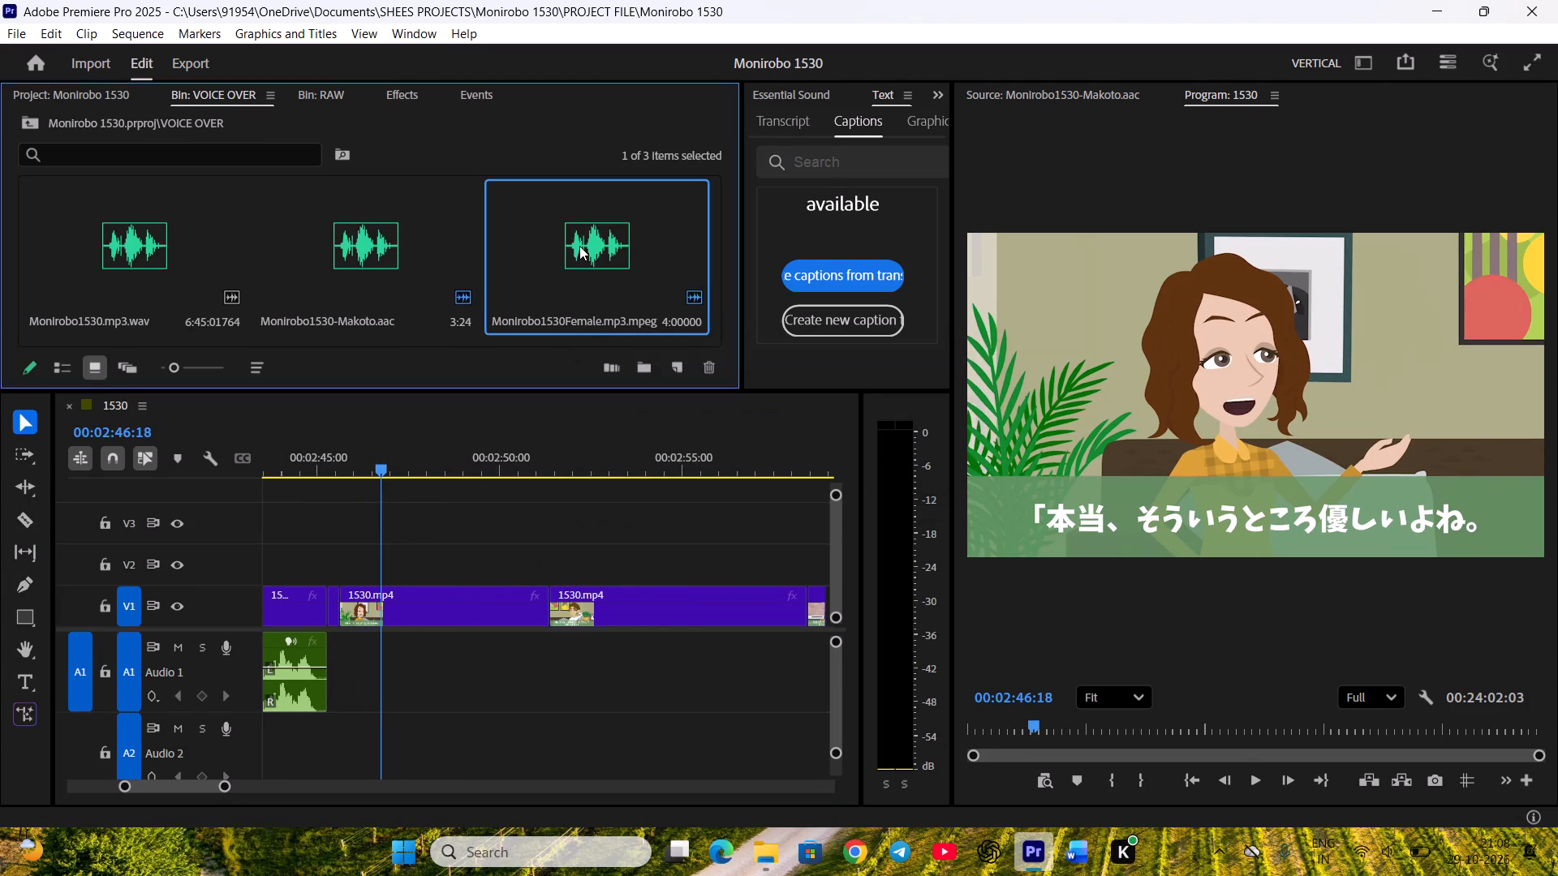
key("space")
key("space")
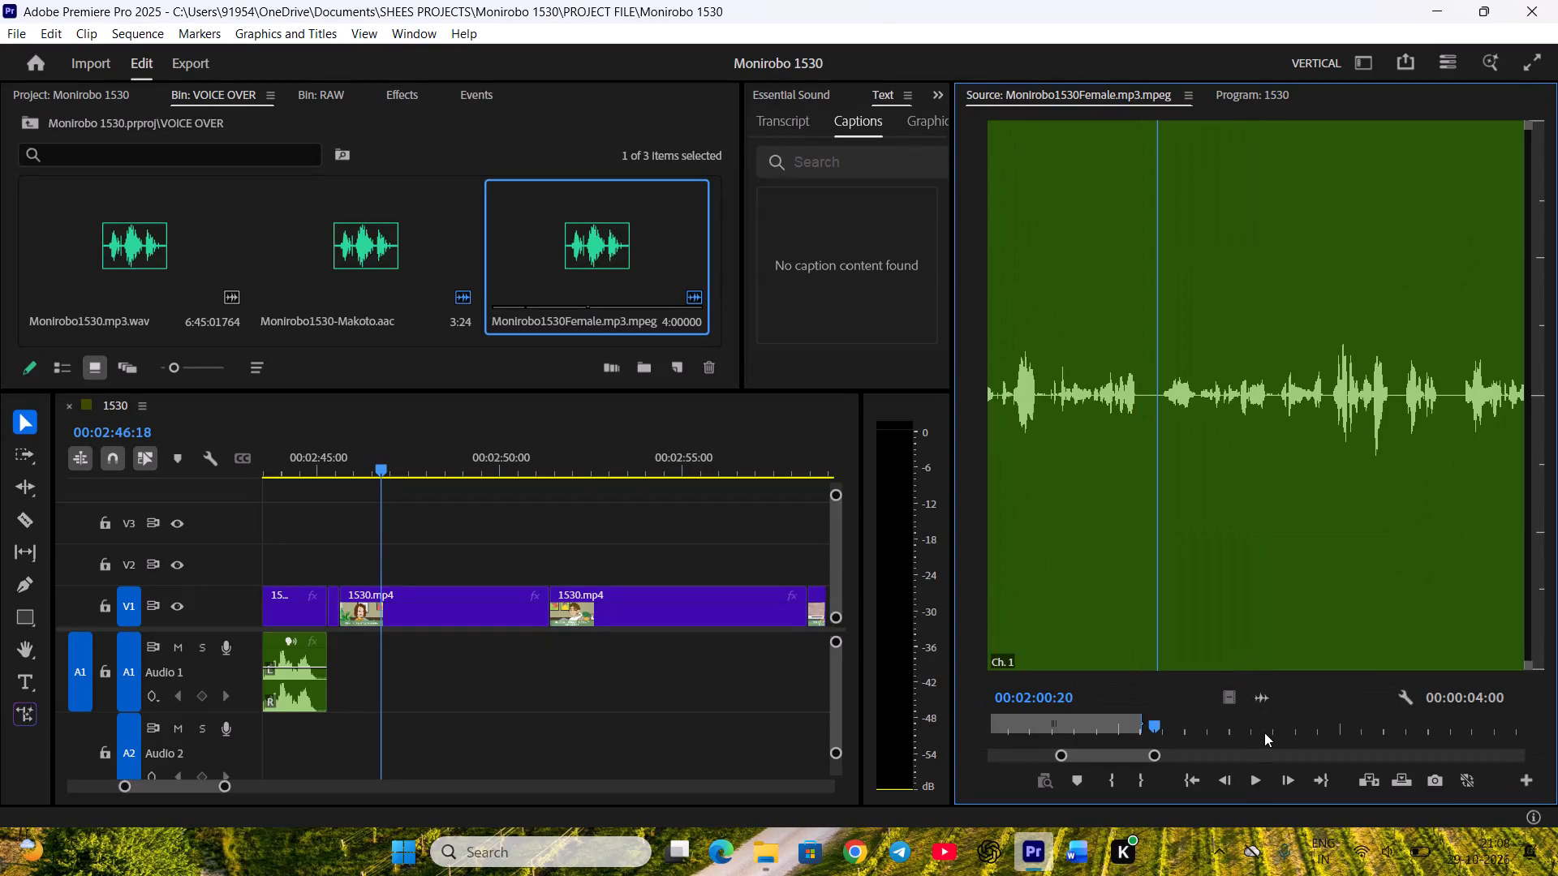
key("i")
key("space")
left_click(1085, 856)
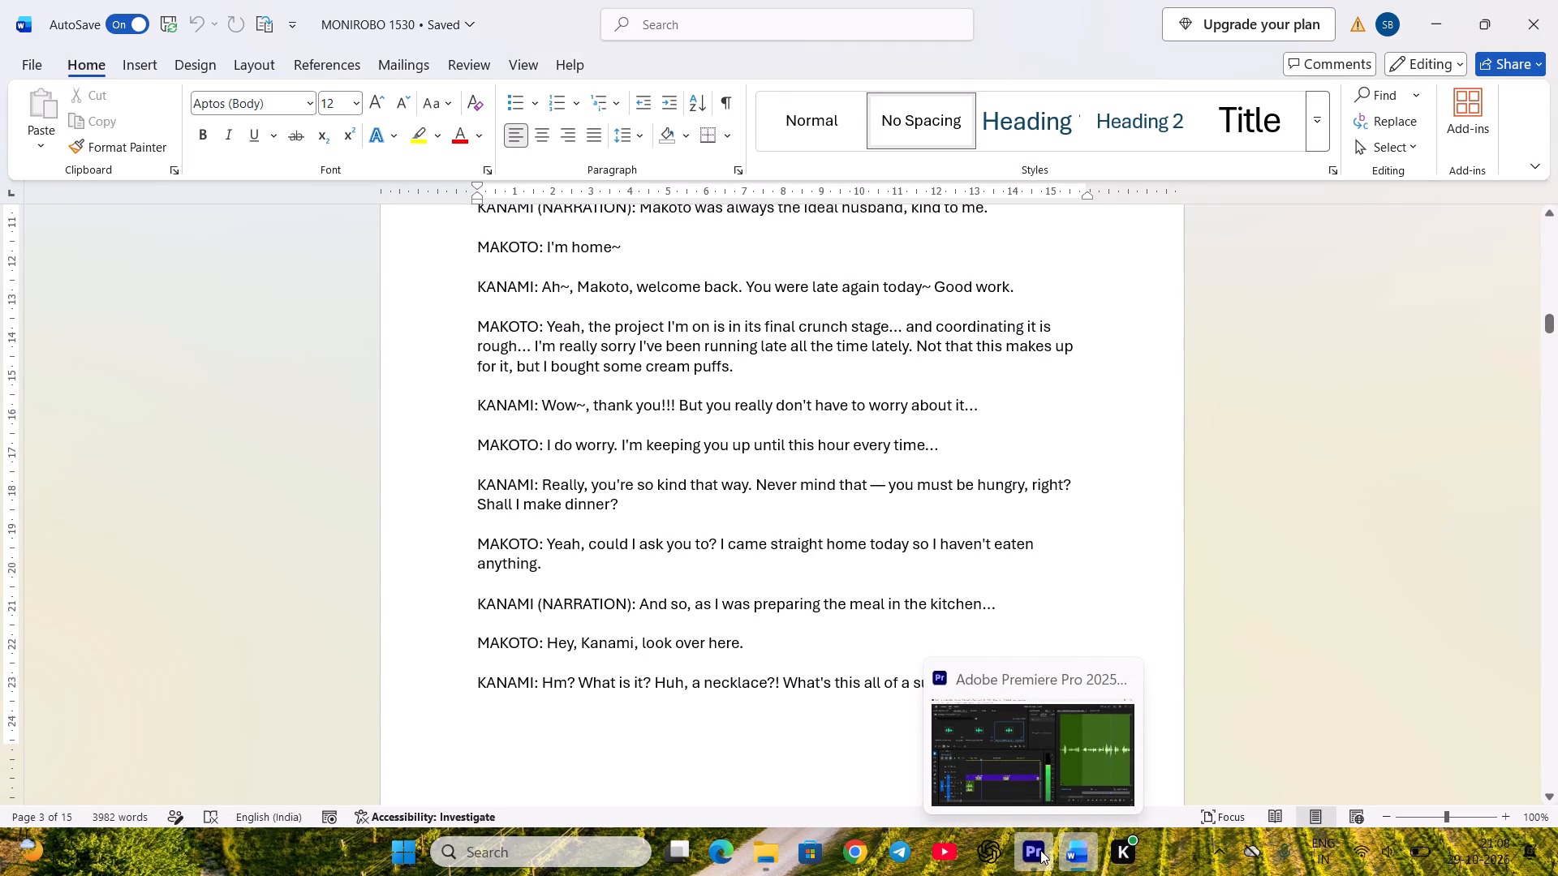
key("space")
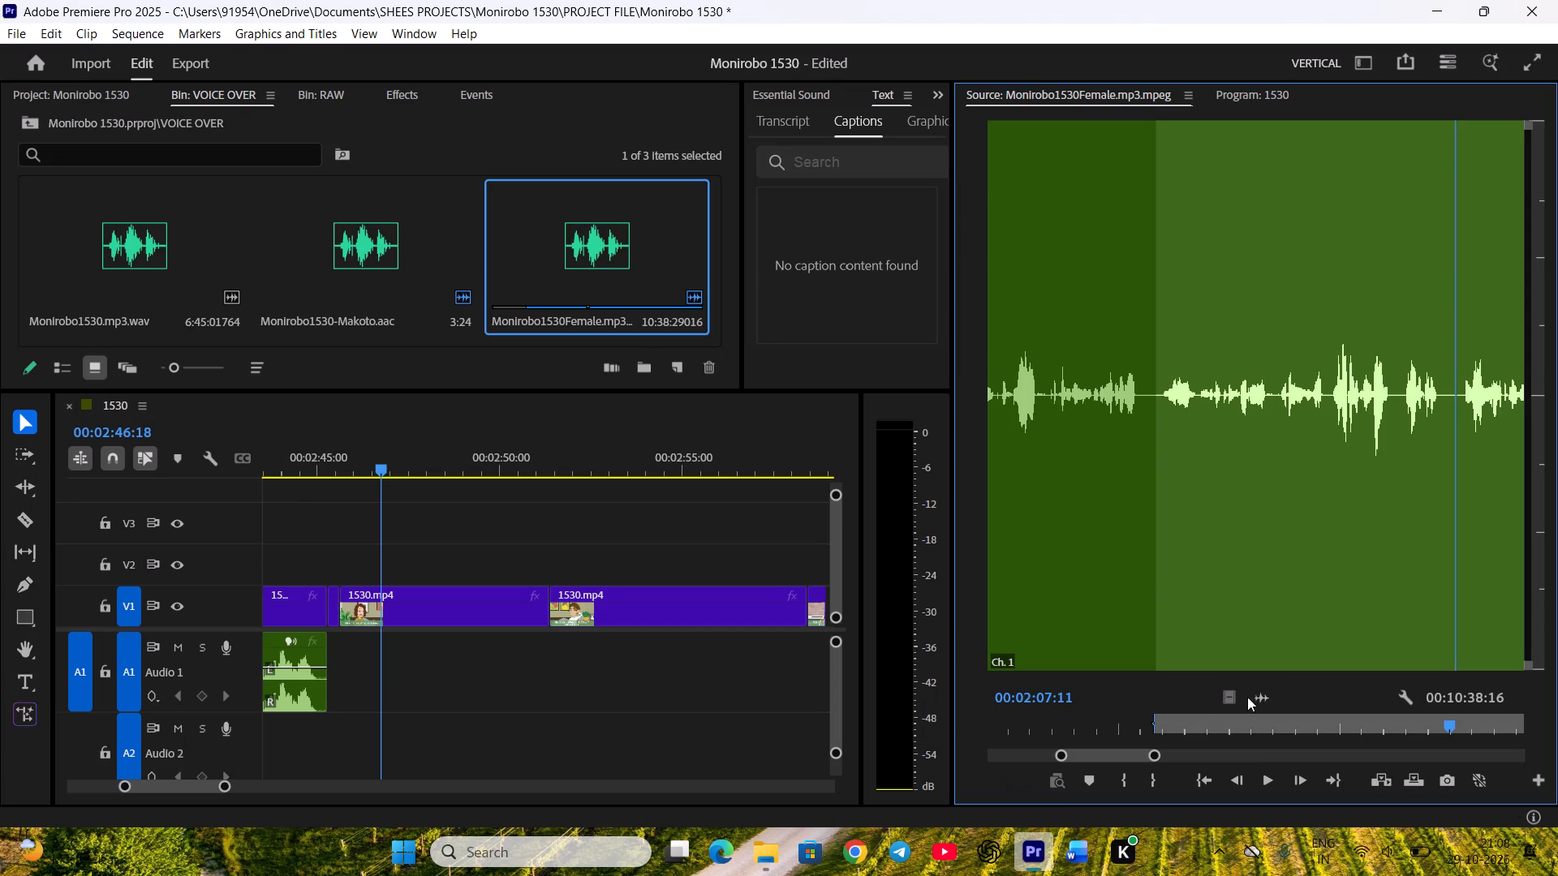
scroll(1293, 693, "up", 9)
scroll(1295, 693, "down", 3)
scroll(1295, 693, "up", 2)
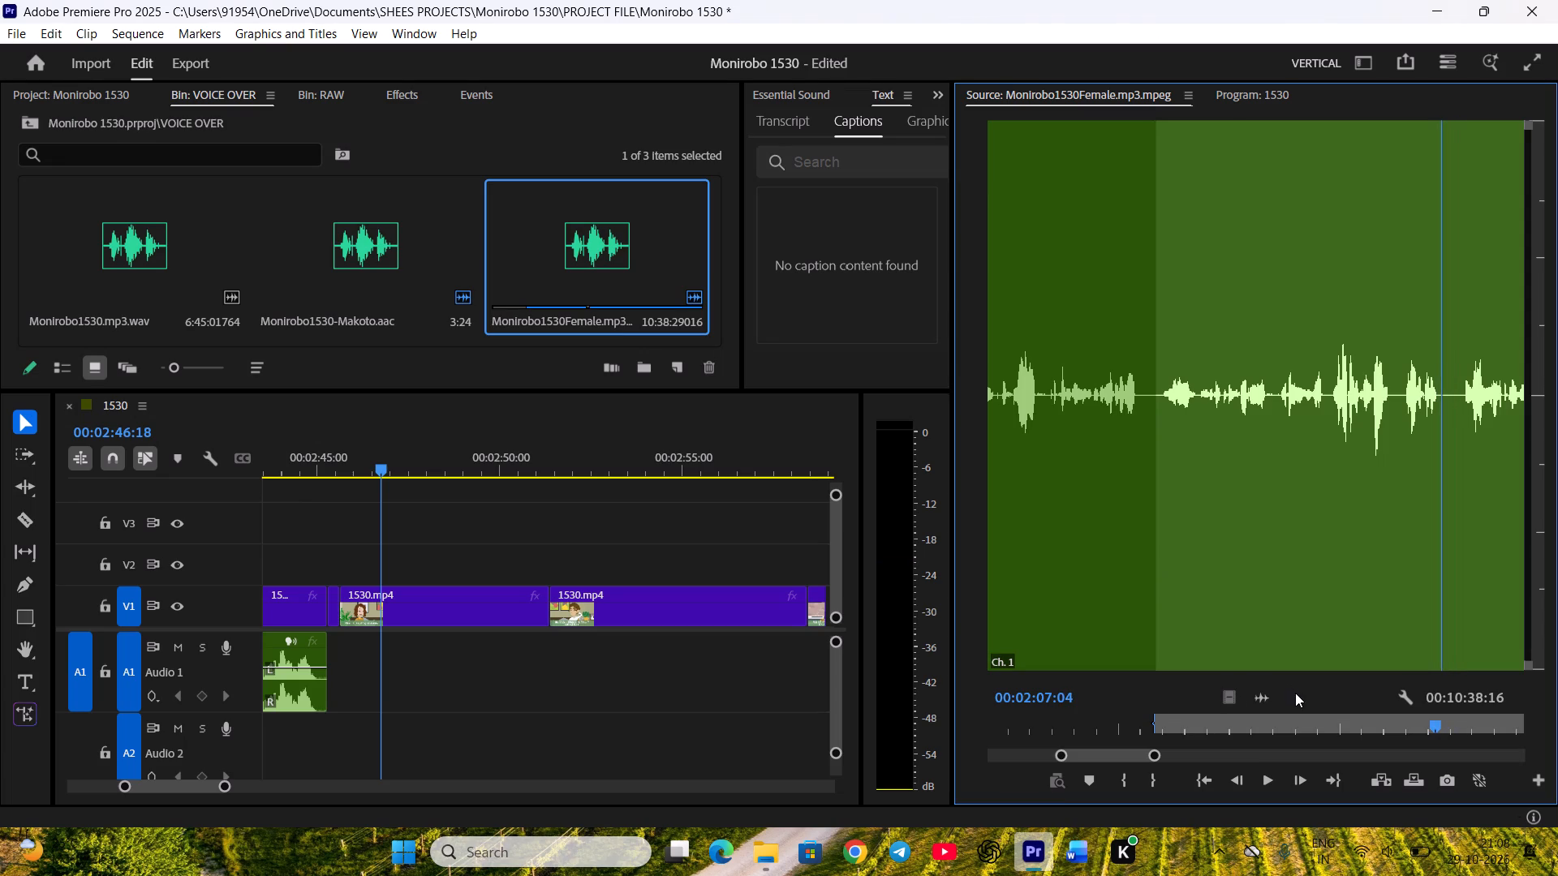
key("o")
Place Kanami's marked line on A1 directly after Makoto's audio and play it against her video clip.
left_click_drag(1262, 694, 1196, 694)
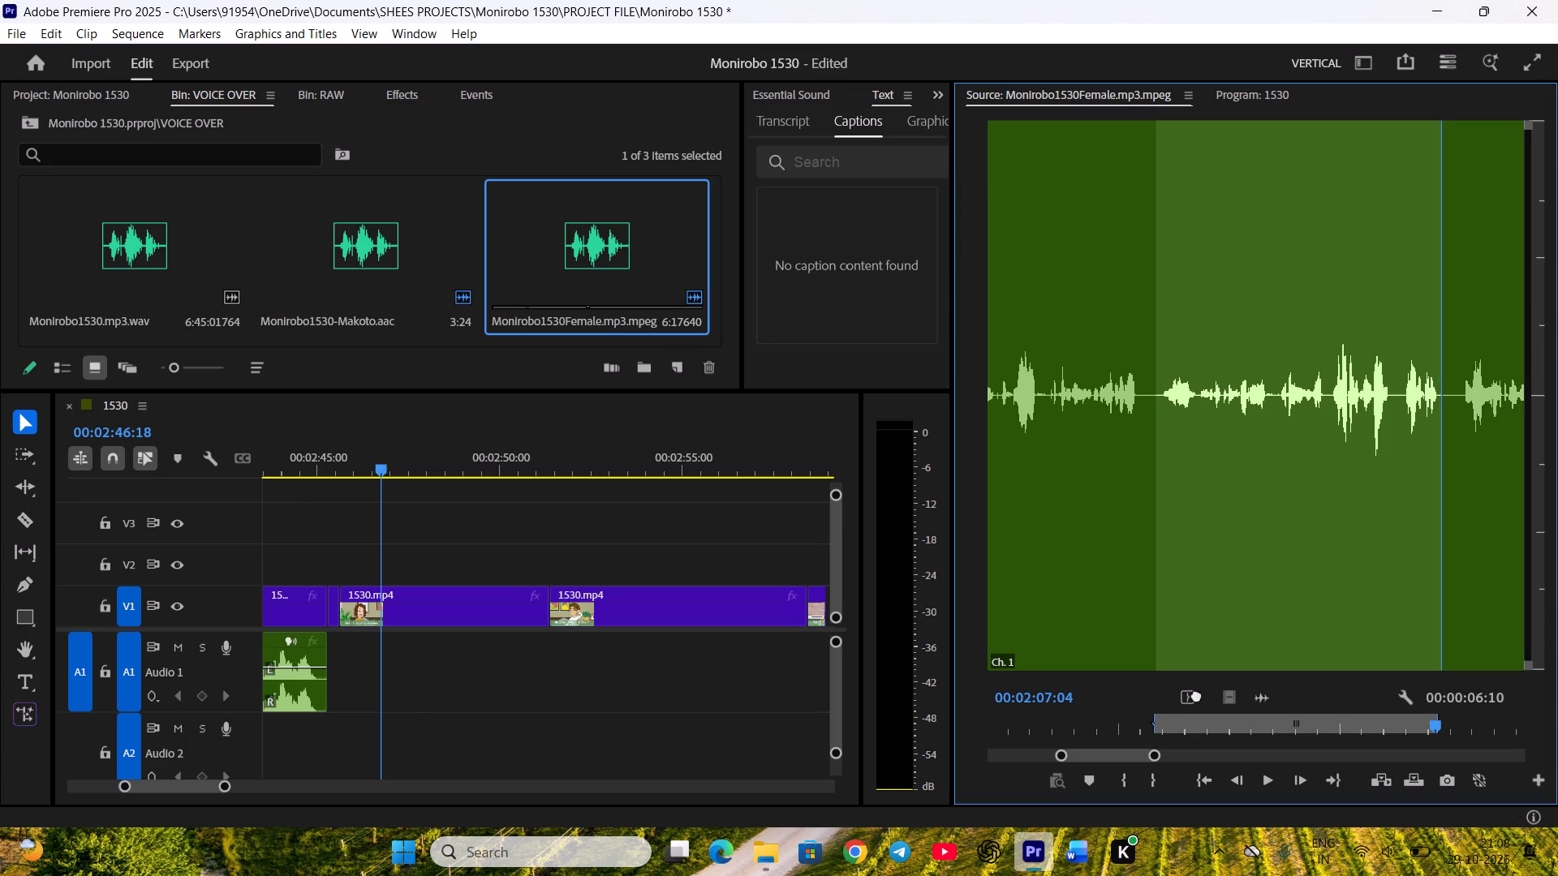
left_click_drag(1196, 694, 326, 663)
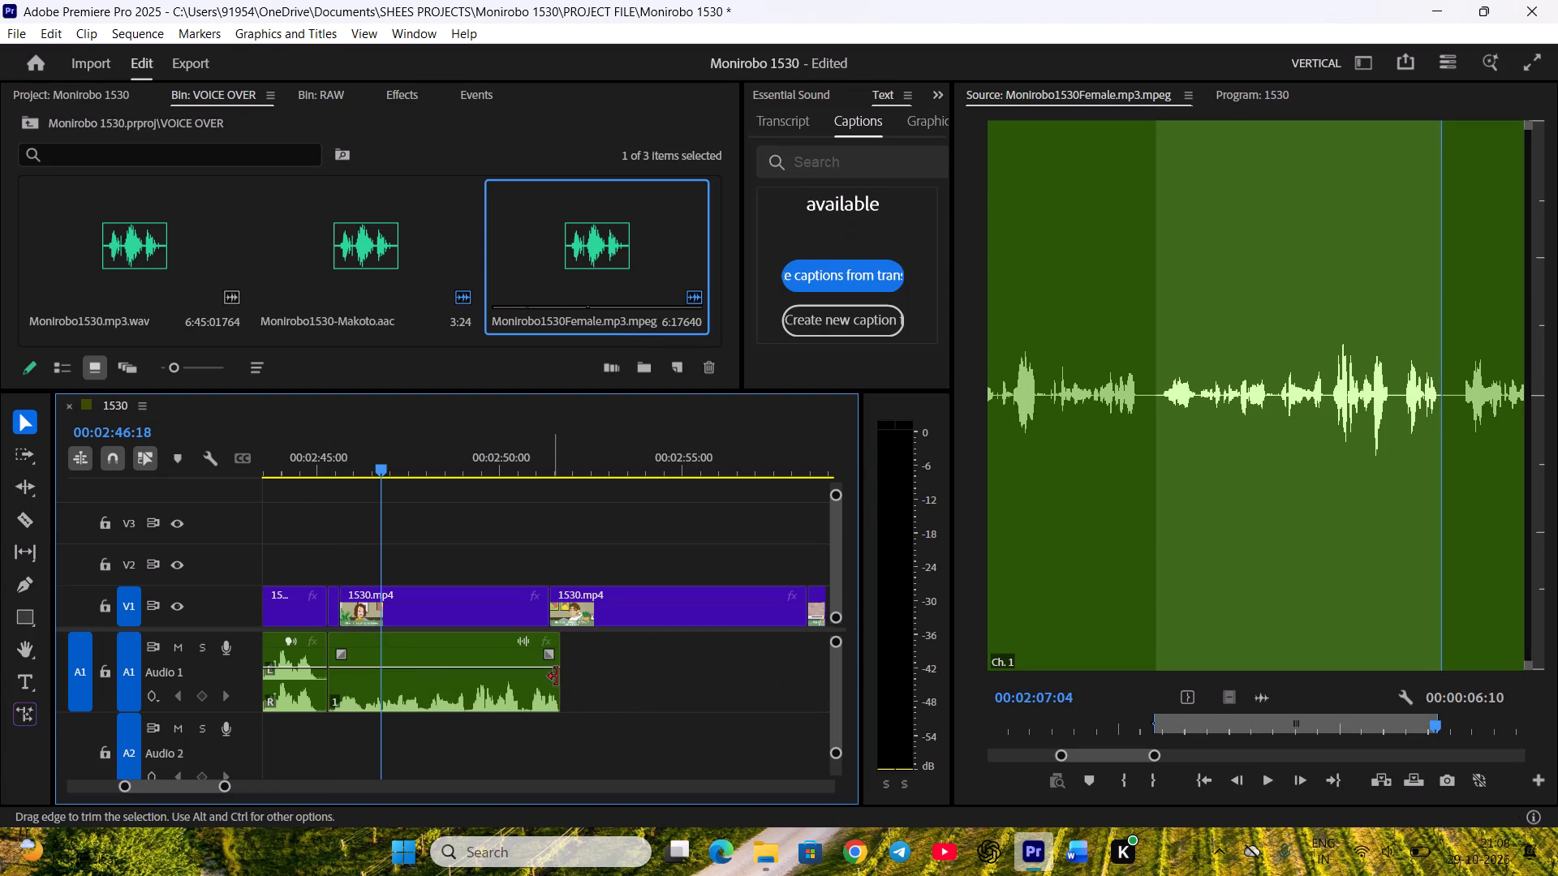
key("equal")
scroll(582, 676, "down", 1)
key("space")
scroll(582, 678, "down", 5)
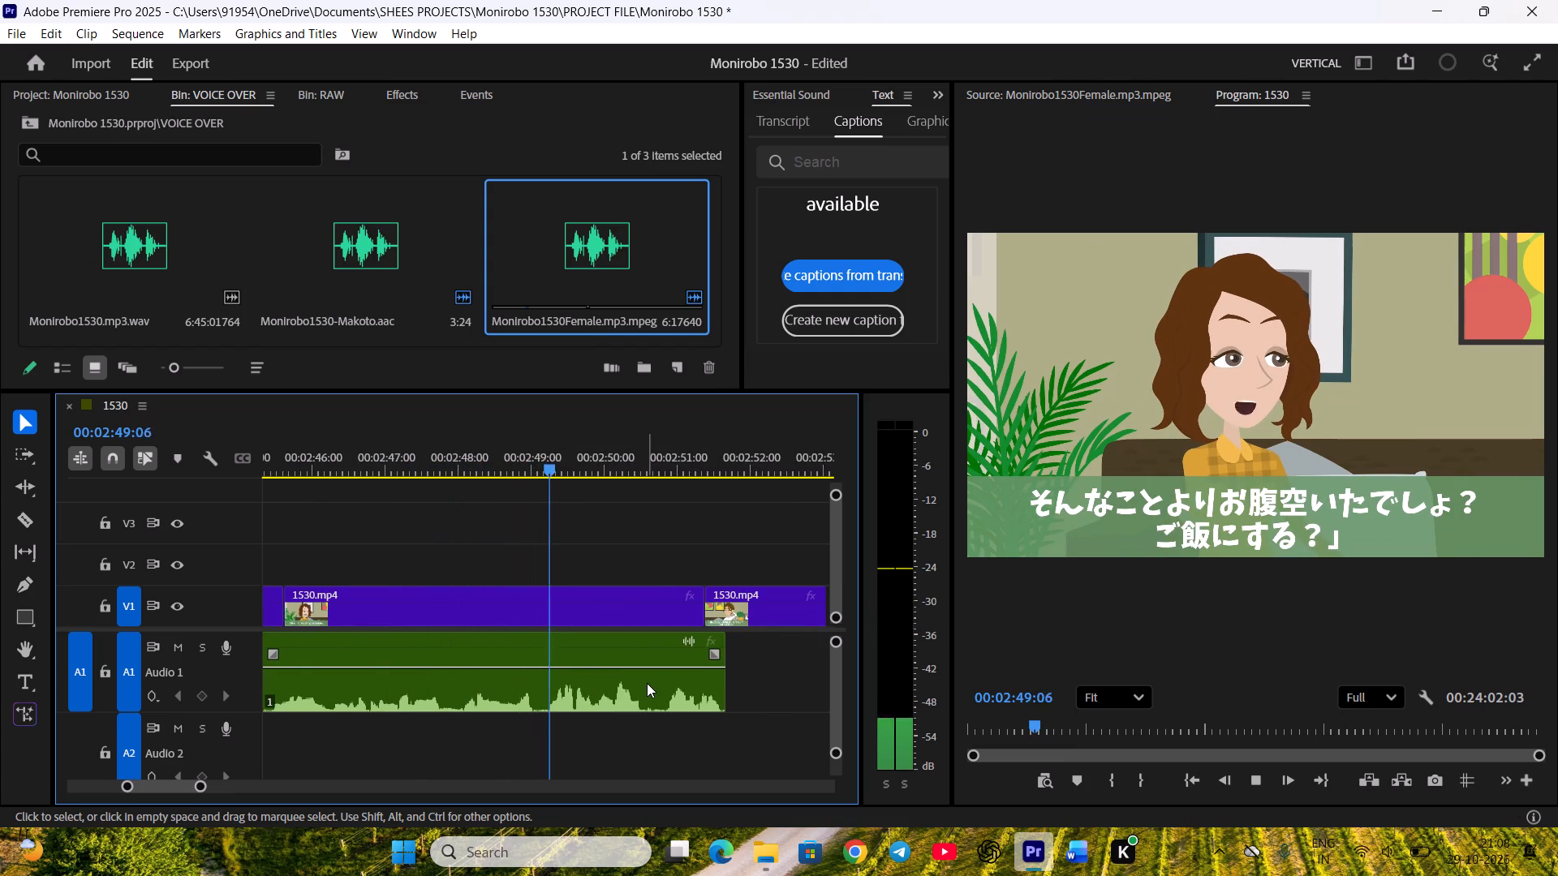
Split Kanami's audio at the pause at 00:02:50:14, trim about 3 frames off the second piece's start and close the gap.
key("equal")
scroll(630, 692, "down", 4)
key("space")
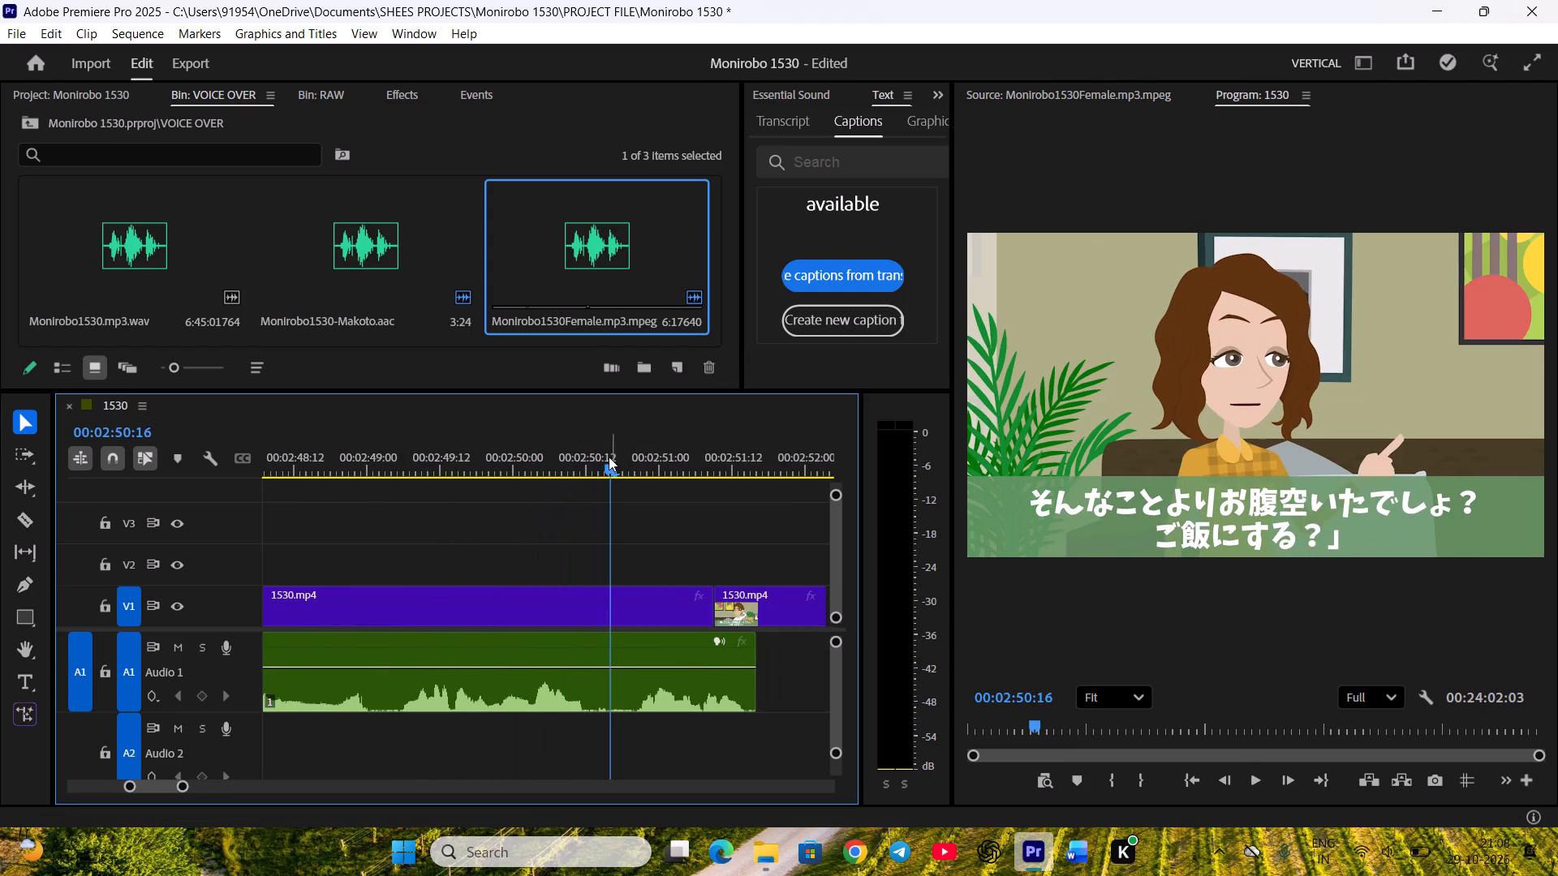
left_click_drag(609, 462, 600, 481)
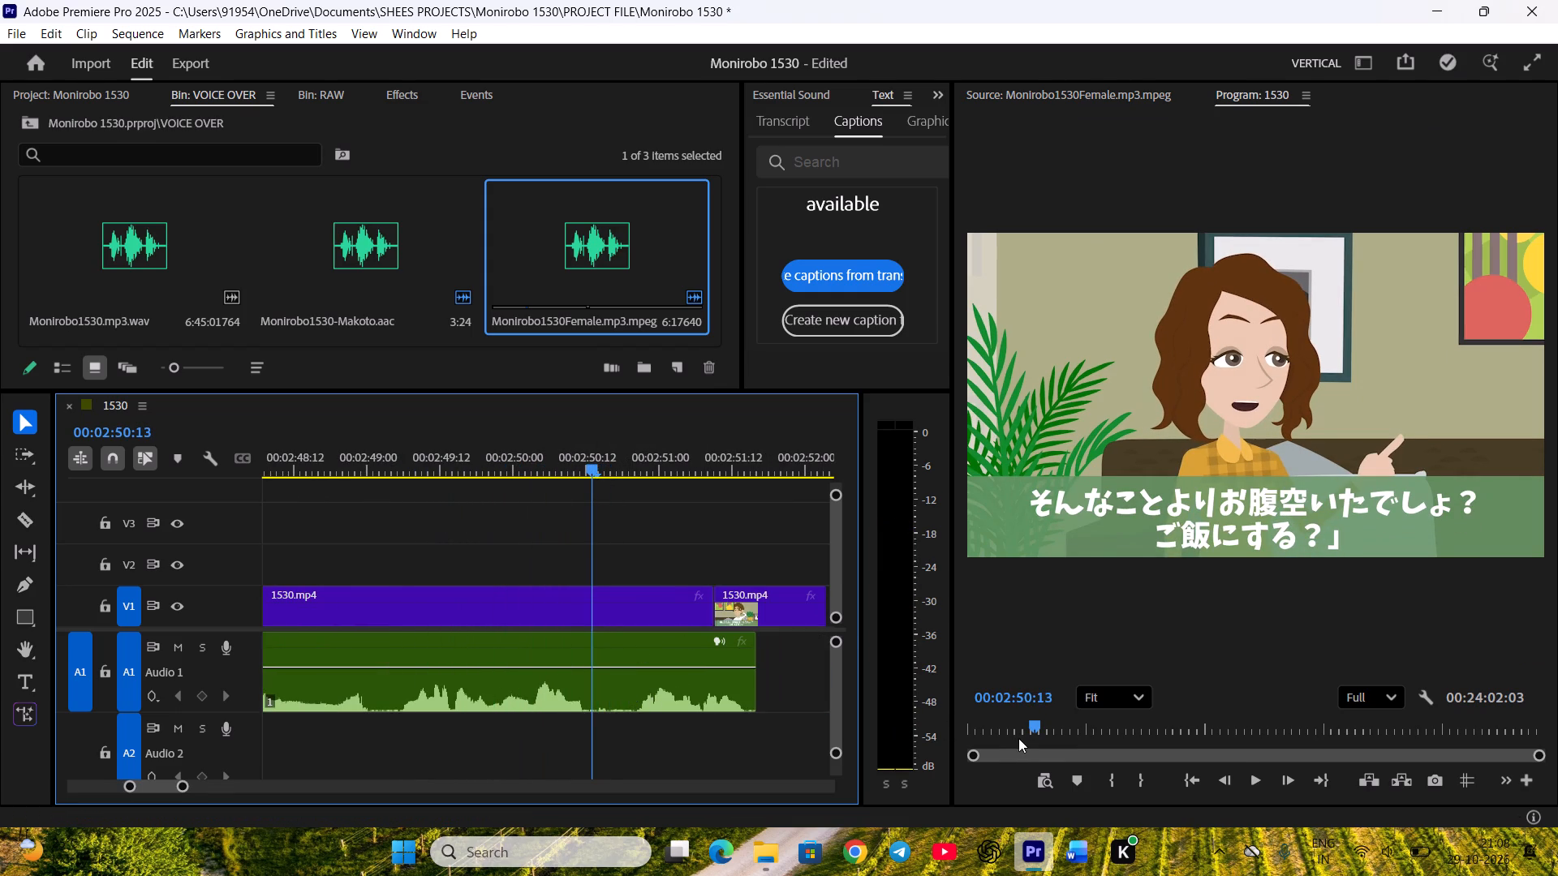
scroll(1018, 738, "down", 1)
left_click(632, 695)
key("c")
left_click_drag(603, 694, 613, 693)
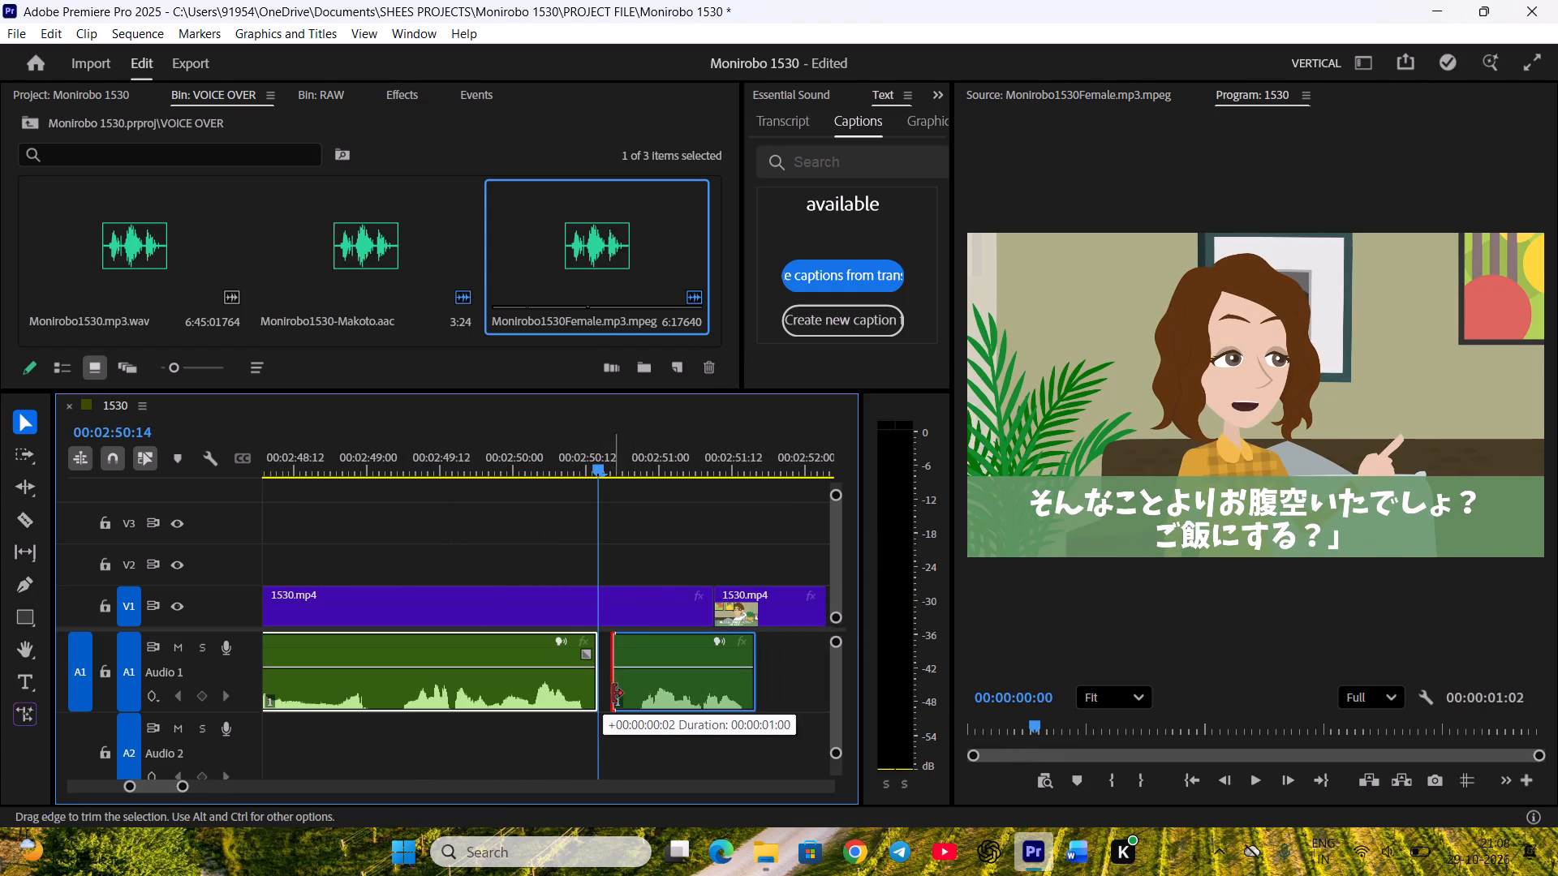
left_click_drag(613, 693, 622, 692)
left_click_drag(652, 693, 639, 693)
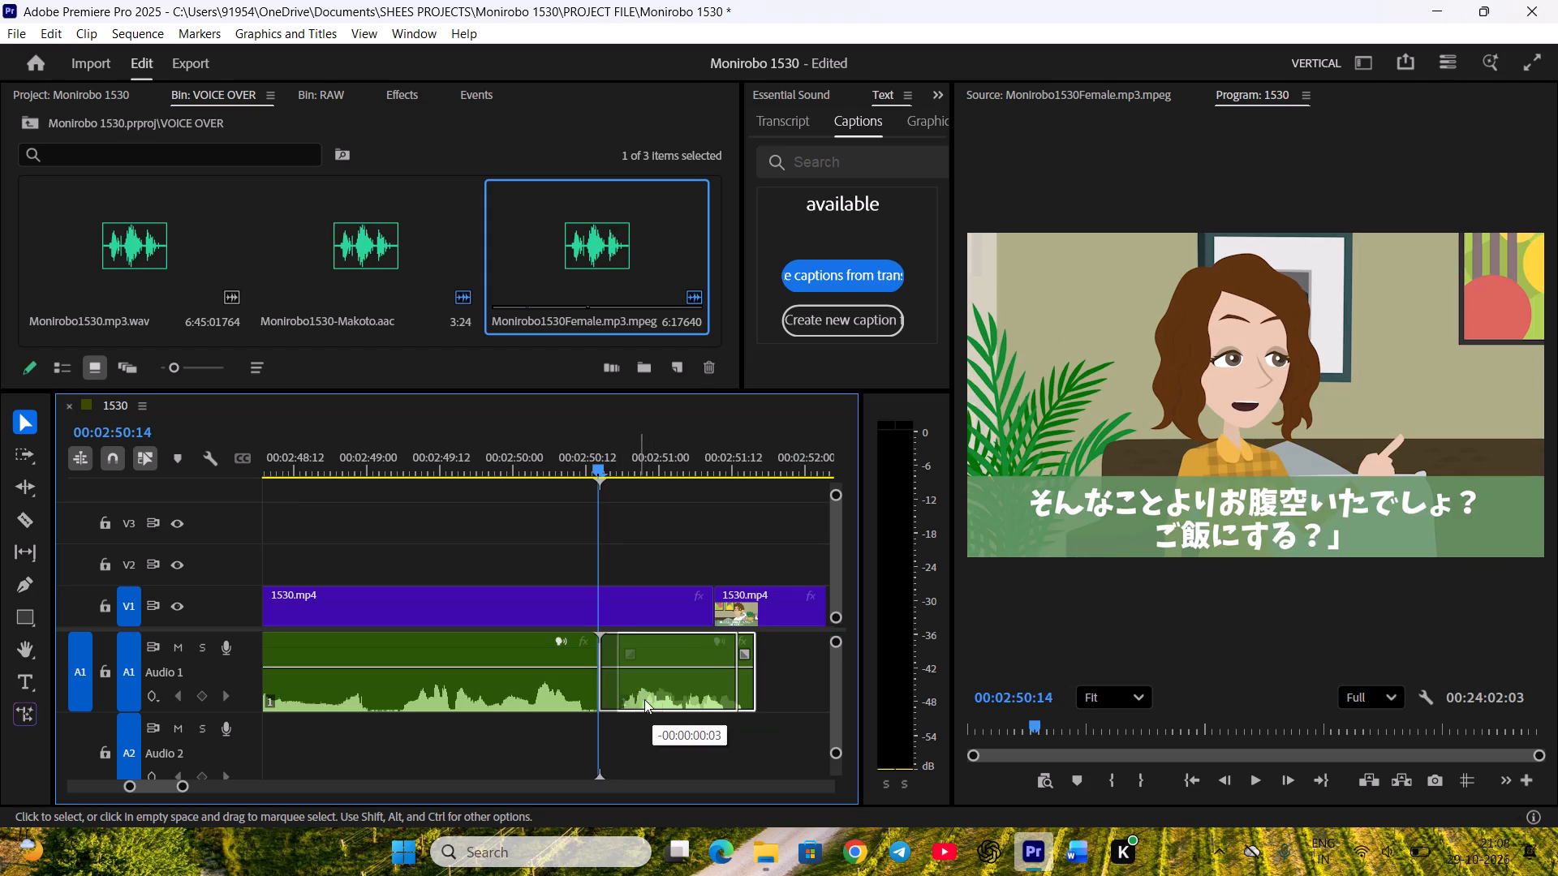
left_click(703, 733)
Nest the two pieces of Kanami's A1 audio into one nested sequence.
key("minus")
scroll(641, 727, "down", 3)
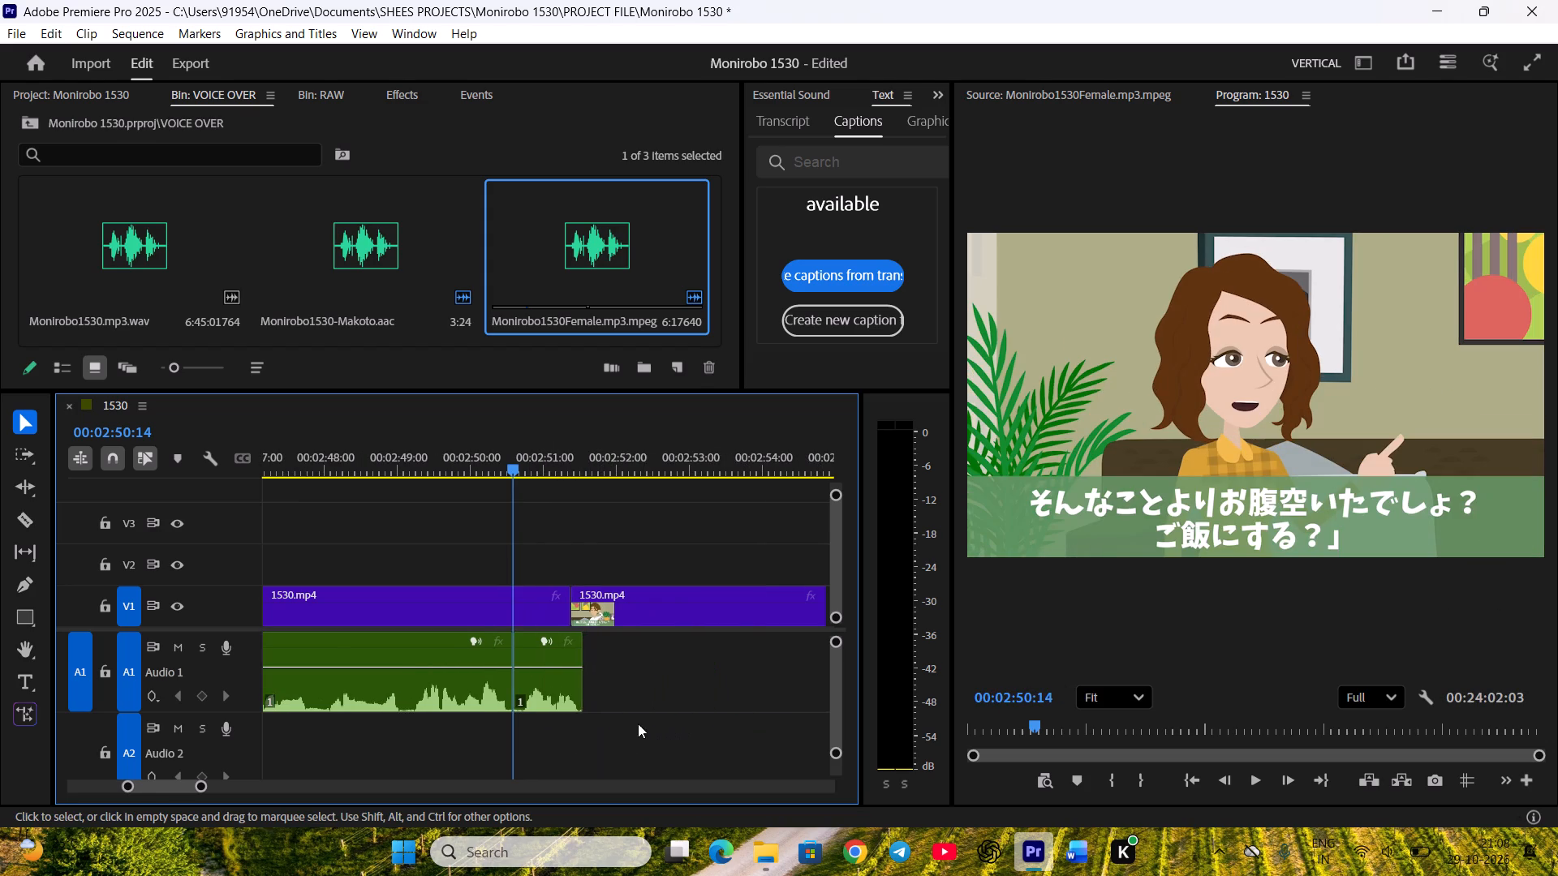
left_click_drag(435, 731, 508, 702)
right_click(509, 694)
left_click(585, 489)
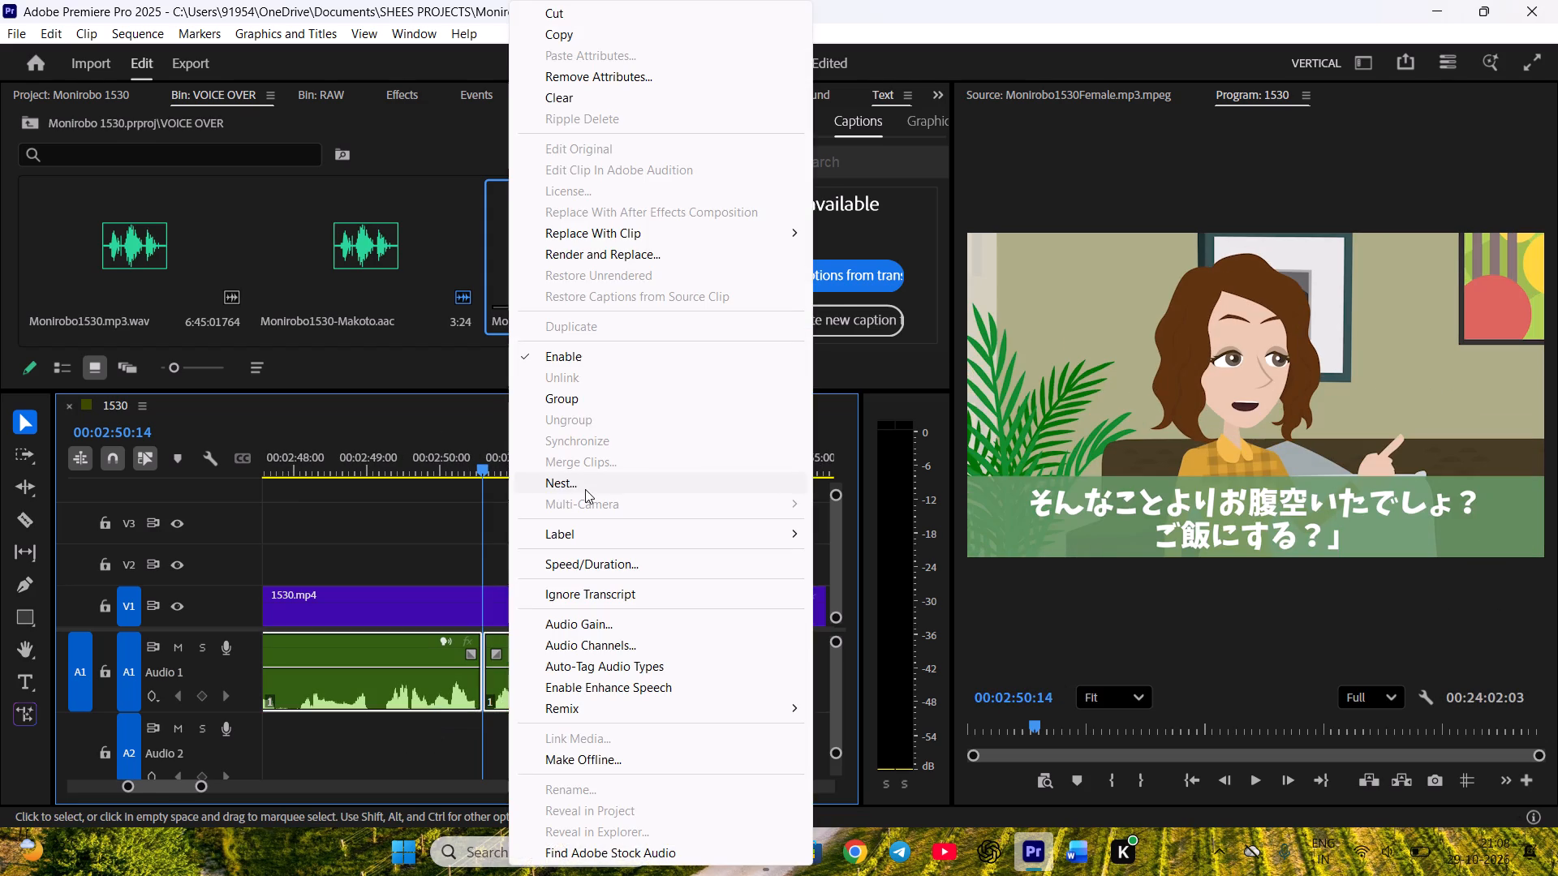
left_click(803, 449)
Shift all V1 clips following Kanami's clip about 1 second 7 frames later and save the project.
scroll(592, 569, "down", 3)
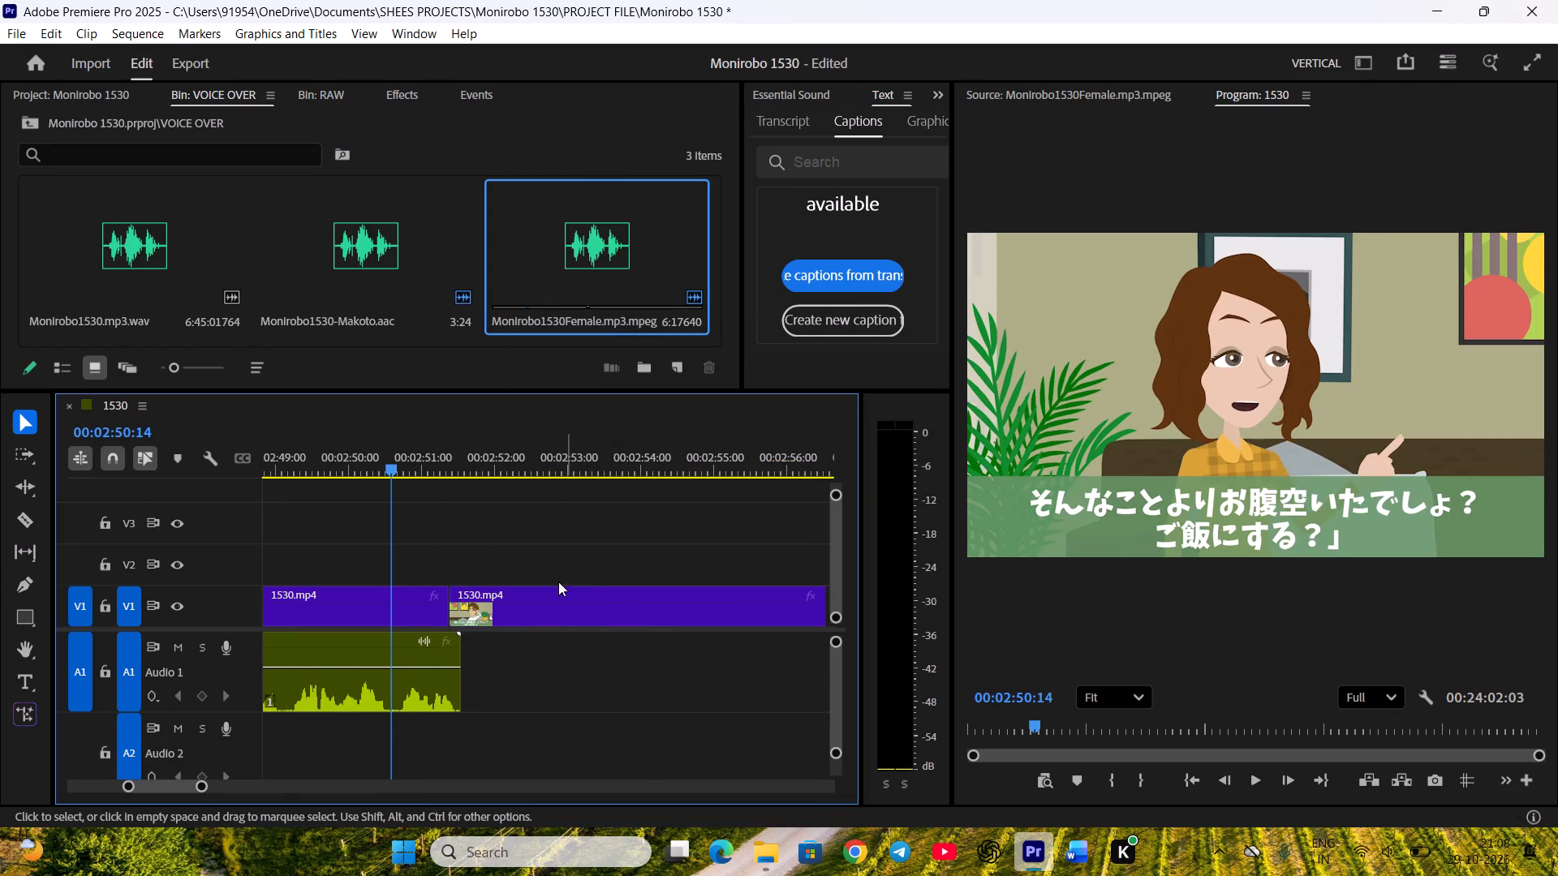
left_click(28, 458)
left_click_drag(551, 601, 645, 593)
key("ctrl+s")
key("v")
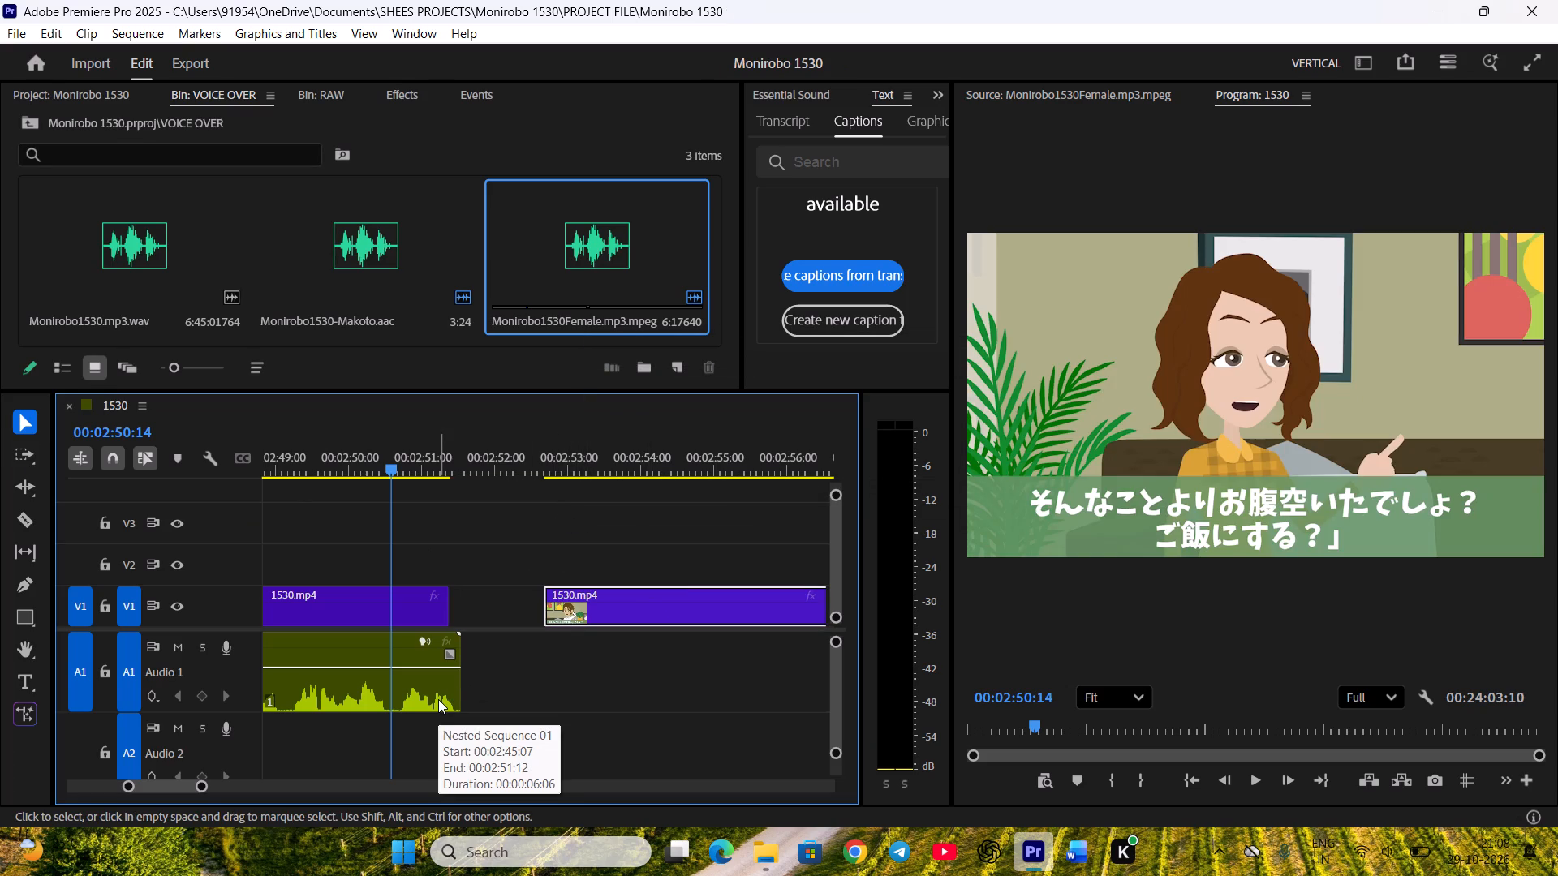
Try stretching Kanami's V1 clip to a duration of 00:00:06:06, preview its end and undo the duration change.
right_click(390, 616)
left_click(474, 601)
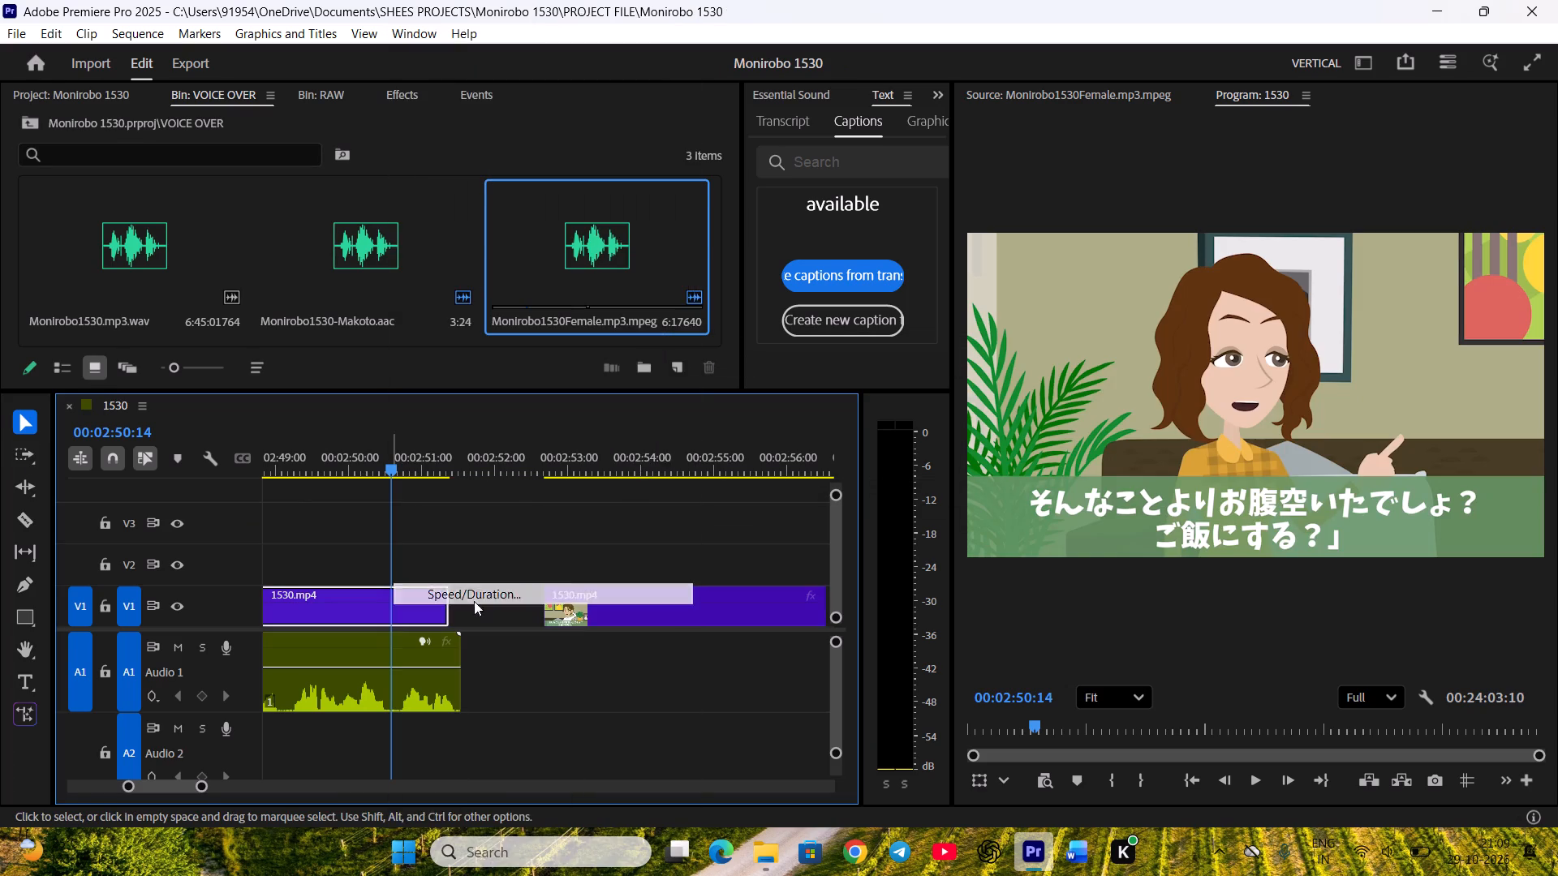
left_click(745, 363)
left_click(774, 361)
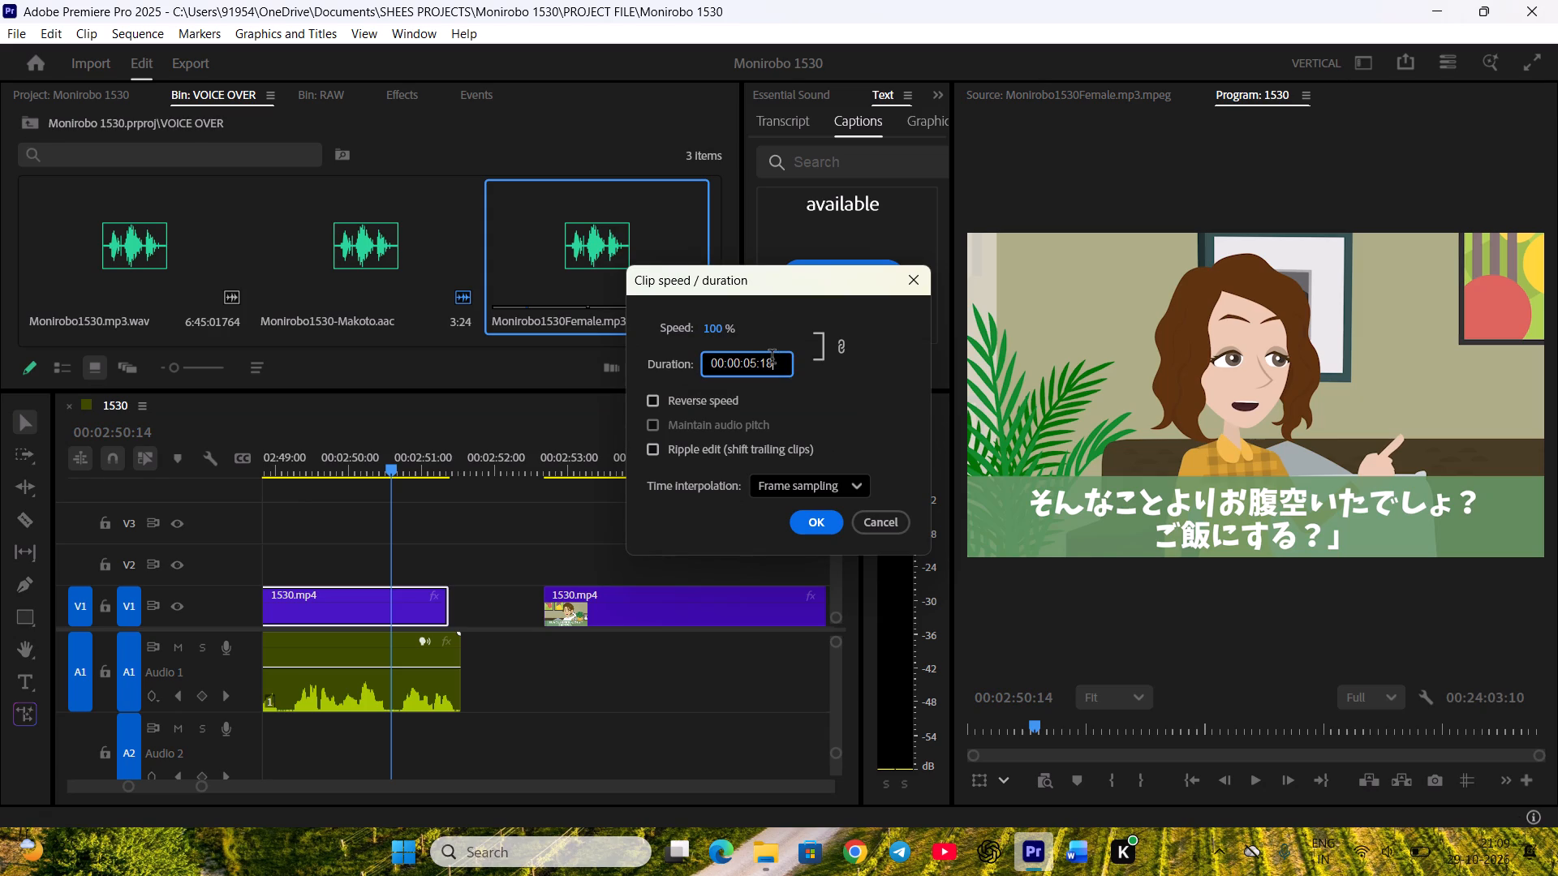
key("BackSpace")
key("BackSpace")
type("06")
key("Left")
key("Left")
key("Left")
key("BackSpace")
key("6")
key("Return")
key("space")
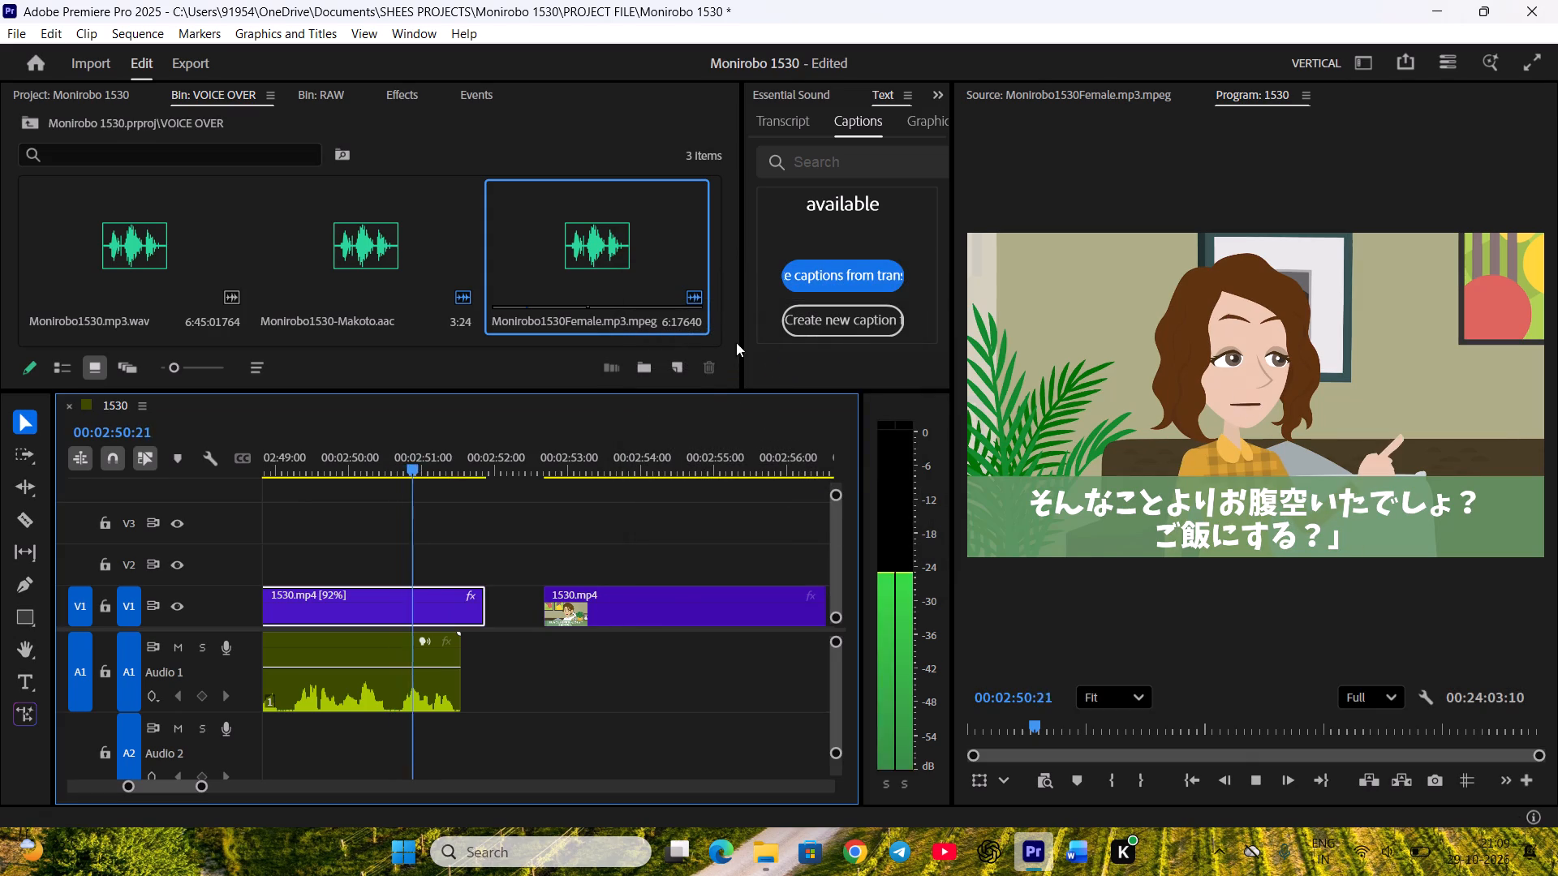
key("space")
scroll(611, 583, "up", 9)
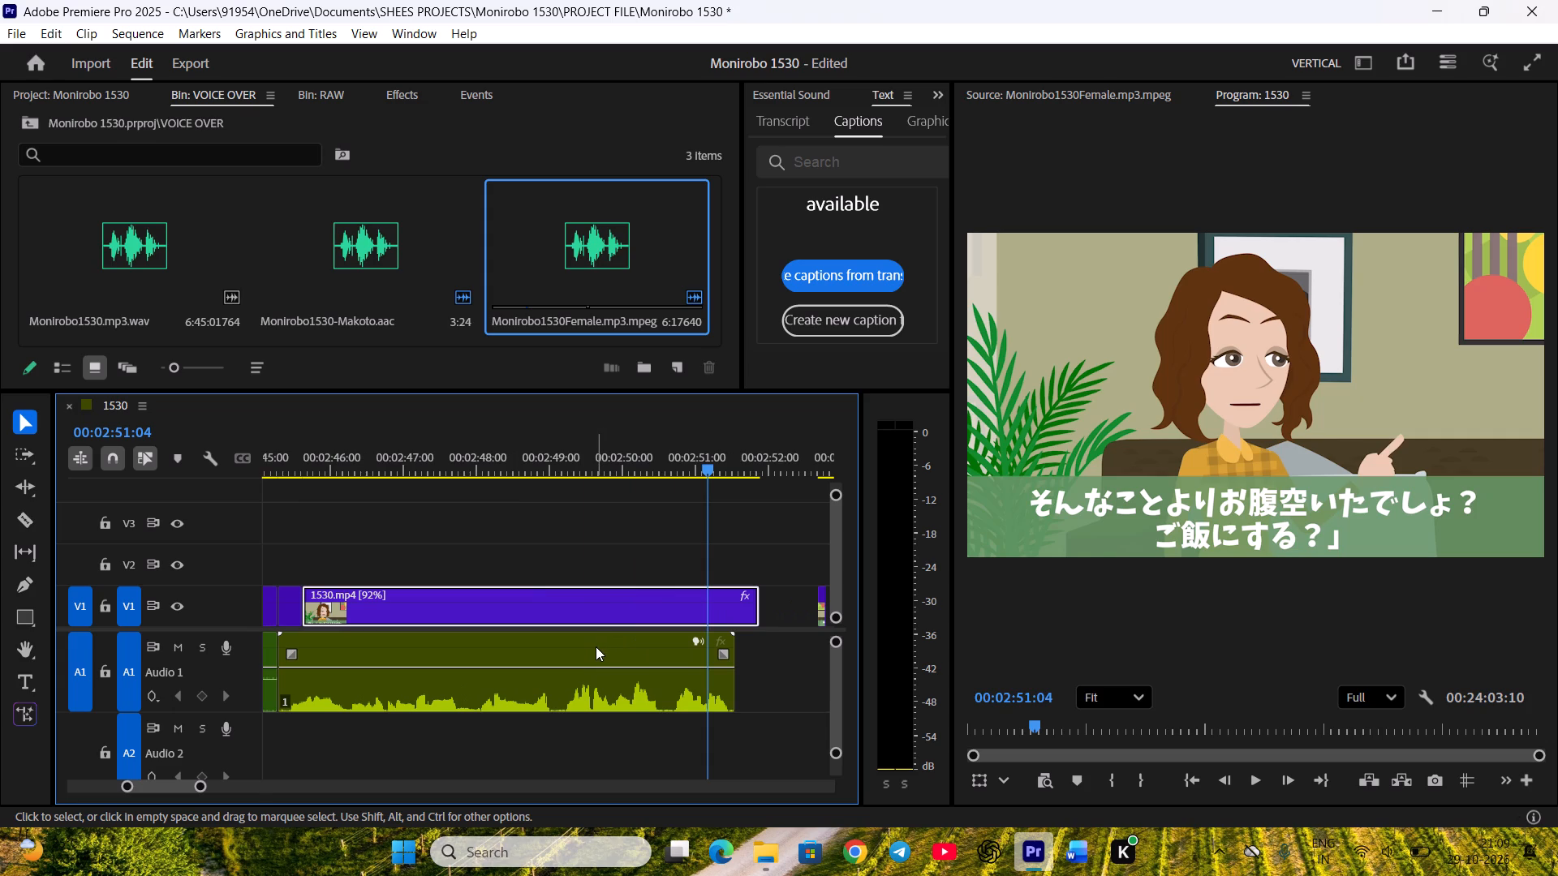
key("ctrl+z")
Nest the two V1 clips above Kanami's audio into one sequence named Nested Sequence 02.
left_click_drag(285, 556, 312, 601)
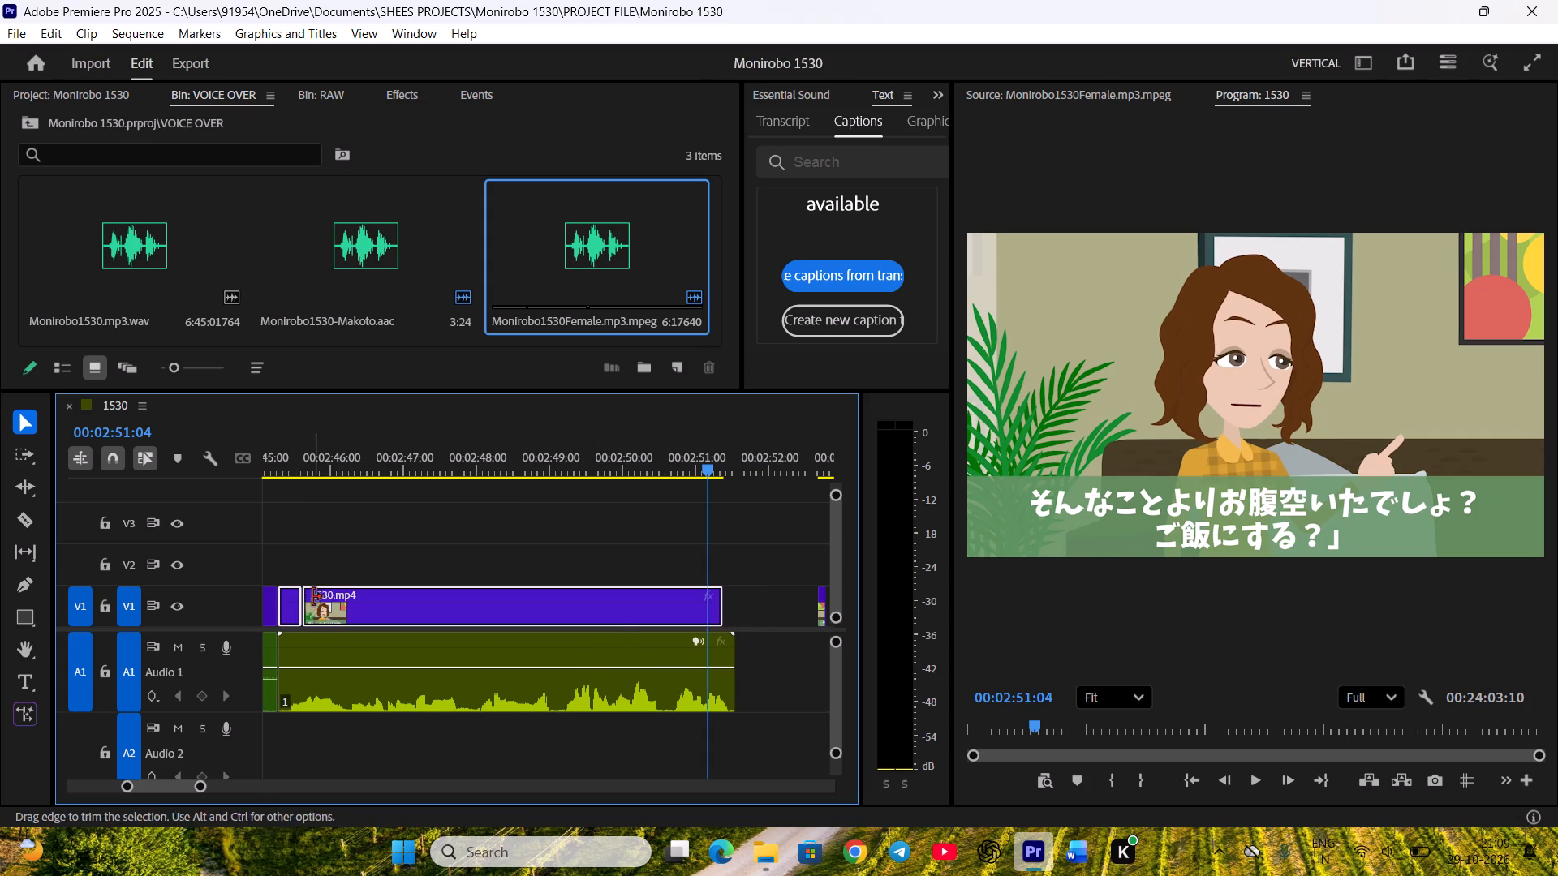
right_click(325, 598)
left_click(429, 487)
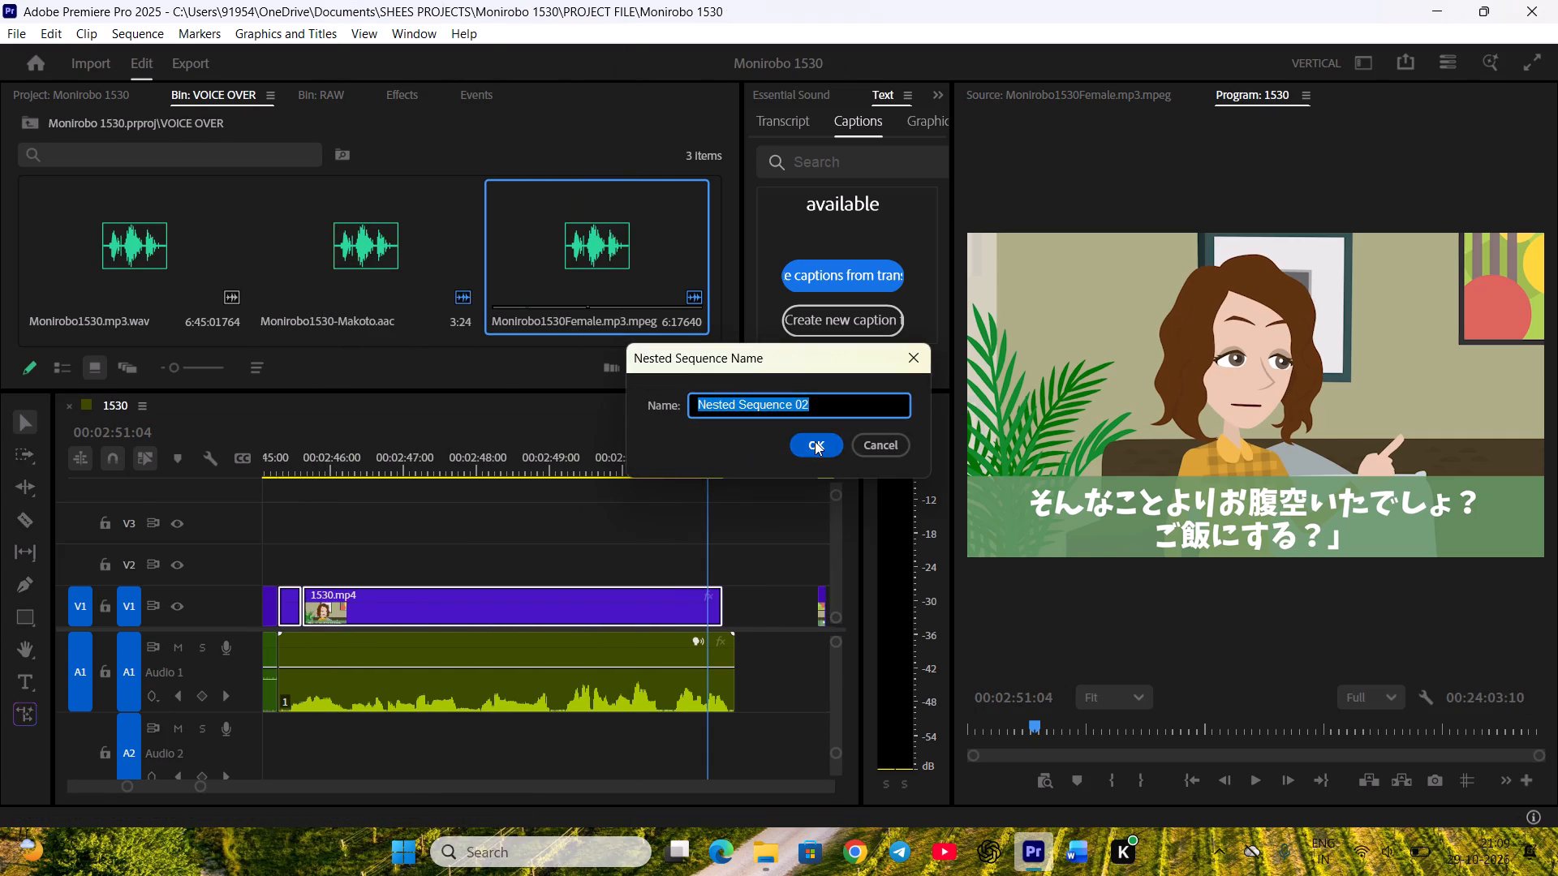
left_click(815, 441)
Stretch Nested Sequence 02 on V1 to a duration of 00:00:06:06 and preview its end against Kanami's audio.
scroll(623, 545, "down", 2)
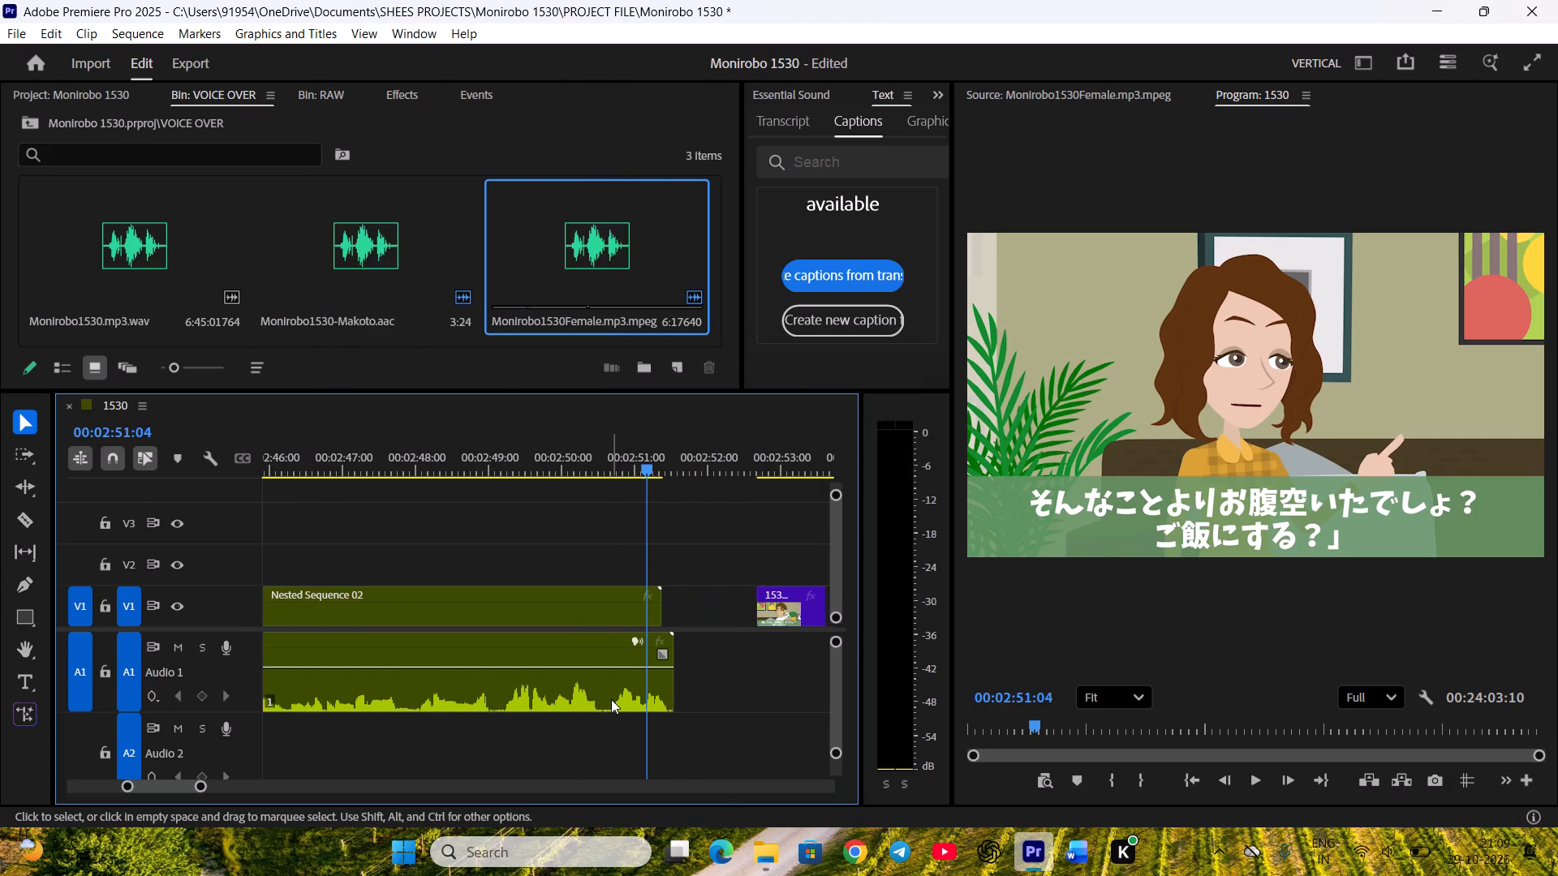
right_click(559, 604)
left_click(609, 597)
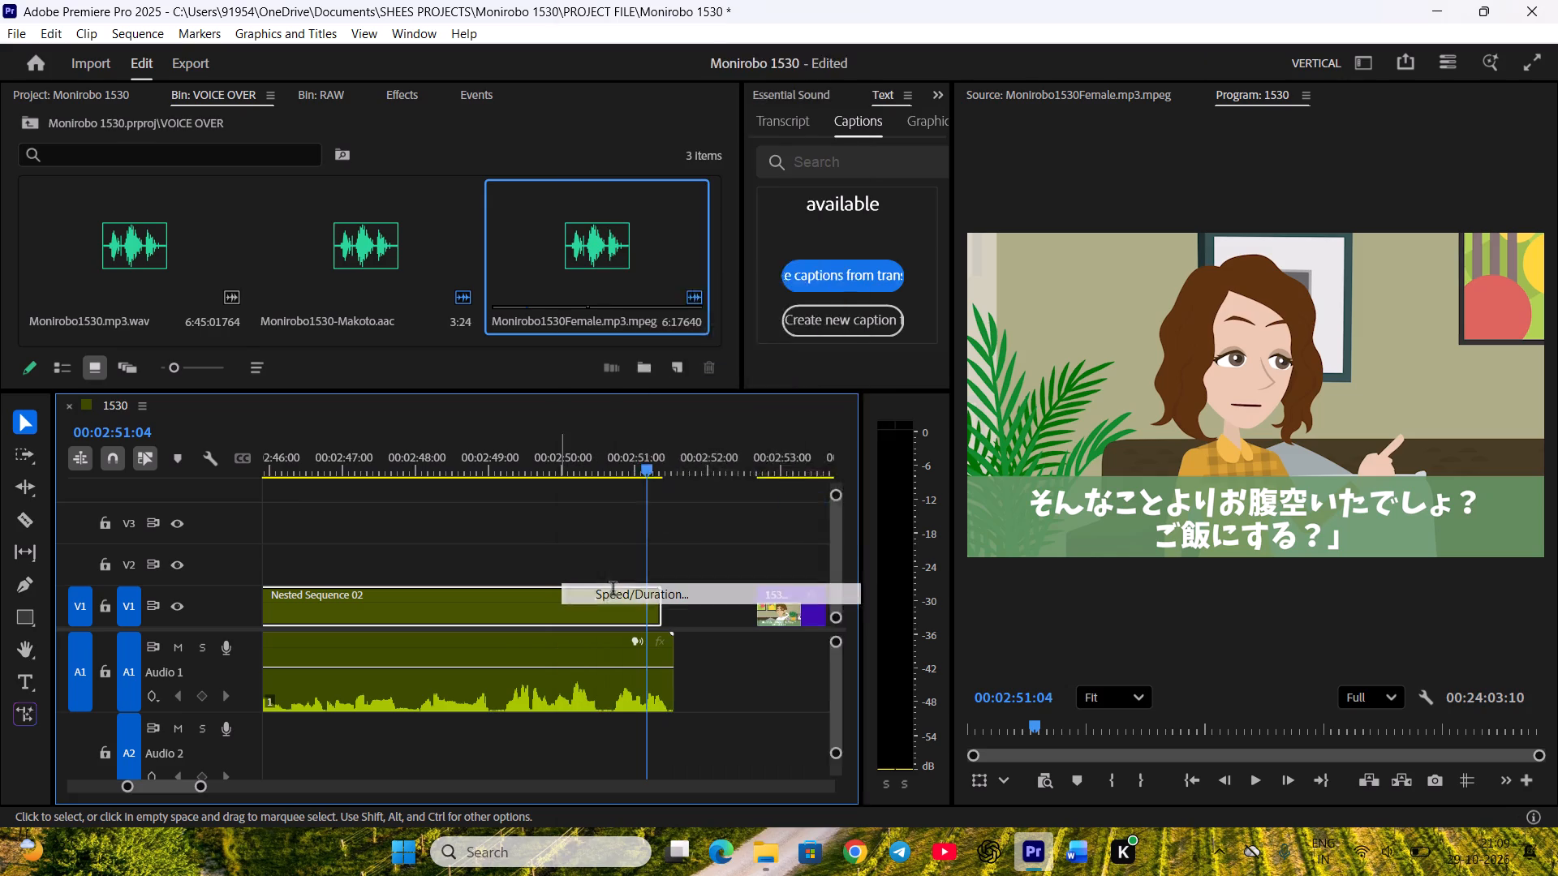
left_click(752, 361)
left_click(779, 362)
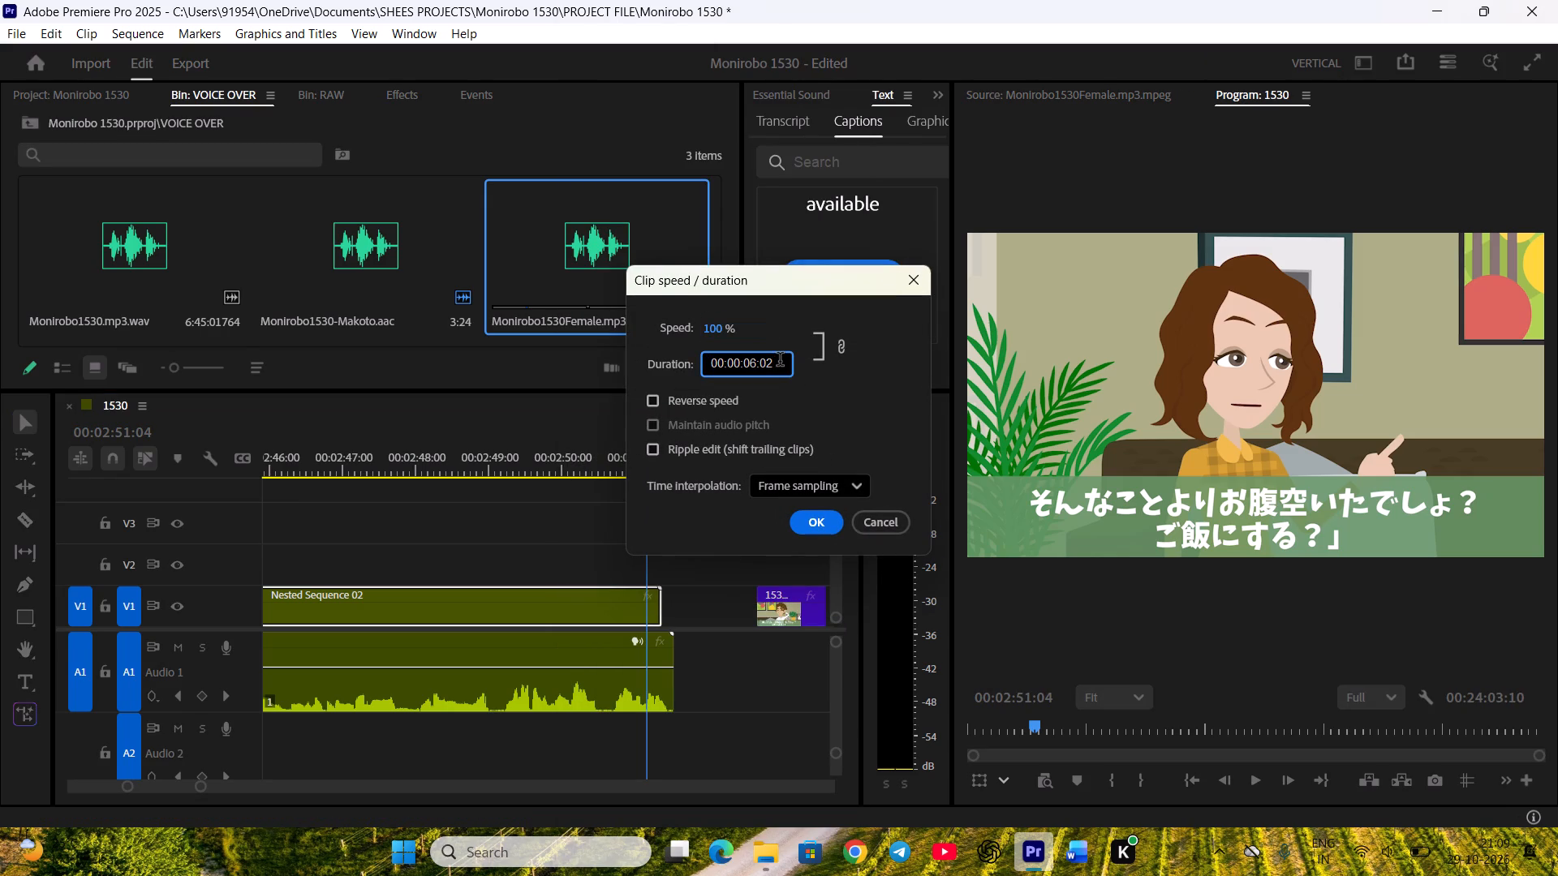
key("BackSpace")
key("6")
key("Return")
key("space")
key("space")
Close the V1 gap between Nested Sequence 02 and Makoto's following shot, preview the join and save the project.
scroll(520, 590, "down", 4)
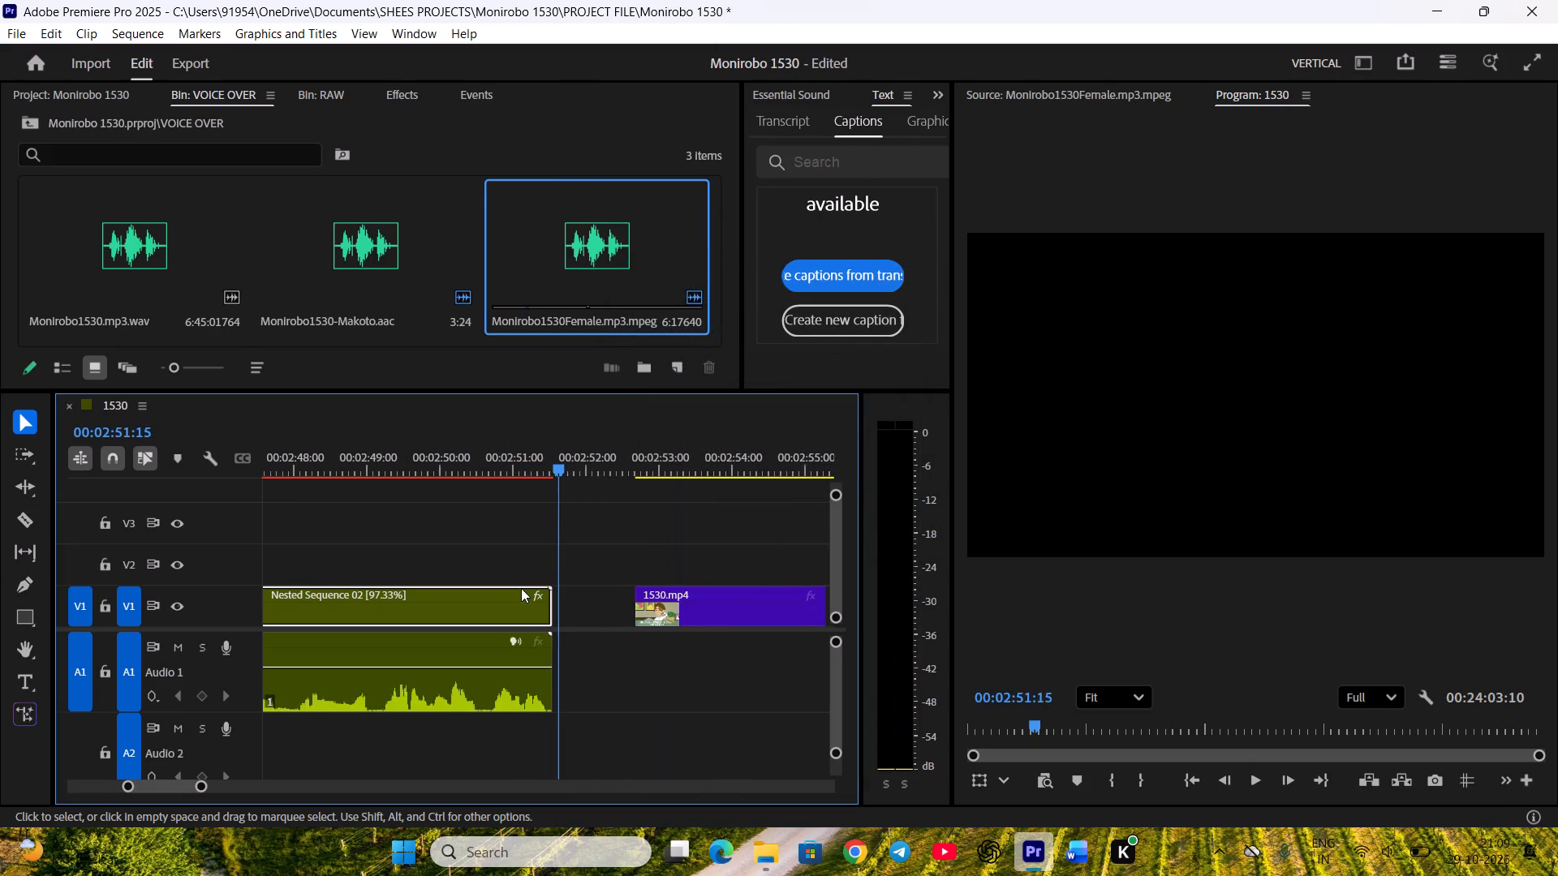
scroll(521, 588, "down", 1)
right_click(569, 595)
left_click(580, 607)
scroll(579, 629, "down", 6)
key("space")
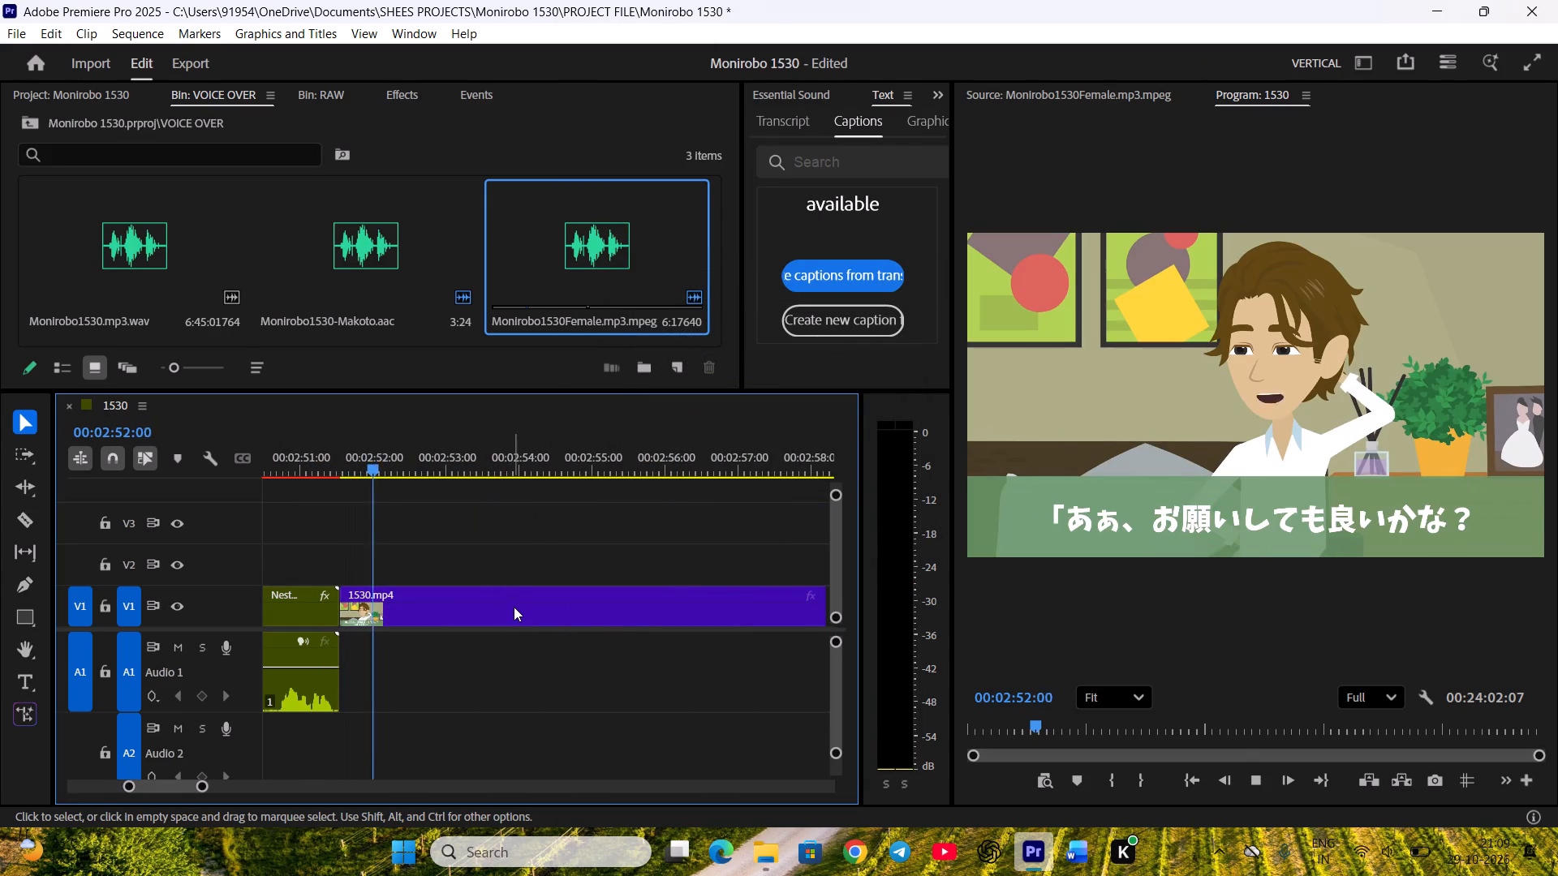
key("ctrl+s")
Review Makoto's shot following Nested Sequence 02 up to 00:02:57:11 and save the project.
key("minus")
scroll(496, 561, "down", 2)
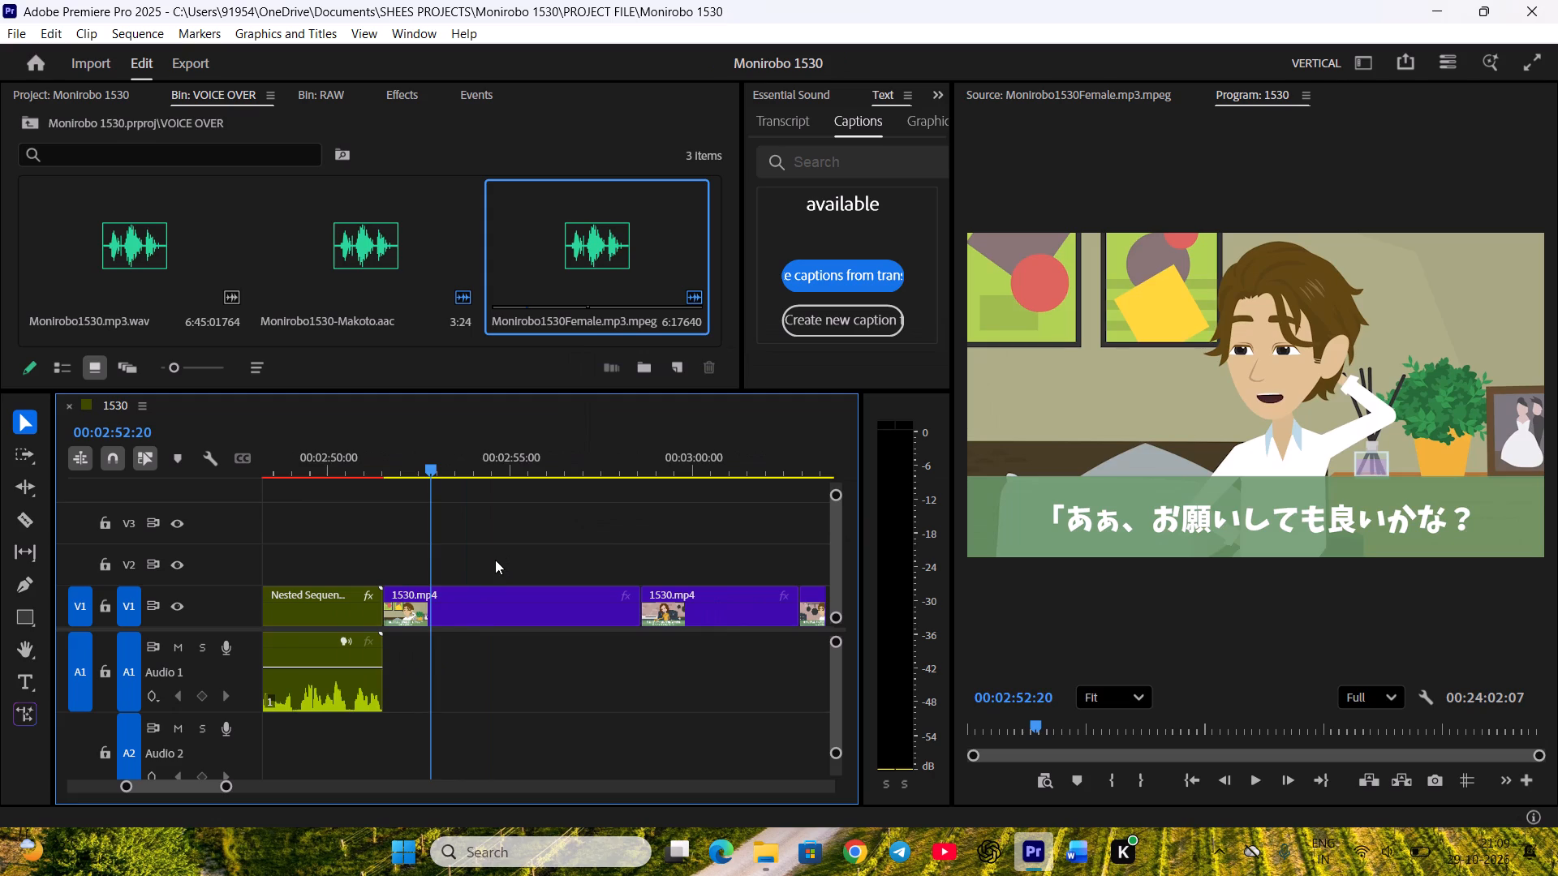
key("space")
left_click_drag(480, 462, 601, 482)
key("ctrl+s")
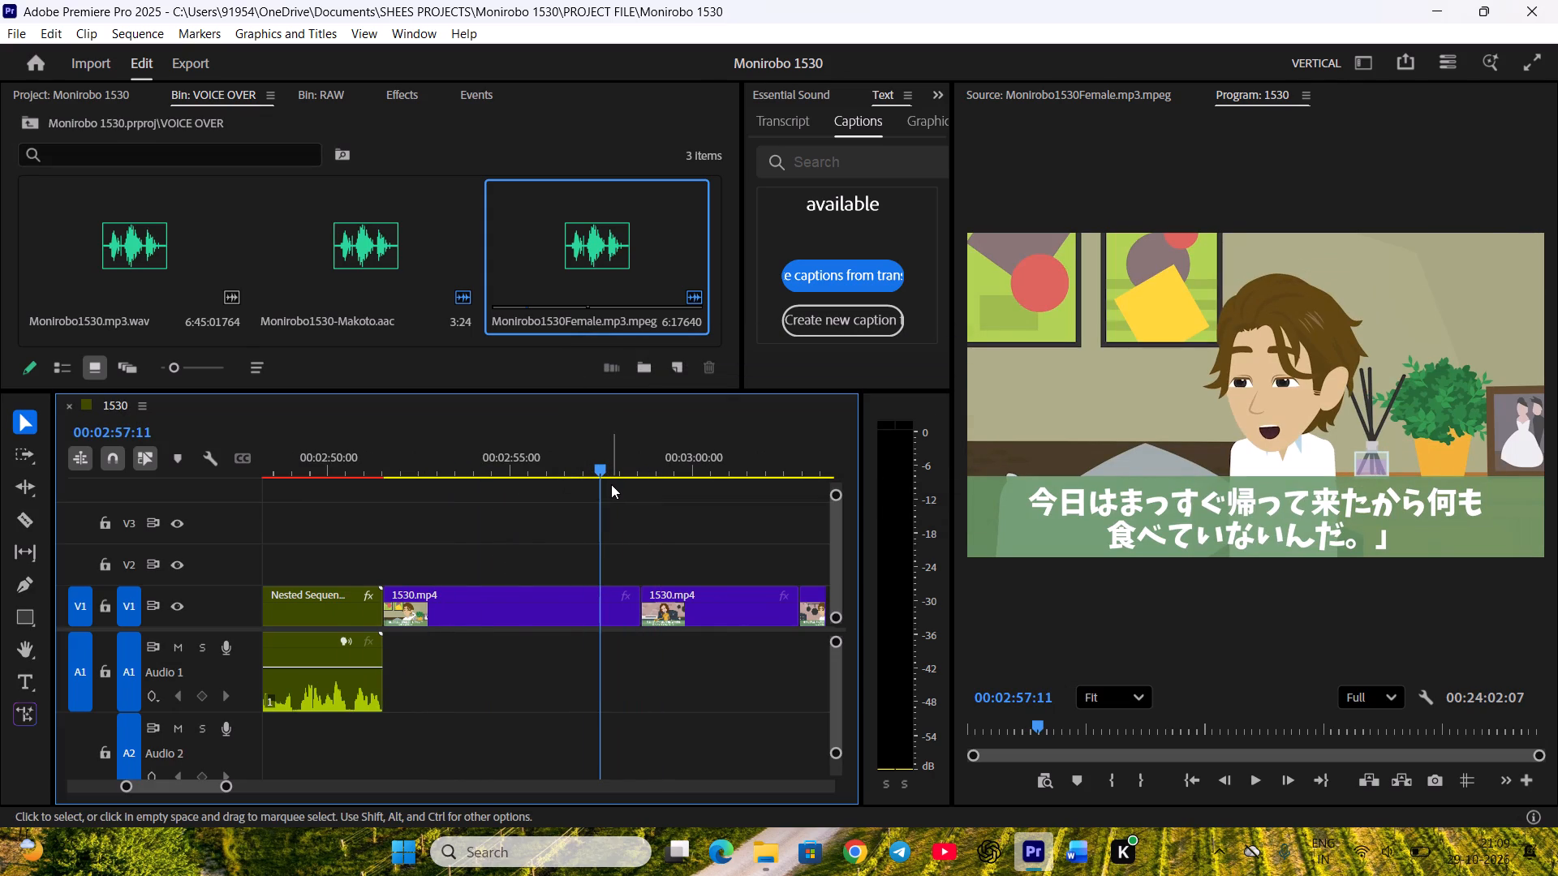
scroll(519, 560, "down", 2)
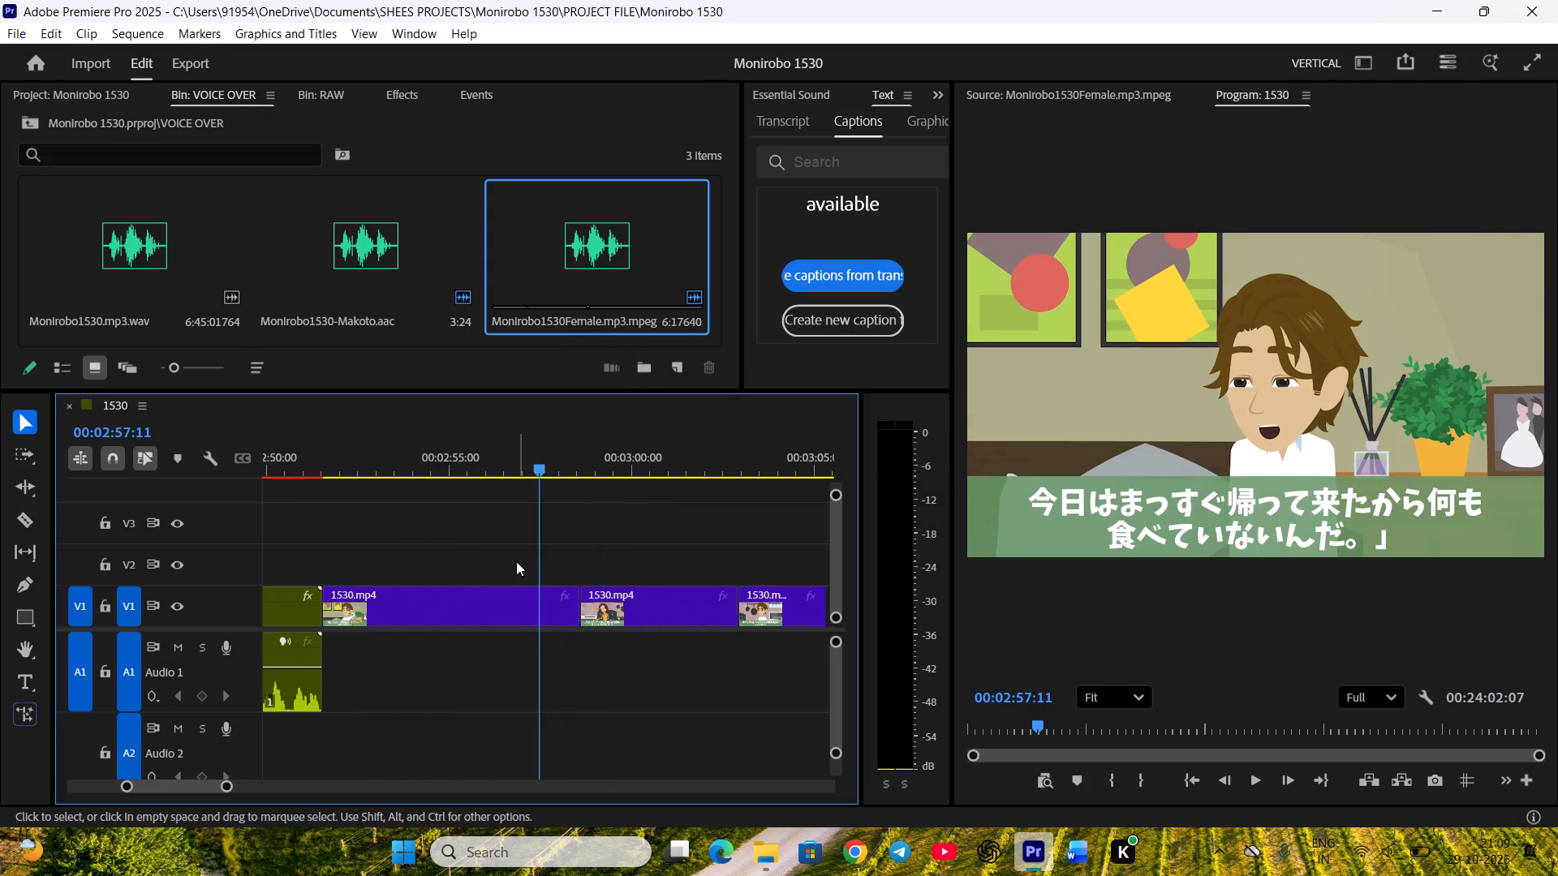
key("ctrl+s")
key("ctrl+s")
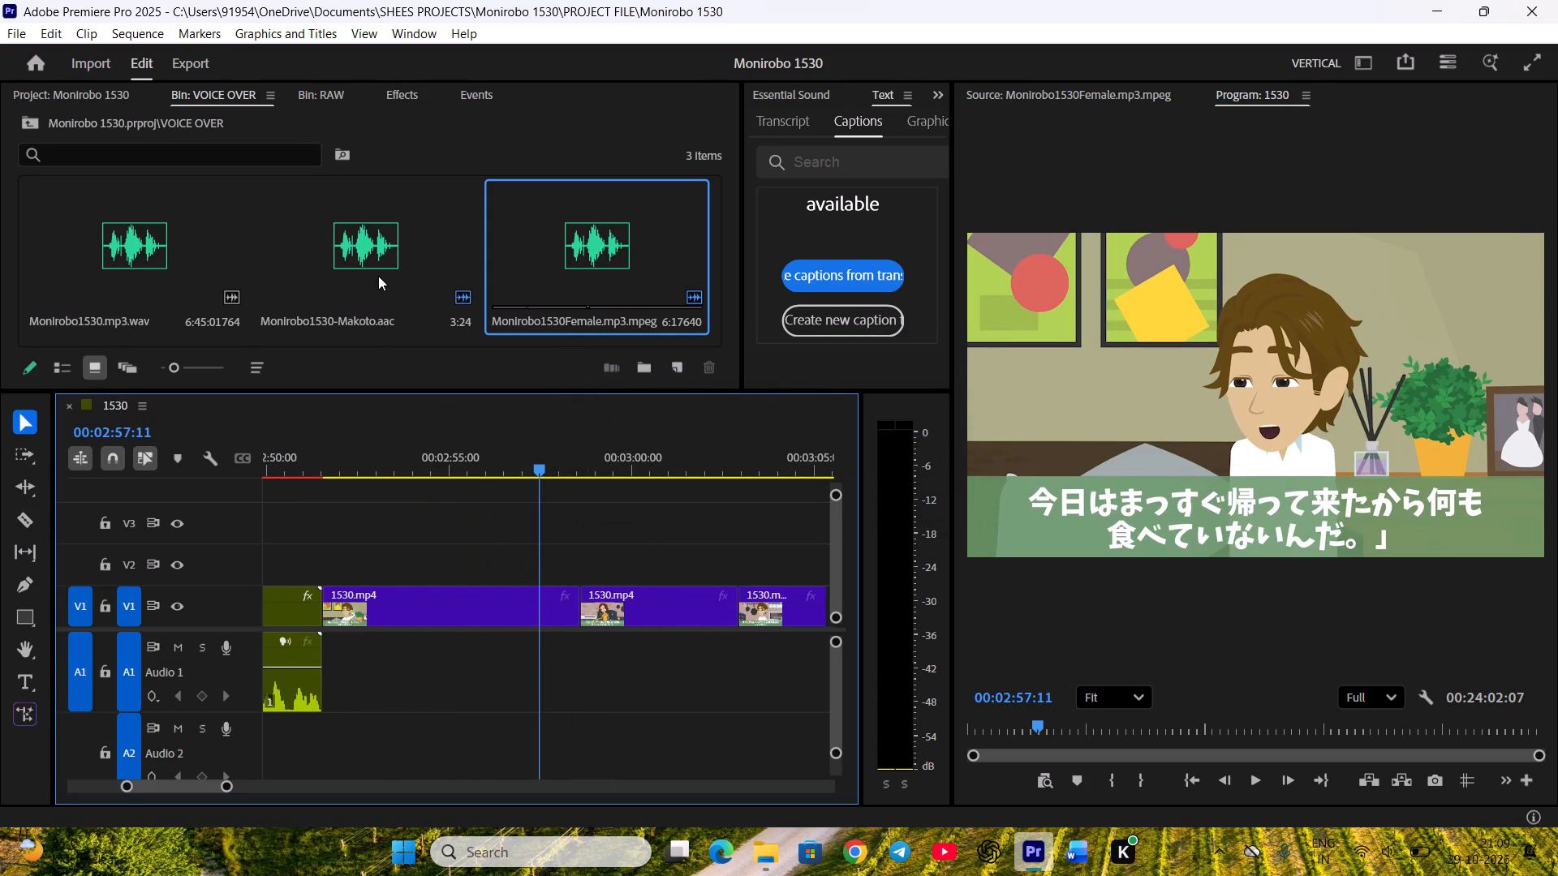
Check the script and mark Makoto's line "Yeah, could I ask you to?" in Monirobo1530-Makoto.aac from 00:01:47:18 to 00:01:51:19.
double_click(380, 272)
key("space")
key("space")
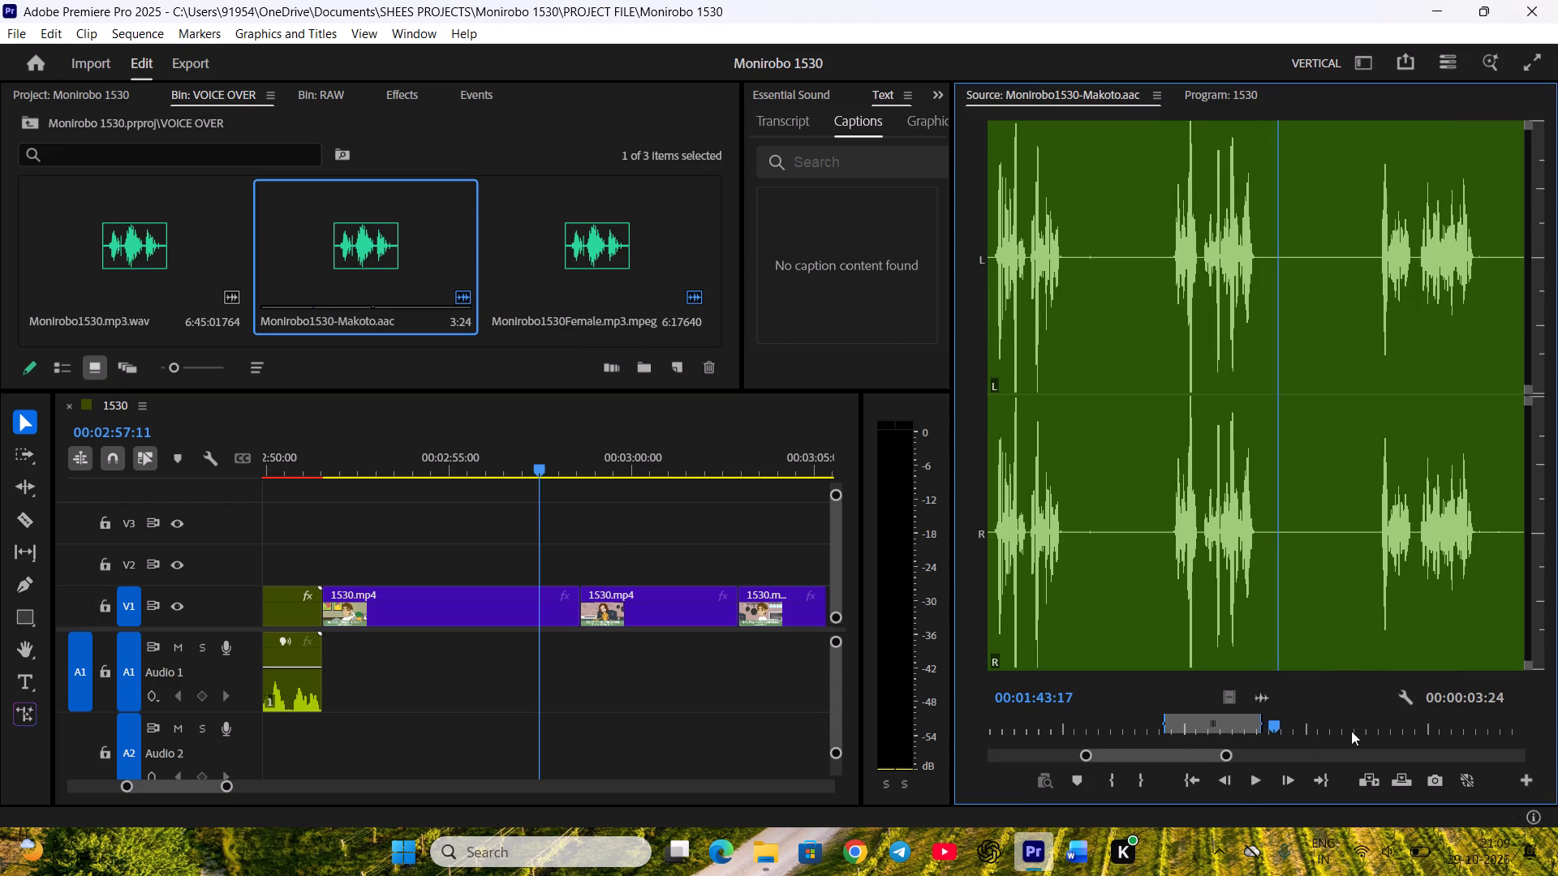
left_click_drag(1181, 753, 1190, 752)
left_click(1147, 724)
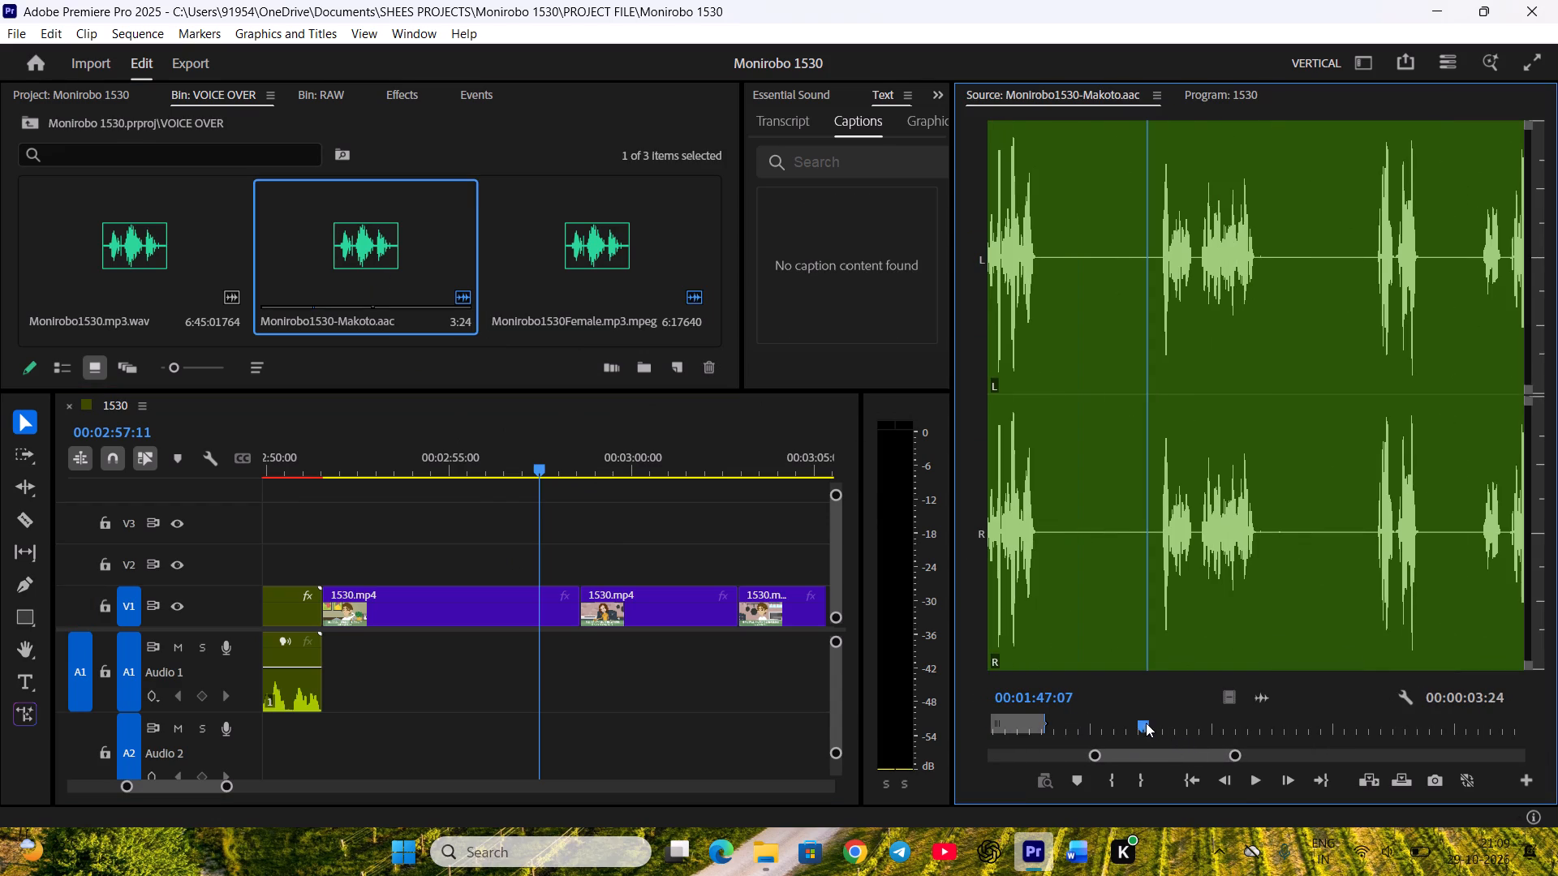
scroll(1193, 718, "down", 13)
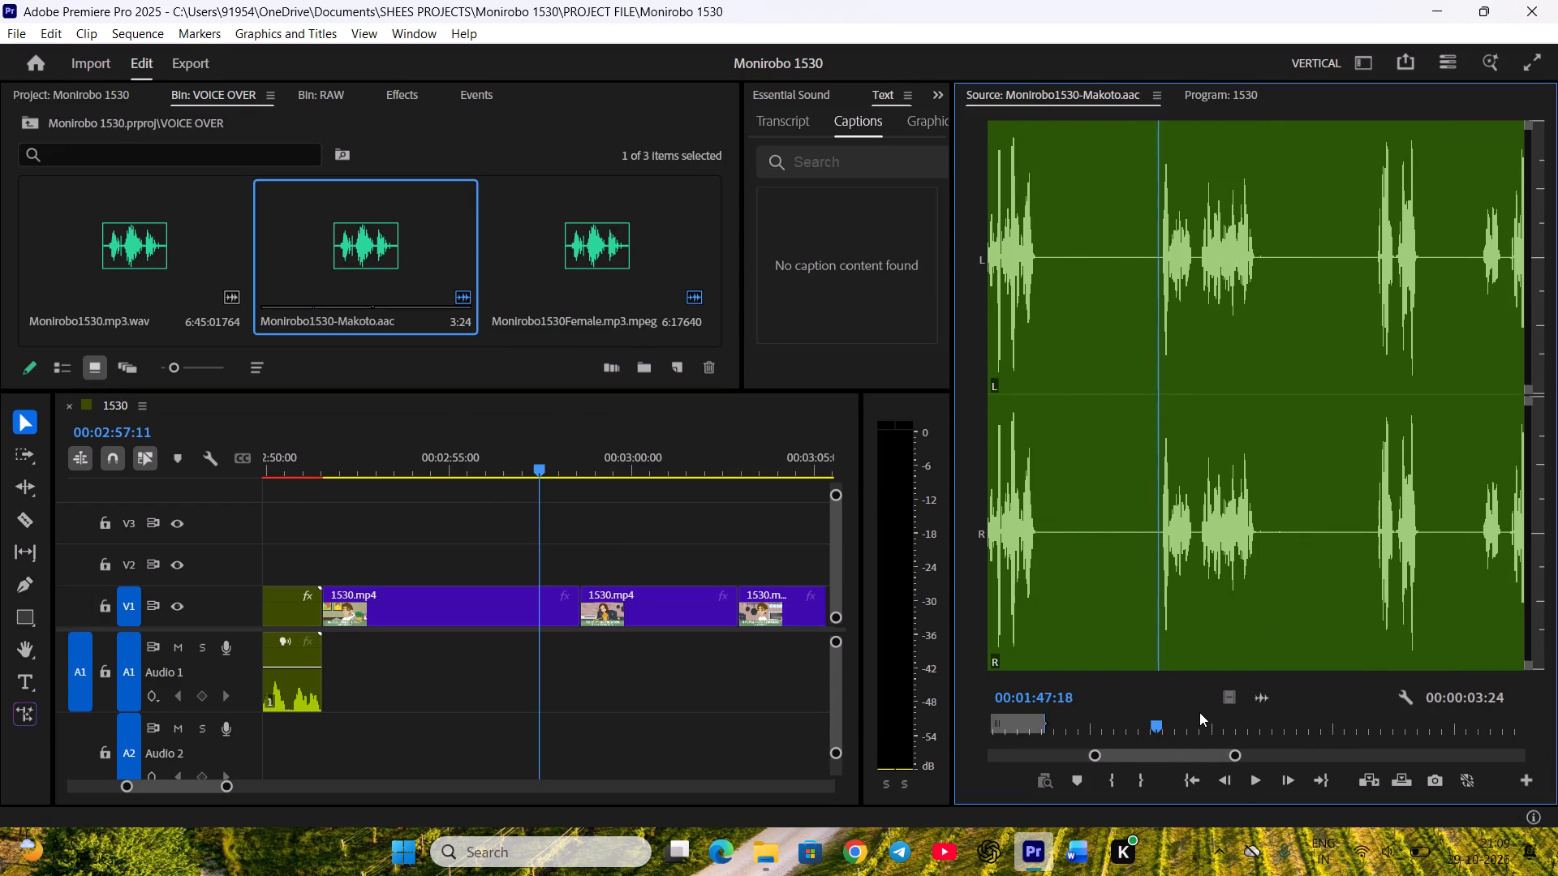
key("i")
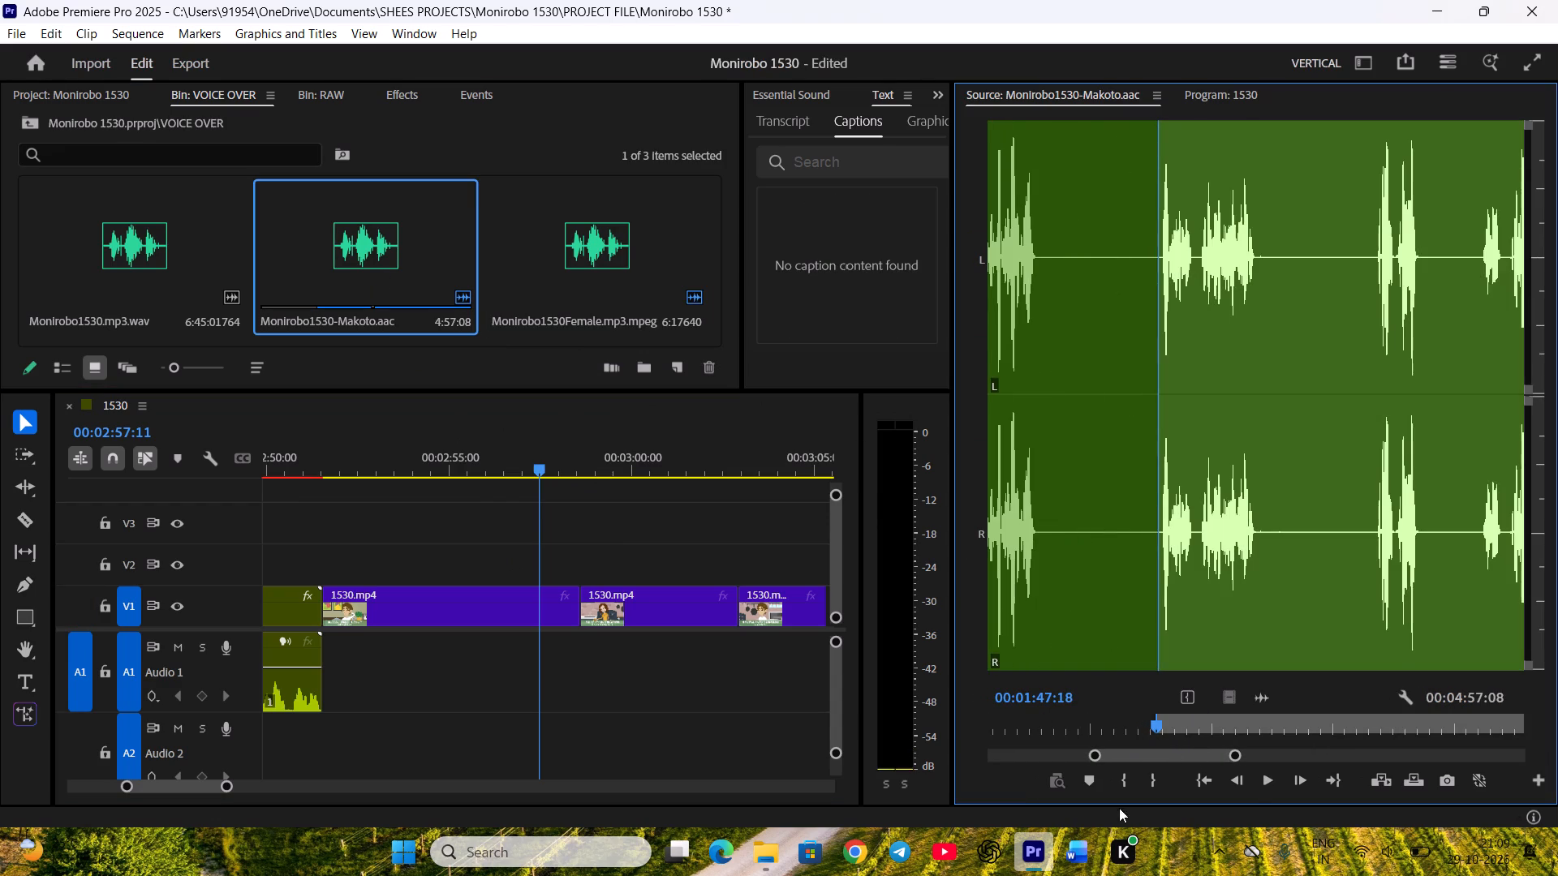
key("space")
left_click(1081, 846)
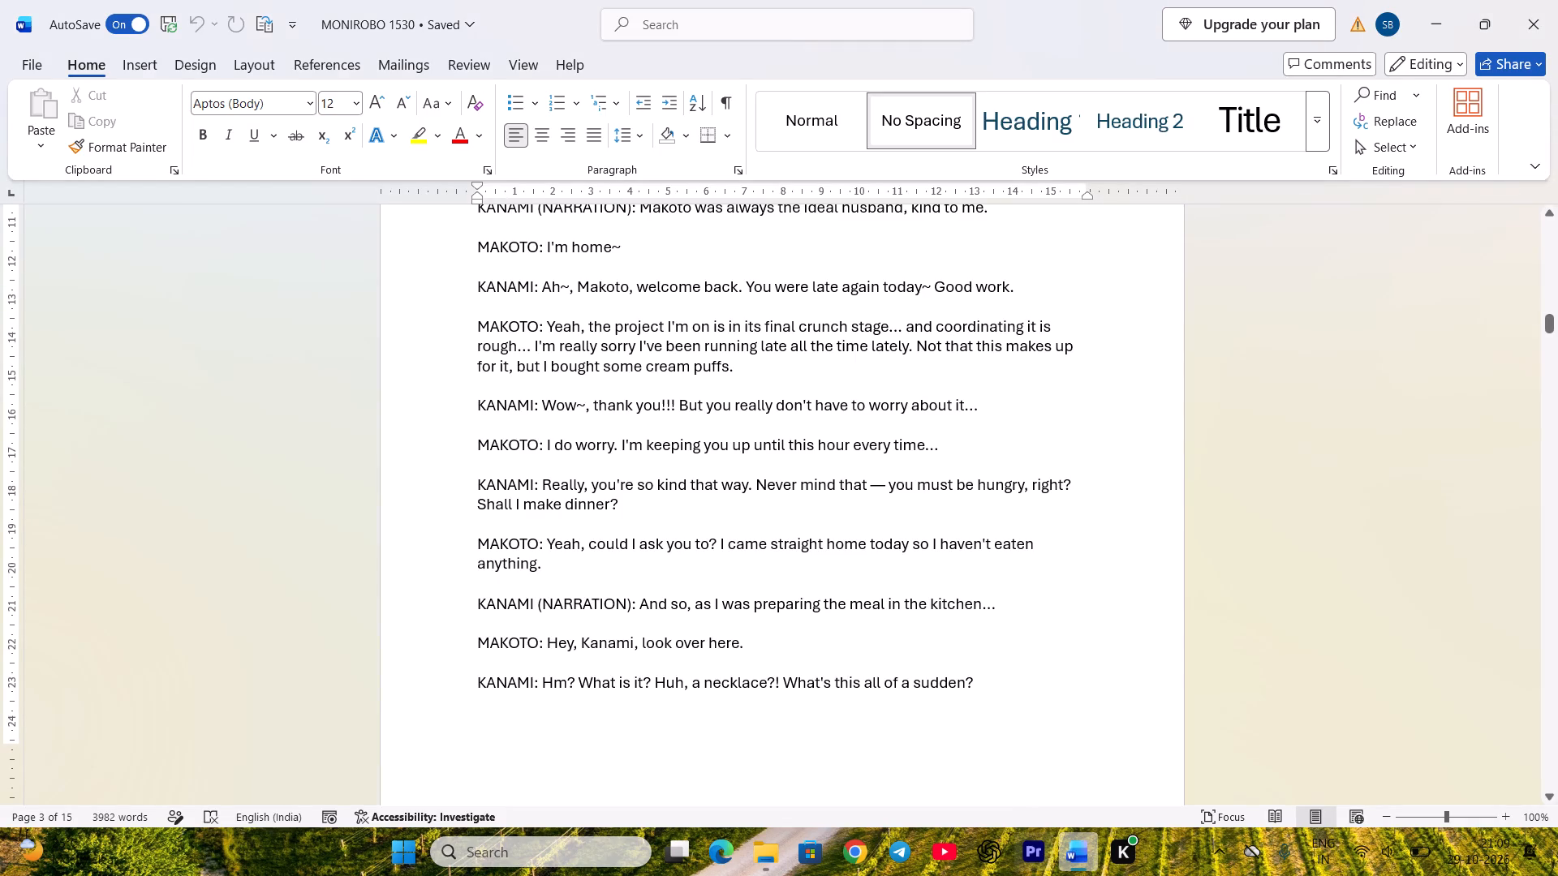
left_click(1043, 841)
key("space")
left_click(1234, 719)
key("space")
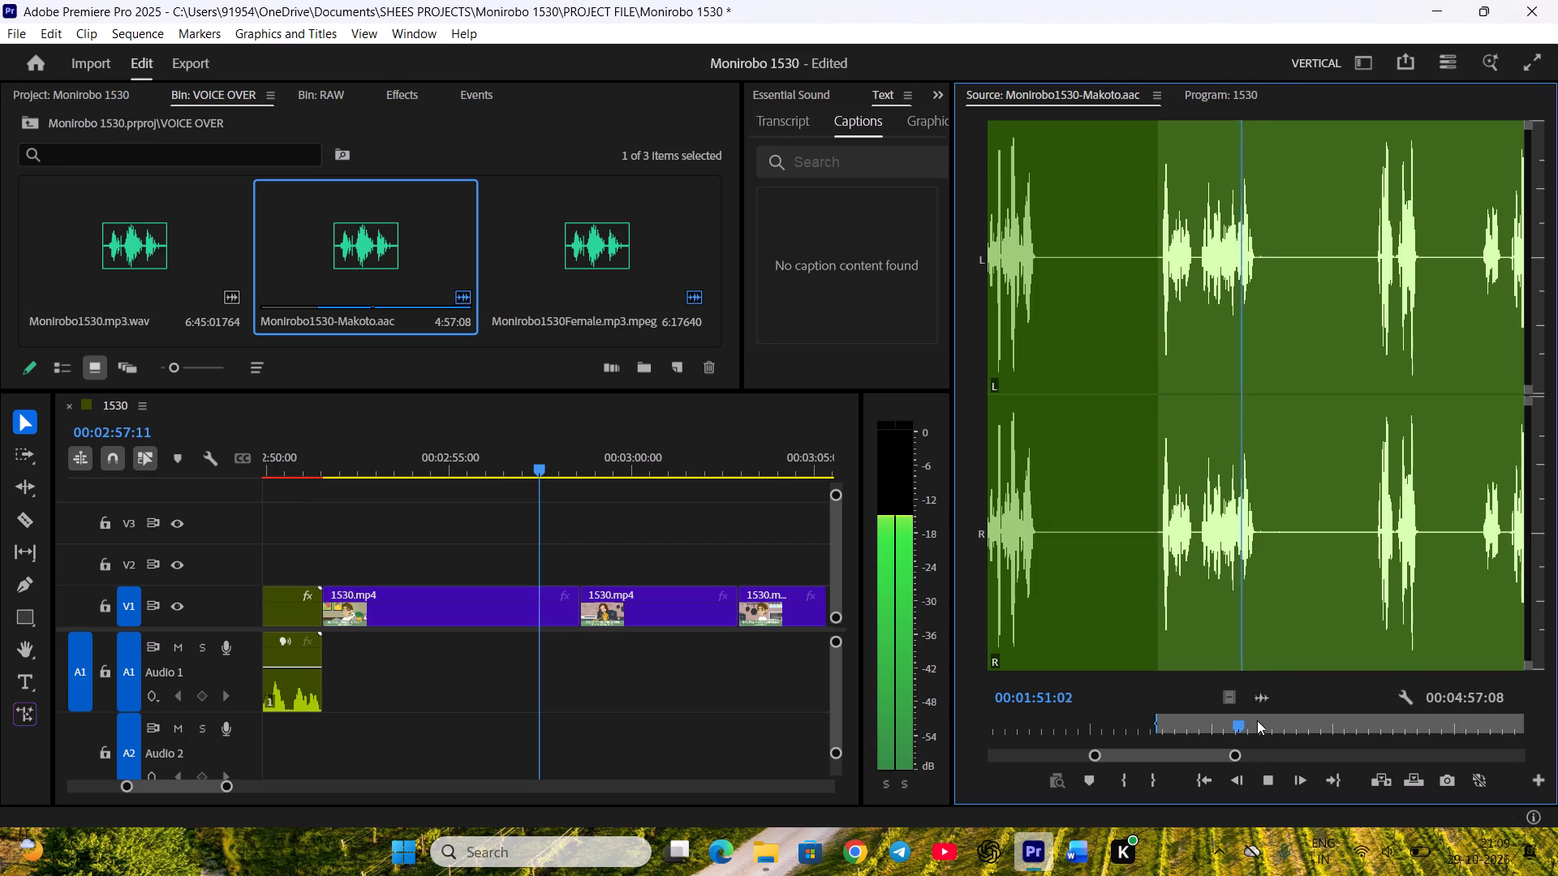
key("space")
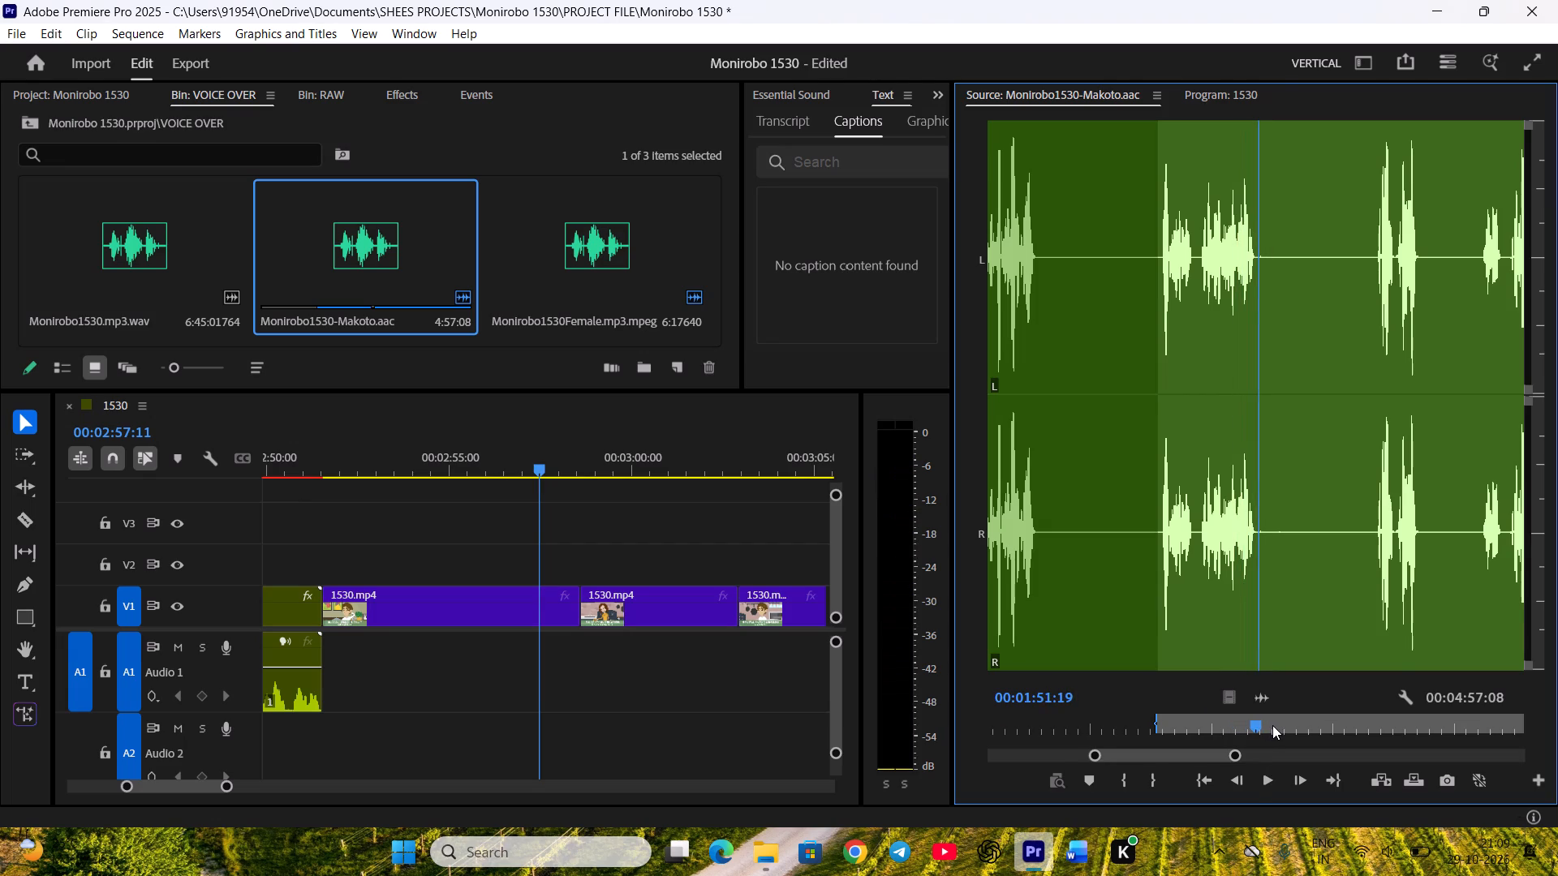
key("o")
Place the marked Makoto line on A1 directly after Kanami's nested audio, preview it and extend its end slightly.
left_click_drag(1263, 690, 331, 641)
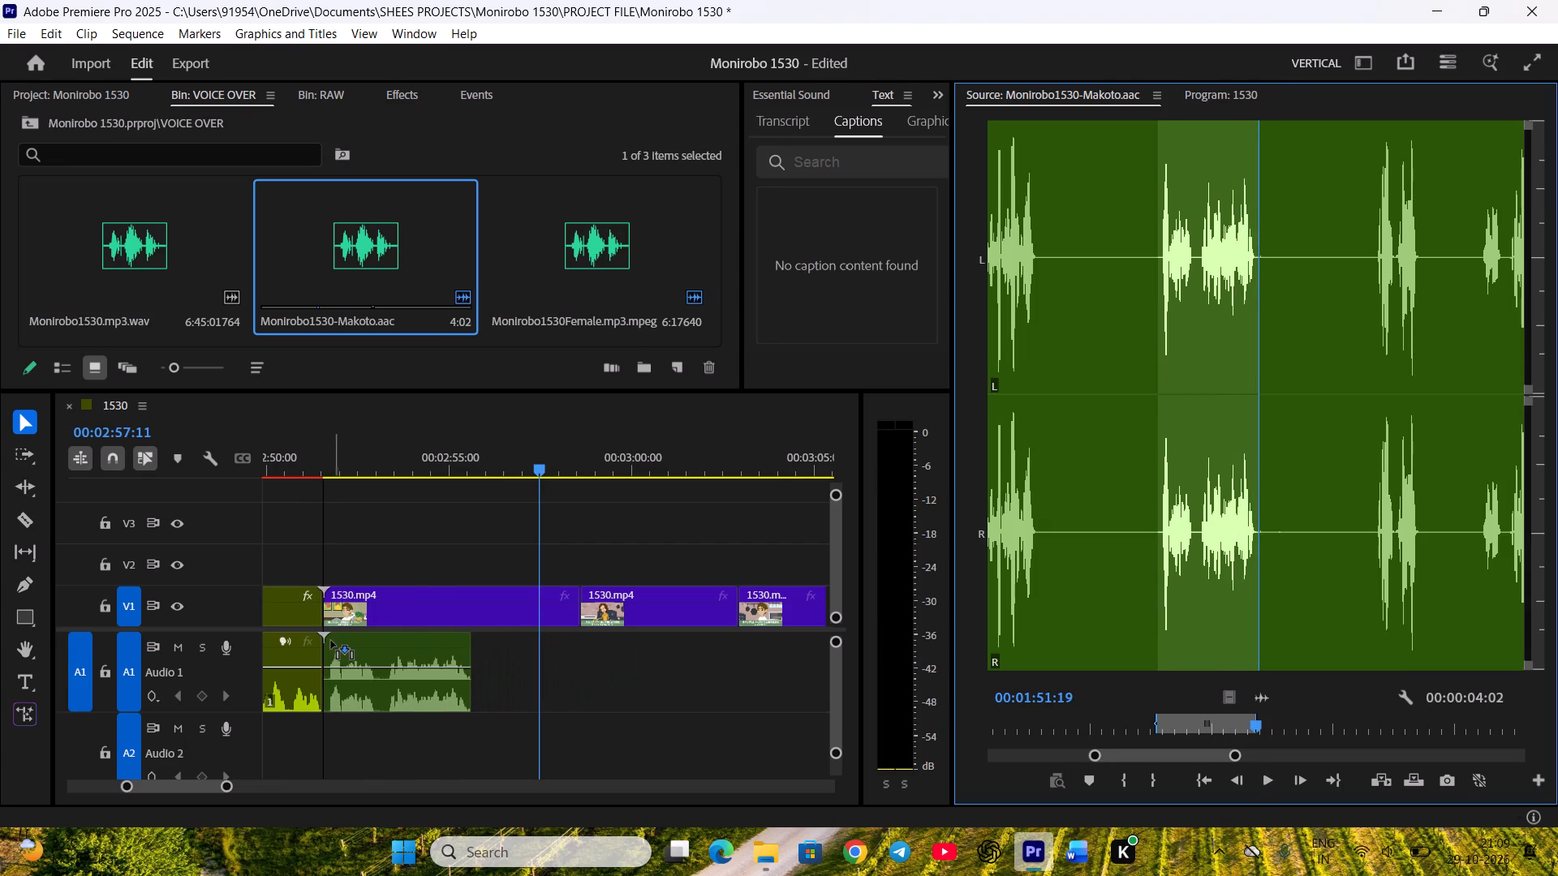
left_click_drag(331, 641, 329, 642)
left_click(403, 442)
key("space")
key("space")
left_click(482, 690)
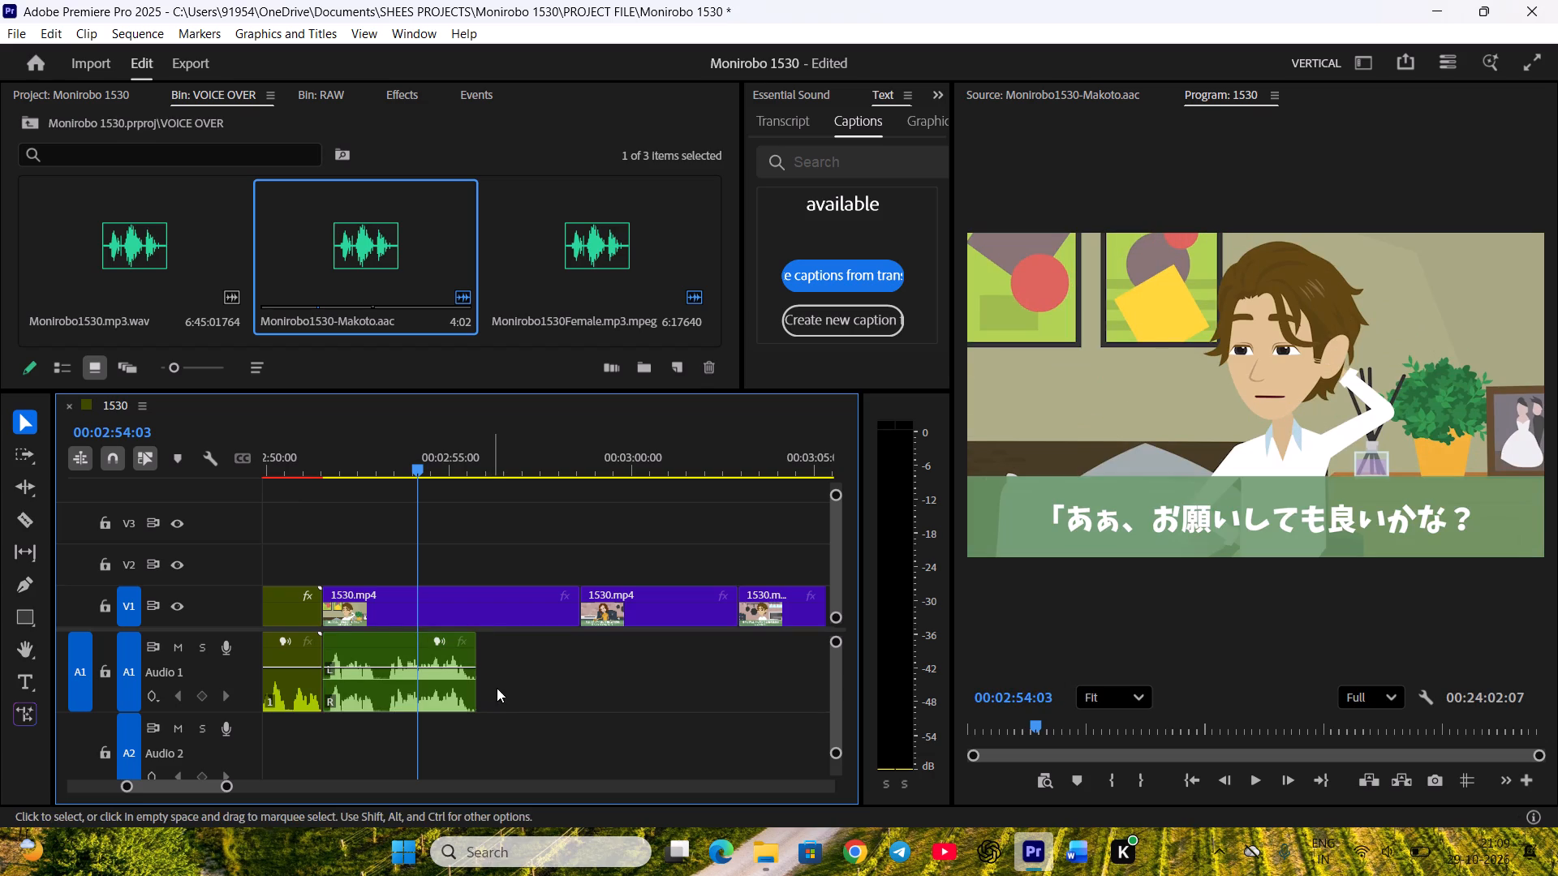
left_click(487, 686)
key("space")
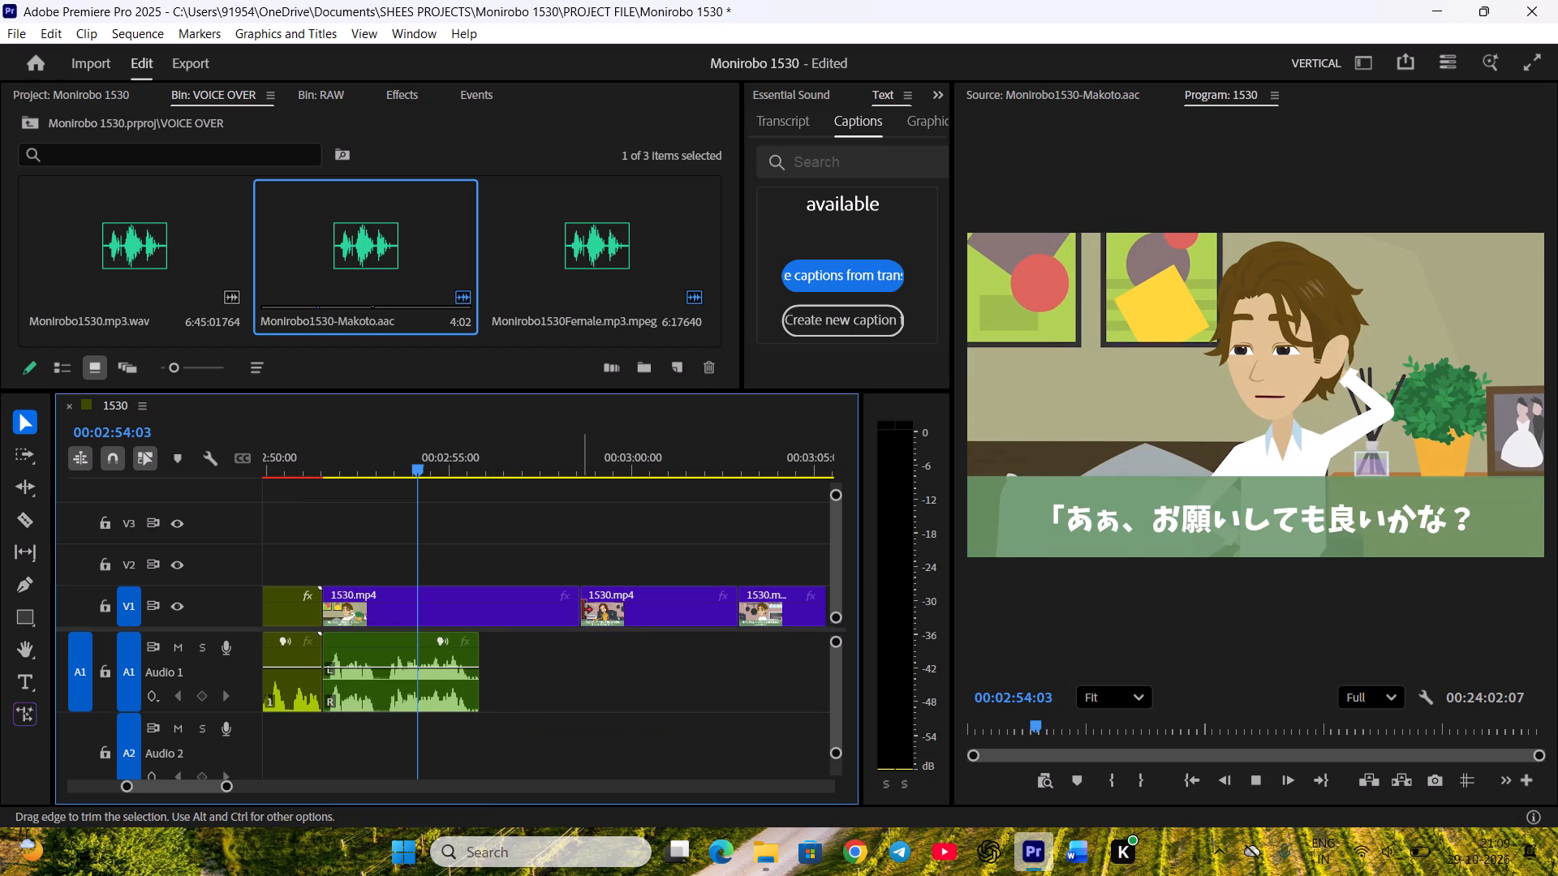
Trim Makoto's V1 clip to end with his audio at 00:02:55:19, close the gap, check the following shots and save.
left_click_drag(577, 603, 476, 603)
key("space")
right_click(498, 595)
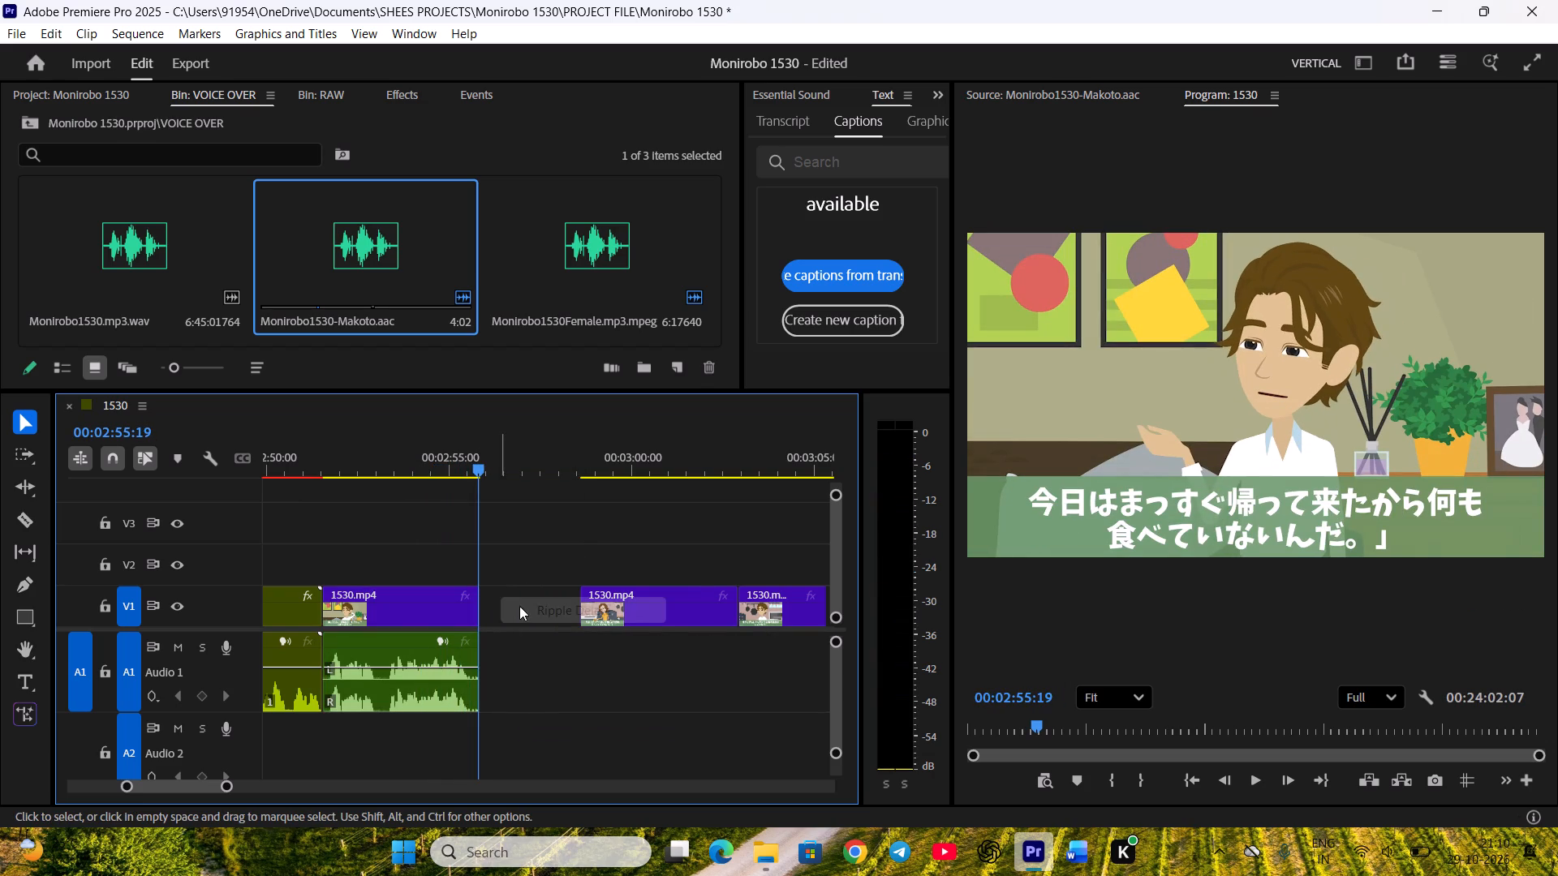
left_click(527, 608)
scroll(533, 620, "down", 5)
key("space")
left_click_drag(420, 463, 493, 477)
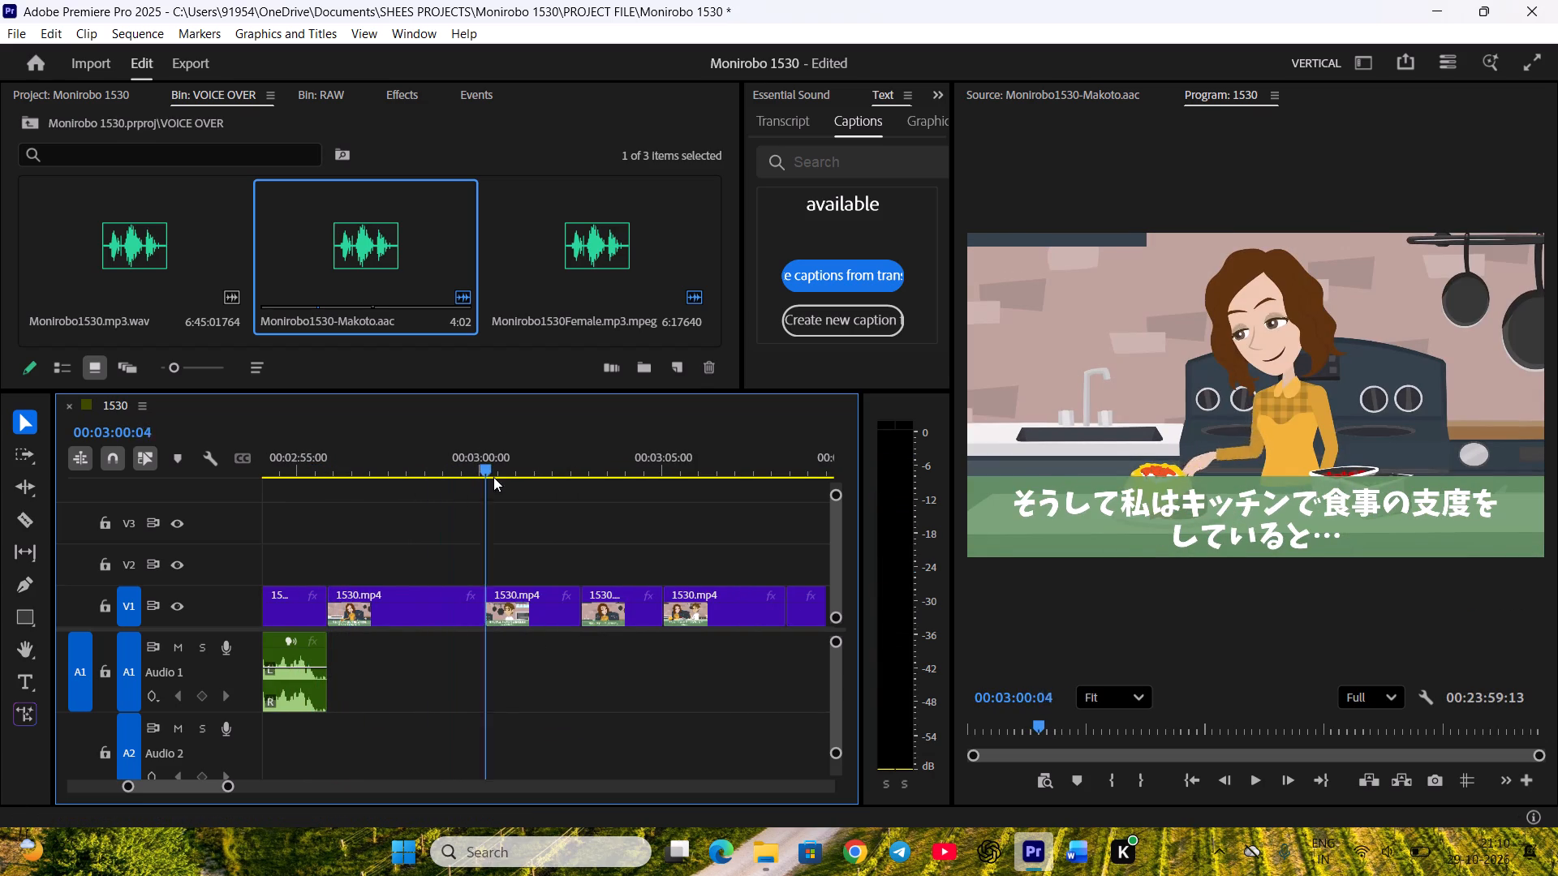
left_click_drag(493, 477, 438, 479)
key("ctrl+s")
scroll(594, 534, "up", 1)
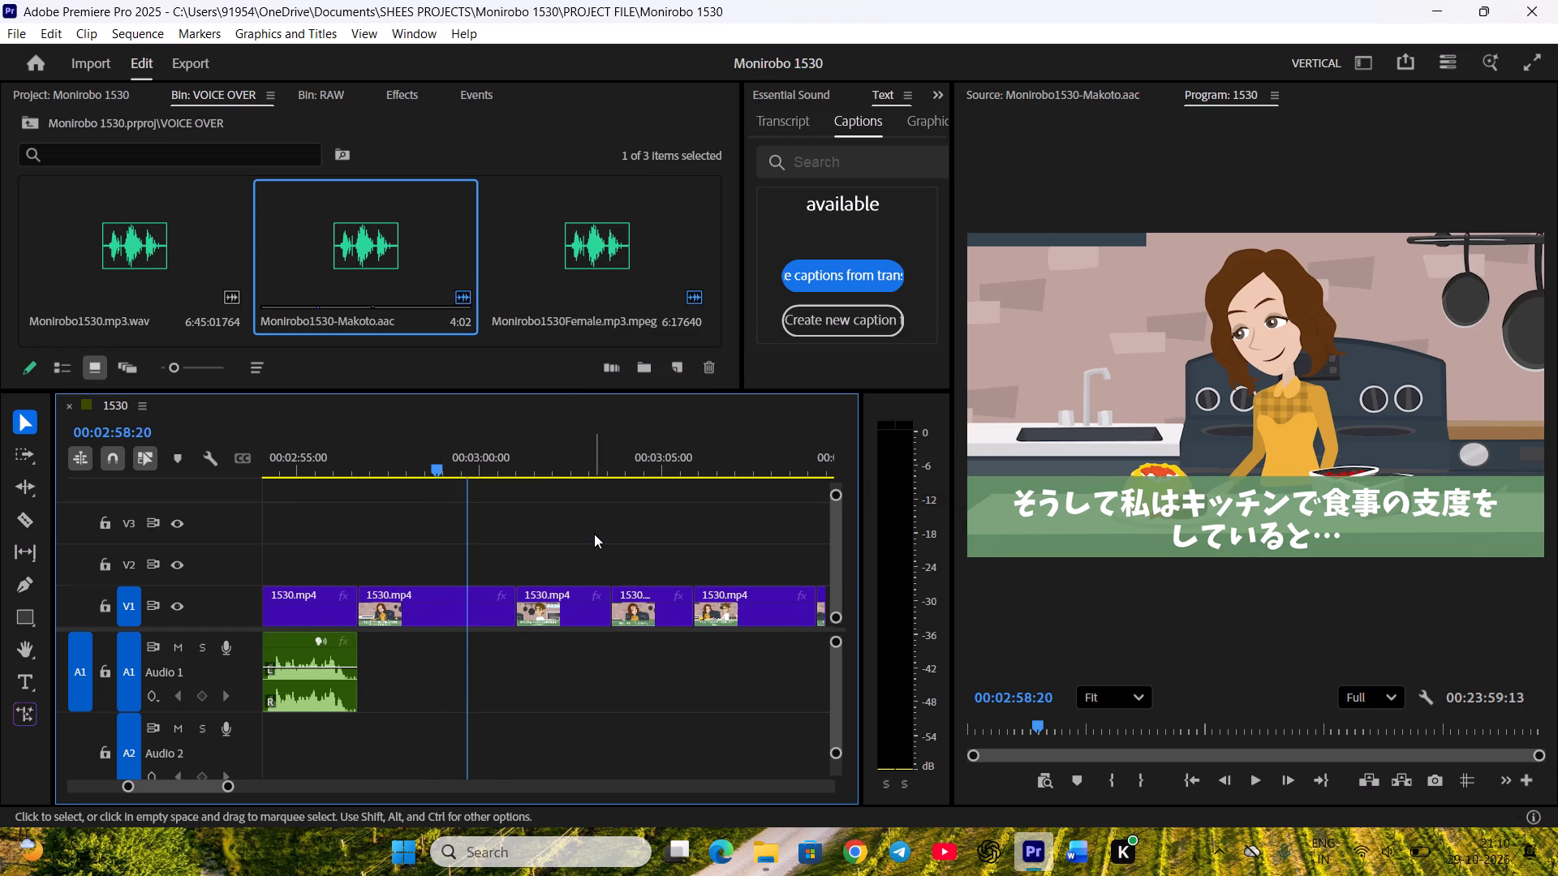
Check the script and mark Kanami's kitchen narration line in Monirobo1530Female.mp3.mpeg from 00:02:07:14 to 00:02:10:03.
left_click(1094, 857)
scroll(997, 663, "down", 2)
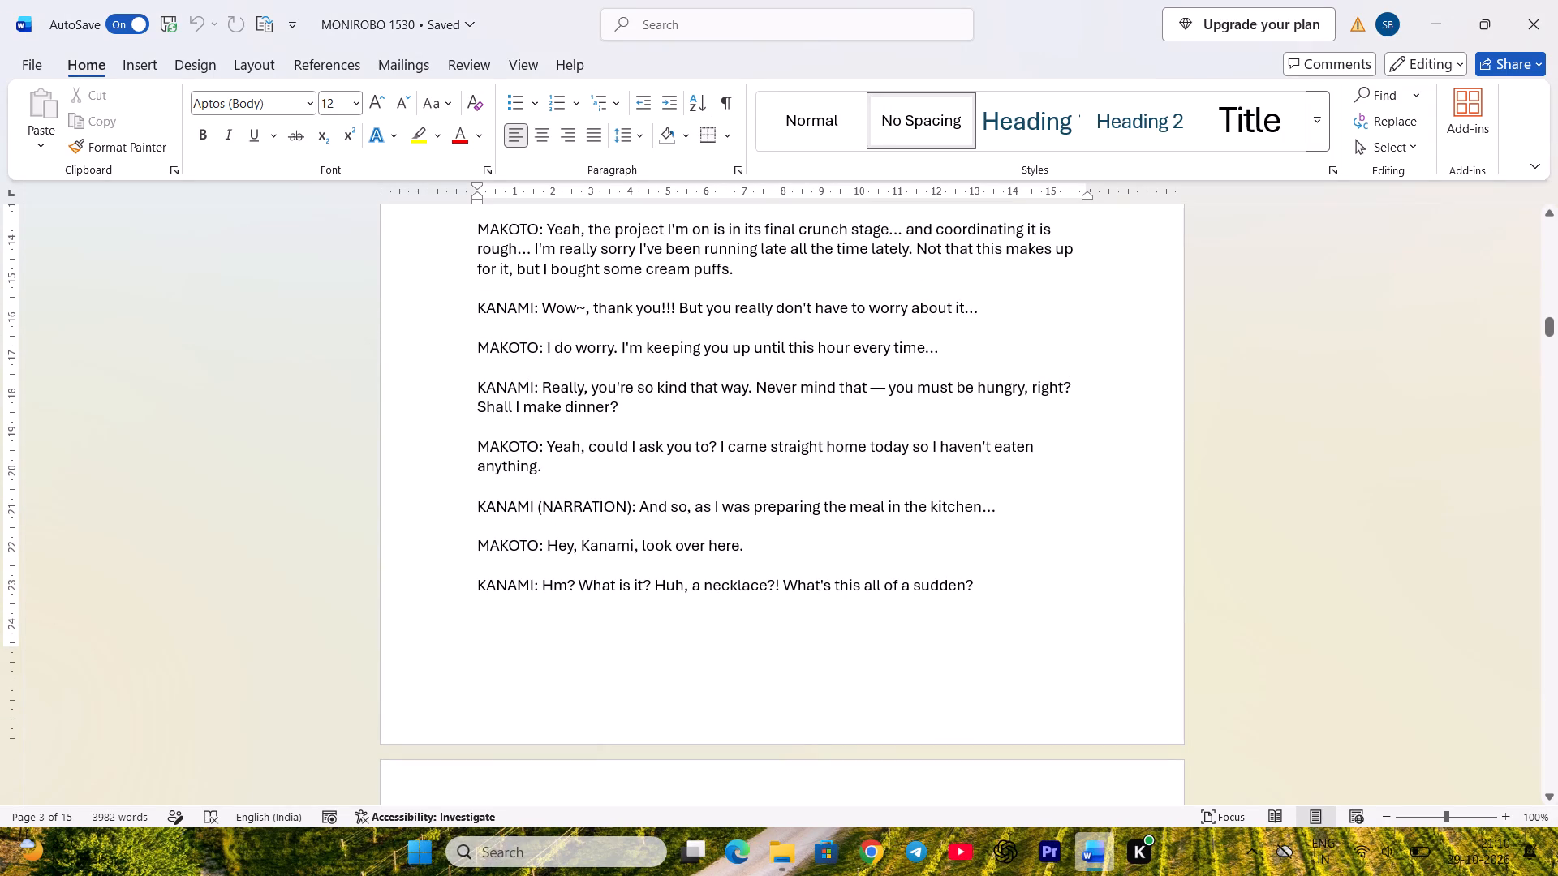
key("ctrl+s")
scroll(1006, 677, "down", 1)
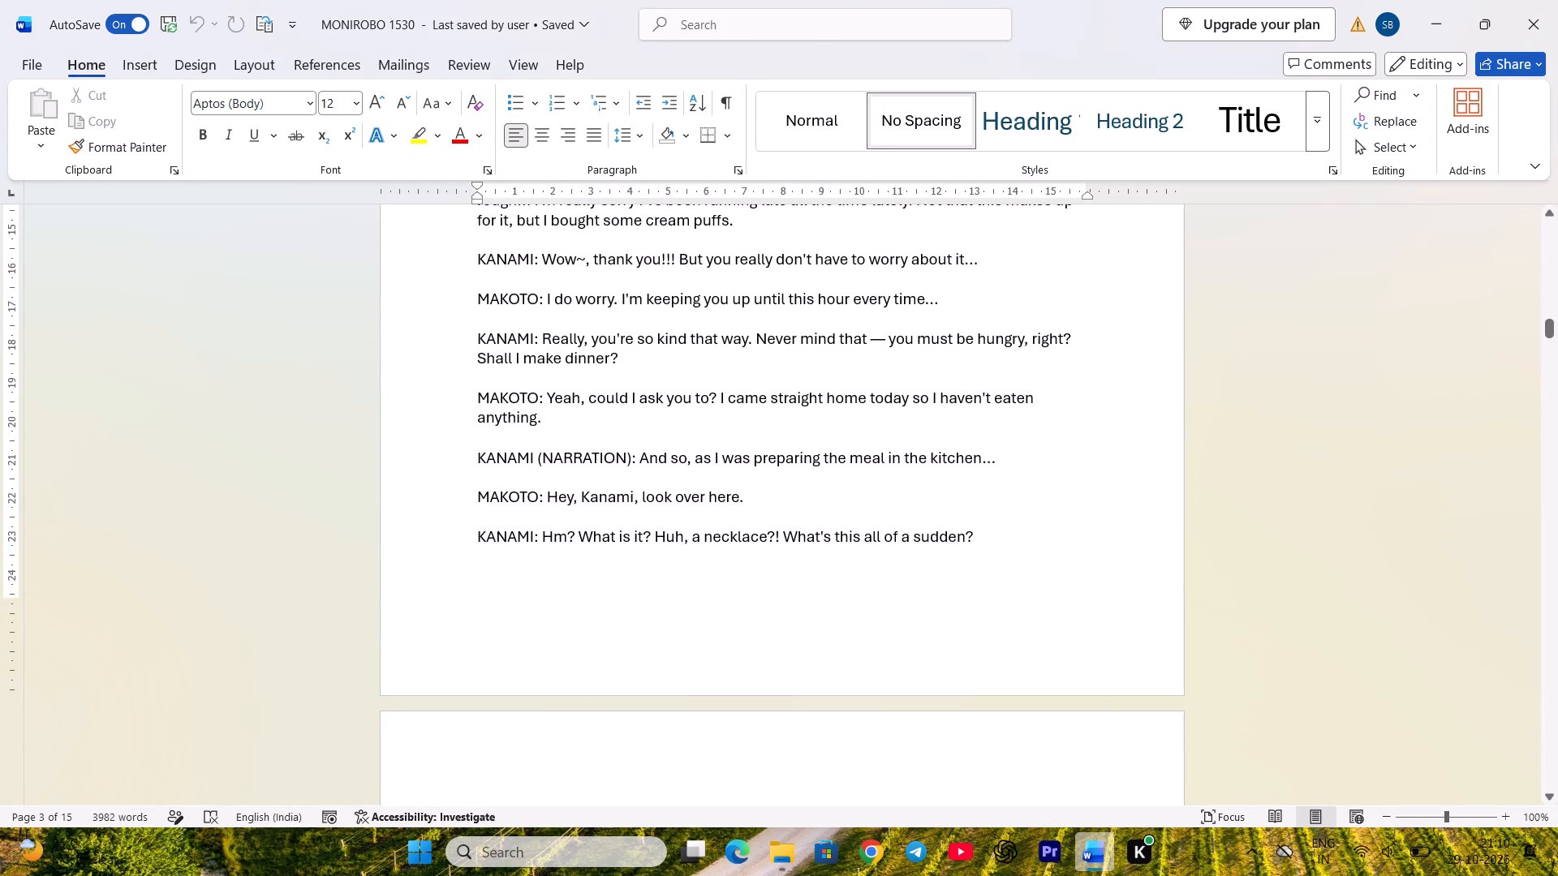
left_click(1054, 860)
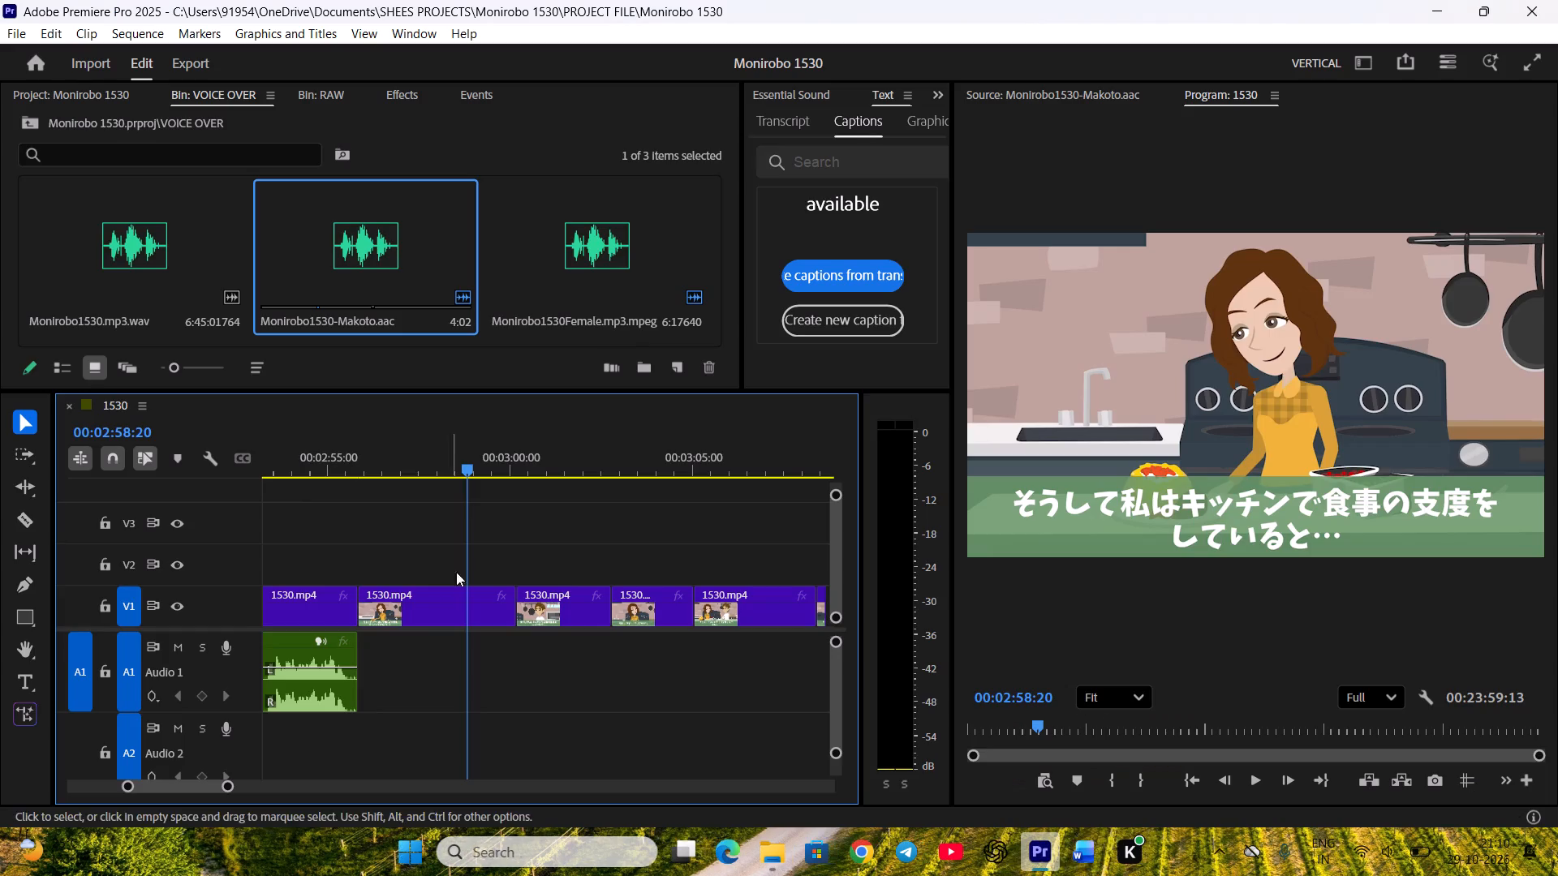
double_click(565, 292)
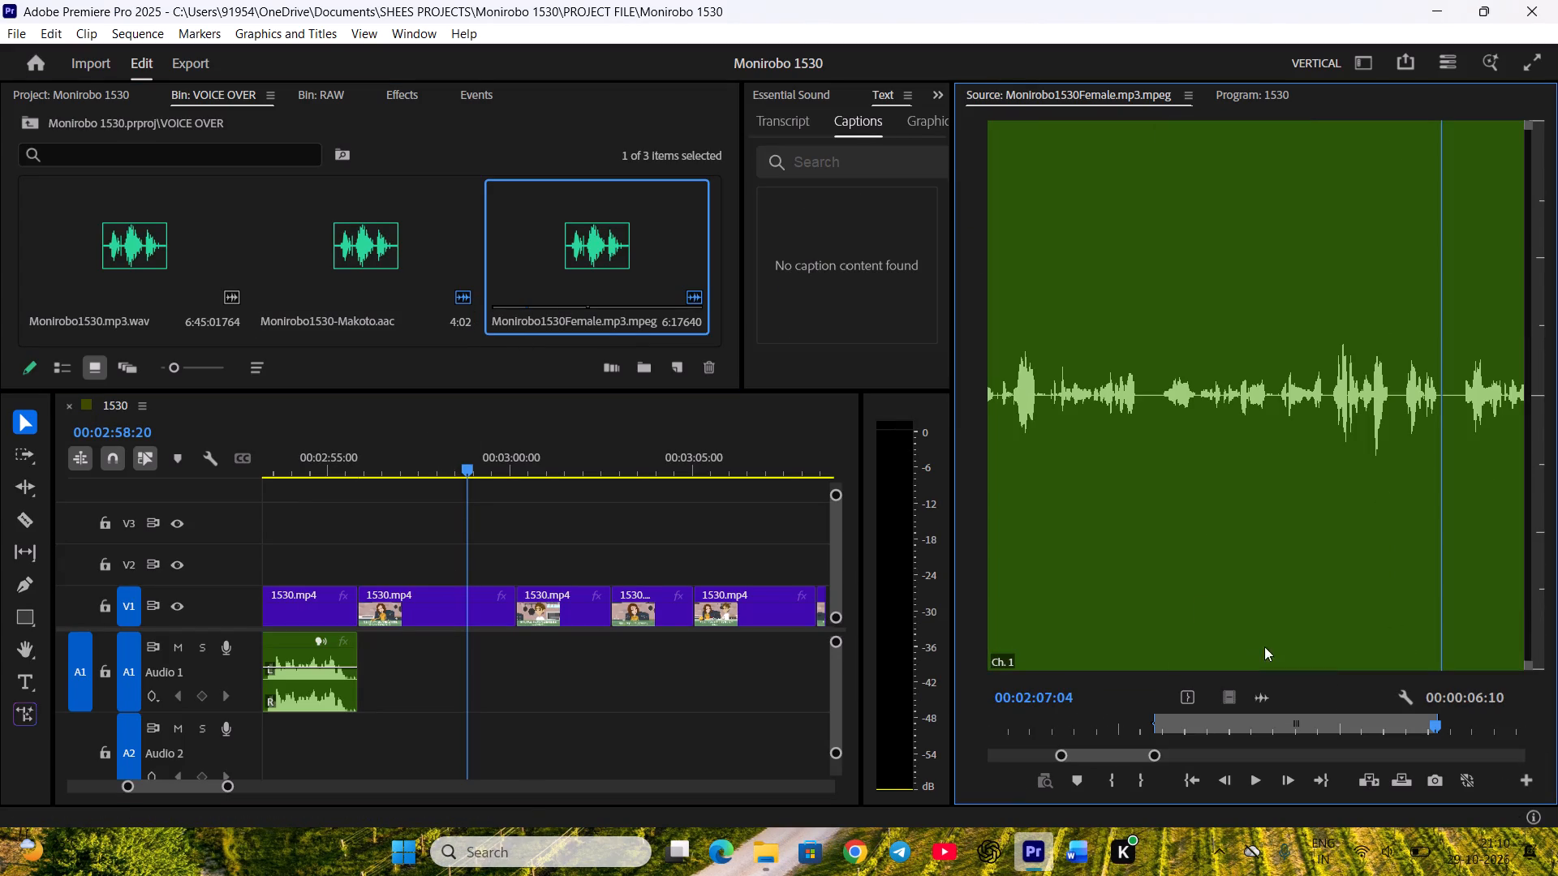
key("space")
key("space")
scroll(1304, 719, "up", 2)
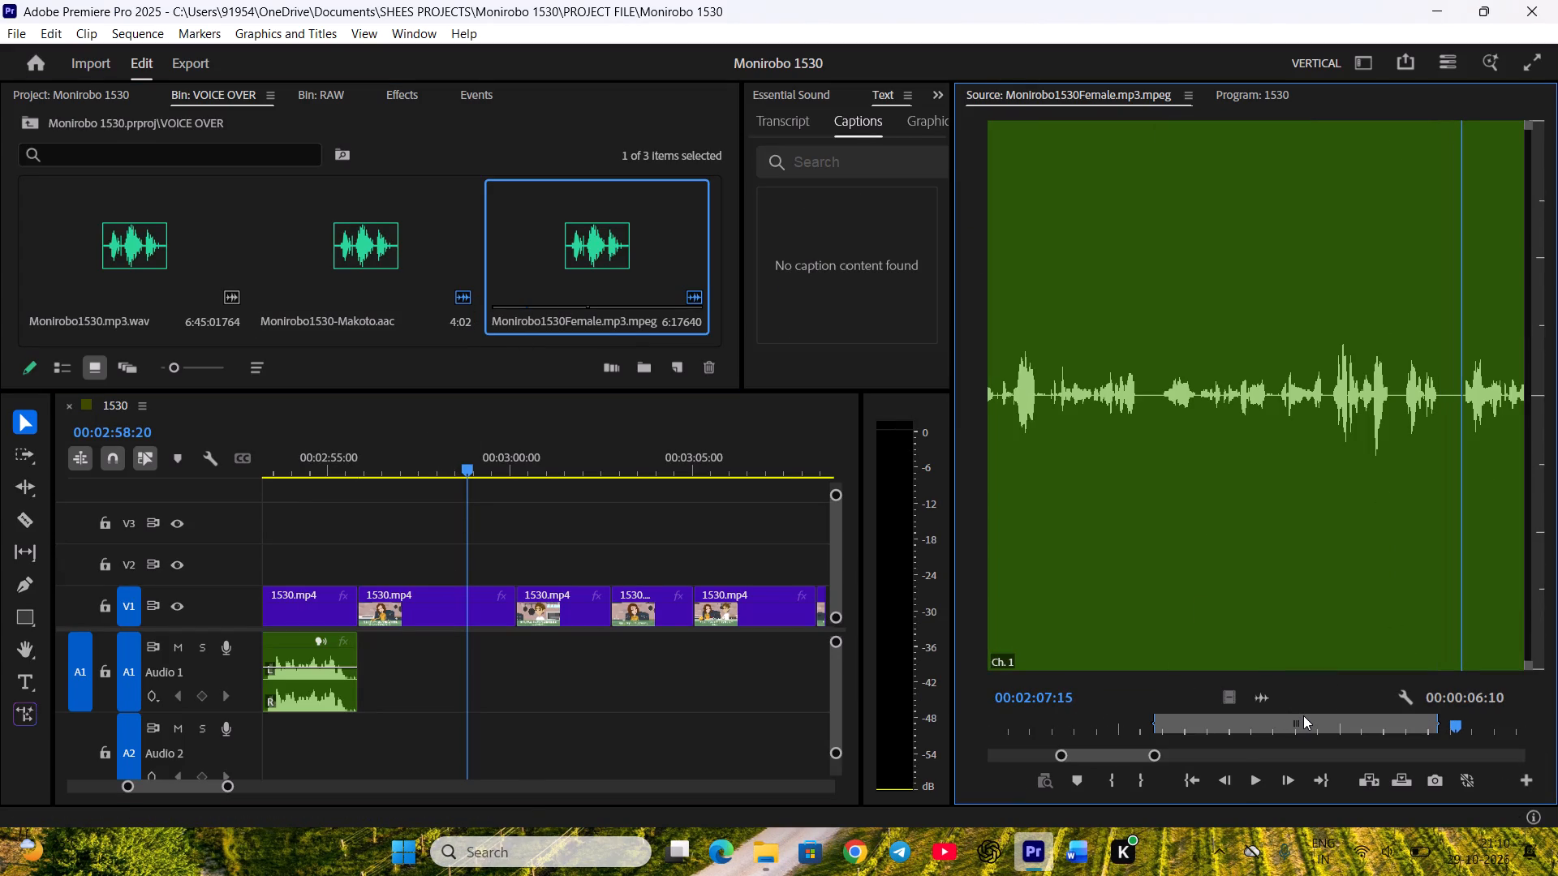
scroll(1303, 715, "up", 1)
key("i")
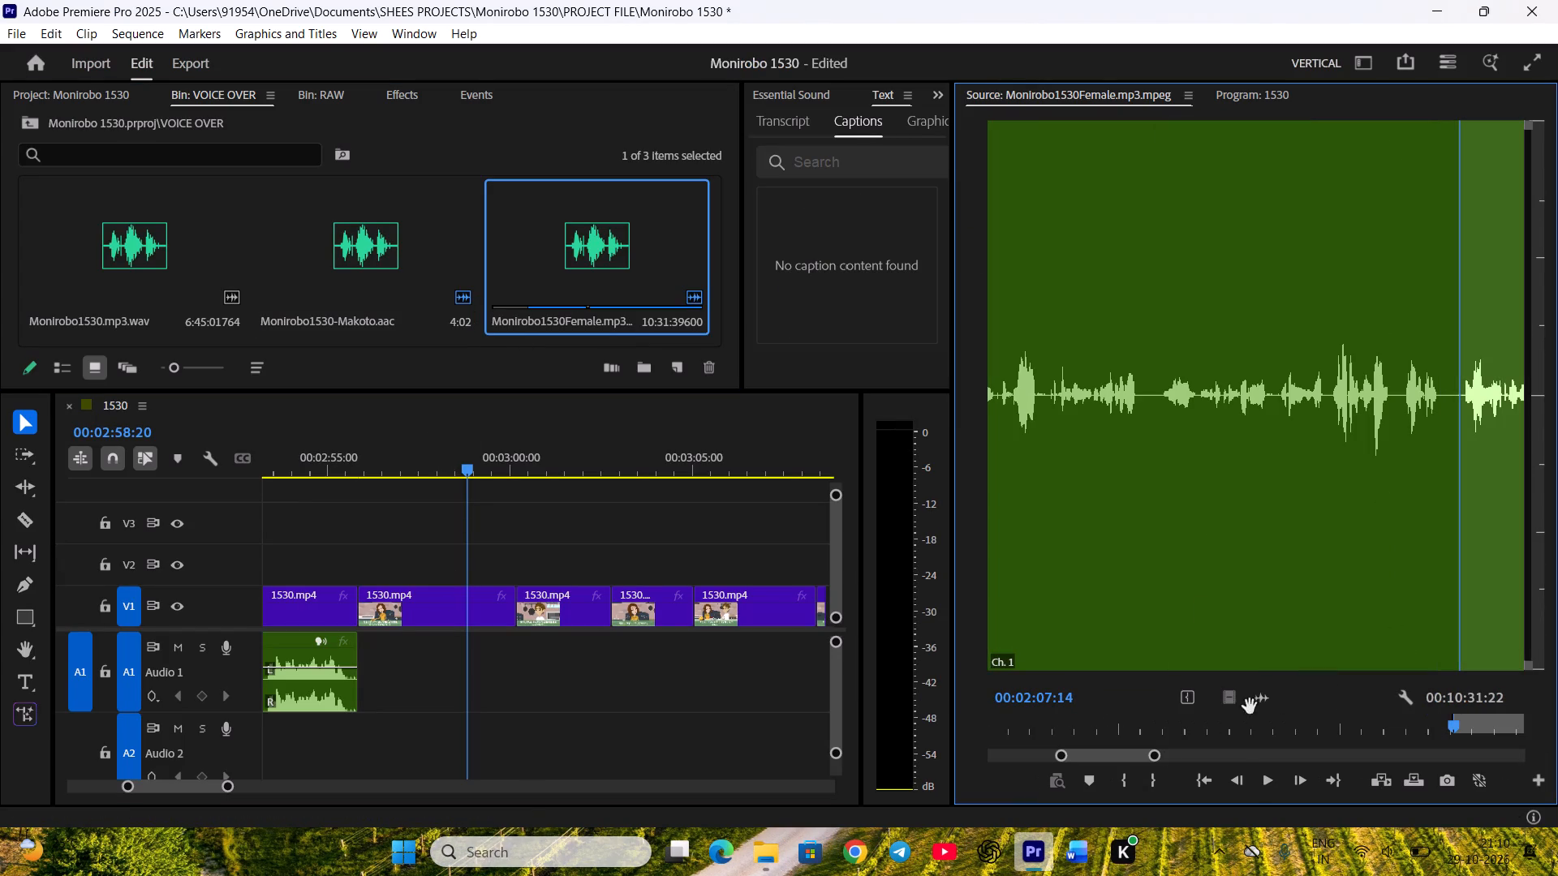
key("space")
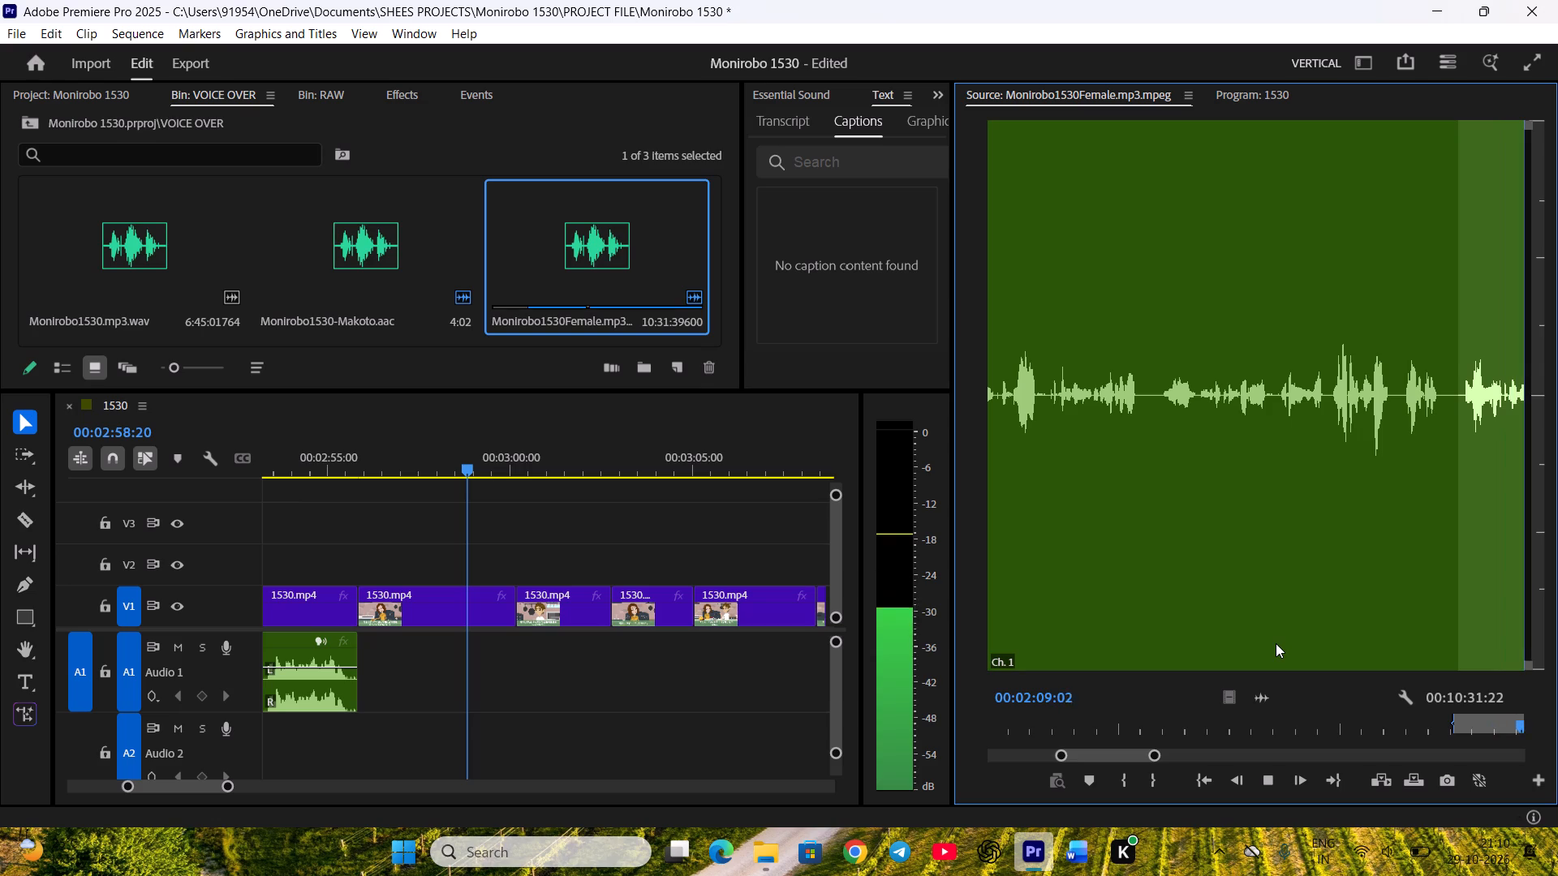
key("space")
key("space")
key("space")
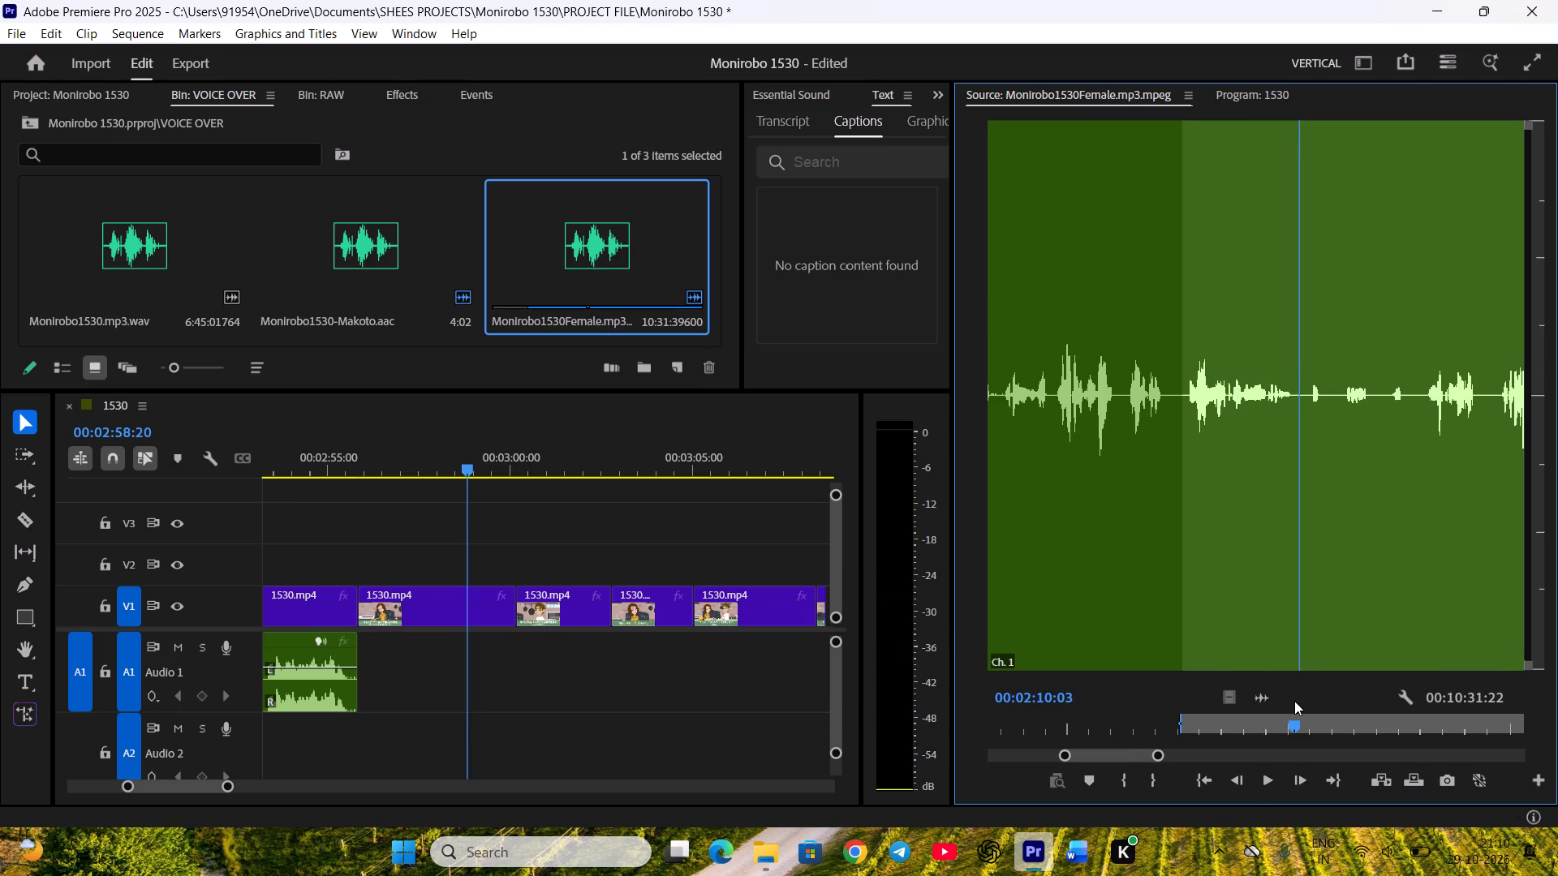
key("o")
Place Kanami's kitchen narration on A1 directly after Makoto's line and preview it.
left_click_drag(1261, 696, 368, 680)
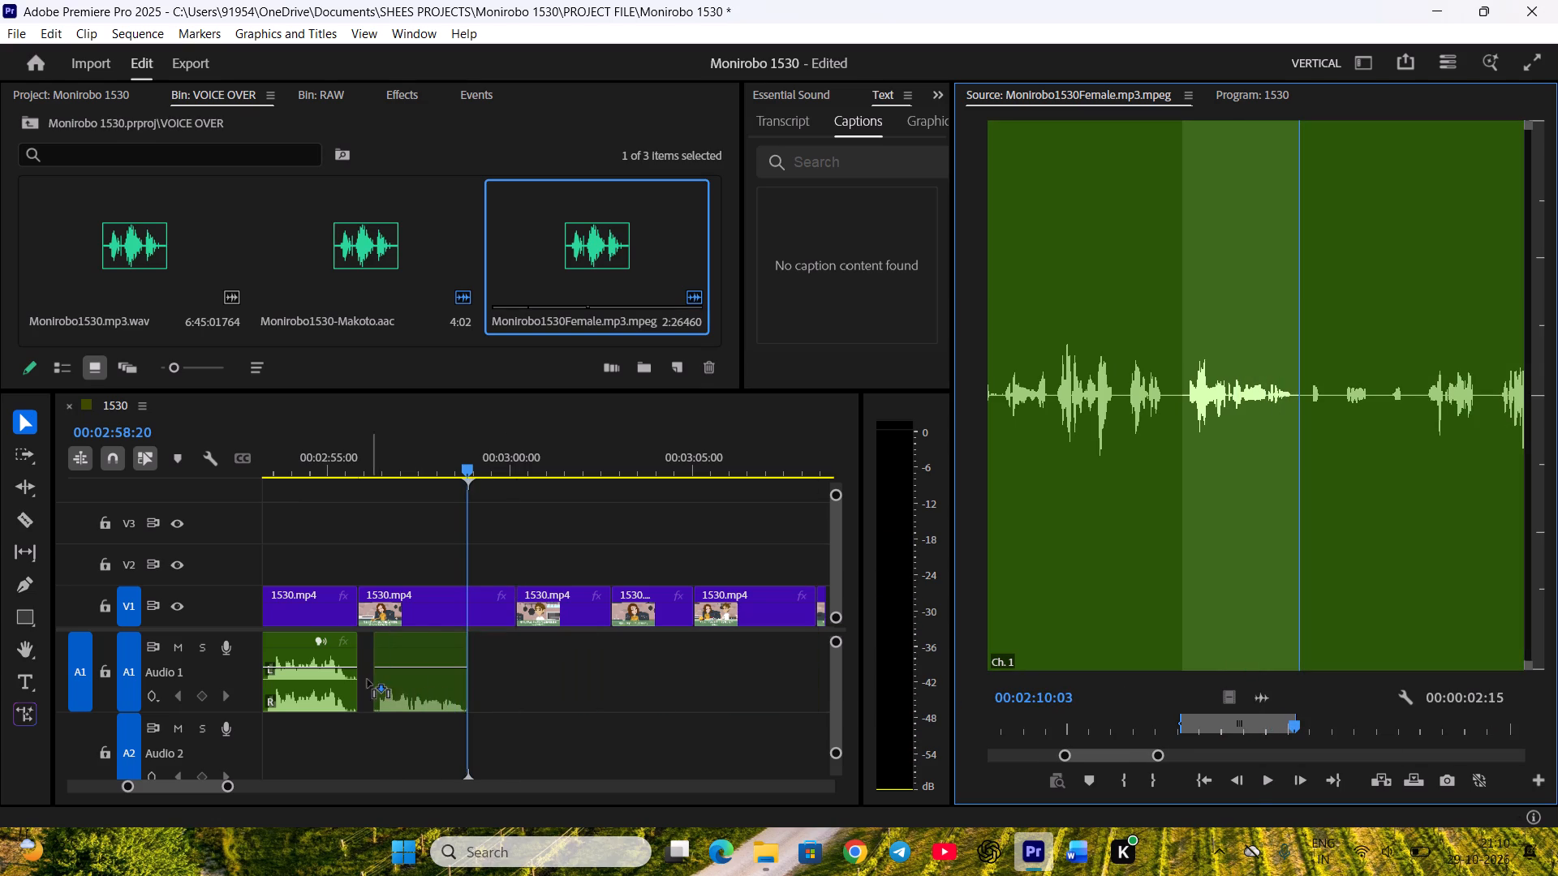
left_click_drag(368, 680, 355, 676)
left_click(386, 456)
key("space")
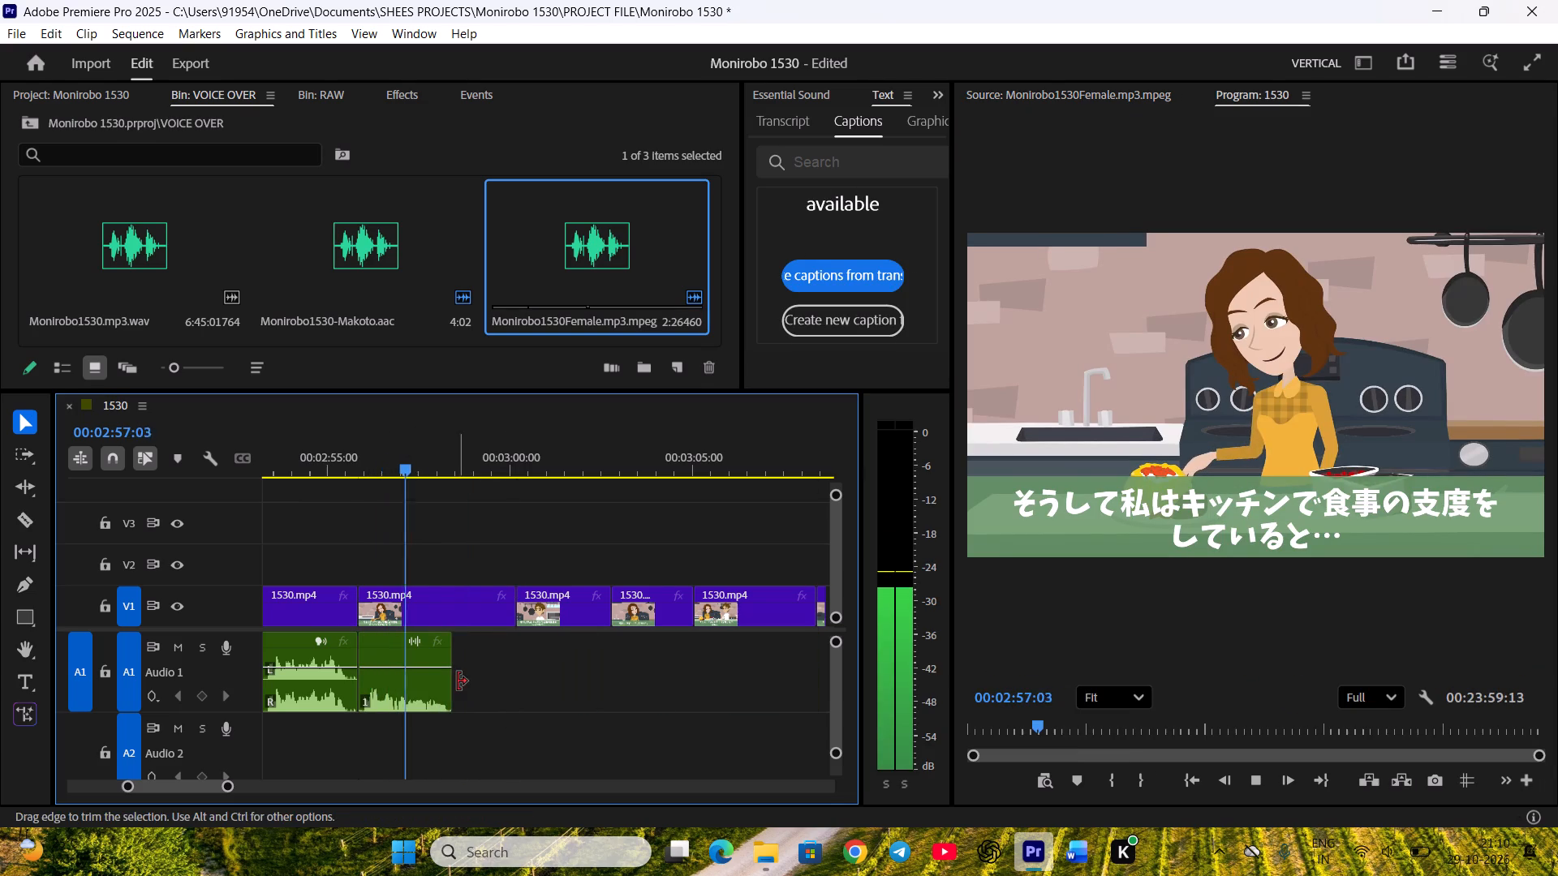
key("space")
Trim Kanami's kitchen V1 clip to end with her narration audio, close the gap, save and check Makoto's following shot.
left_click_drag(512, 605, 448, 605)
right_click(484, 600)
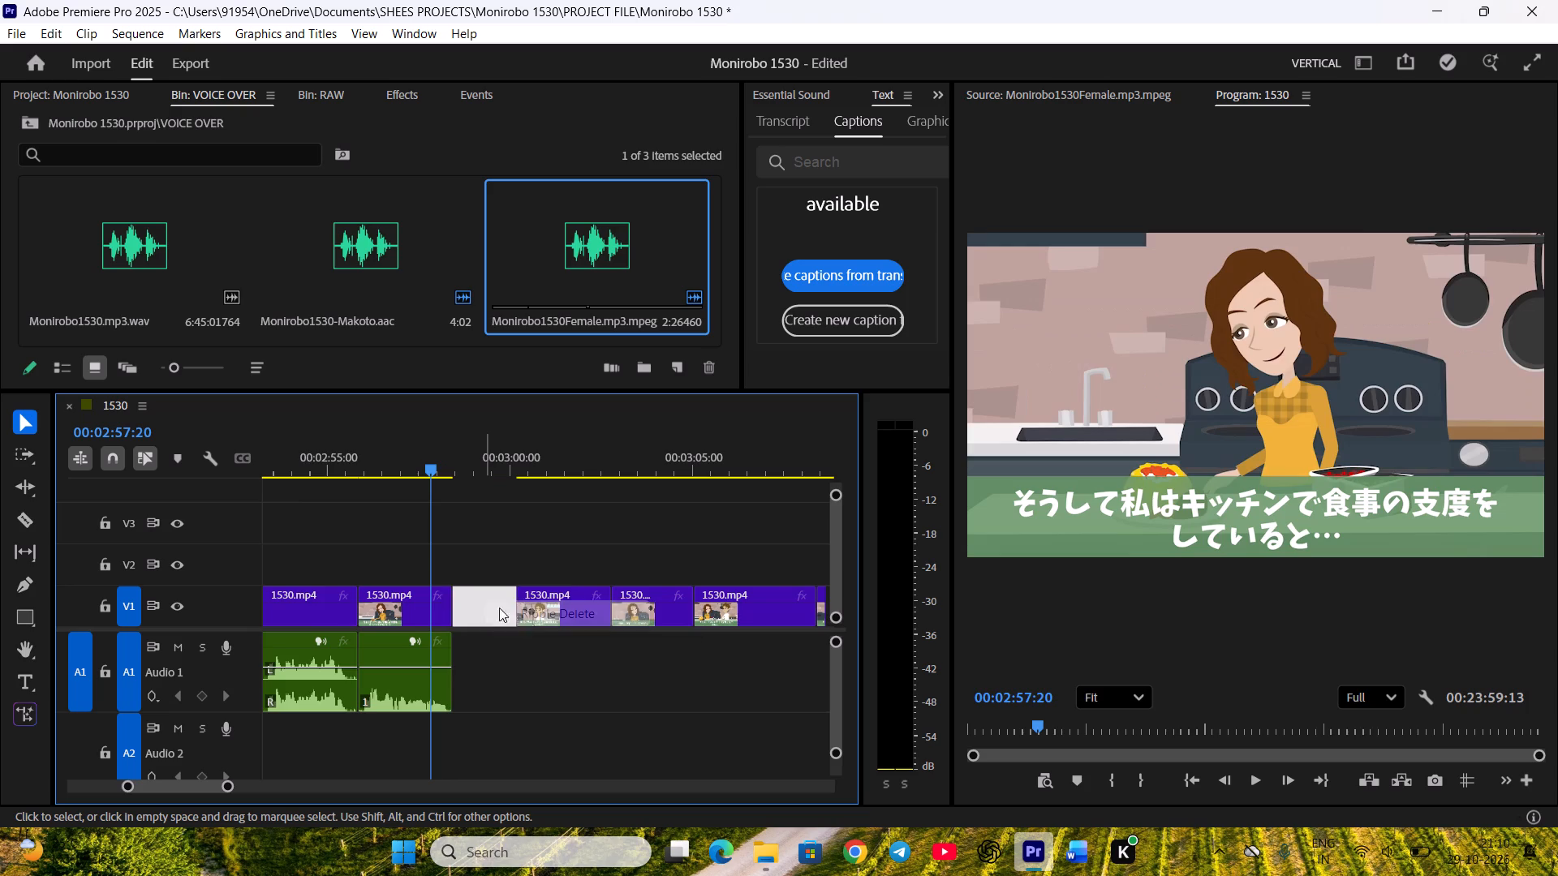
left_click(531, 616)
scroll(536, 627, "down", 3)
key("space")
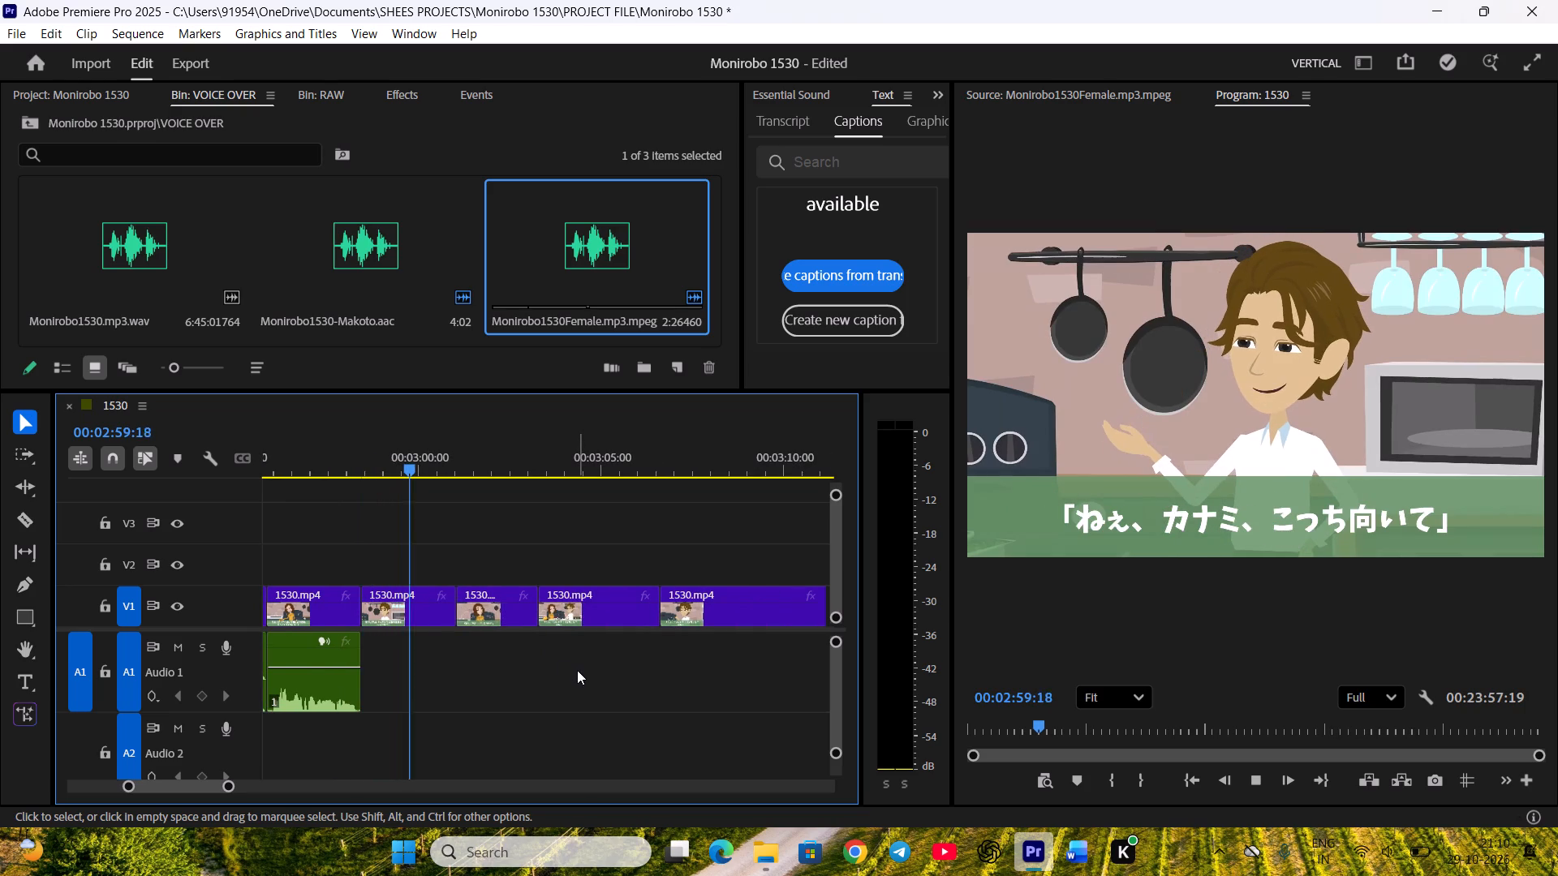
key("ctrl+s")
key("equal")
scroll(568, 676, "down", 2)
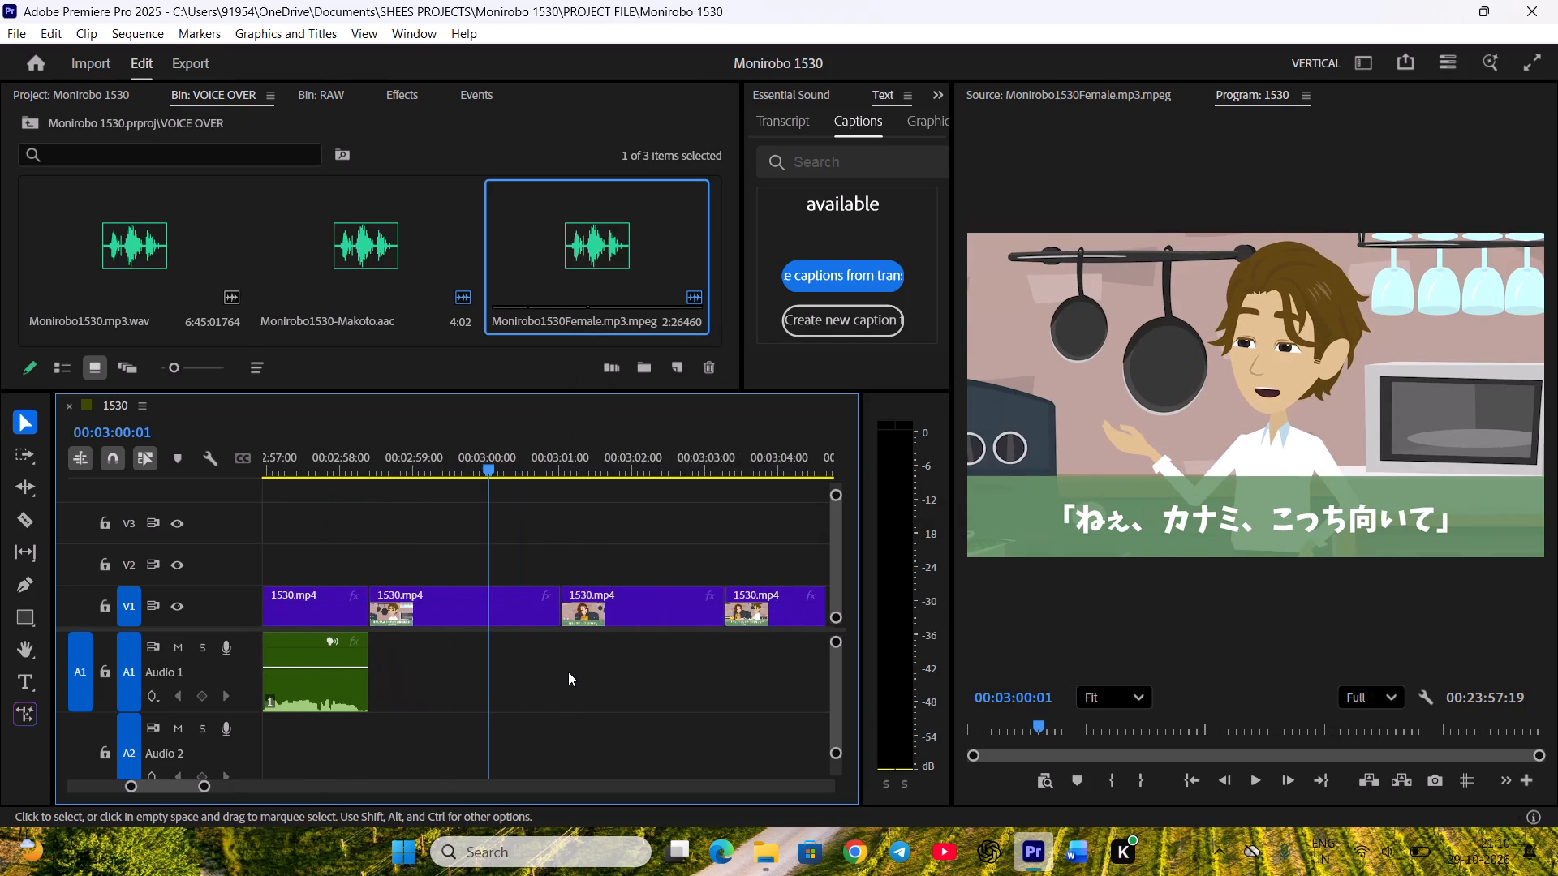
key("ctrl+s")
key("space")
key("space")
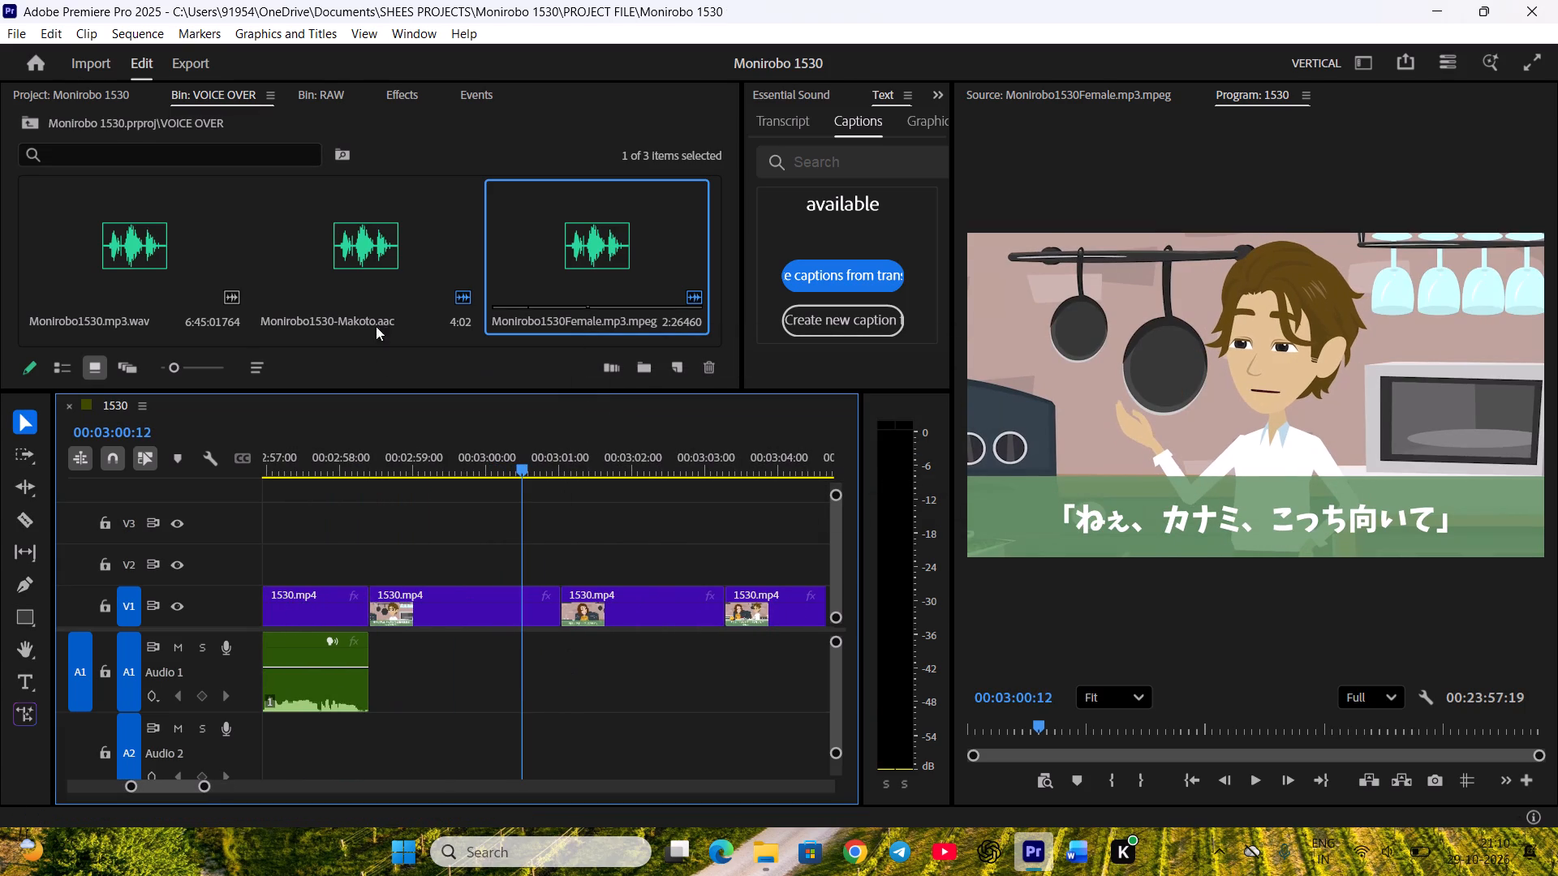
Mark Makoto's line "Hey, Kanami, look over here" in Monirobo1530-Makoto.aac from 00:01:56:10 to 00:01:58:13.
double_click(375, 235)
key("space")
key("space")
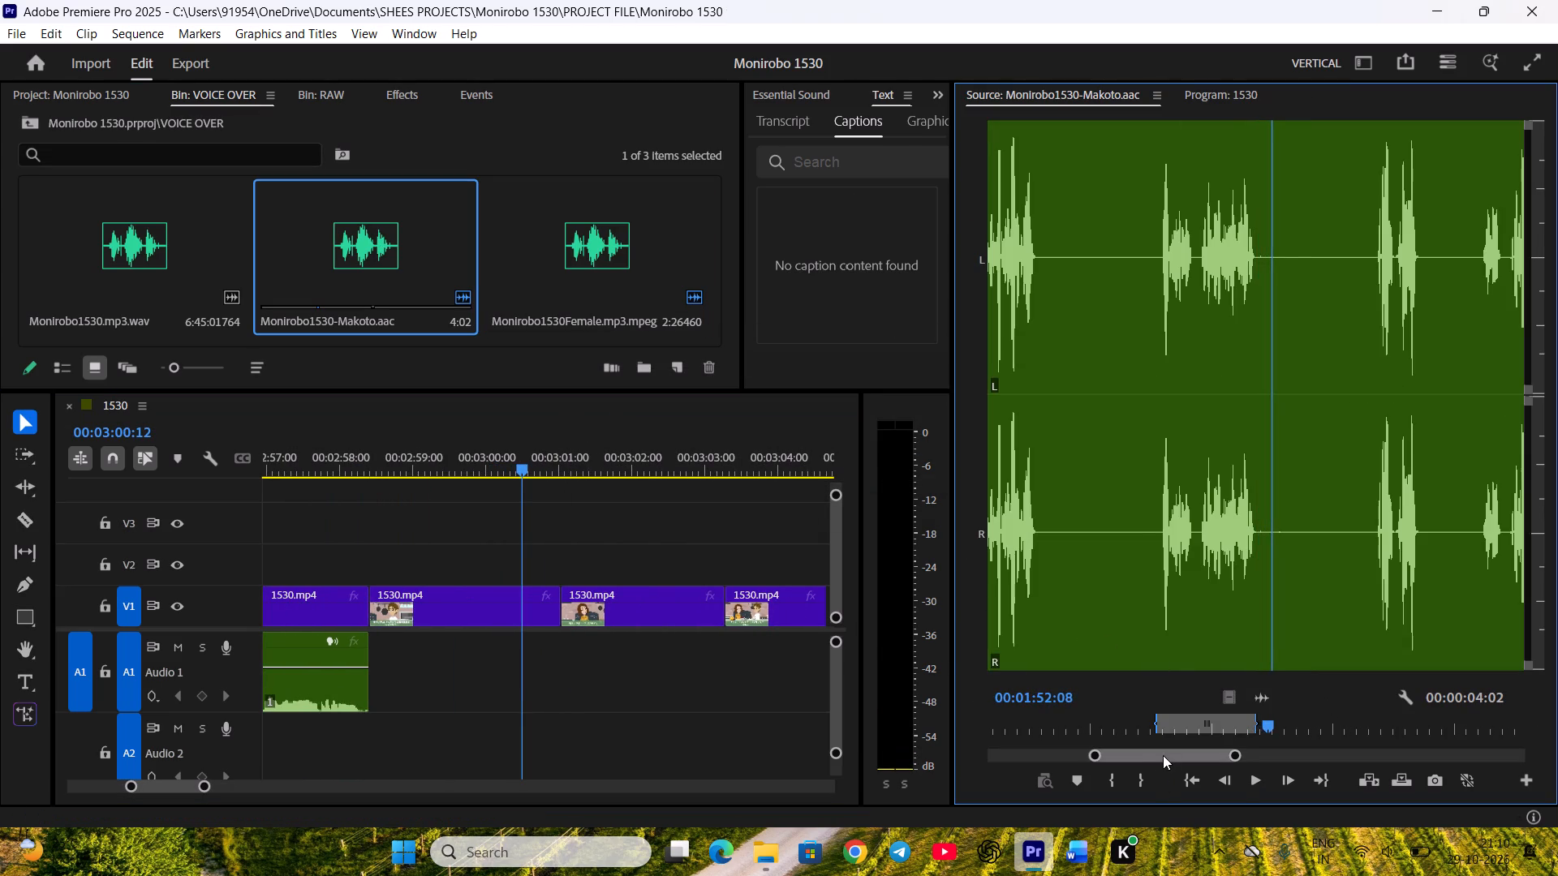
left_click_drag(1164, 755, 1174, 754)
left_click(1106, 723)
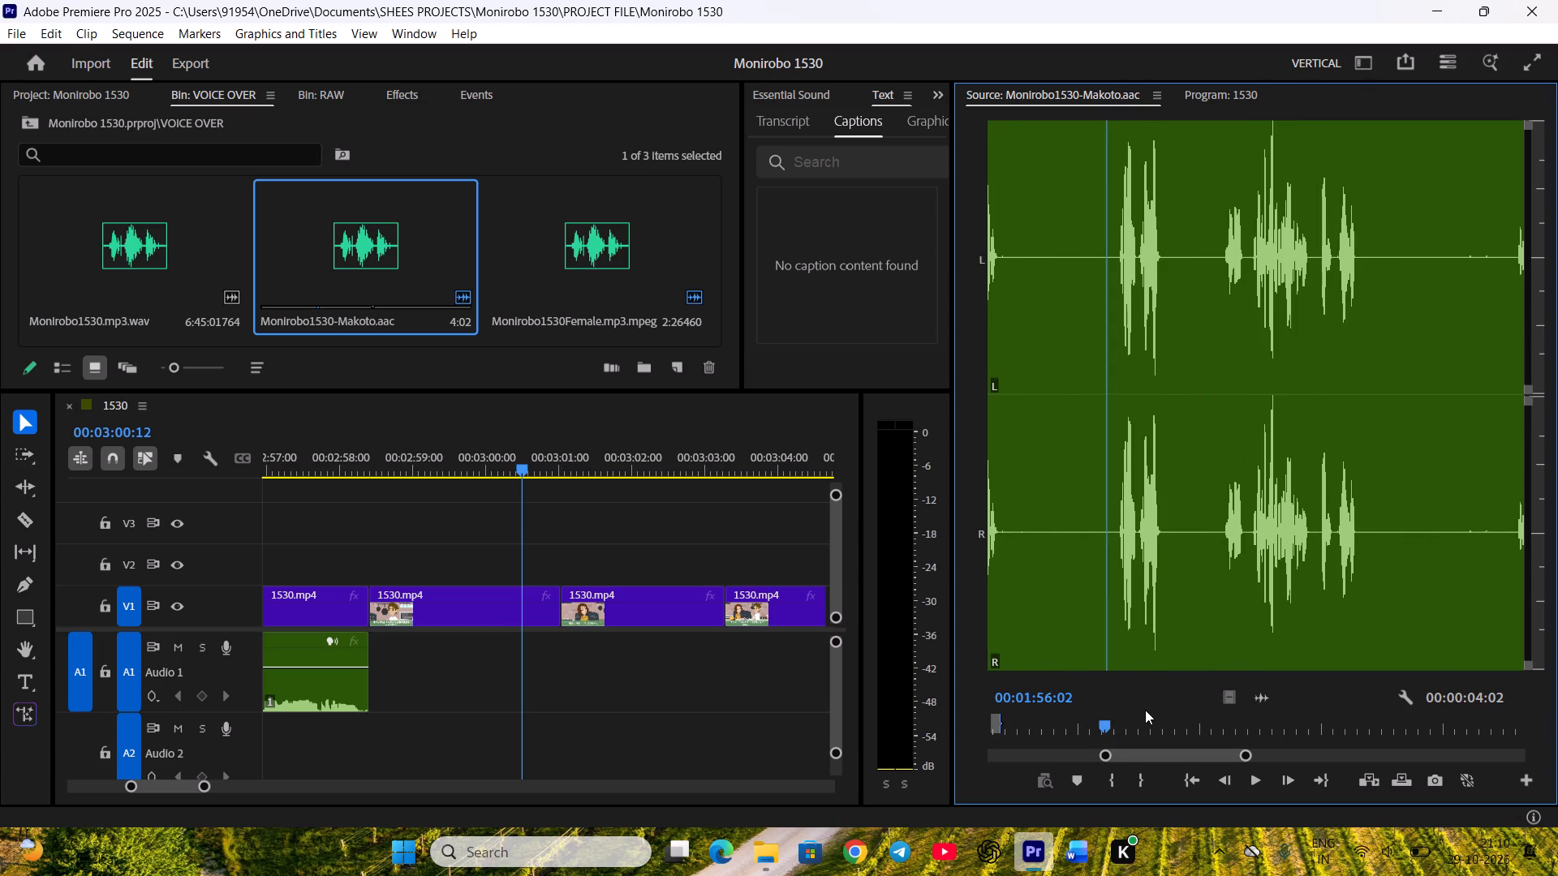
scroll(1149, 707, "down", 8)
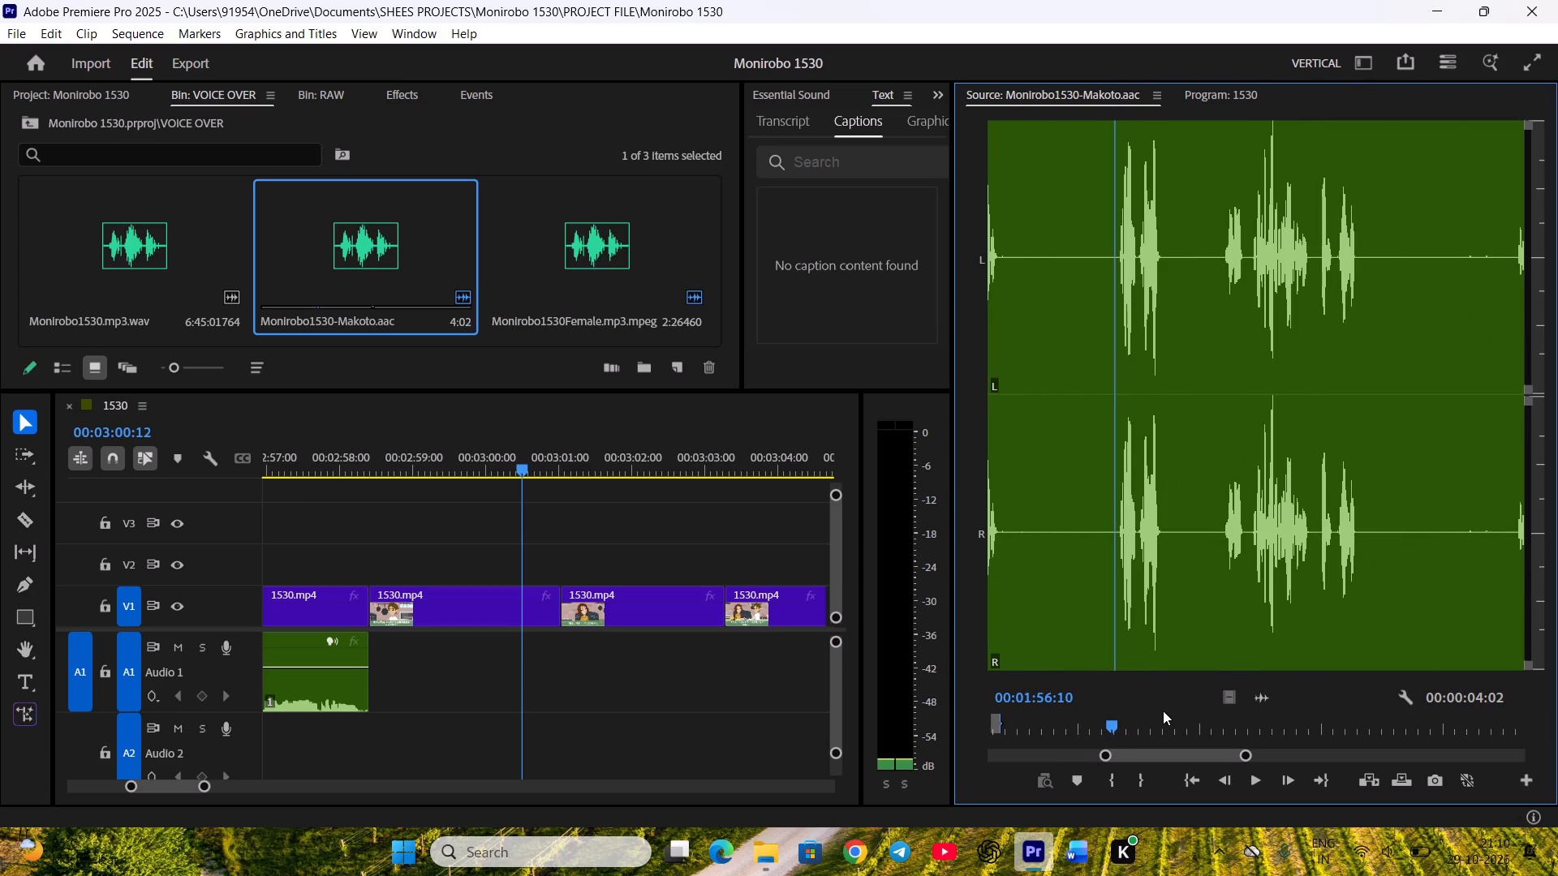
key("i")
key("space")
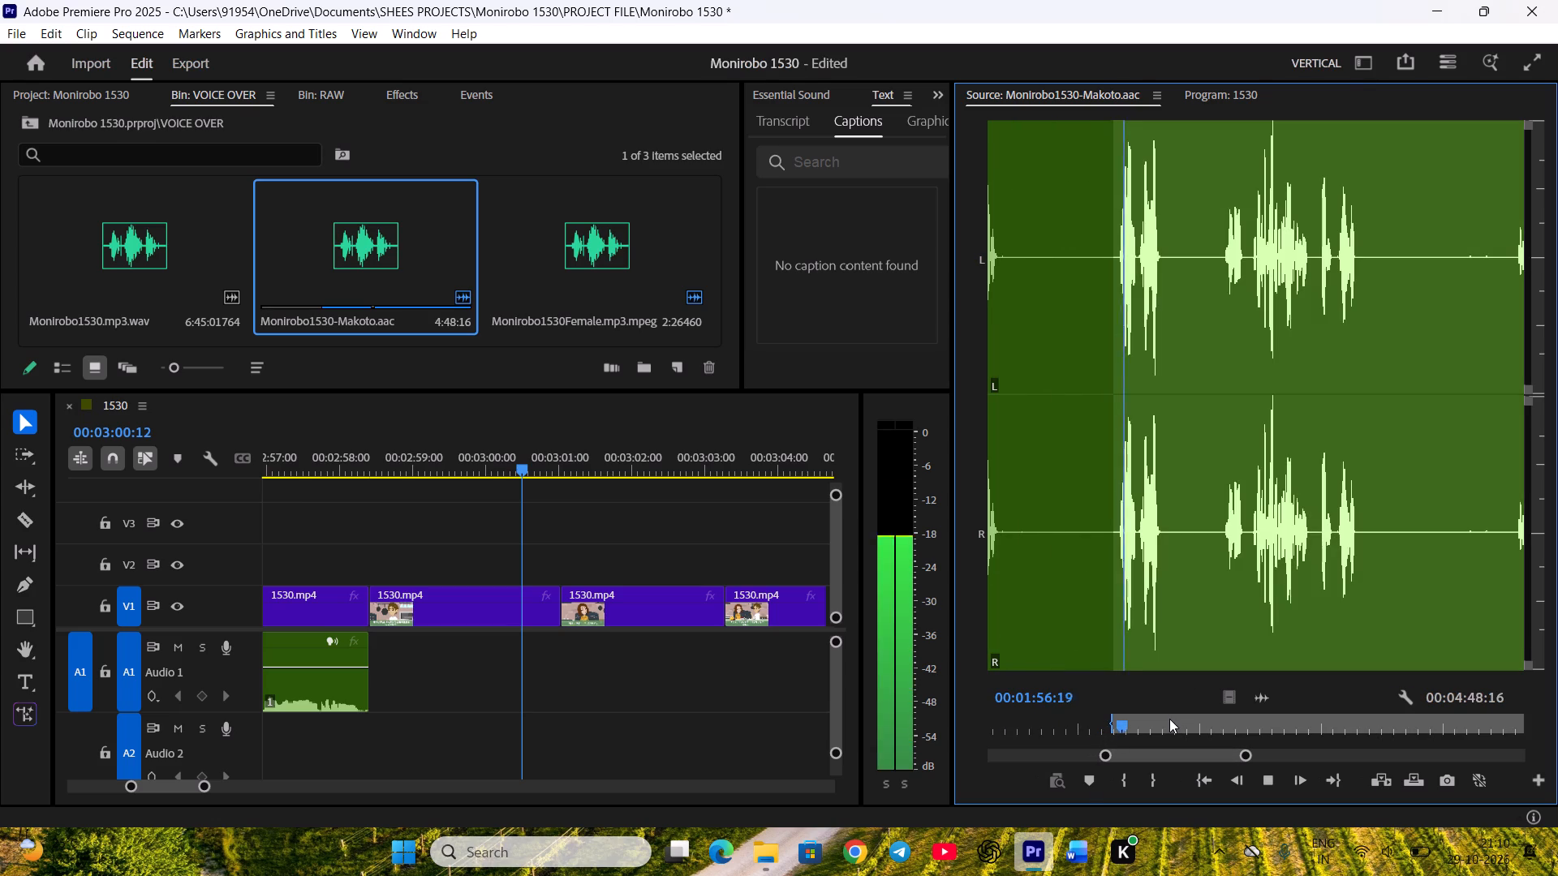
key("space")
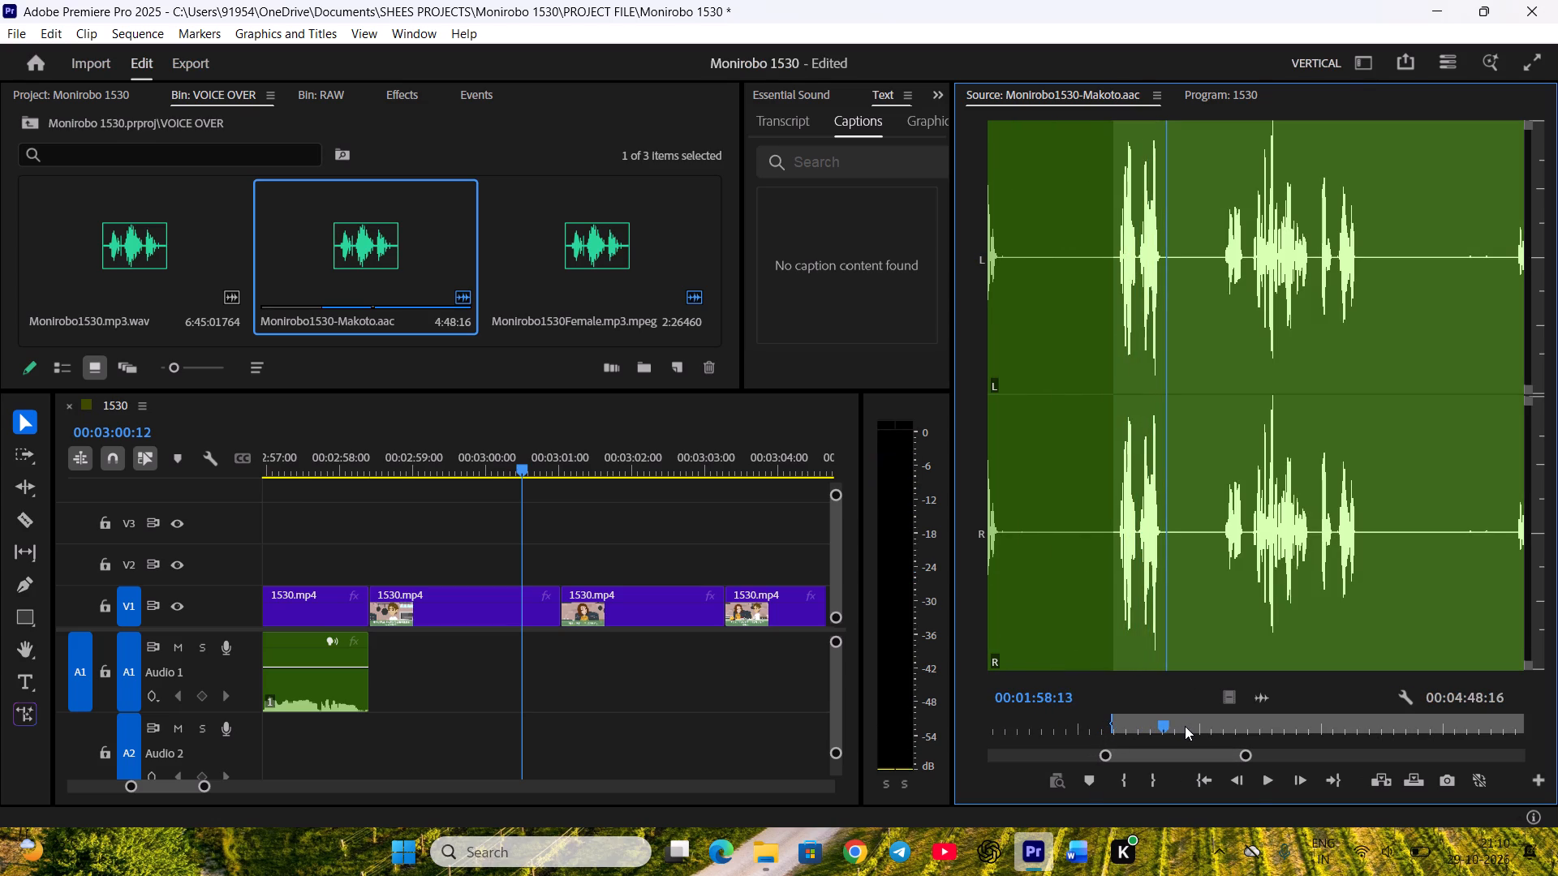
key("o")
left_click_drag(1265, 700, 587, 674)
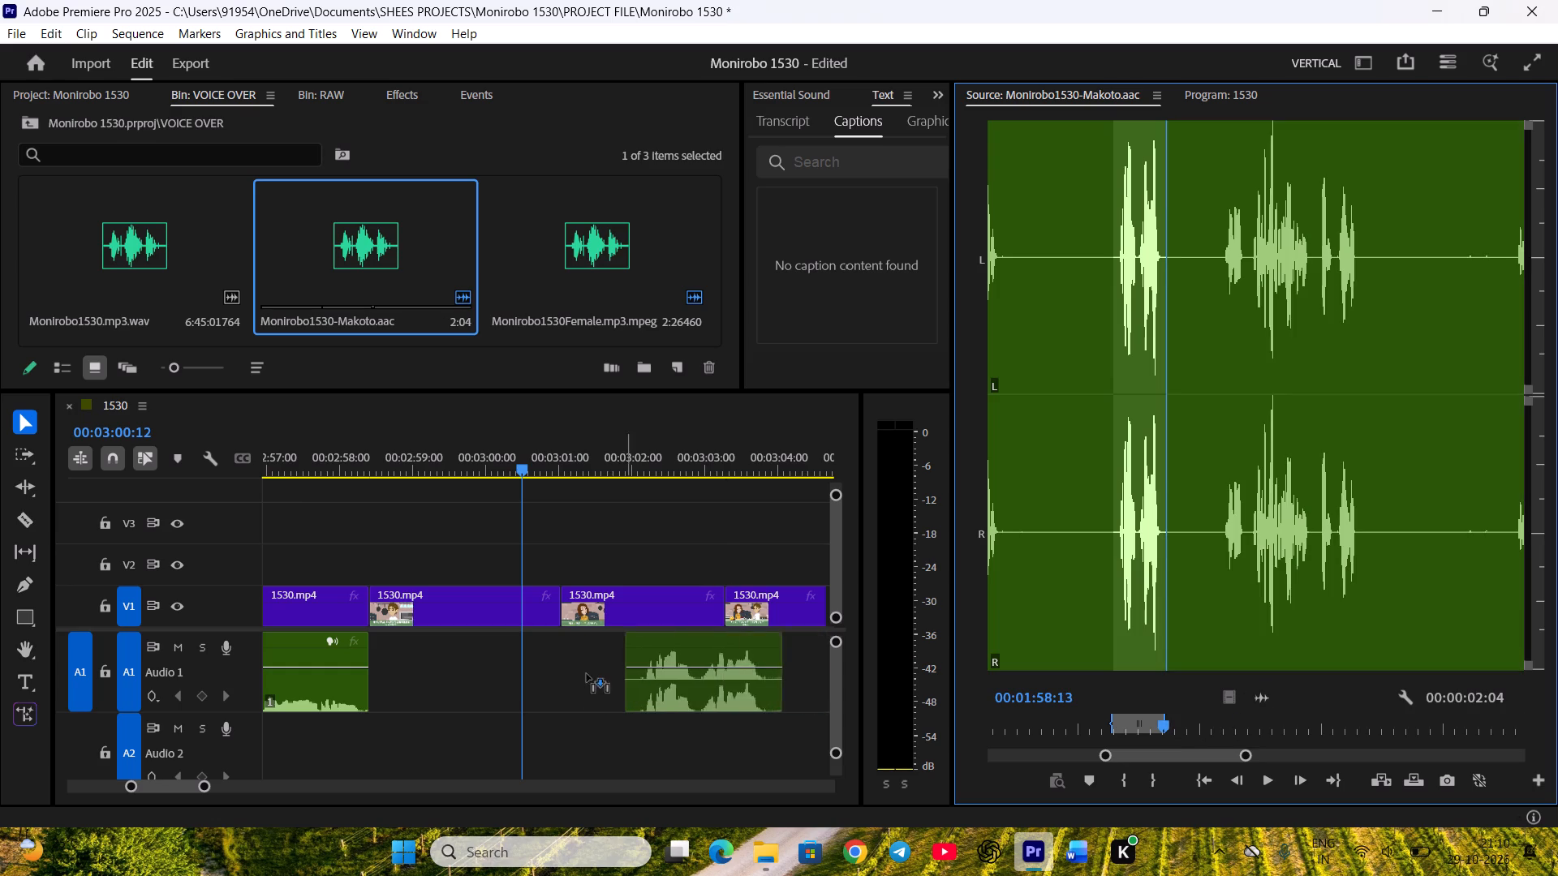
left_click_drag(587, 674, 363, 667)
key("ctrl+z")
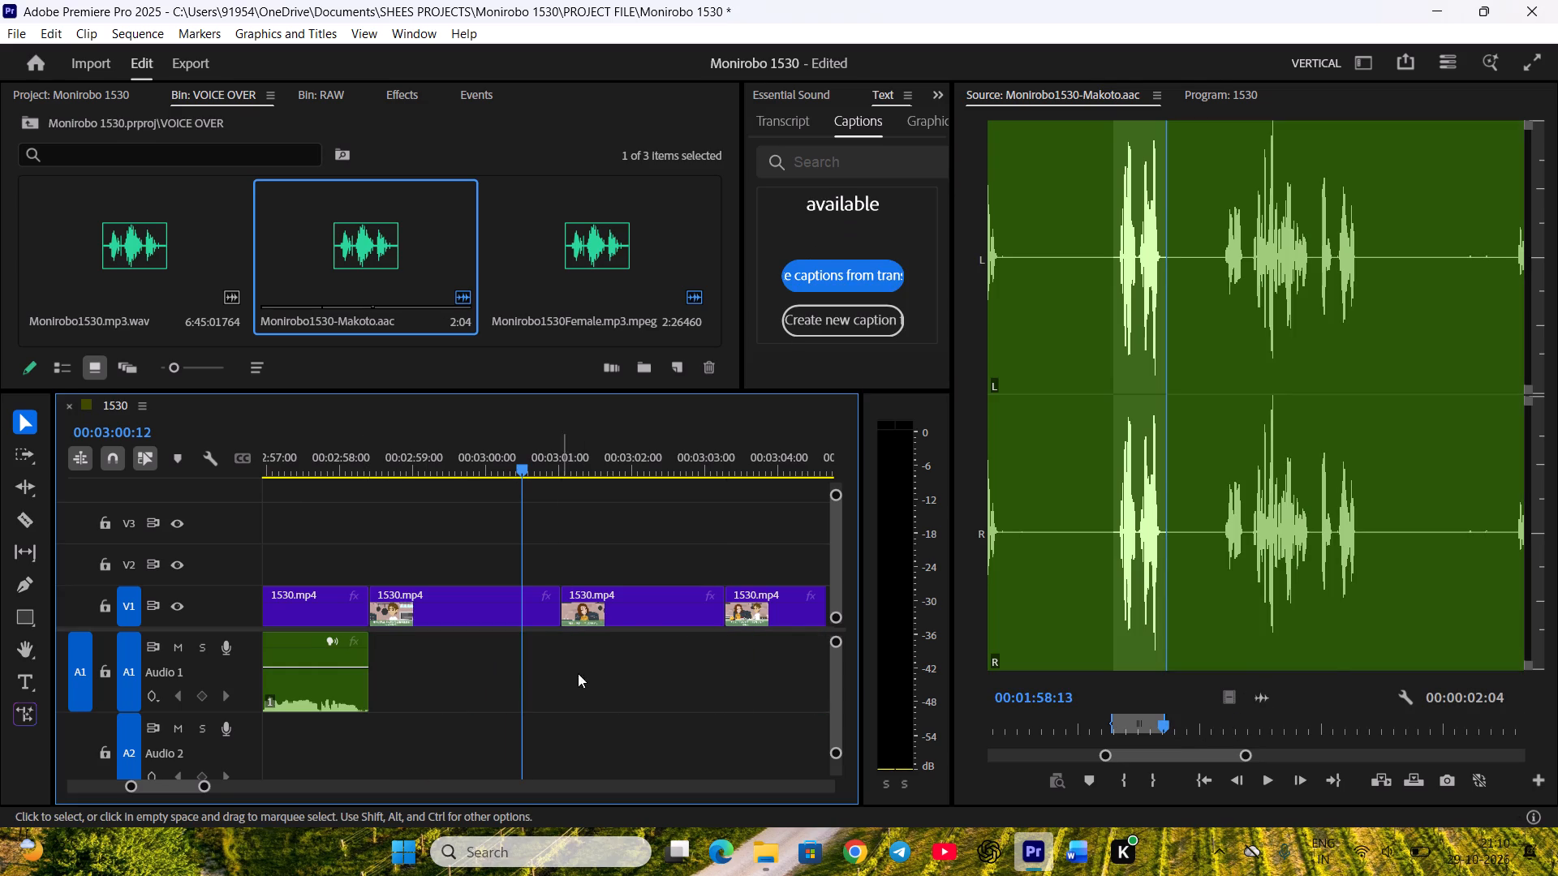
Place Makoto's line on A1 after Kanami's kitchen narration, trim 3 frames off its start, butt it against the narration and shorten its end.
left_click_drag(1268, 697, 373, 672)
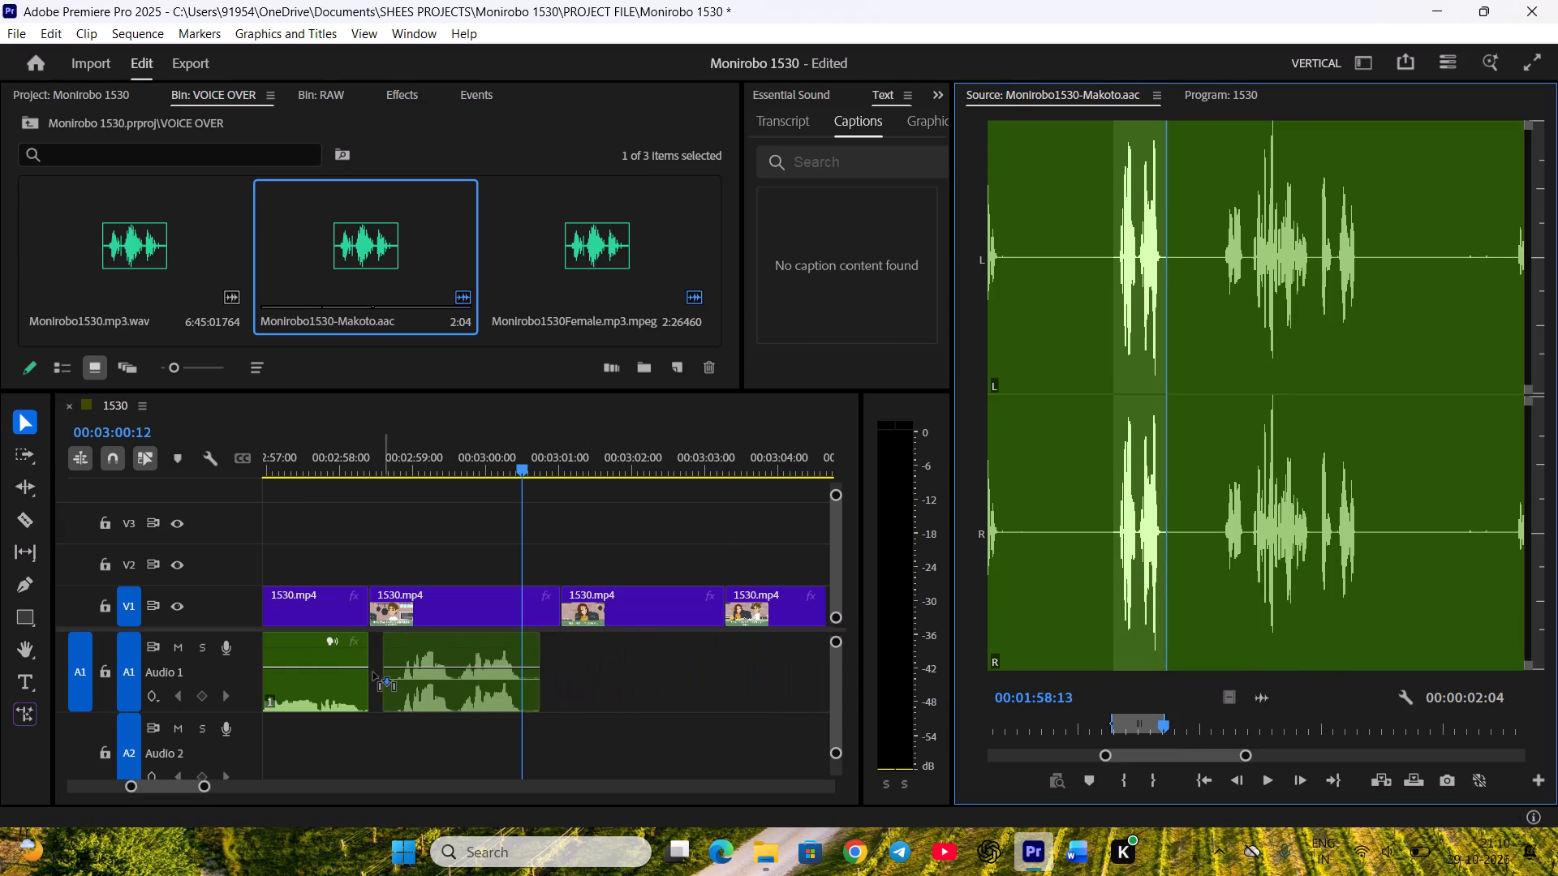
left_click_drag(373, 672, 372, 675)
left_click_drag(374, 700, 384, 700)
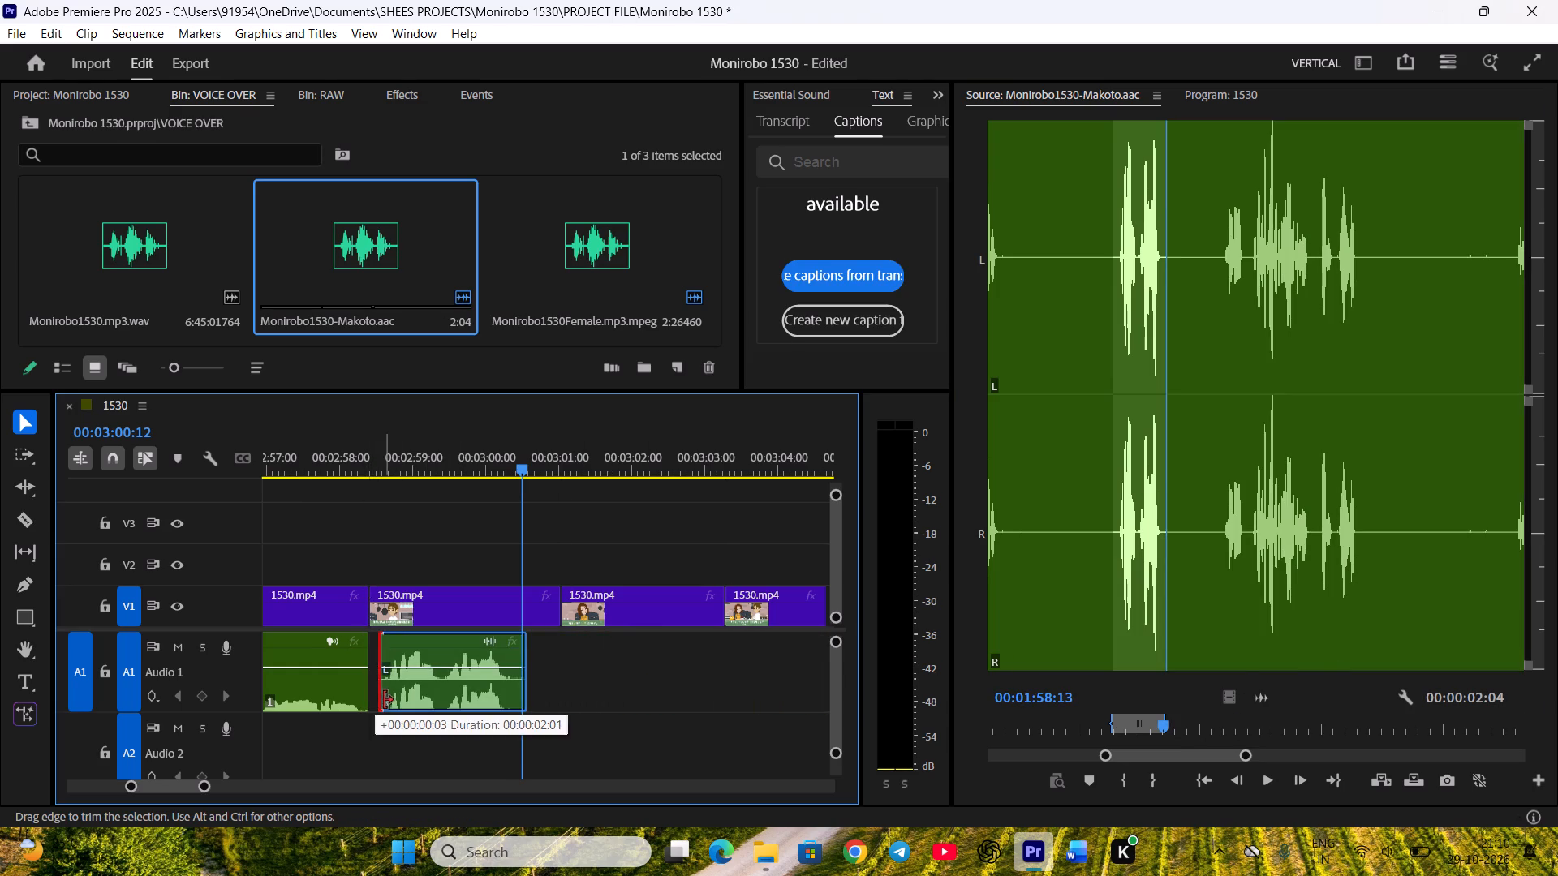
left_click_drag(384, 700, 384, 699)
left_click_drag(442, 702, 433, 702)
left_click(482, 741)
left_click(470, 448)
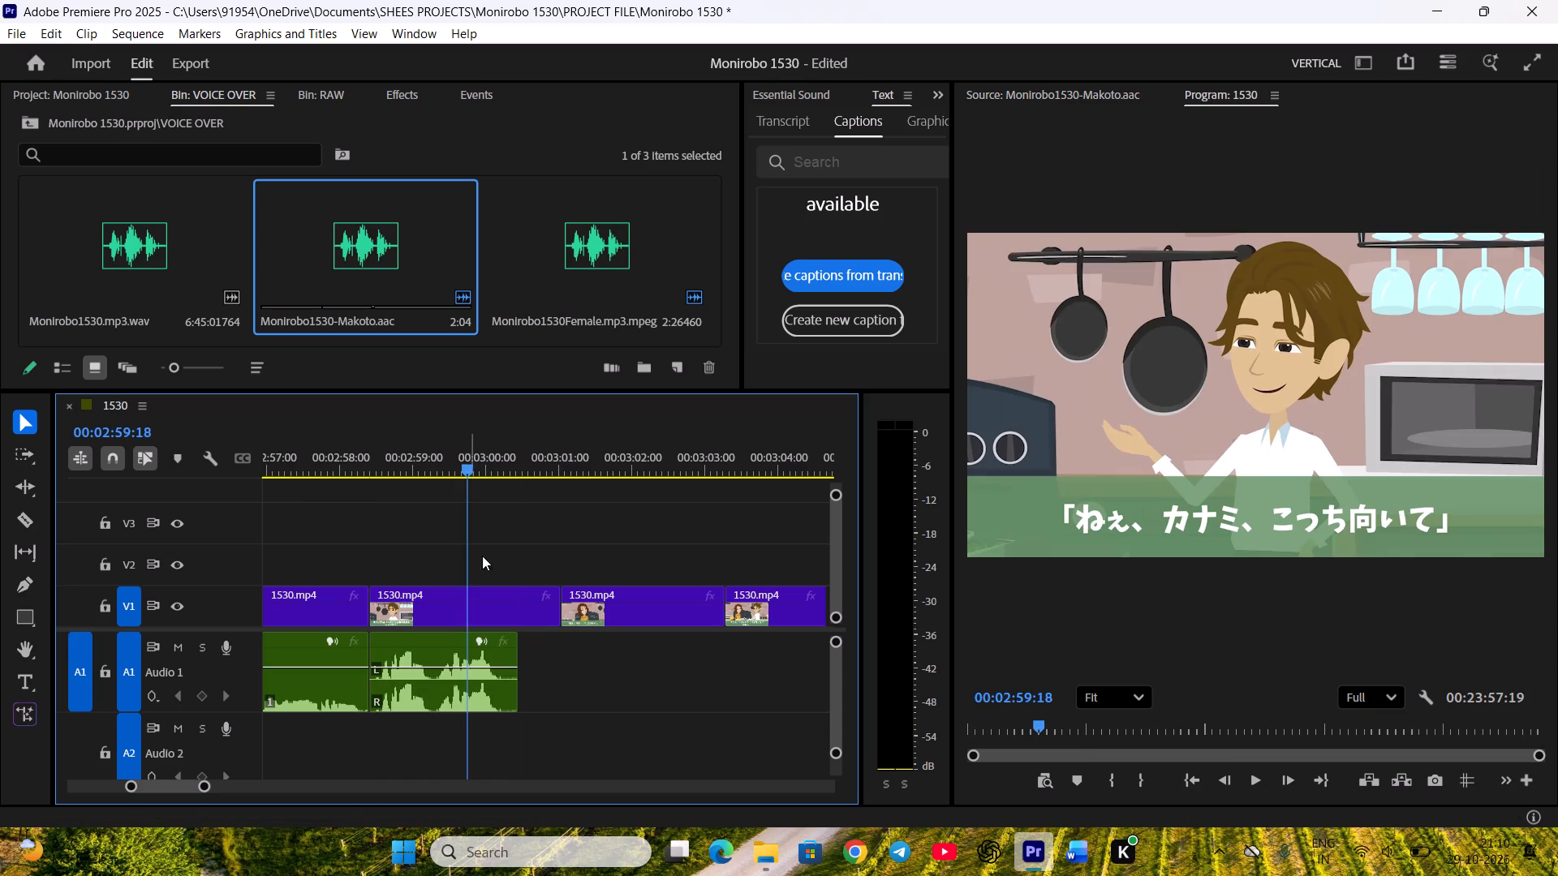
key("space")
key("space")
left_click_drag(524, 668, 514, 668)
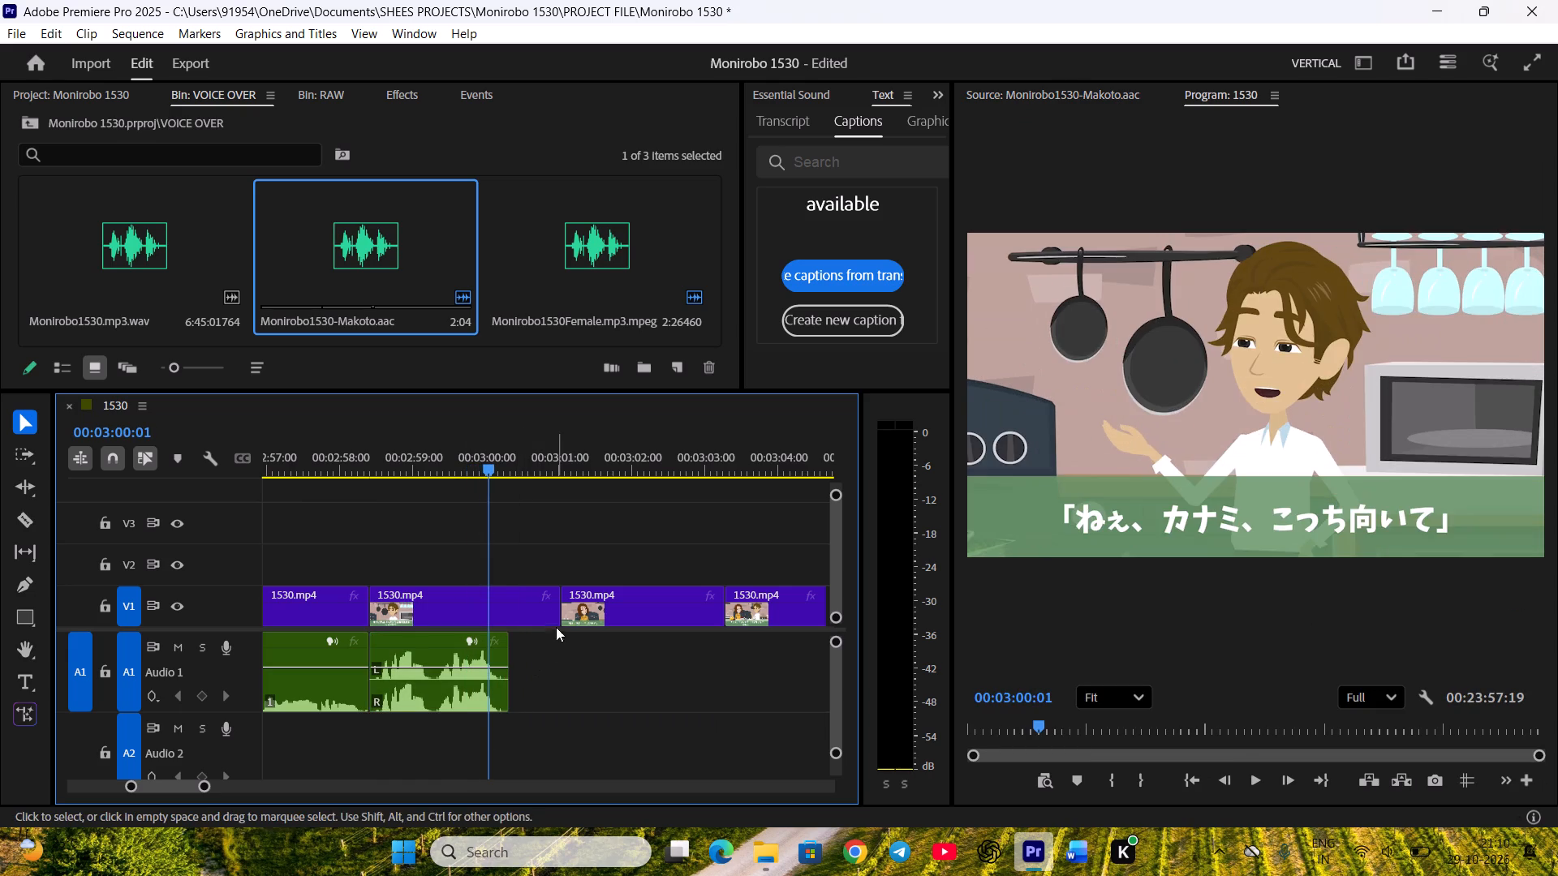
Trim Makoto's V1 clip to end with his audio, close the gap and save the project.
left_click_drag(557, 612, 506, 615)
right_click(523, 603)
left_click(557, 612)
scroll(553, 625, "down", 4)
key("space")
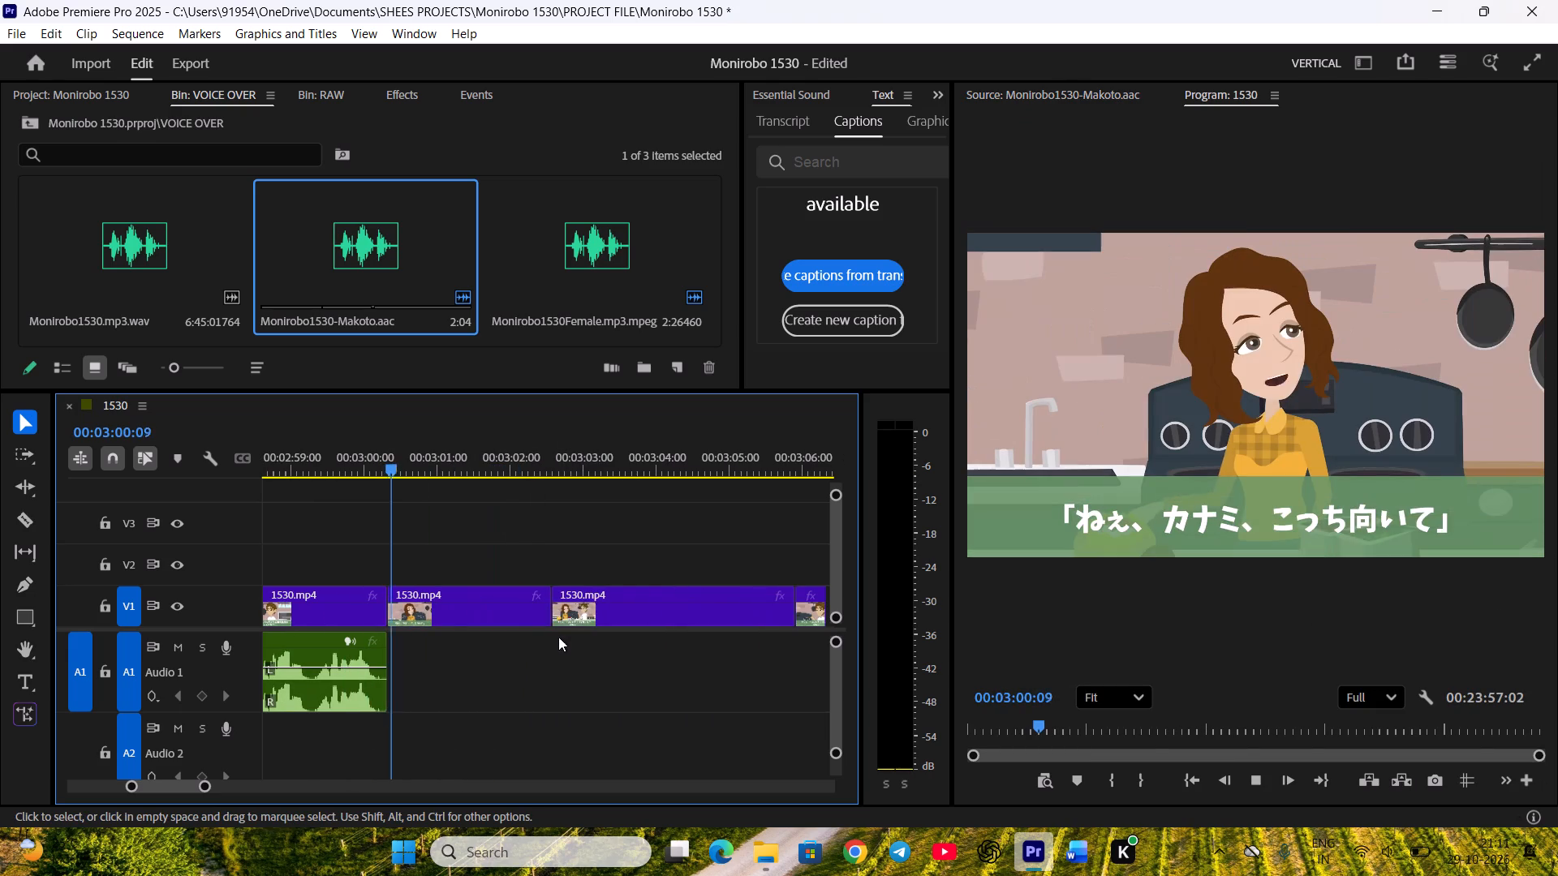
key("ctrl+s")
Review Makoto's synced line and the following Kanami and necklace shots to see what the next line must cover, and save.
key("space")
scroll(584, 528, "down", 1)
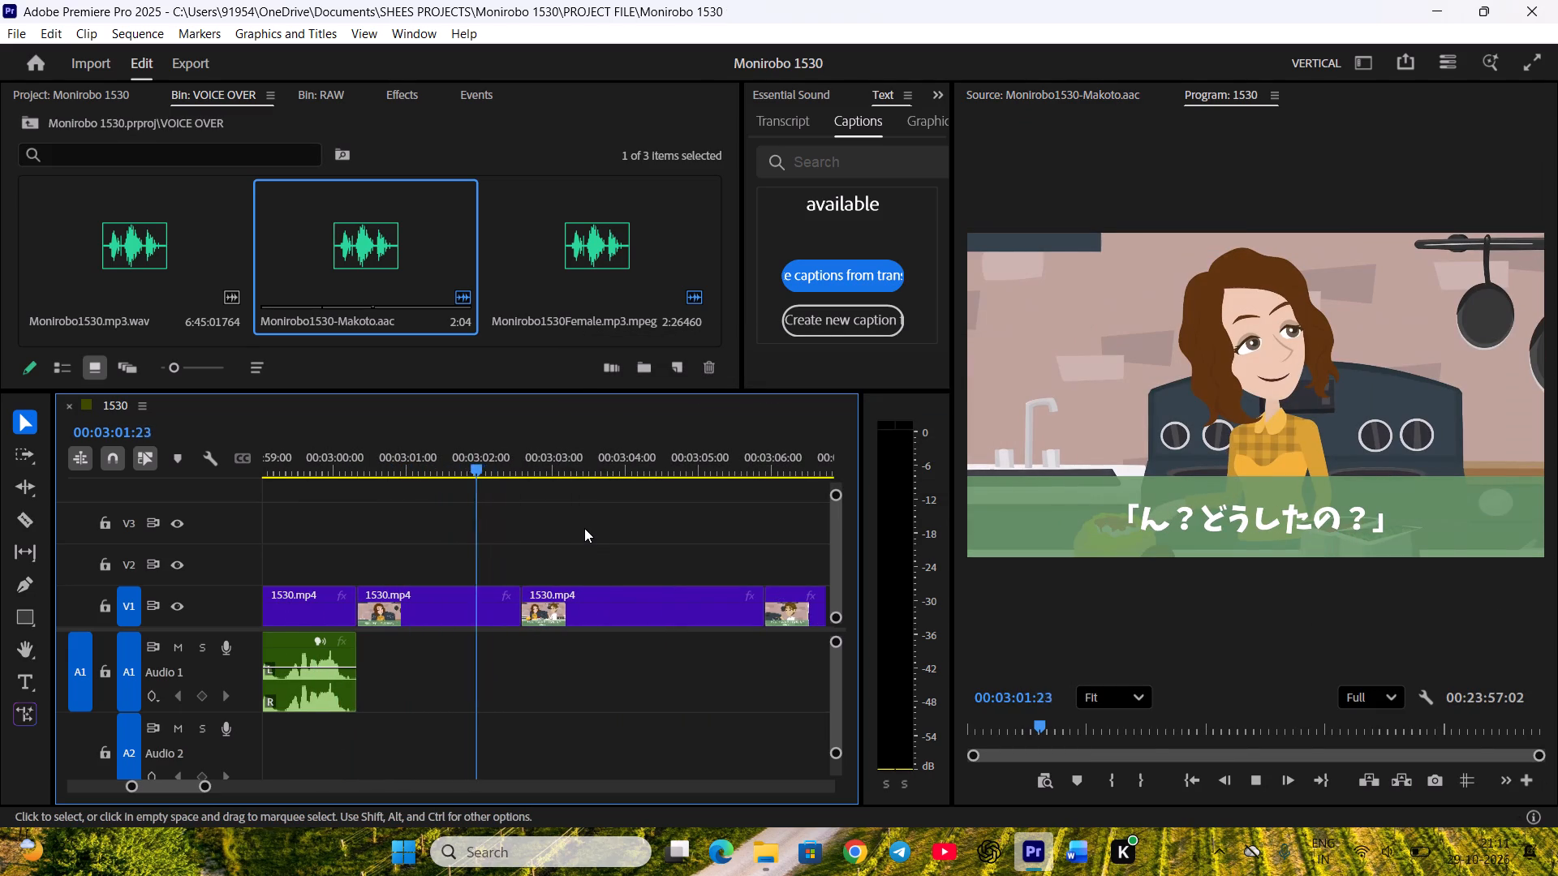
key("space")
key("space")
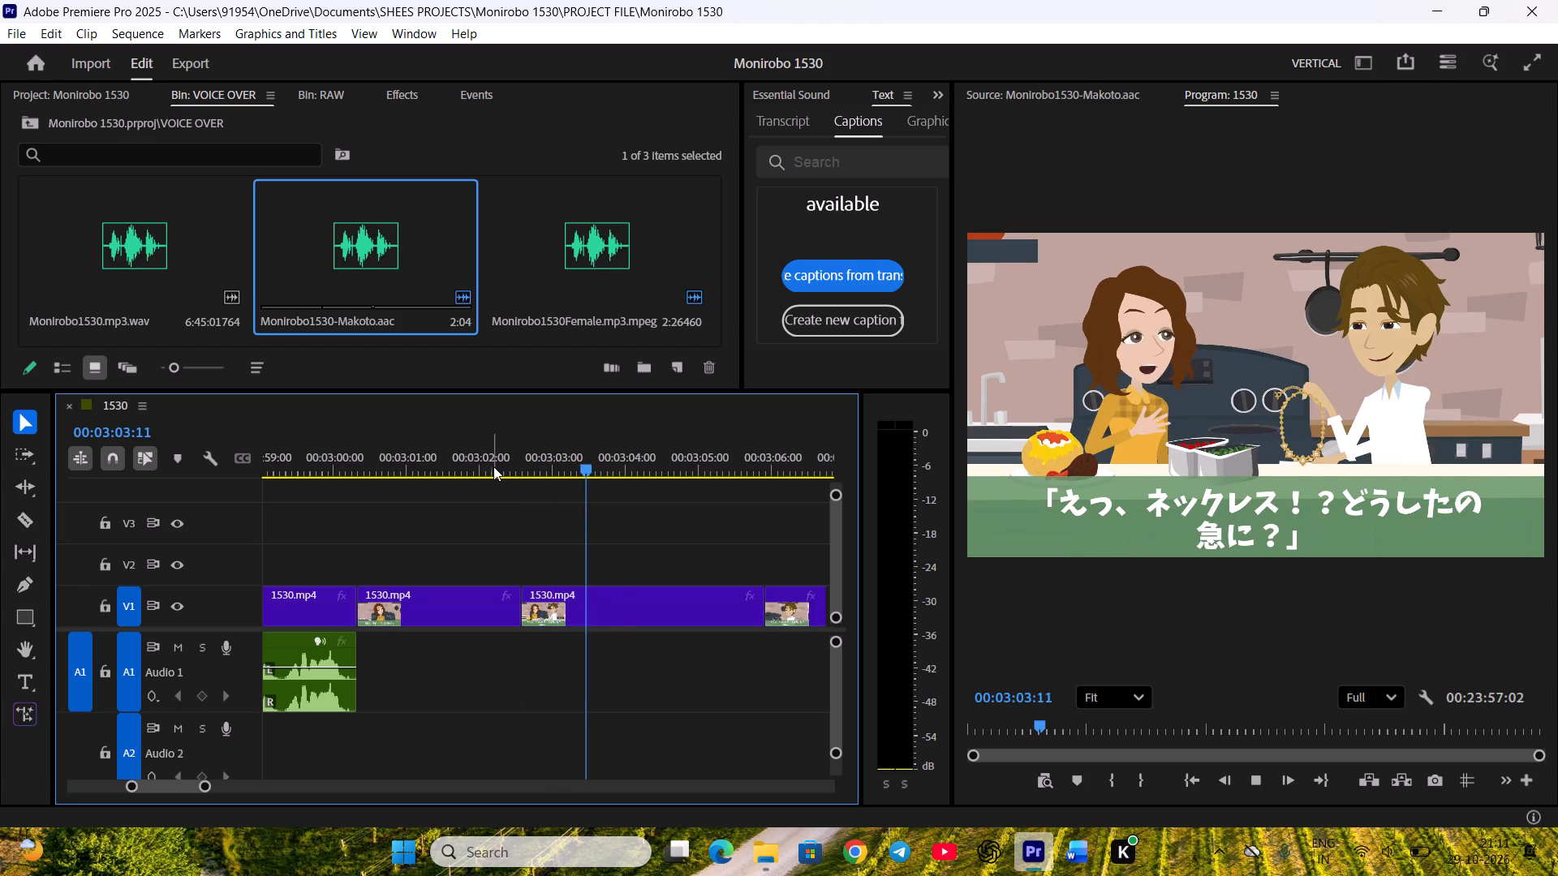
left_click_drag(503, 465, 309, 491)
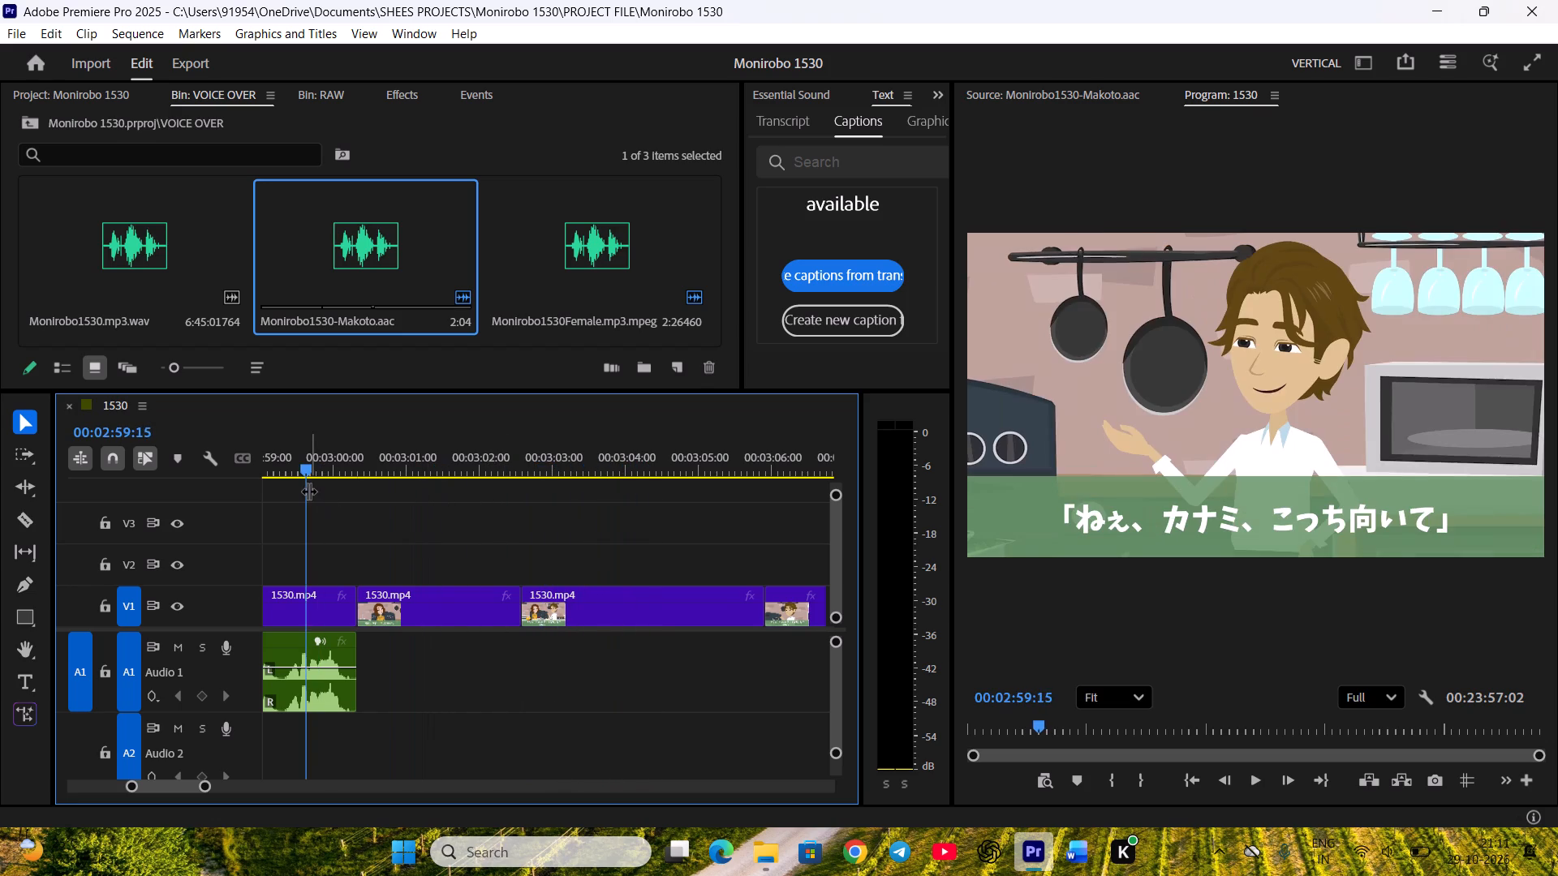
key("space")
scroll(471, 552, "up", 4)
left_click(358, 469)
key("space")
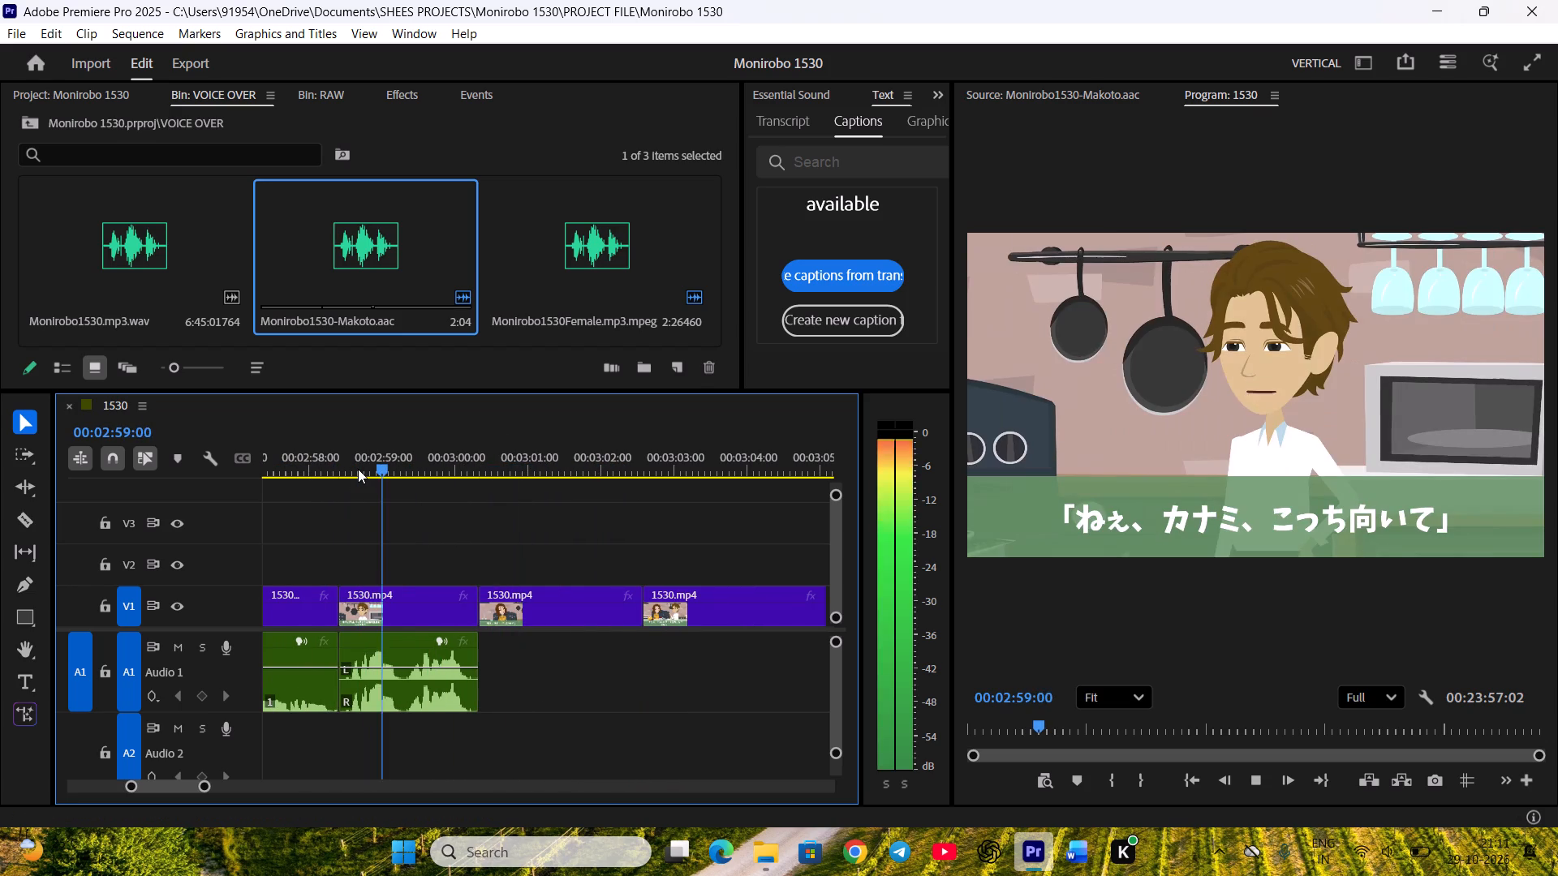
scroll(454, 529, "down", 5)
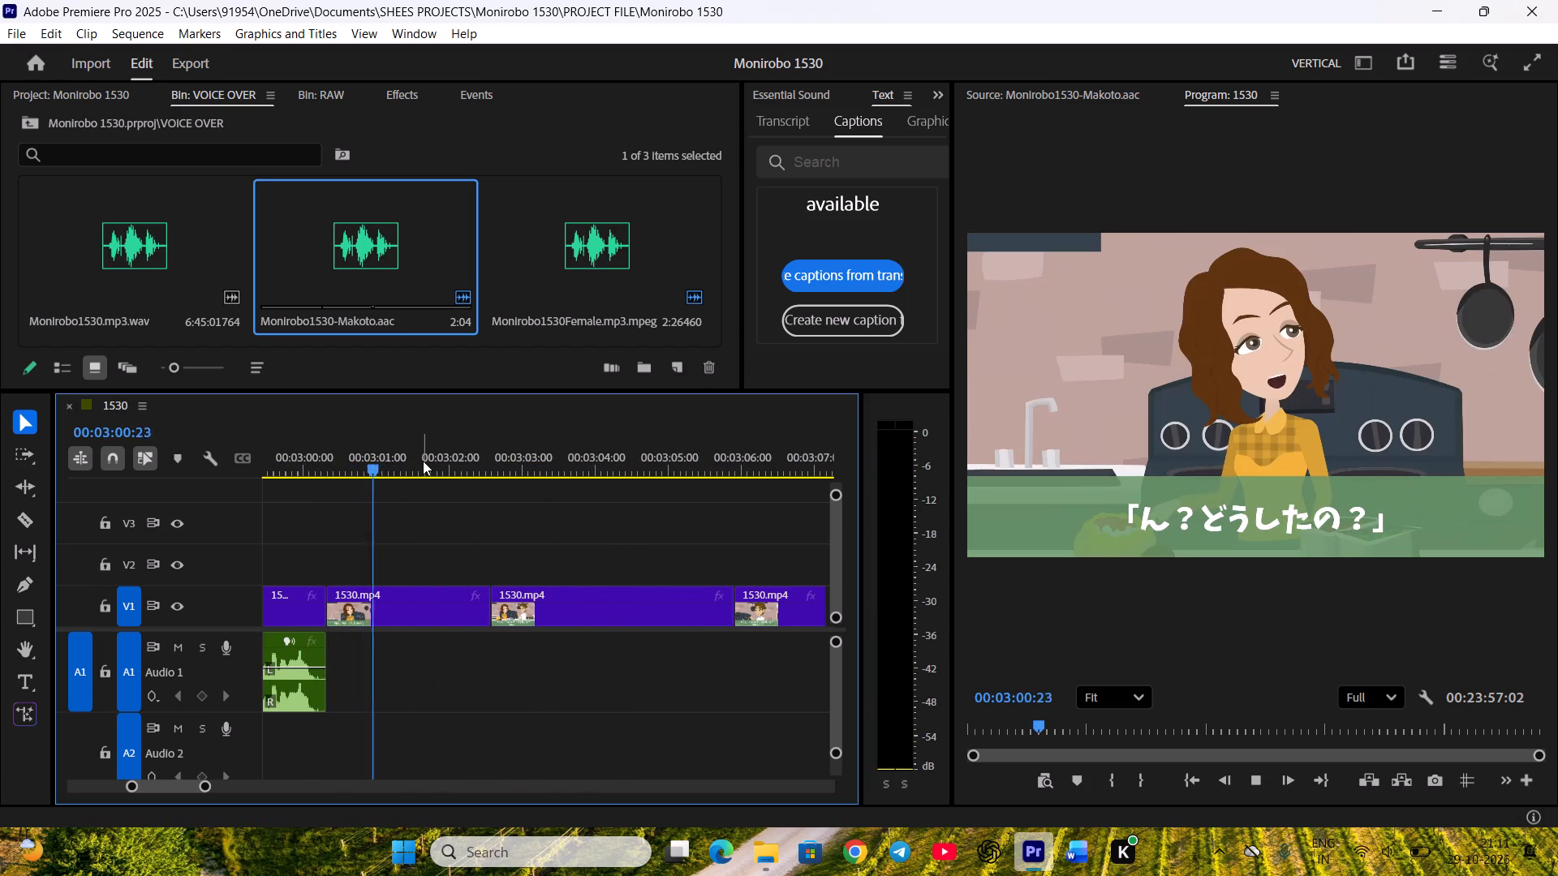
left_click_drag(447, 464, 744, 495)
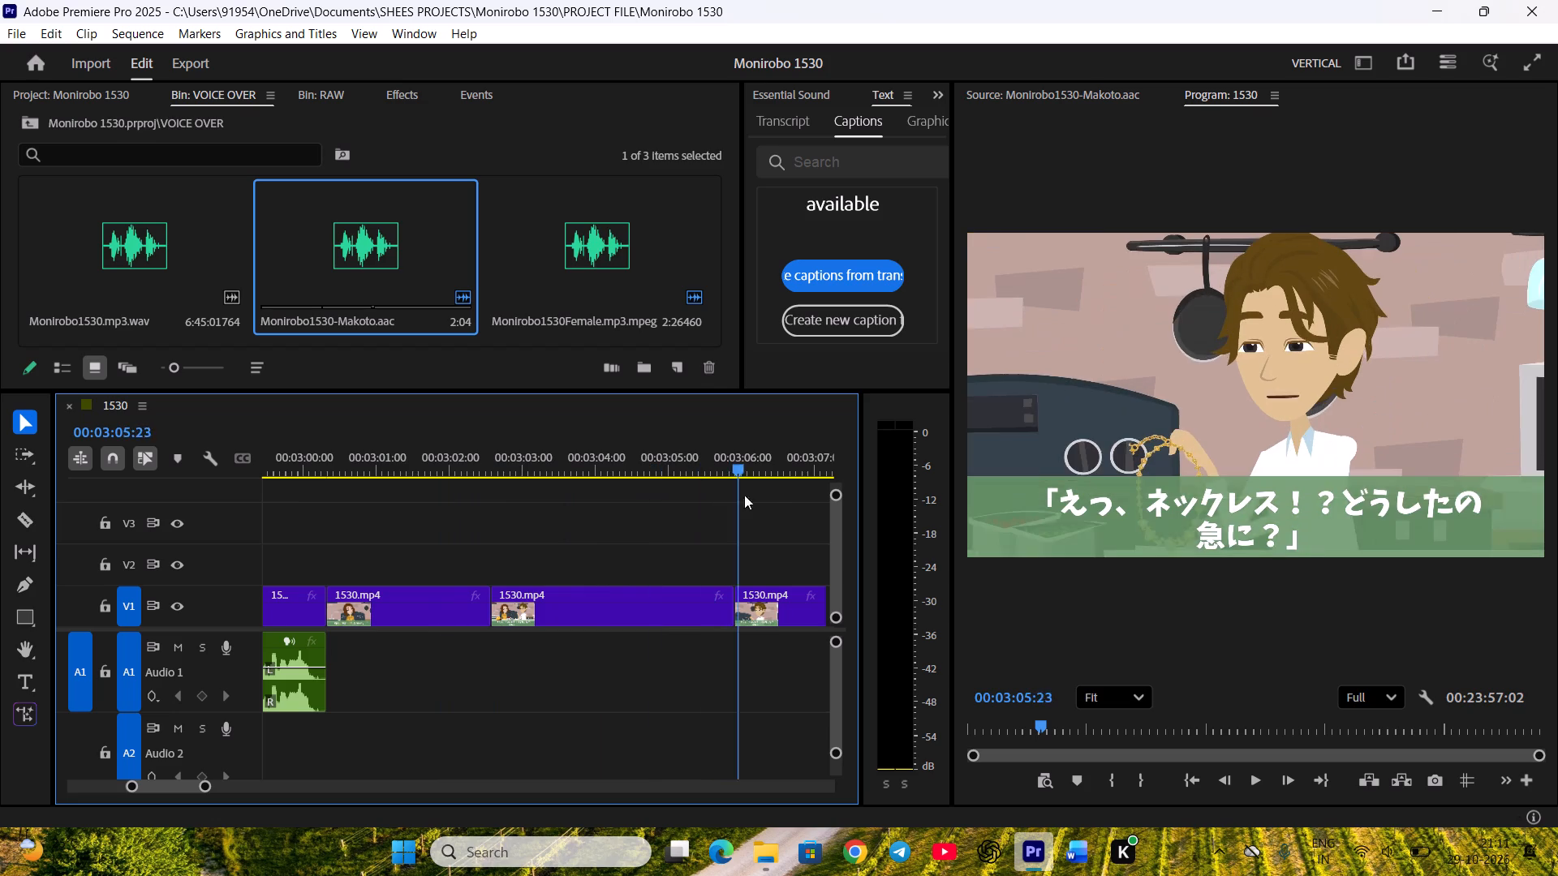
left_click_drag(744, 495, 695, 503)
key("ctrl+s")
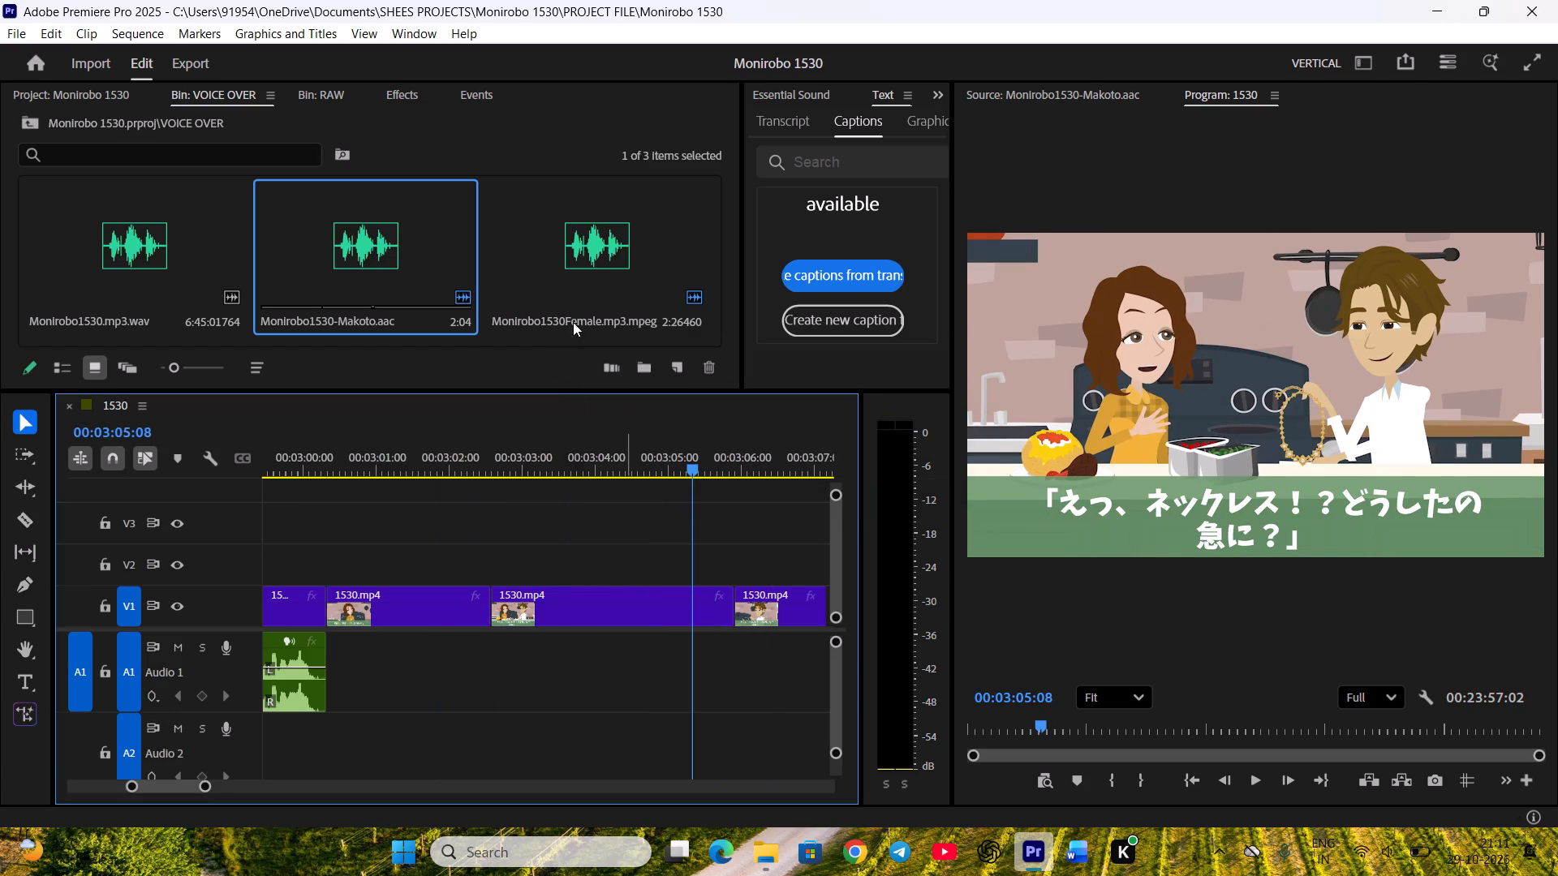
Set a new In point at 00:02:10:08 in Monirobo1530Female.mp3.mpeg, just after the kitchen narration, and start playback.
double_click(659, 262)
key("space")
key("space")
scroll(1291, 719, "down", 4)
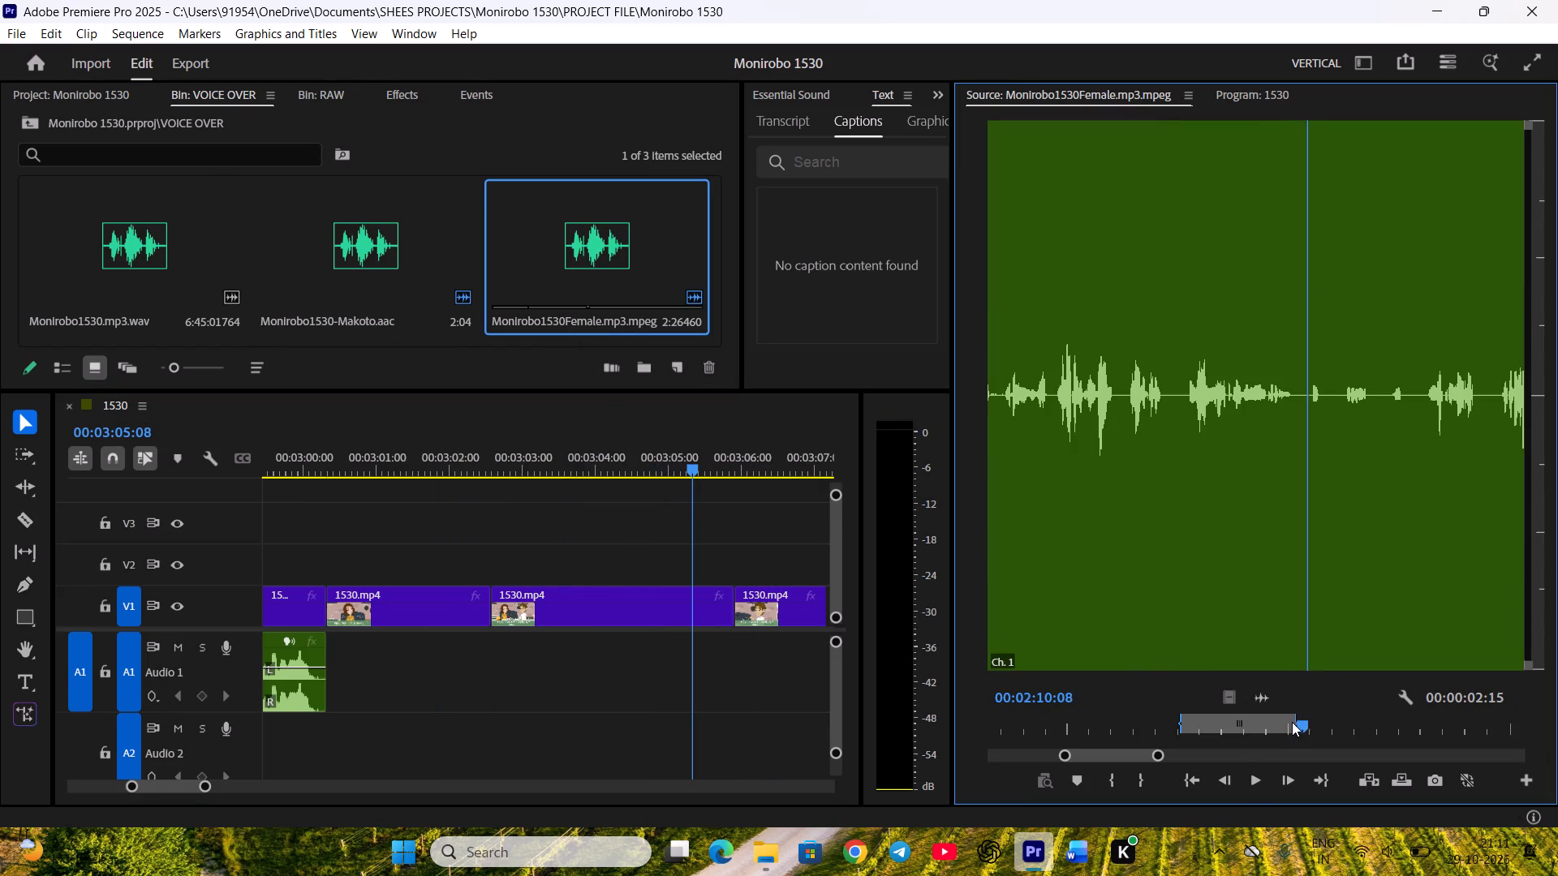
key("i")
key("space")
Review Kanami's reply shot and the necklace shot on the timeline up to 00:03:05:01, and save.
left_click_drag(492, 471, 424, 468)
left_click(413, 468)
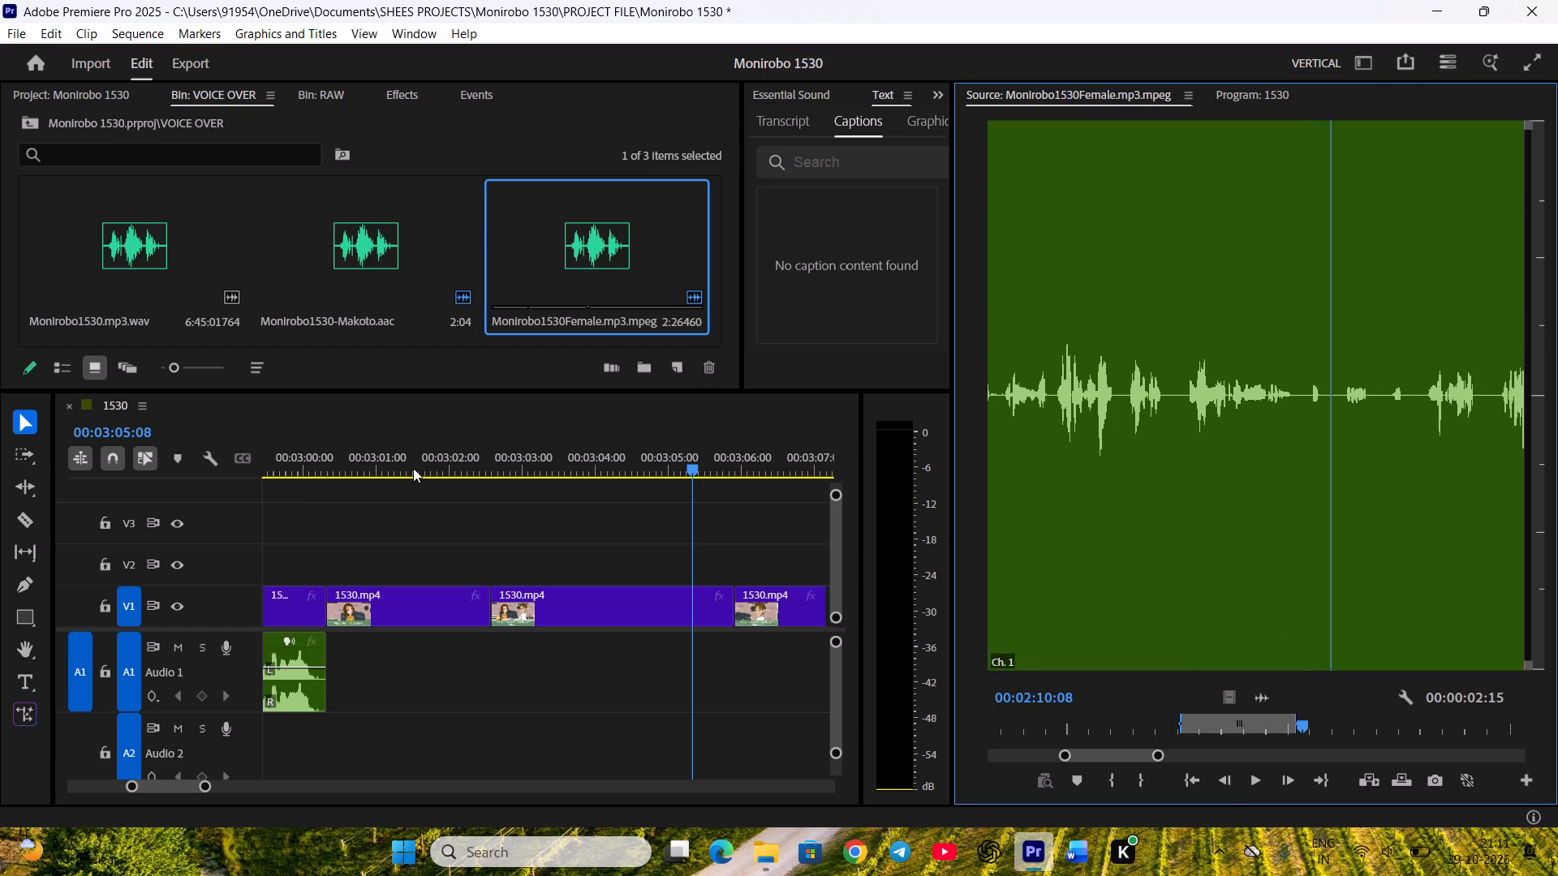
left_click(413, 468)
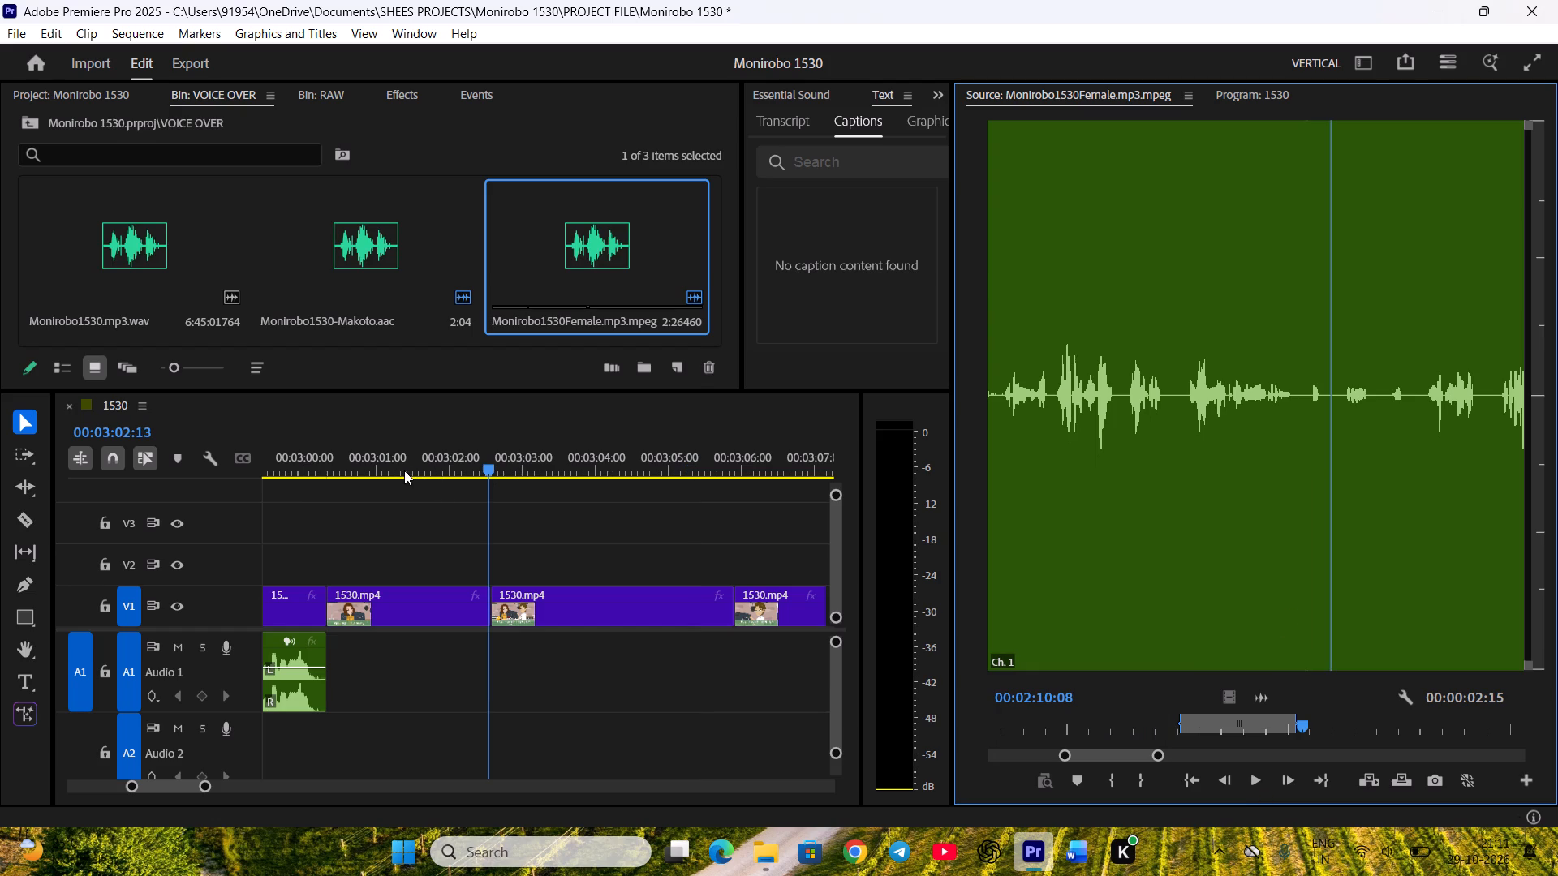
left_click(409, 469)
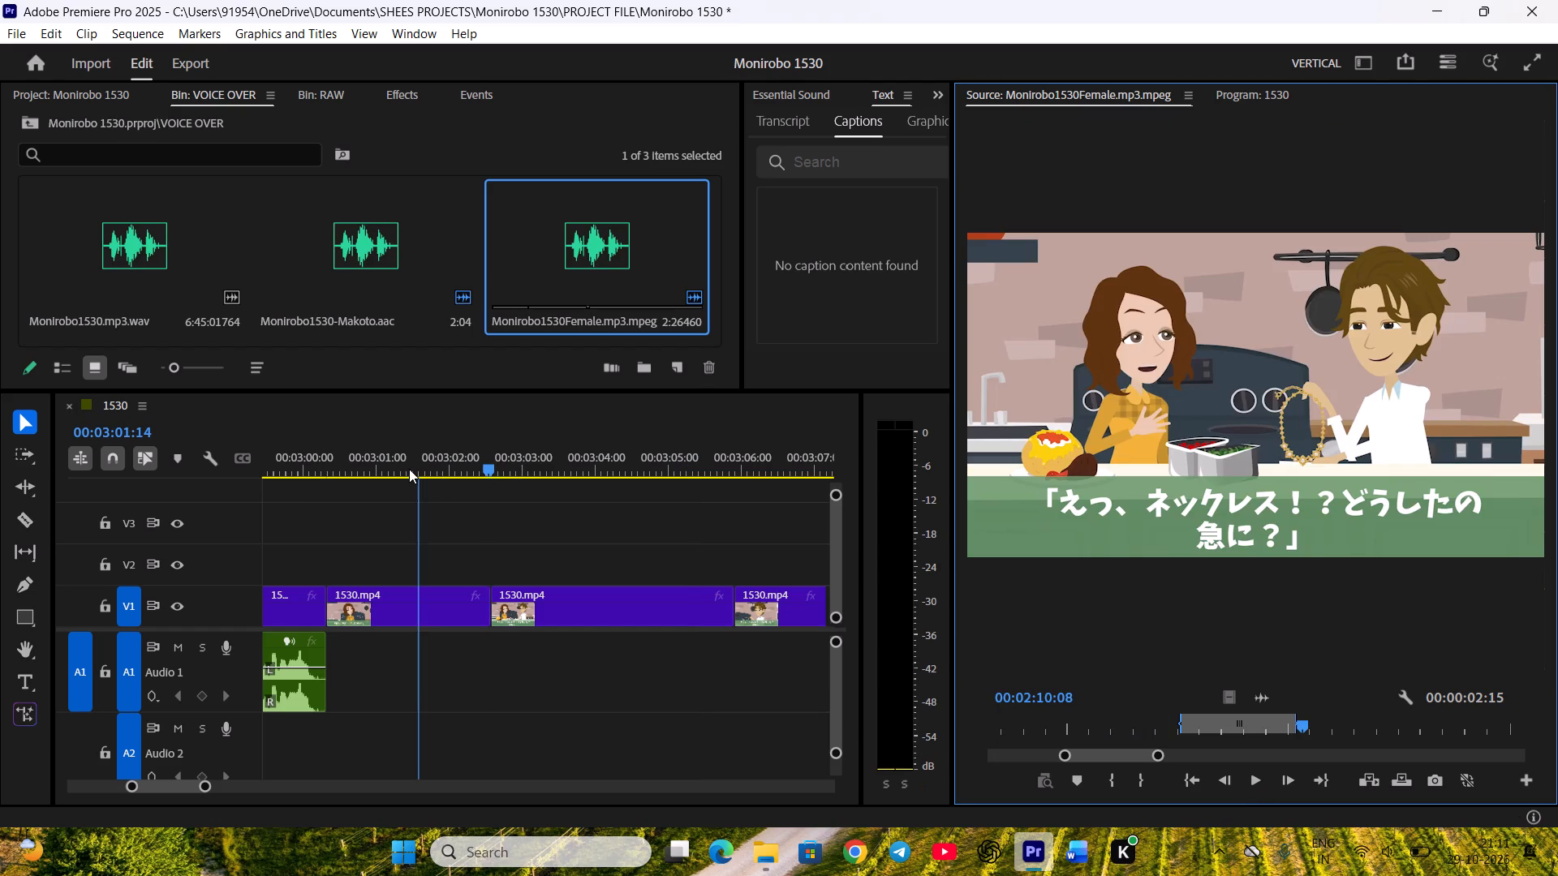
key("ctrl+s")
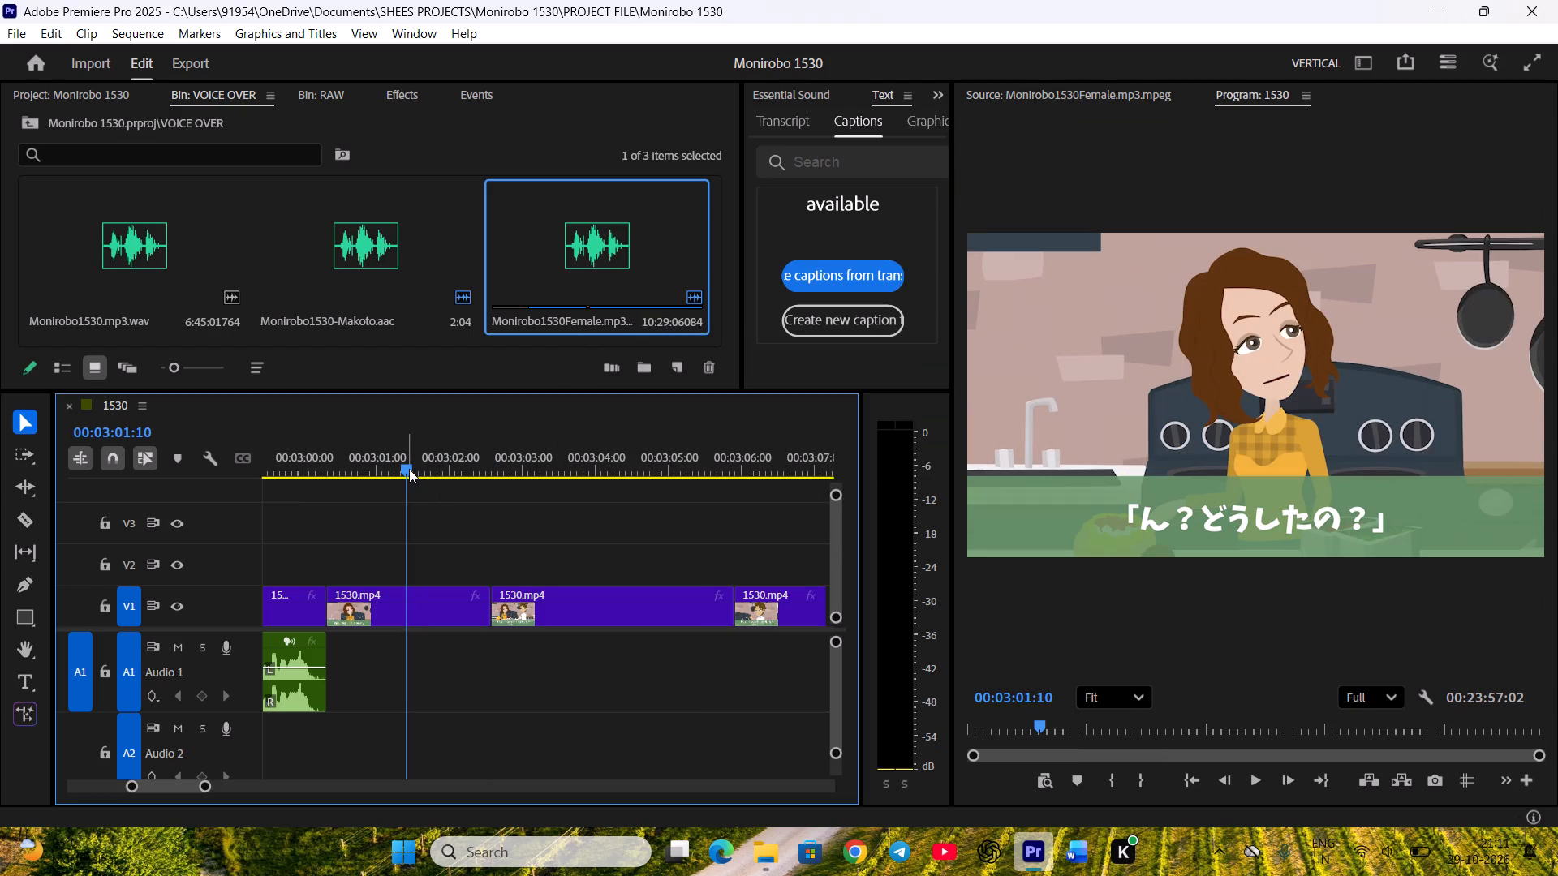
key("space")
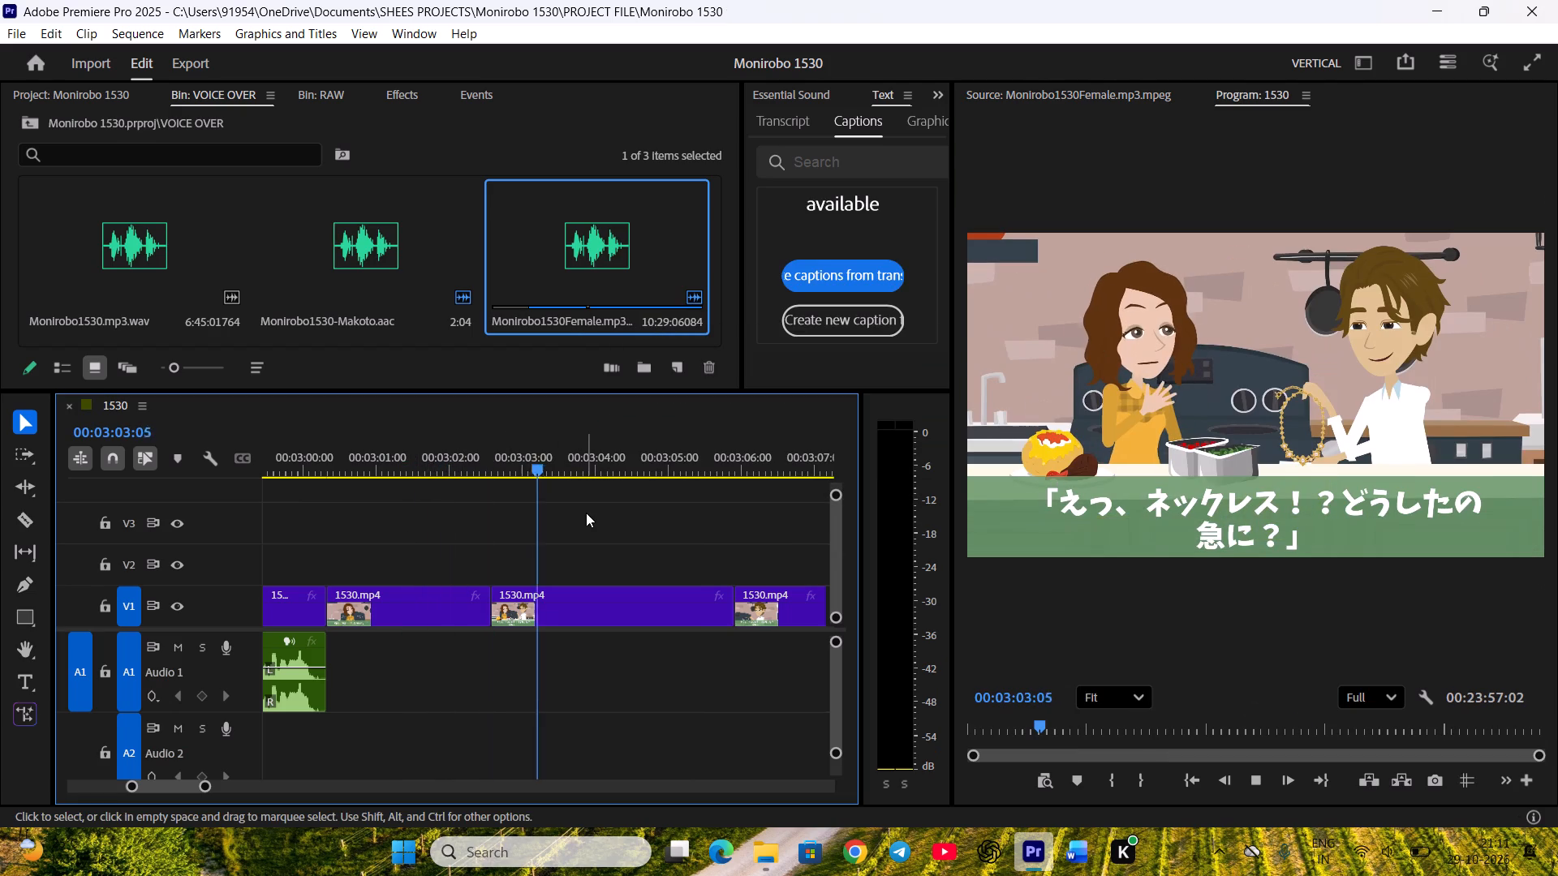
key("space")
left_click_drag(522, 466, 619, 485)
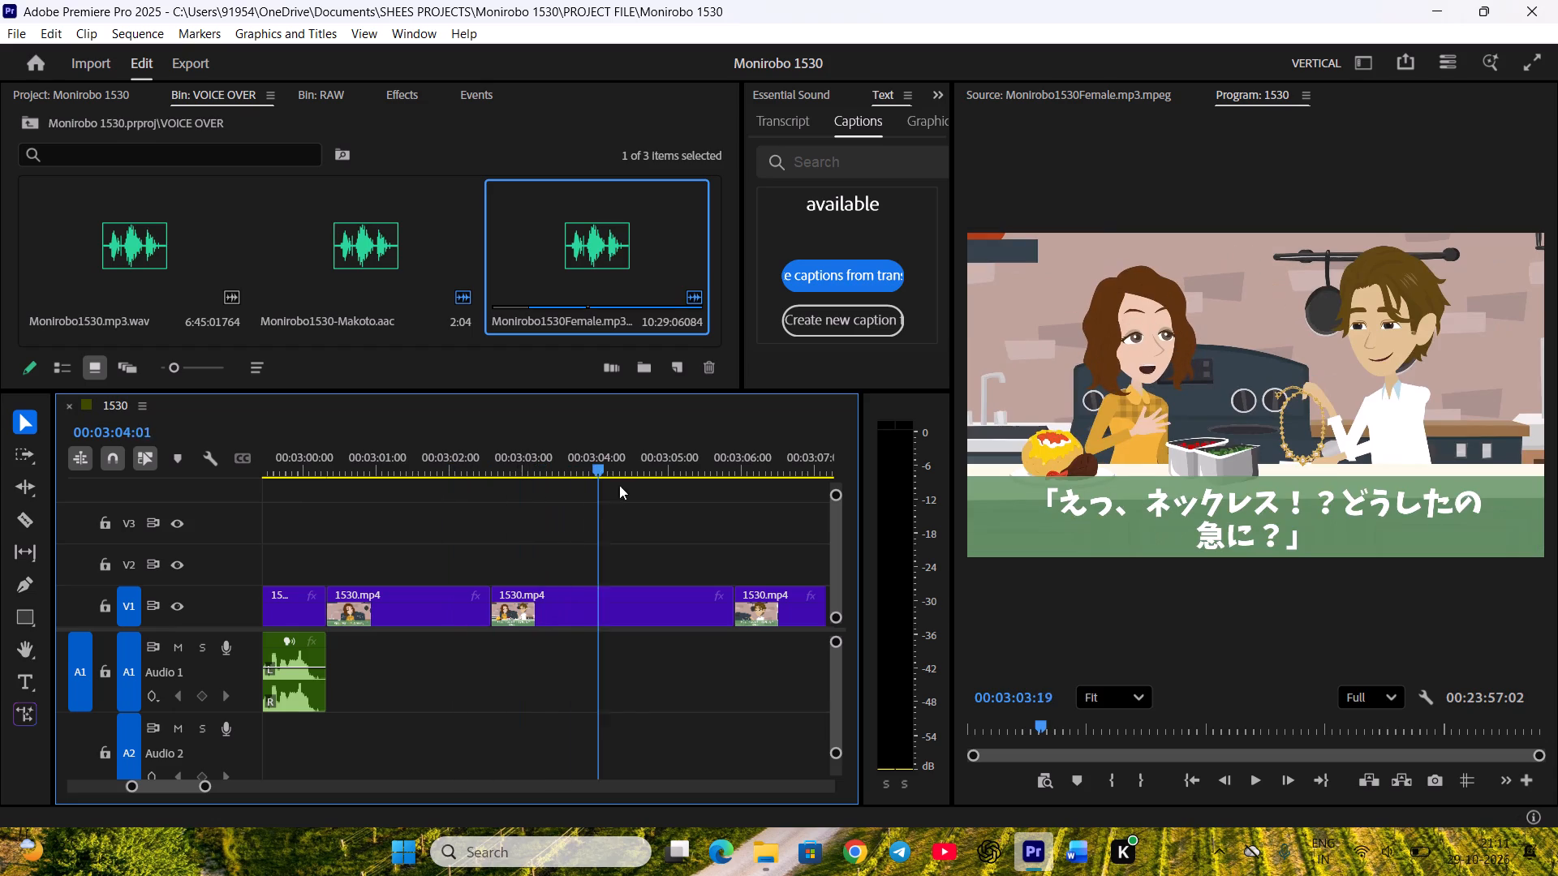
left_click_drag(619, 485, 676, 491)
key("ctrl+s")
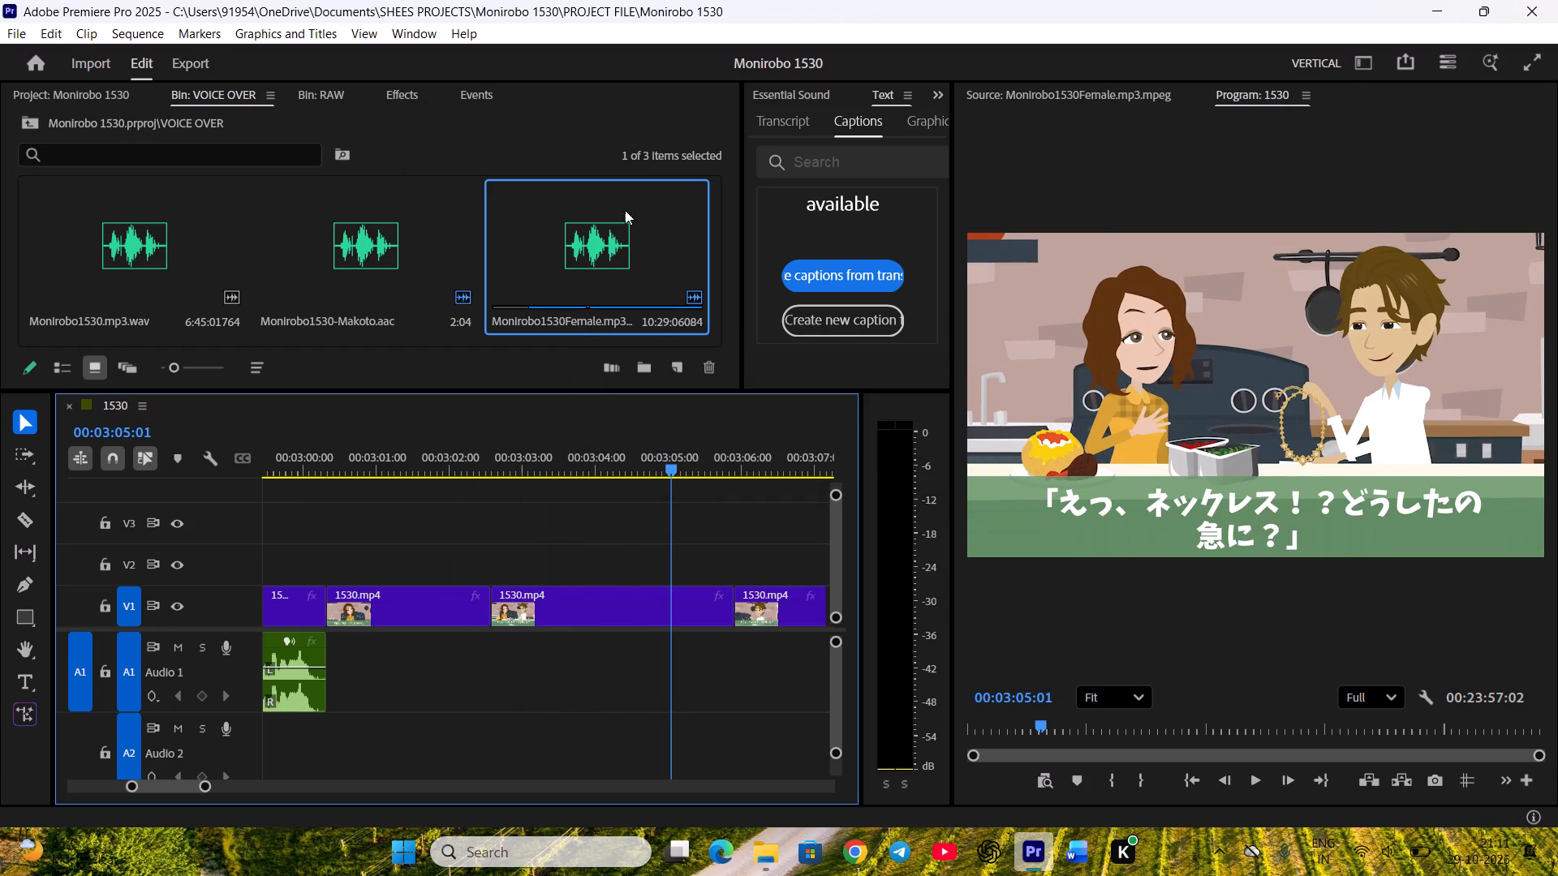
Listen to Kanami's line after the kitchen narration in the female audio, check it against the Word script, return to 00:02:10:17 and save.
double_click(610, 237)
key("space")
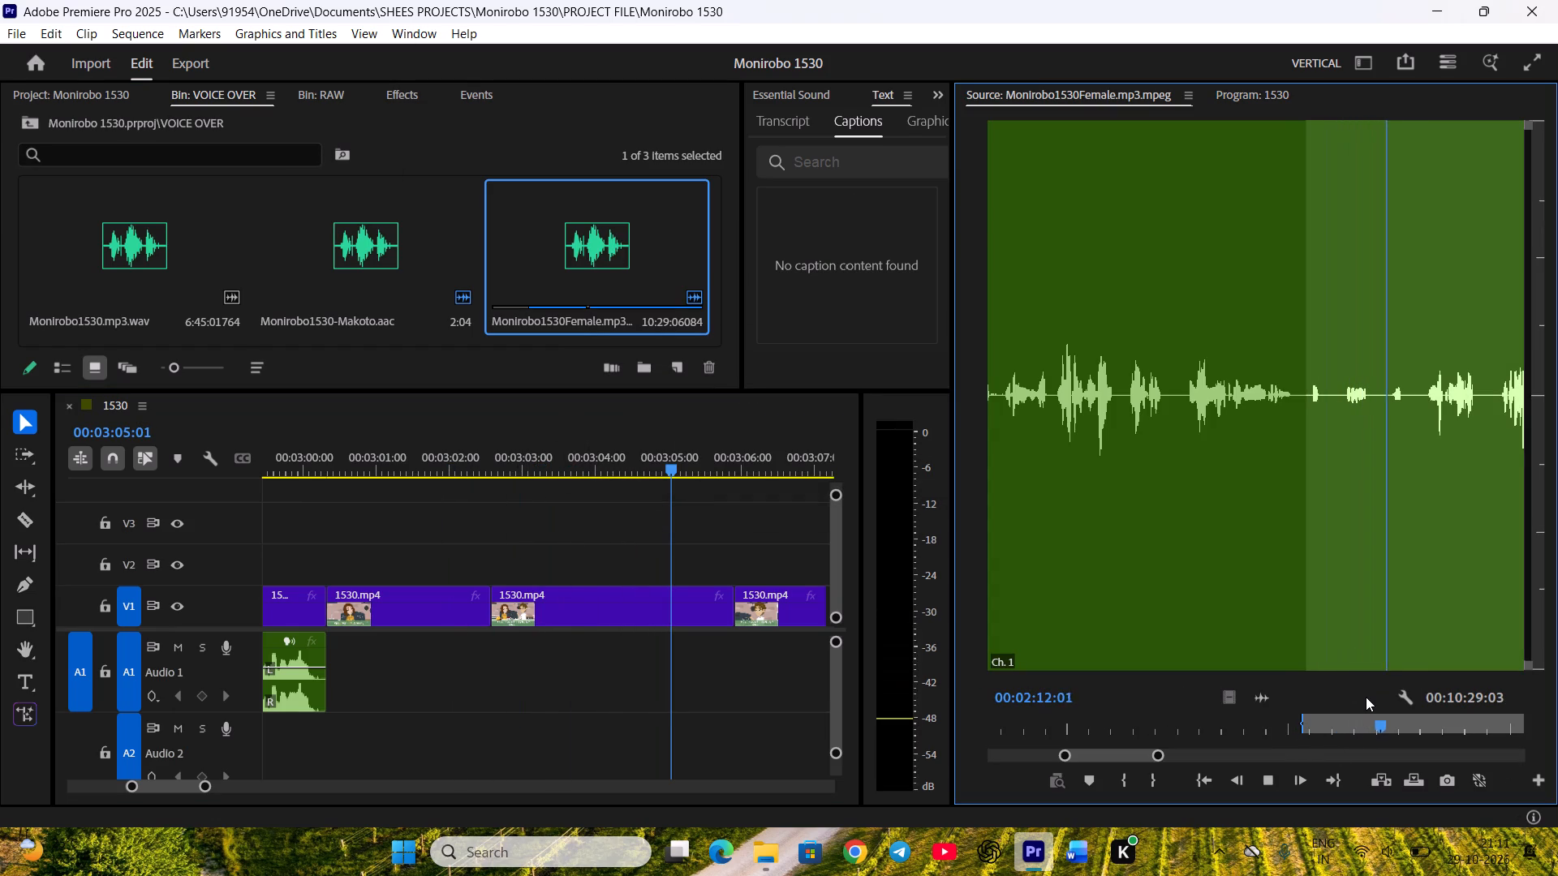
key("space")
left_click(1077, 853)
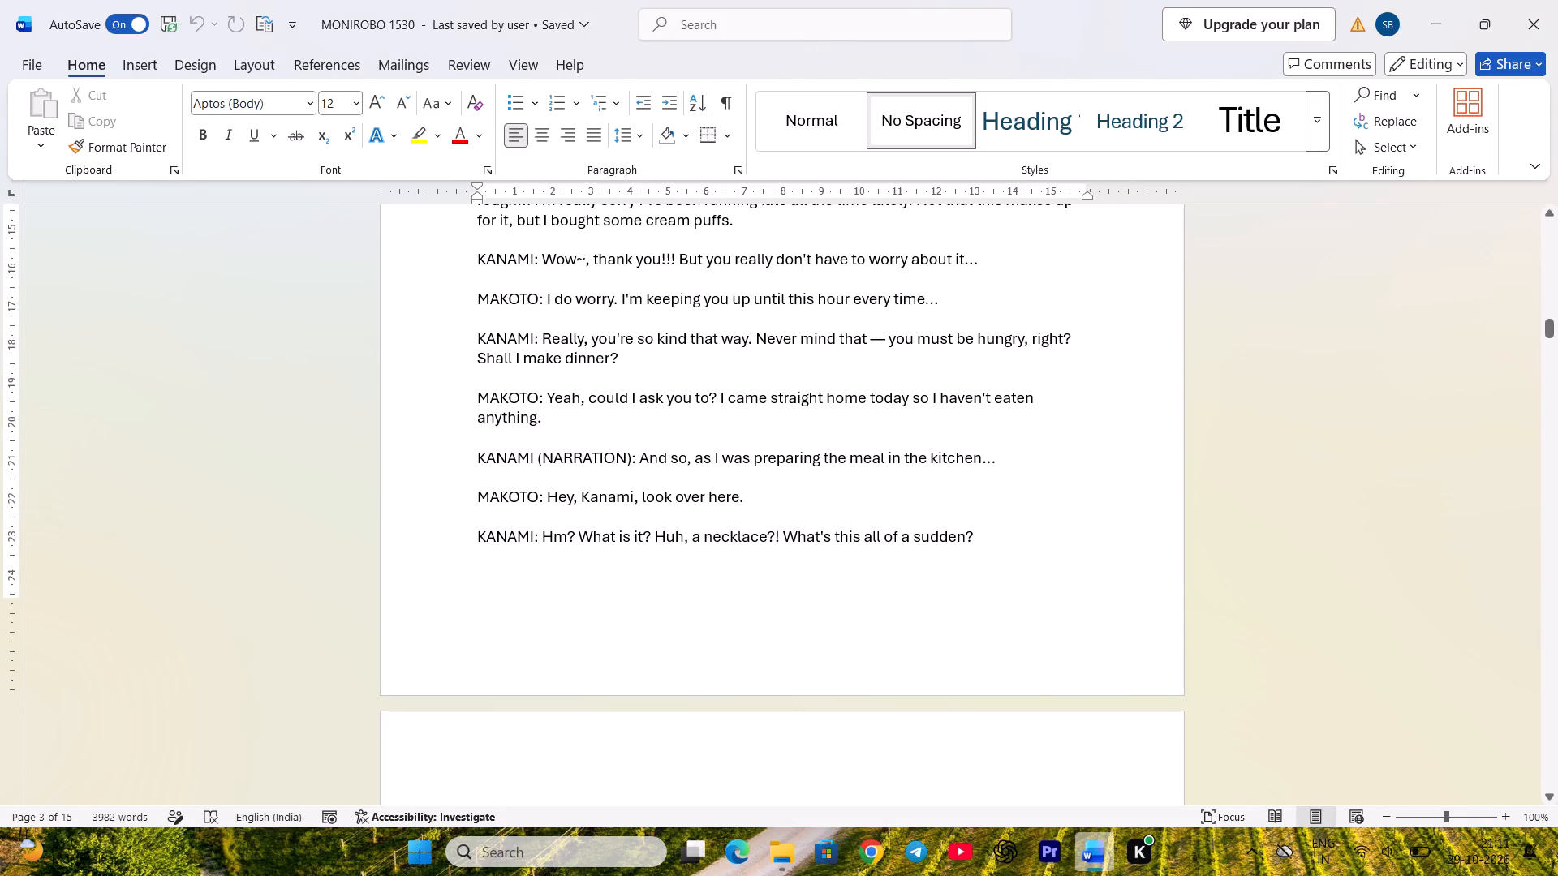
left_click(1046, 861)
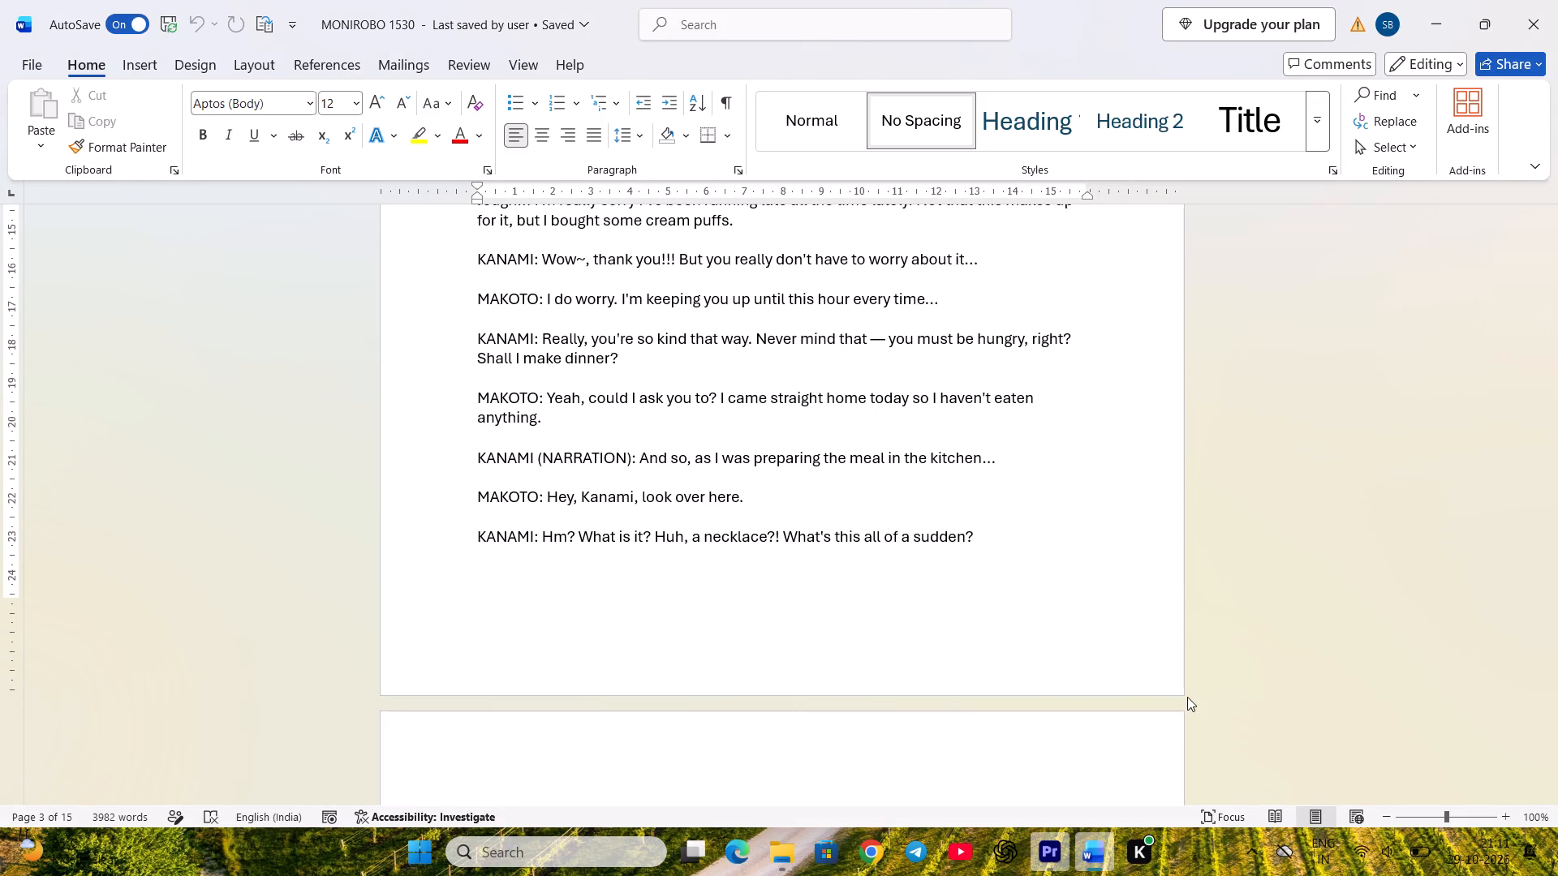
key("space")
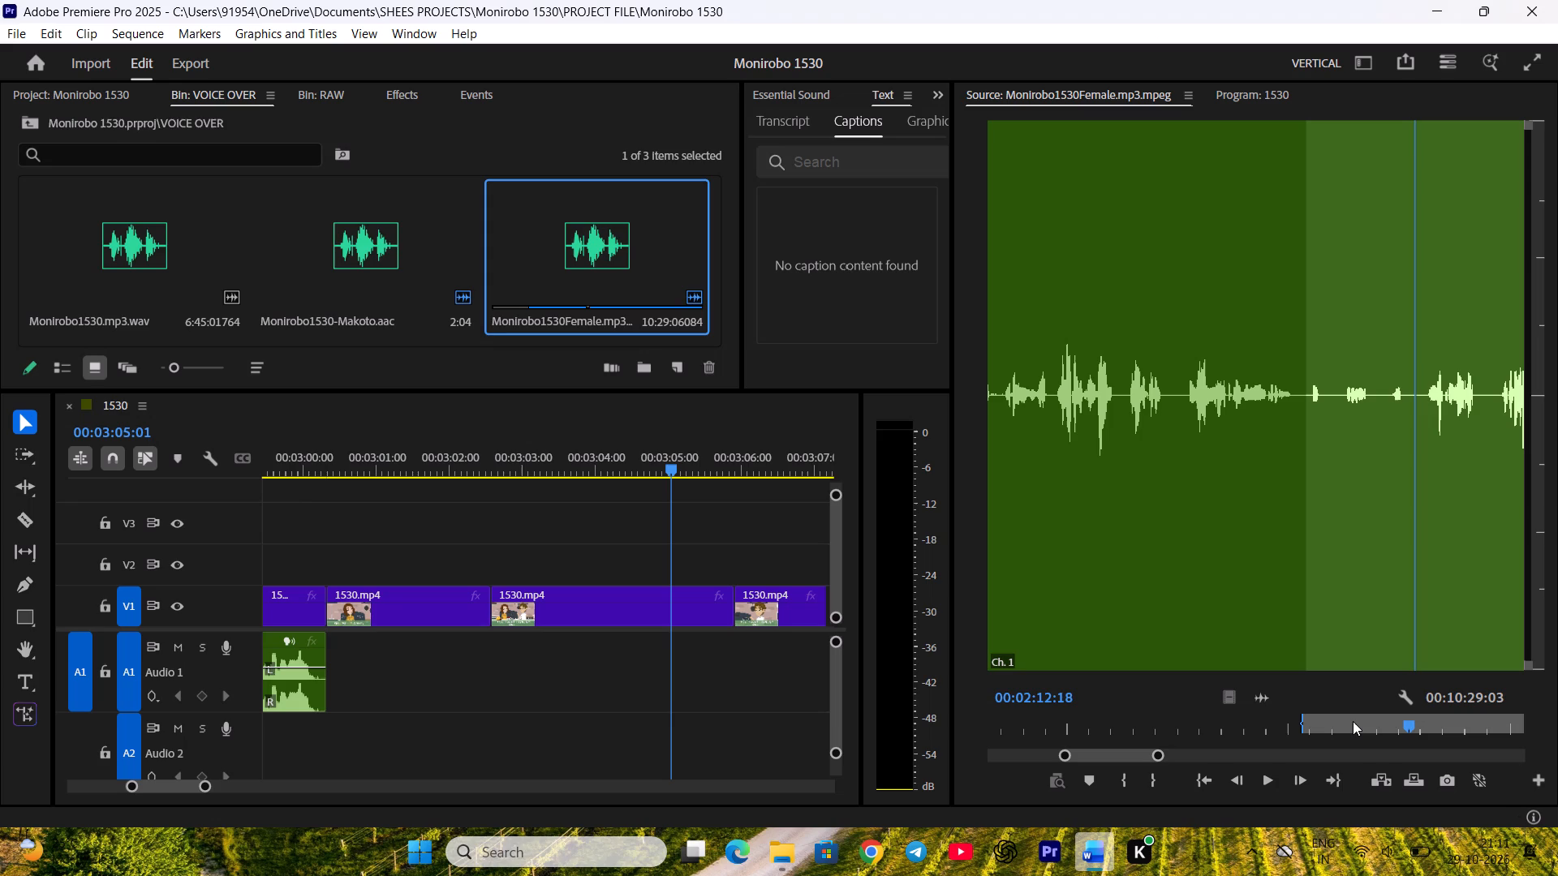
left_click(1328, 702)
left_click(1321, 722)
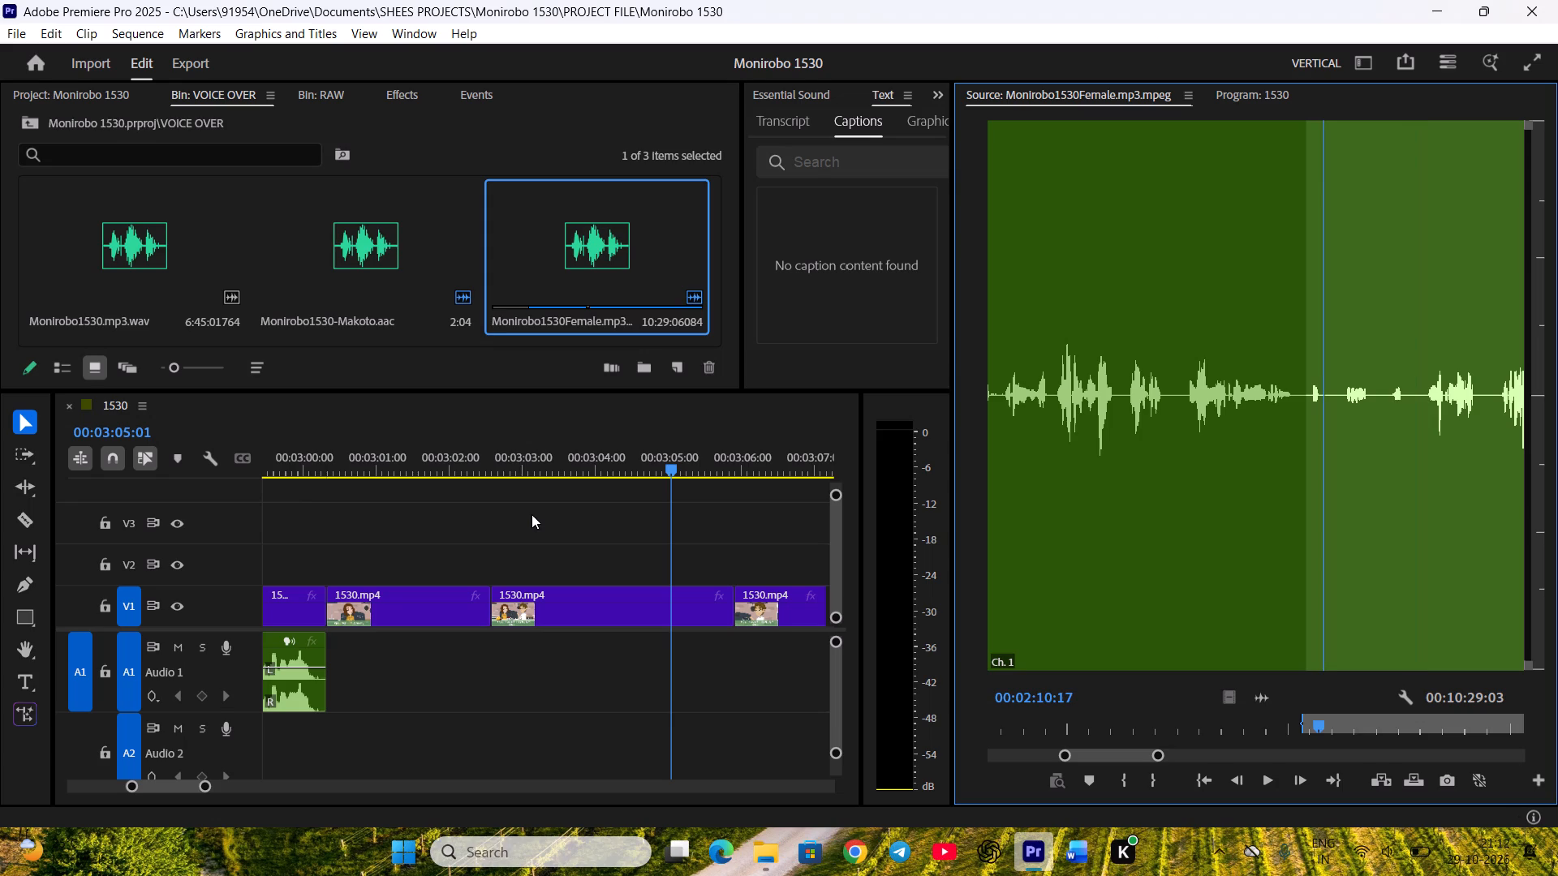
key("ctrl+s")
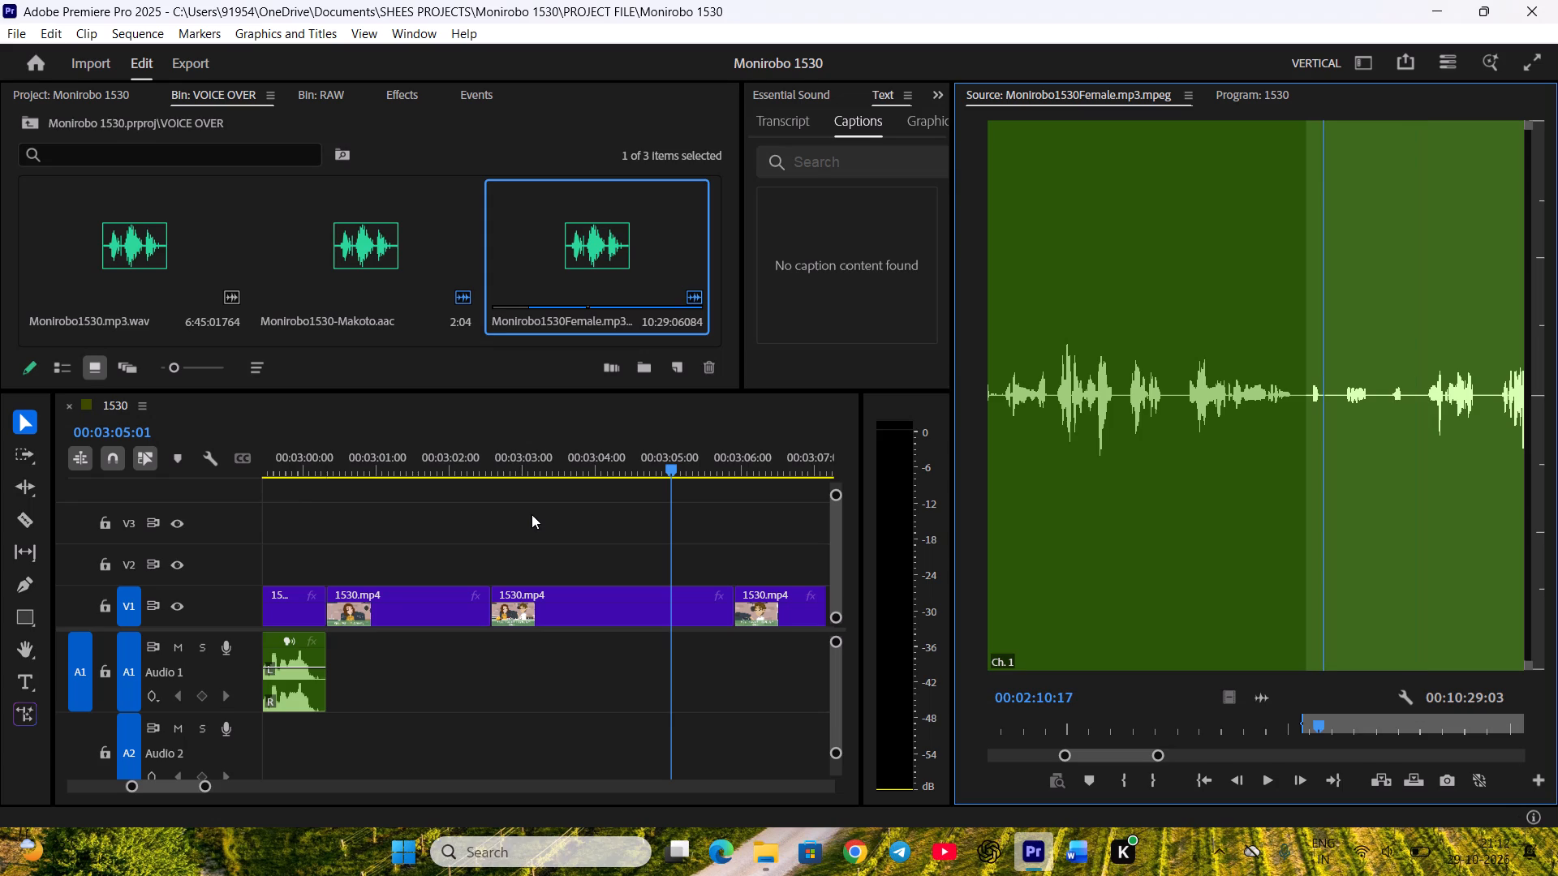
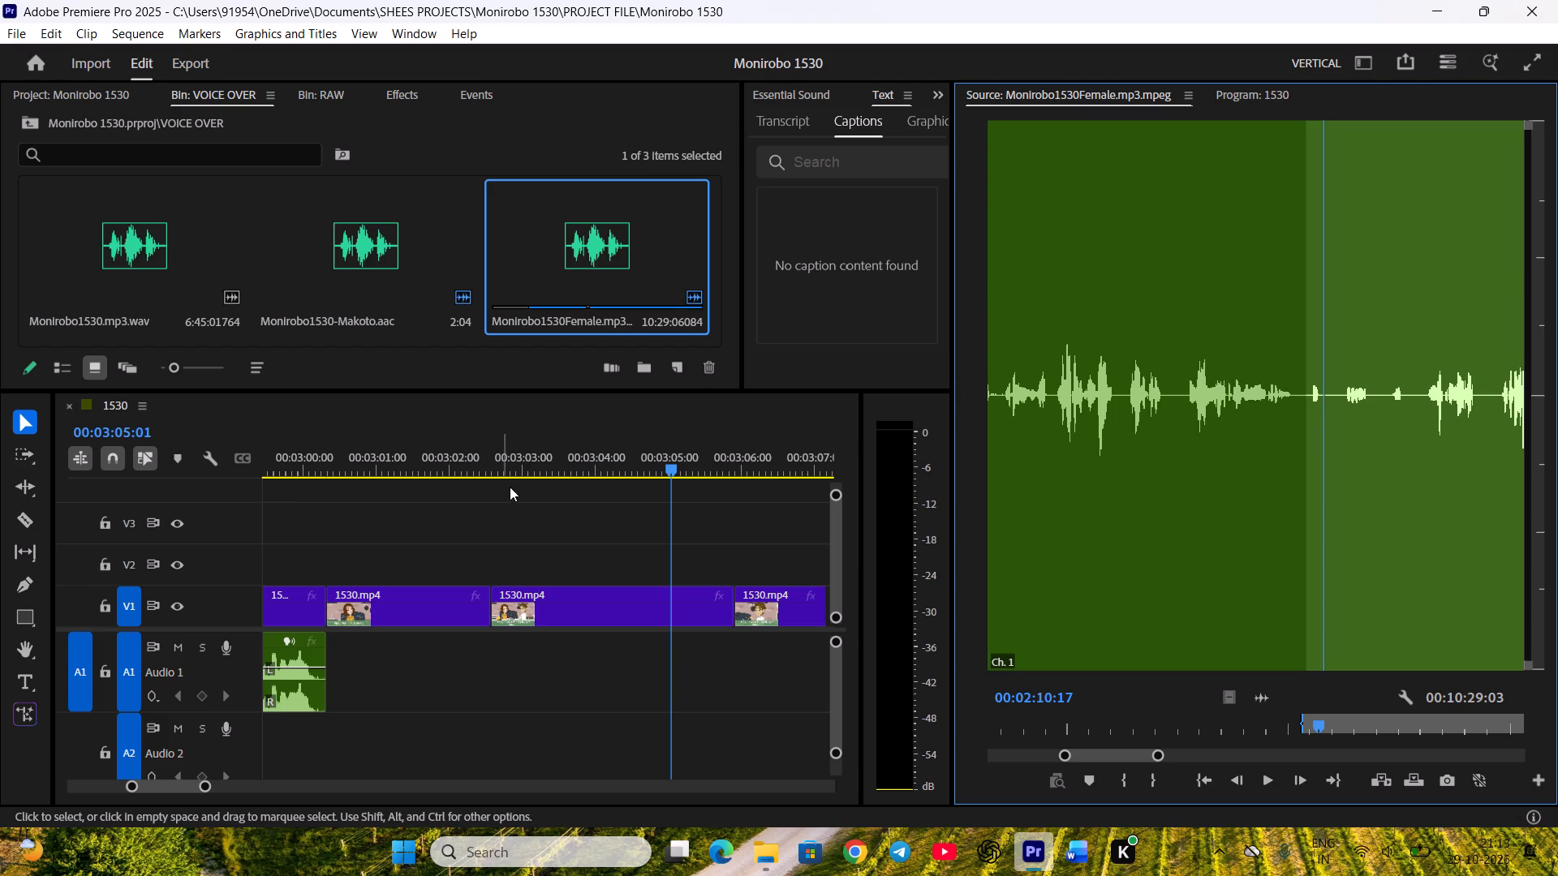
Play Kanami's necklace reply in Monirobo1530Female.mp3.mpeg and set its Out point at 00:02:16:04.
key("ctrl+s")
key("space")
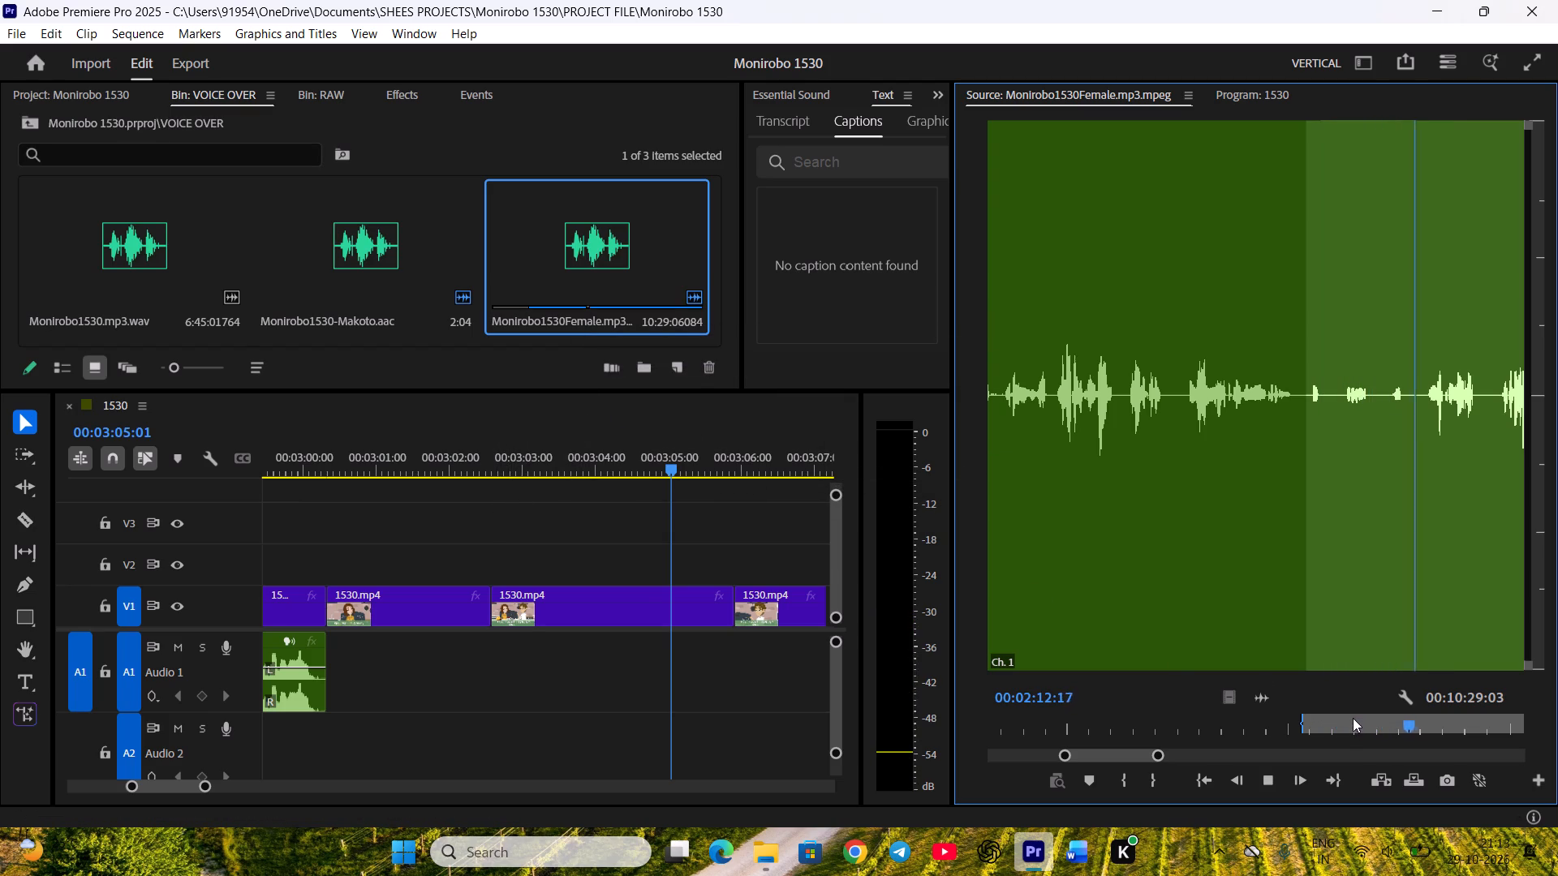
key("space")
key("space")
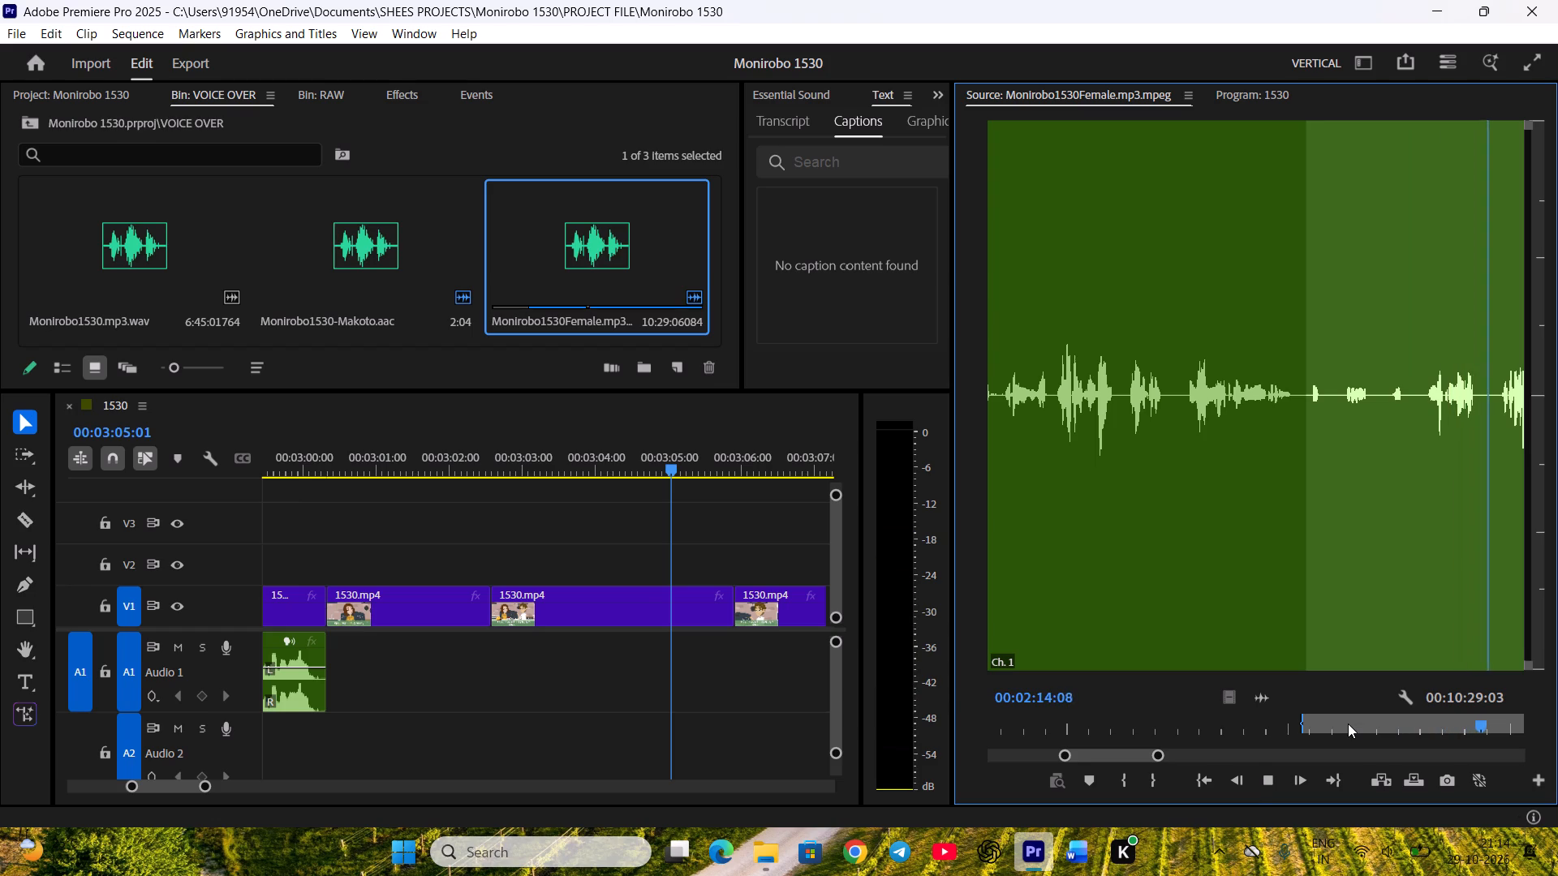
key("space")
key("space")
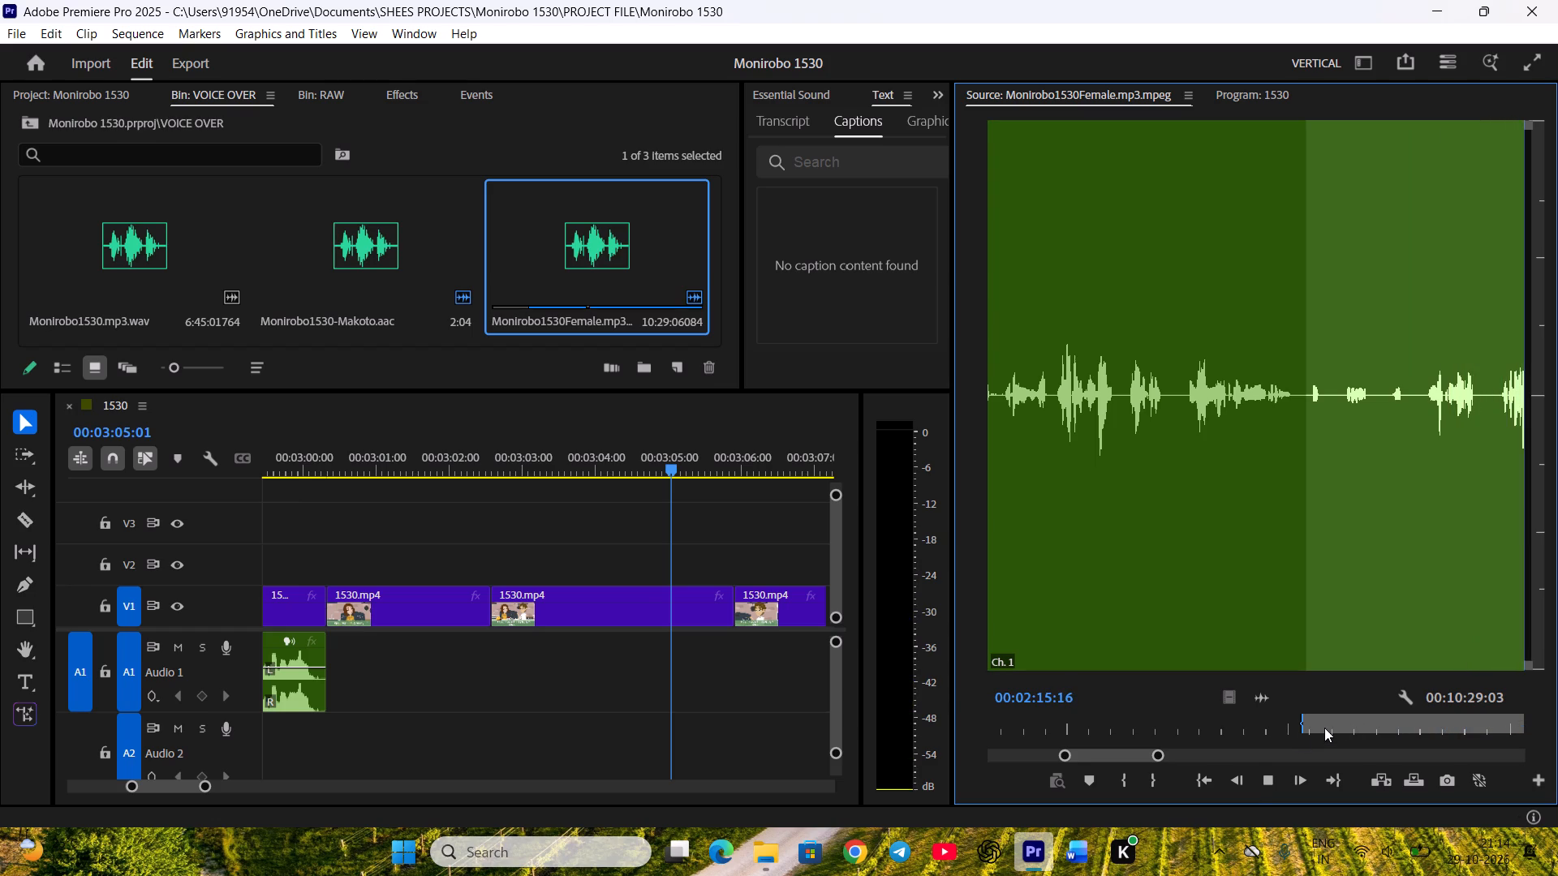
key("space")
scroll(1302, 728, "up", 4)
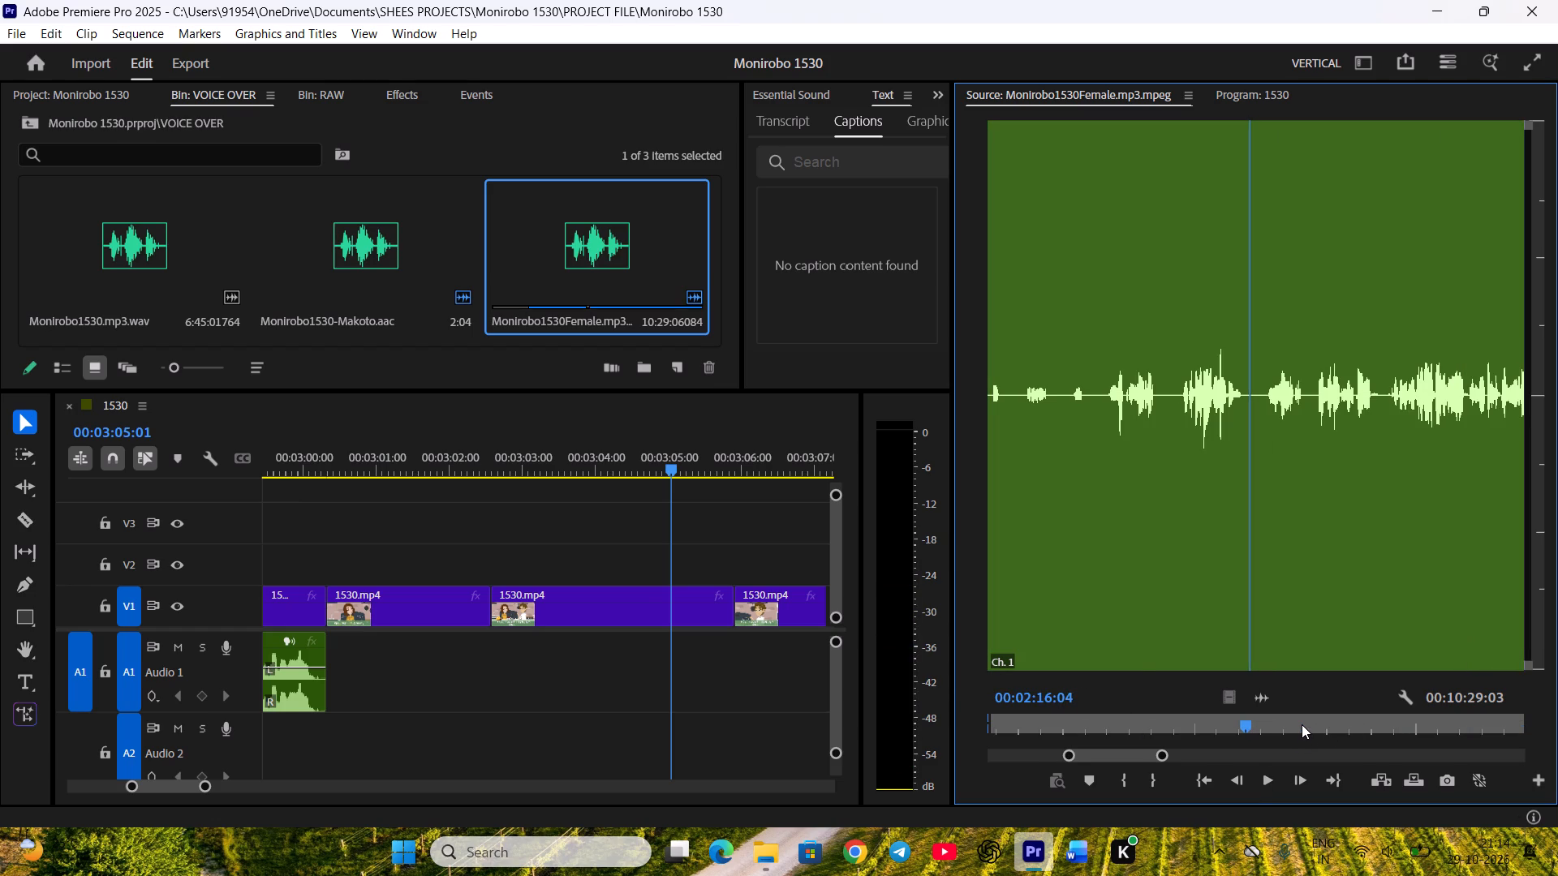
key("o")
Place Kanami's marked reply on Audio 1 directly after Makoto's line and play it against her shot.
left_click_drag(1260, 696, 332, 655)
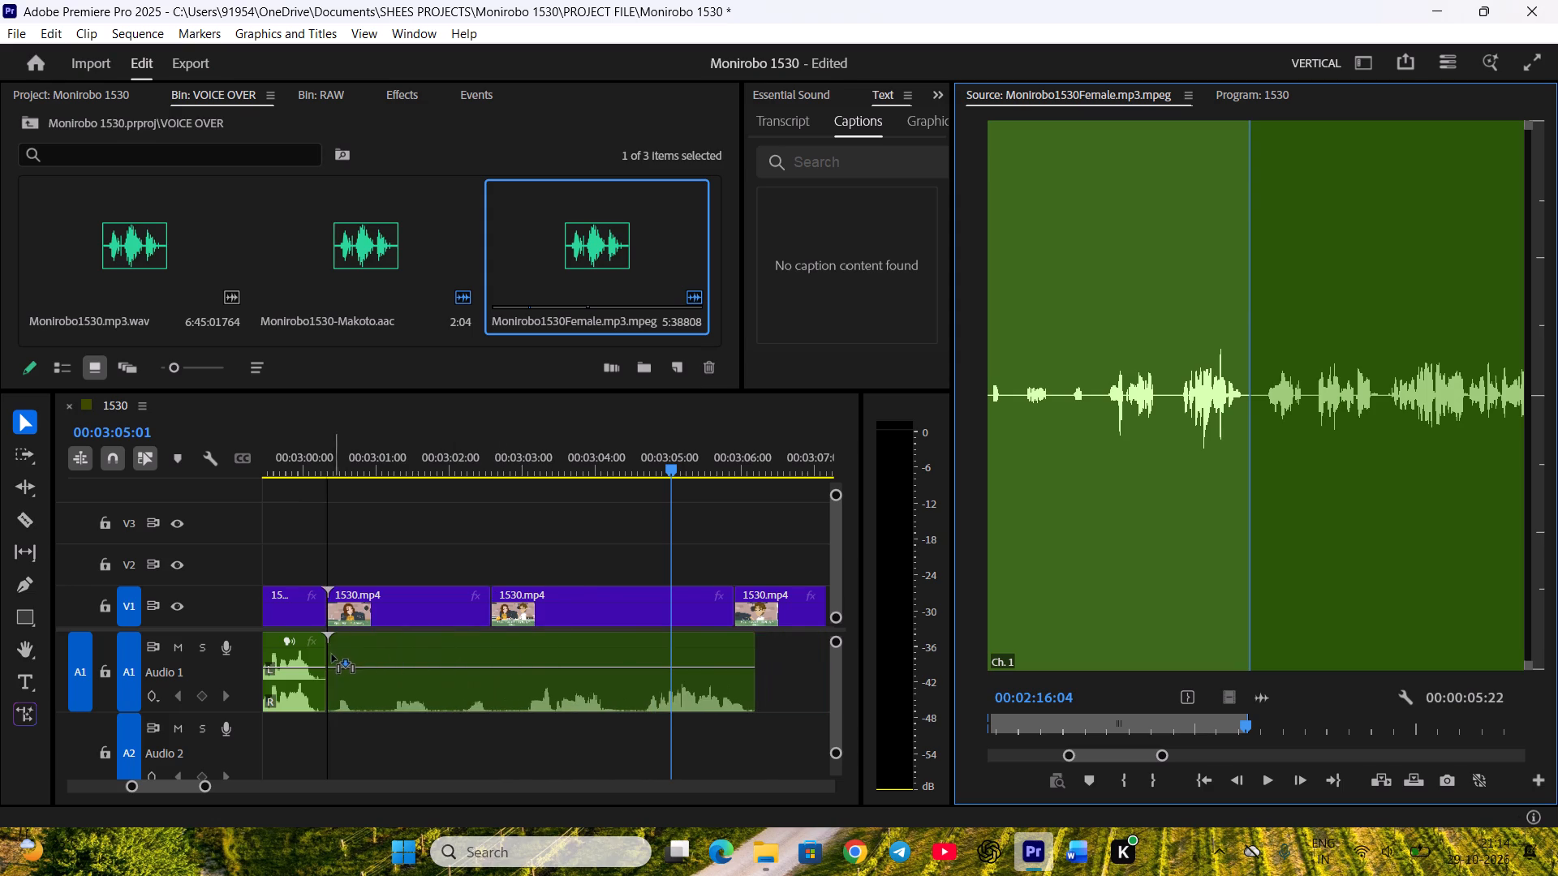
left_click_drag(332, 655, 332, 657)
left_click(338, 464)
key("space")
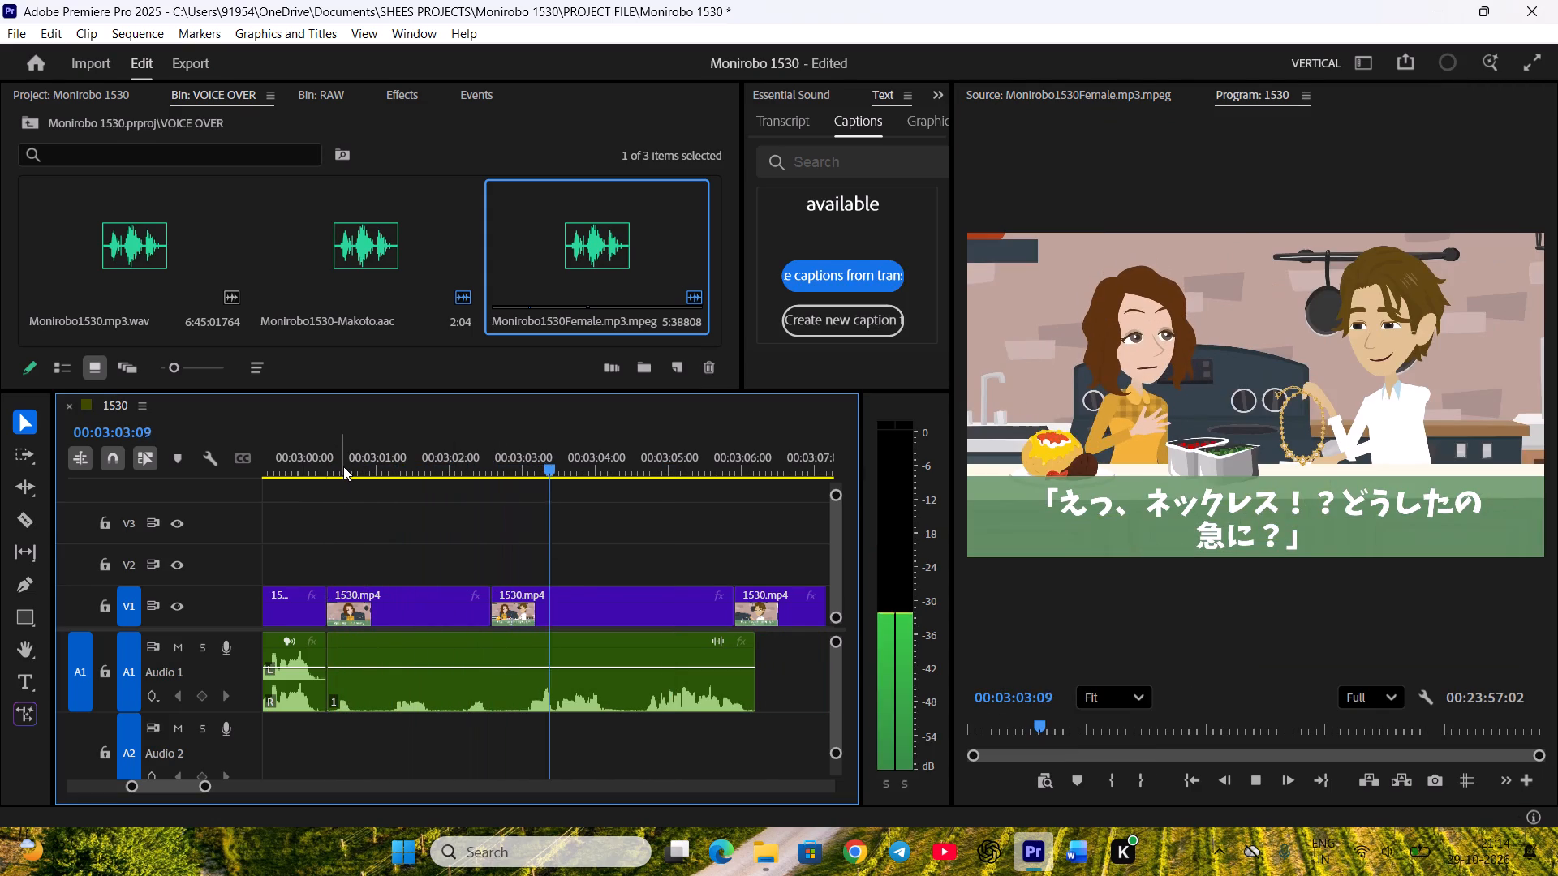
key("space")
left_click_drag(487, 458, 460, 480)
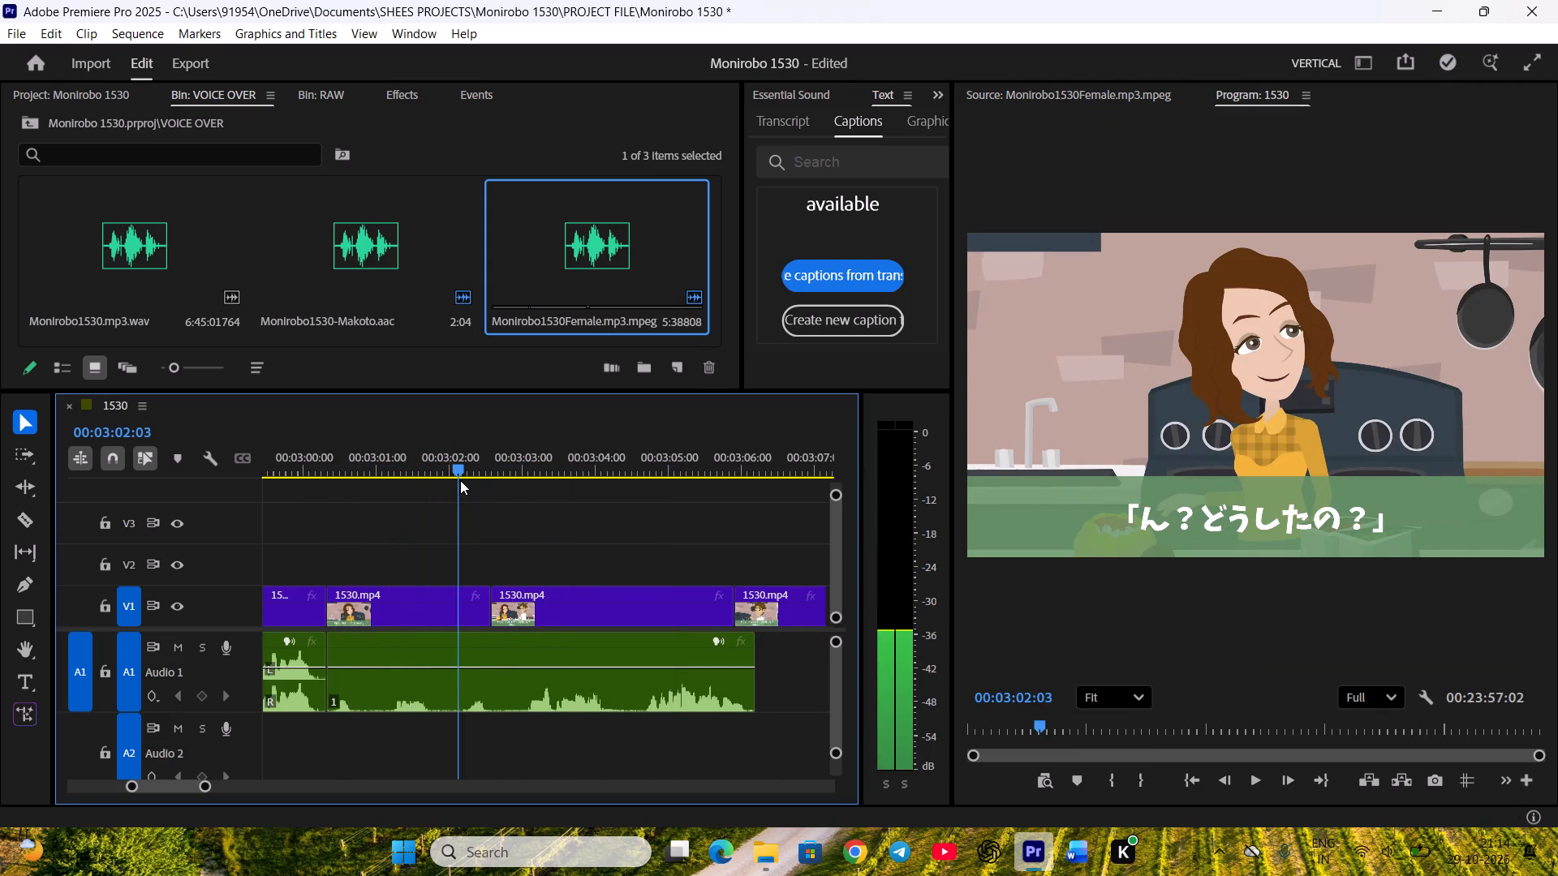
left_click_drag(460, 480, 460, 481)
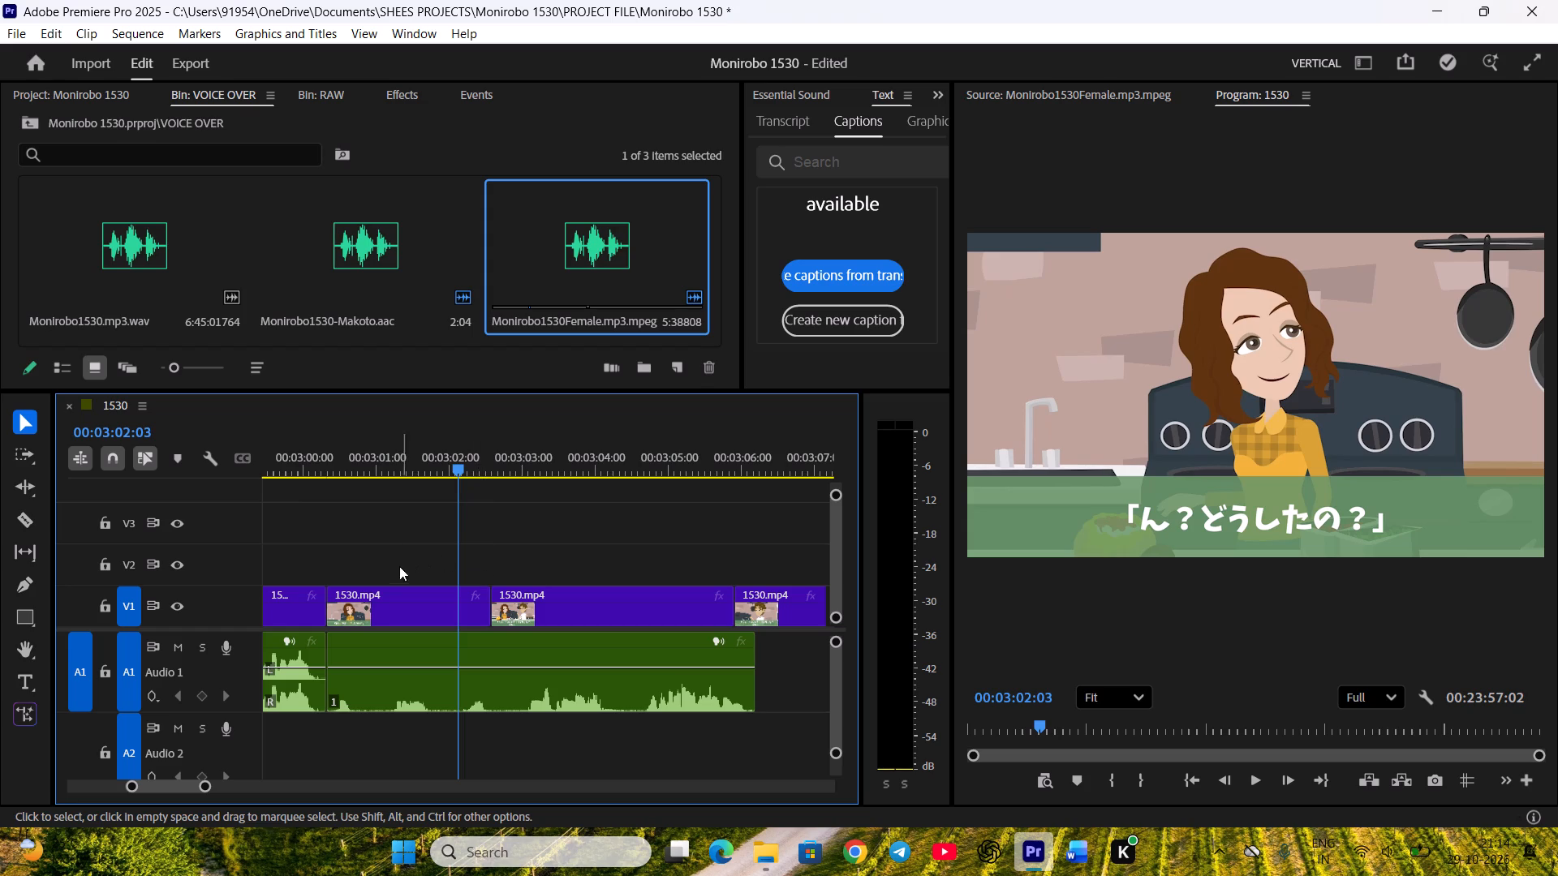
Cut Kanami's audio at 00:03:00:19, trim the pause after the cut and close the gap.
left_click_drag(378, 462, 364, 492)
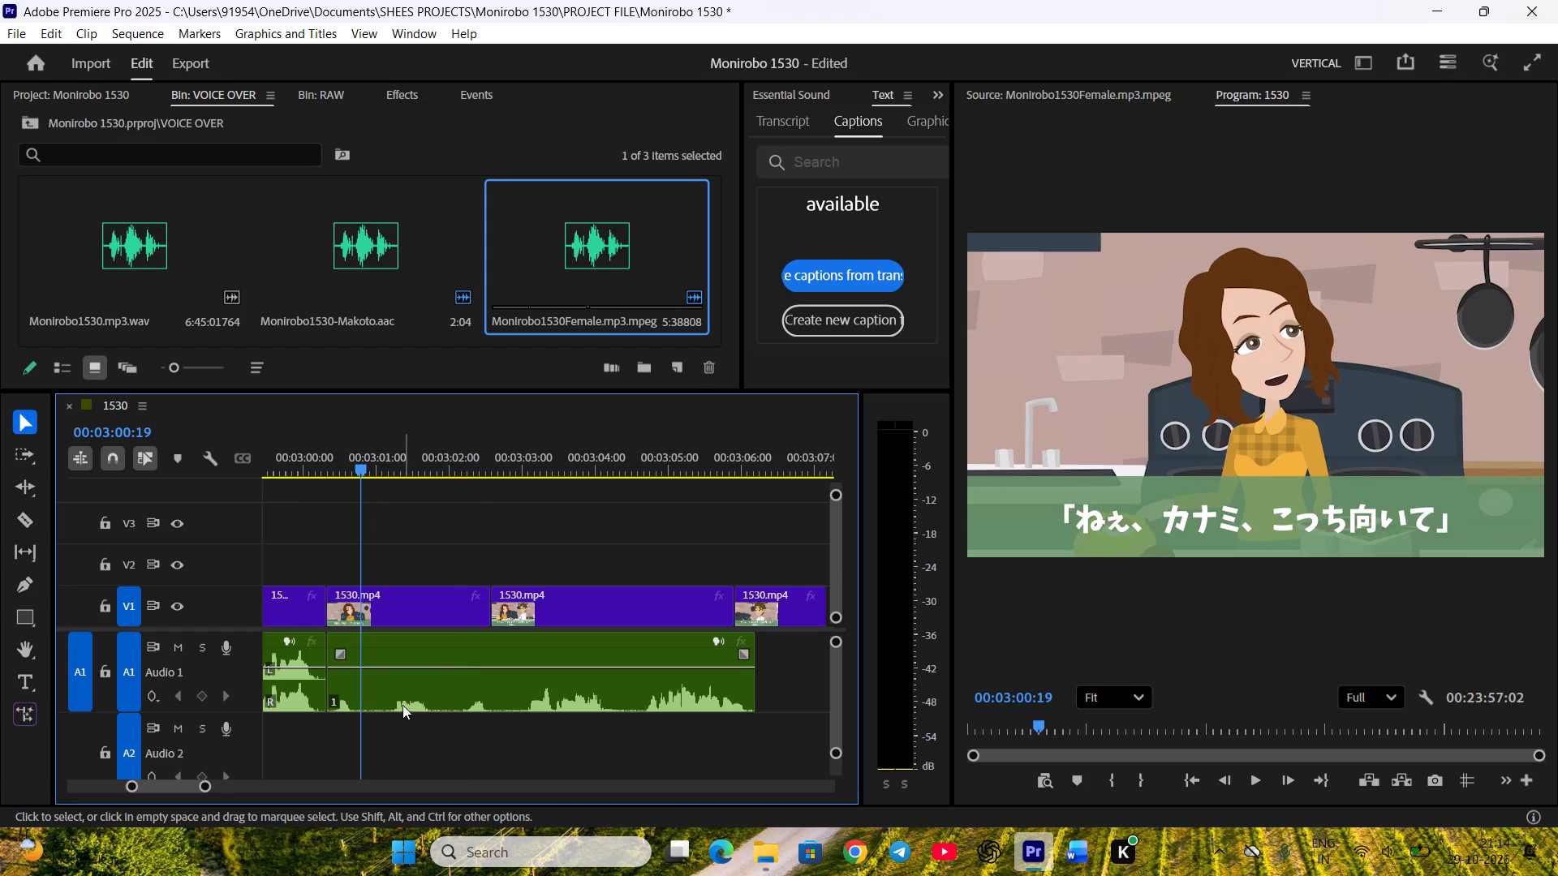
left_click(402, 705)
key("c")
left_click_drag(367, 692, 390, 694)
left_click_drag(414, 692, 395, 689)
left_click(424, 726)
key("space")
key("space")
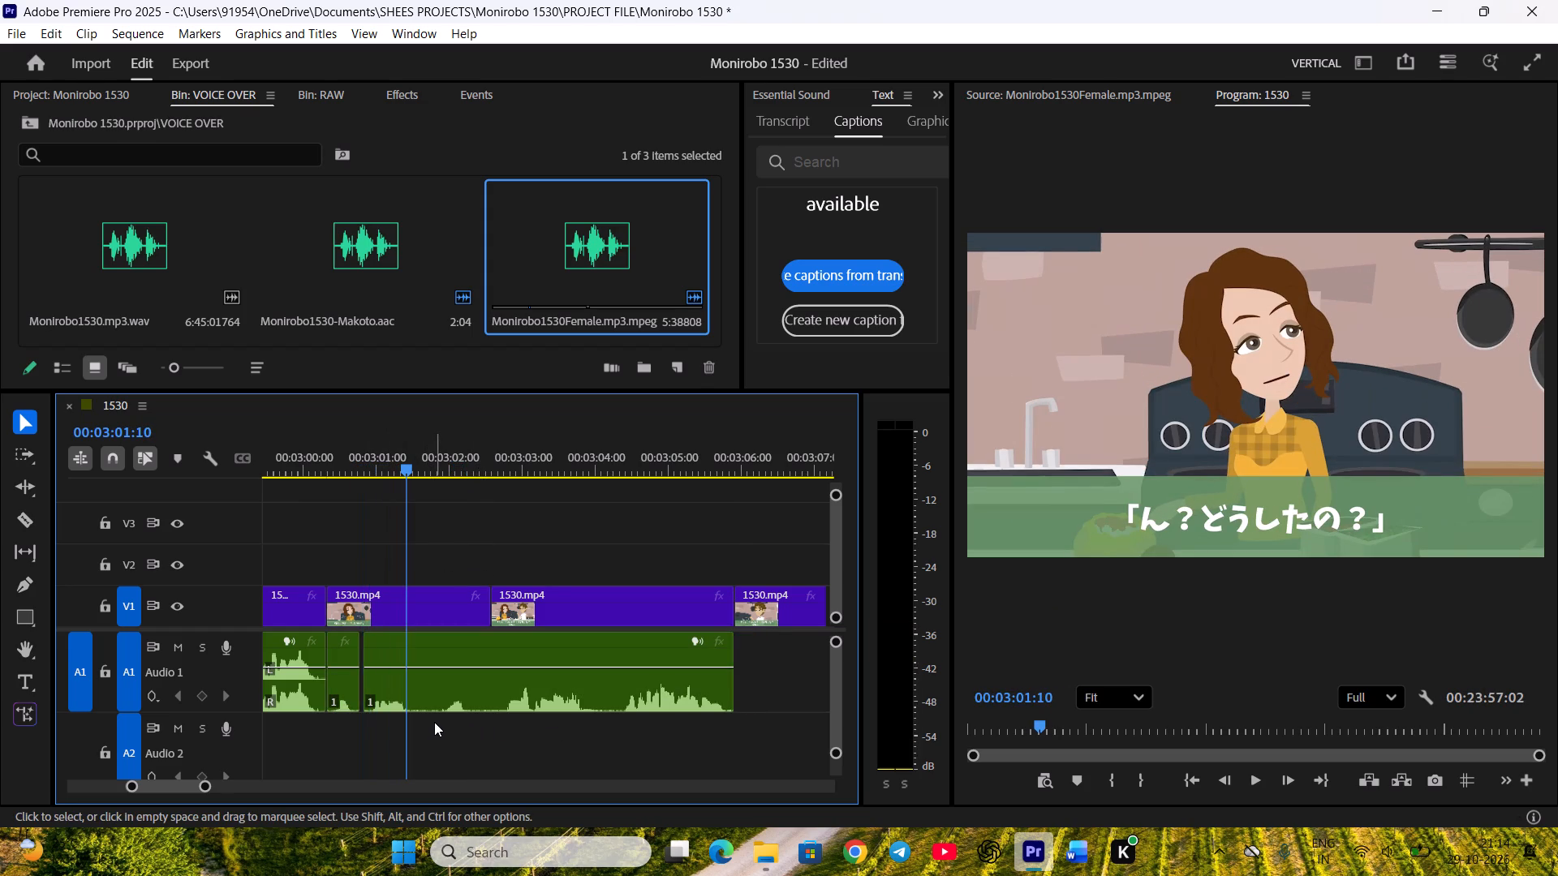
left_click(420, 695)
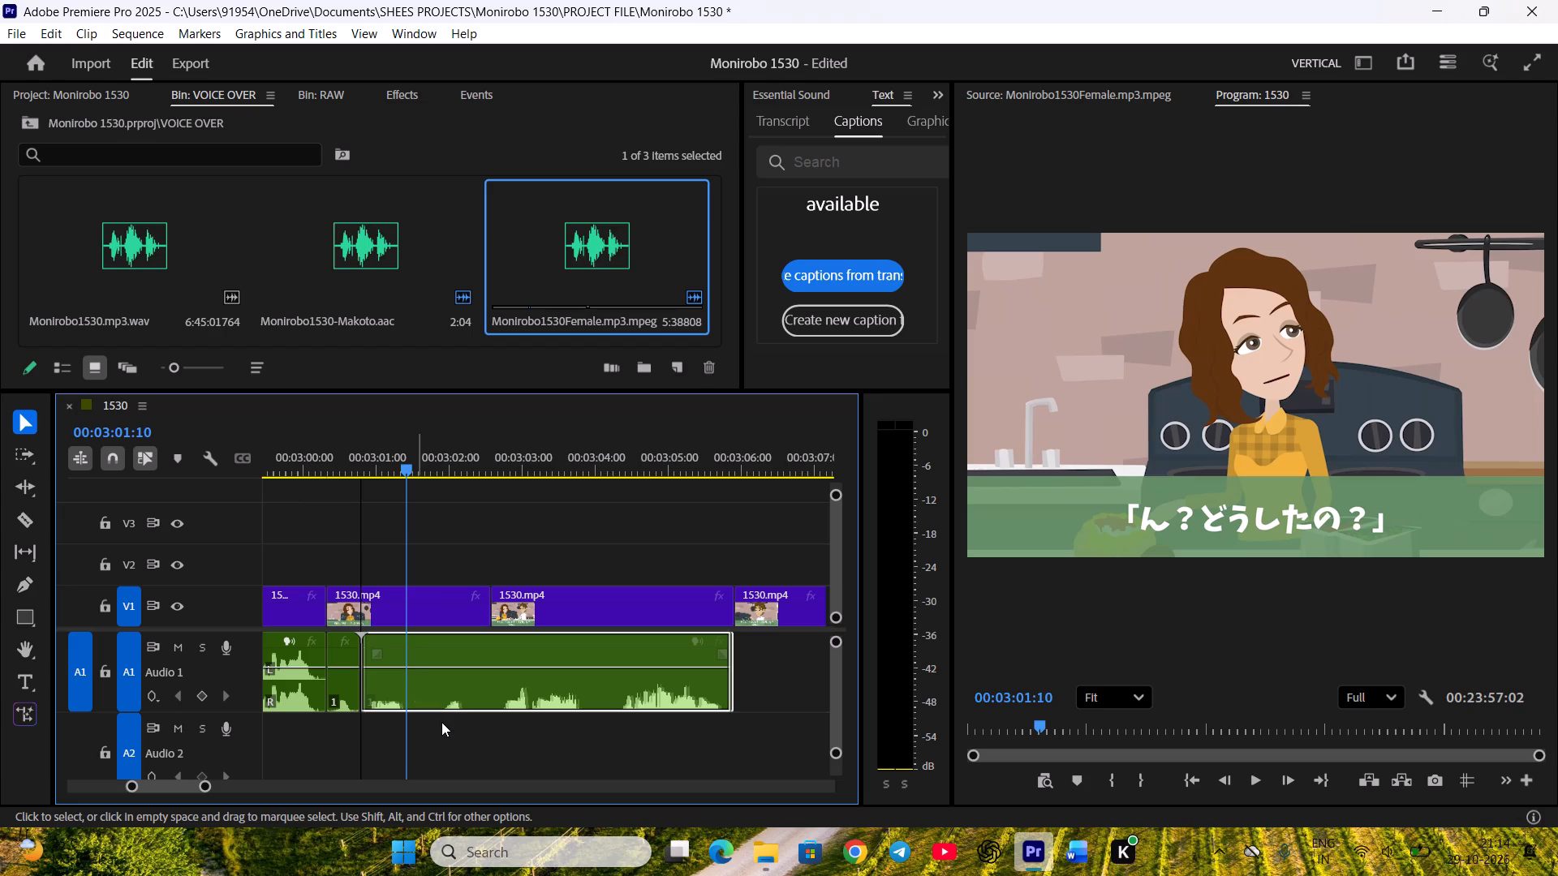
left_click(444, 726)
scroll(1173, 733, "down", 1)
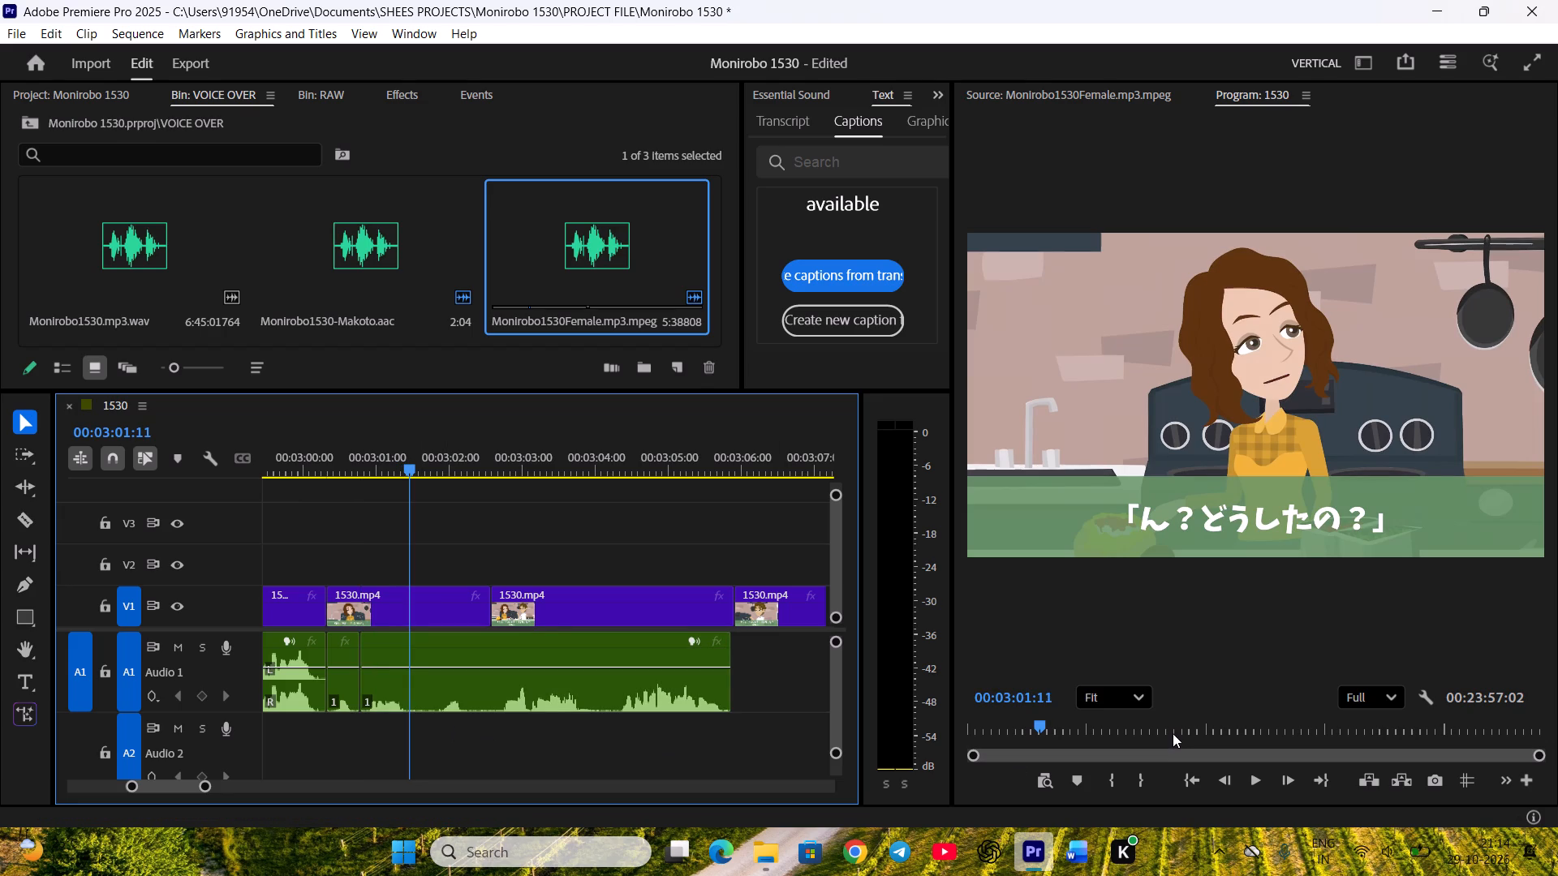
Move the necklace shot earlier on V1 so that it starts at 00:03:01:11, overwriting the end of Kanami's shot.
left_click_drag(573, 608, 497, 610)
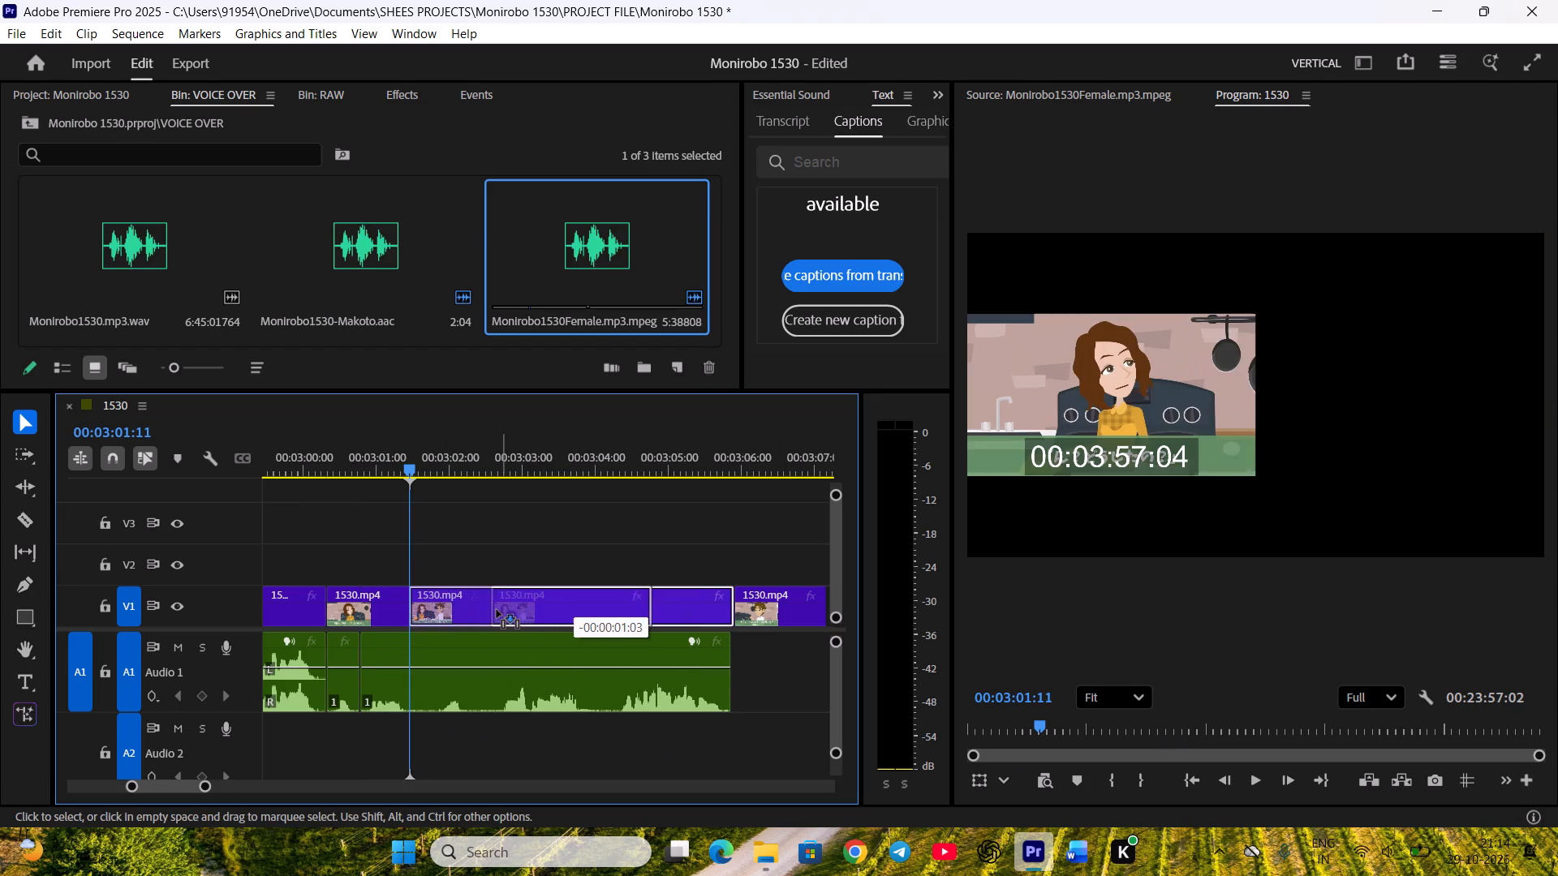
left_click_drag(497, 610, 495, 610)
left_click(497, 535)
Cut Kanami's audio at 00:03:01:11, trim the silence before her next phrase and close the gap.
left_click(503, 696)
key("c")
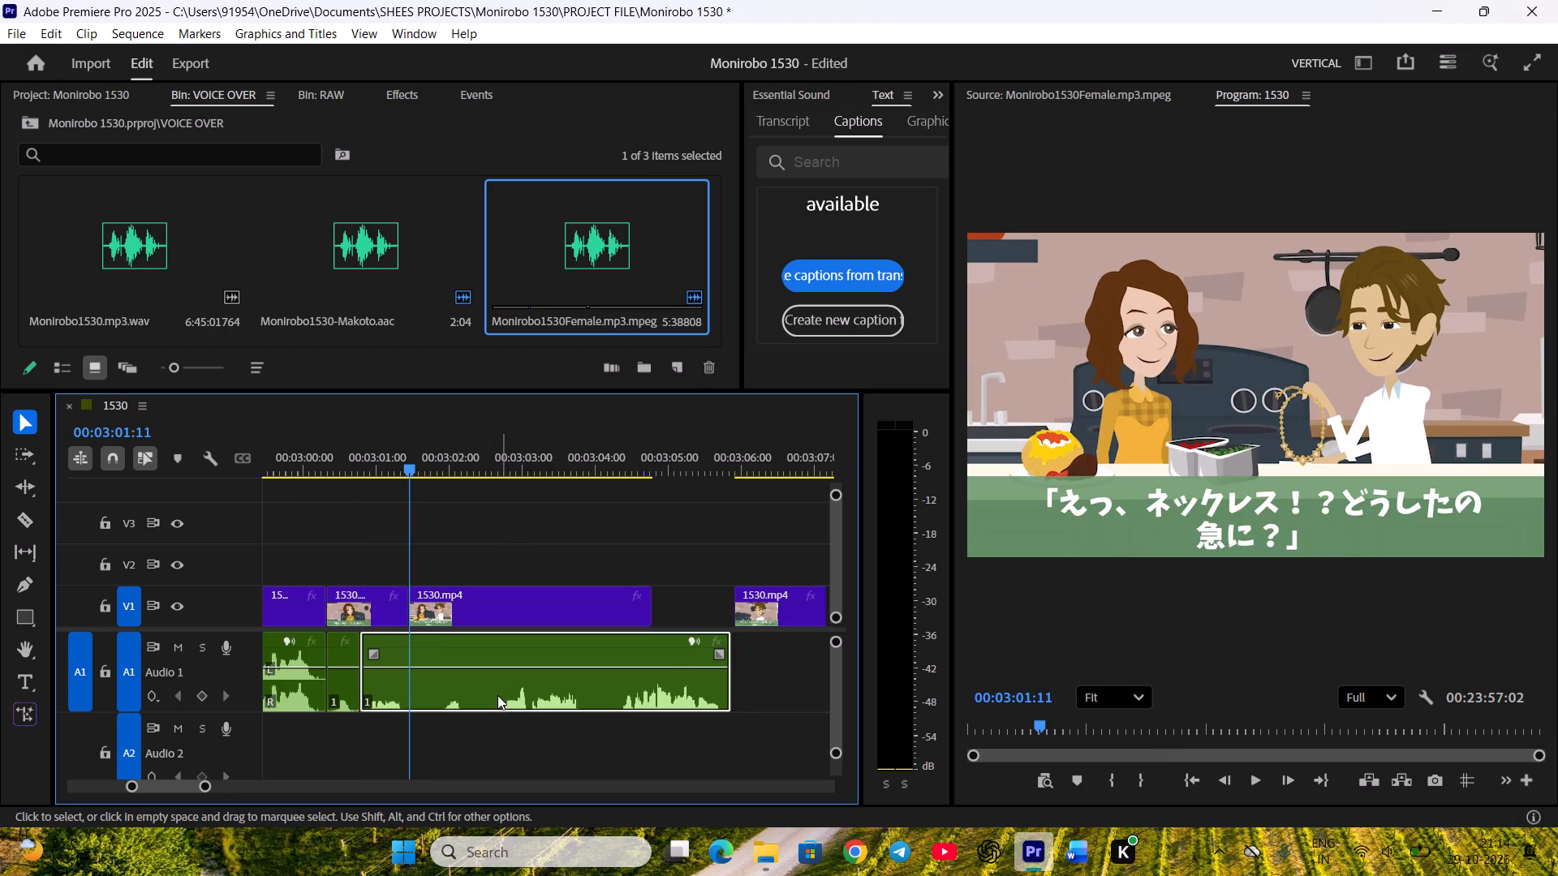
left_click_drag(424, 689, 445, 690)
left_click_drag(491, 698, 476, 698)
left_click(521, 727)
Cut Kanami's audio at 00:03:02:00, trim the following pause and move the remainder against the cut.
key("space")
key("space")
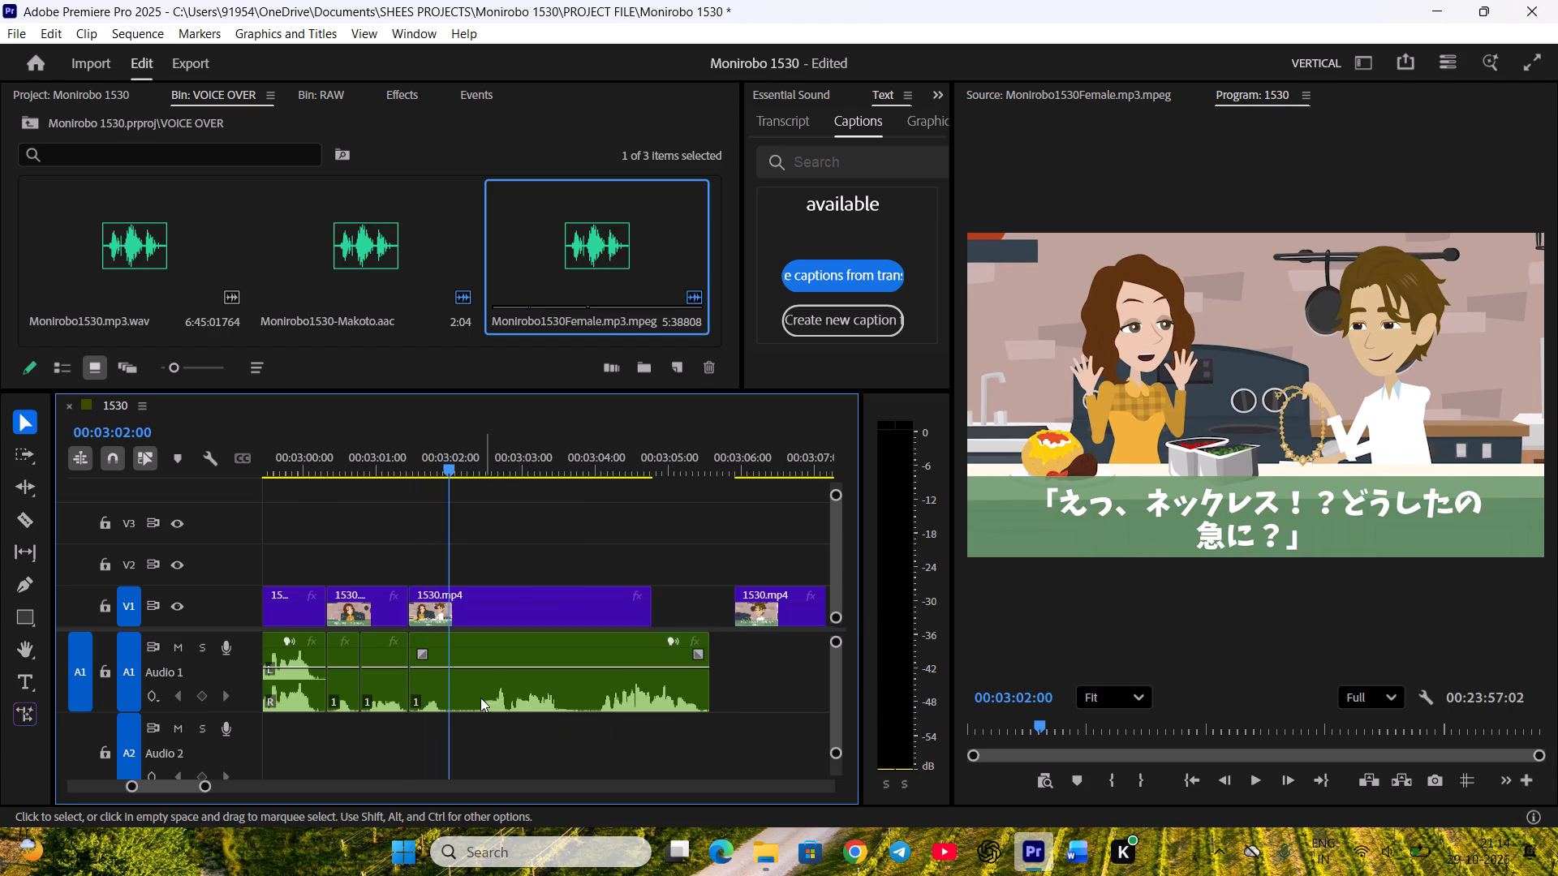
left_click(478, 697)
key("c")
left_click_drag(456, 689, 478, 691)
left_click_drag(506, 693, 487, 693)
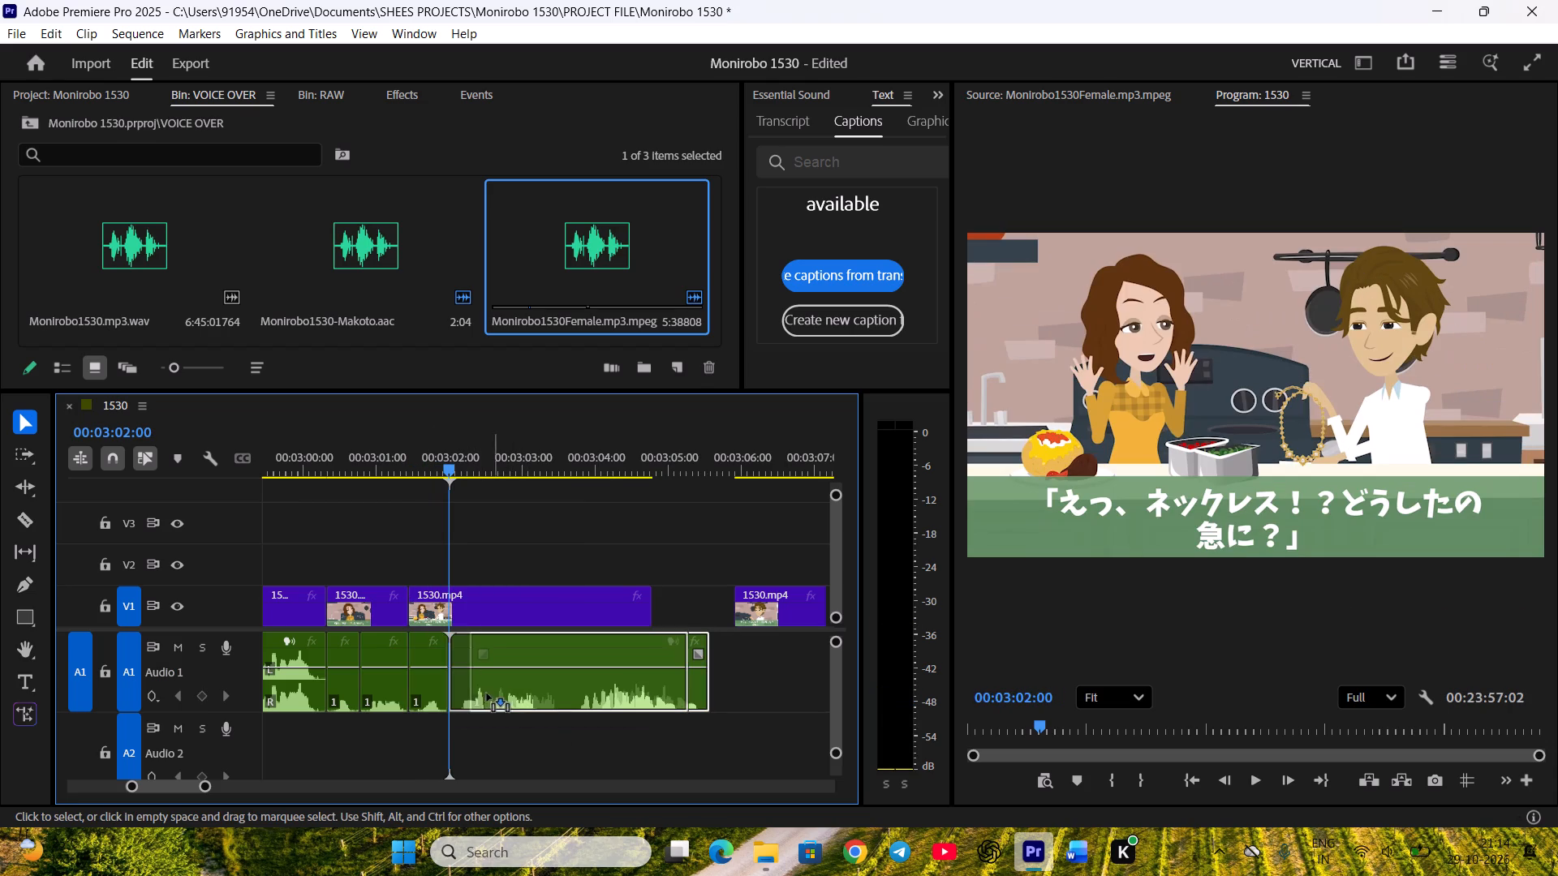
left_click_drag(487, 693, 482, 693)
left_click(540, 728)
Cut Kanami's audio at 00:03:03:10, trim the pause before her last sentence and close the gap.
key("space")
scroll(564, 712, "down", 3)
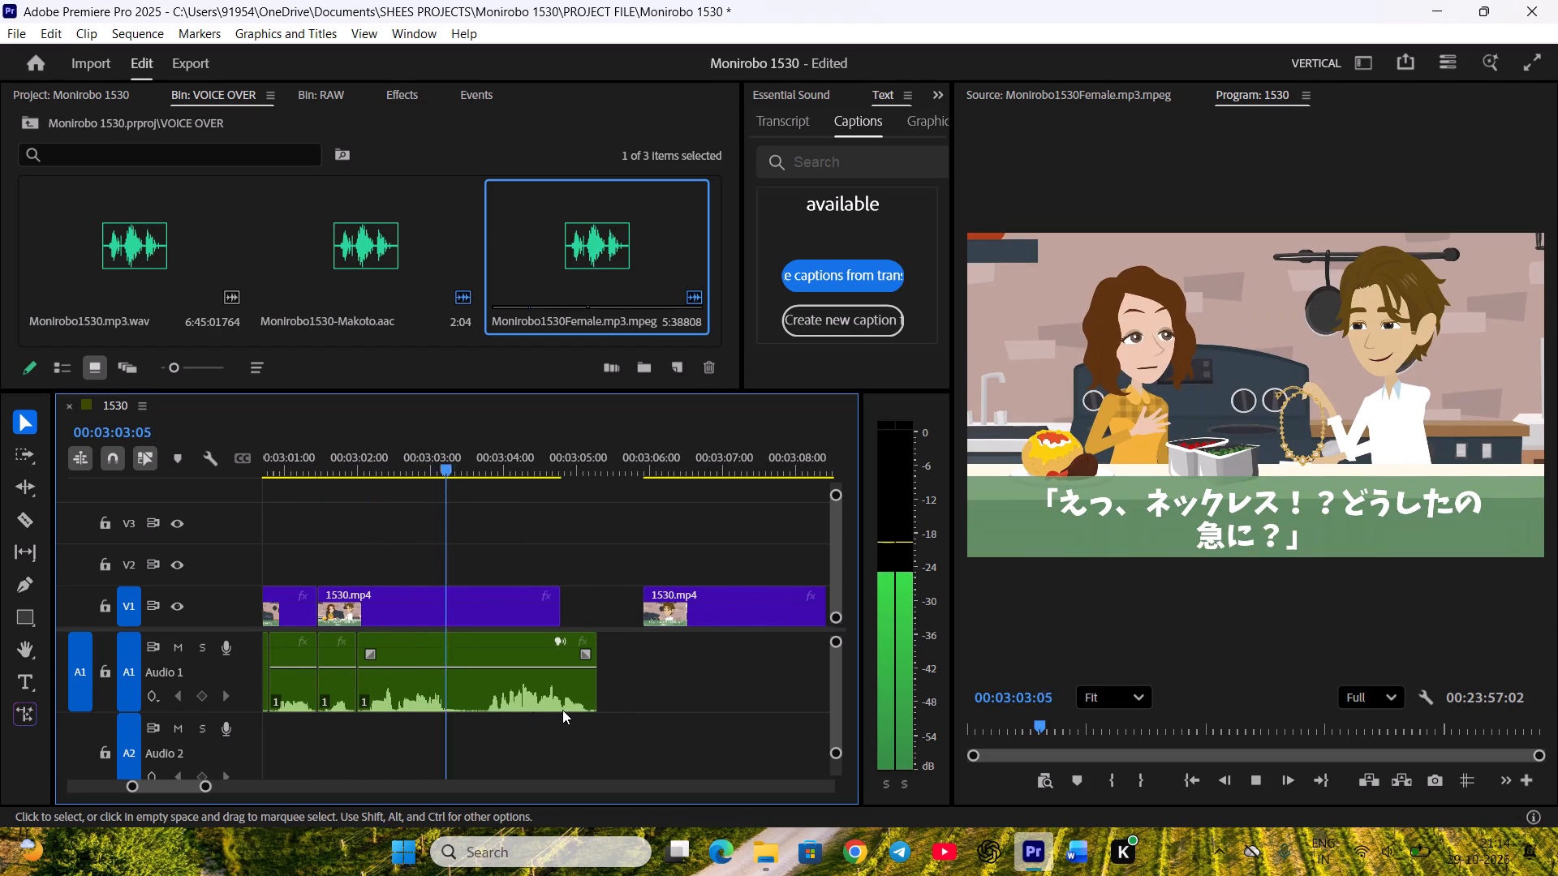
key("space")
left_click(465, 689)
key("c")
left_click_drag(471, 688, 486, 688)
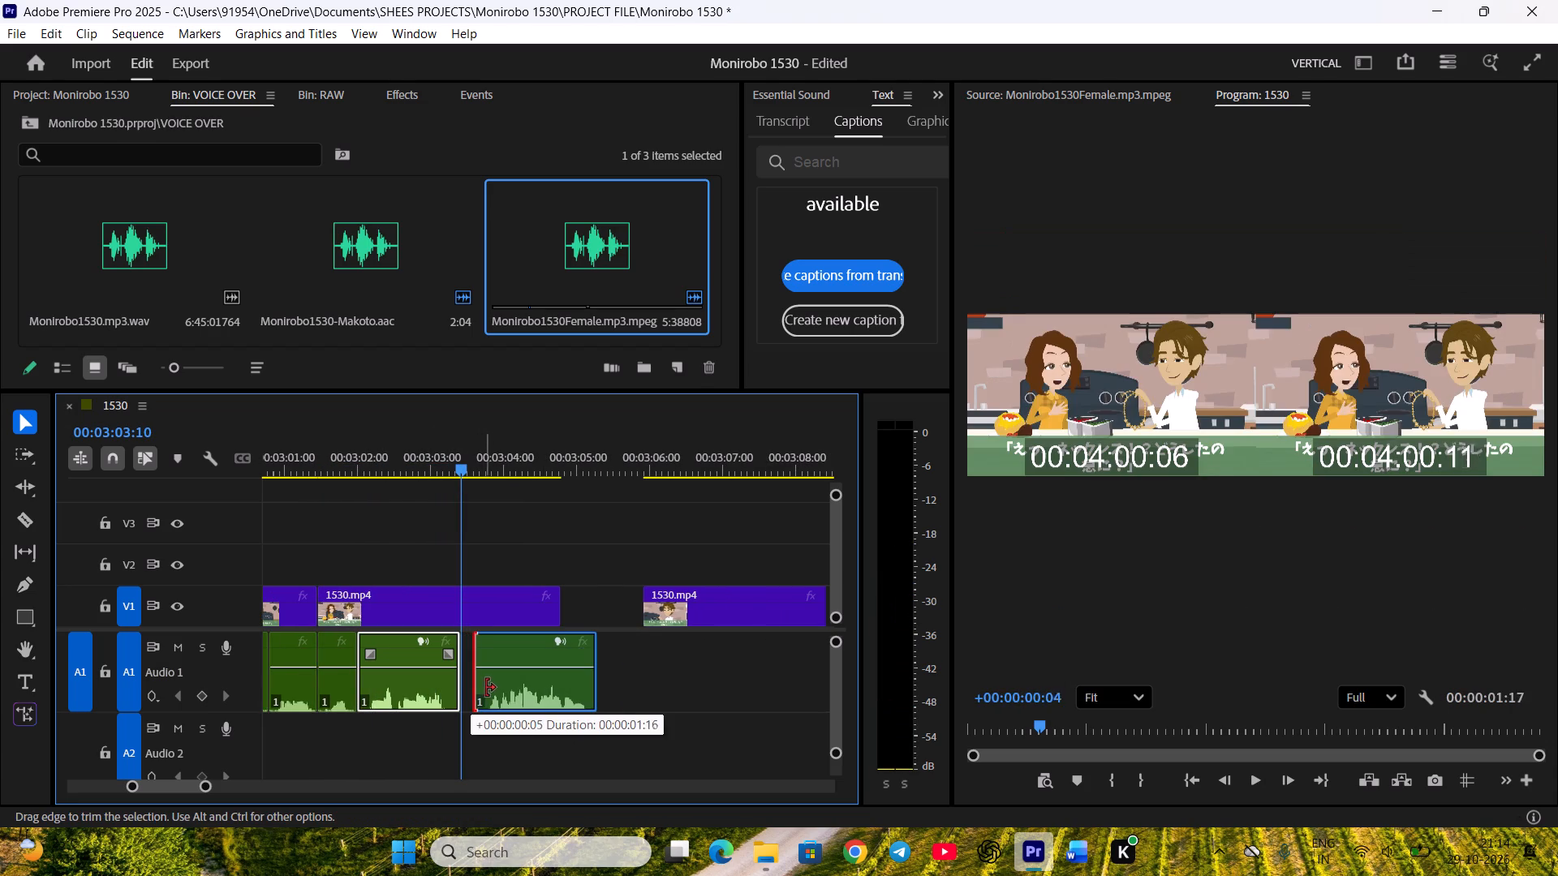
left_click_drag(486, 688, 488, 688)
left_click_drag(514, 696, 500, 695)
left_click(553, 736)
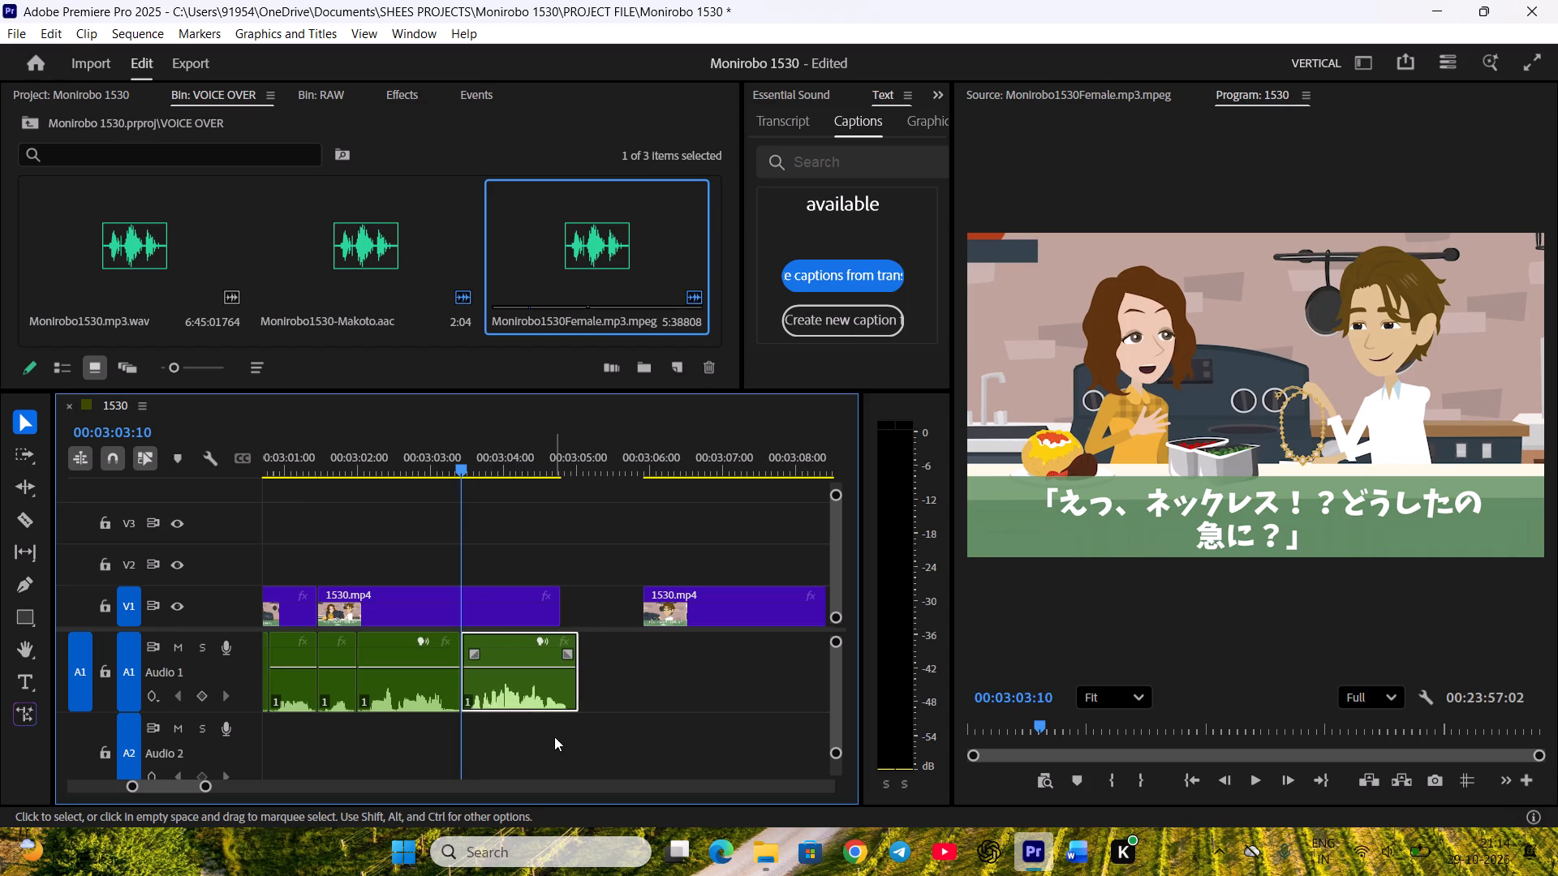
Play back the tightened line, and nest the three Kanami audio pieces under the necklace shot.
key("space")
key("space")
scroll(562, 724, "up", 1)
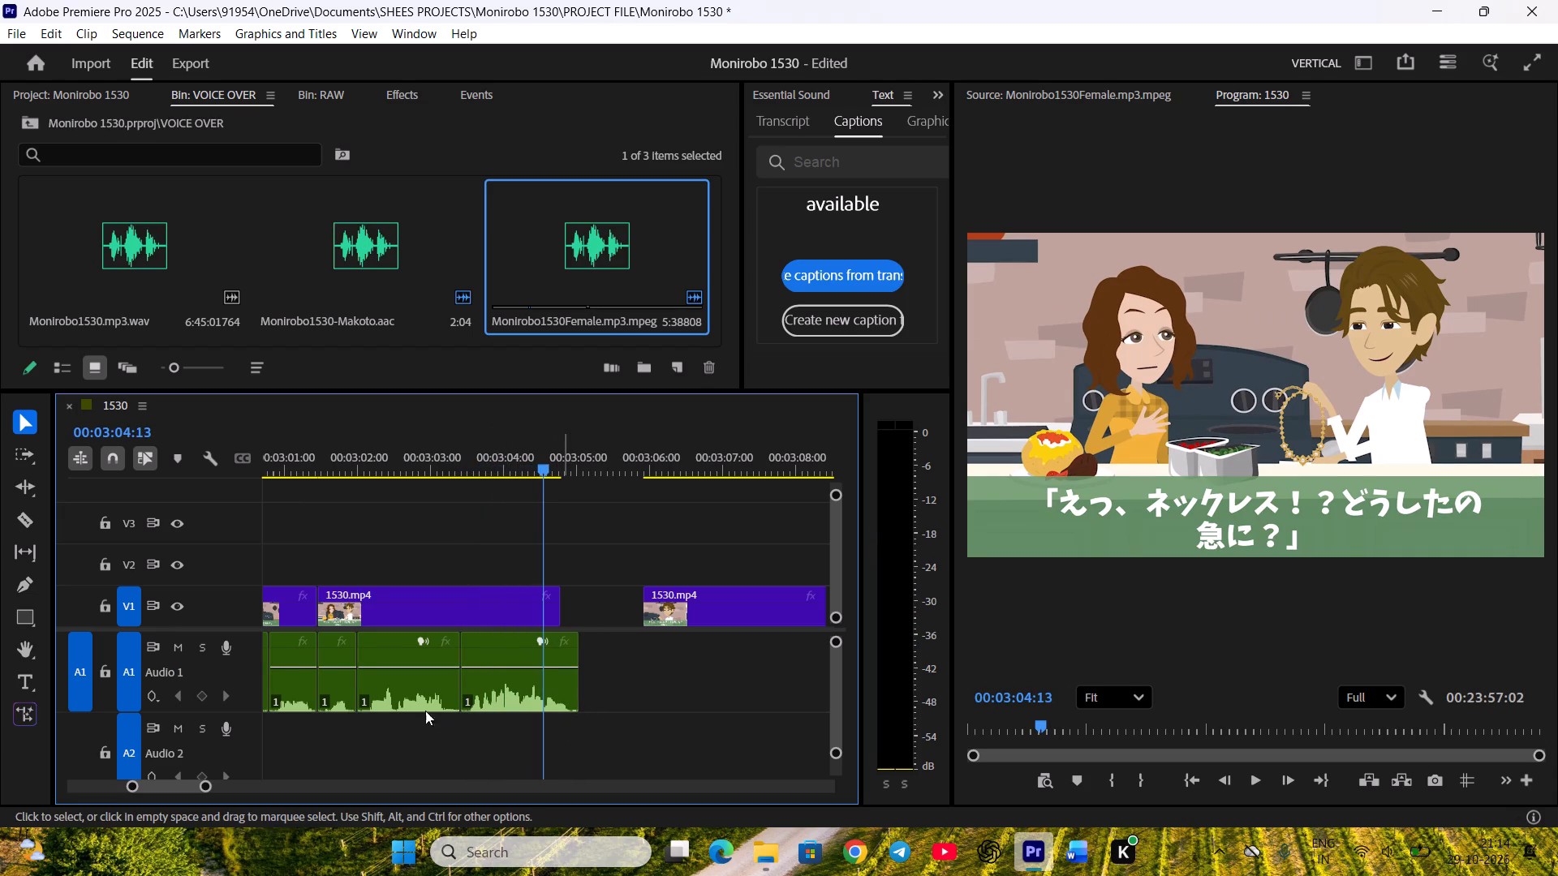
left_click_drag(381, 720, 520, 703)
right_click(520, 703)
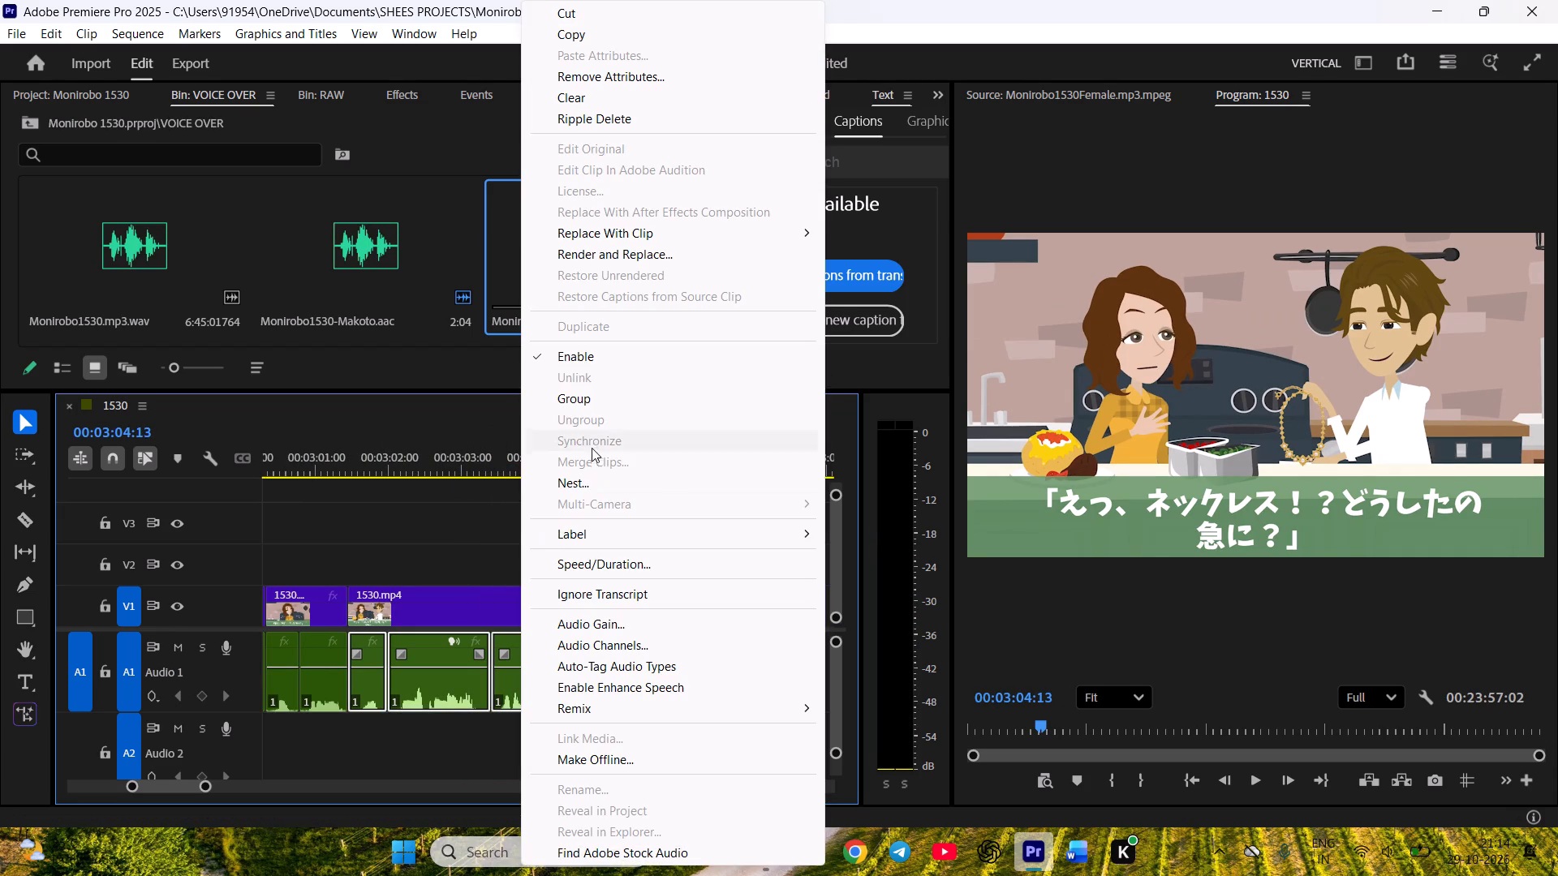
left_click(585, 486)
left_click(812, 440)
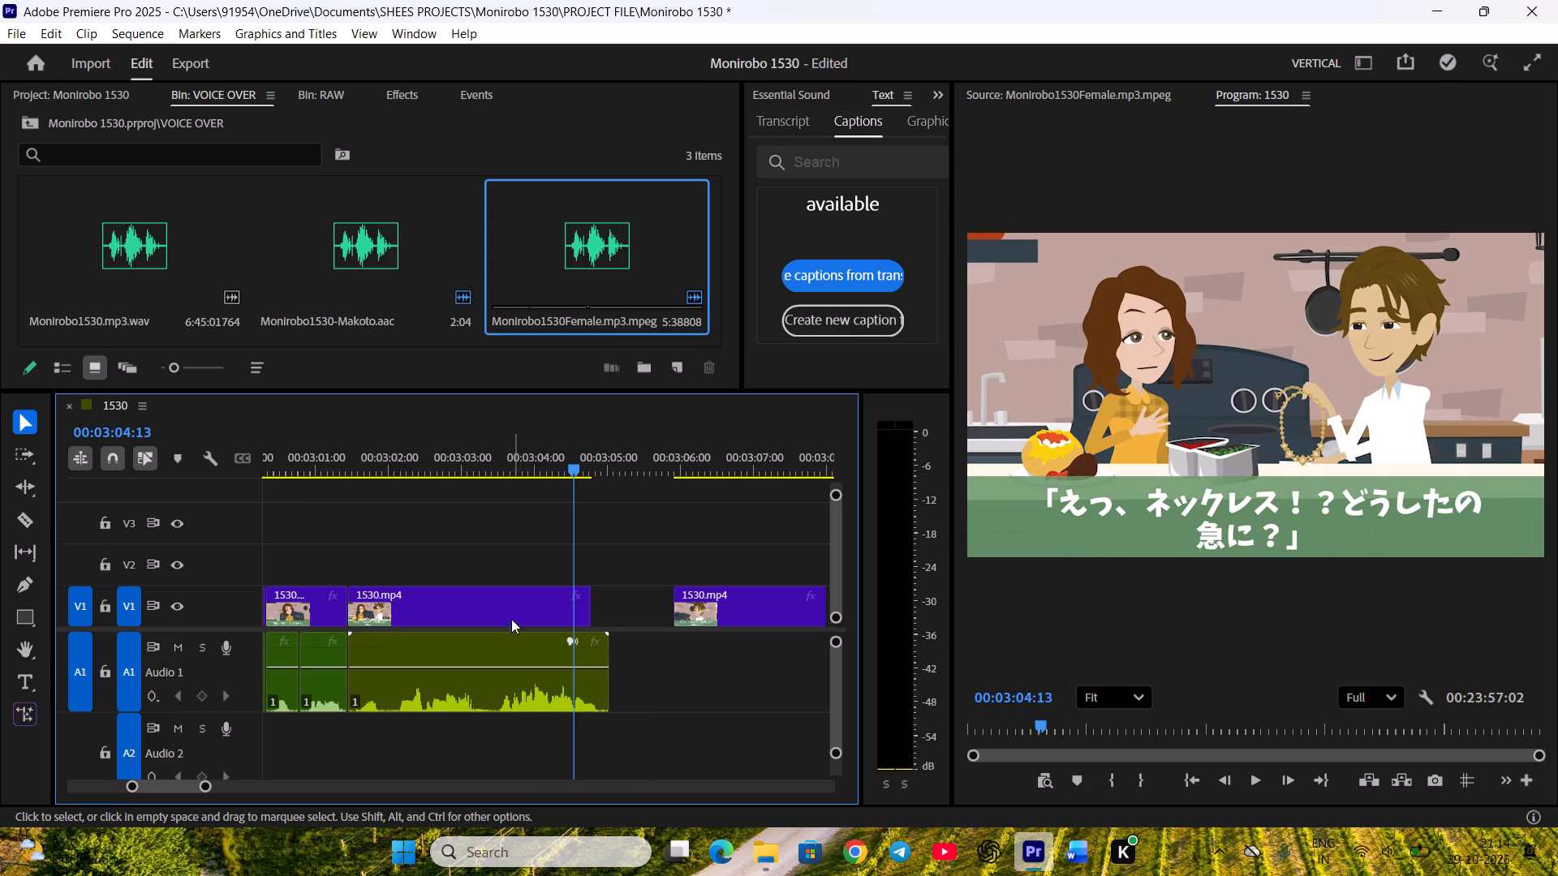
Set the necklace shot's clip duration to 00:00:03:14 to match the nested audio, and check its playback.
right_click(508, 599)
left_click(553, 593)
left_click(760, 365)
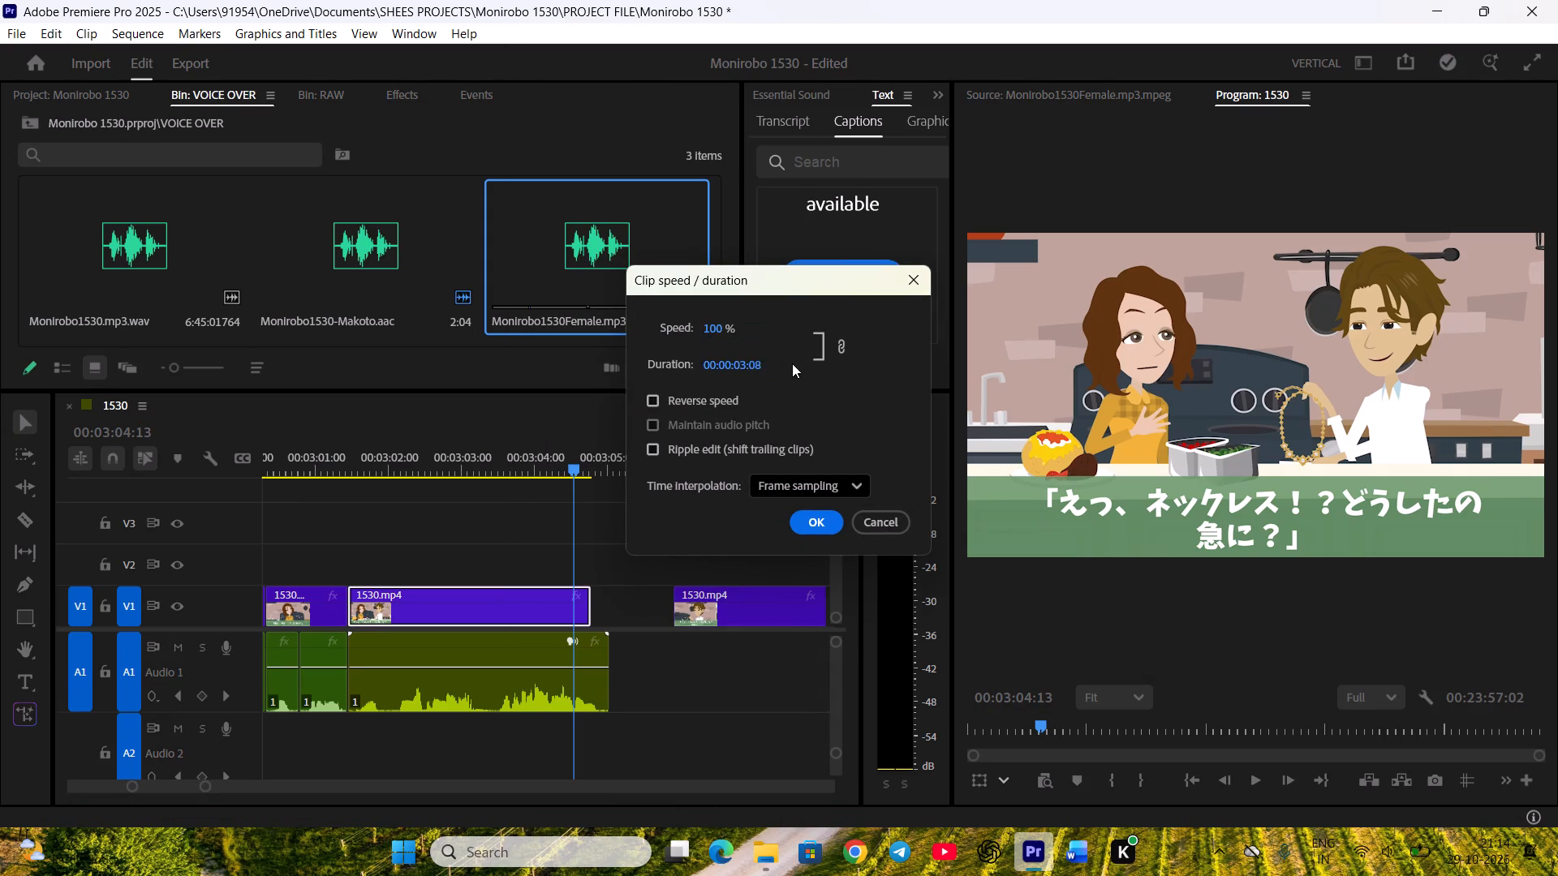
left_click(793, 363)
left_click(759, 361)
left_click(777, 359)
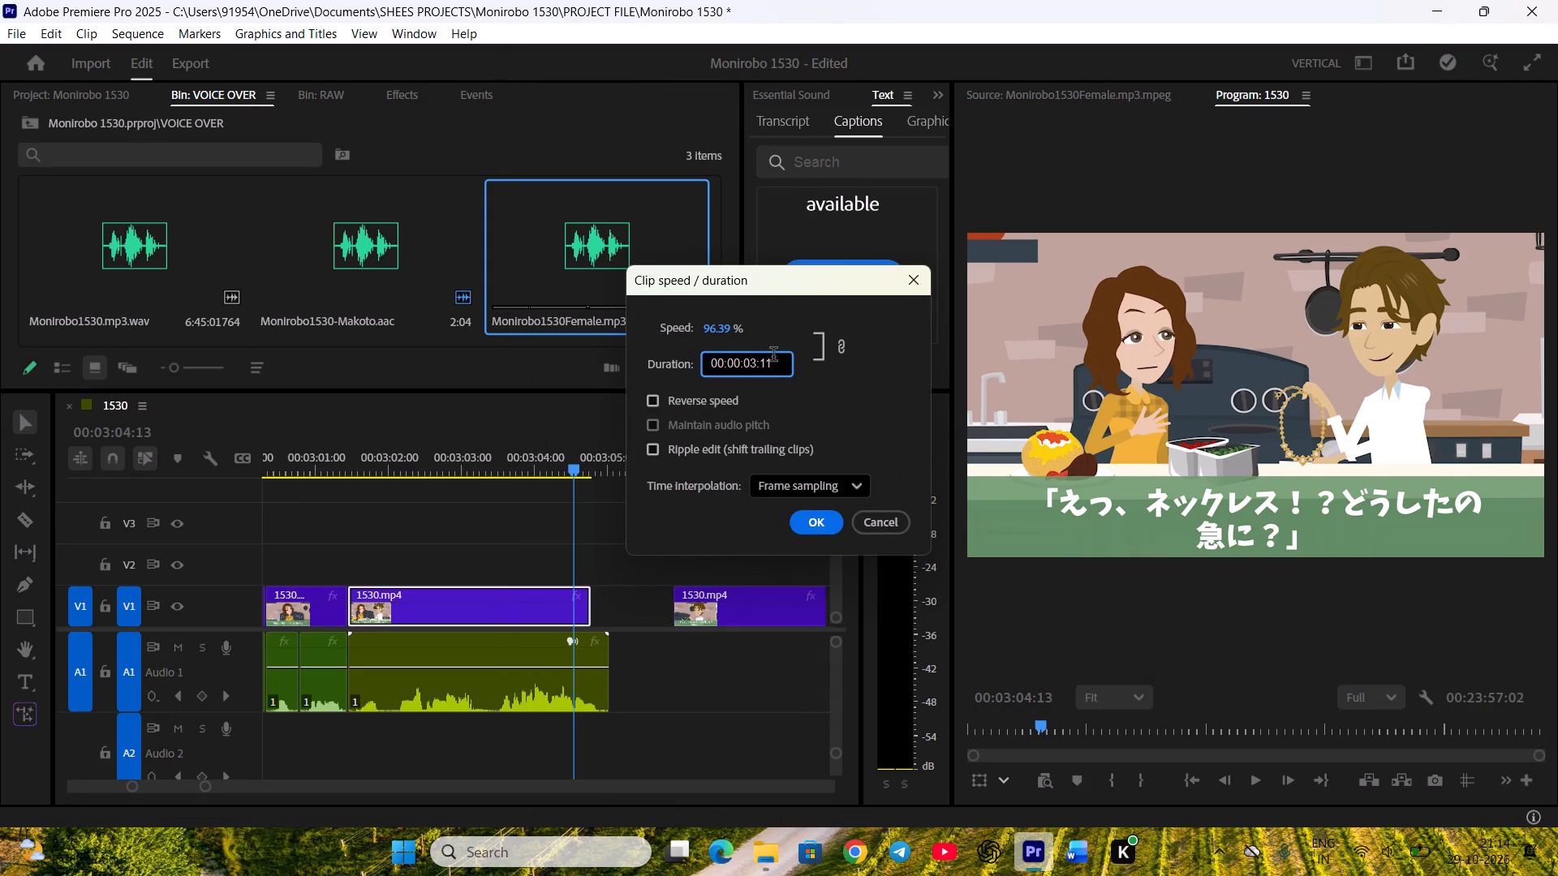
key("BackSpace")
key("4")
key("Return")
key("space")
key("space")
Ripple delete the gap between the necklace shot and Makoto's gratitude shot, and save the project.
right_click(641, 605)
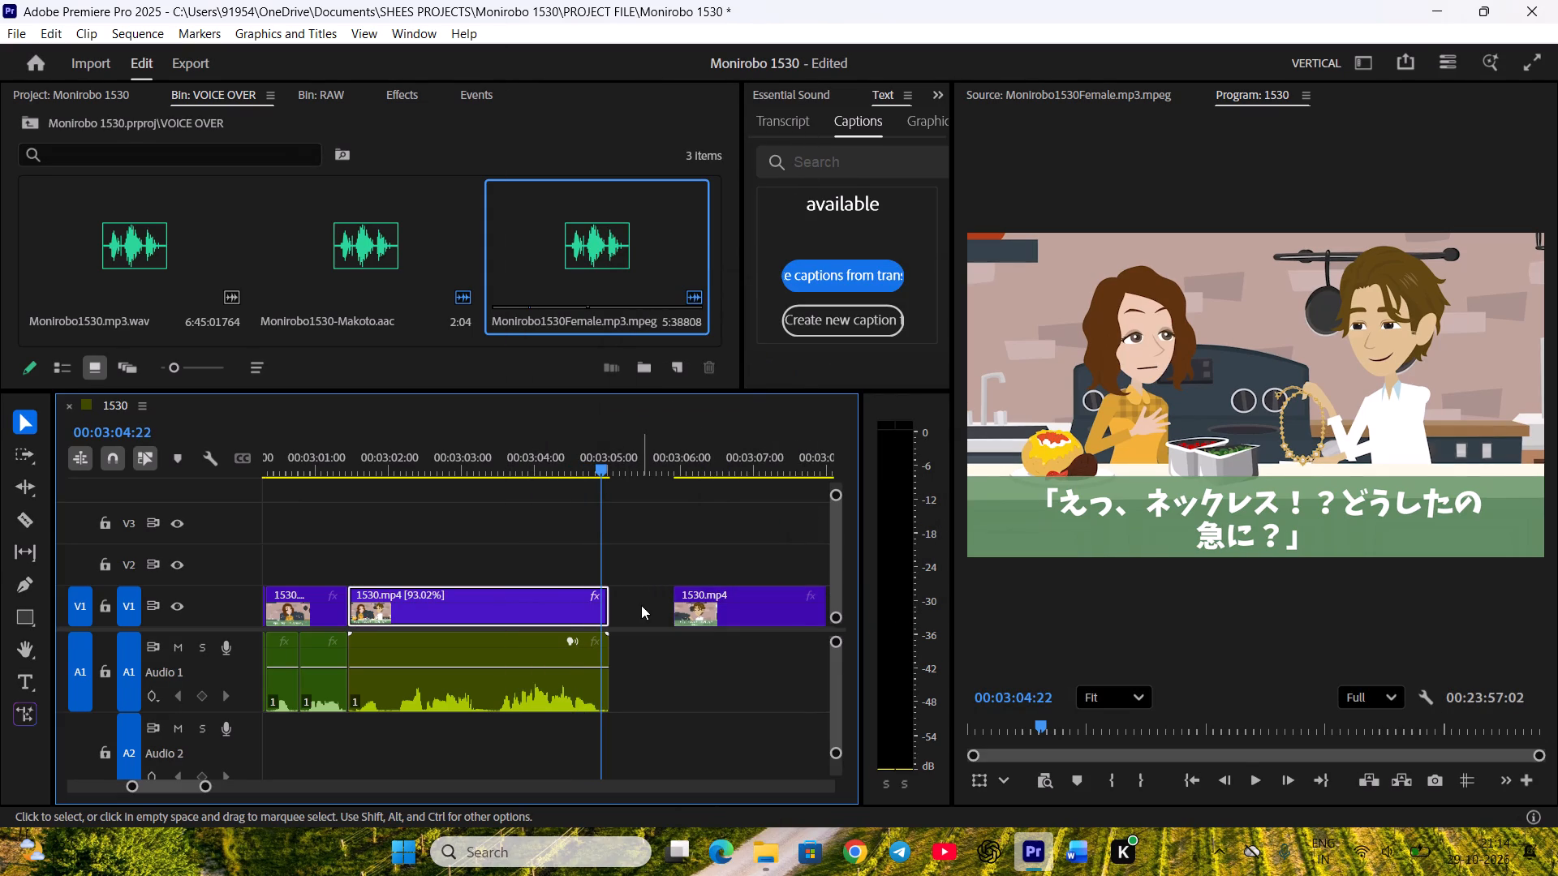
left_click(688, 616)
scroll(682, 625, "down", 5)
key("space")
scroll(619, 639, "down", 4)
key("ctrl+s")
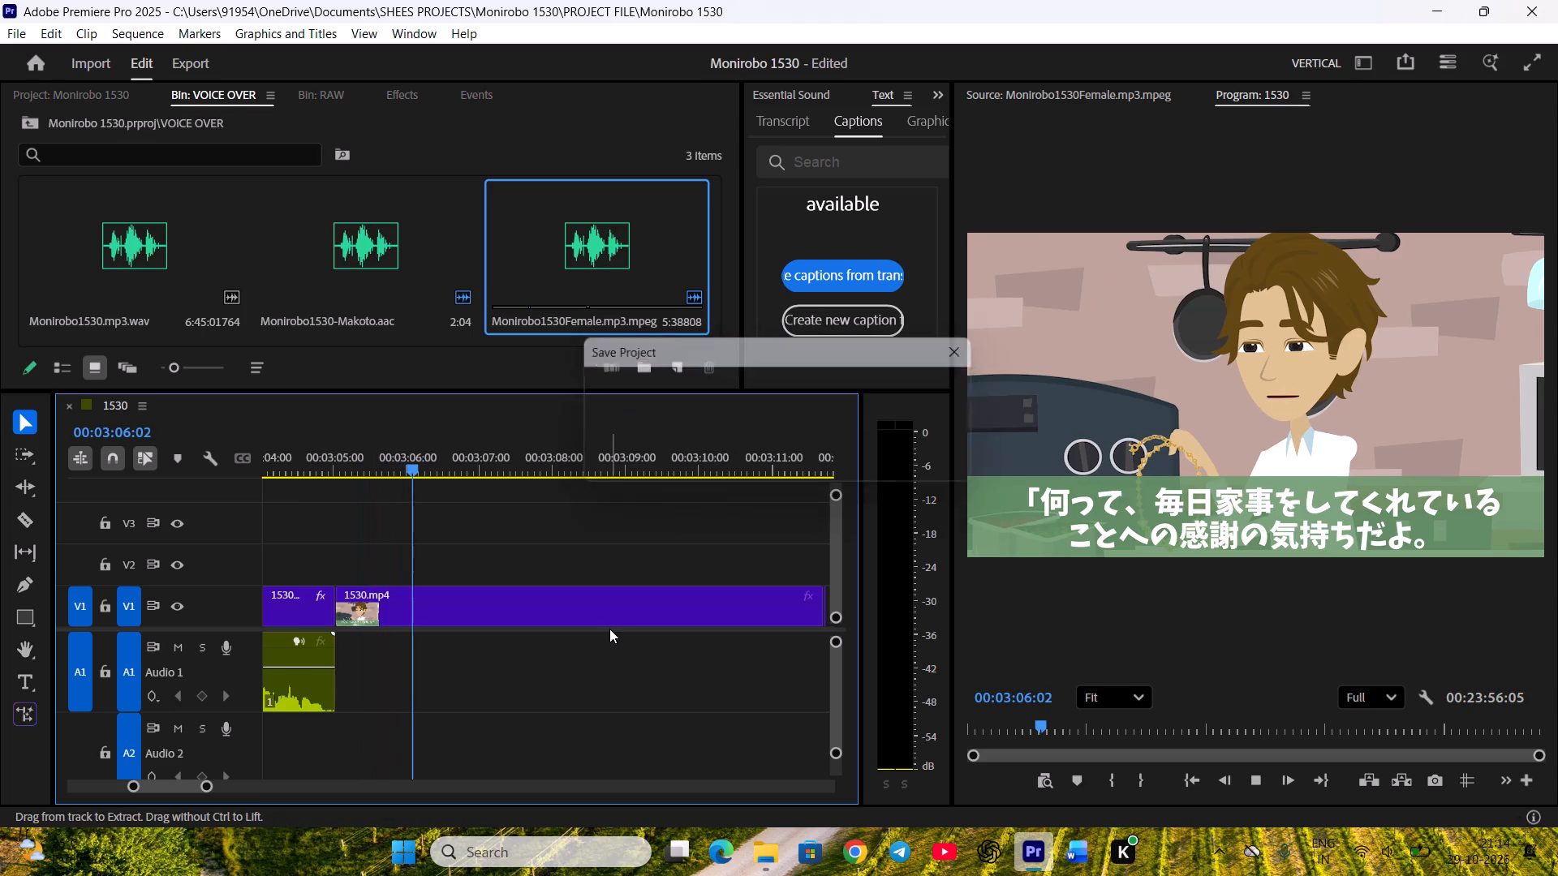
Review Makoto's gratitude shot on the timeline up to 00:03:10:15 to see what his line must cover, and save.
key("minus")
scroll(618, 634, "down", 1)
key("space")
left_click_drag(503, 462, 661, 489)
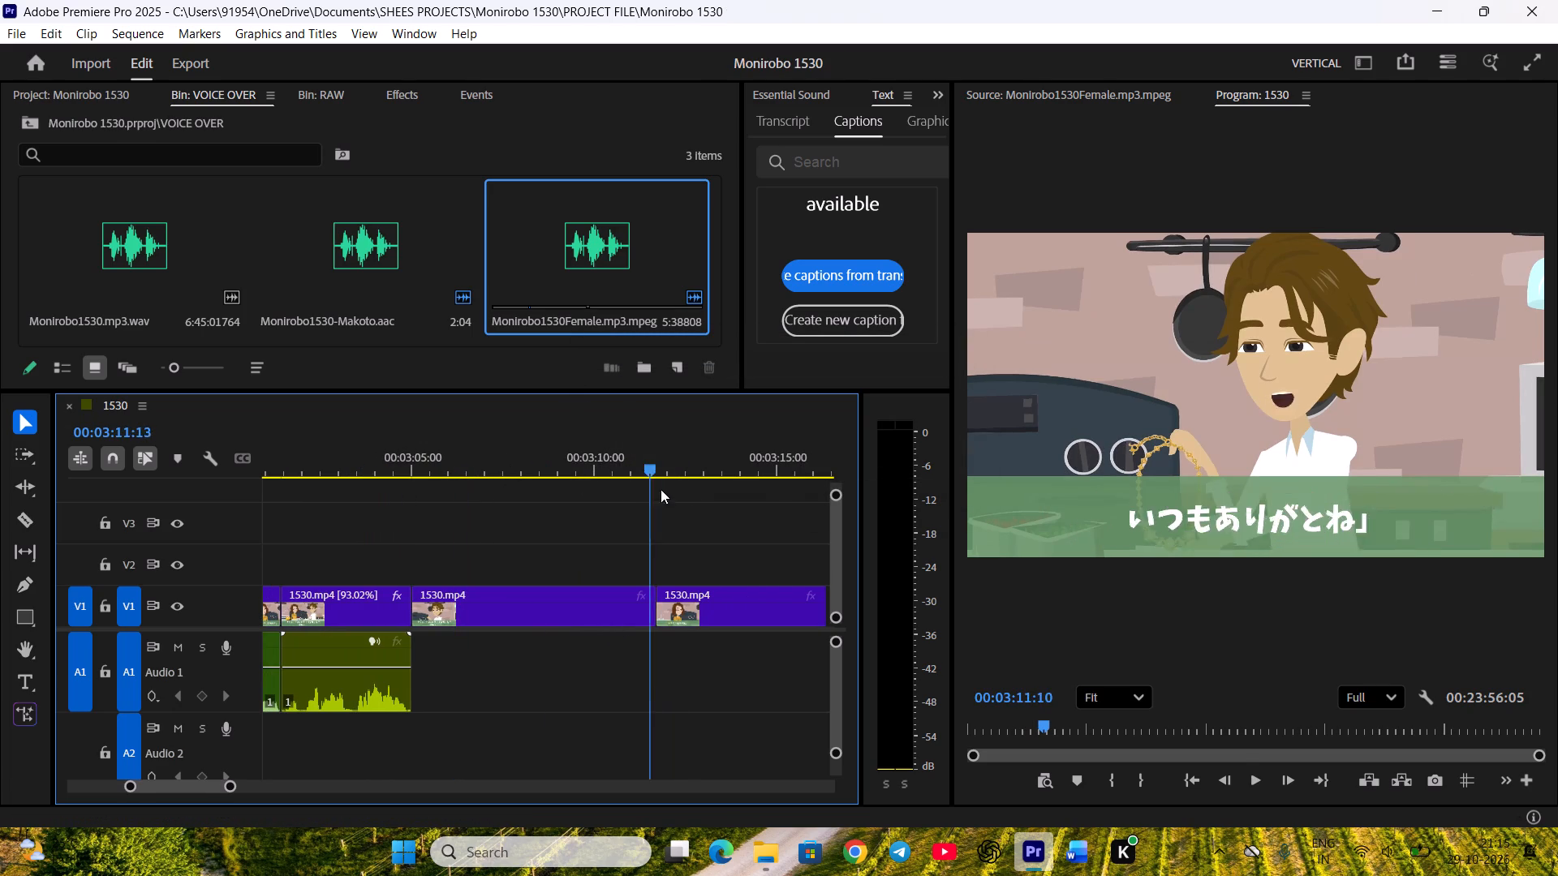
left_click_drag(661, 489, 620, 489)
key("ctrl+s")
key("equal")
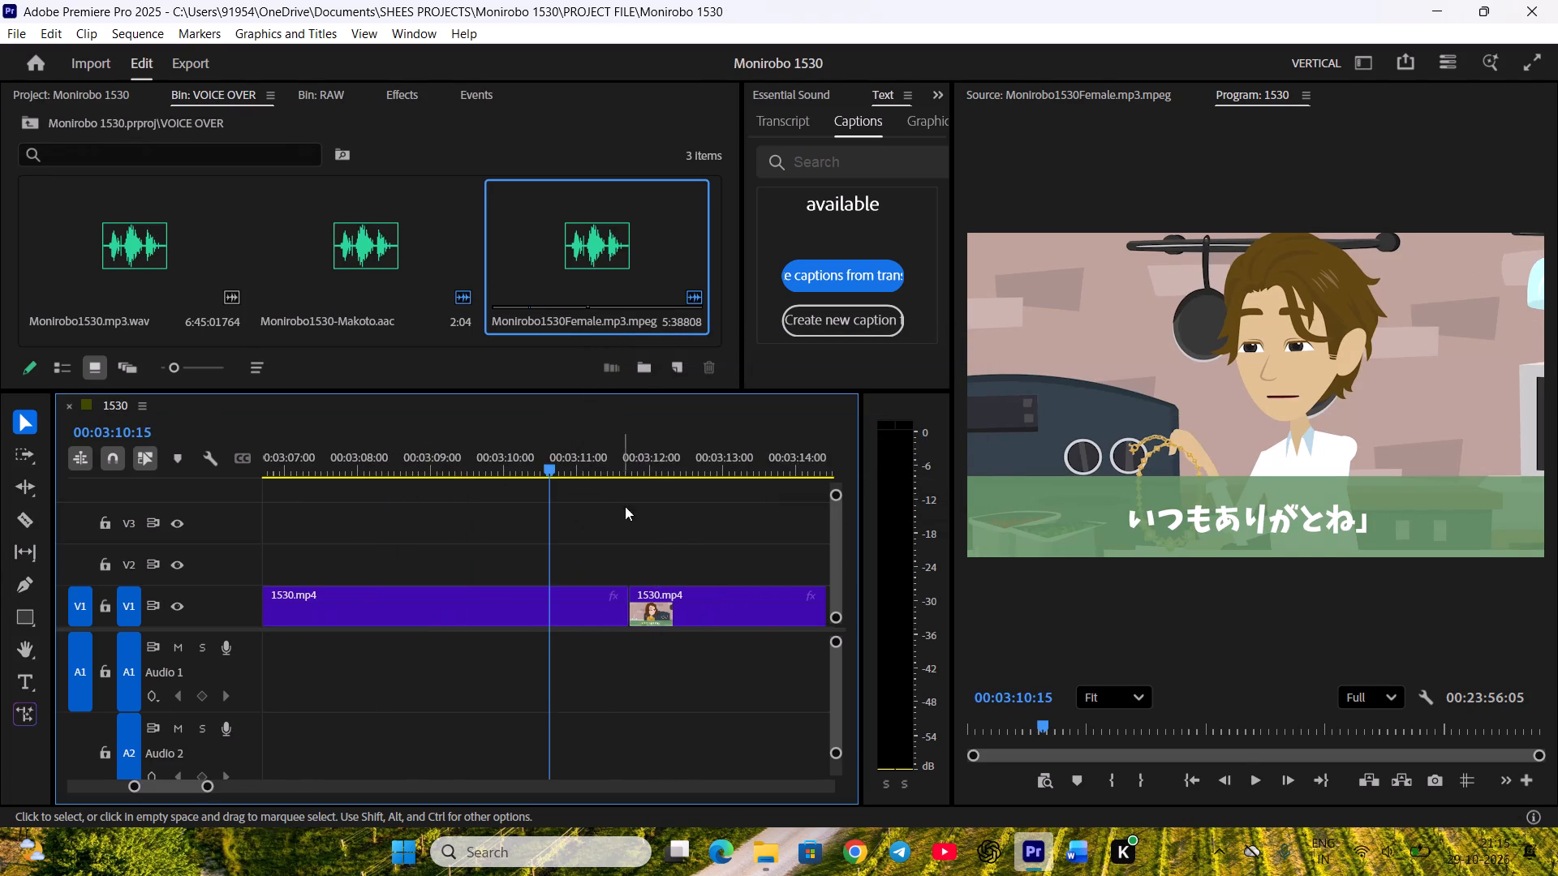
scroll(640, 518, "up", 7)
scroll(642, 522, "down", 1)
key("ctrl+s")
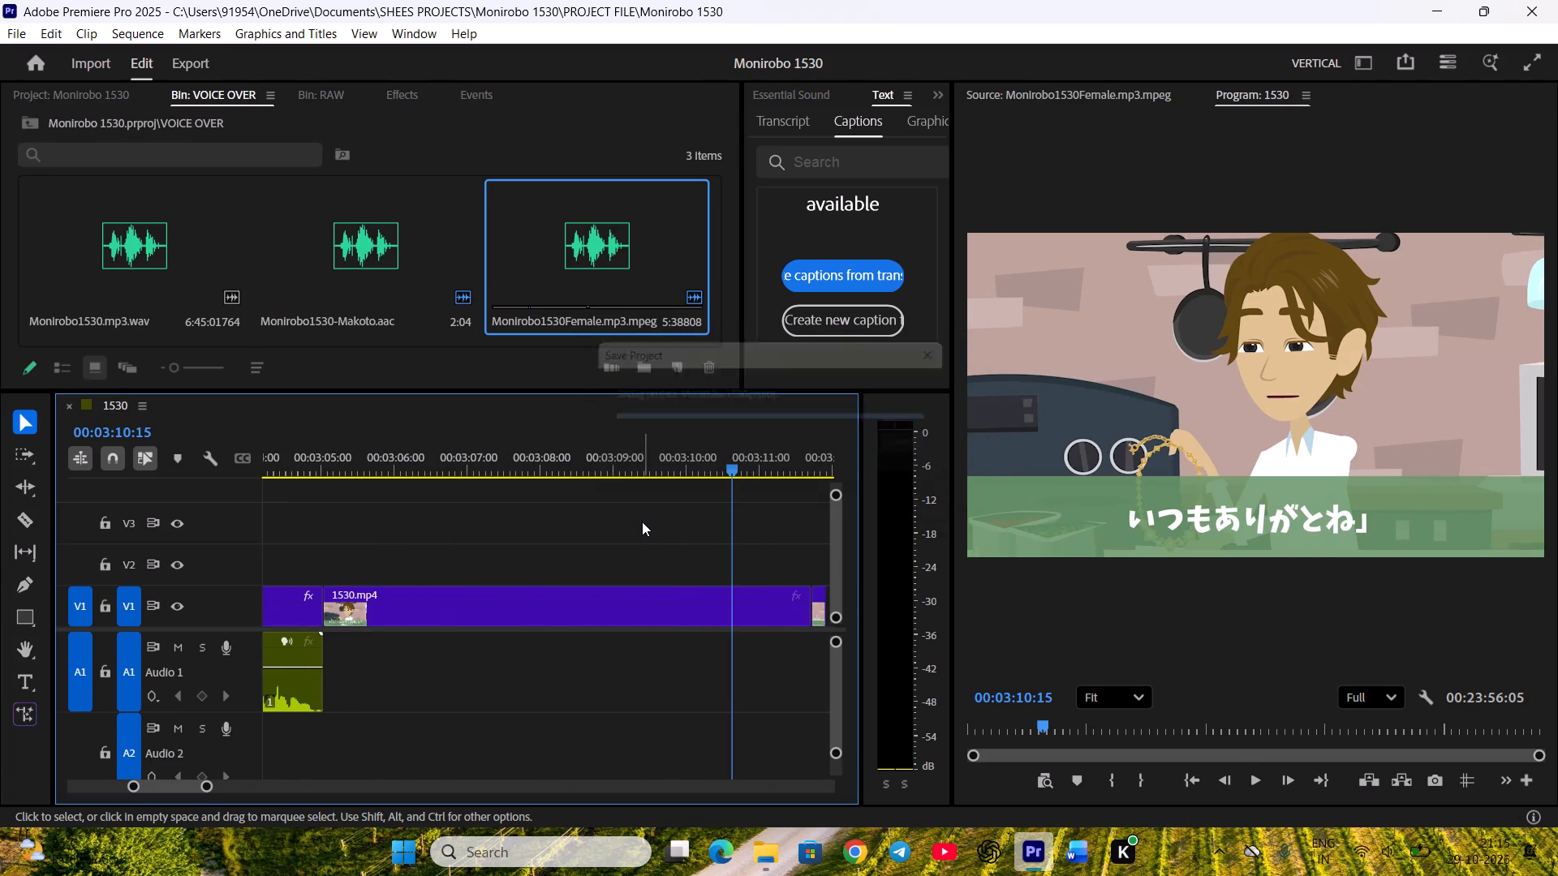
Open Monirobo1530-Makoto.aac in the Source monitor and set a new In point just before Makoto's next line.
double_click(382, 249)
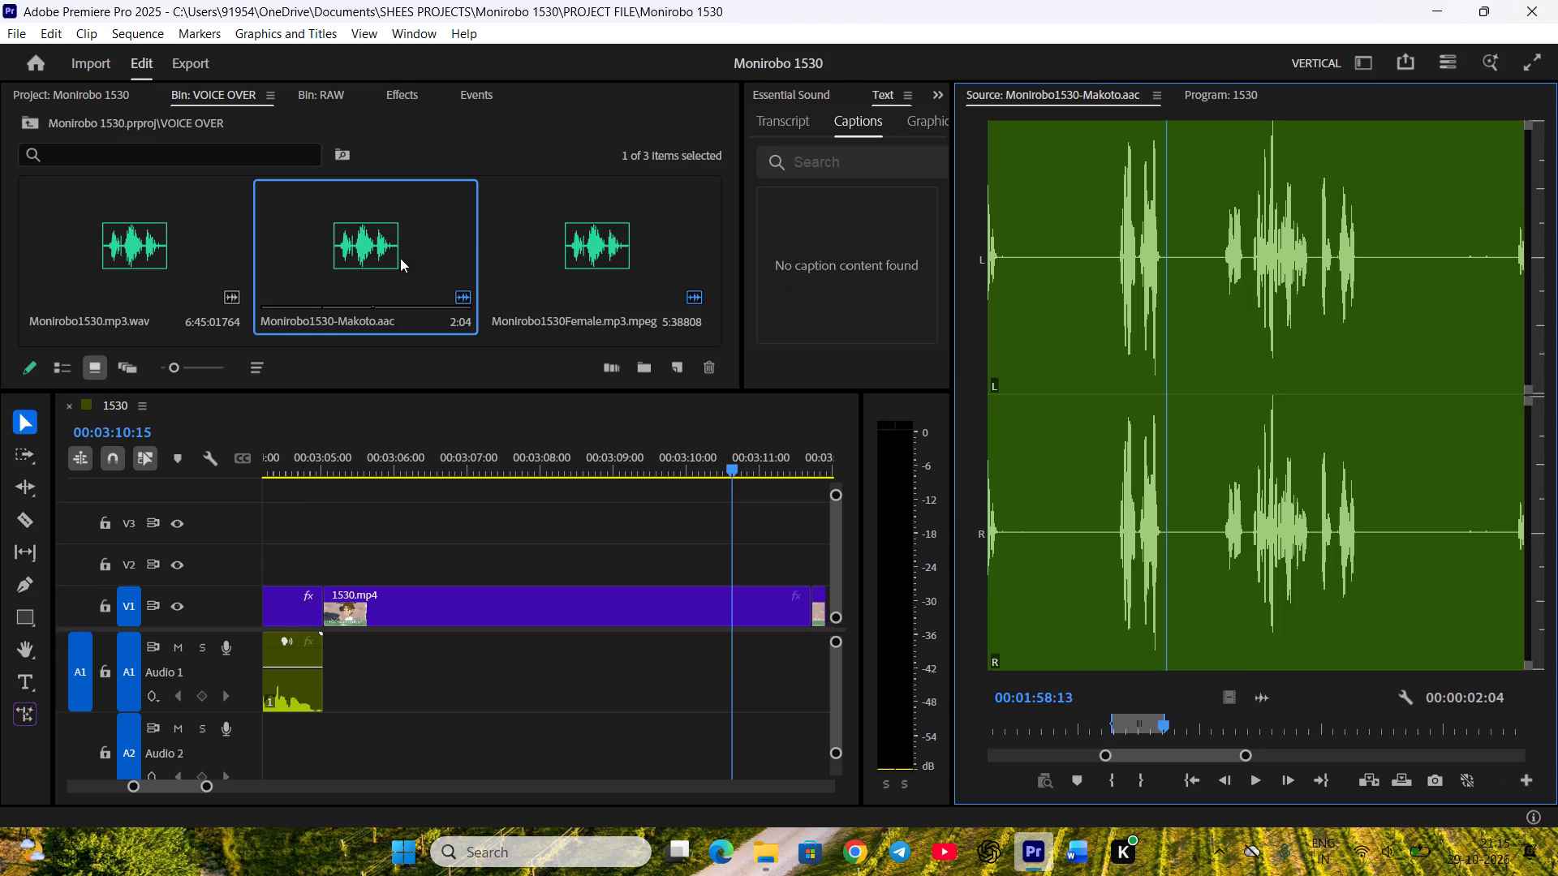
key("space")
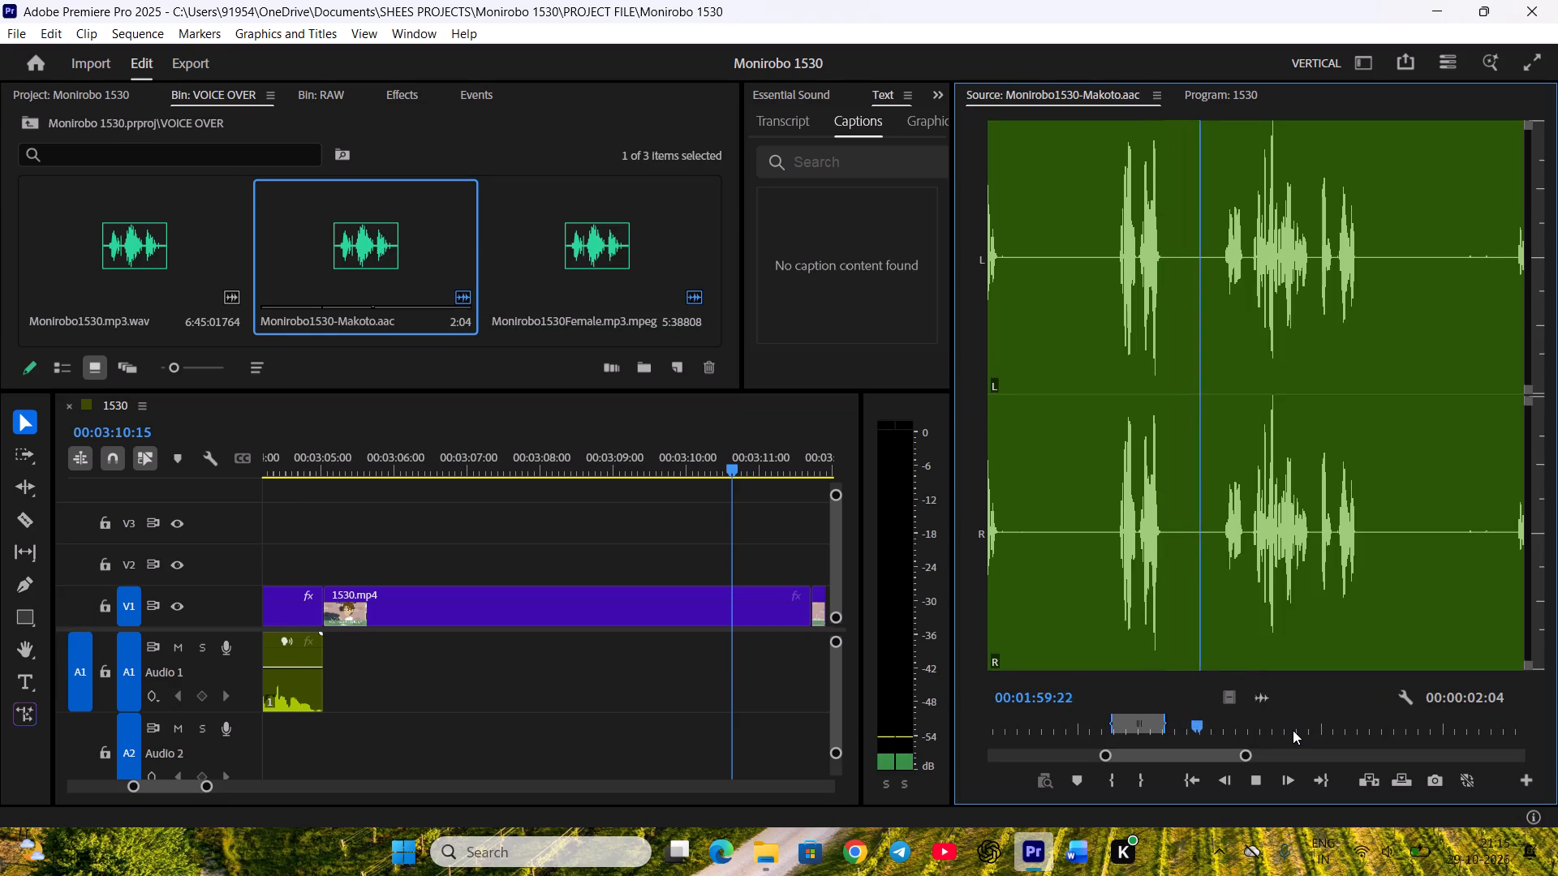
key("space")
scroll(1293, 730, "down", 4)
key("i")
Listen to Makoto's gratitude line up to 00:02:05:01 and check its wording against the Word script.
key("space")
left_click(1070, 846)
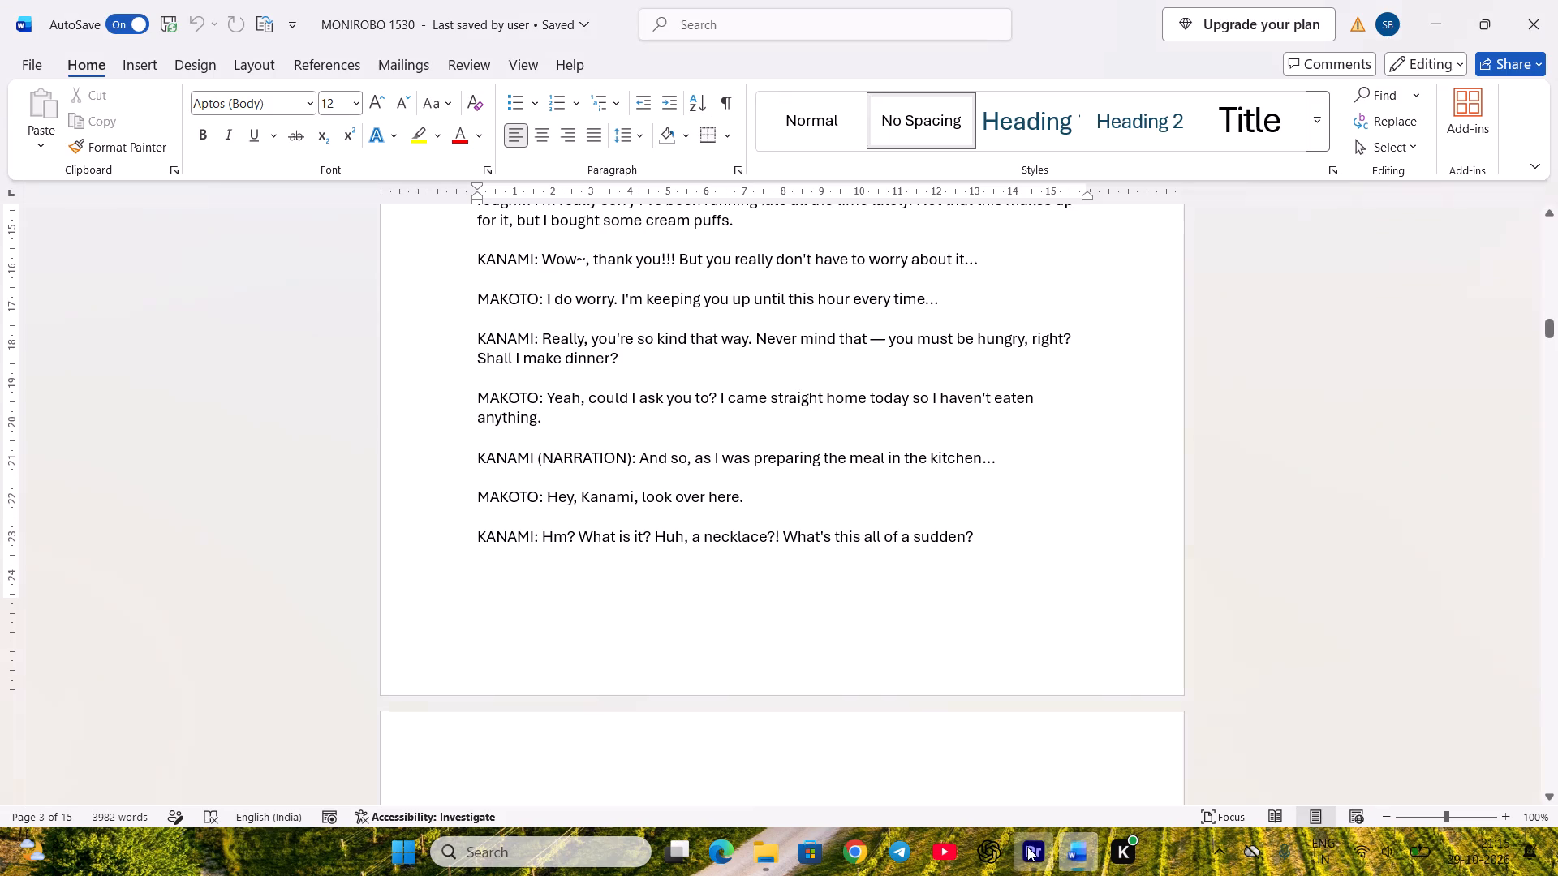
scroll(829, 648, "down", 11)
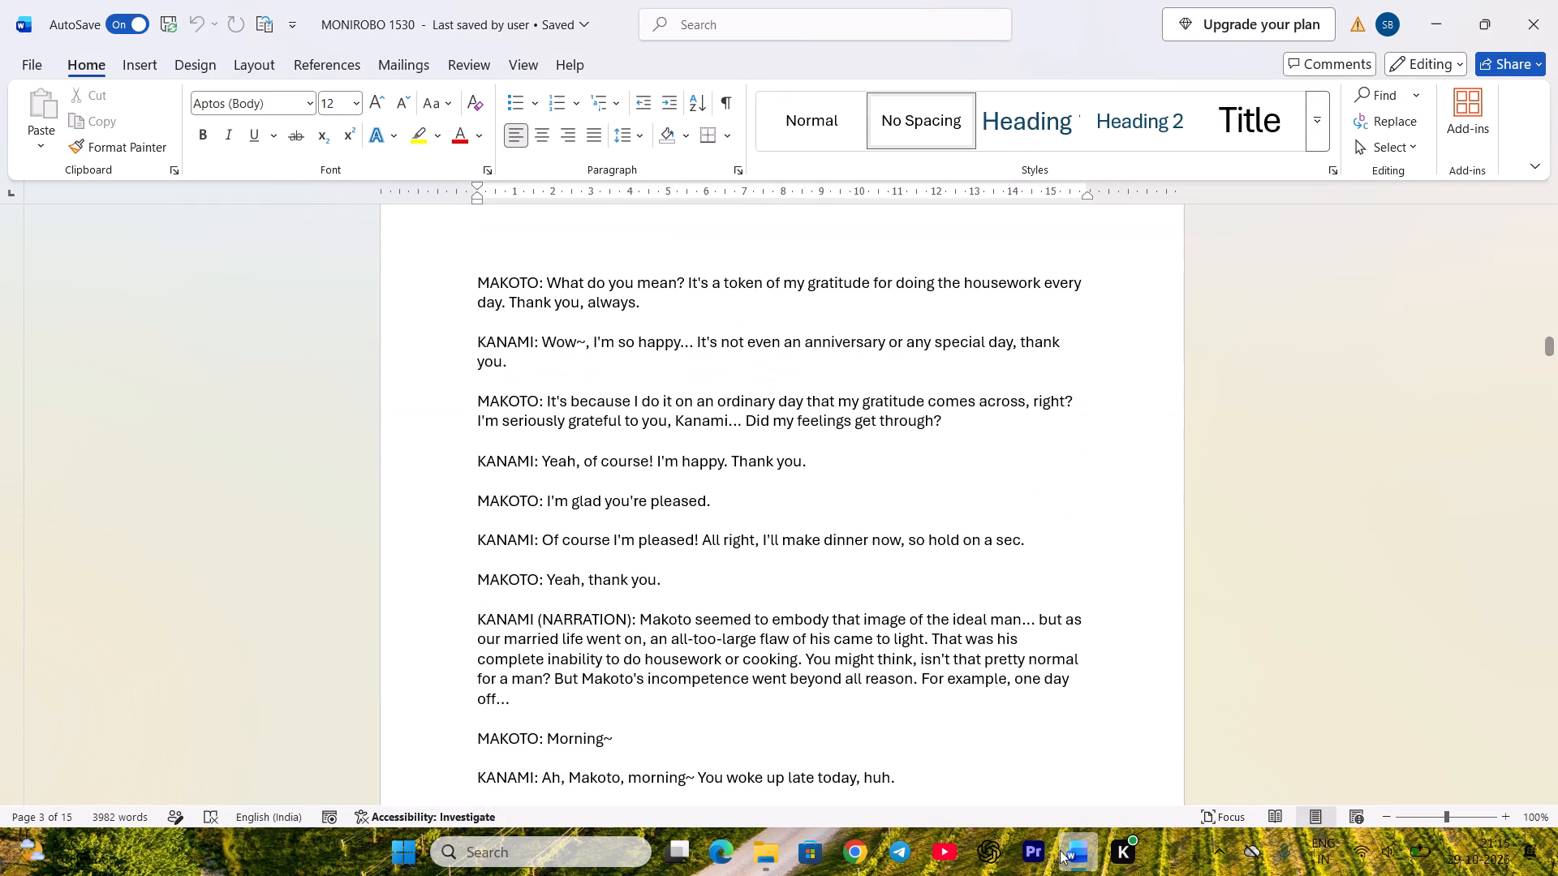
left_click(1025, 859)
key("space")
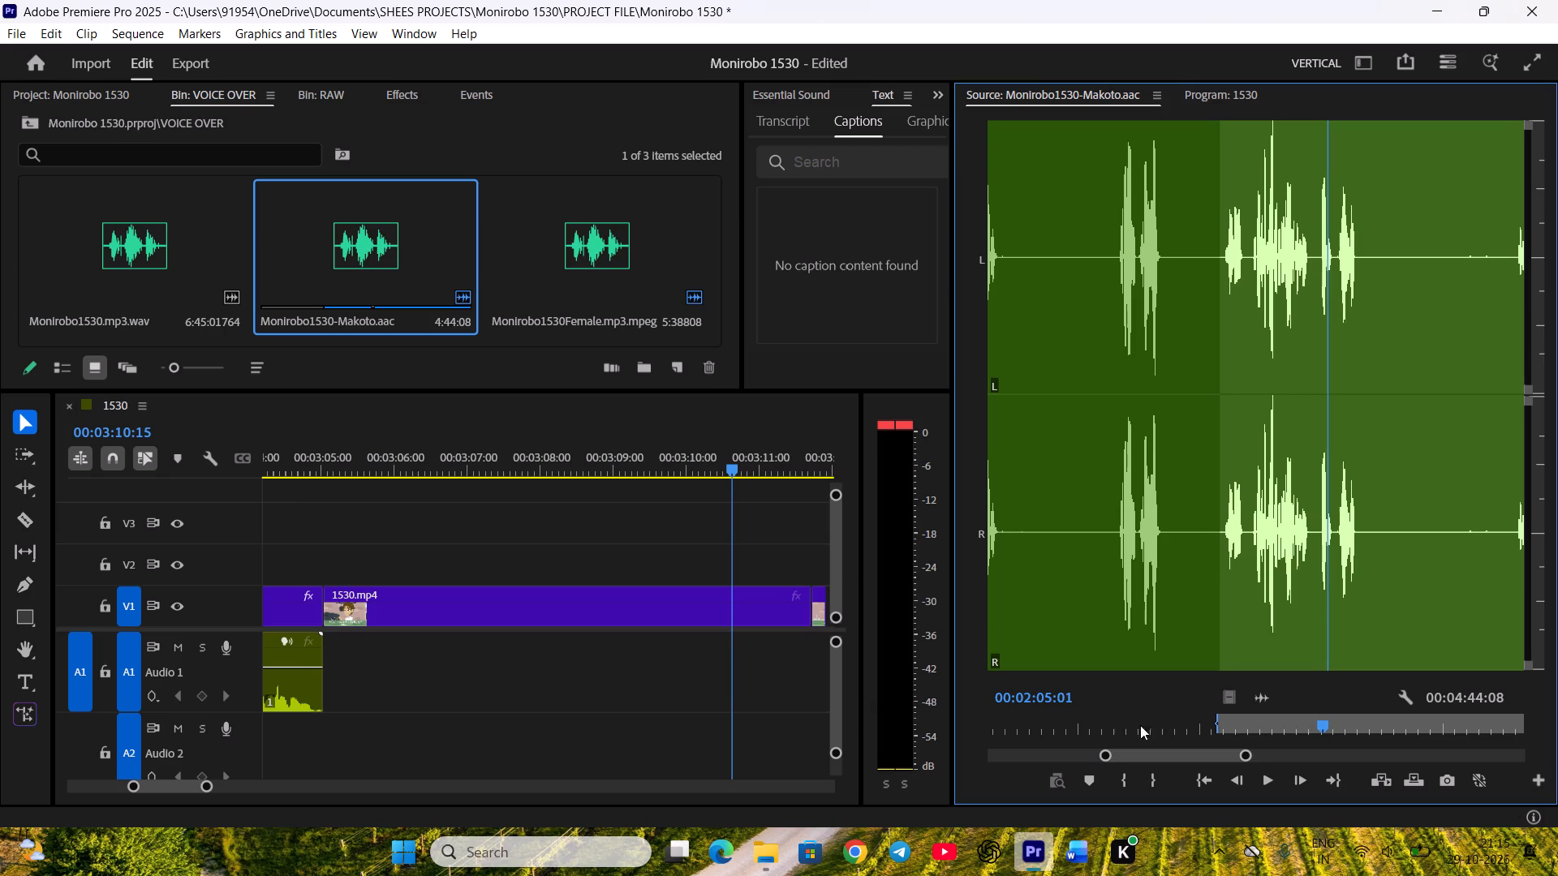
Set the Out point of Makoto's gratitude line at 00:02:06:13 and place the clip on Audio 1 at his shot's start.
key("space")
key("space")
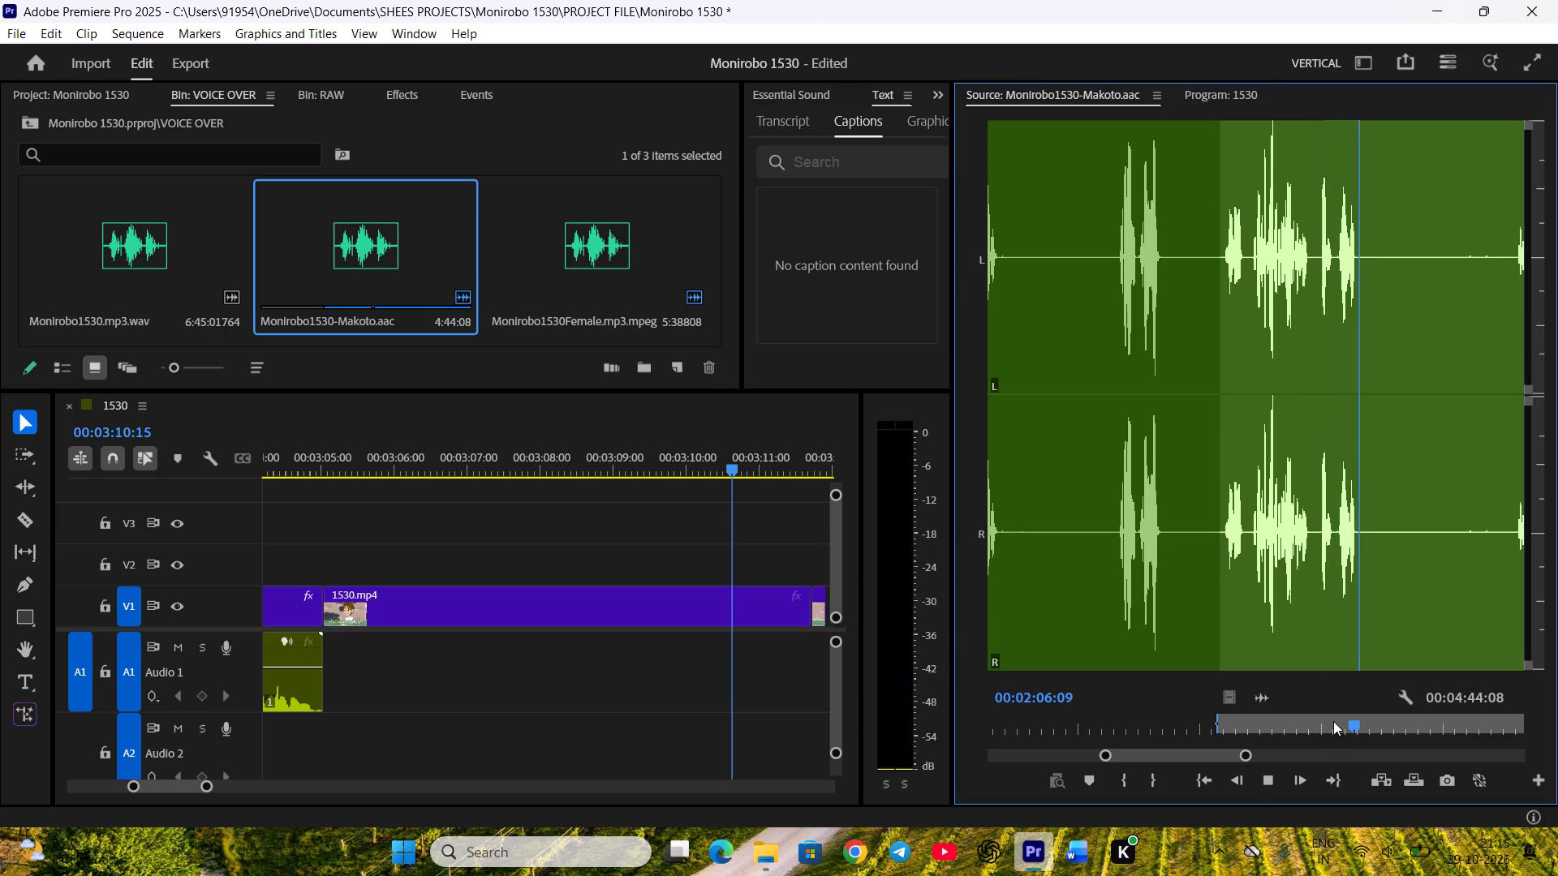
scroll(1334, 719, "down", 4)
key("o")
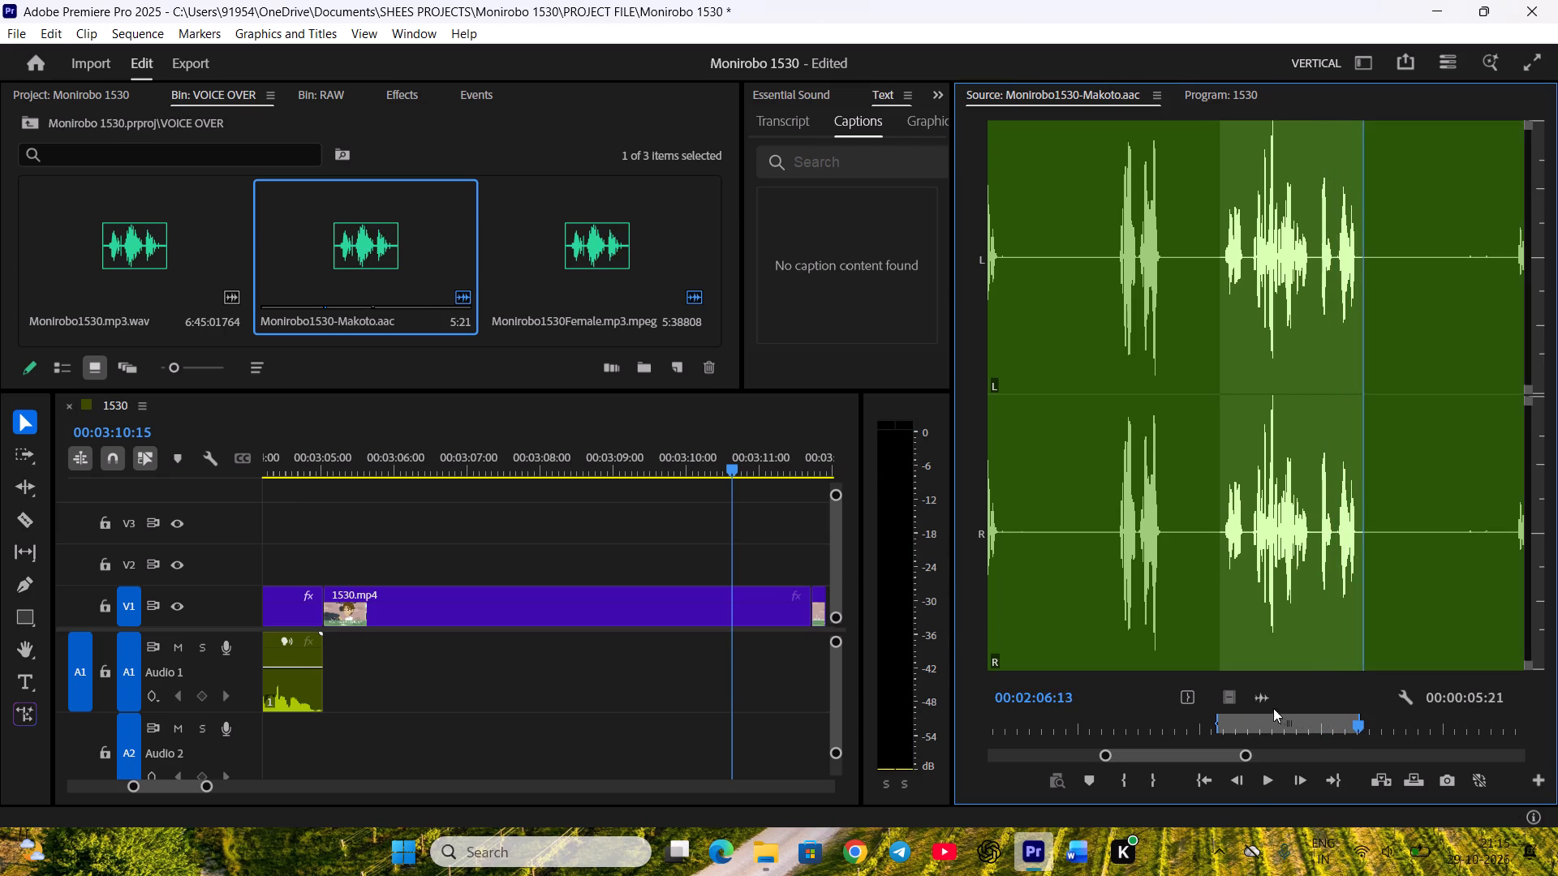
left_click_drag(1259, 694, 333, 686)
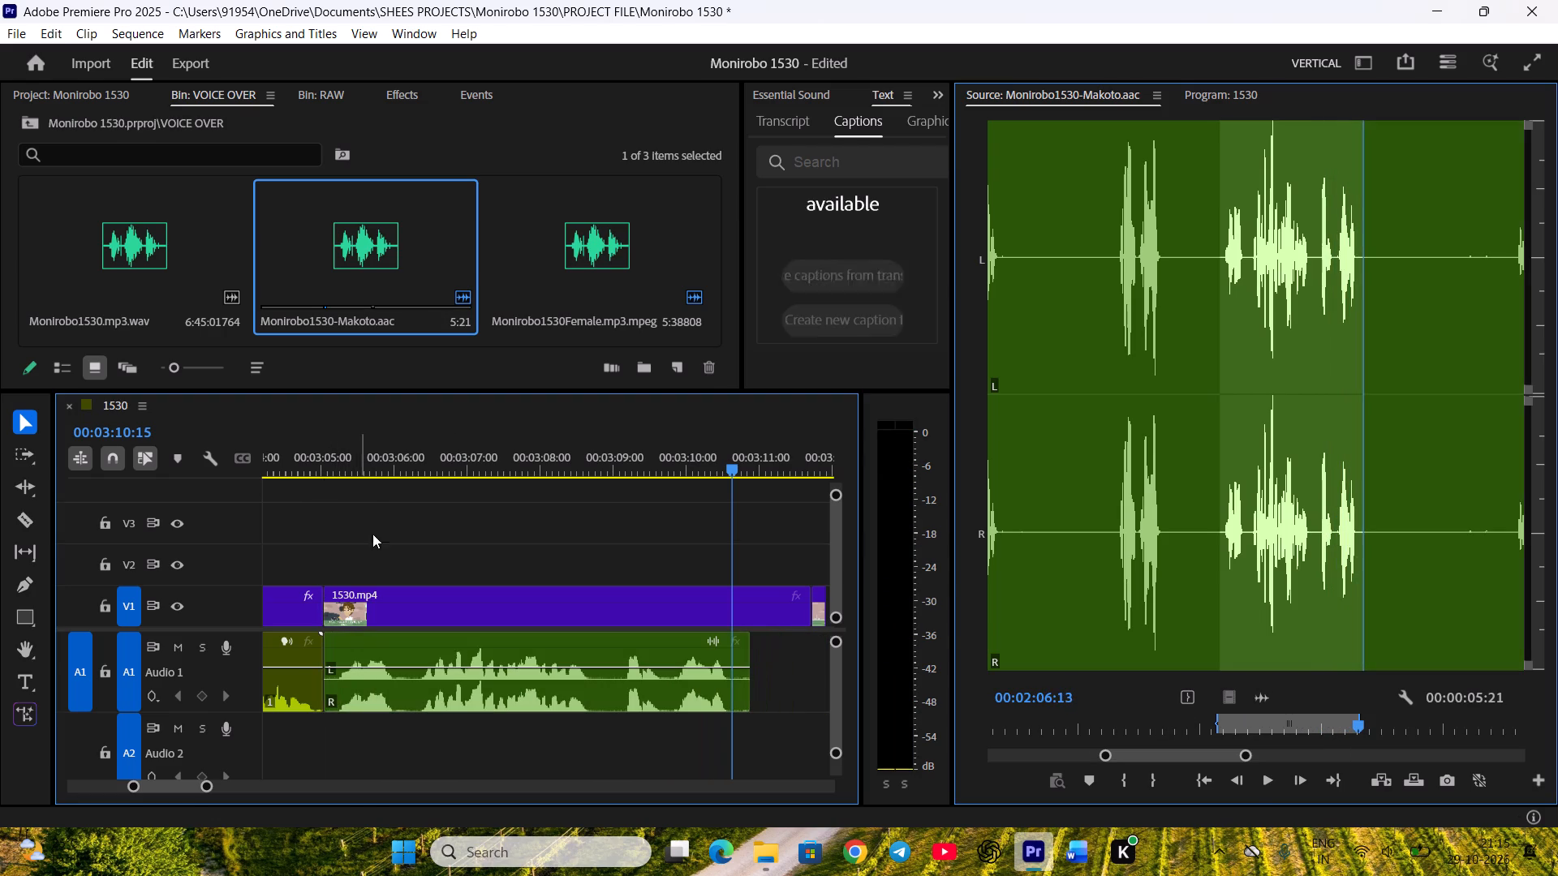
Cut Makoto's gratitude clip at 00:03:05:03, delete the silence before the first word and slide the clip back to the shot's start.
left_click(329, 467)
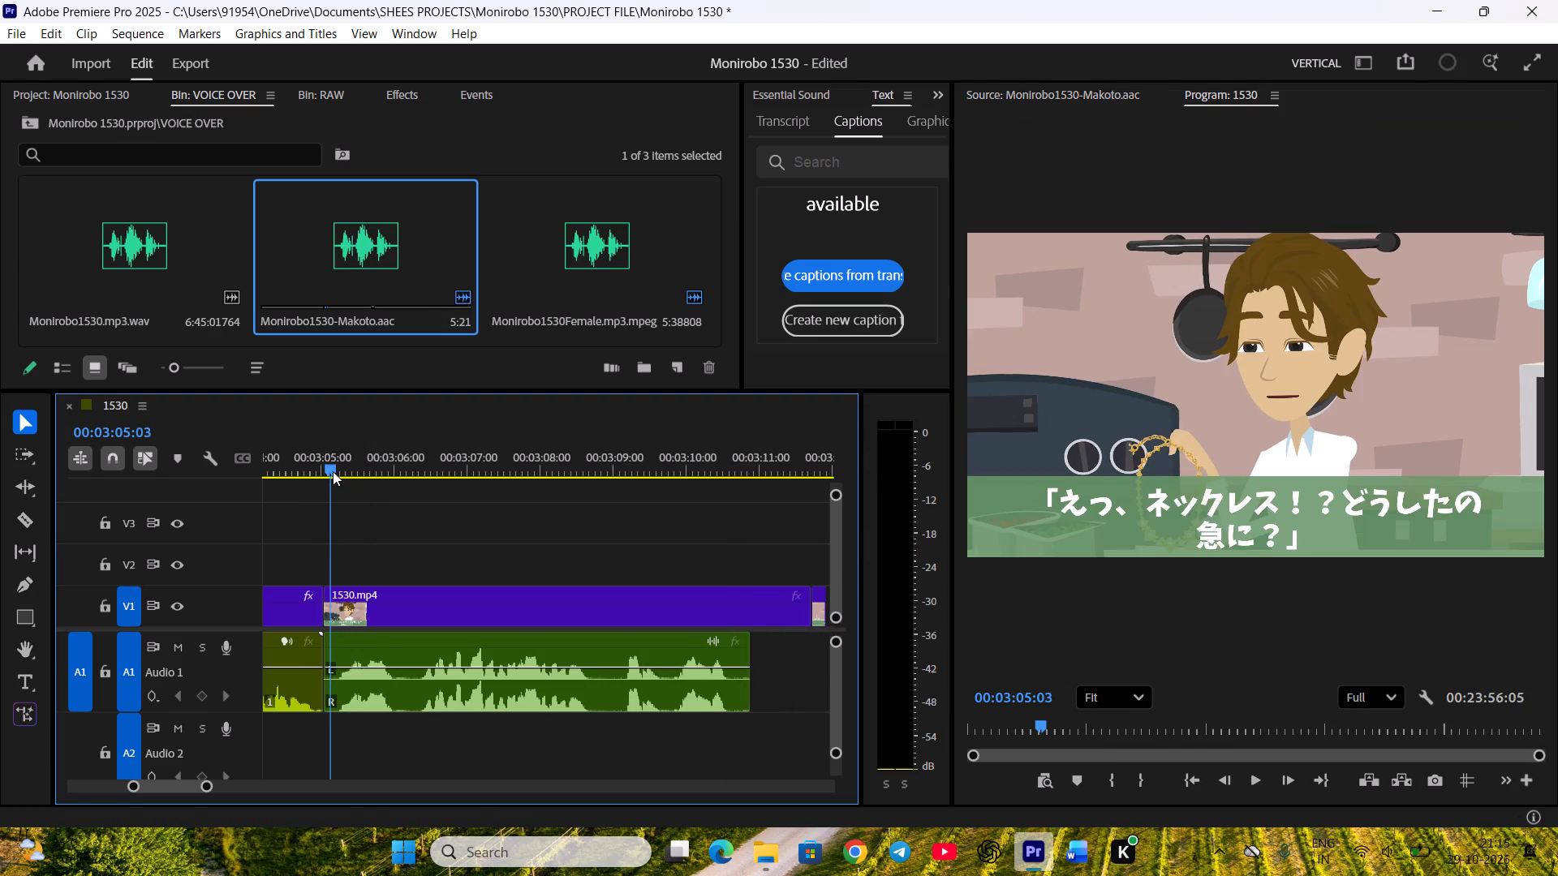
left_click(402, 698)
key("c")
key("BackSpace")
left_click_drag(410, 698, 399, 698)
left_click(447, 732)
Split Makoto's line at 00:03:06:03, trim the pause from the second piece's start and close it up against the first.
key("space")
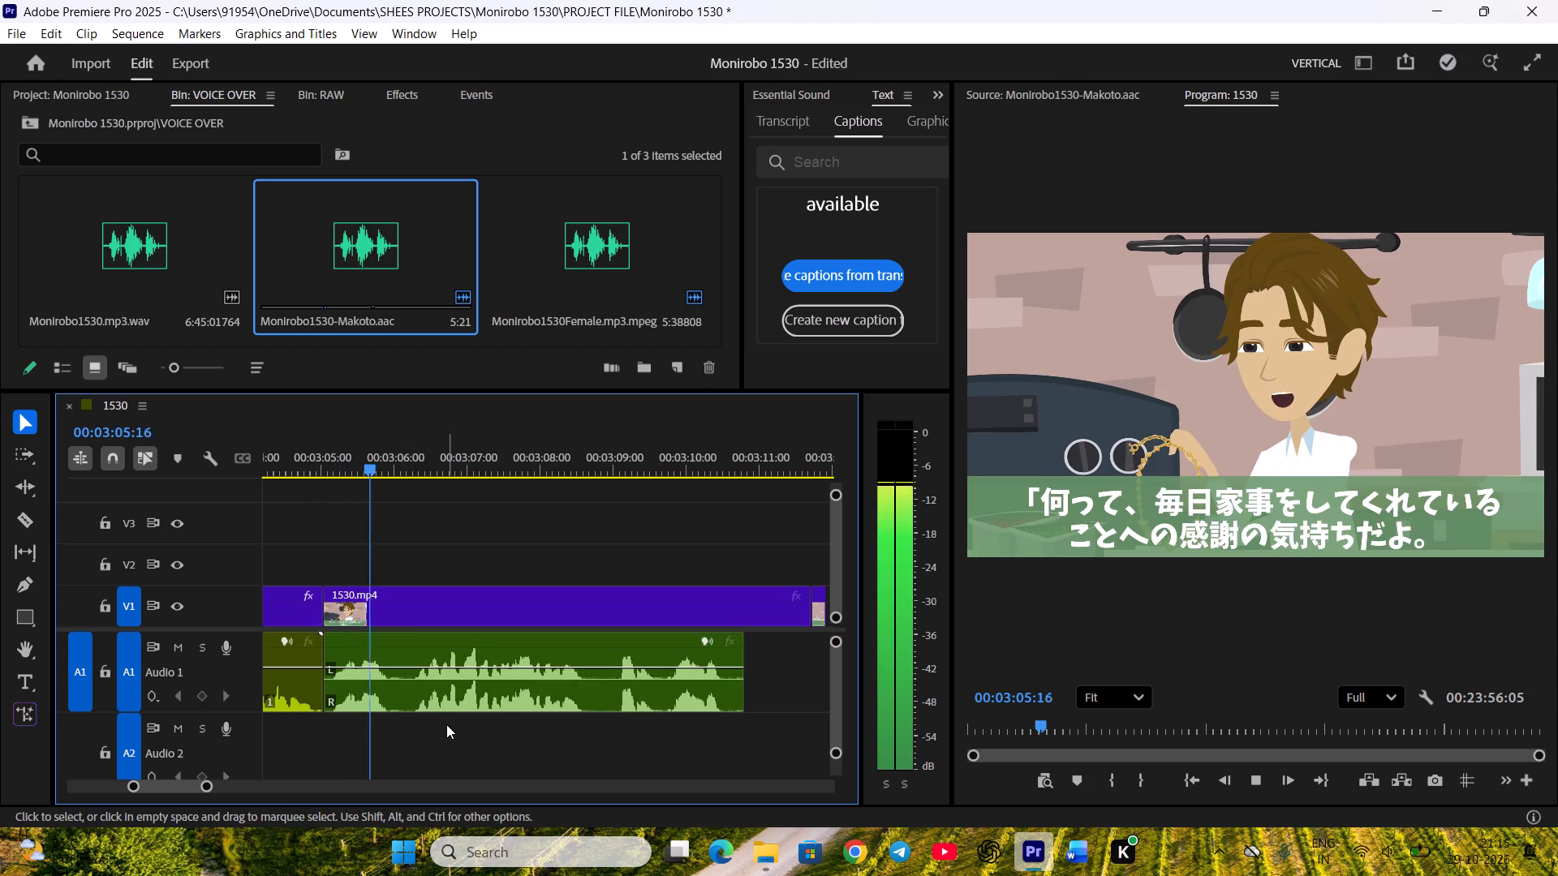
key("space")
left_click(428, 708)
key("c")
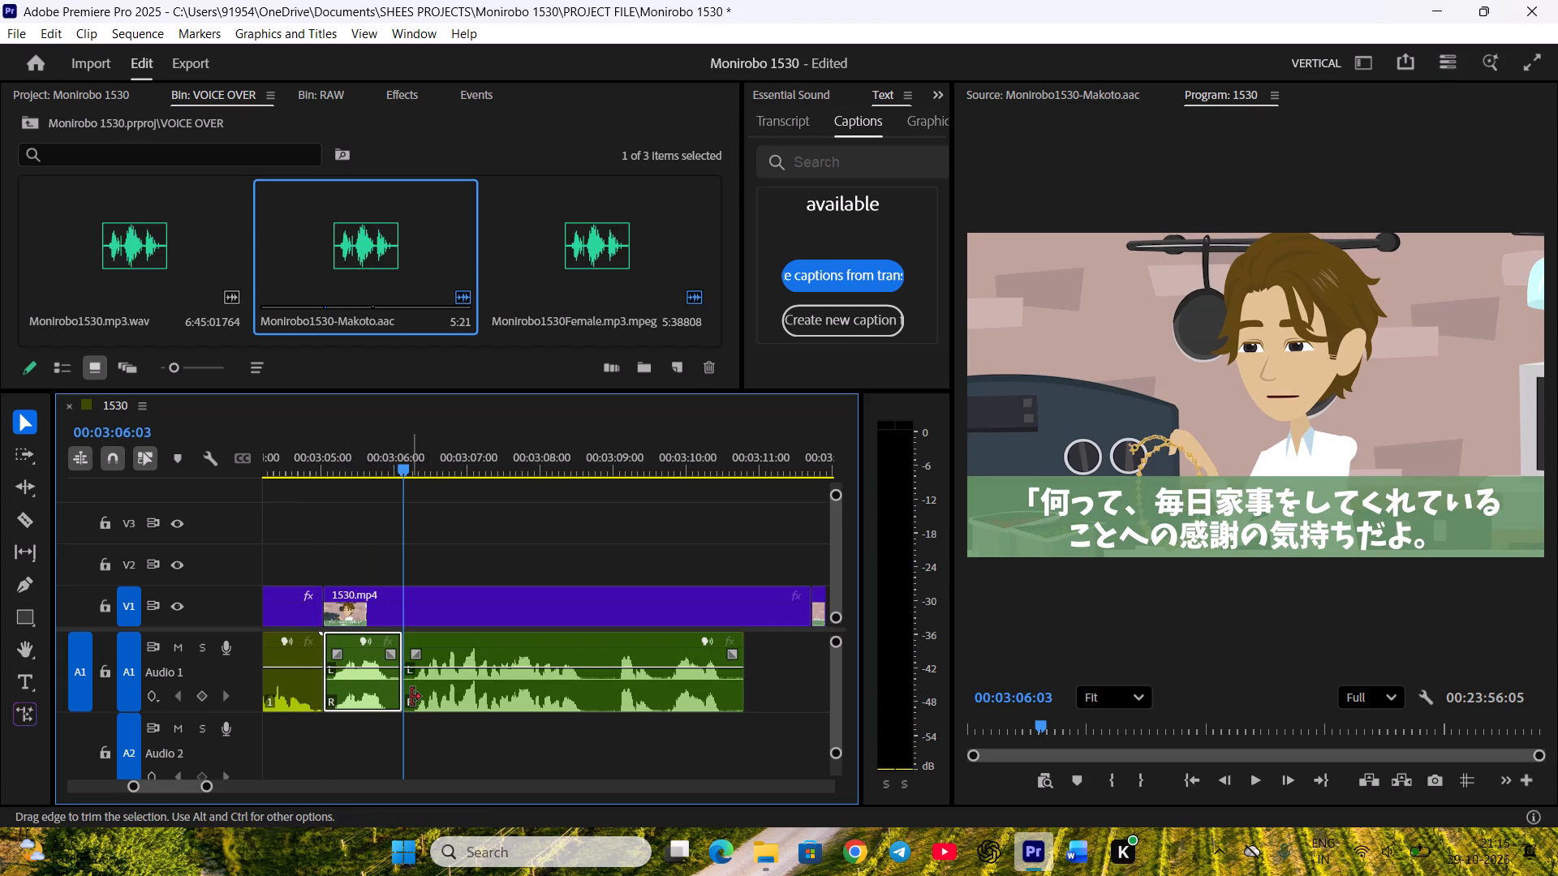
left_click_drag(411, 697, 420, 696)
left_click(454, 722)
left_click_drag(453, 692, 445, 691)
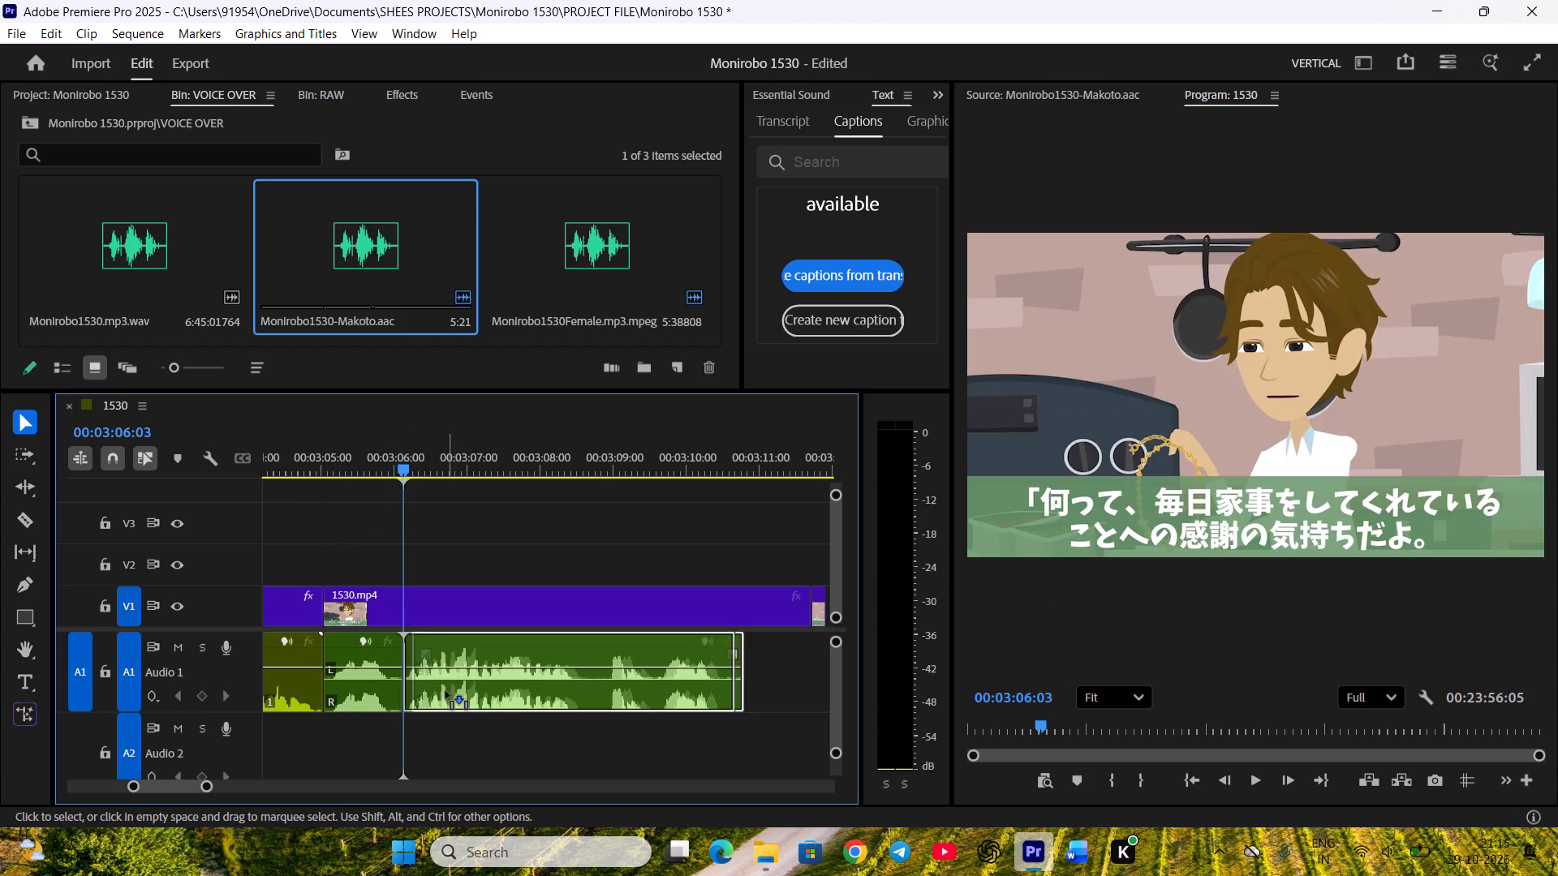
left_click_drag(445, 691, 443, 691)
Split Makoto's line at 00:03:08:14, trim the pause before the final phrase and butt that piece against the preceding one.
left_click(489, 728)
key("space")
scroll(521, 711, "down", 3)
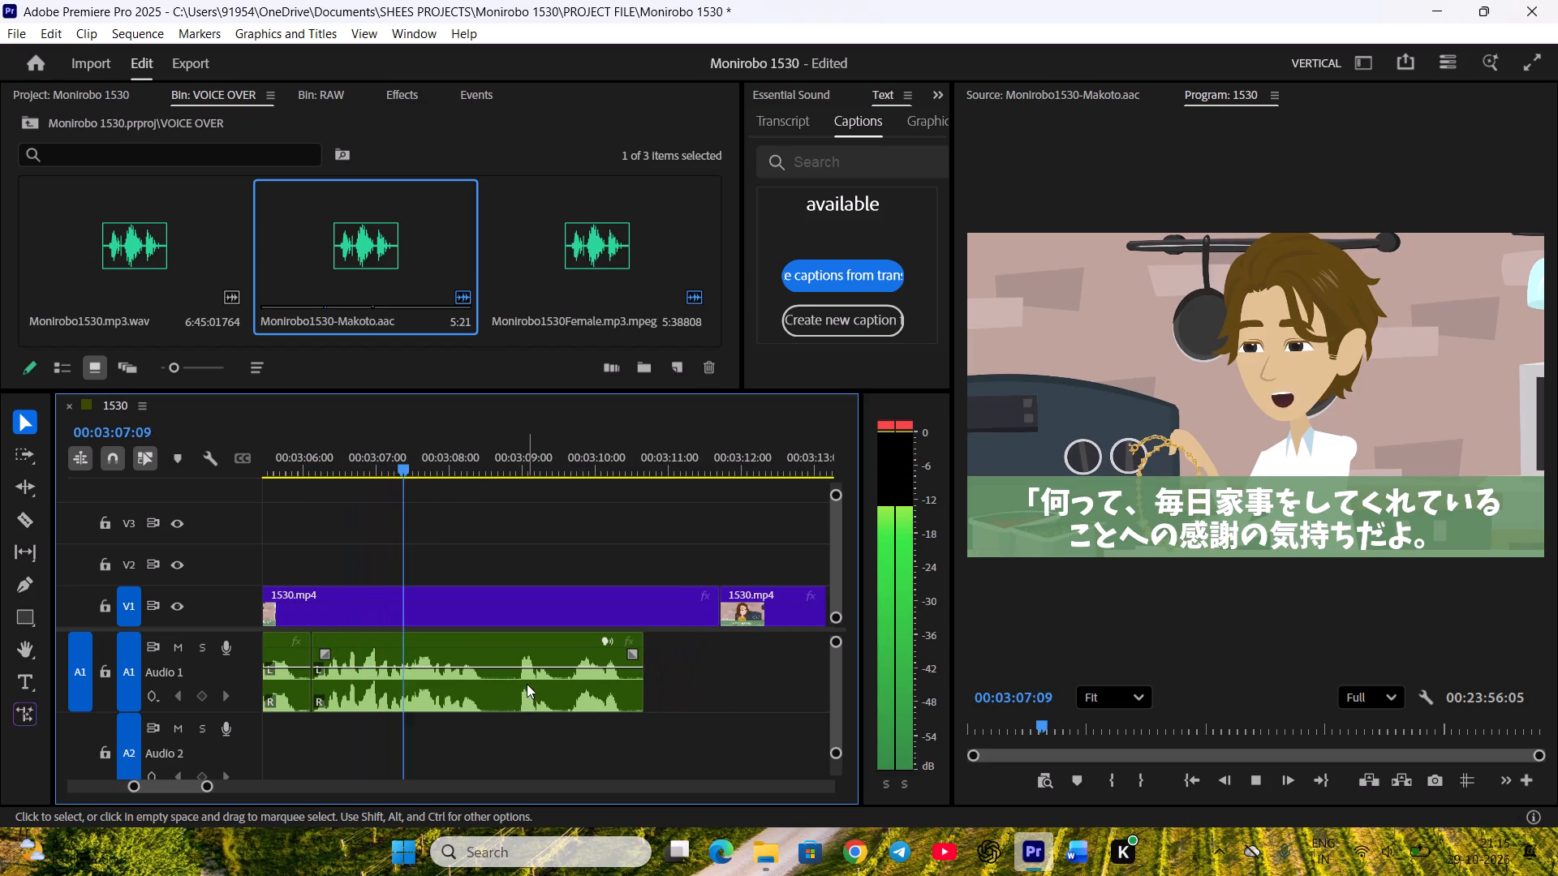
key("space")
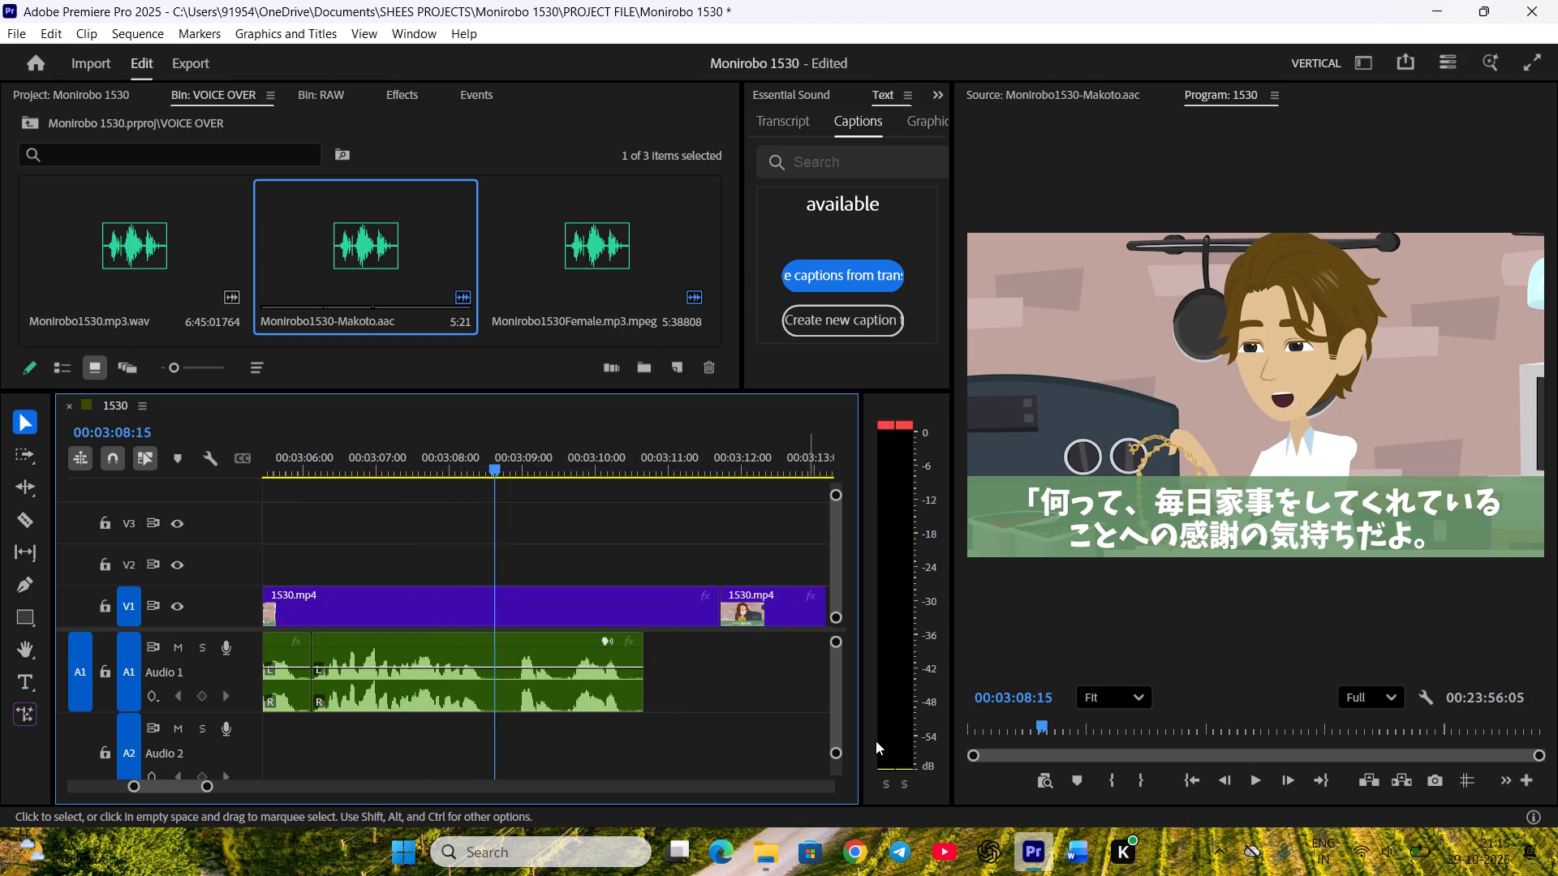
scroll(1015, 719, "up", 1)
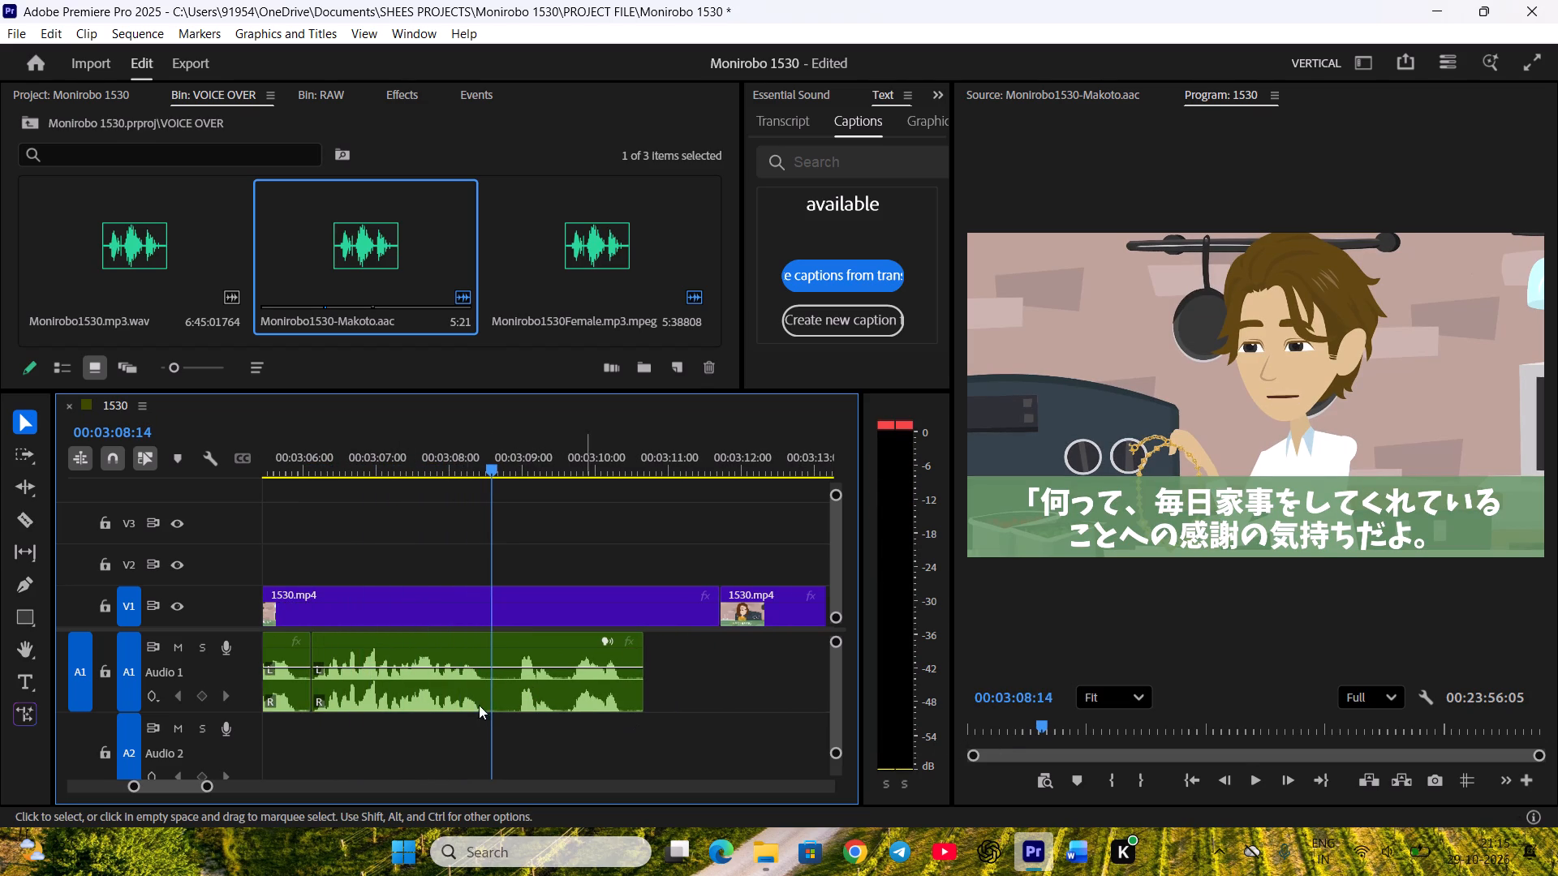
left_click(525, 698)
key("c")
left_click_drag(495, 693, 514, 693)
left_click_drag(552, 703, 532, 702)
left_click(594, 742)
Play Makoto's final phrase and trim the silence off the end of its clip.
key("space")
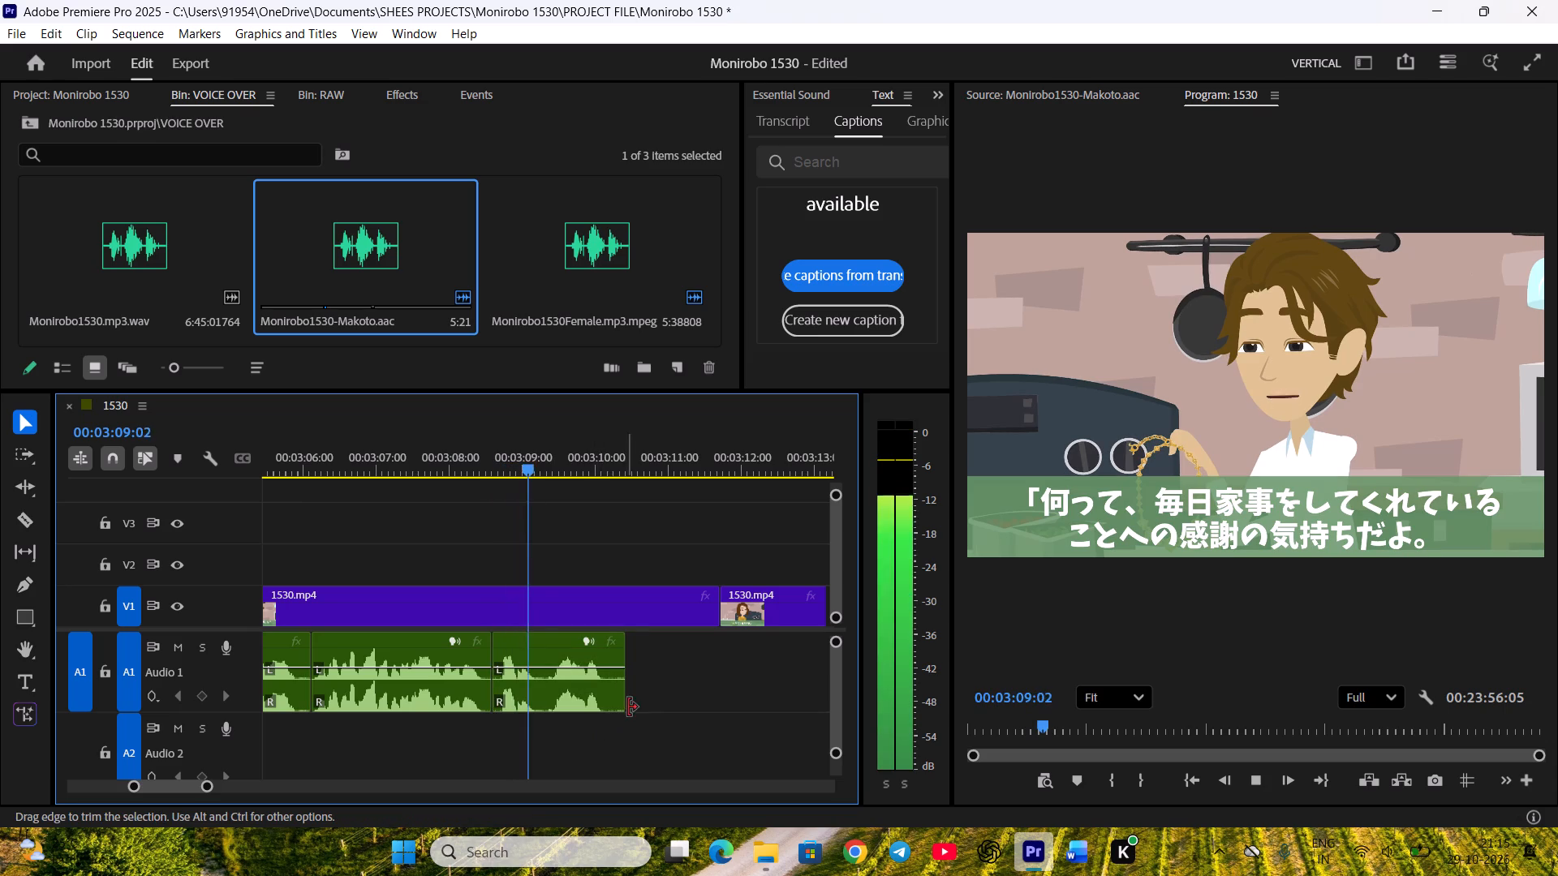
left_click_drag(626, 699, 614, 699)
key("space")
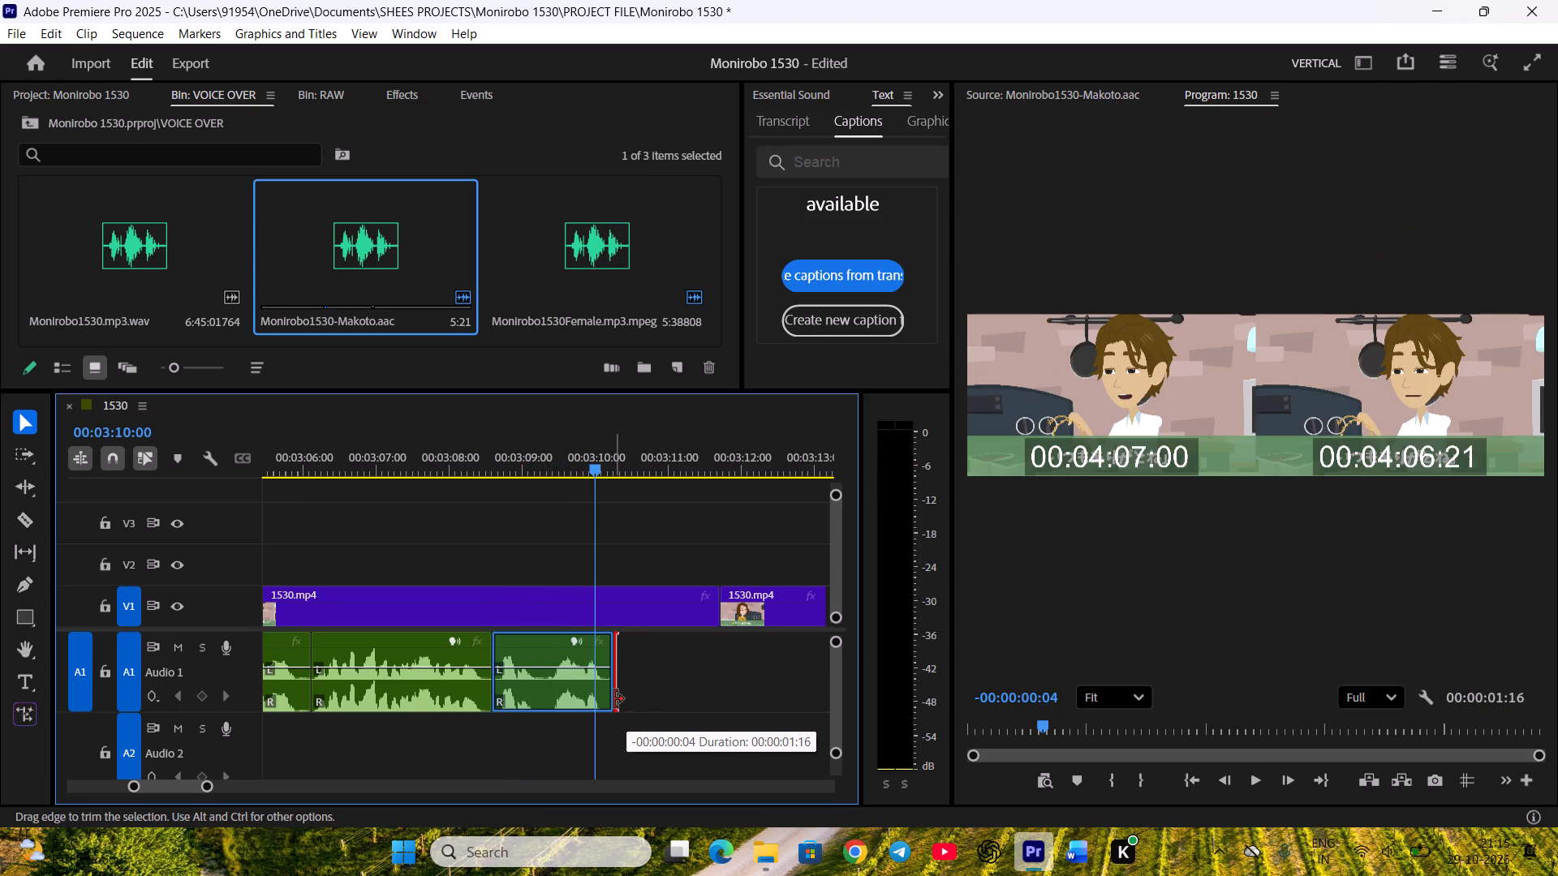
left_click_drag(614, 699, 613, 699)
Trim the end of Makoto's gratitude shot to the end of his voice clip, ripple delete the gap and save the project.
left_click_drag(717, 610, 612, 616)
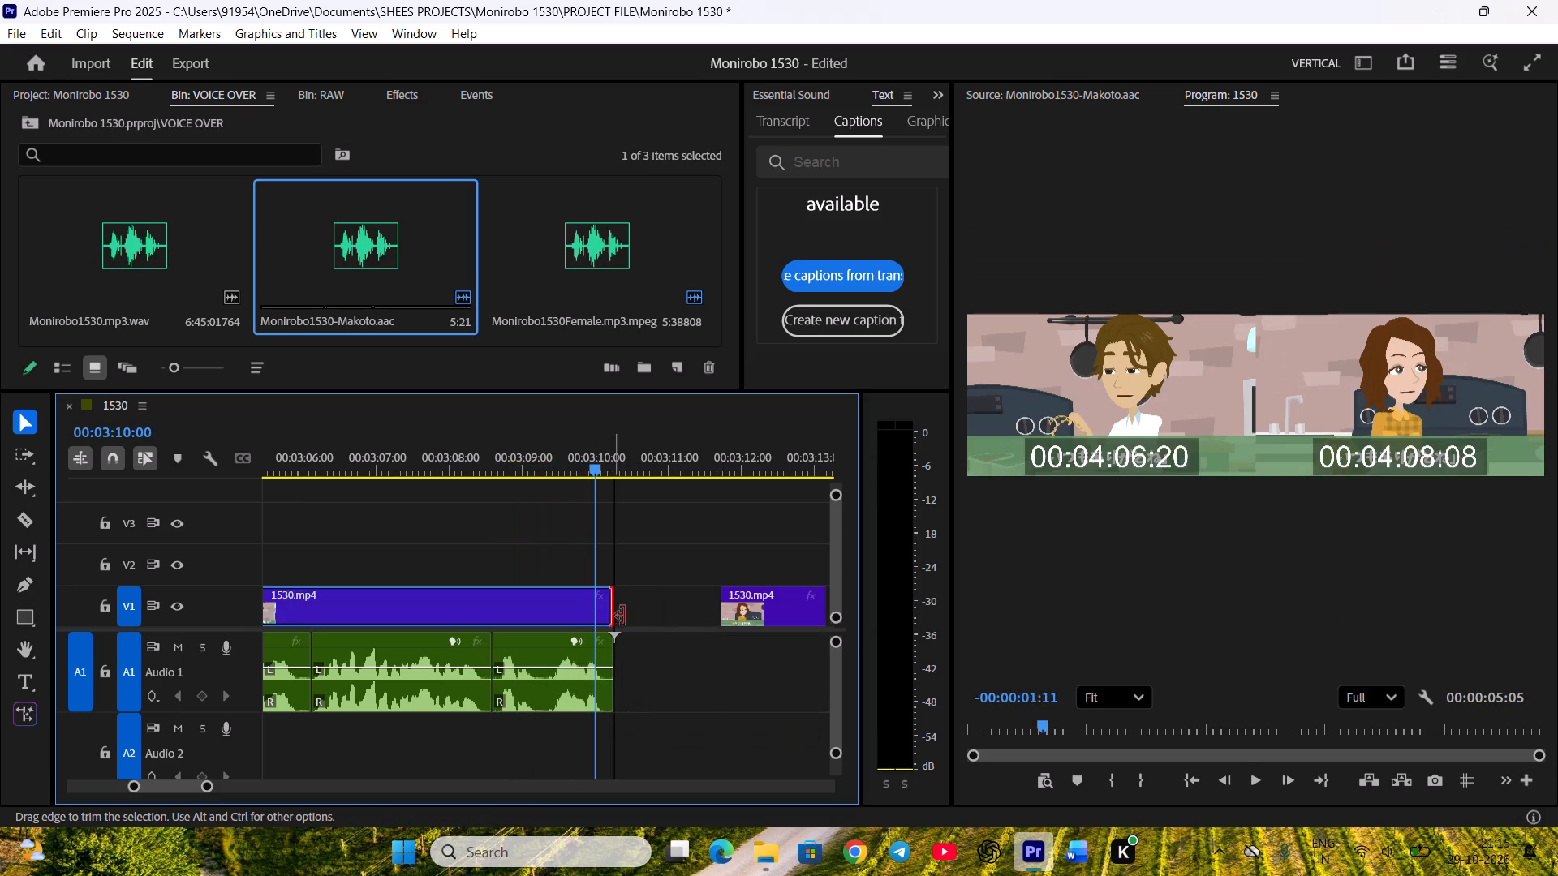
right_click(651, 612)
left_click(670, 620)
scroll(618, 669, "down", 7)
key("space")
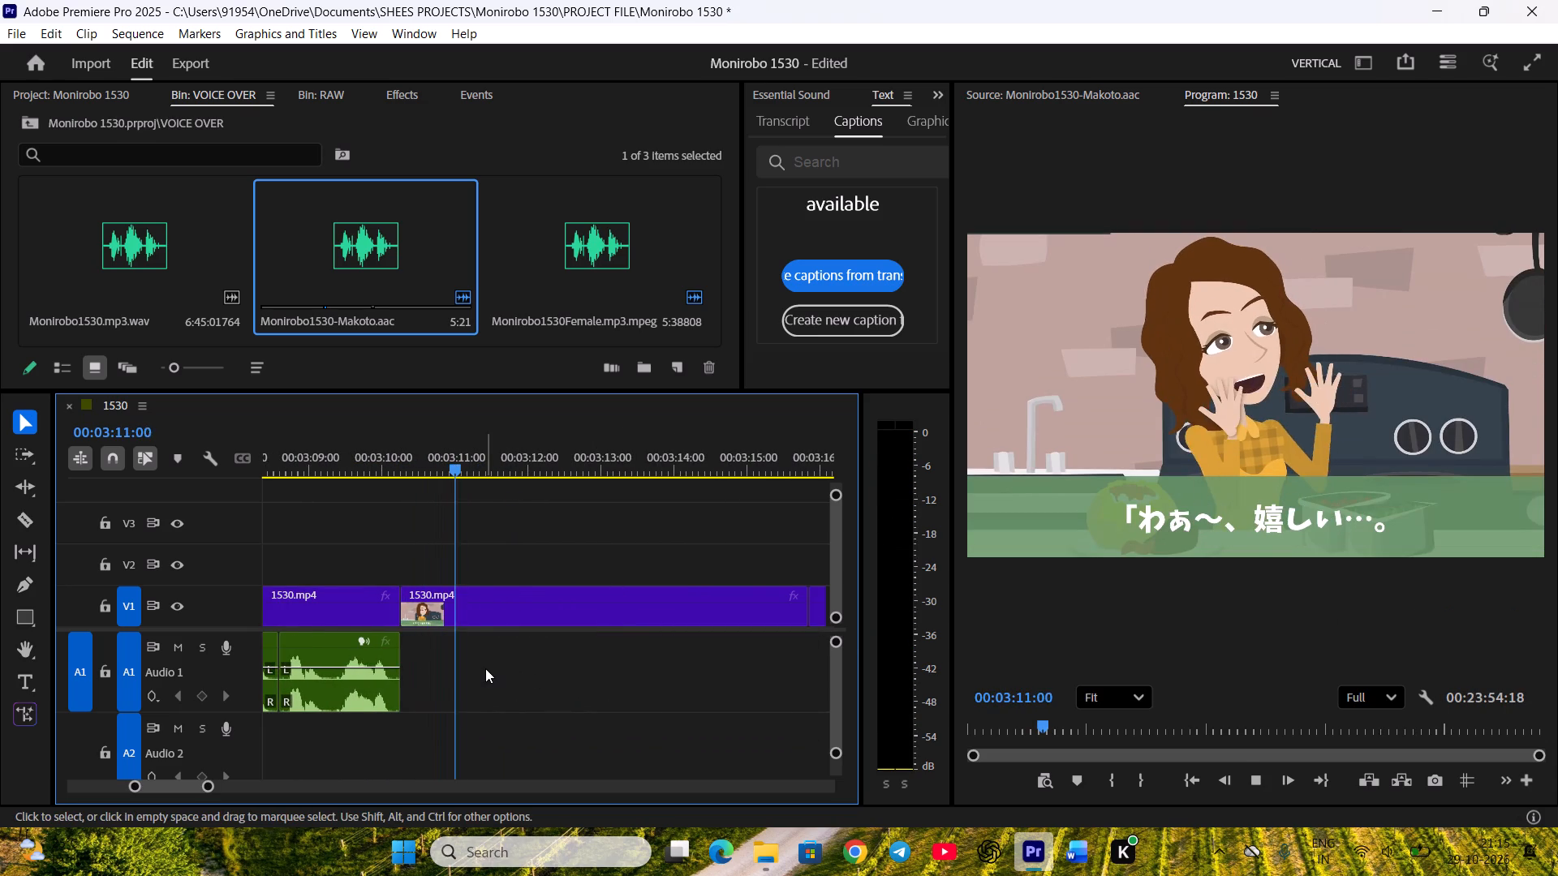
key("ctrl+s")
Review Kanami's happy reply shot up to 00:03:14:22 to see what her line must cover, and save.
key("minus")
scroll(468, 672, "down", 3)
key("space")
left_click_drag(458, 462, 535, 474)
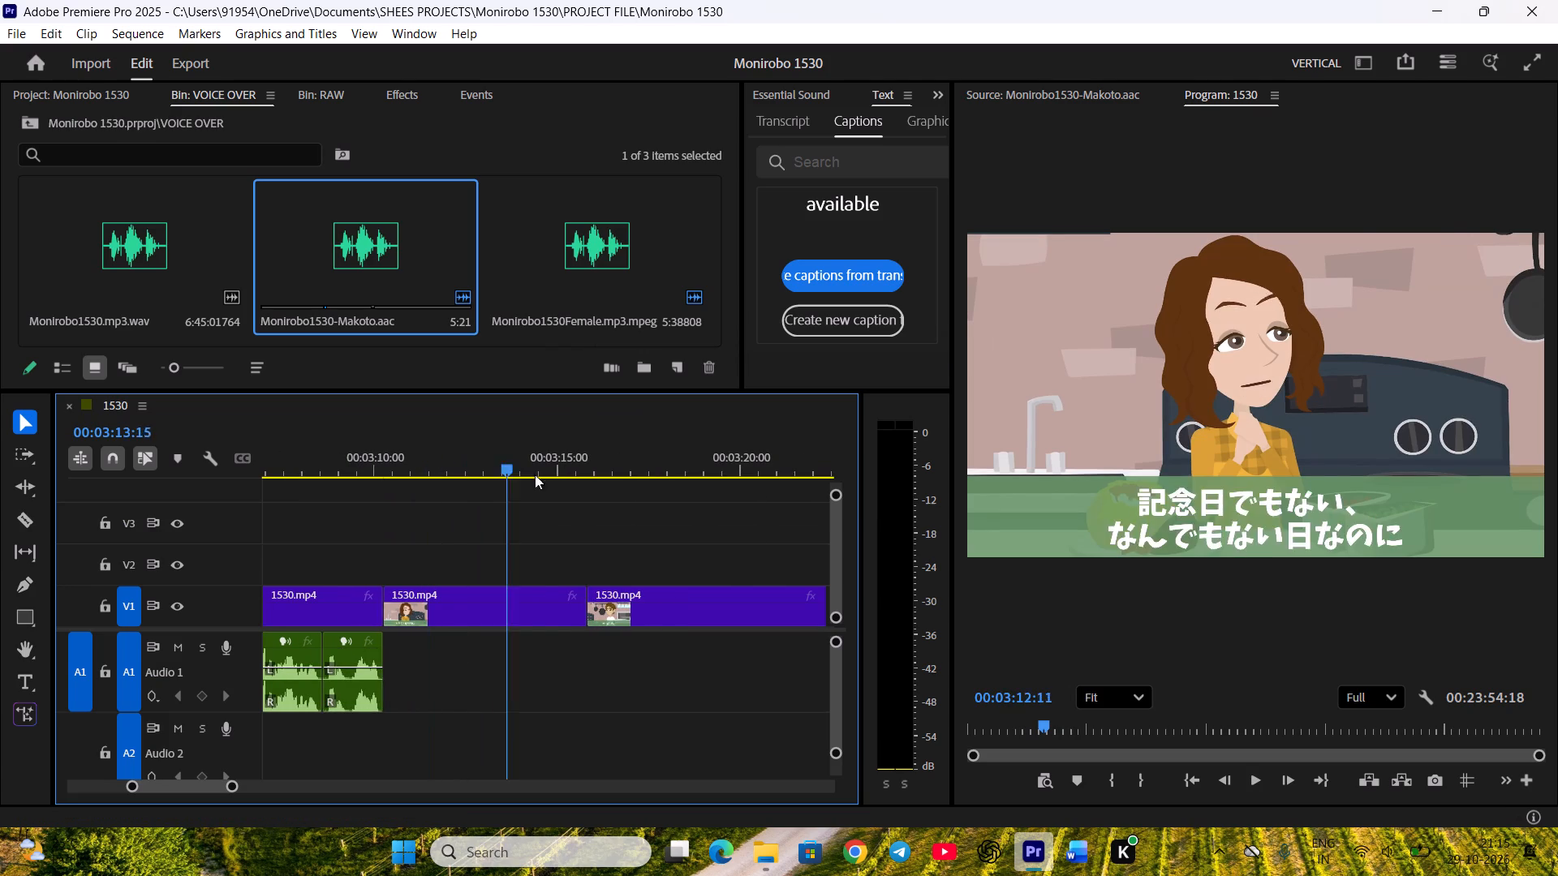
left_click_drag(535, 474, 556, 489)
key("ctrl+s")
Open Monirobo1530Female.mp3.mpeg in the Source monitor and set a new In point just before Kanami's next line, about 00:02:16:12.
double_click(596, 267)
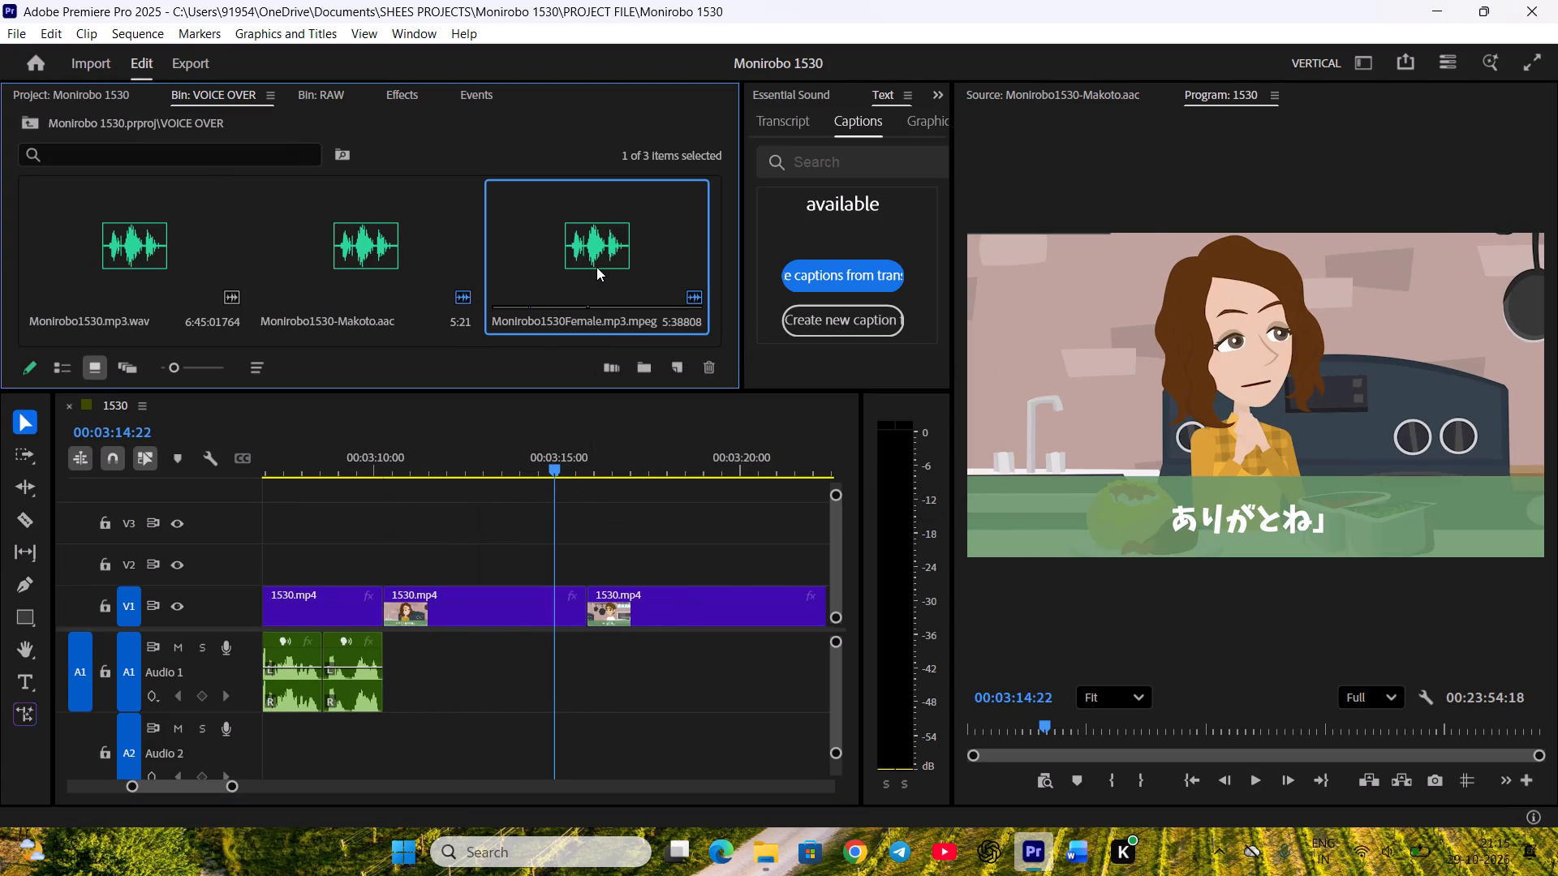
key("space")
key("space")
scroll(1328, 746, "down", 4)
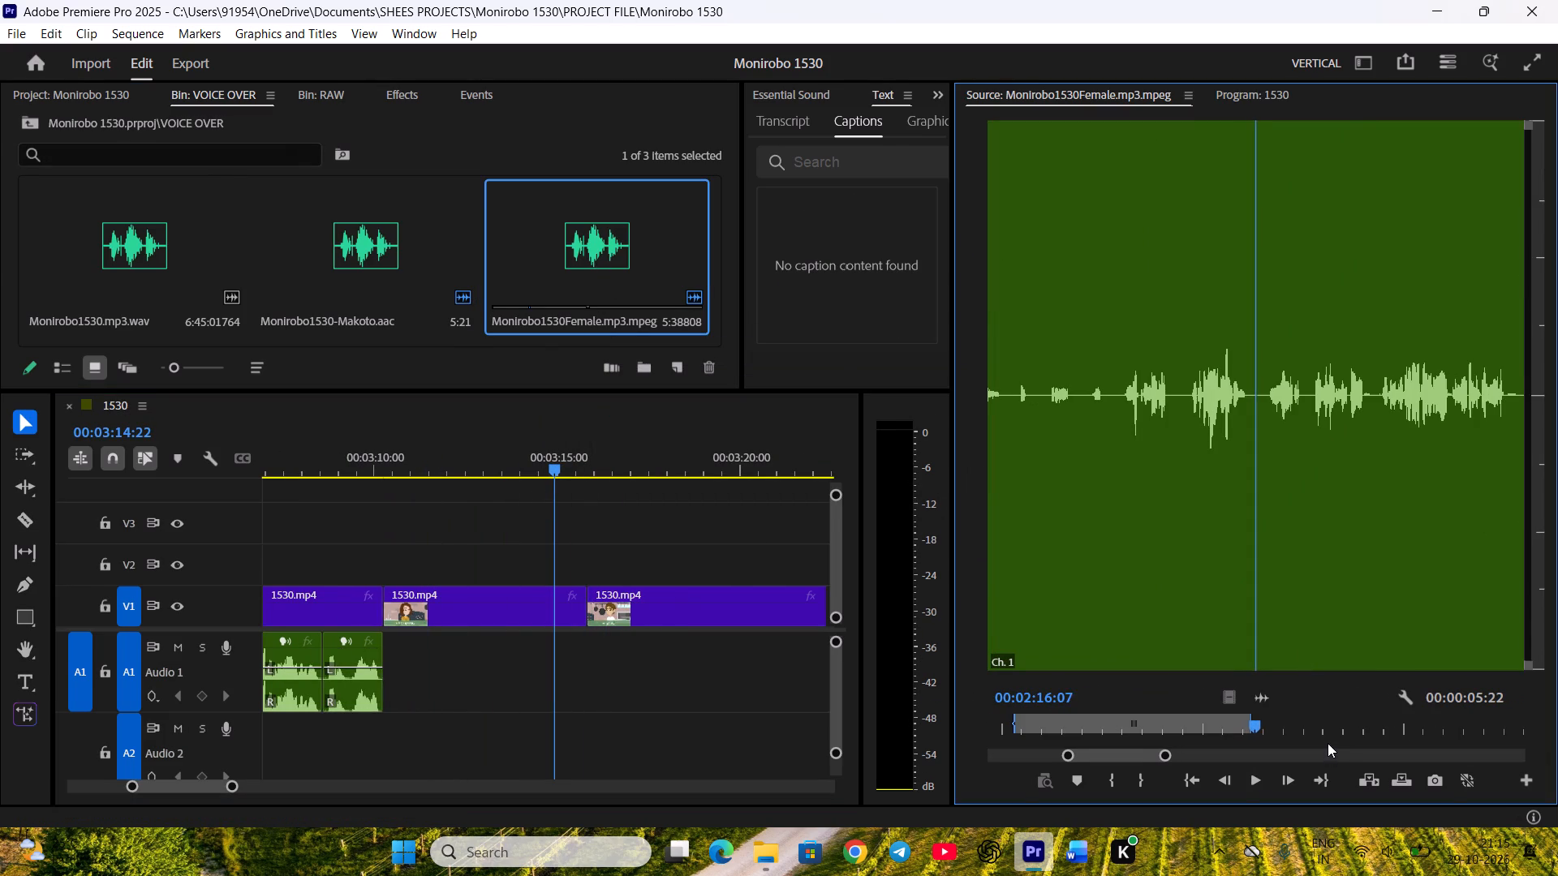
scroll(1328, 743, "down", 5)
scroll(1326, 735, "up", 1)
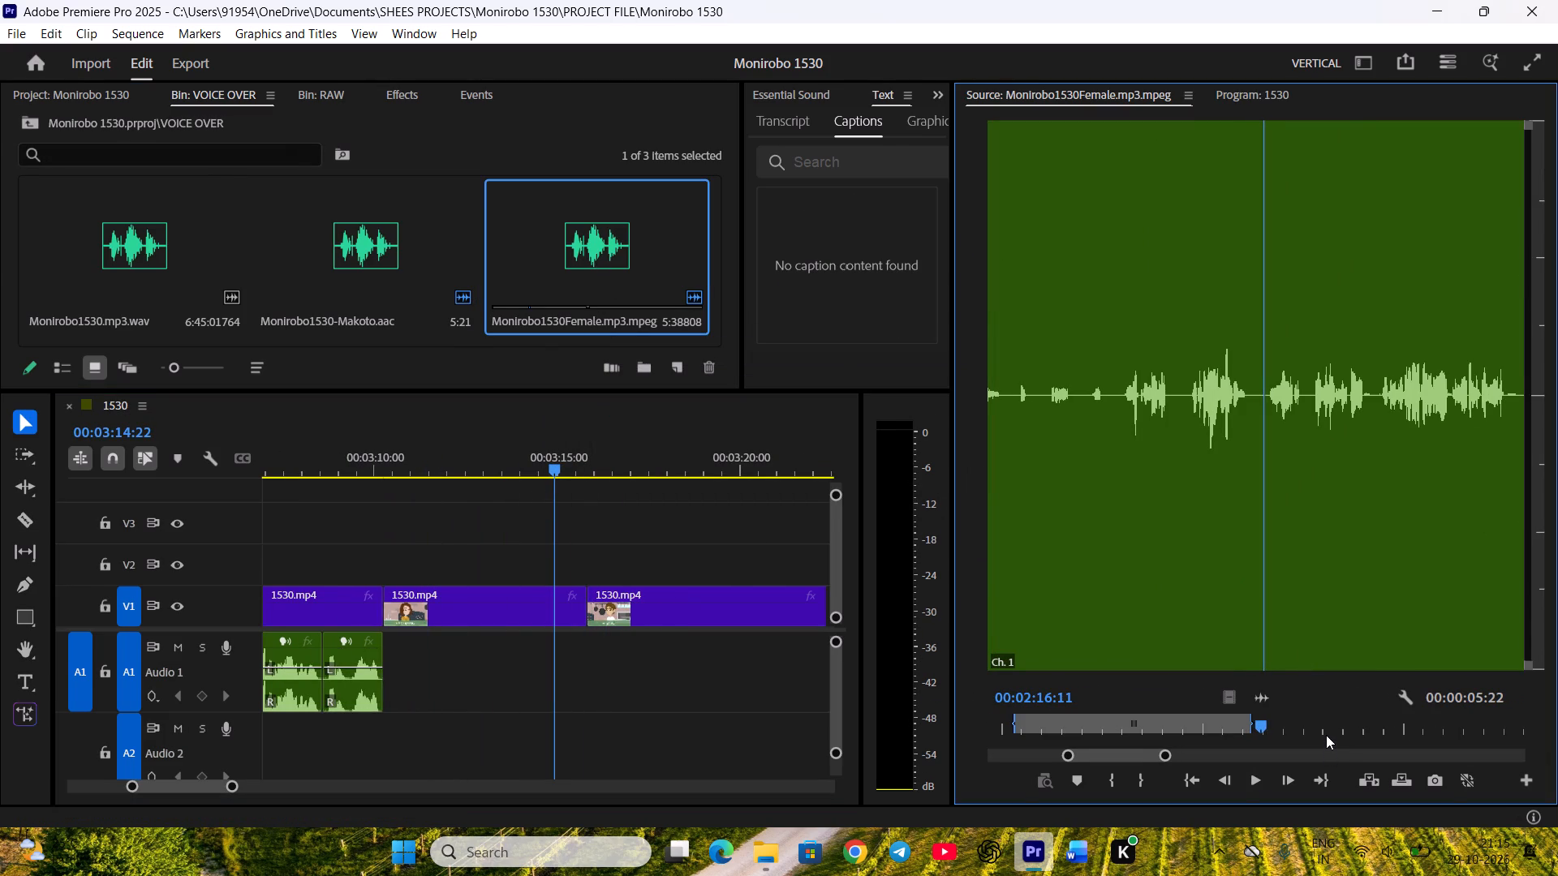
scroll(1326, 735, "down", 1)
type("i")
Listen to the start of Kanami's line up to 00:02:17:11 and check its wording against the Word script.
key("space")
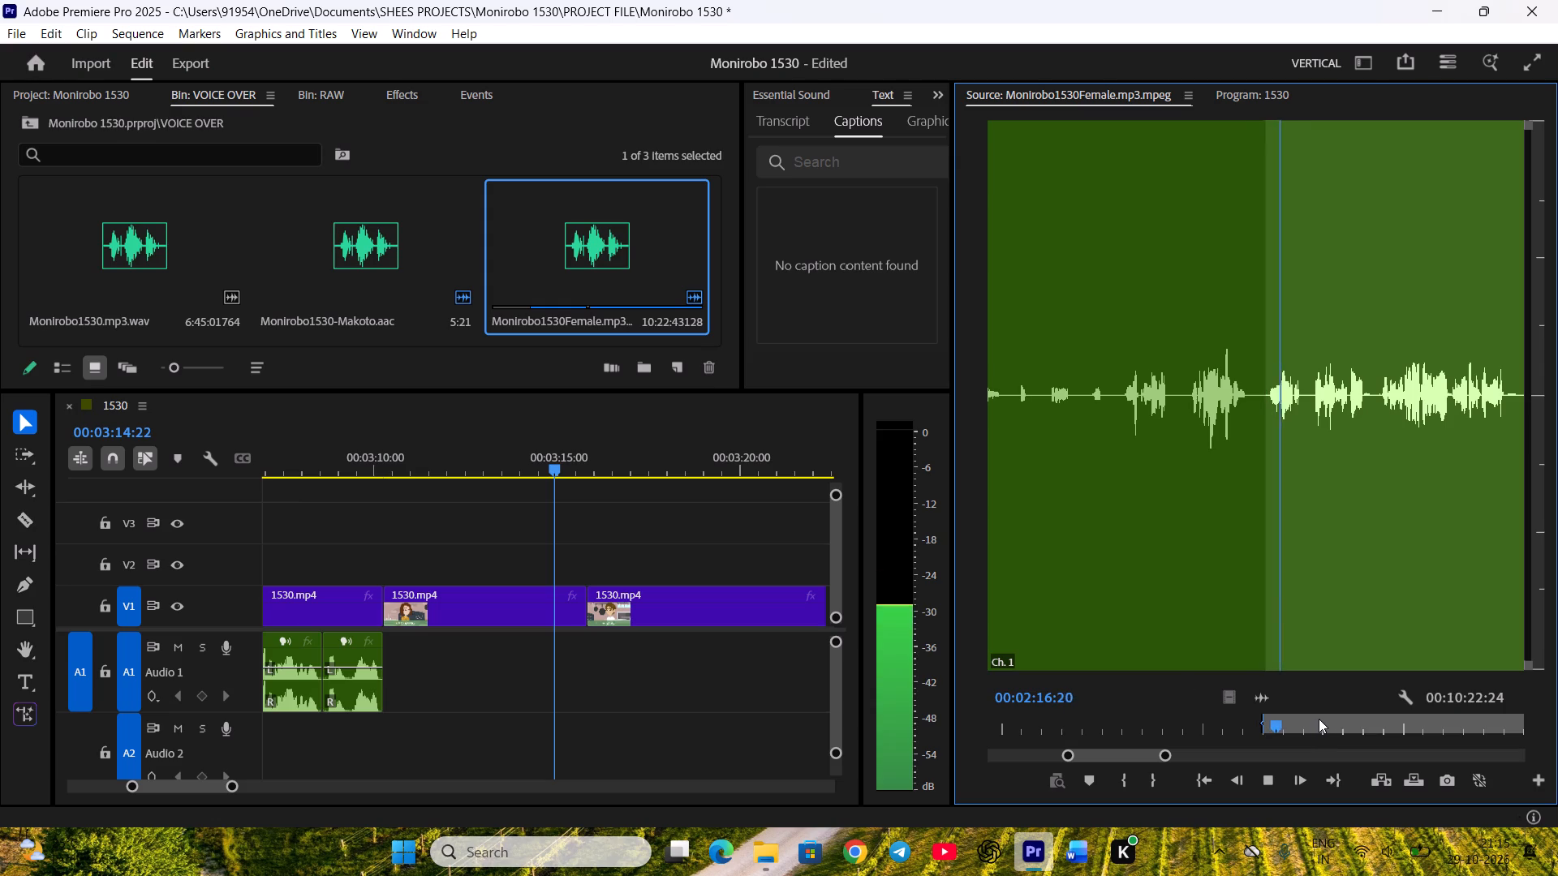
key("space")
scroll(1323, 719, "up", 3)
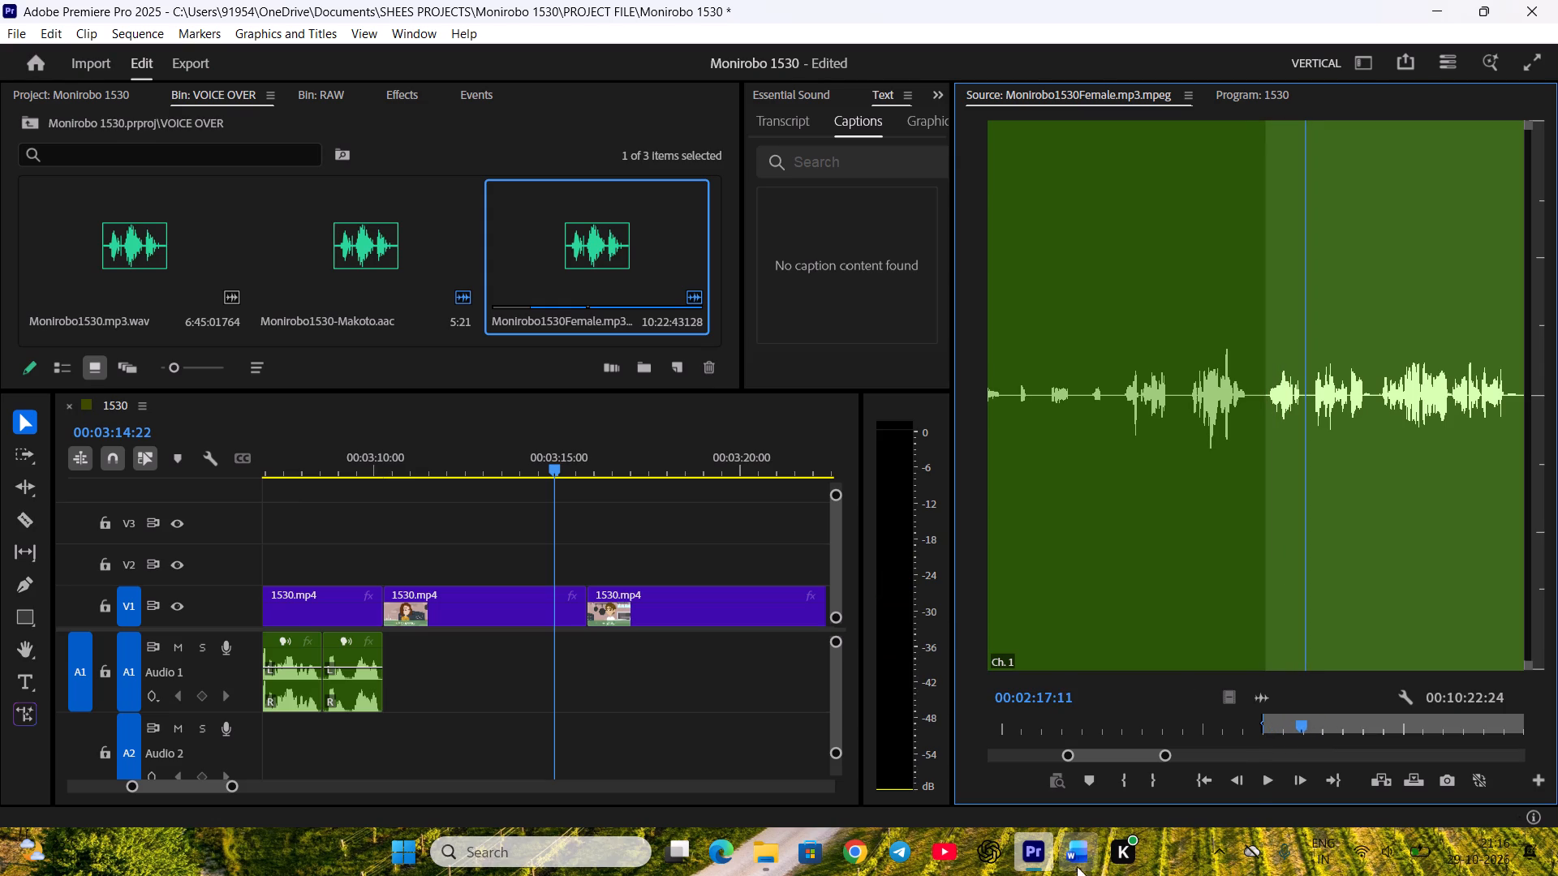
left_click(1088, 856)
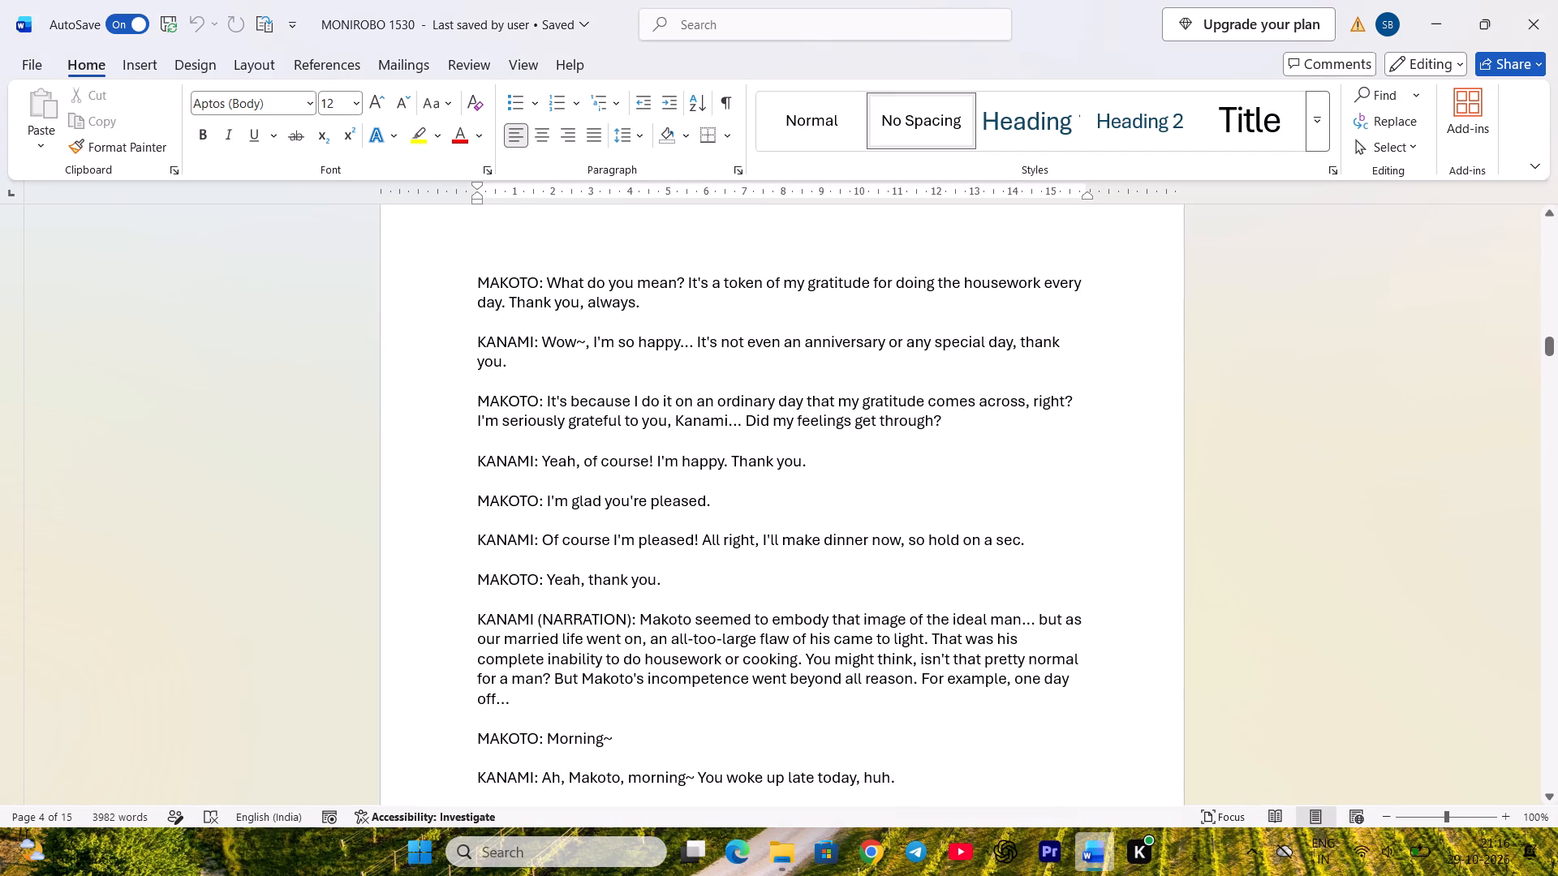
scroll(964, 643, "down", 1)
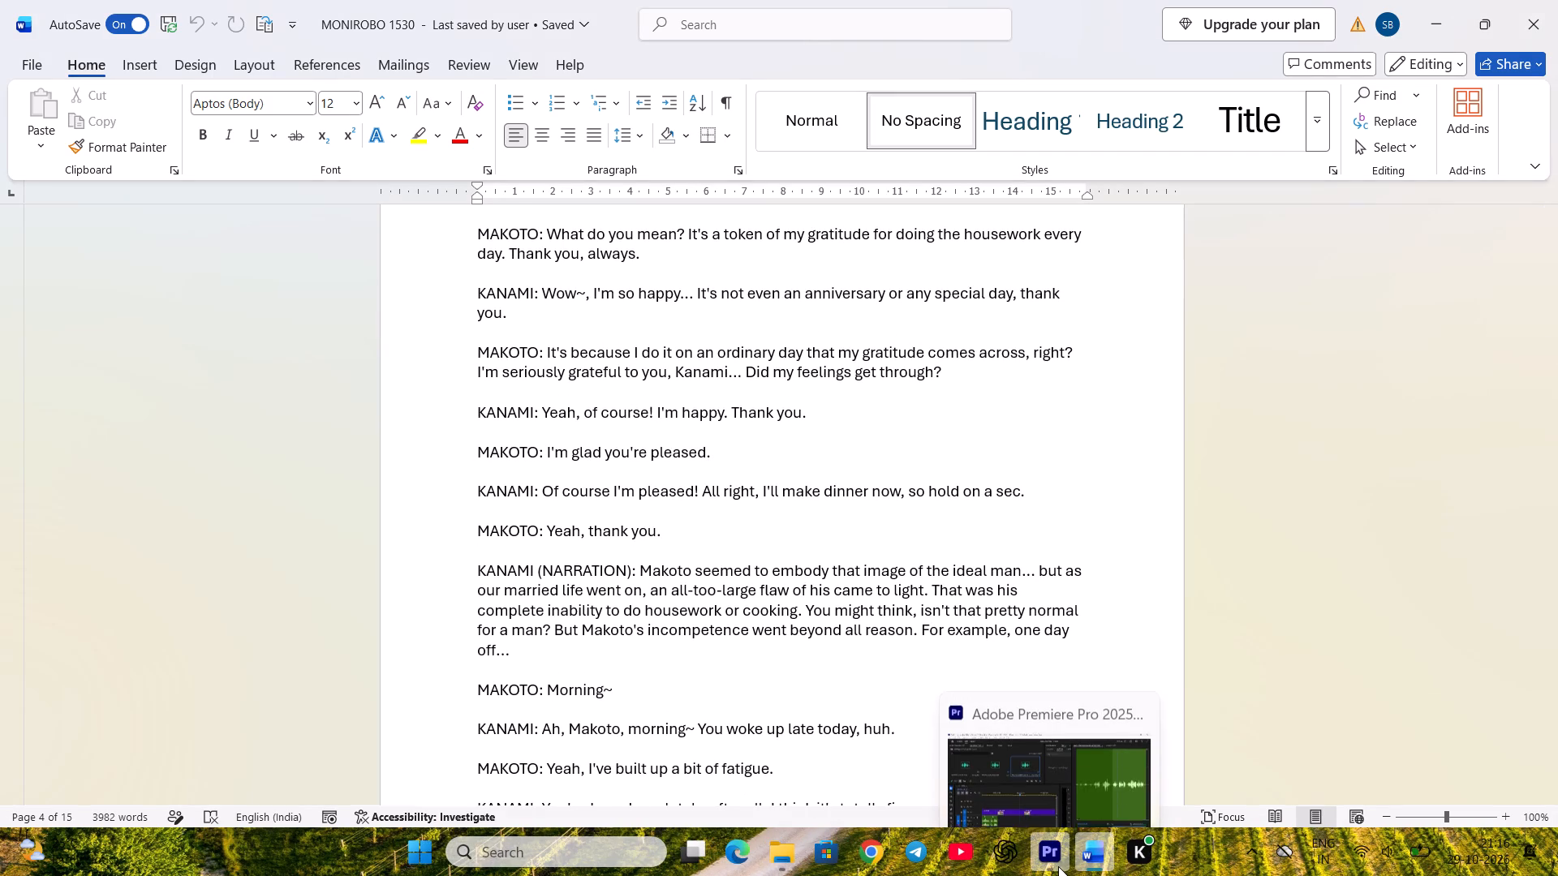
left_click(1058, 865)
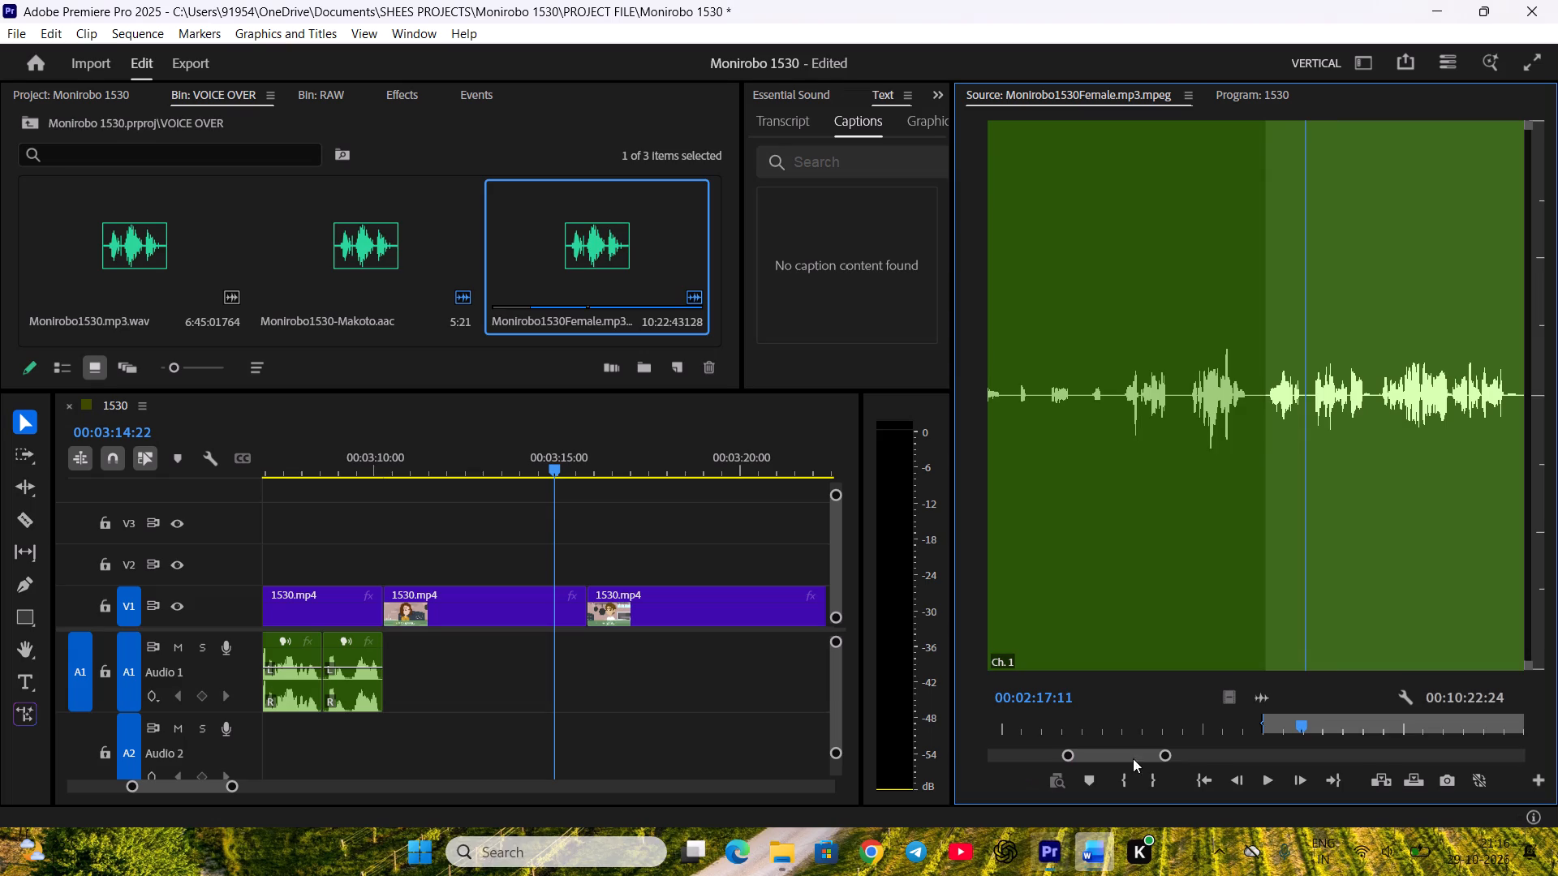
Play Kanami's line to its end, set the Out point at 00:02:23:21 and place the clip on Audio 1 at her reply shot's start.
key("space")
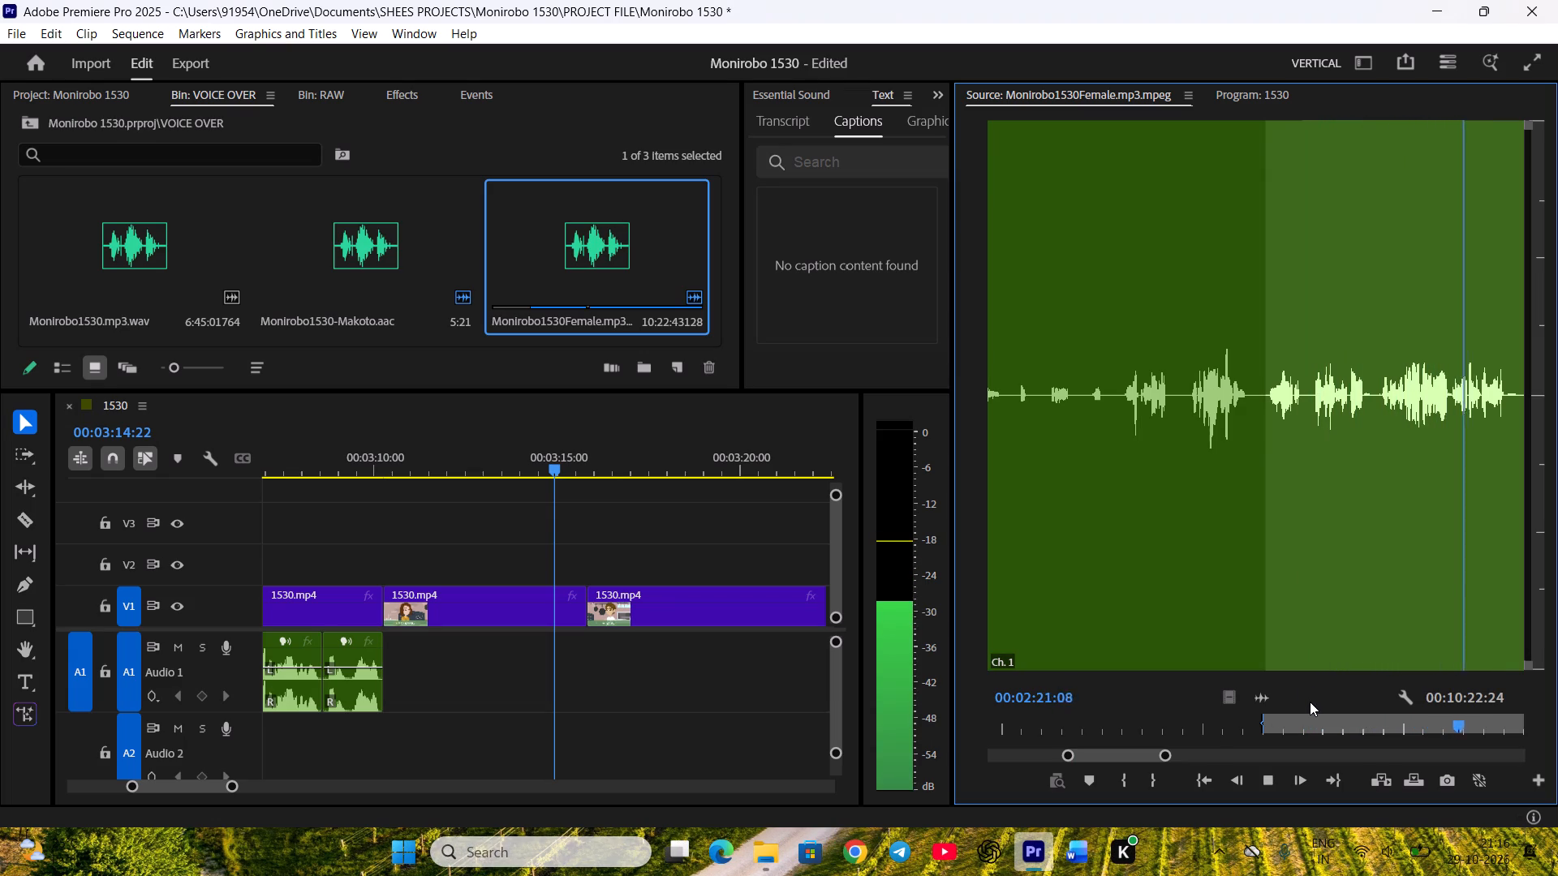
key("space")
key("space")
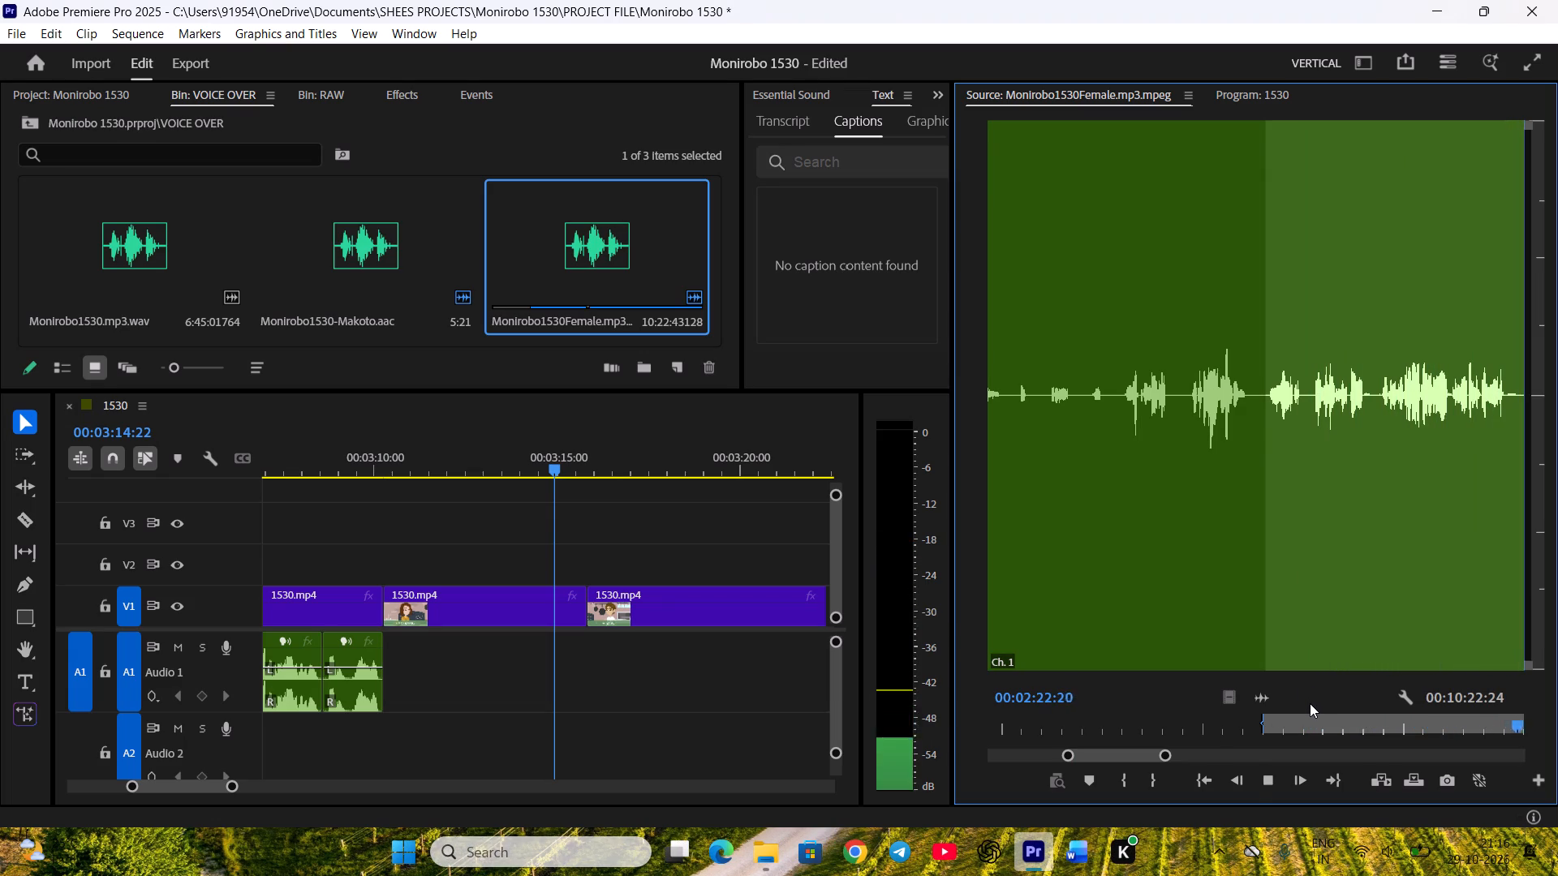
key("space")
key("space")
key("space")
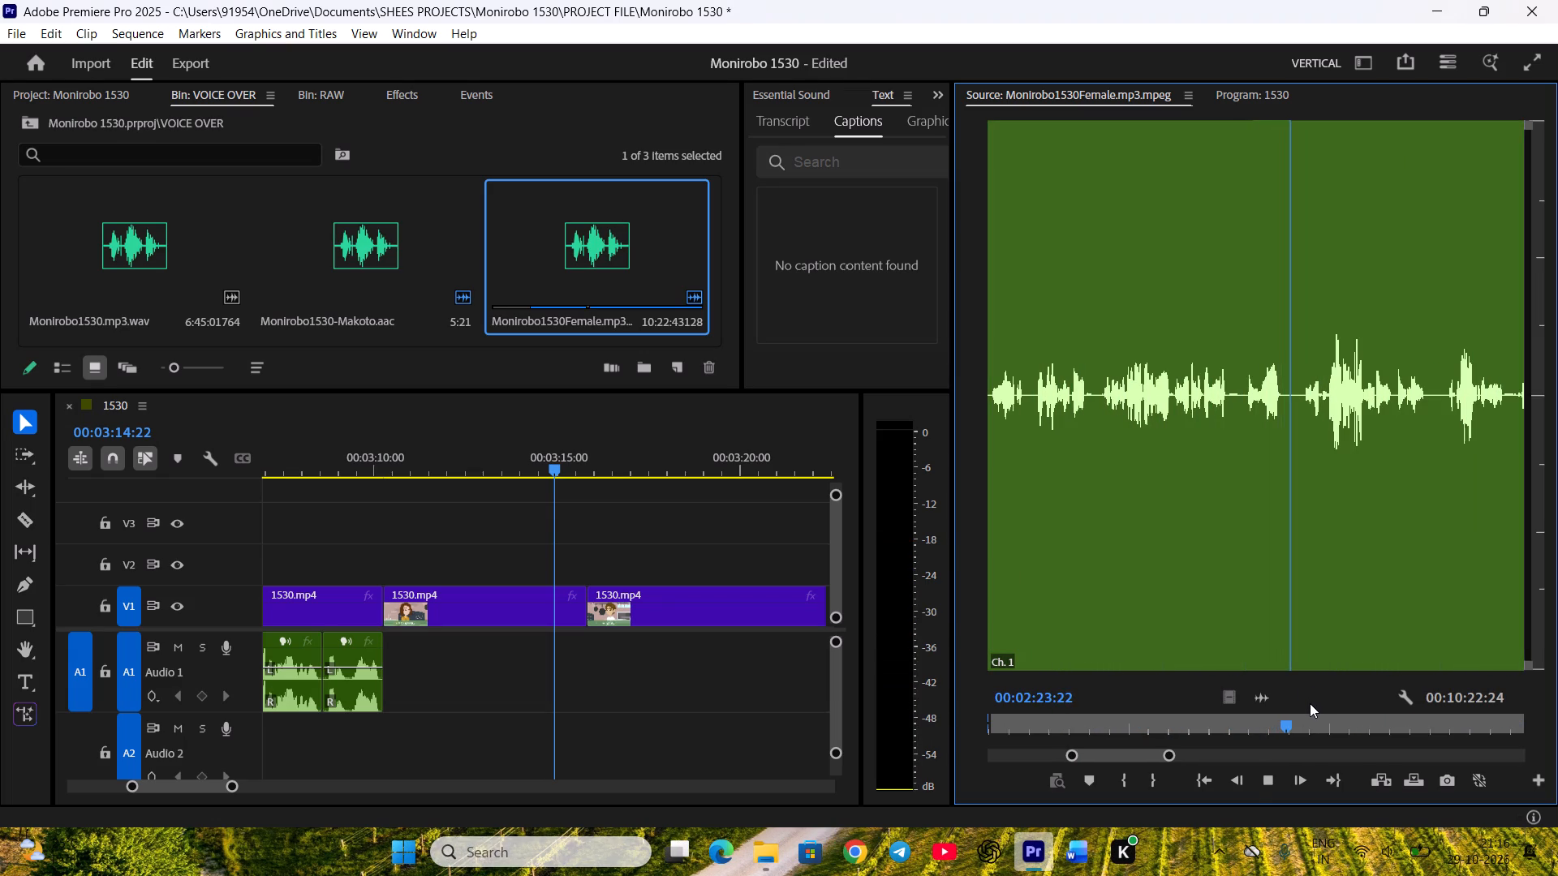
scroll(1310, 703, "up", 2)
key("o")
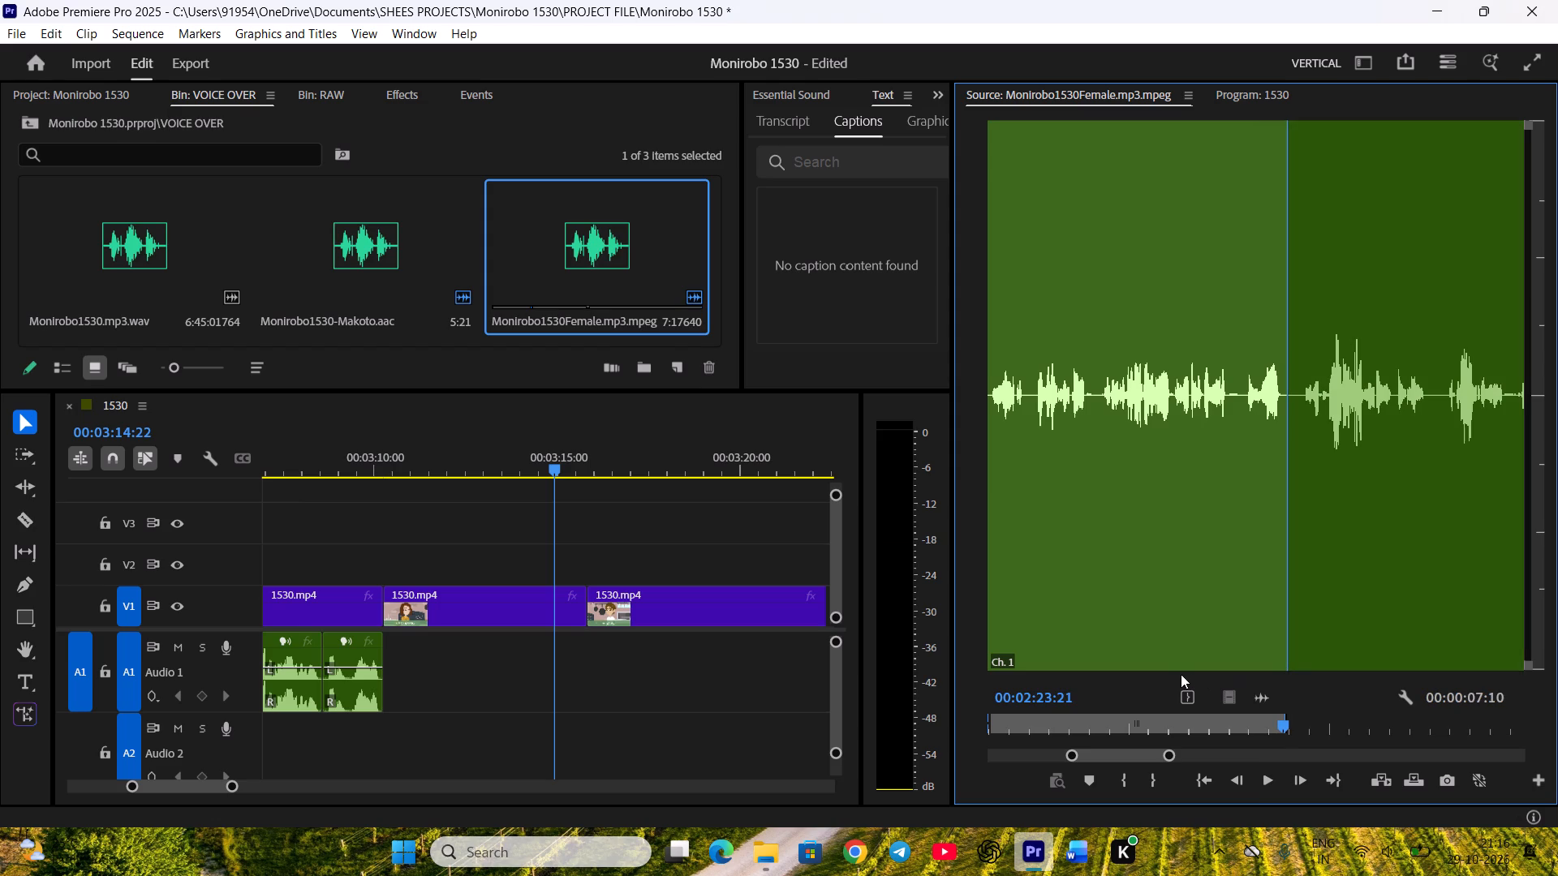
left_click_drag(1261, 700, 389, 676)
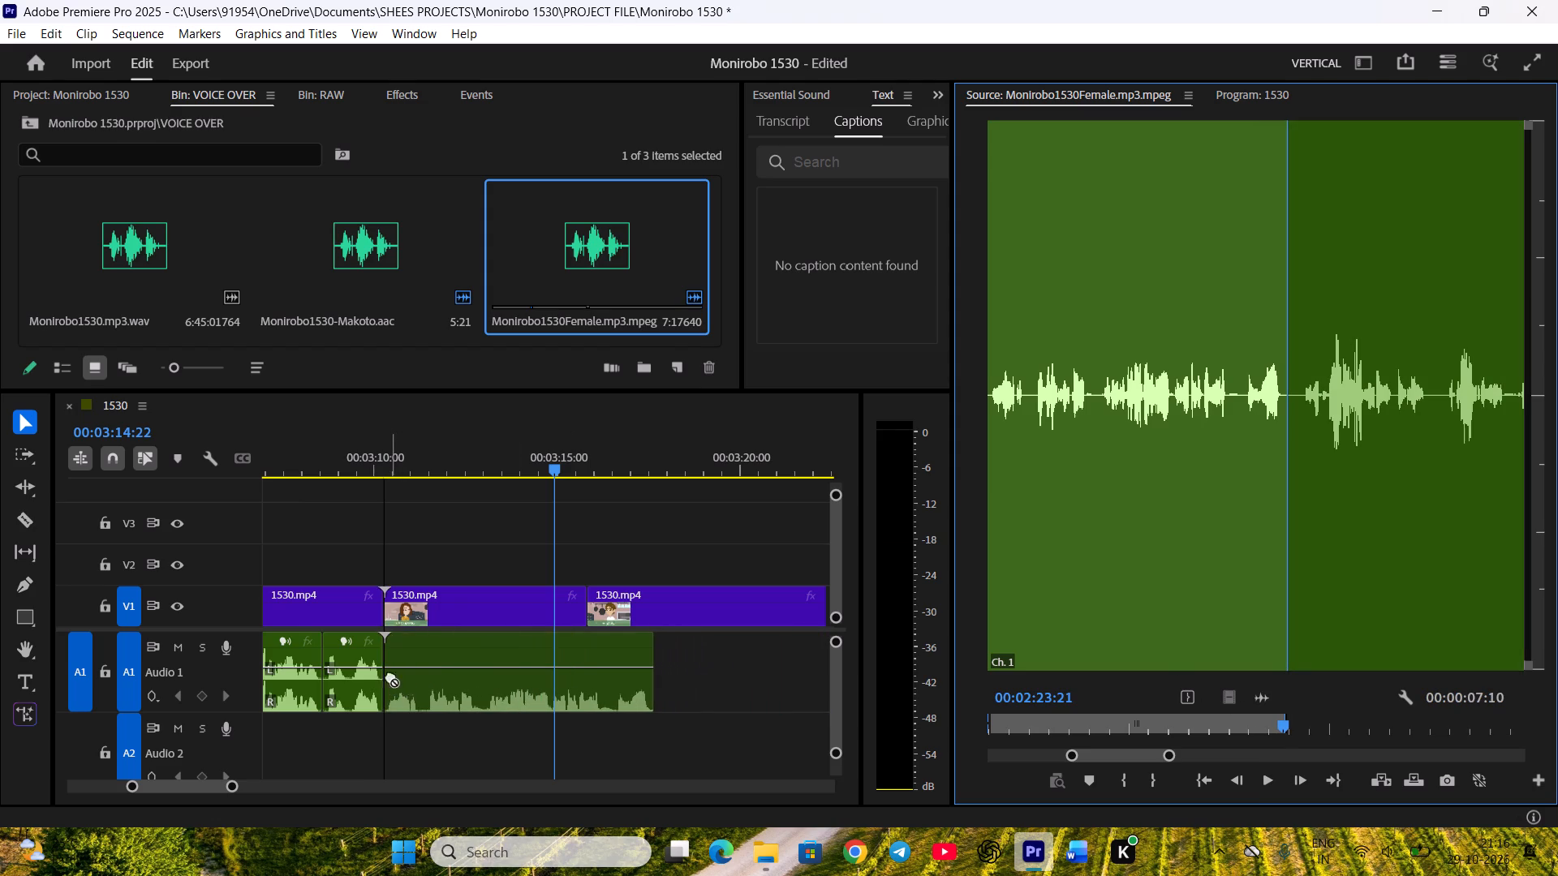
Check Kanami's placed line against the script and playback, extending the end of its clip by 5 frames.
left_click(1060, 849)
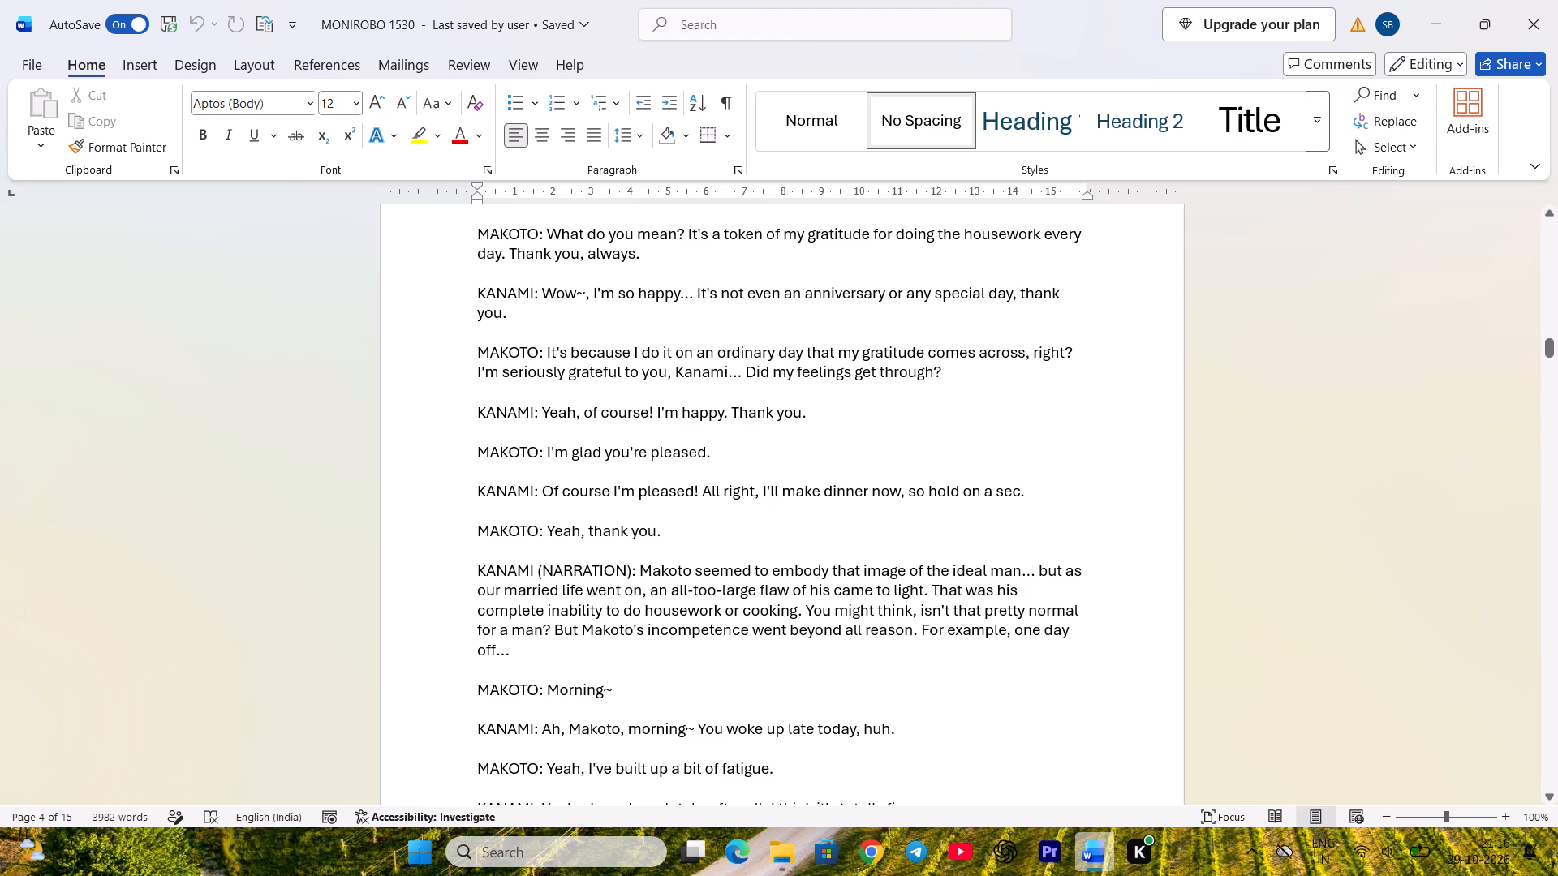
left_click(1042, 853)
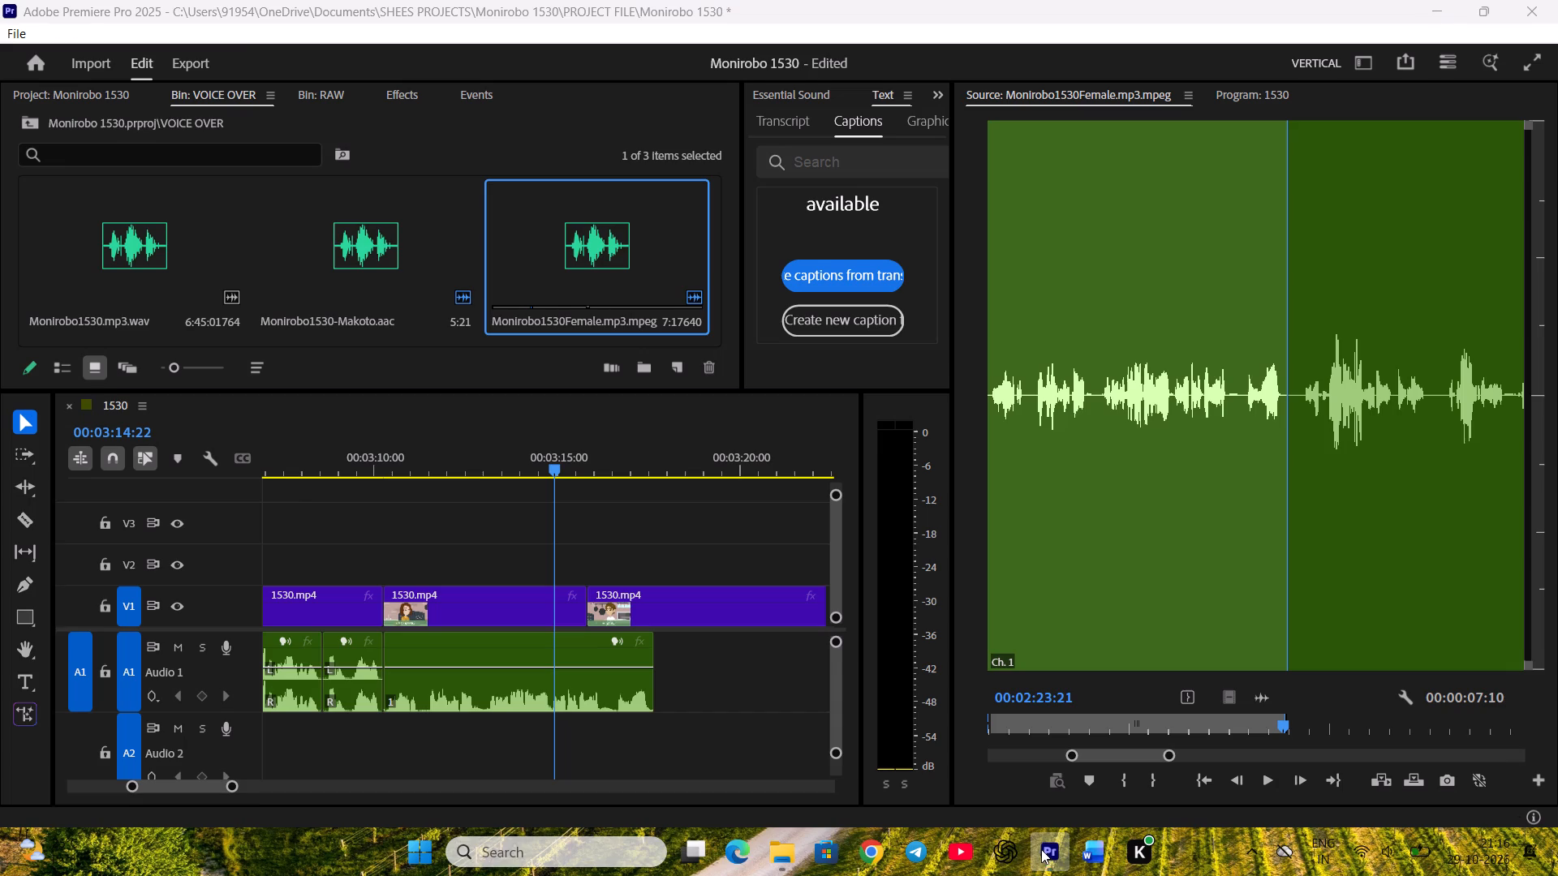
key("space")
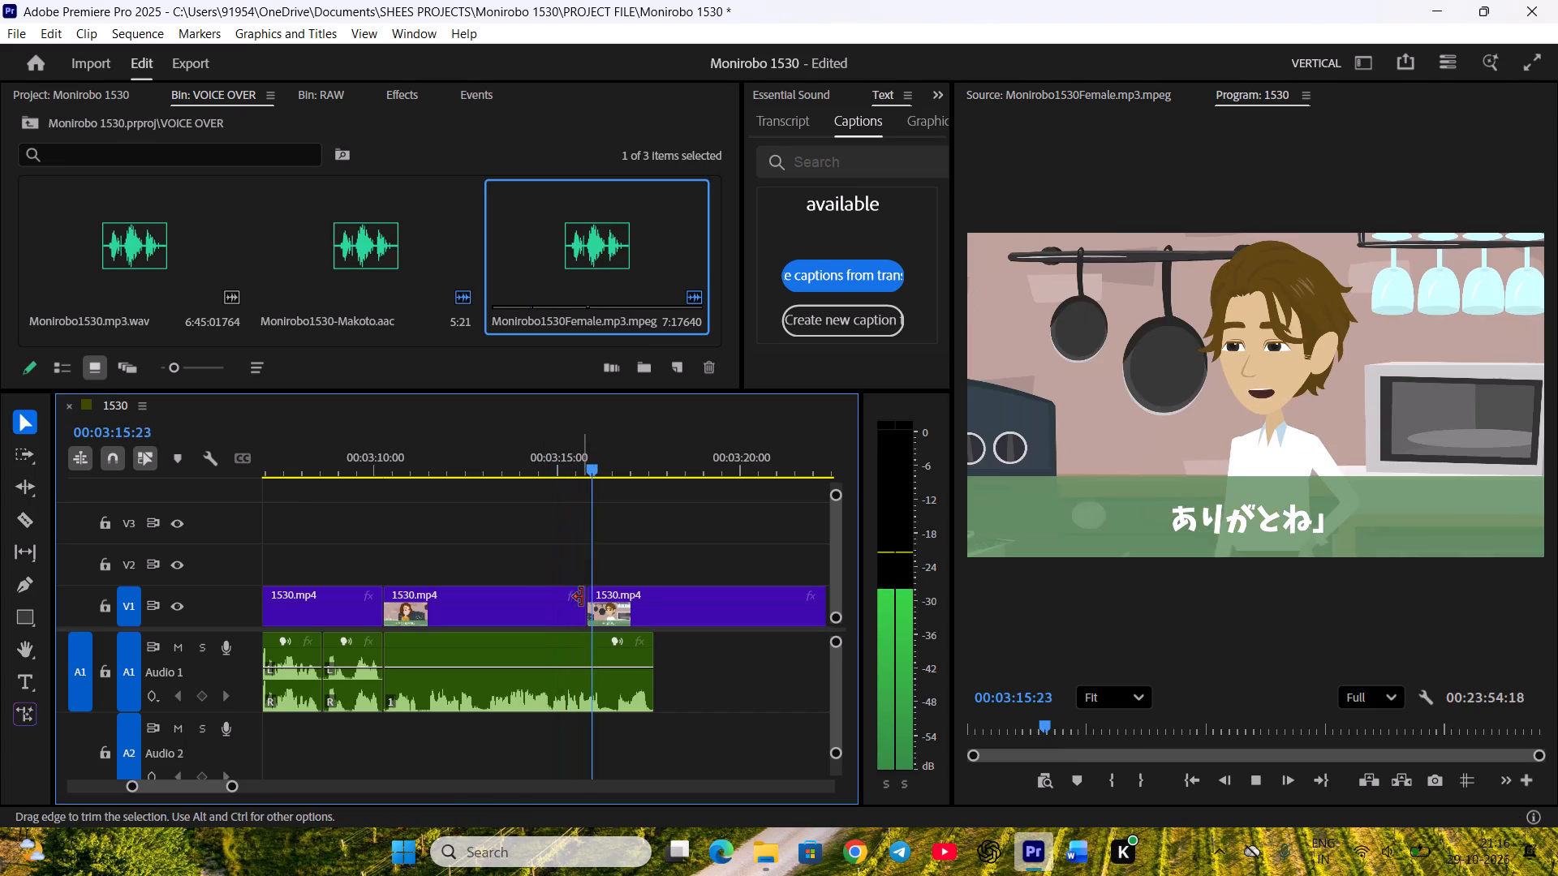
key("space")
left_click(663, 688)
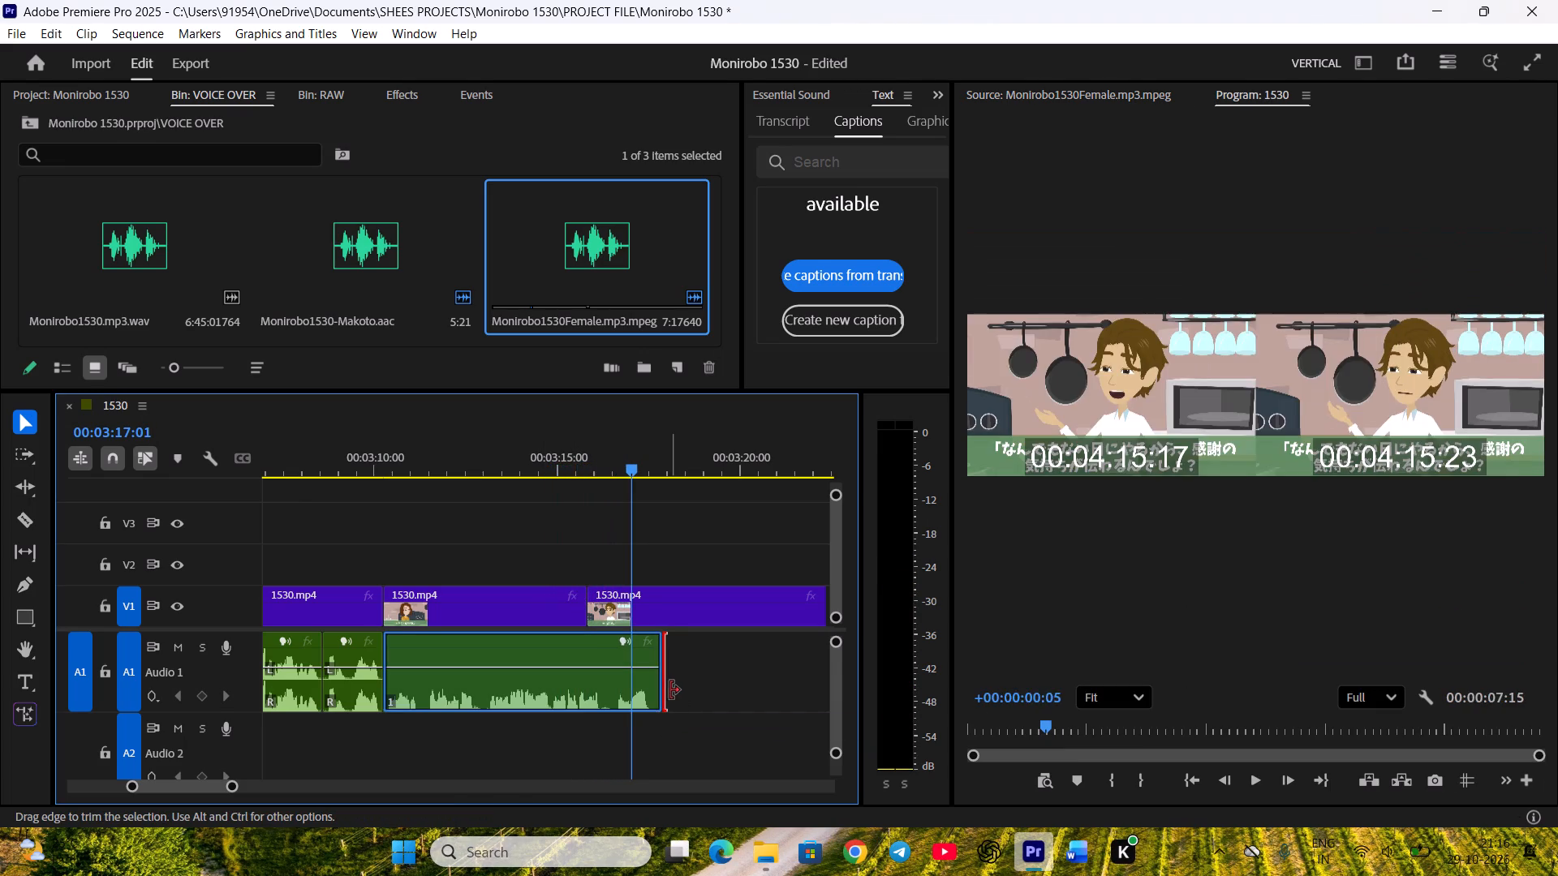
key("space")
key("space")
scroll(661, 690, "down", 7)
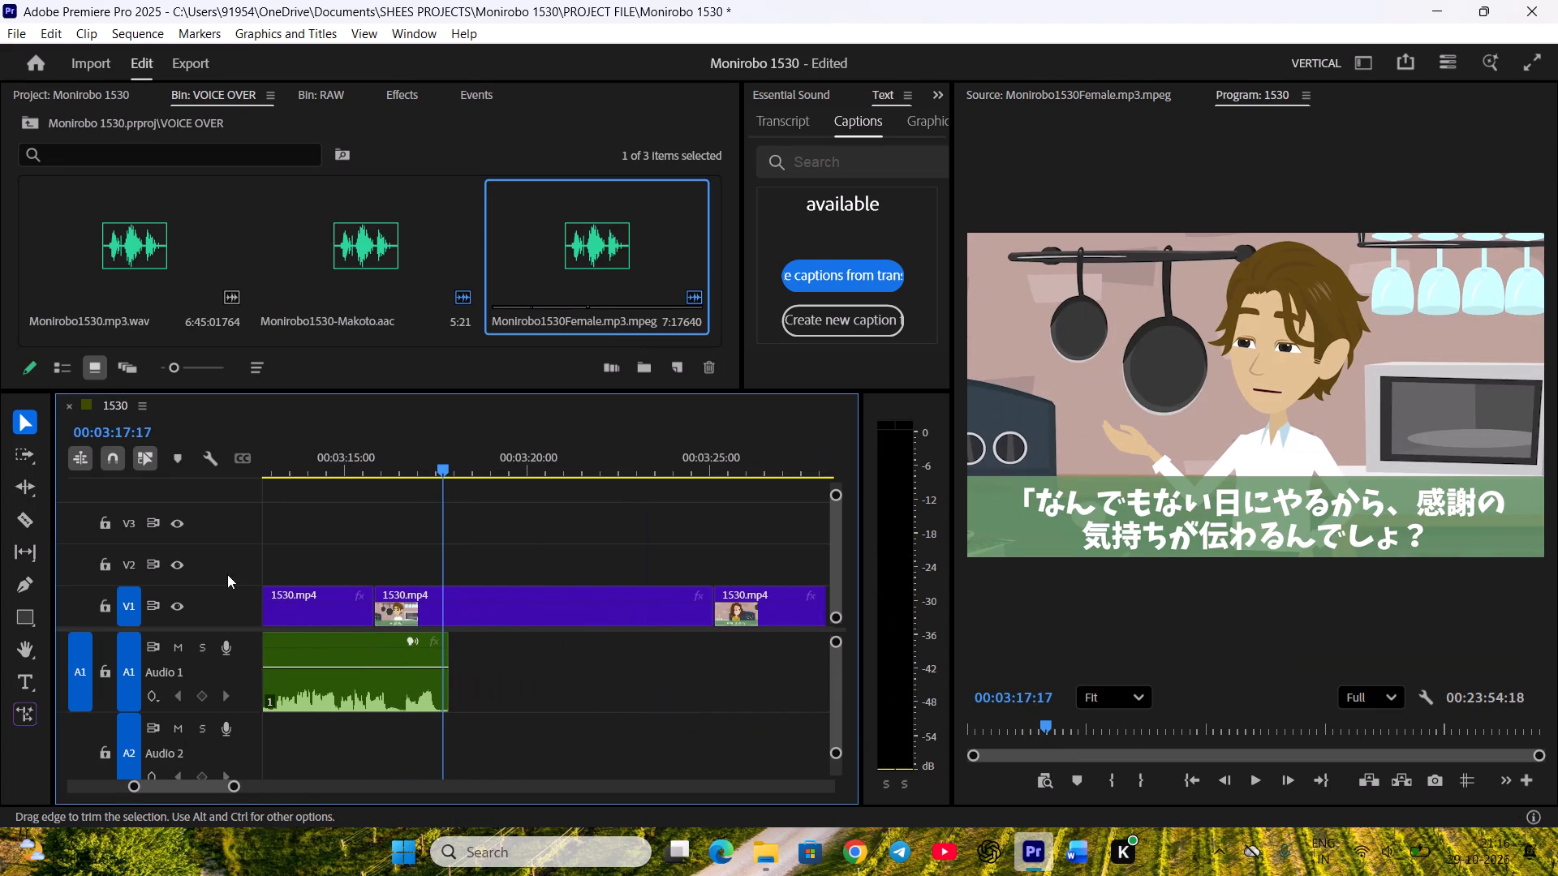
Move Makoto's next shot and all following clips about 5 seconds later to make room after Kanami's reply shot.
left_click(26, 448)
left_click_drag(489, 606, 686, 602, "shift")
key("v")
left_click(554, 526)
scroll(540, 531, "up", 3)
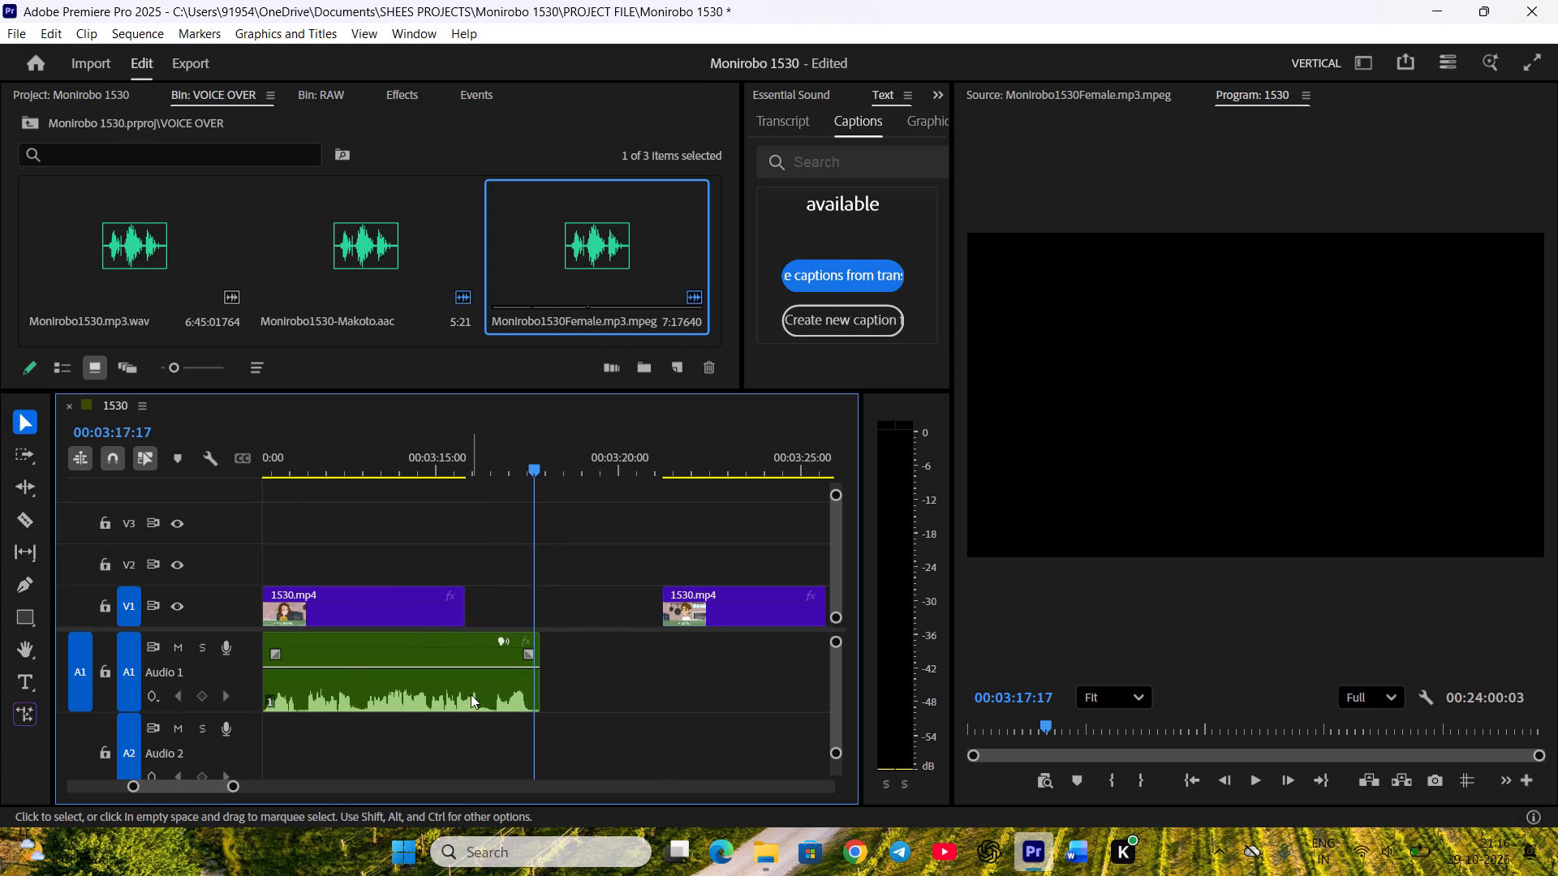
Set the duration of Kanami's reply shot to 00:00:07:15 so the shot matches the length of her line.
right_click(359, 603)
left_click(468, 598)
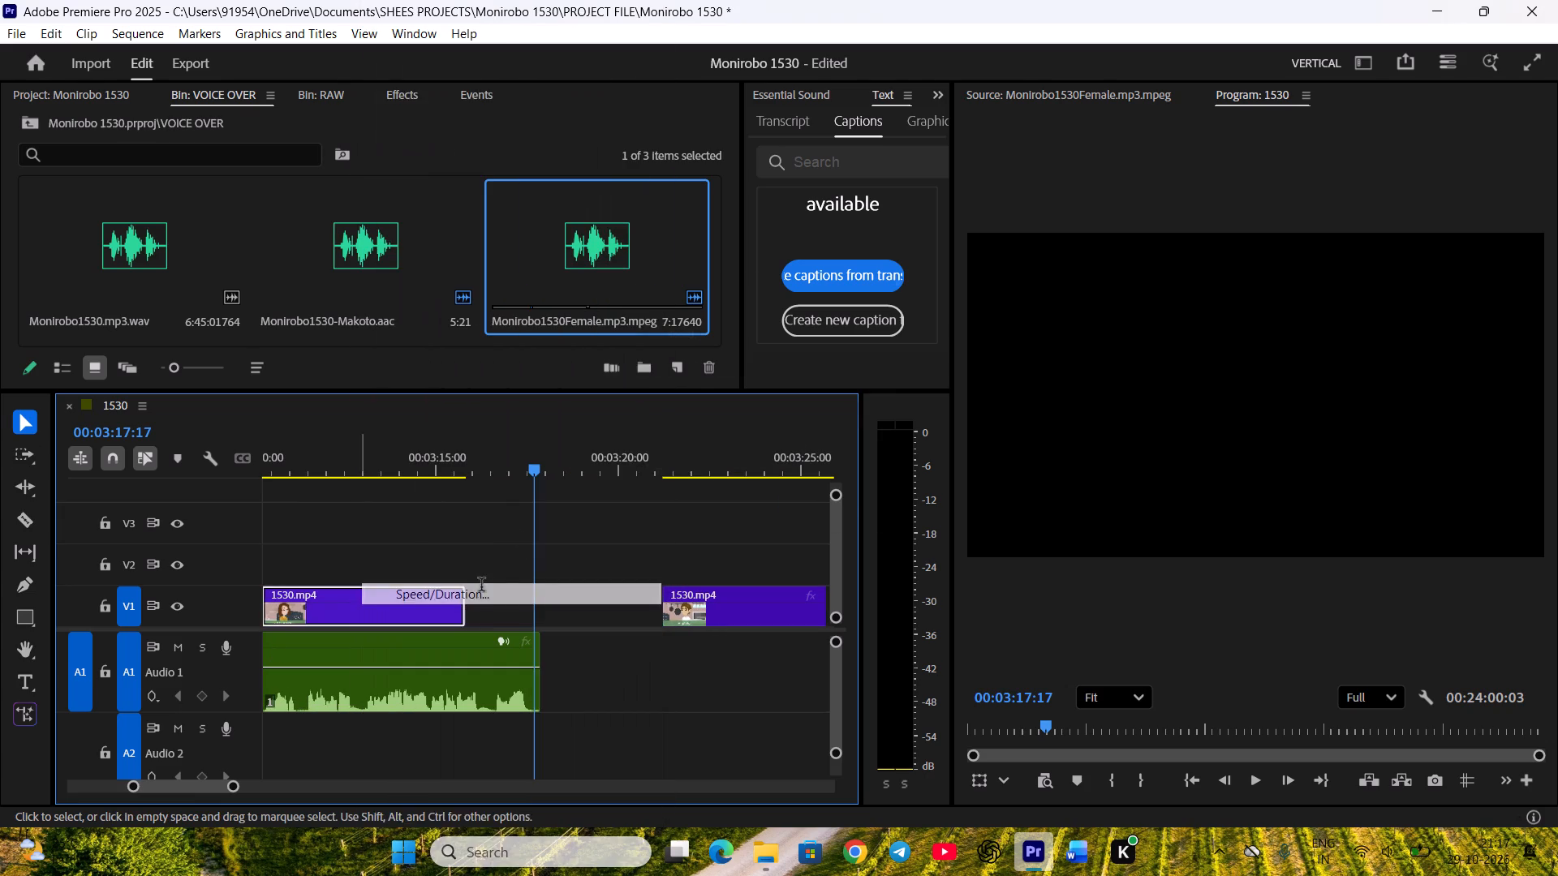
left_click(751, 362)
left_click(777, 364)
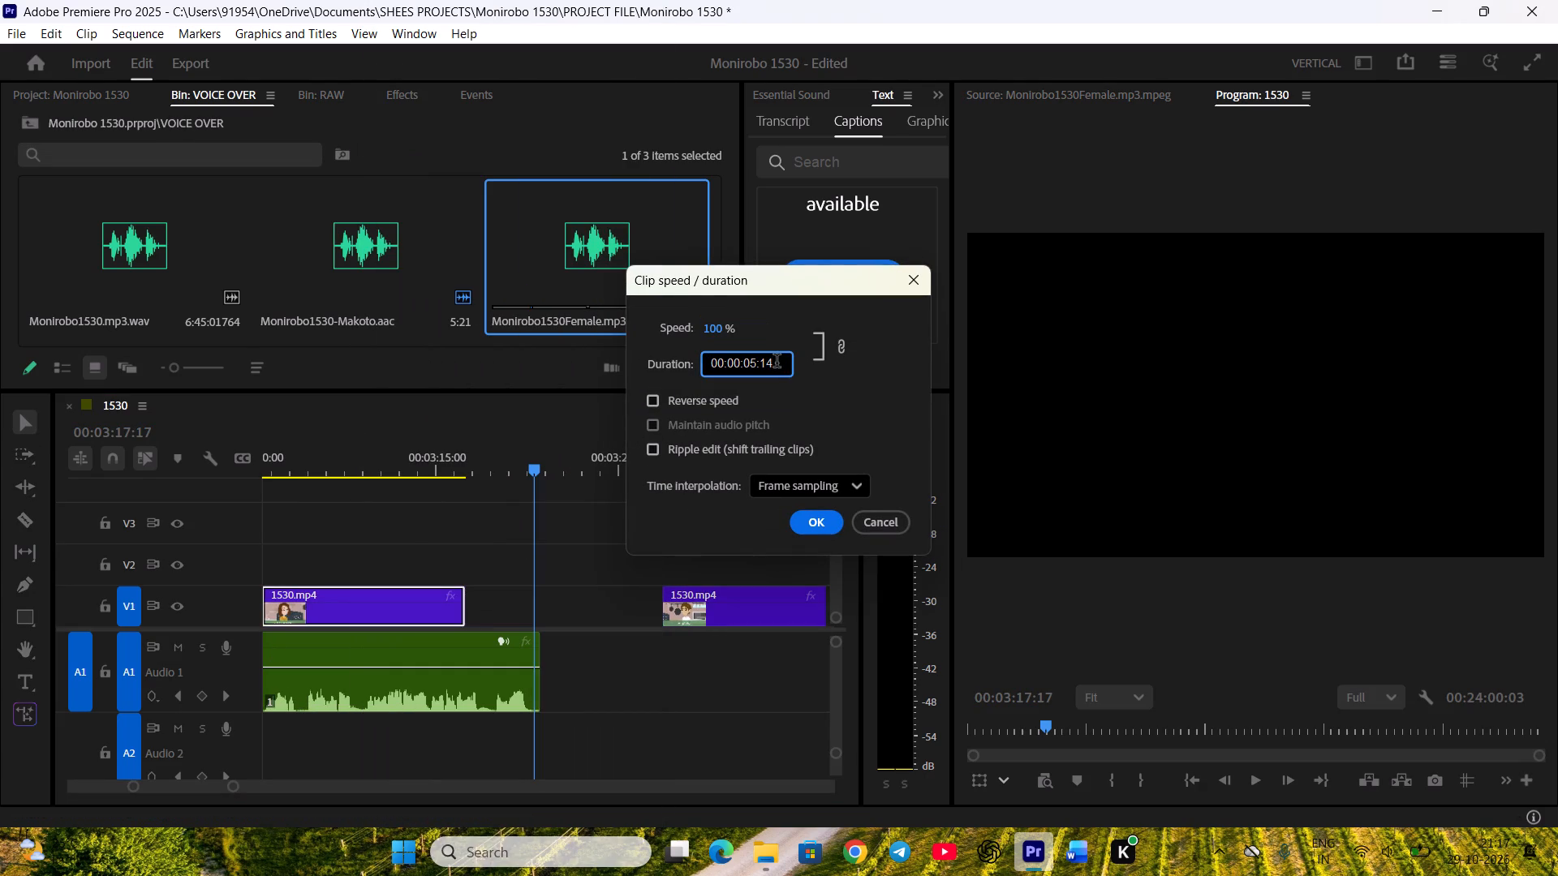
key("BackSpace")
key("5")
key("Left")
key("Left")
key("Left")
key("BackSpace")
key("7")
key("Return")
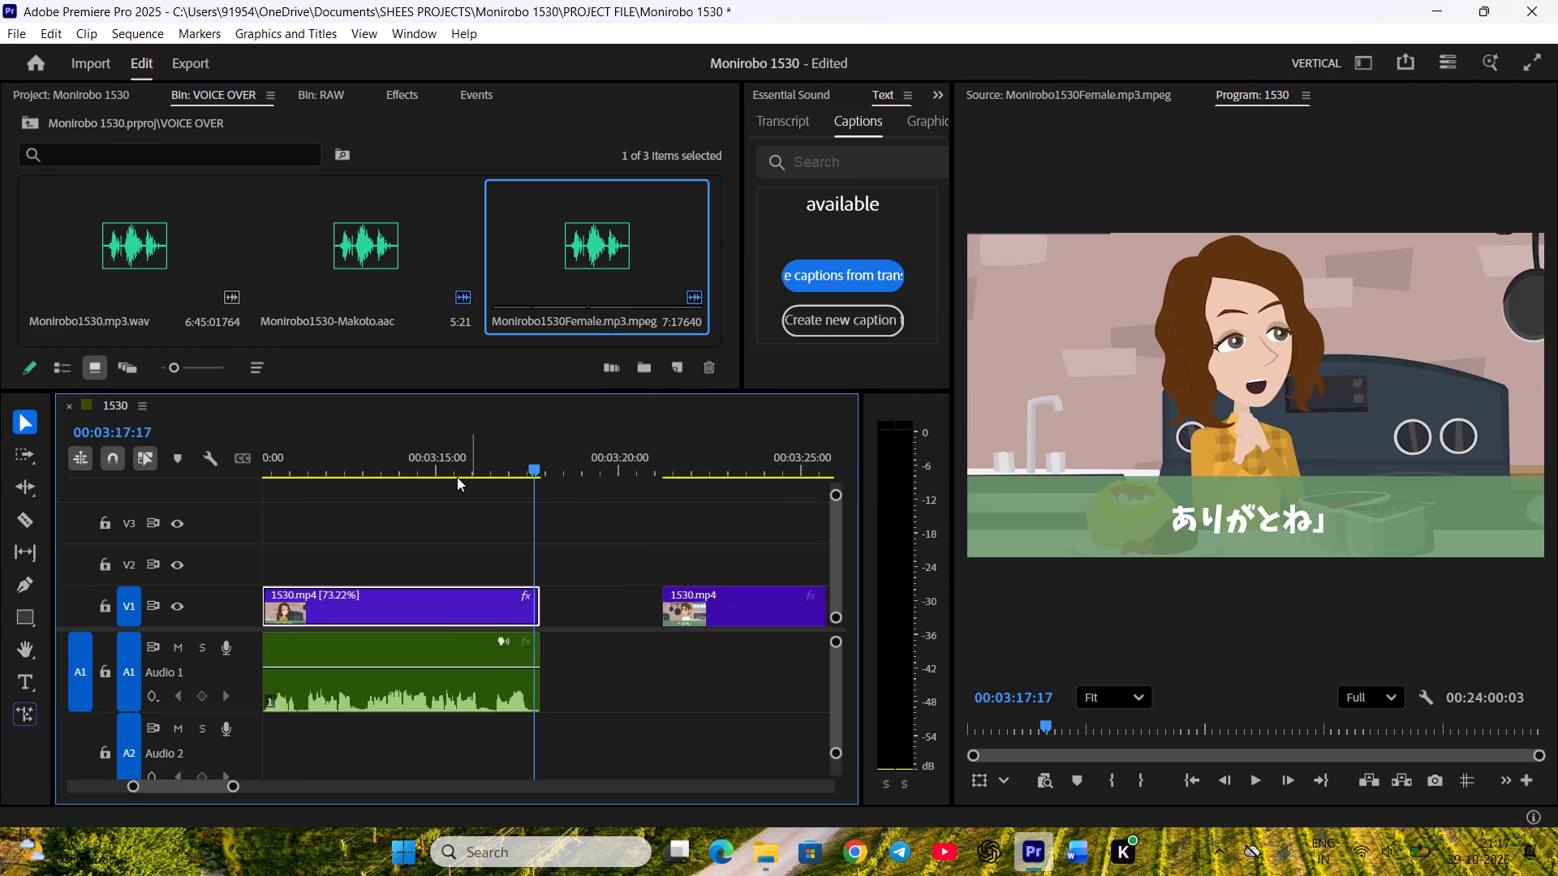
Play back Kanami's retimed reply shot to check it against her line up to the end.
left_click(457, 477)
key("space")
left_click_drag(459, 425, 454, 449)
left_click(447, 475)
key("space")
left_click(498, 549)
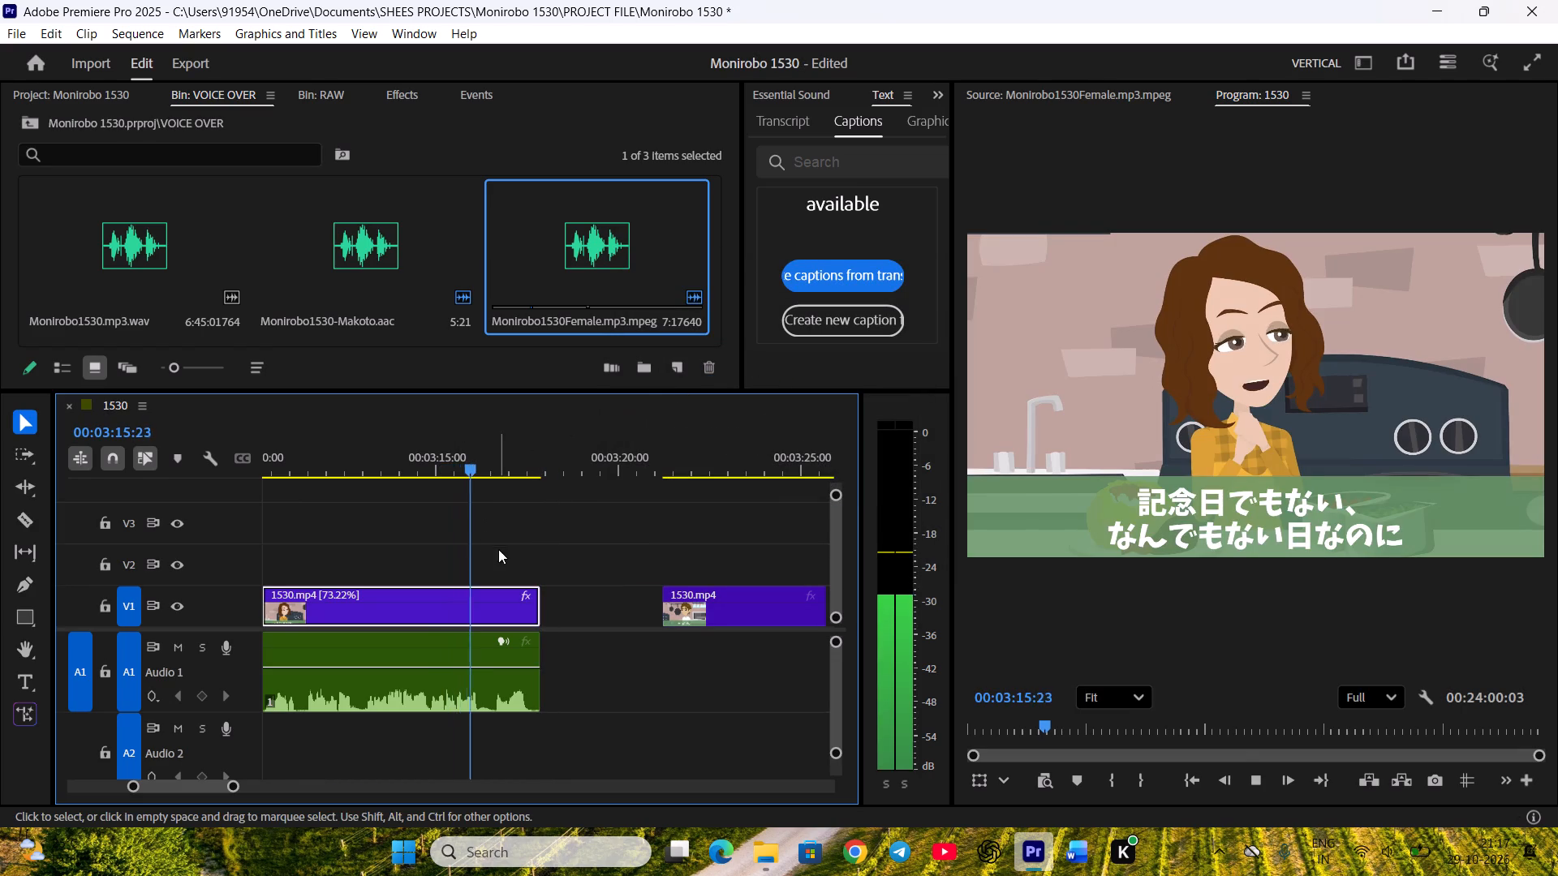
scroll(415, 569, "down", 5)
key("space")
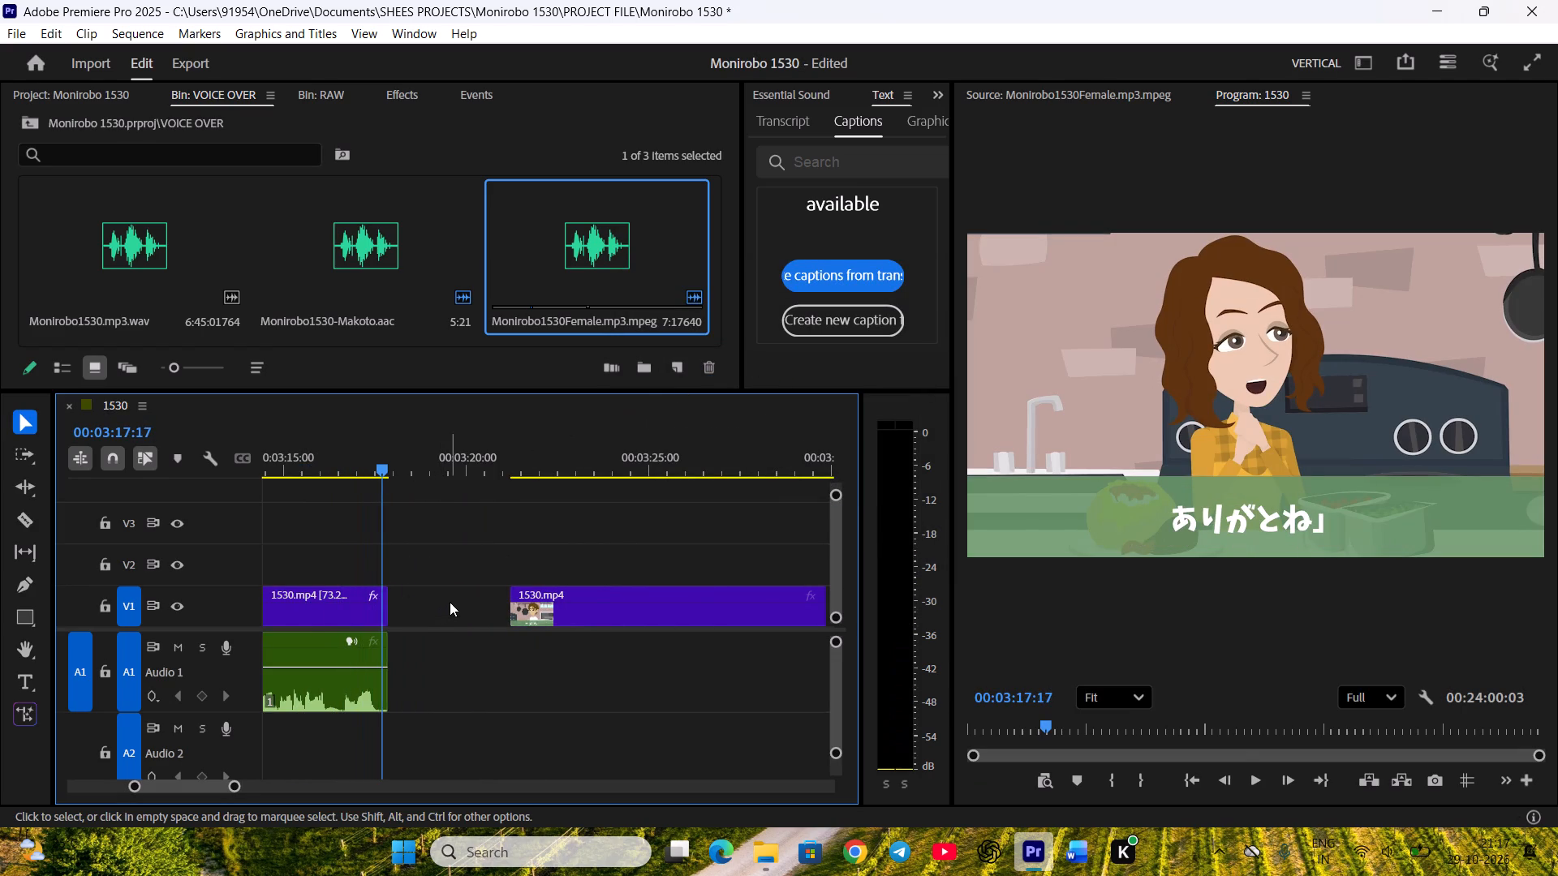
Ripple-delete the gap between Kanami's reply shot and Makoto's next shot, preview his shot and save the project.
right_click(450, 602)
left_click(474, 607)
scroll(476, 614, "down", 5)
key("space")
key("space")
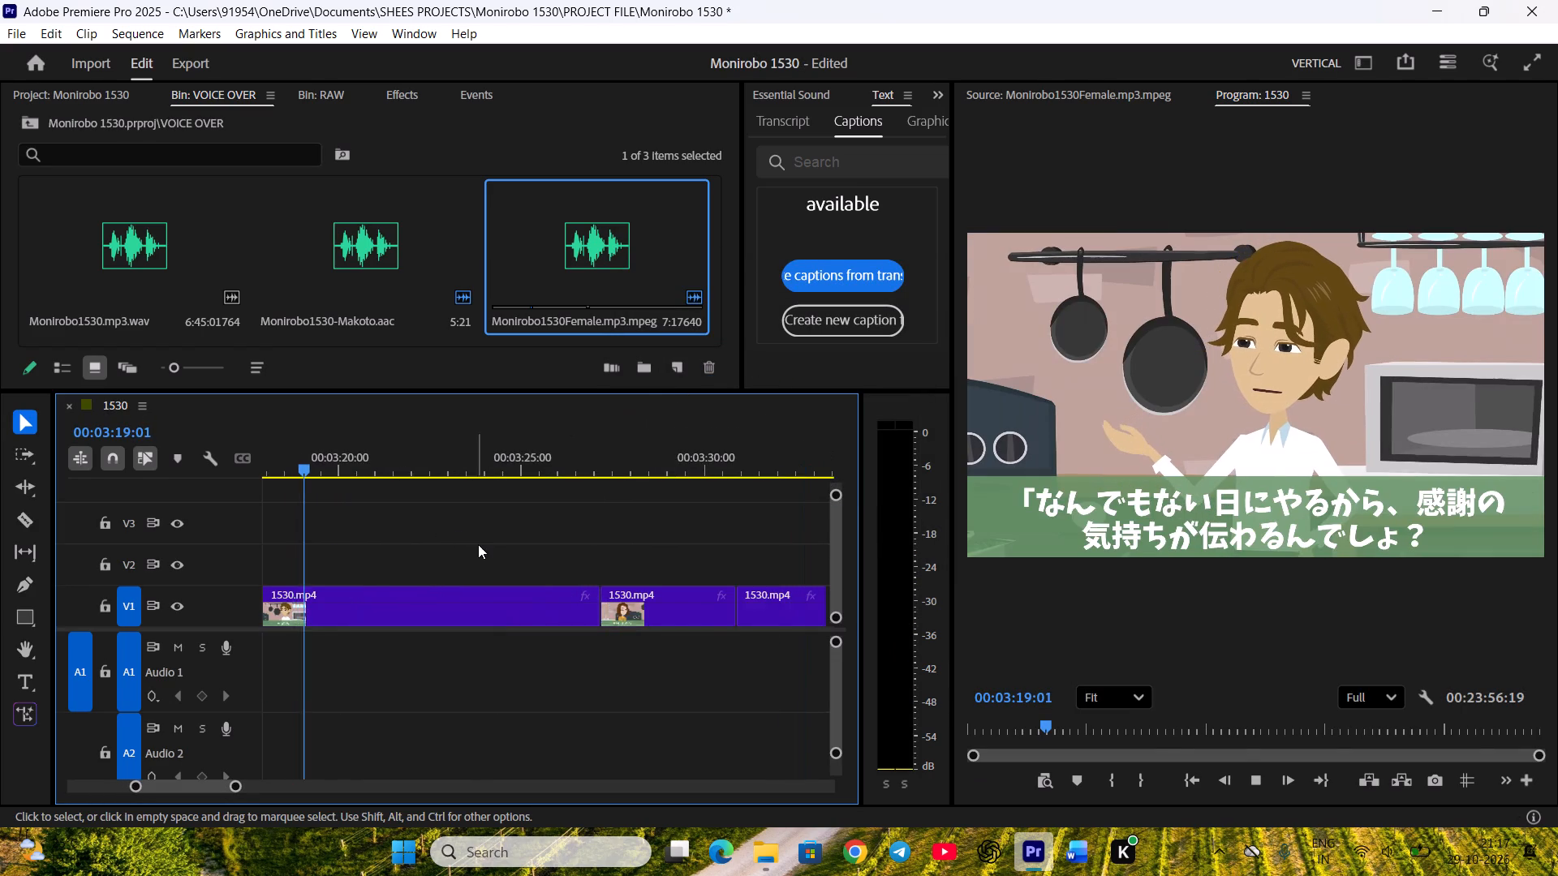
scroll(478, 544, "up", 2)
key("ctrl+s")
left_click_drag(407, 449, 625, 496)
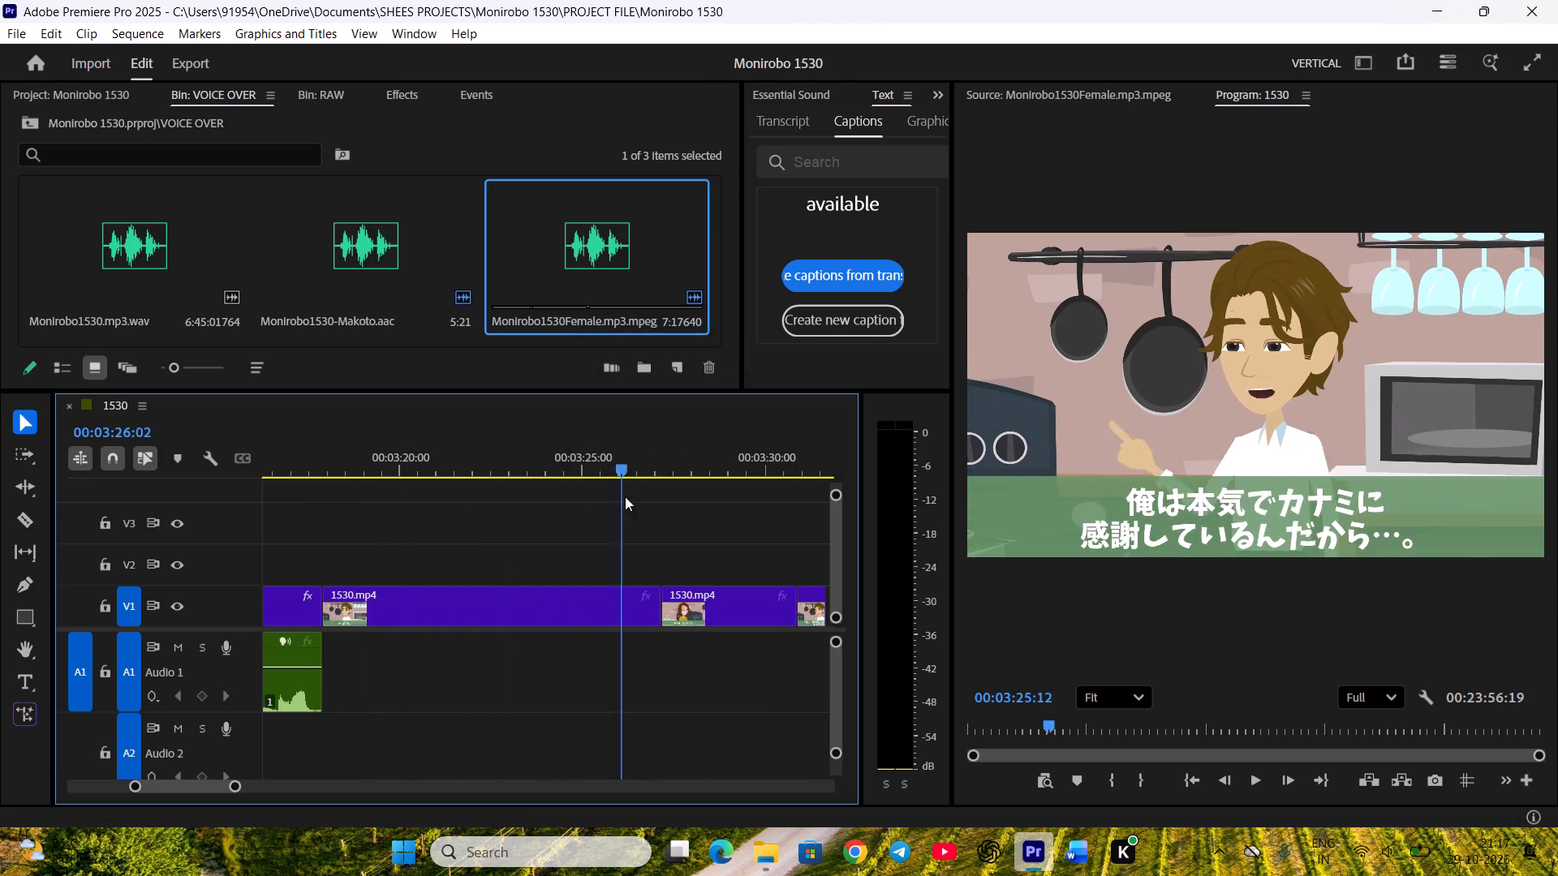
left_click_drag(625, 496, 614, 500)
key("ctrl+s")
Open Makoto's voice recording, find the start of his next line and set the In point at 00:02:12:14.
double_click(398, 260)
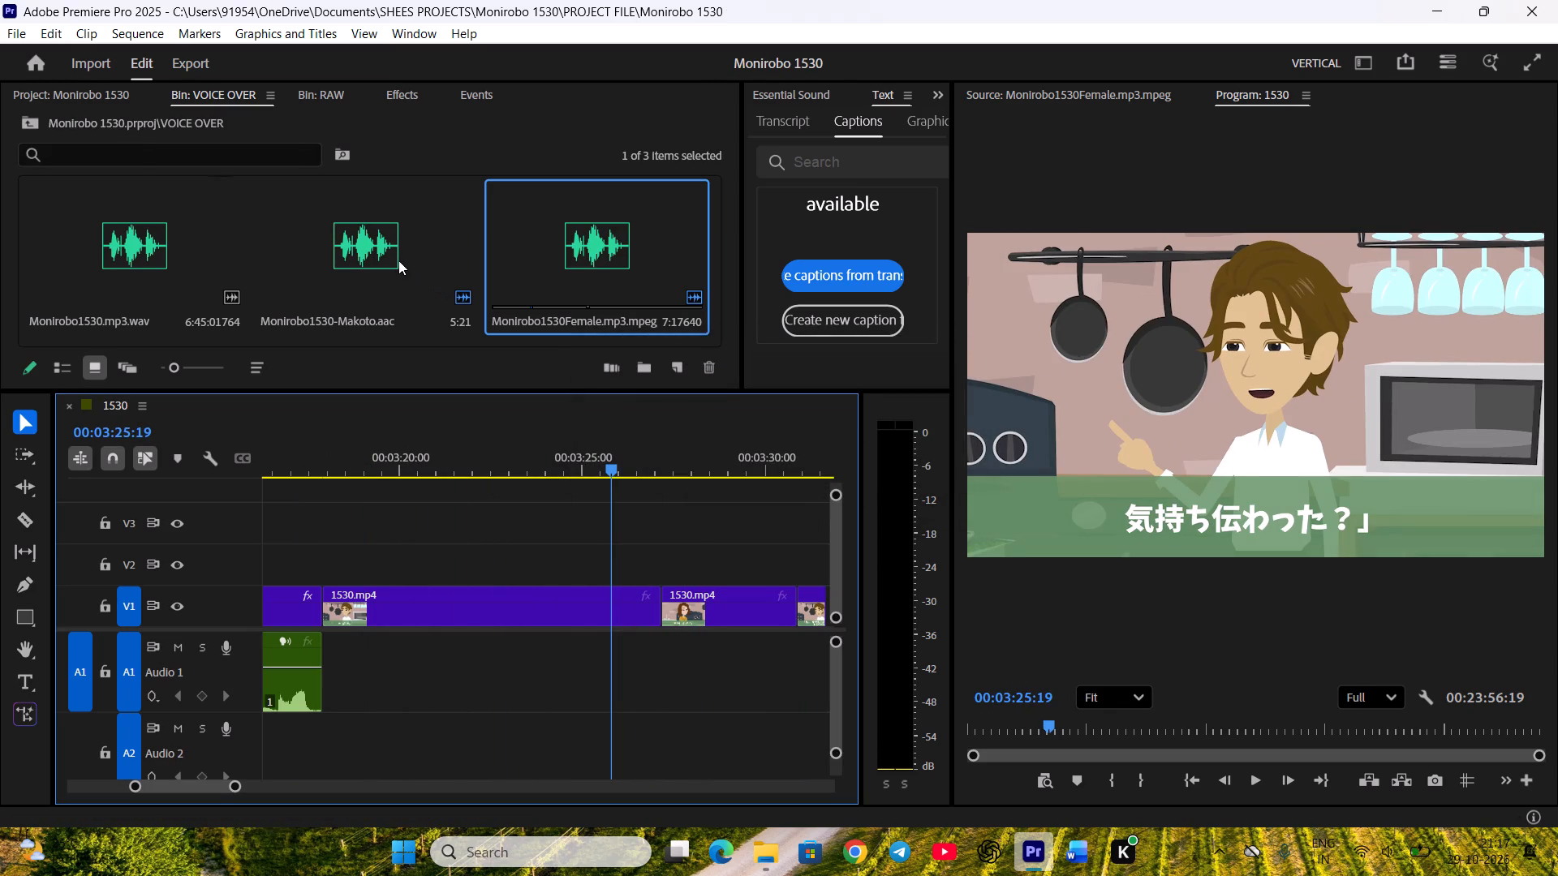
key("space")
key("space")
left_click_drag(1189, 758, 1194, 758)
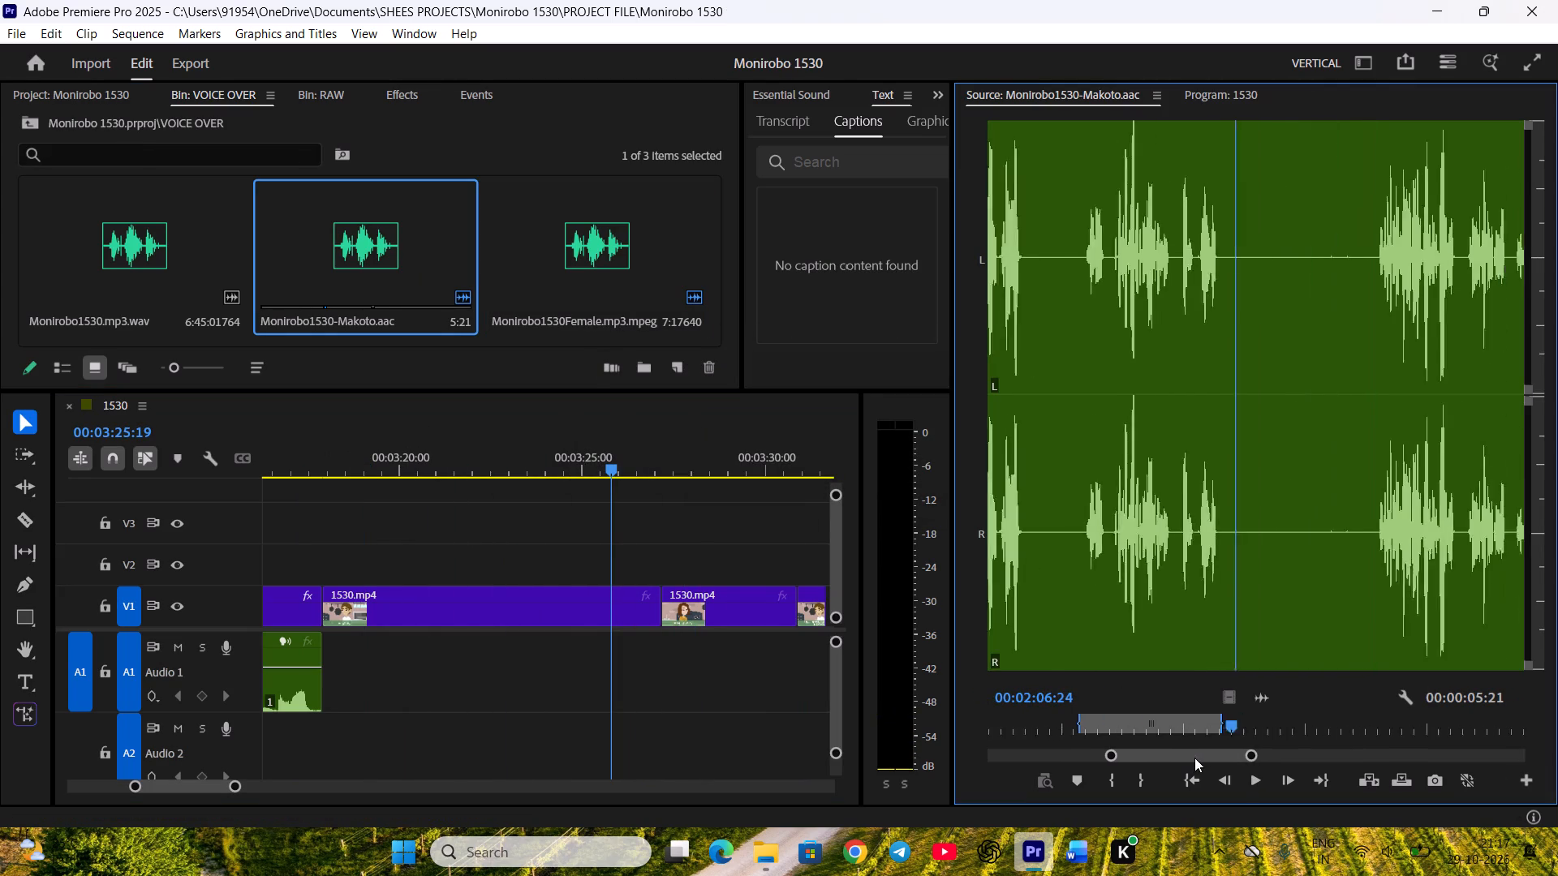
left_click_drag(1194, 758, 1205, 754)
left_click(1115, 727)
scroll(1136, 725, "up", 2)
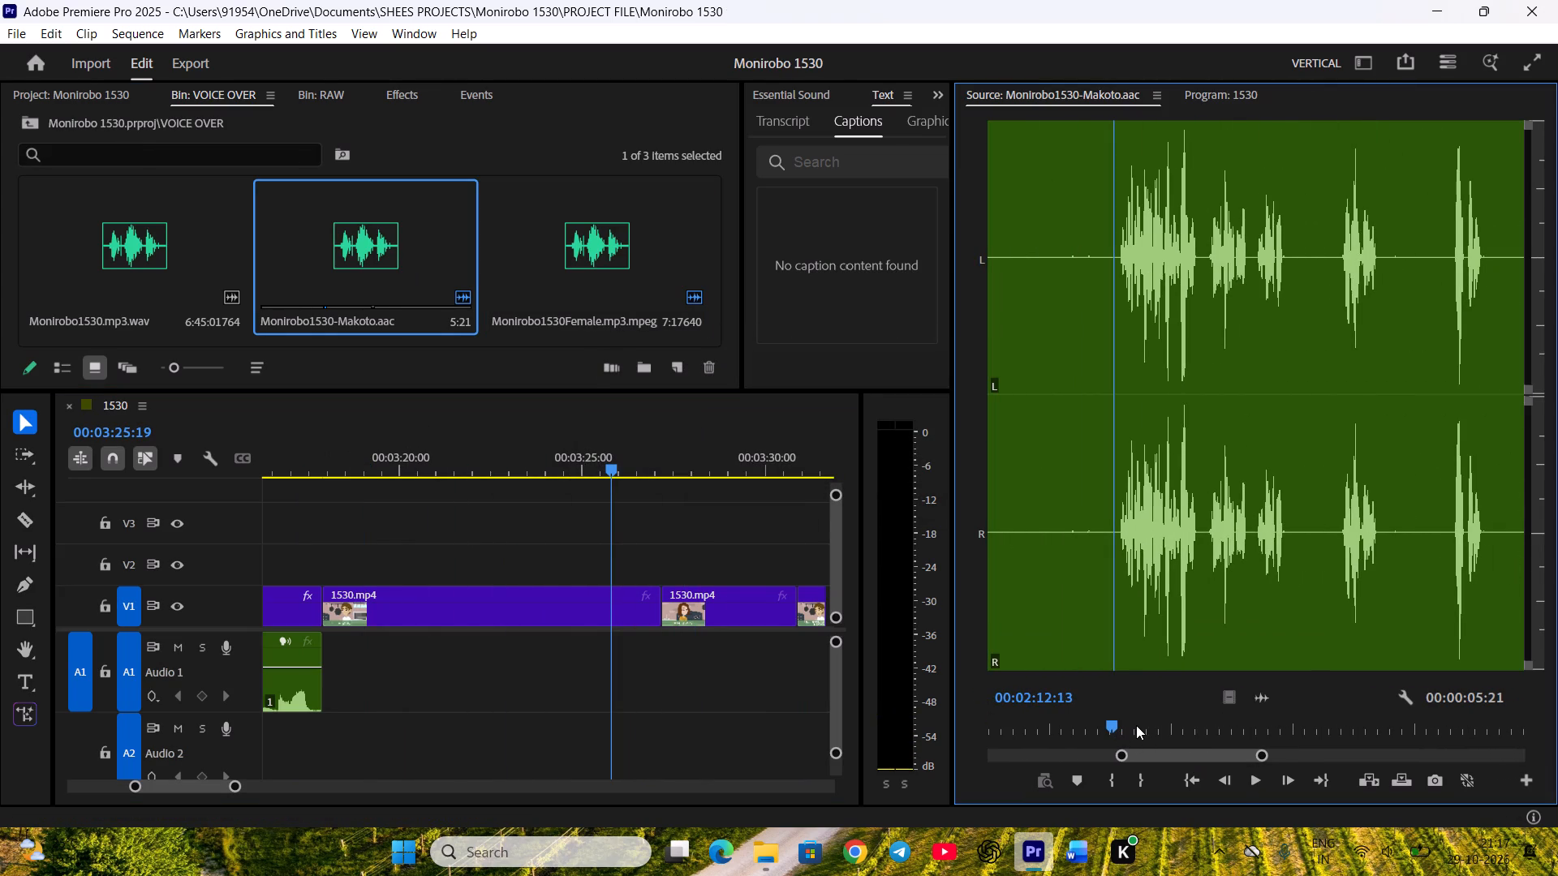
scroll(1136, 725, "down", 1)
key("u")
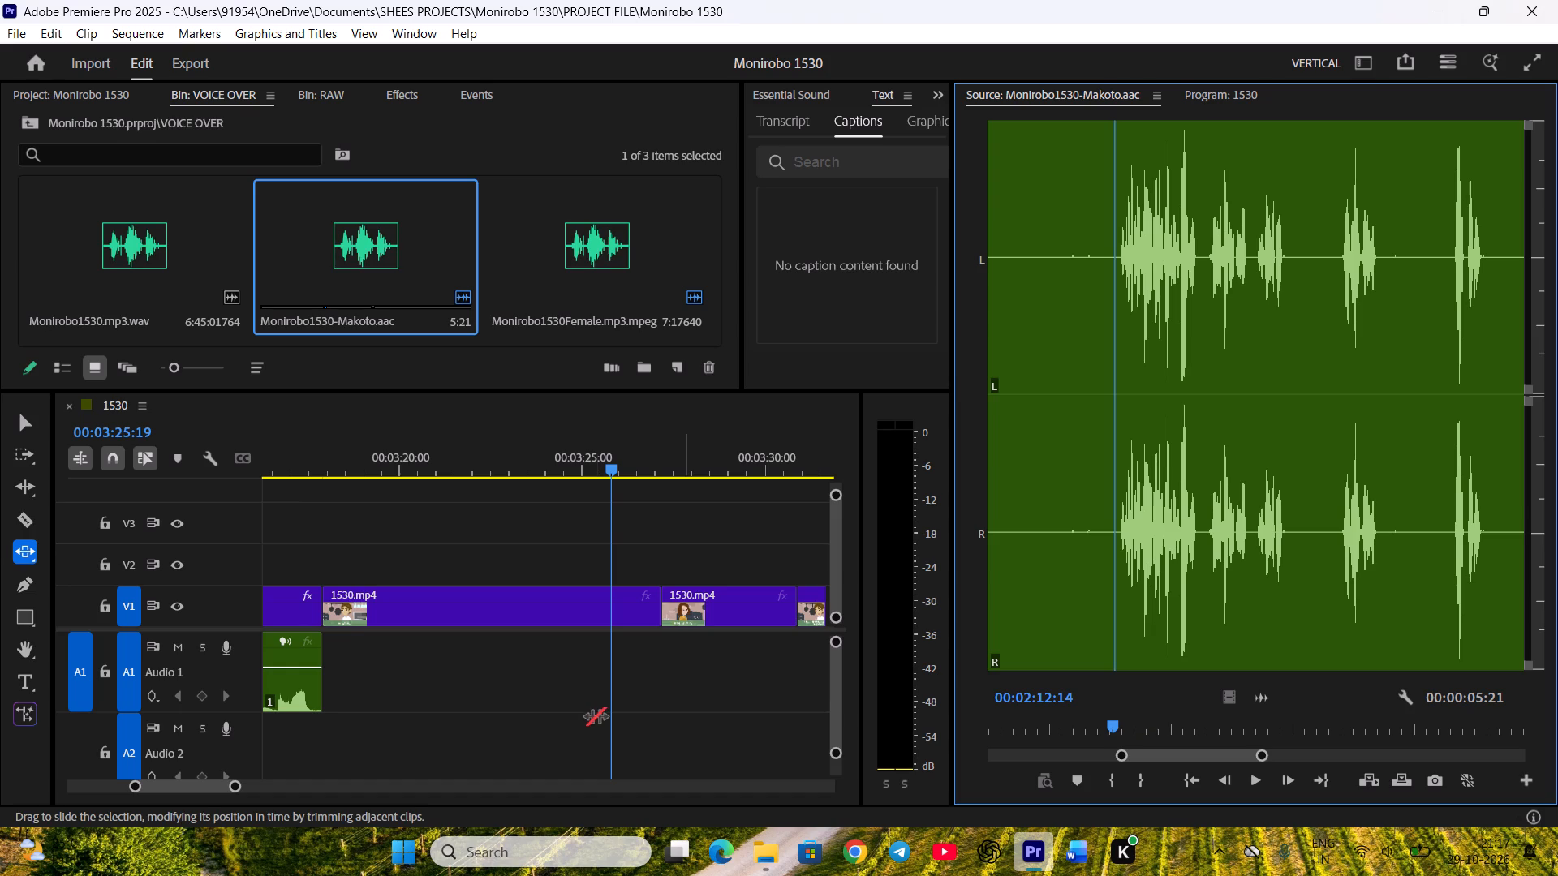
key("v")
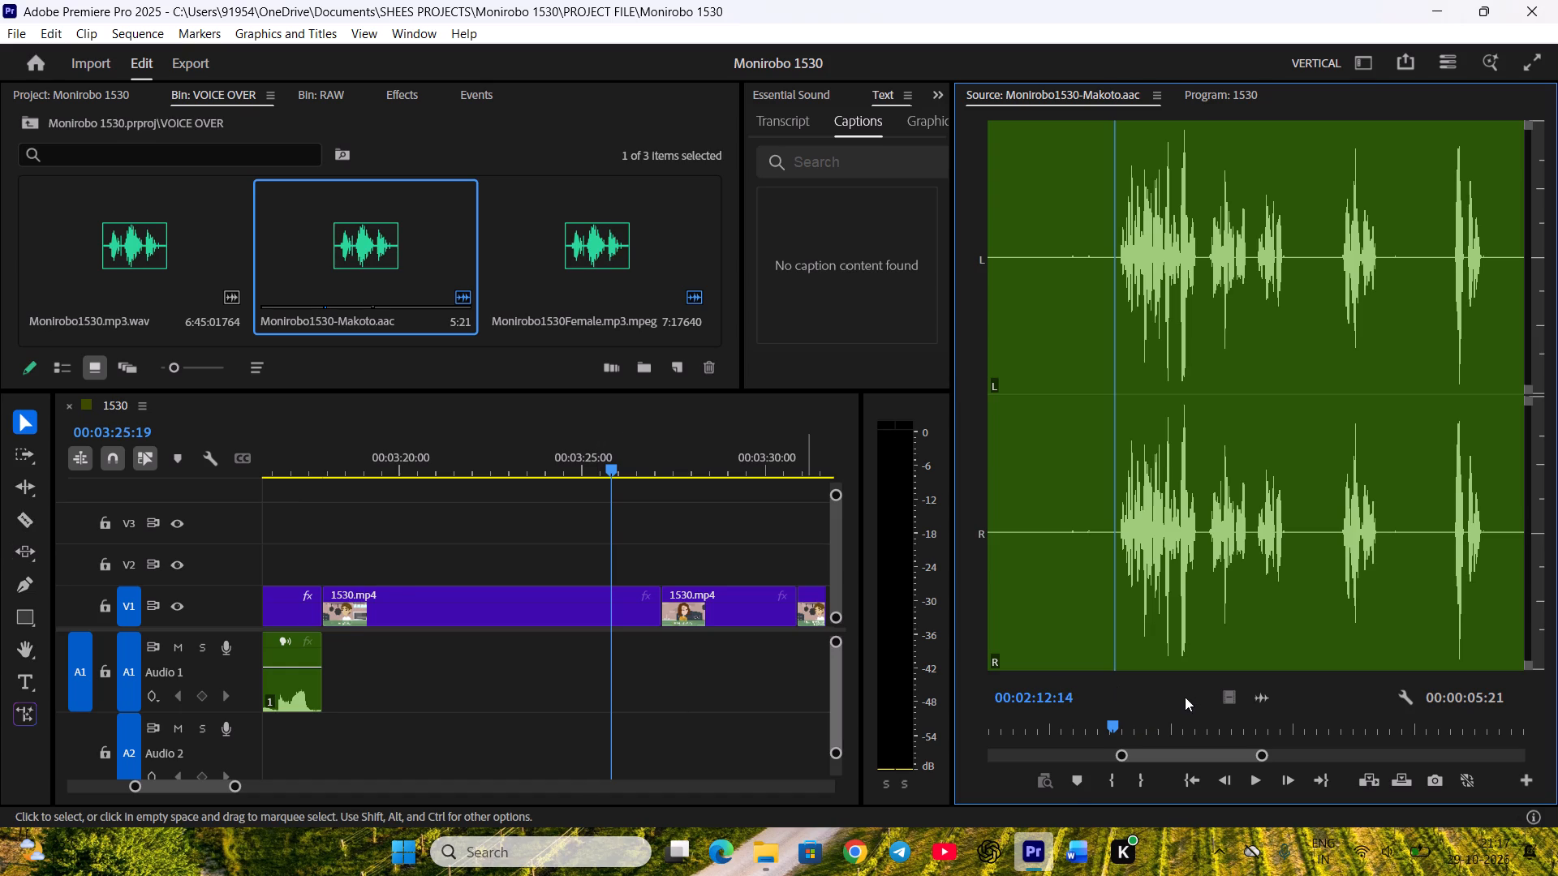
key("i")
Check Makoto's line against the Word script, set the Out point at 00:02:19:17 and place it on Audio 1 at his shot's start.
key("space")
left_click(1078, 844)
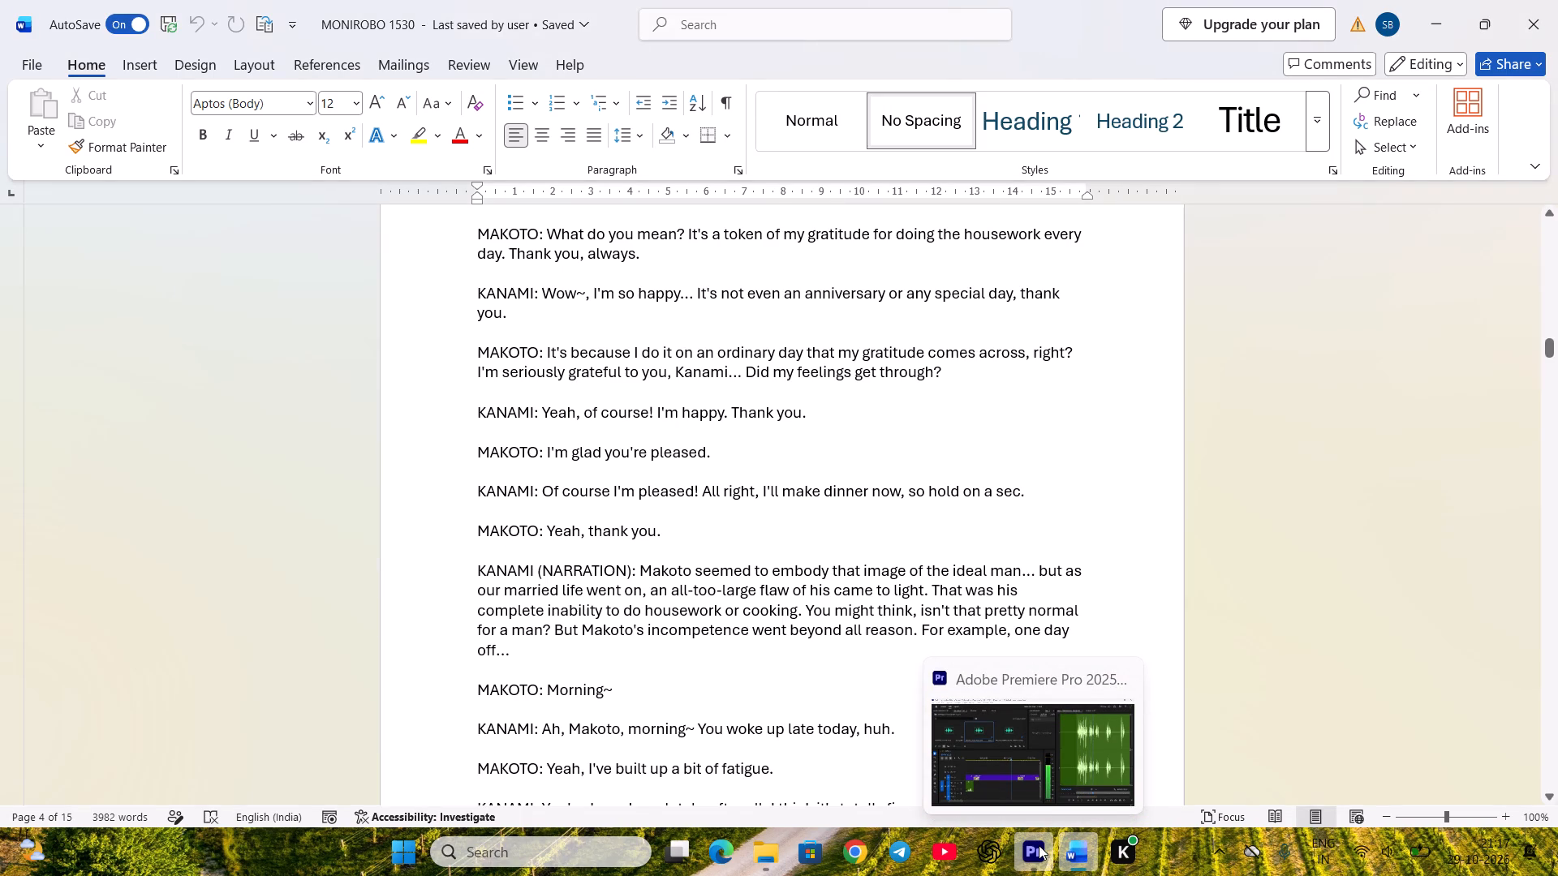
key("space")
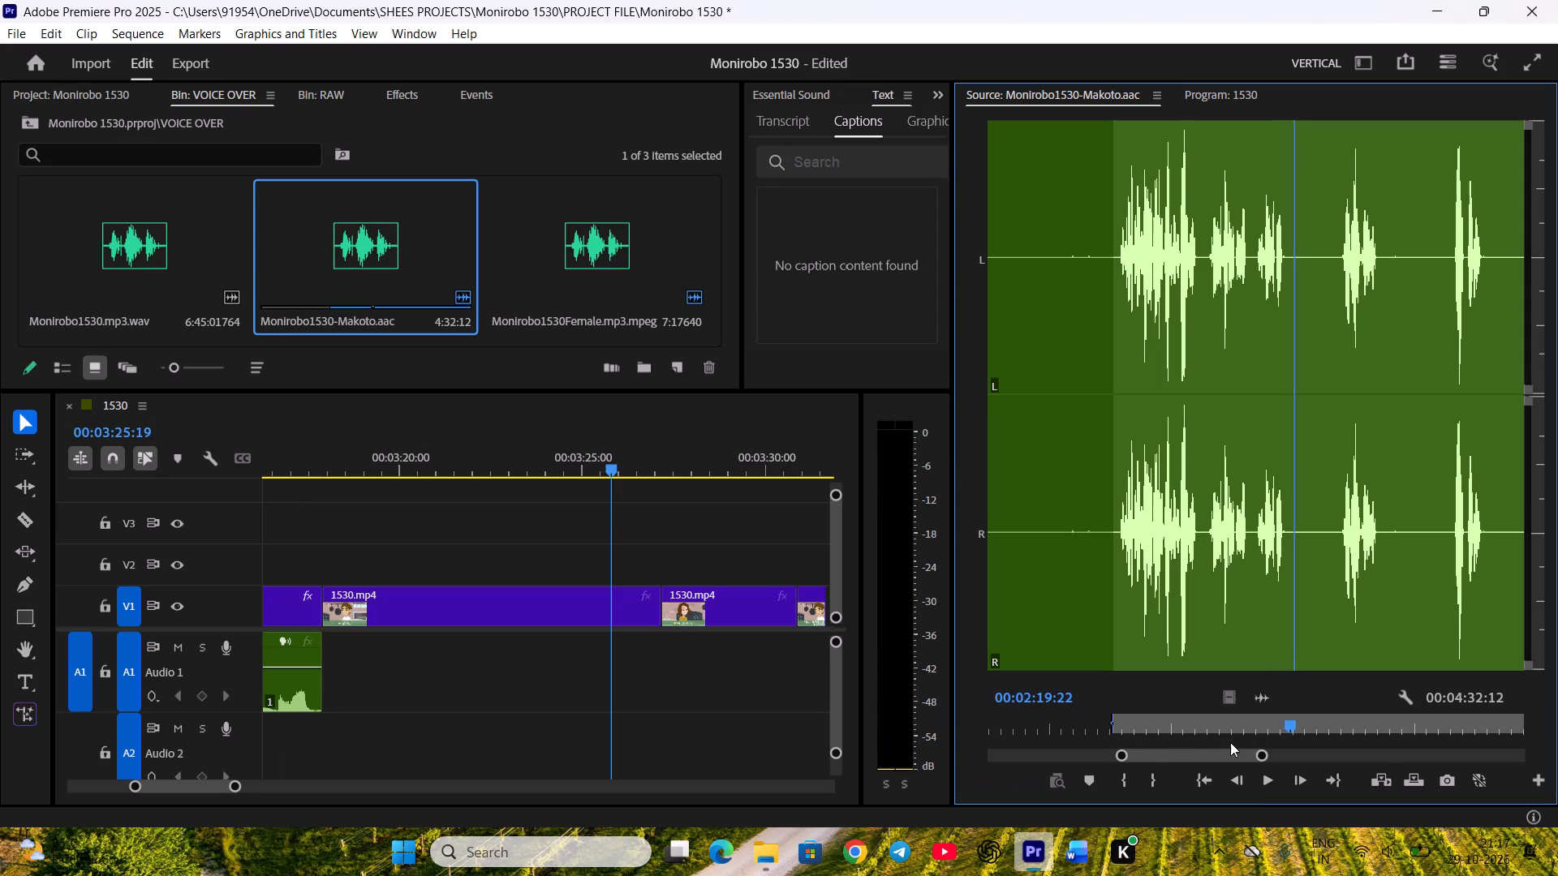
scroll(1278, 749, "up", 7)
scroll(1265, 731, "down", 1)
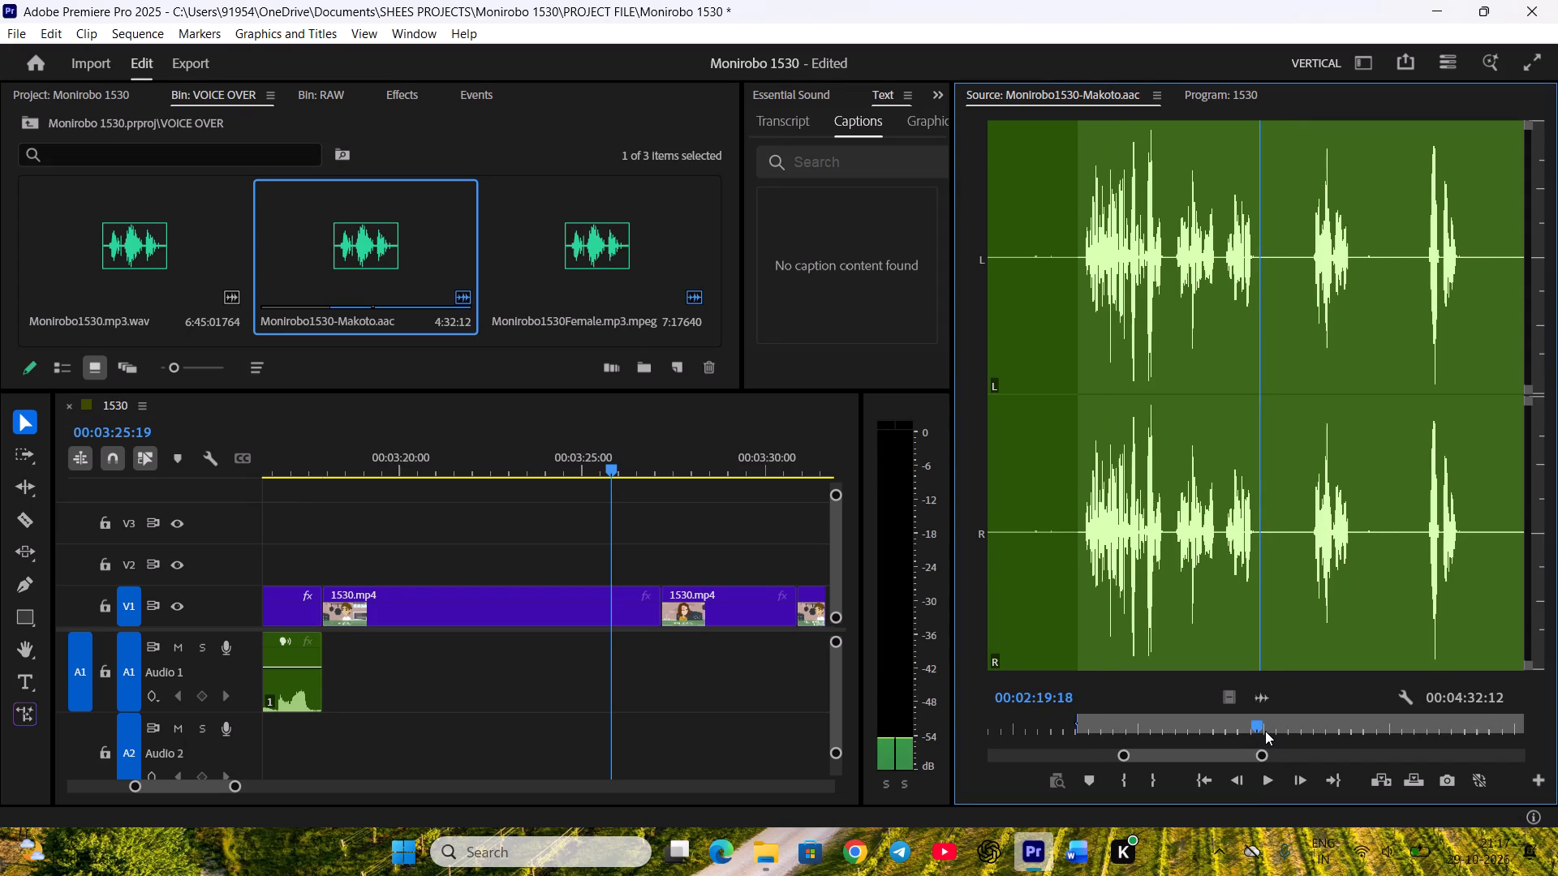
scroll(1265, 731, "up", 1)
key("o")
left_click_drag(1263, 702, 337, 675)
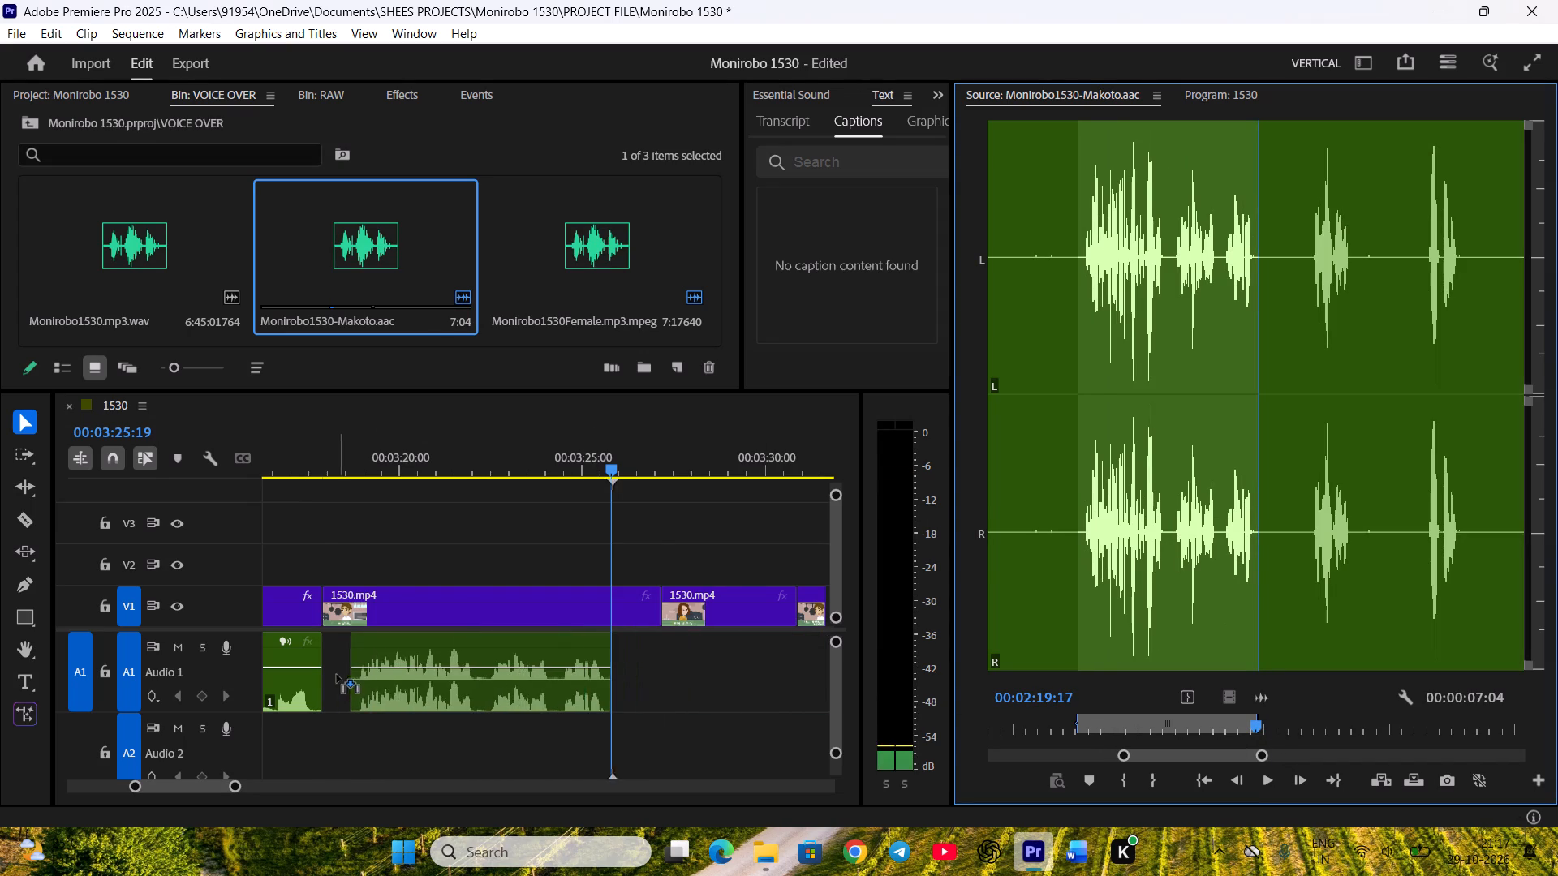
left_click_drag(337, 675, 325, 675)
Play Makoto's placed line, split it at 00:03:23:12 and shorten the pause by trimming about 5 frames off the second part's start and closing the gap.
left_click(389, 482)
left_click(402, 477)
key("space")
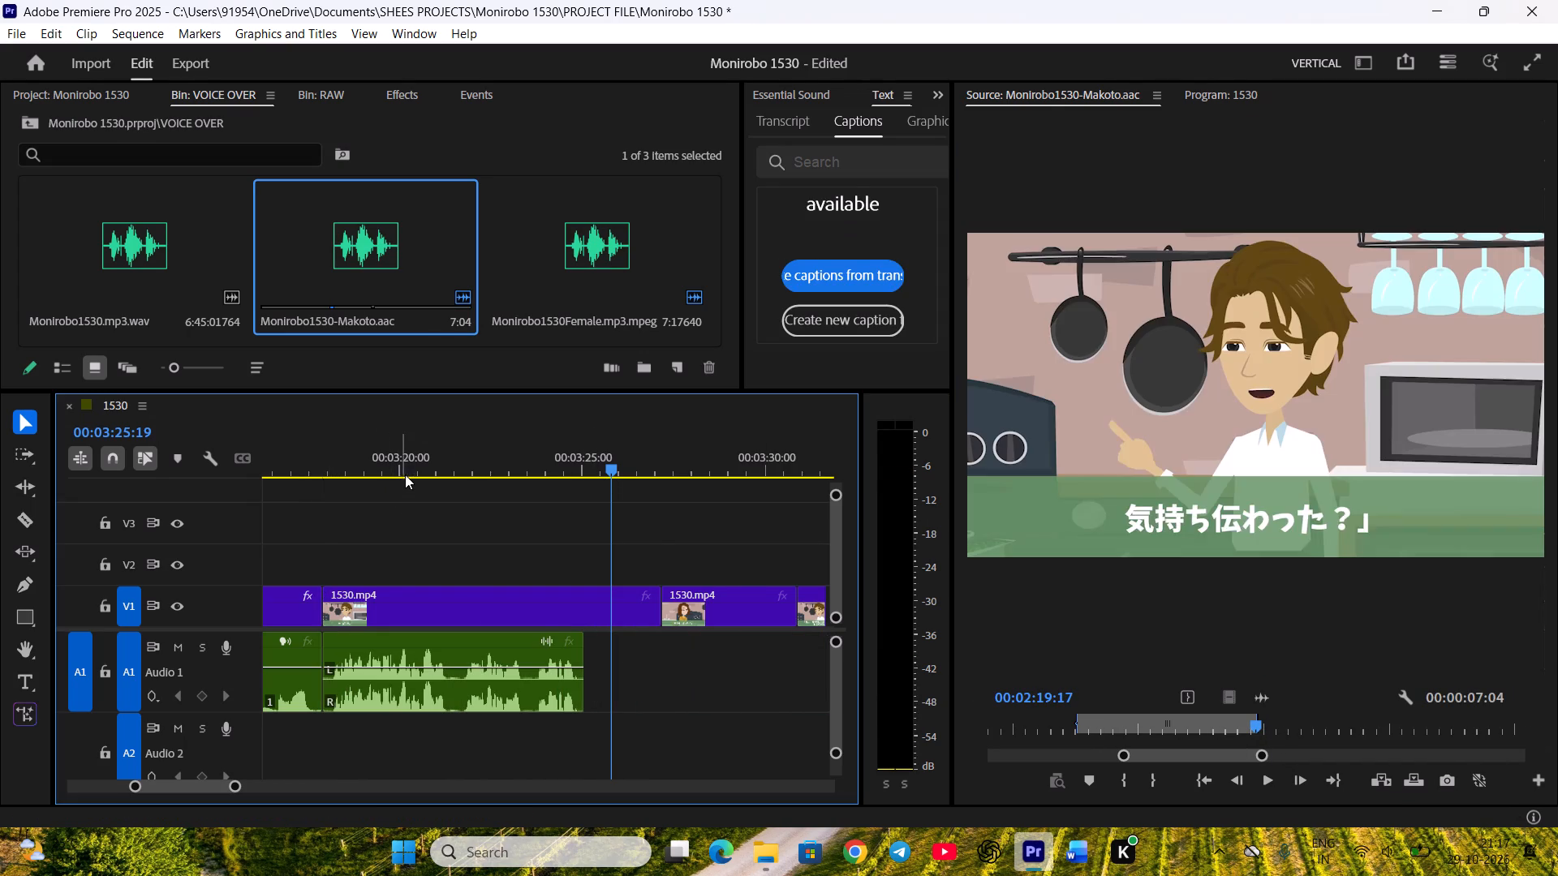
left_click(406, 472)
key("space")
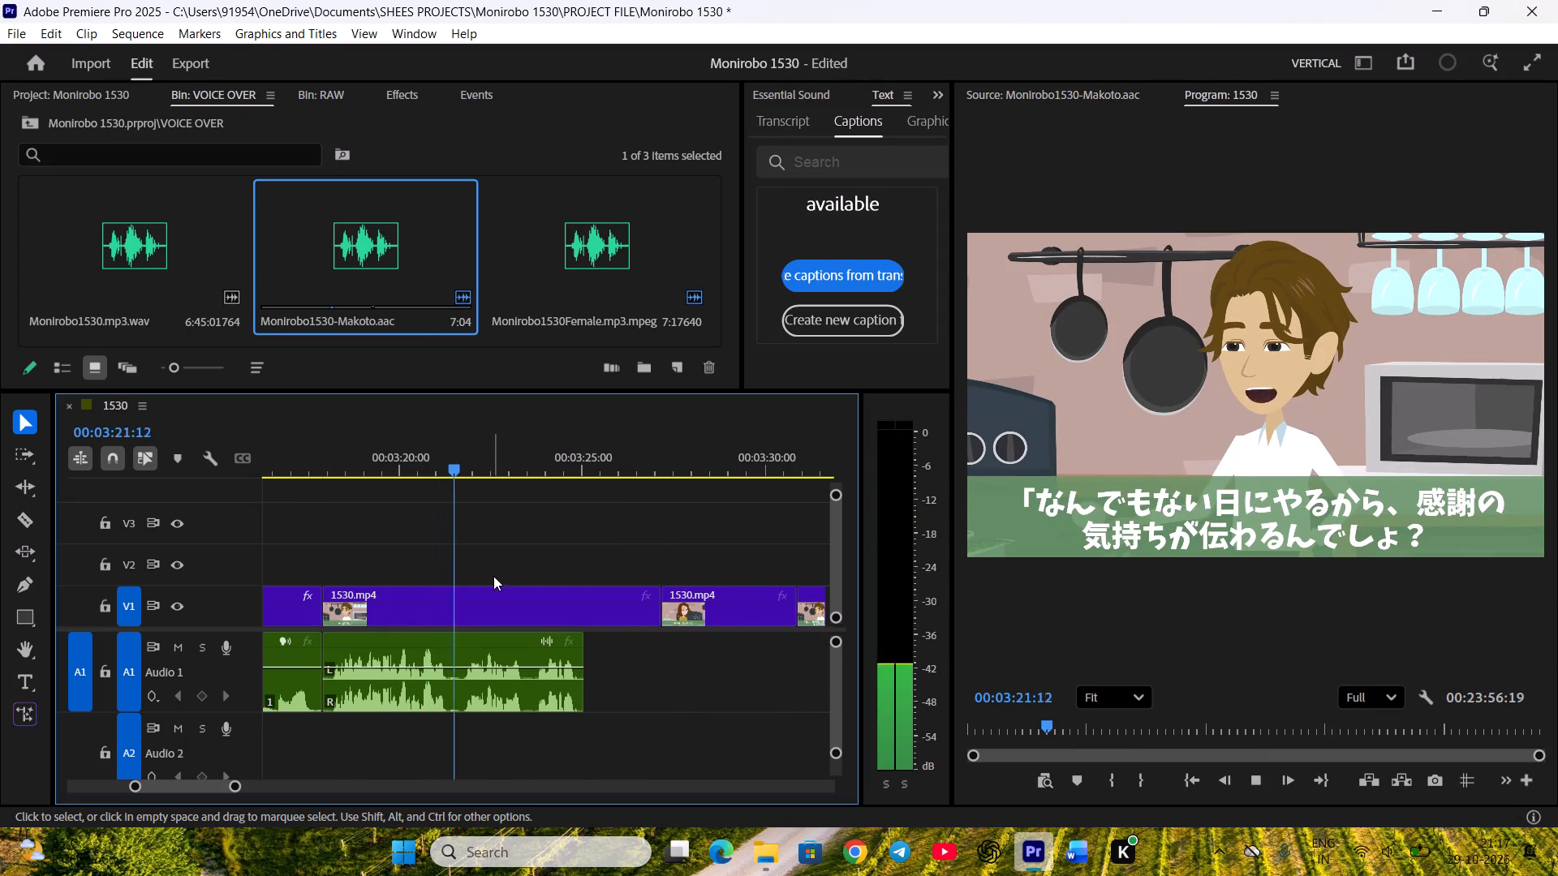
key("space")
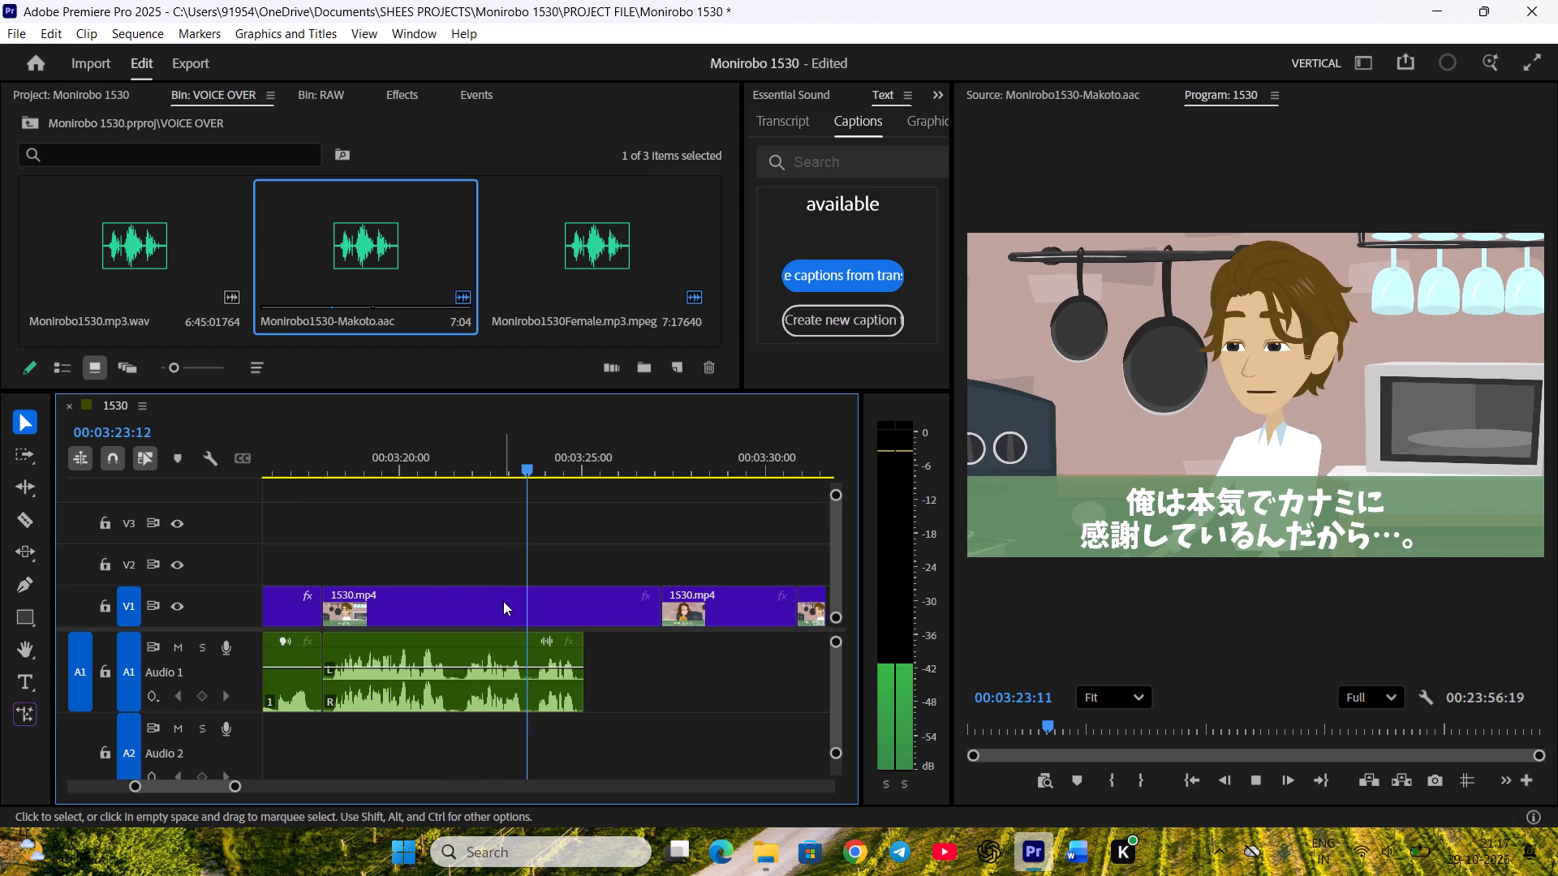
left_click(530, 701)
key("c")
left_click_drag(529, 694, 532, 694)
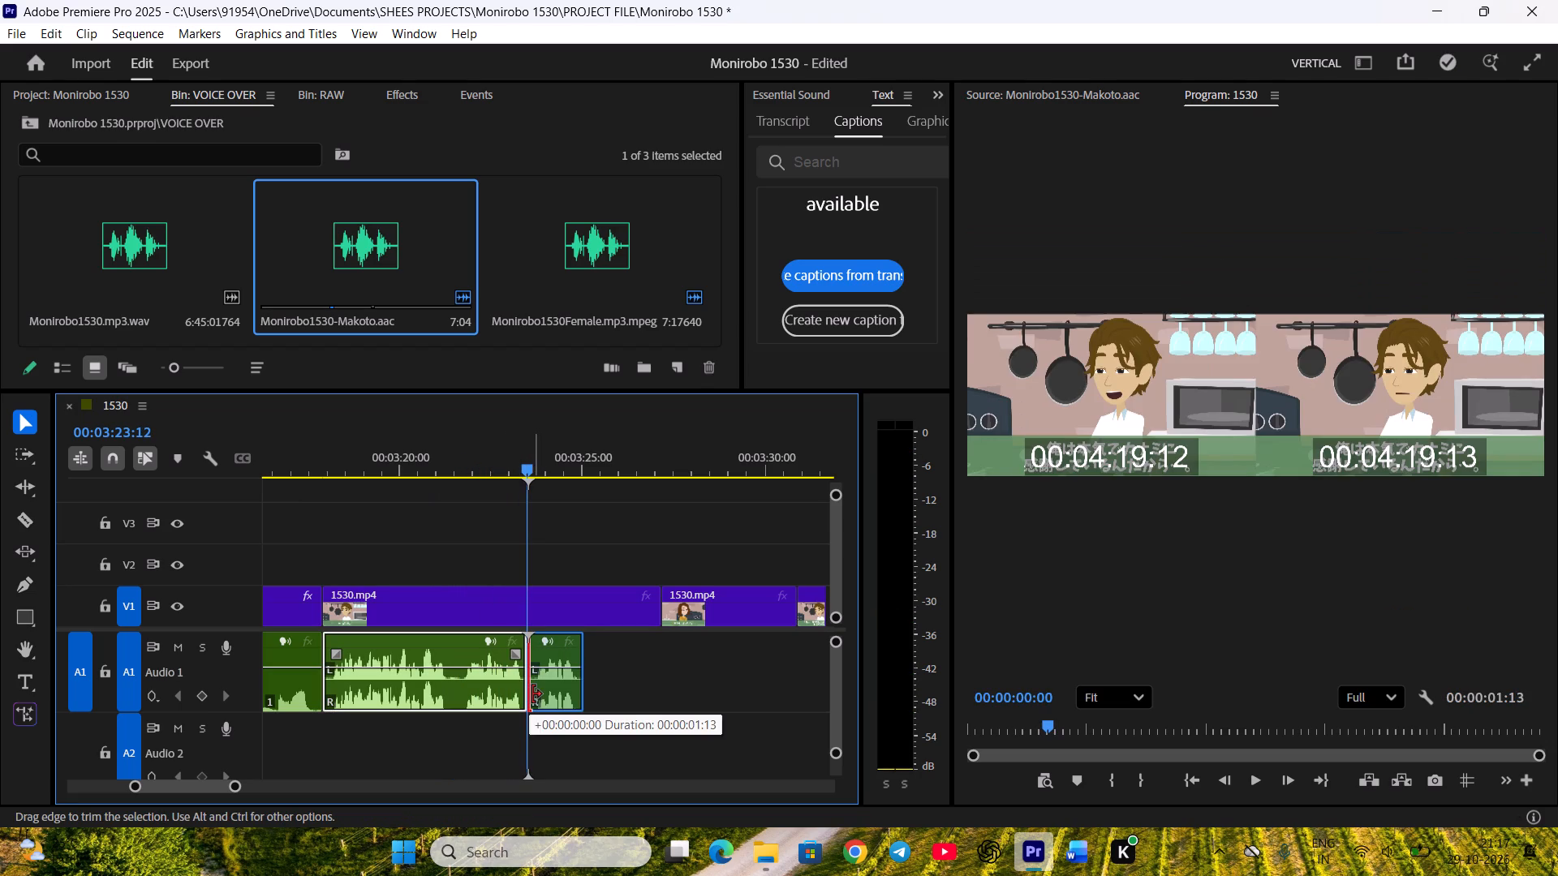
left_click_drag(532, 694, 537, 695)
key("equal")
key("equal")
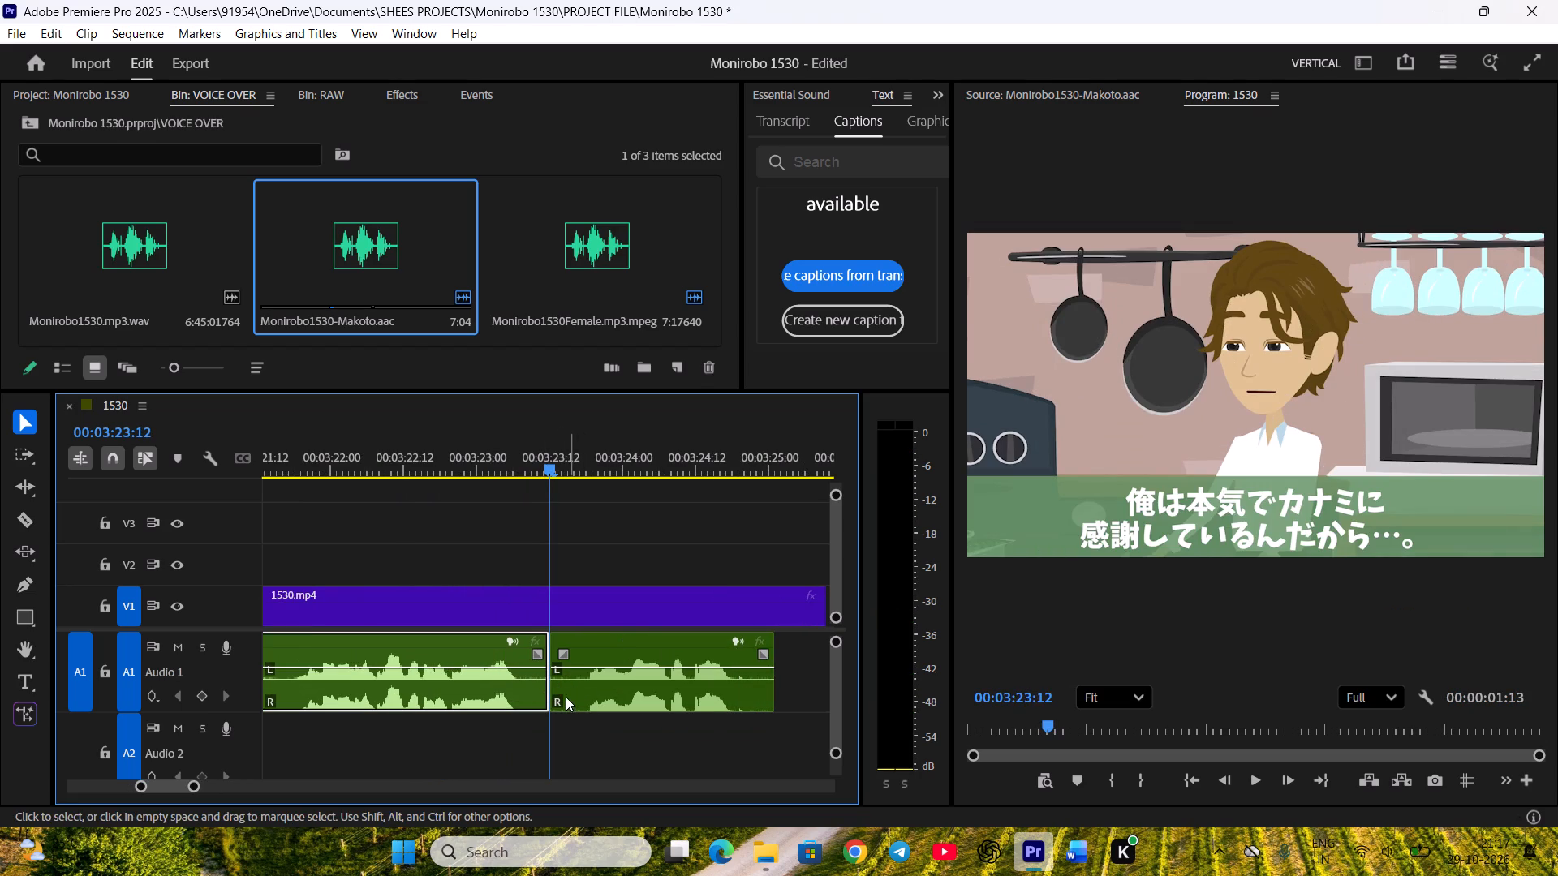
left_click_drag(560, 693, 577, 691)
left_click_drag(574, 691, 585, 692)
left_click_drag(614, 689, 578, 691)
Play across the join in Makoto's line and trim about 2 frames off the end of its second part.
left_click(640, 741)
scroll(639, 729, "down", 3)
key("space")
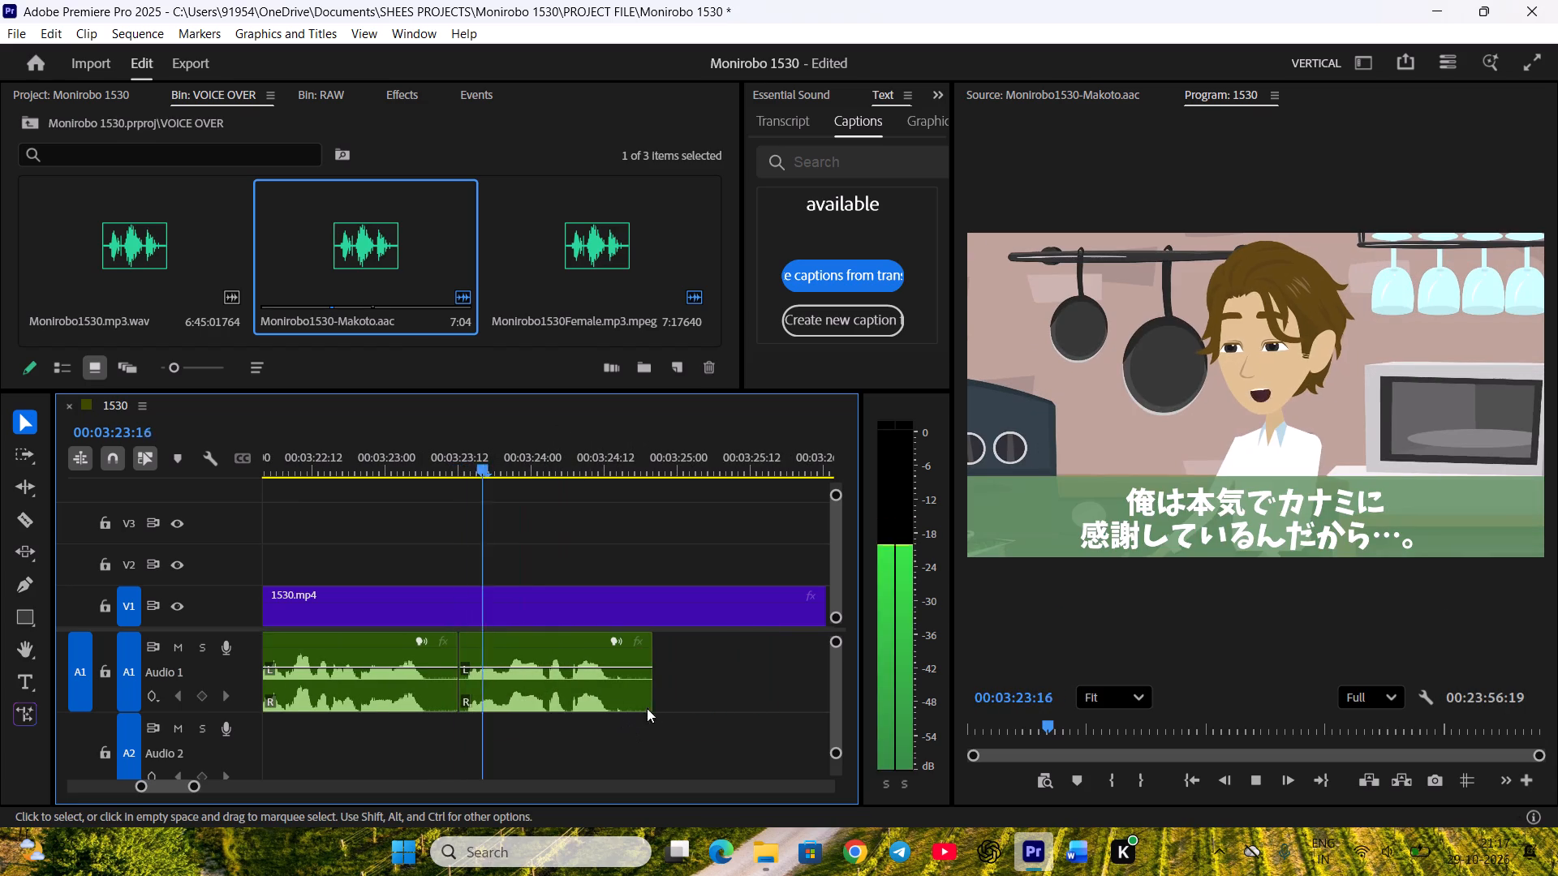
key("space")
left_click_drag(649, 699, 637, 698)
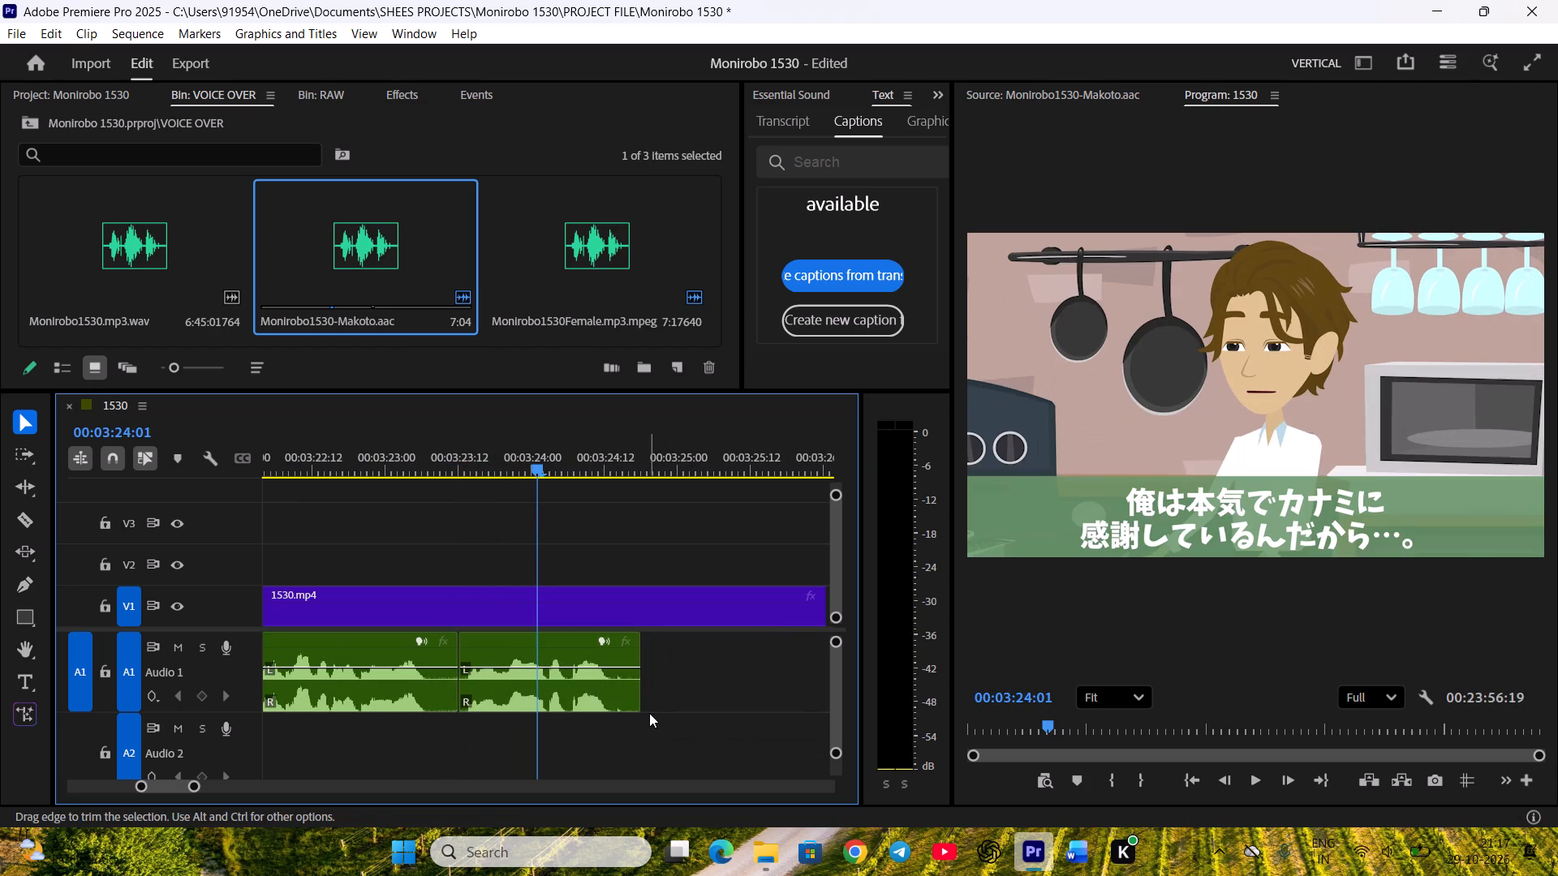
Trim the end of Makoto's shot to the end of his line on Audio 1 and play the result.
key("minus")
scroll(622, 725, "down", 2)
key("space")
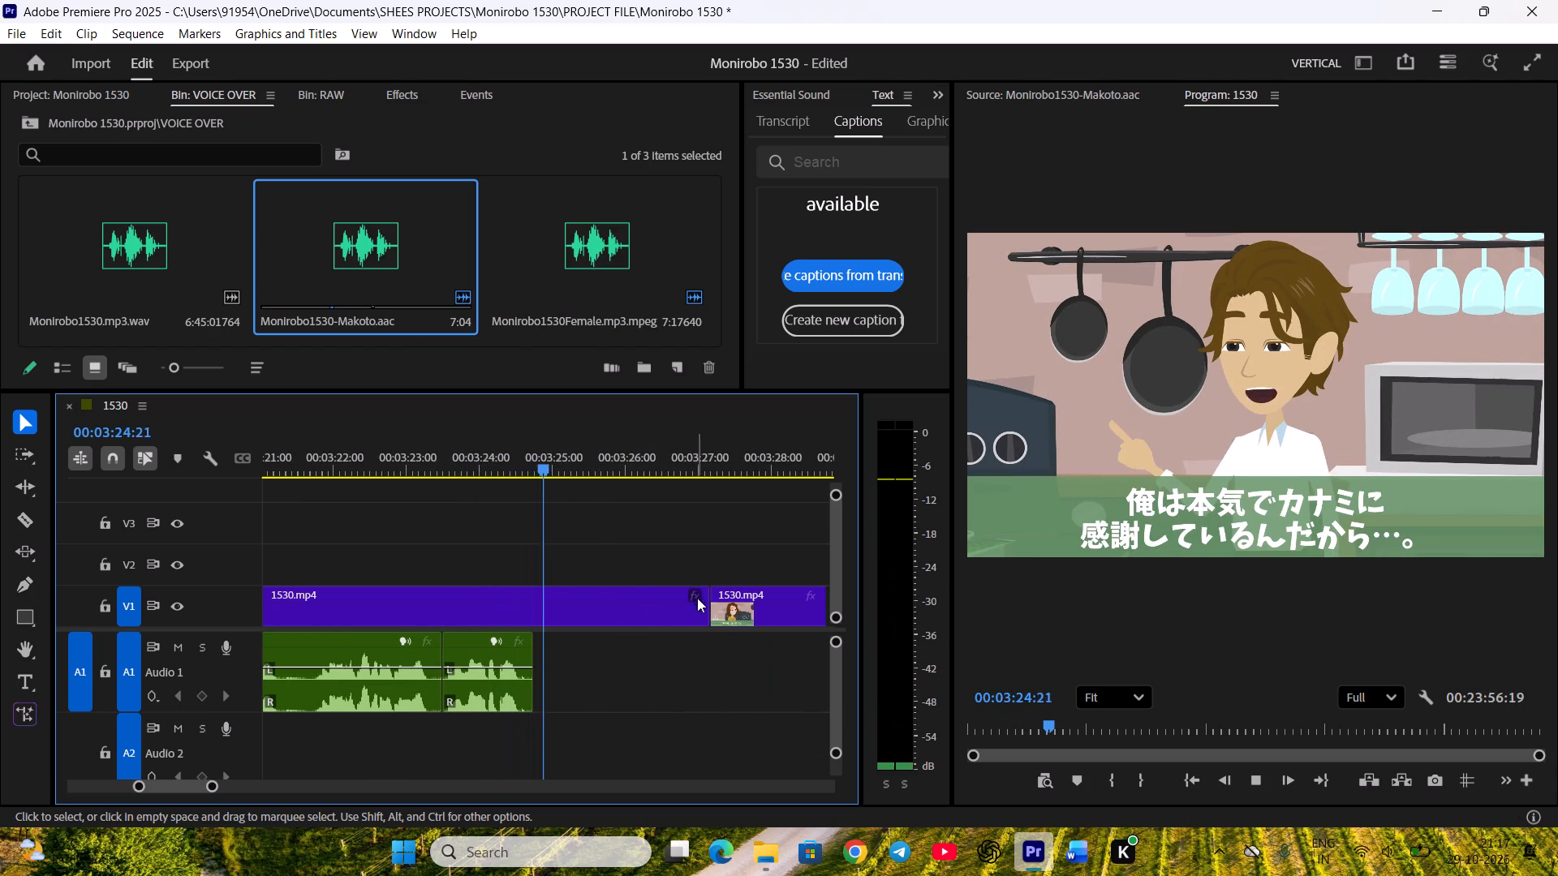
key("space")
left_click_drag(701, 609, 527, 614)
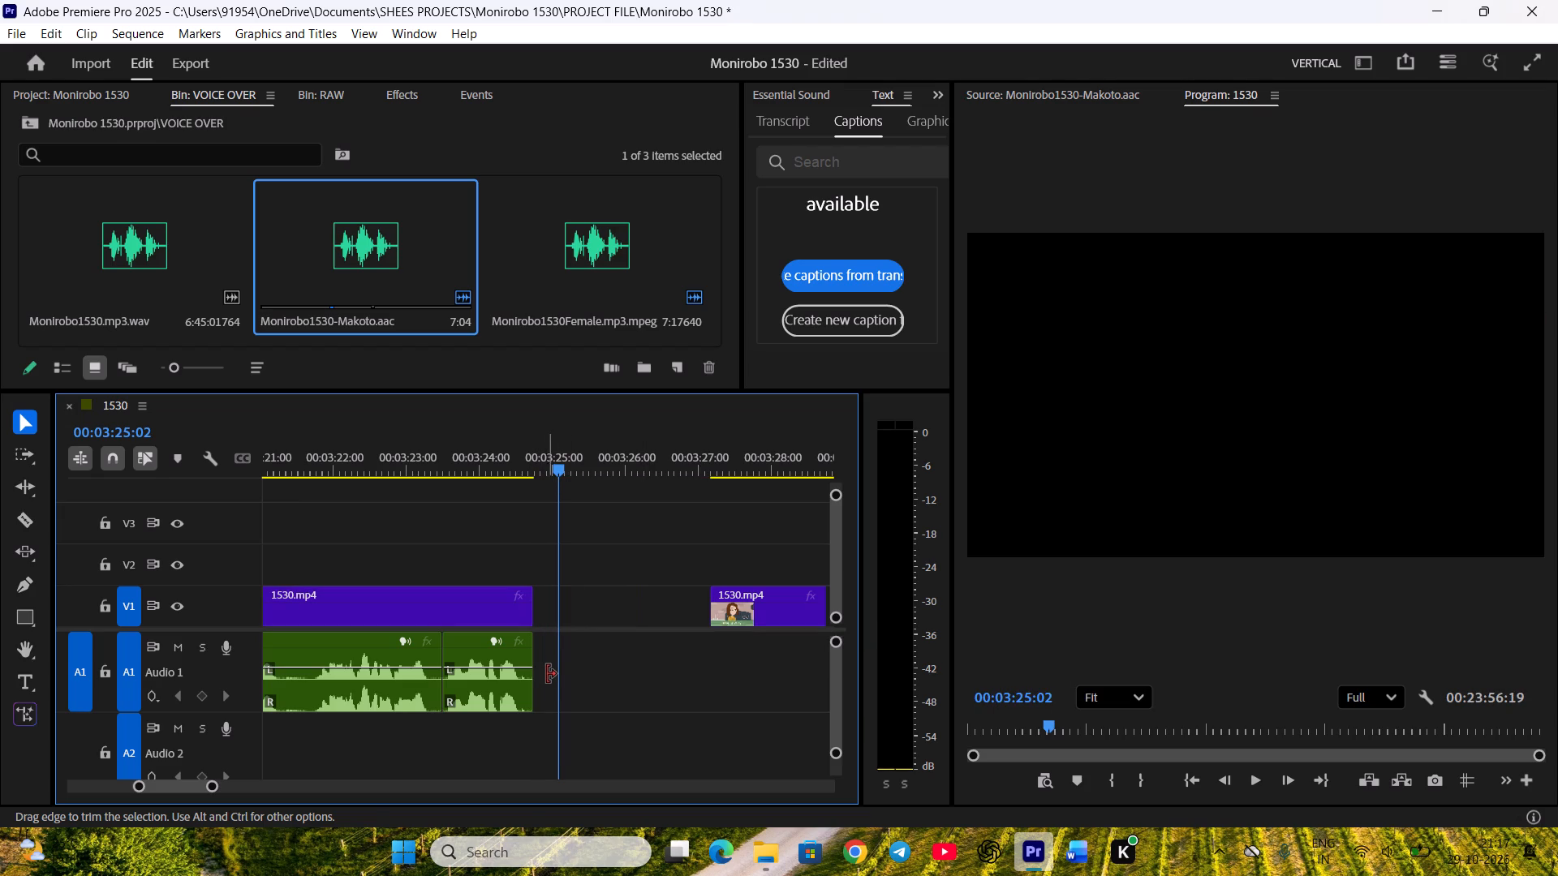
left_click(395, 457)
key("space")
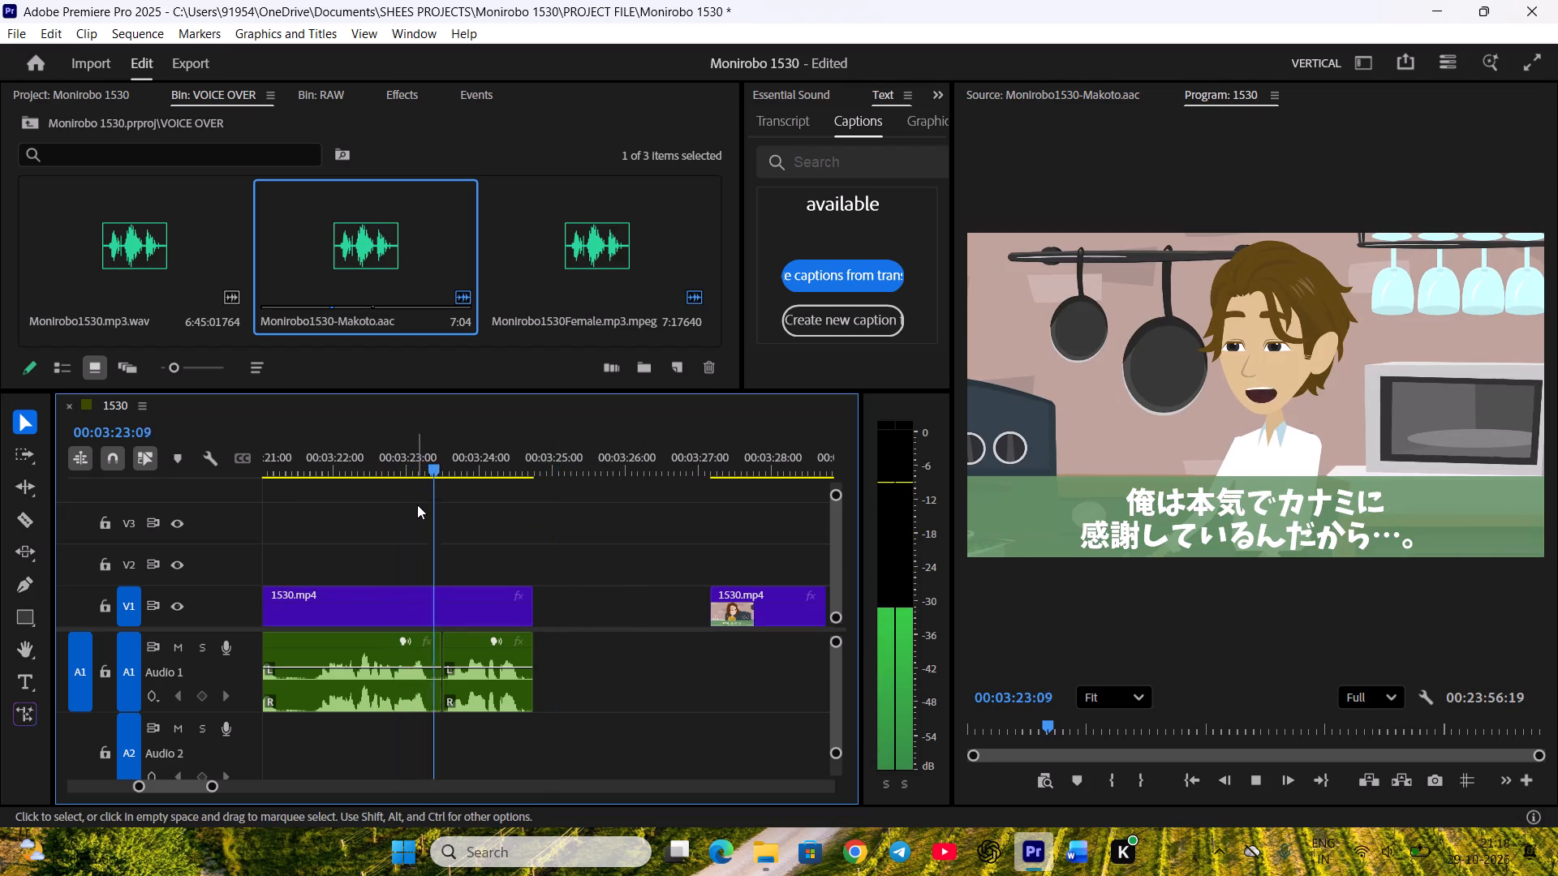
scroll(501, 563, "down", 3)
key("space")
Ripple-delete the gap between Makoto's shot and Kanami's next shot, check the cut and save the project.
right_click(498, 613)
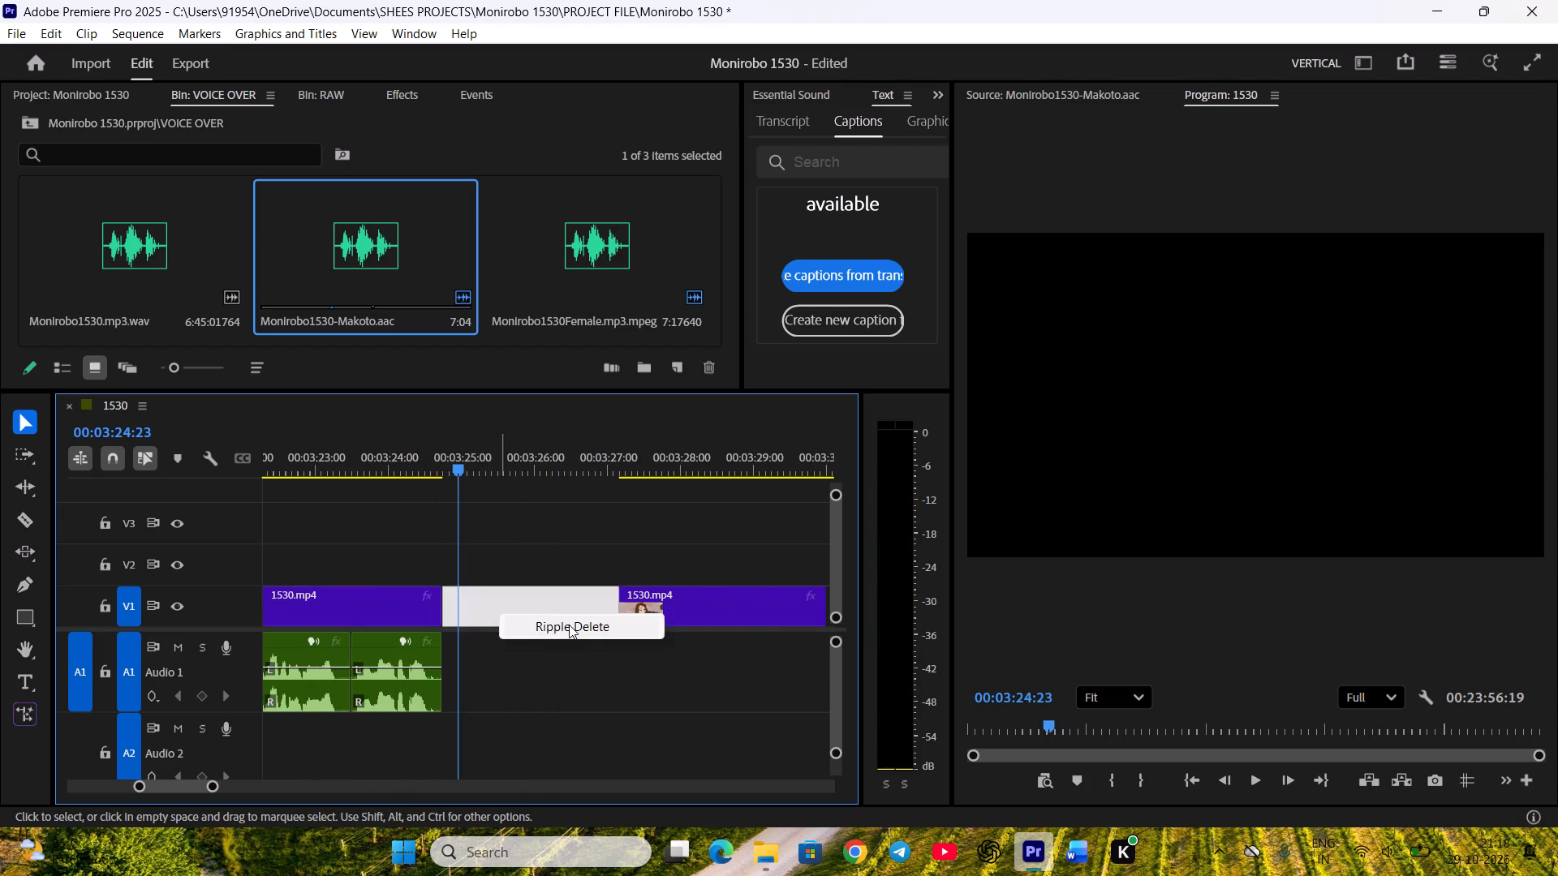
left_click(569, 625)
scroll(557, 636, "down", 6)
key("space")
key("space")
scroll(514, 597, "up", 2)
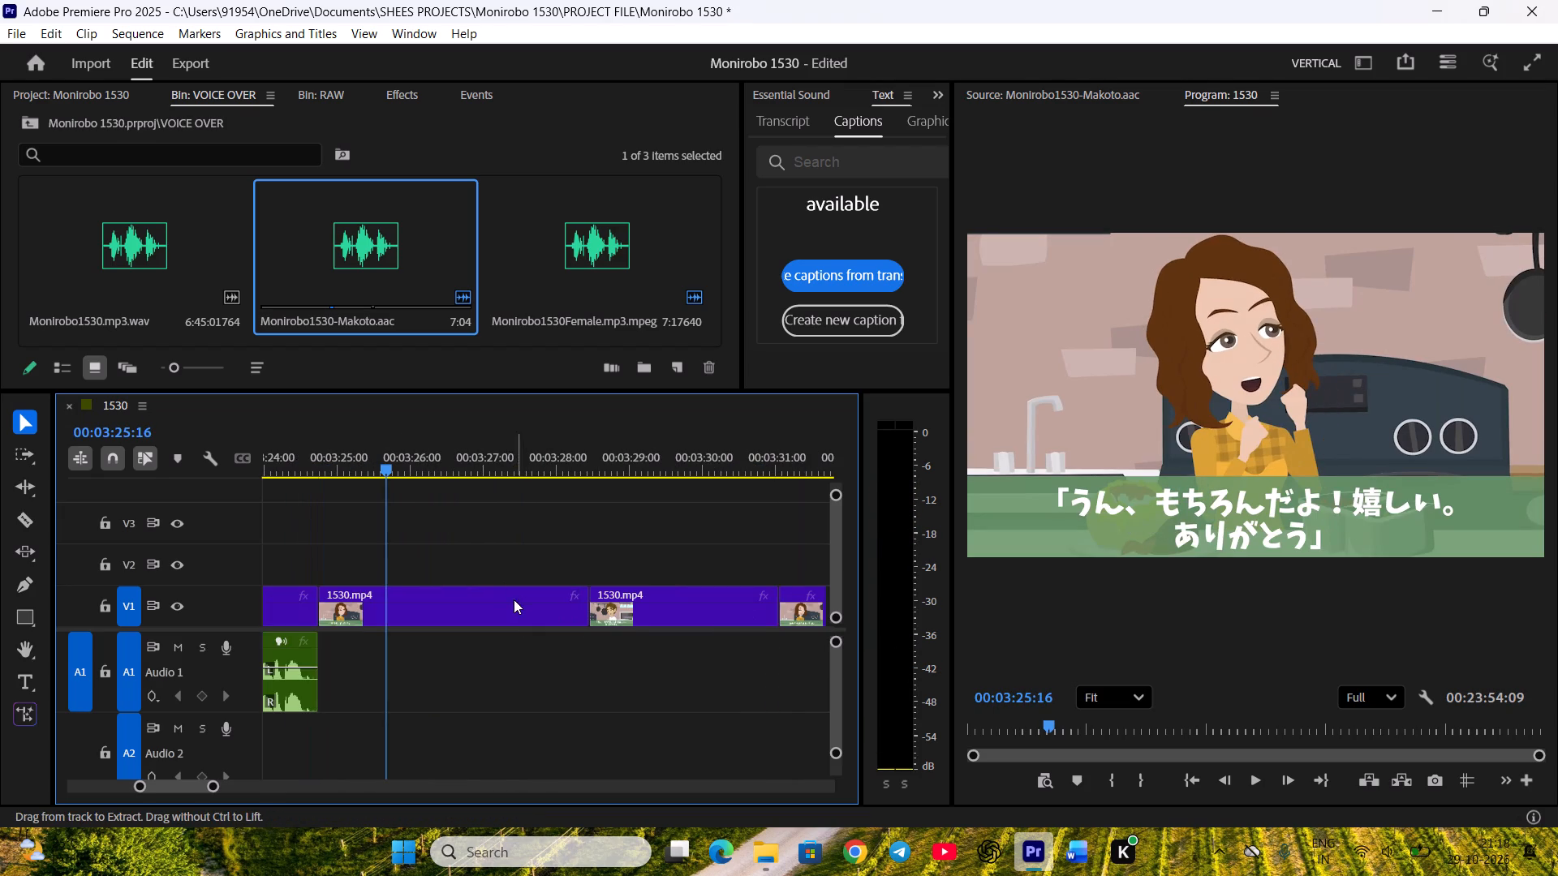
key("ctrl+s")
Preview Kanami's next shot, save the project and open her voice recording, Monirobo1530Female.mp3.mpeg.
left_click_drag(424, 460, 515, 478)
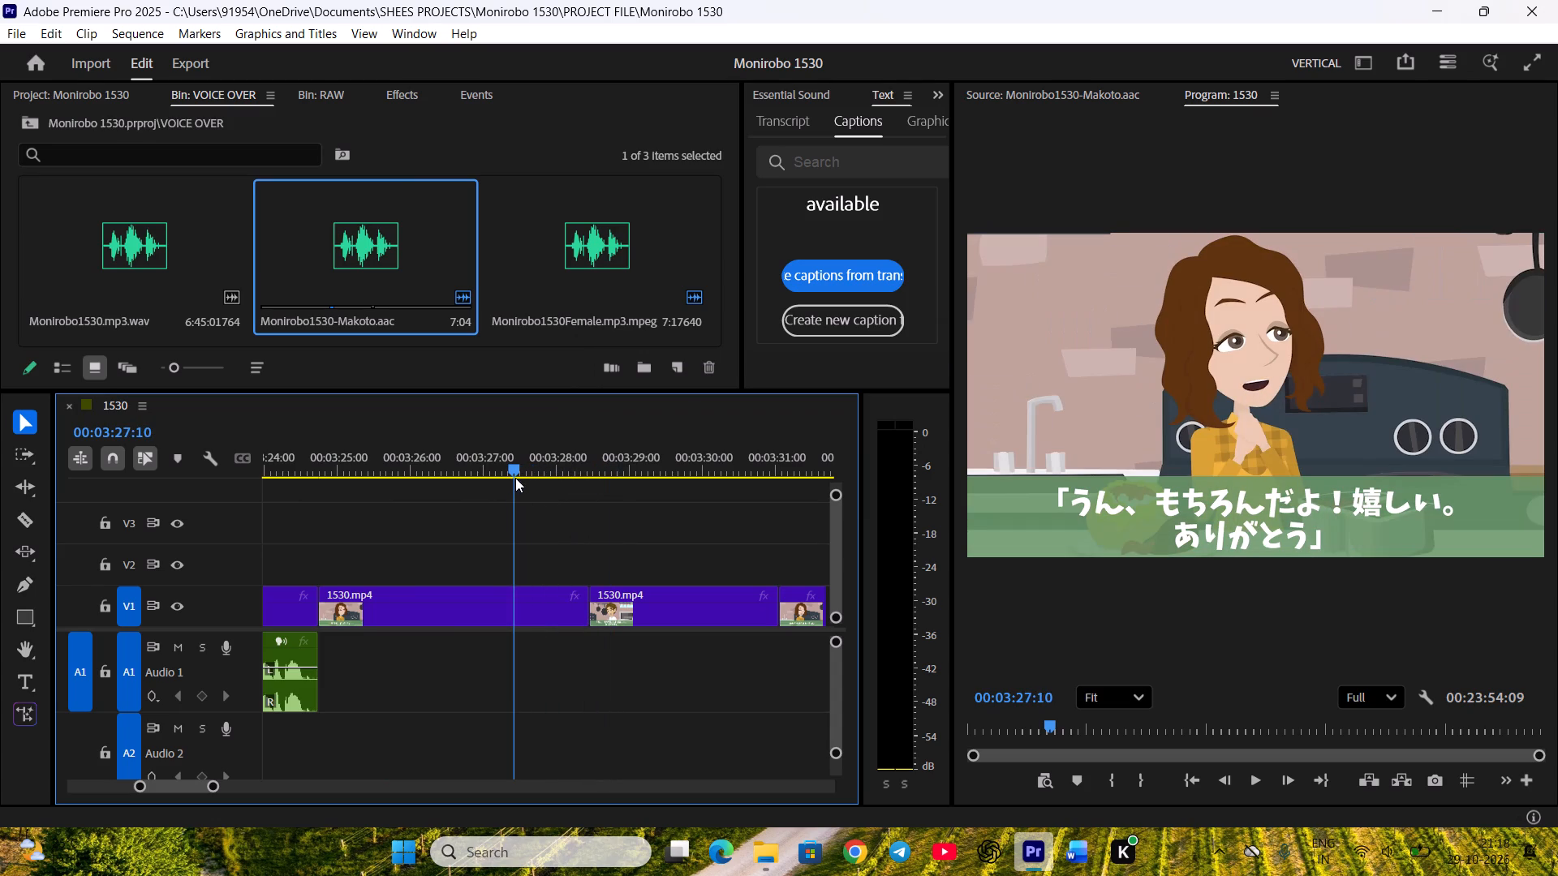
key("ctrl+s")
double_click(579, 239)
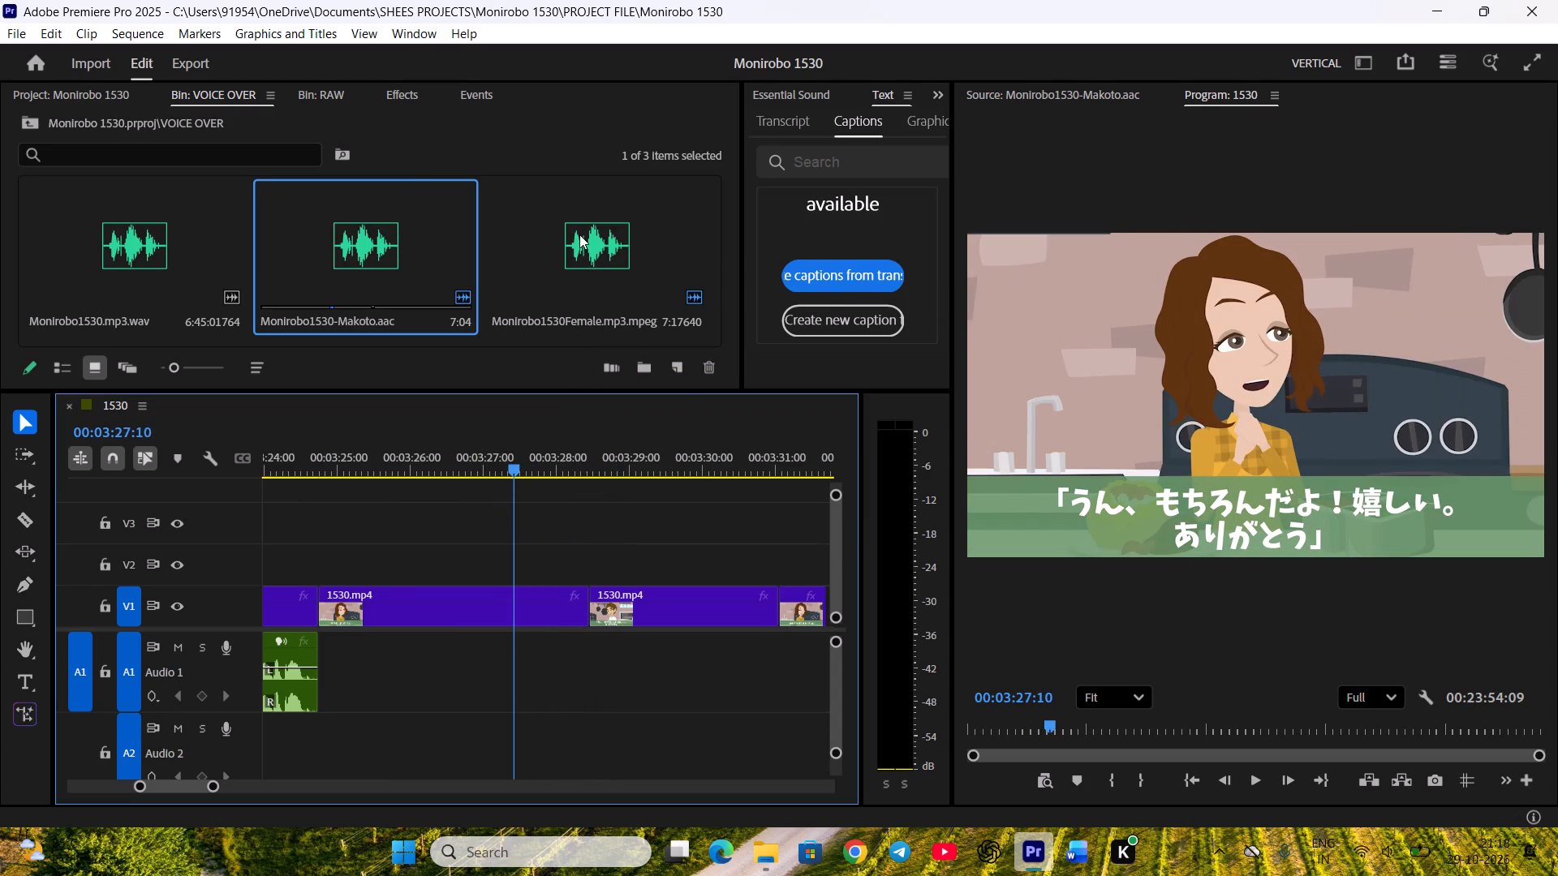
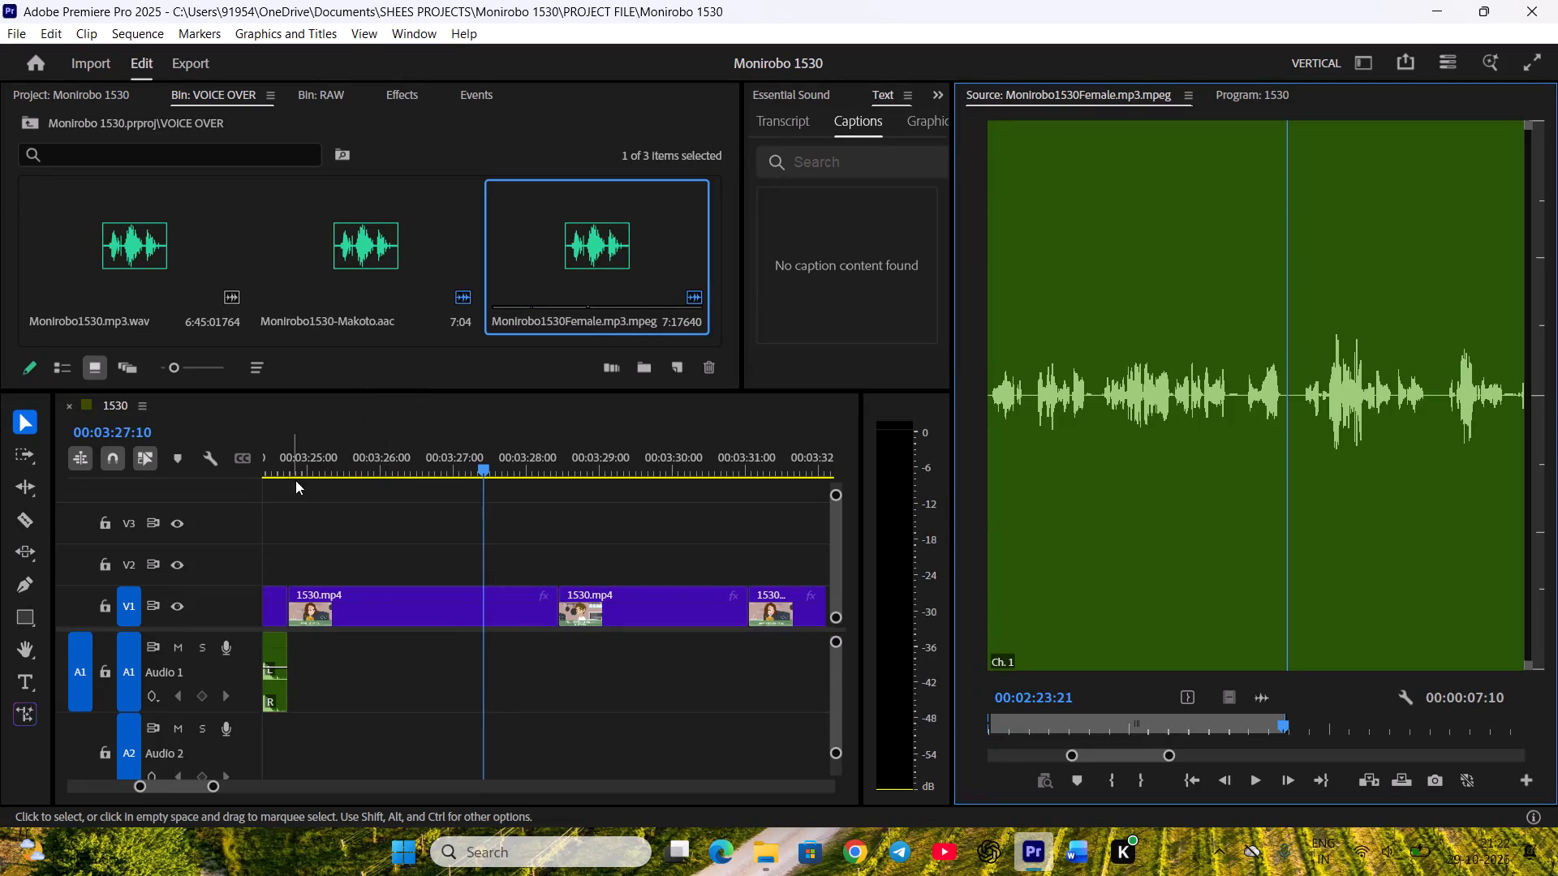
Mark Kanami's line "Yeah, of course! I'm happy. Thank you." in her recording from 00:02:24:03 to 00:02:27:08, checking it against the Word script.
key("space")
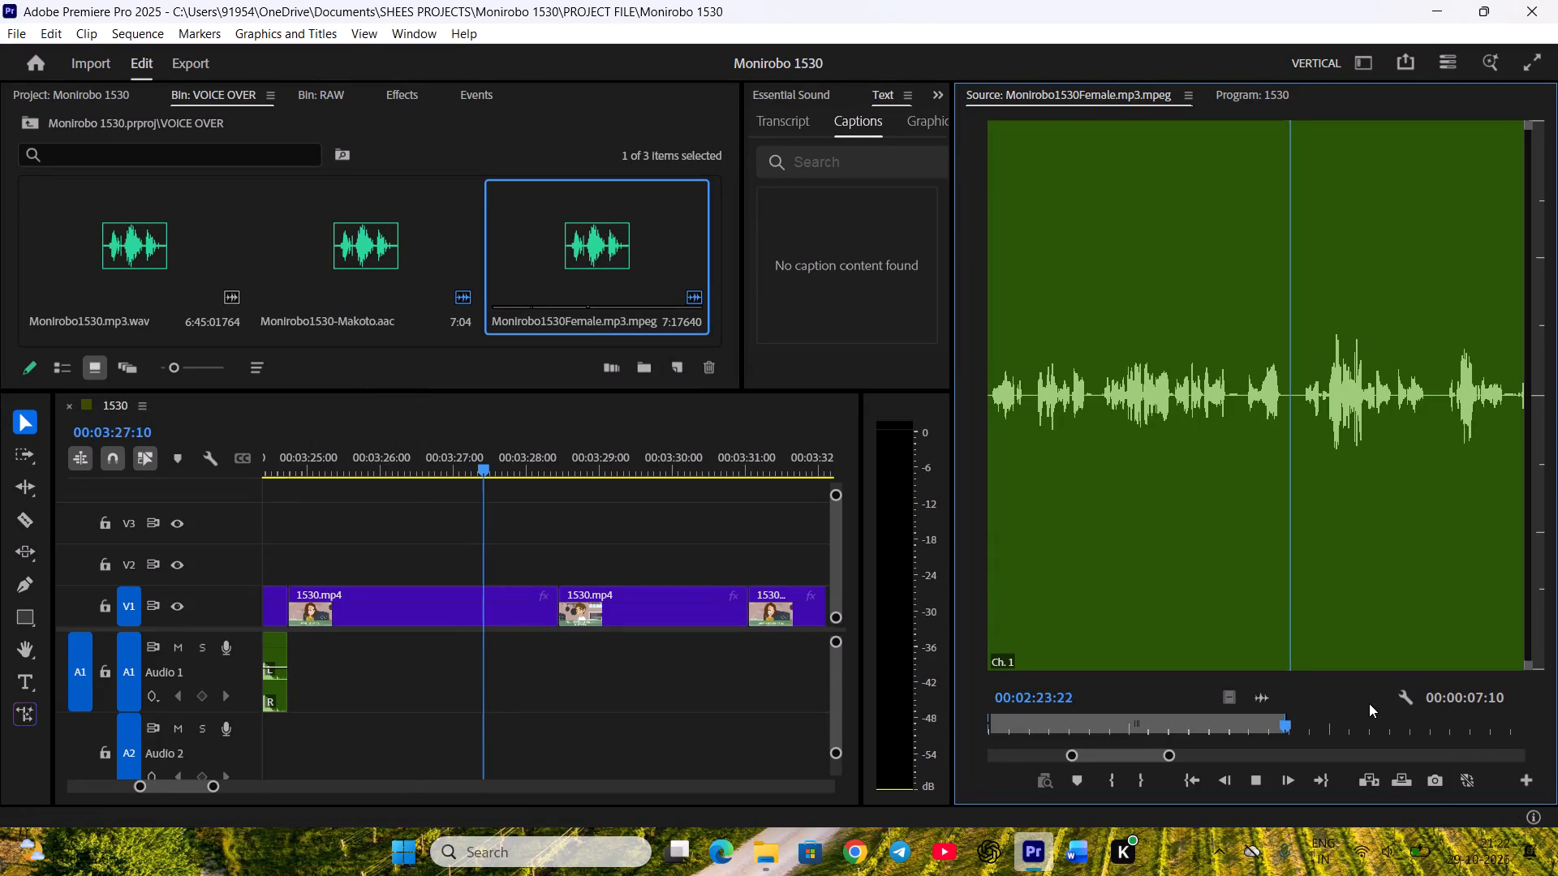
key("space")
key("space")
key("space")
scroll(1332, 724, "up", 4)
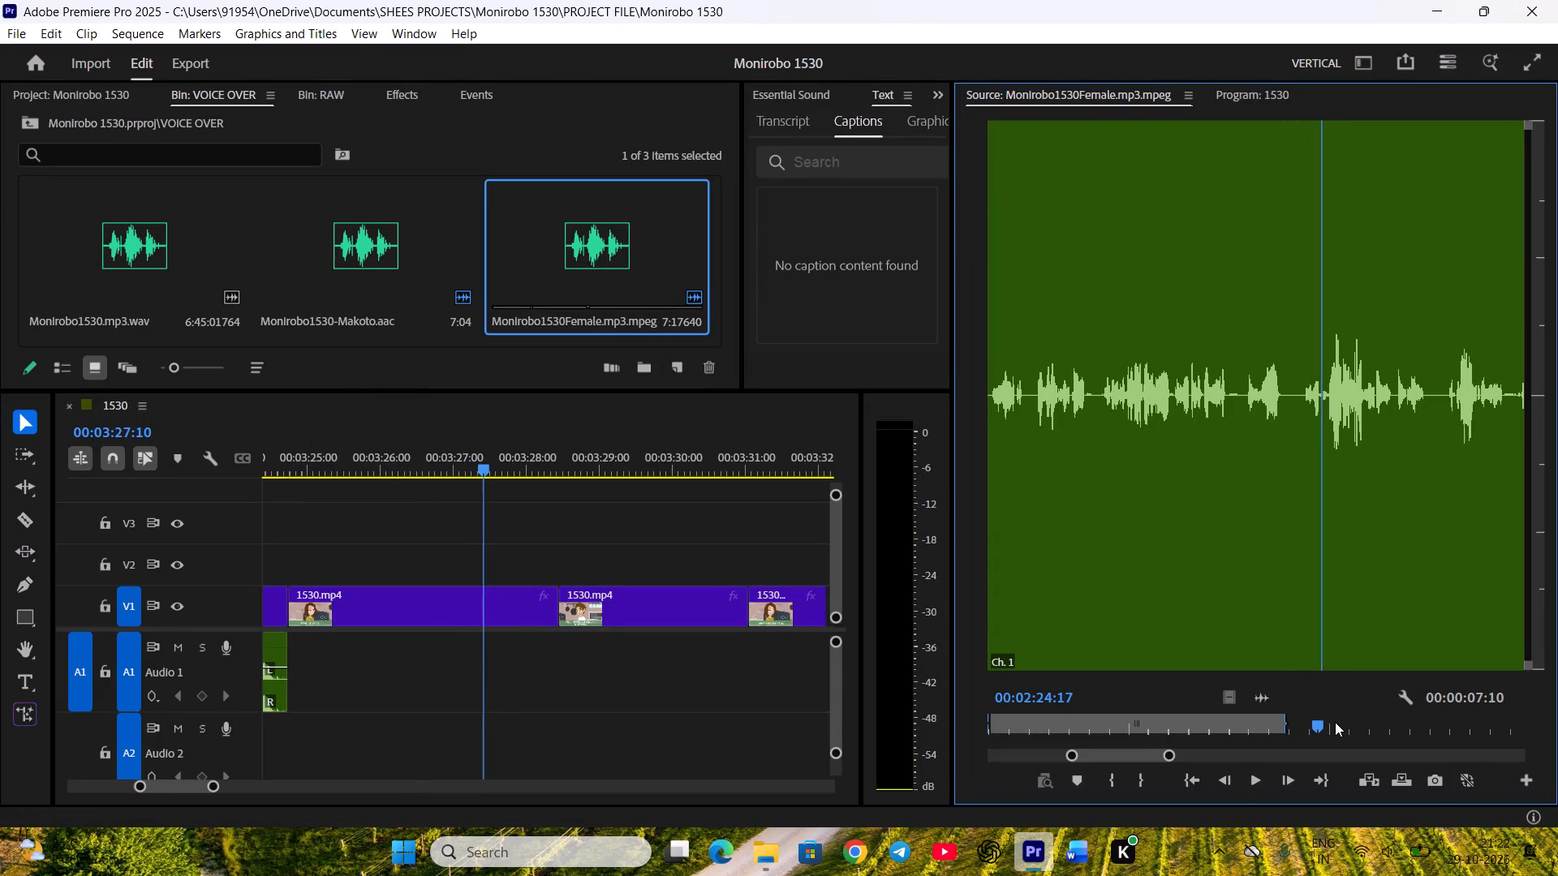
scroll(1335, 722, "up", 15)
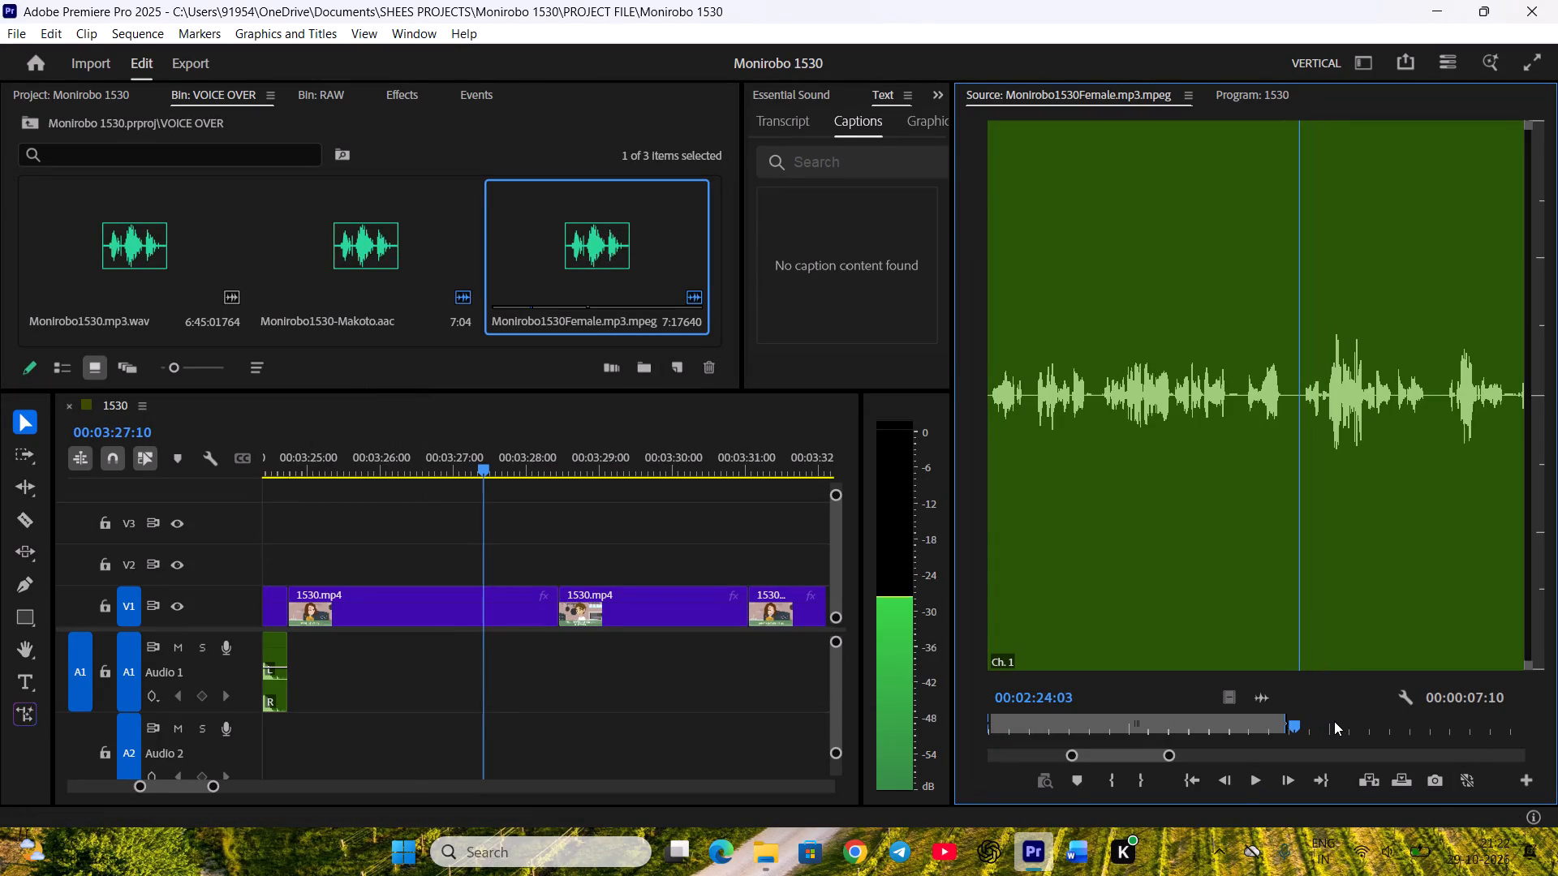
key("i")
key("space")
left_click(1076, 851)
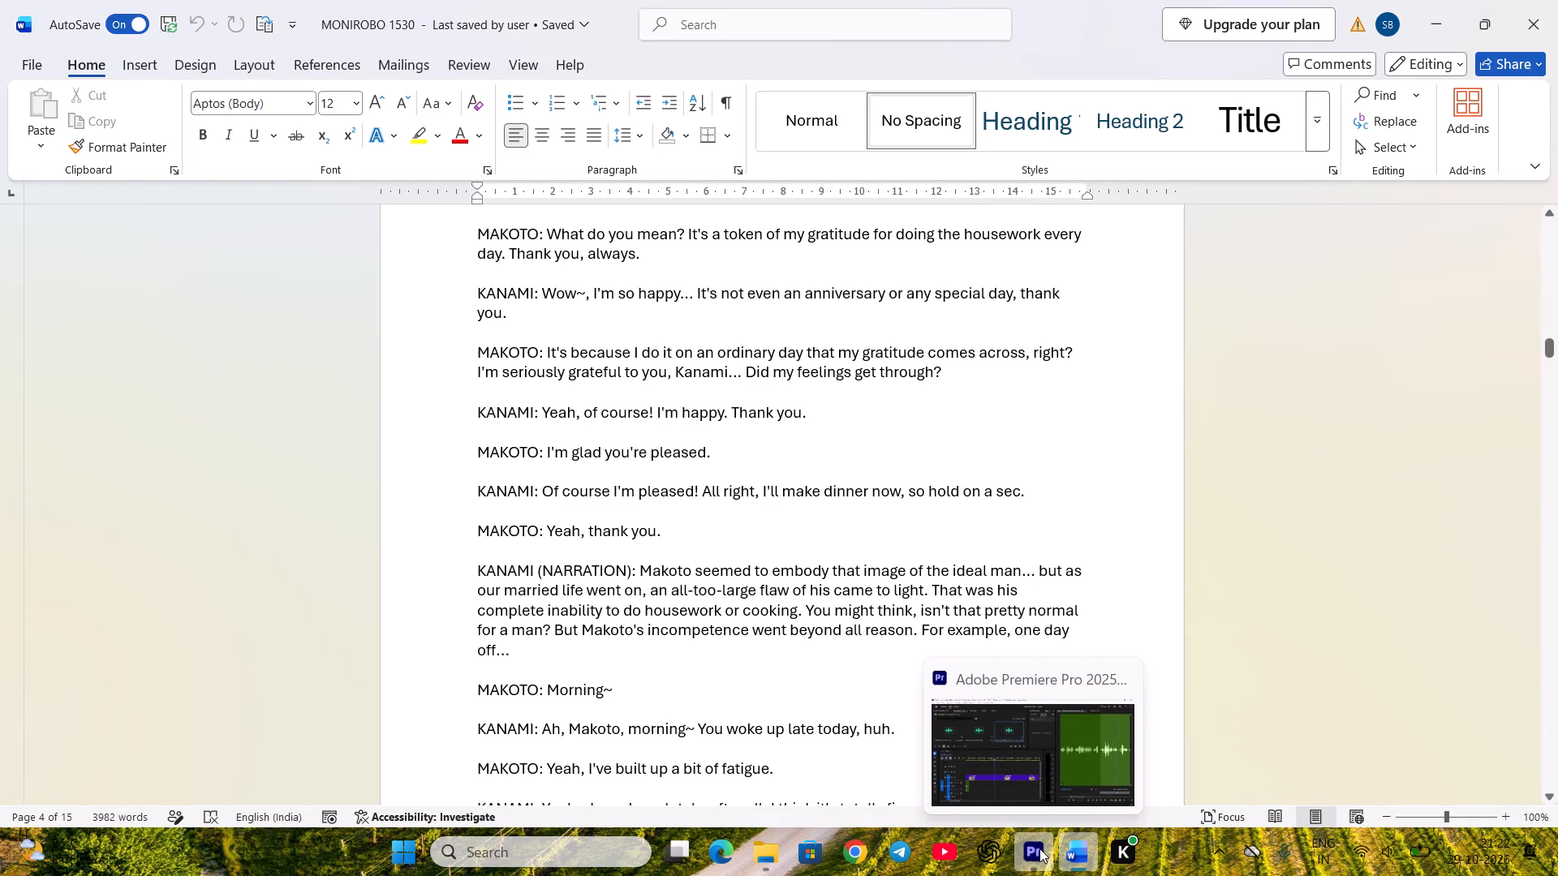
left_click(1039, 848)
key("space")
scroll(1370, 712, "up", 9)
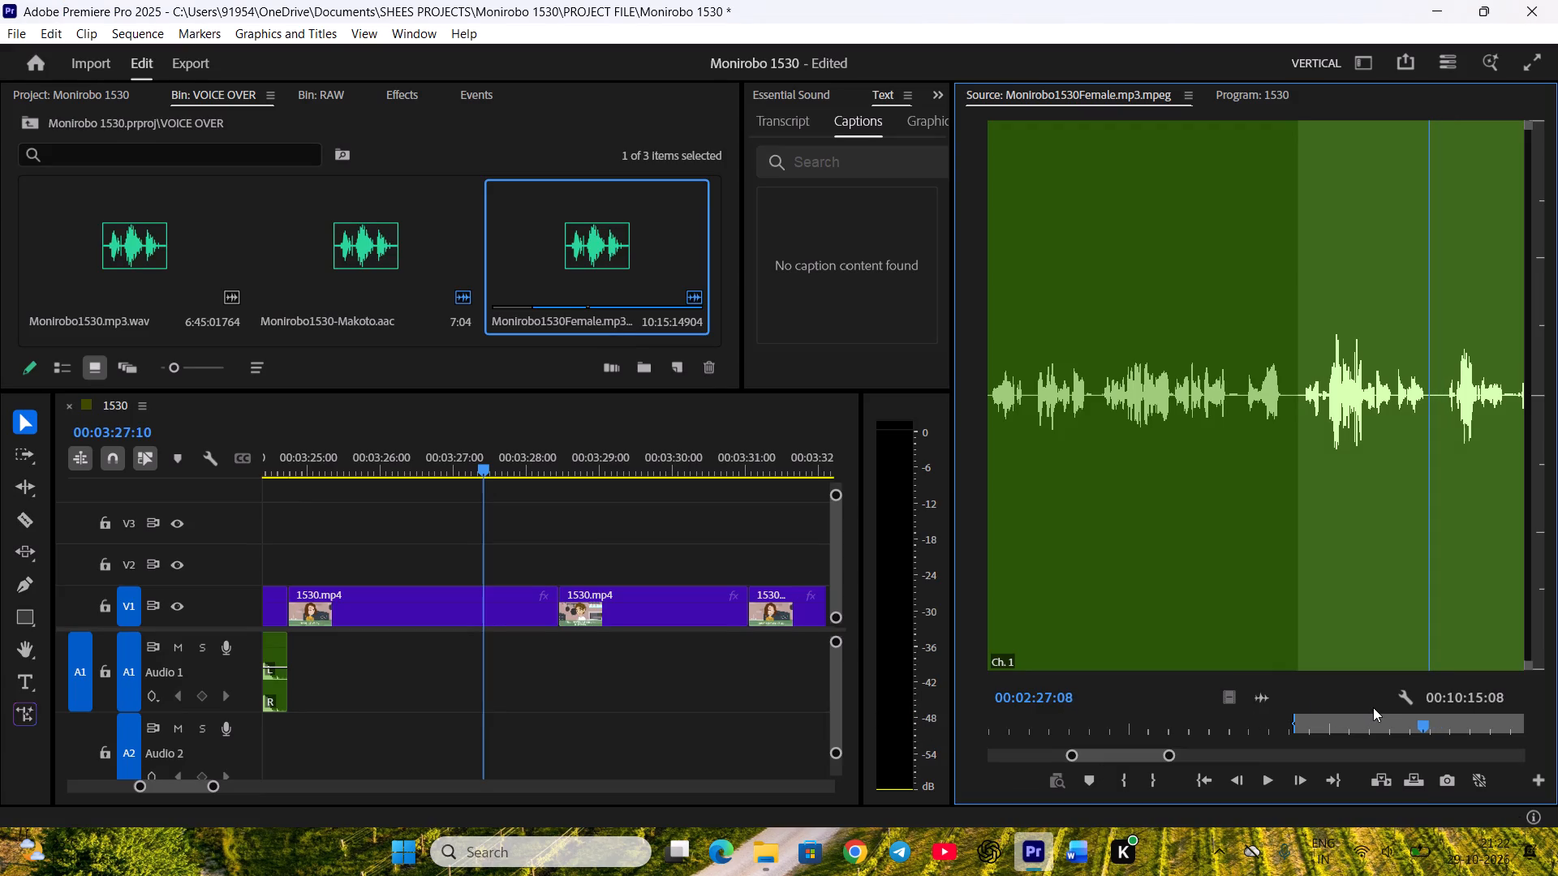
key("o")
Place Kanami's line on Audio 1 at the start of her shot, trimming about 3 frames off its beginning, and play its end.
left_click_drag(1267, 698, 331, 678)
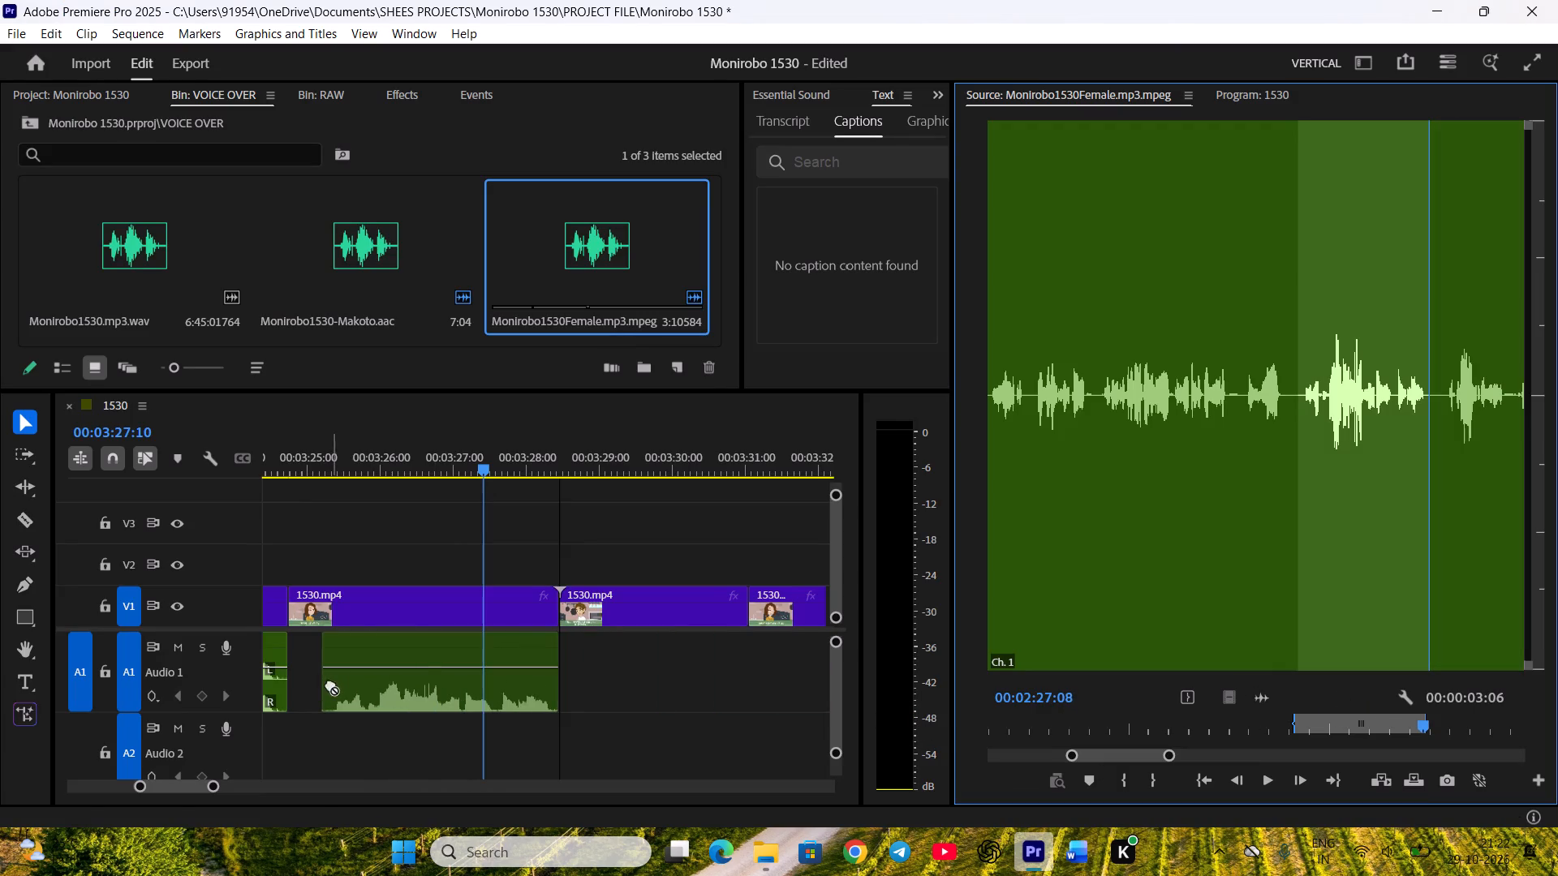
left_click(324, 689)
left_click_drag(362, 691, 329, 685)
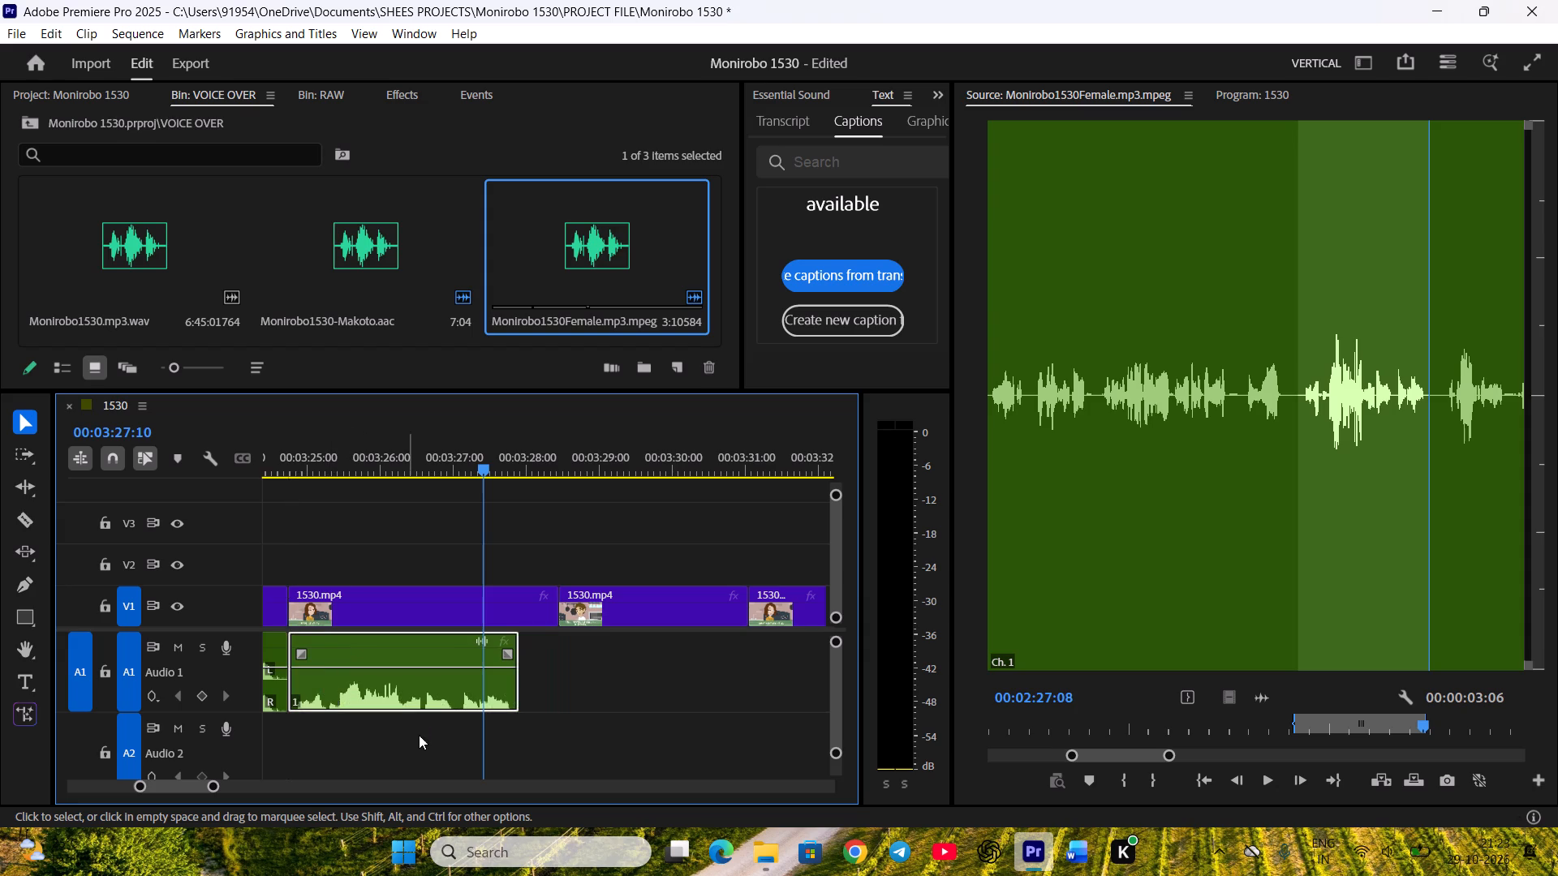
left_click(432, 739)
key("space")
key("space")
Trim Kanami's shot to the end of her line and ripple-delete the gap before Makoto's next shot.
left_click_drag(554, 620, 528, 619)
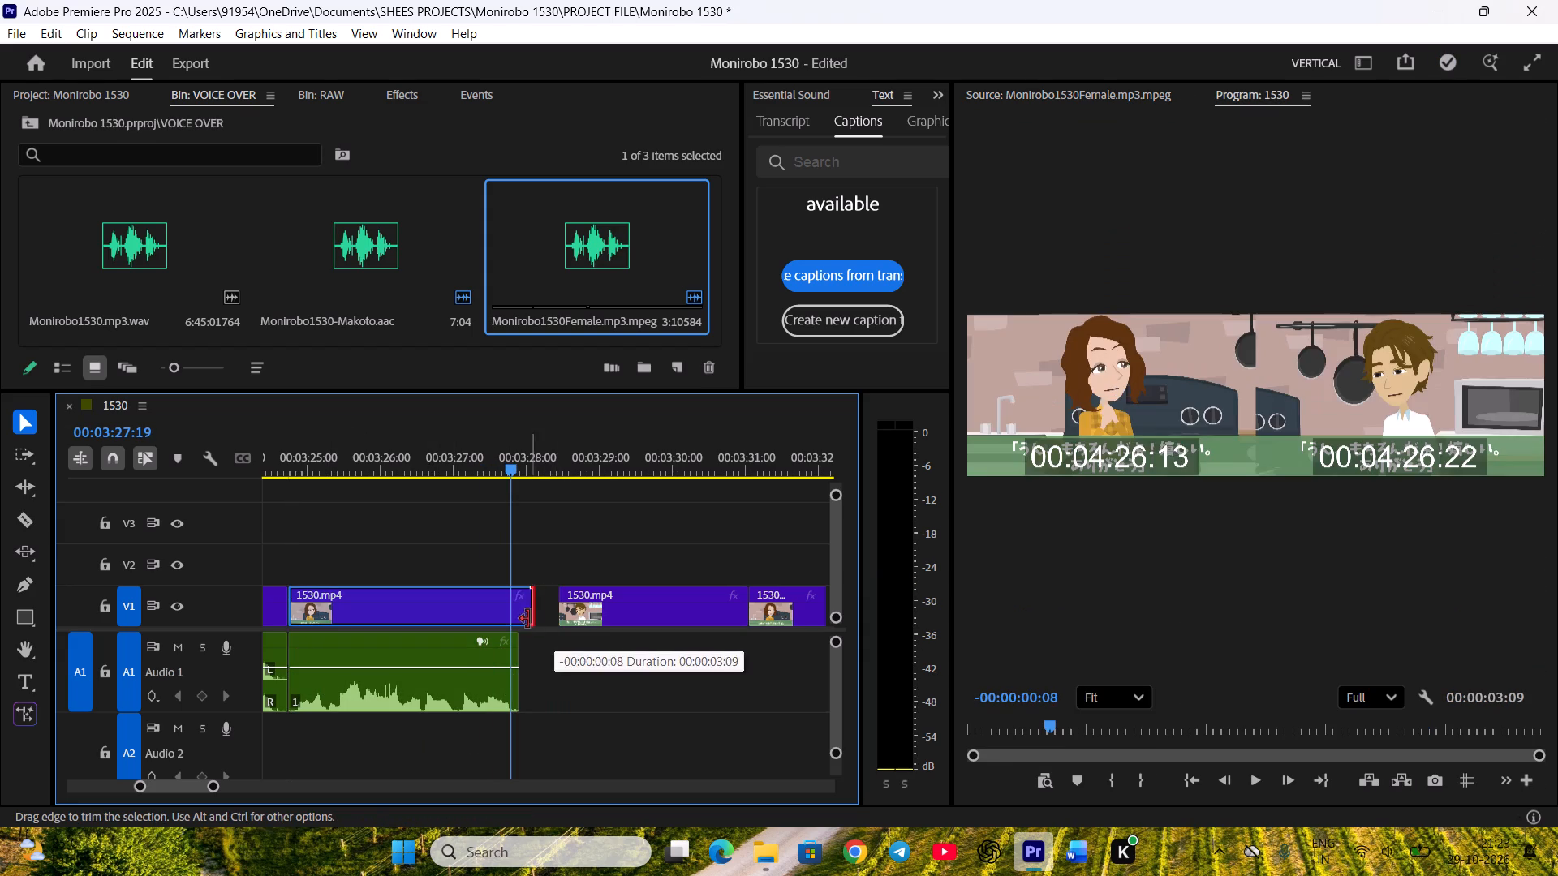
left_click_drag(528, 619, 520, 619)
right_click(547, 603)
left_click(573, 614)
Preview Makoto's next shot and save the project.
scroll(554, 632, "down", 5)
key("space")
scroll(525, 656, "down", 2)
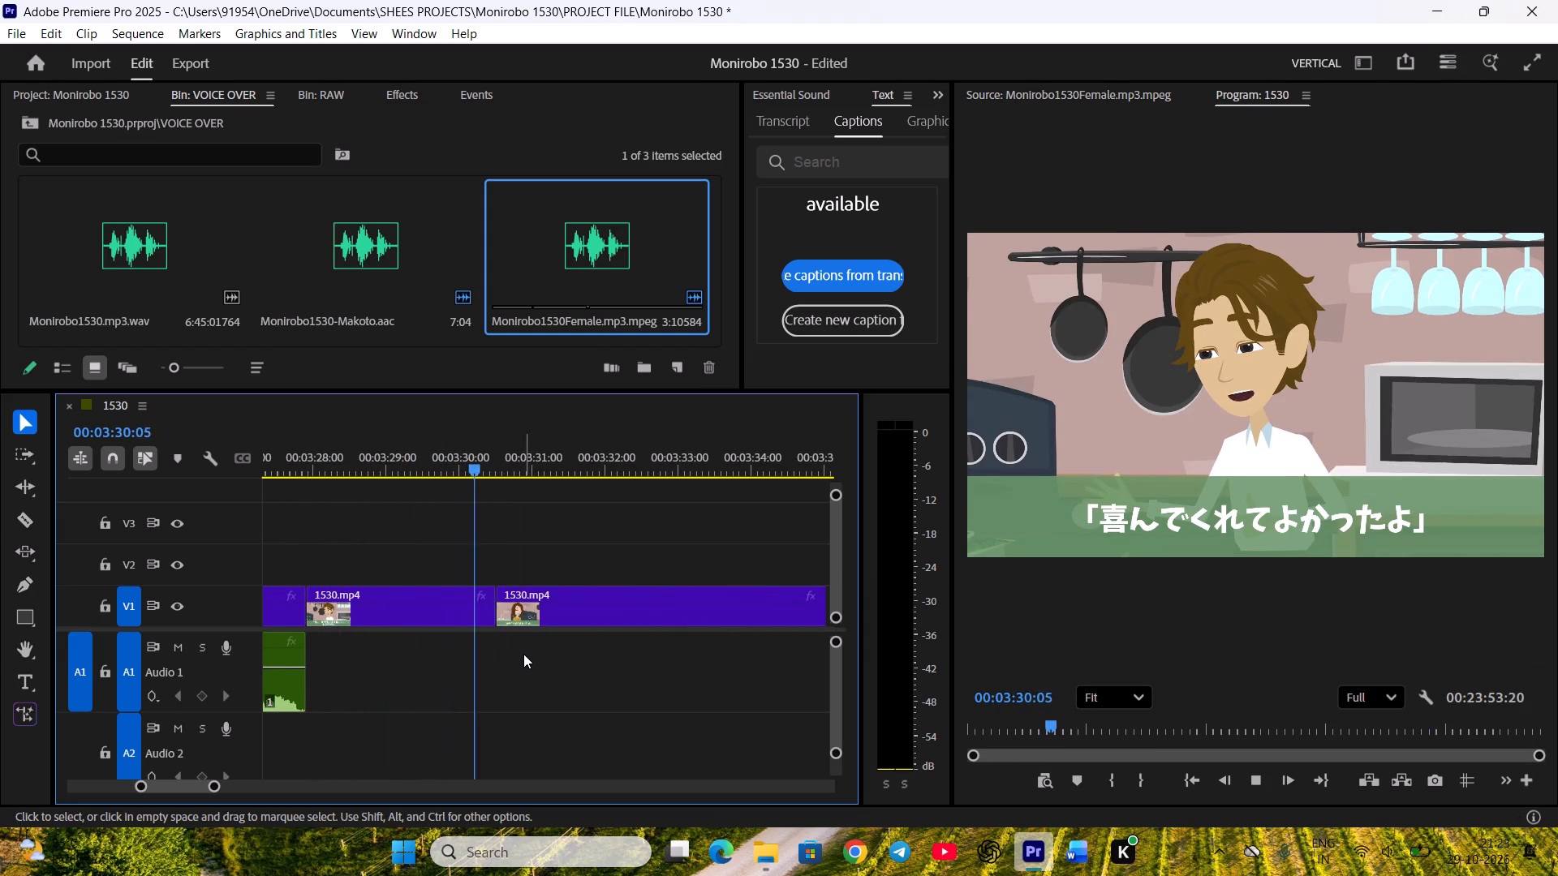
key("space")
left_click(458, 467)
key("ctrl+s")
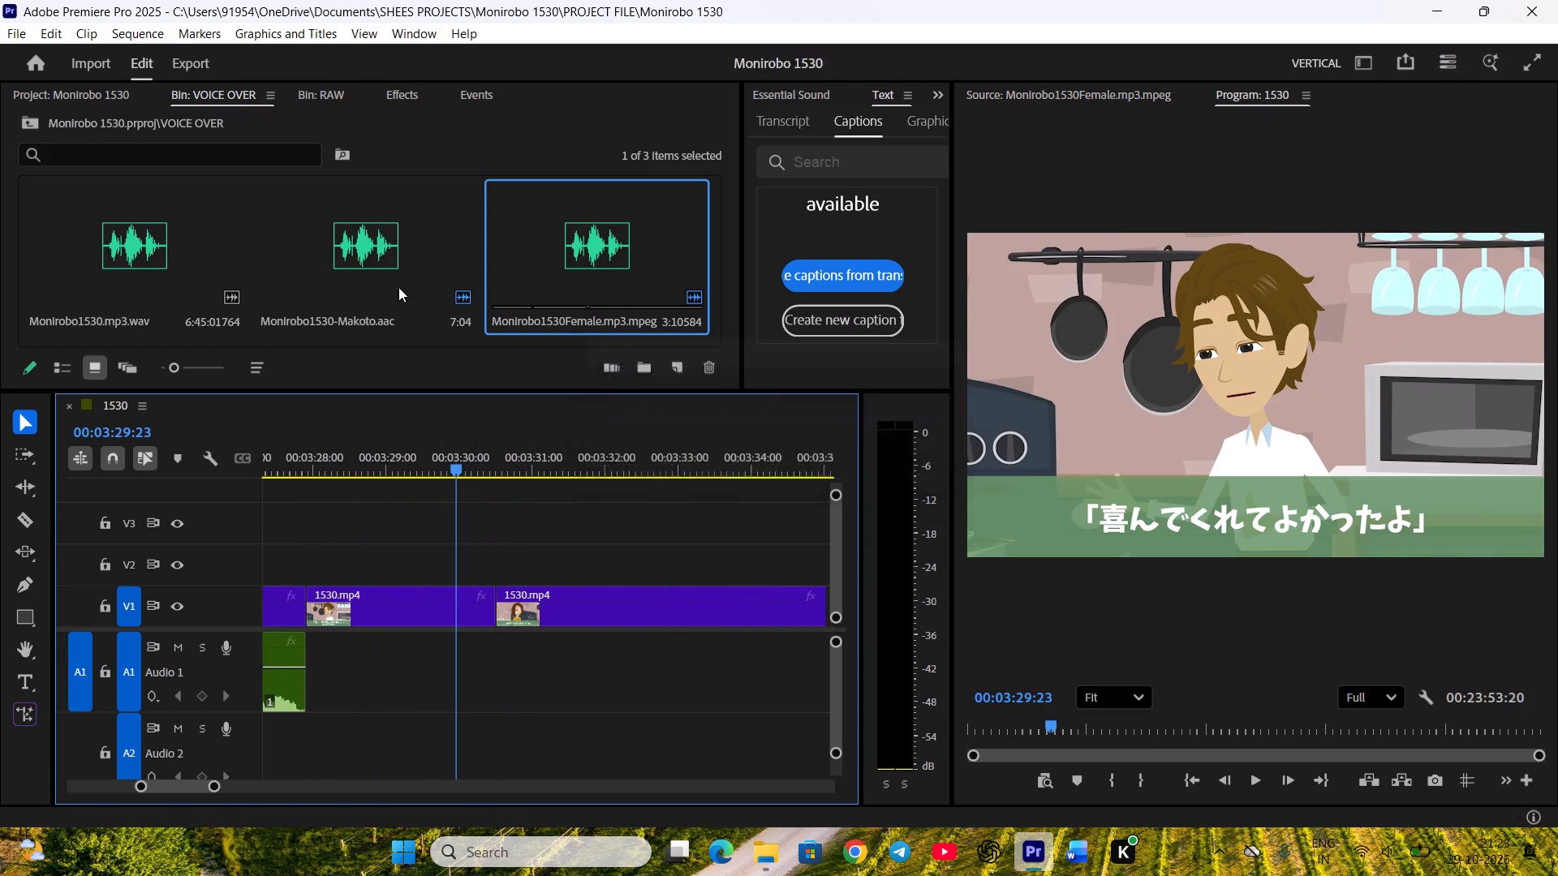
Open Monirobo1530-Makoto.aac and mark his next line, "I'm glad you're pleased.", from about 00:02:21:16 to 00:02:23:10.
double_click(383, 265)
key("space")
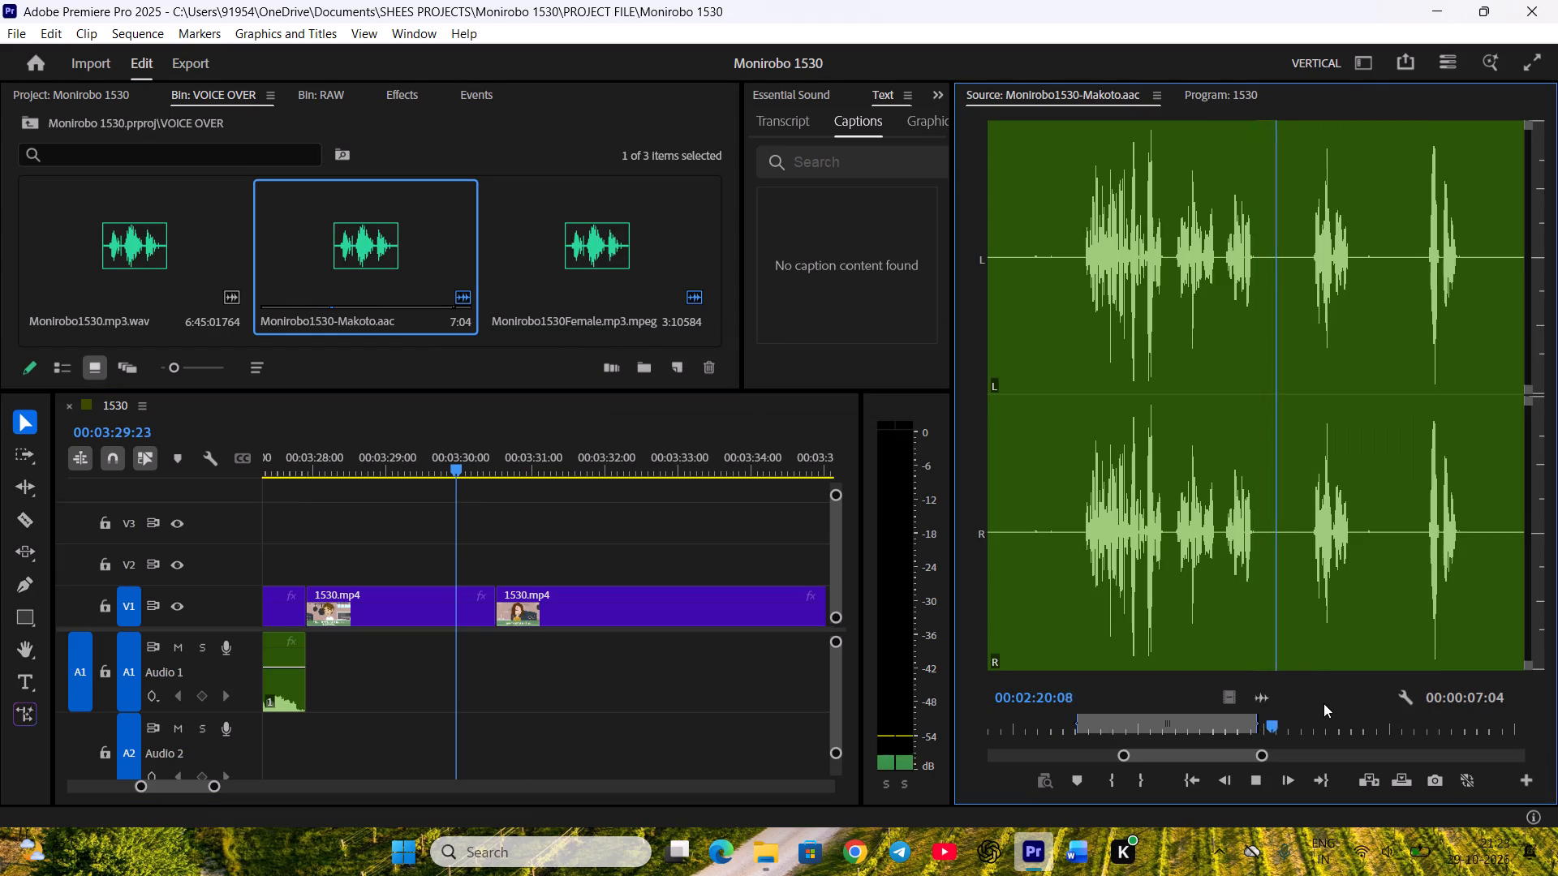
key("space")
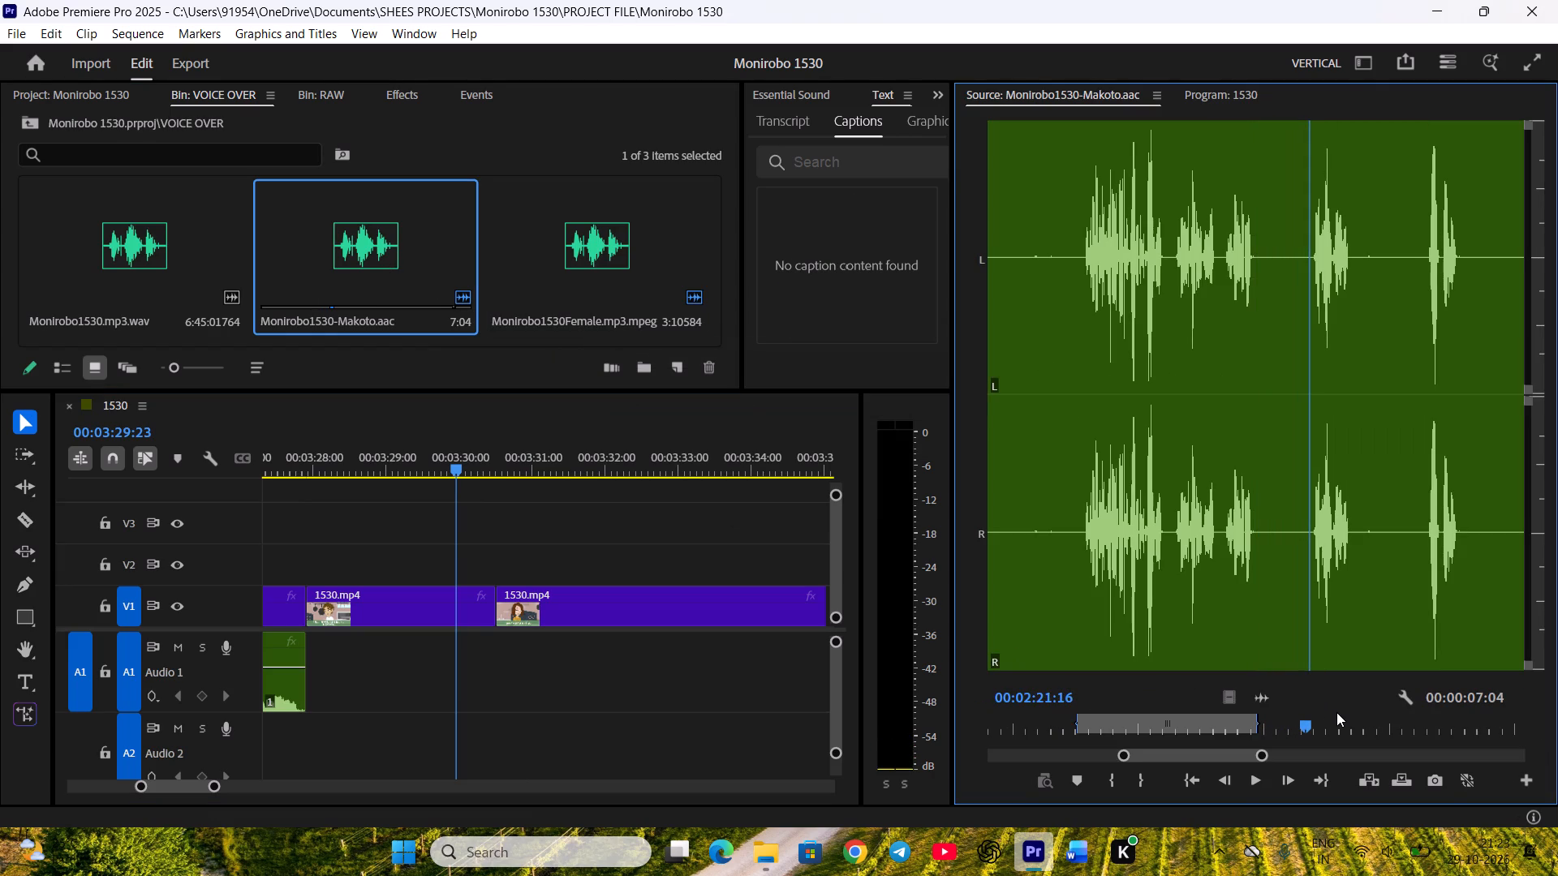
key("i")
key("space")
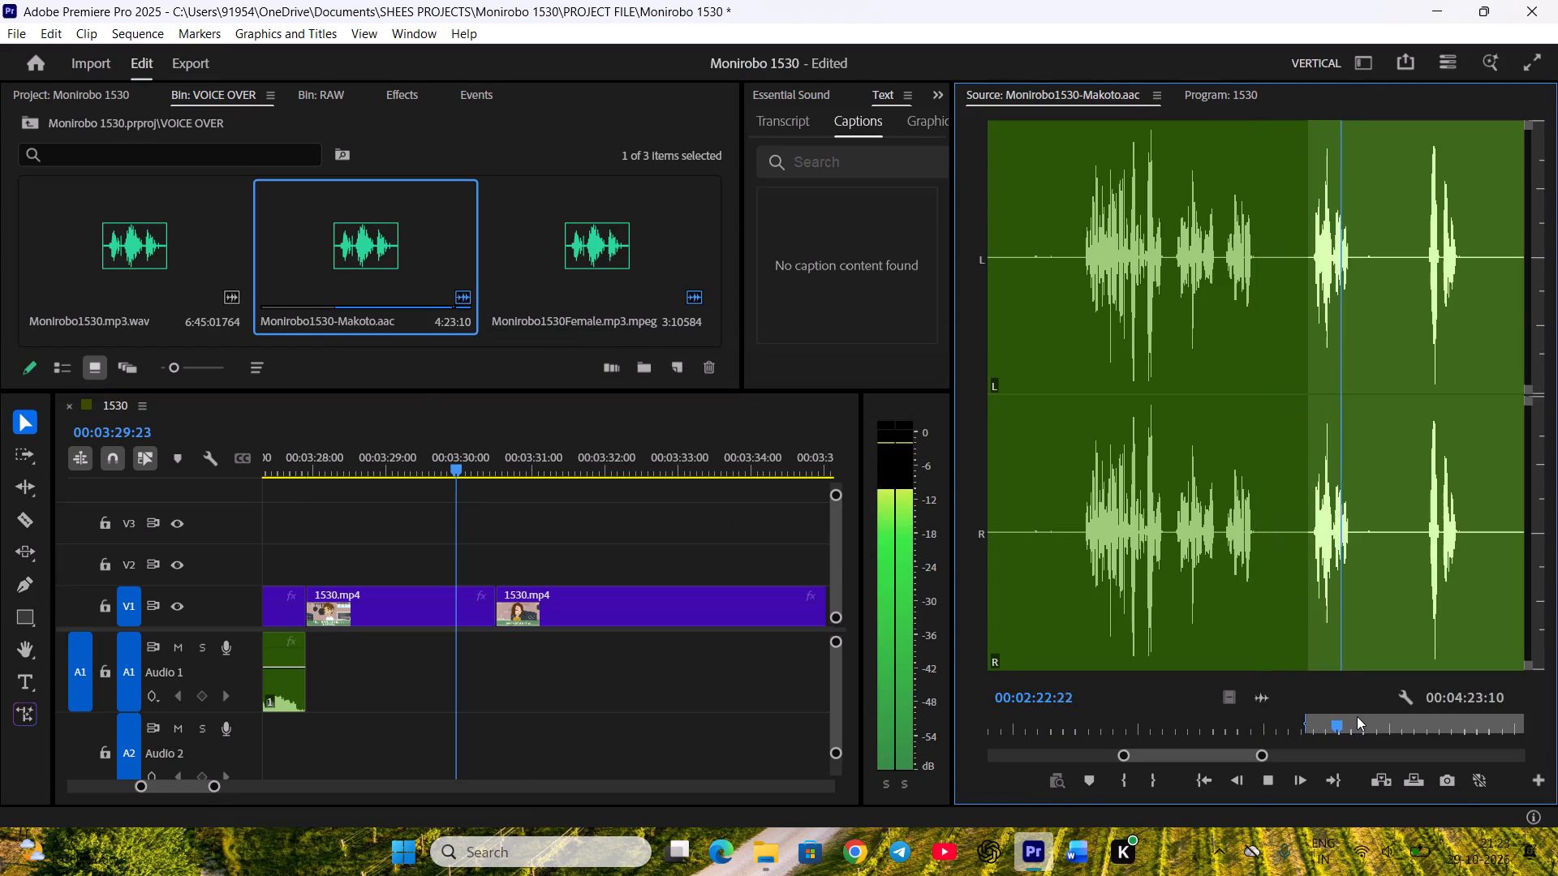
key("space")
scroll(1357, 715, "down", 2)
key("o")
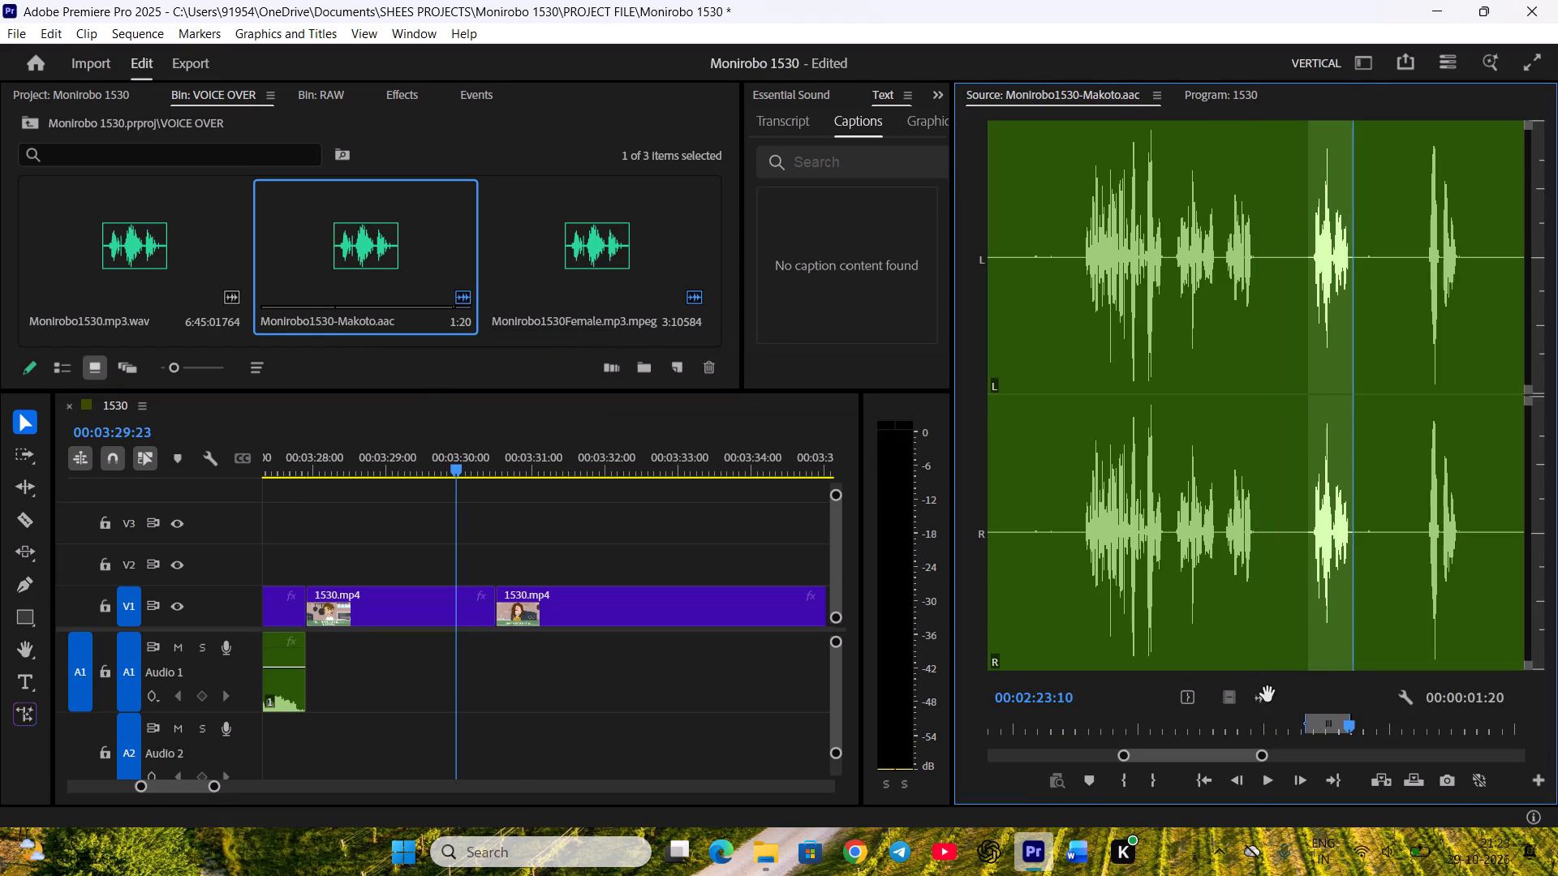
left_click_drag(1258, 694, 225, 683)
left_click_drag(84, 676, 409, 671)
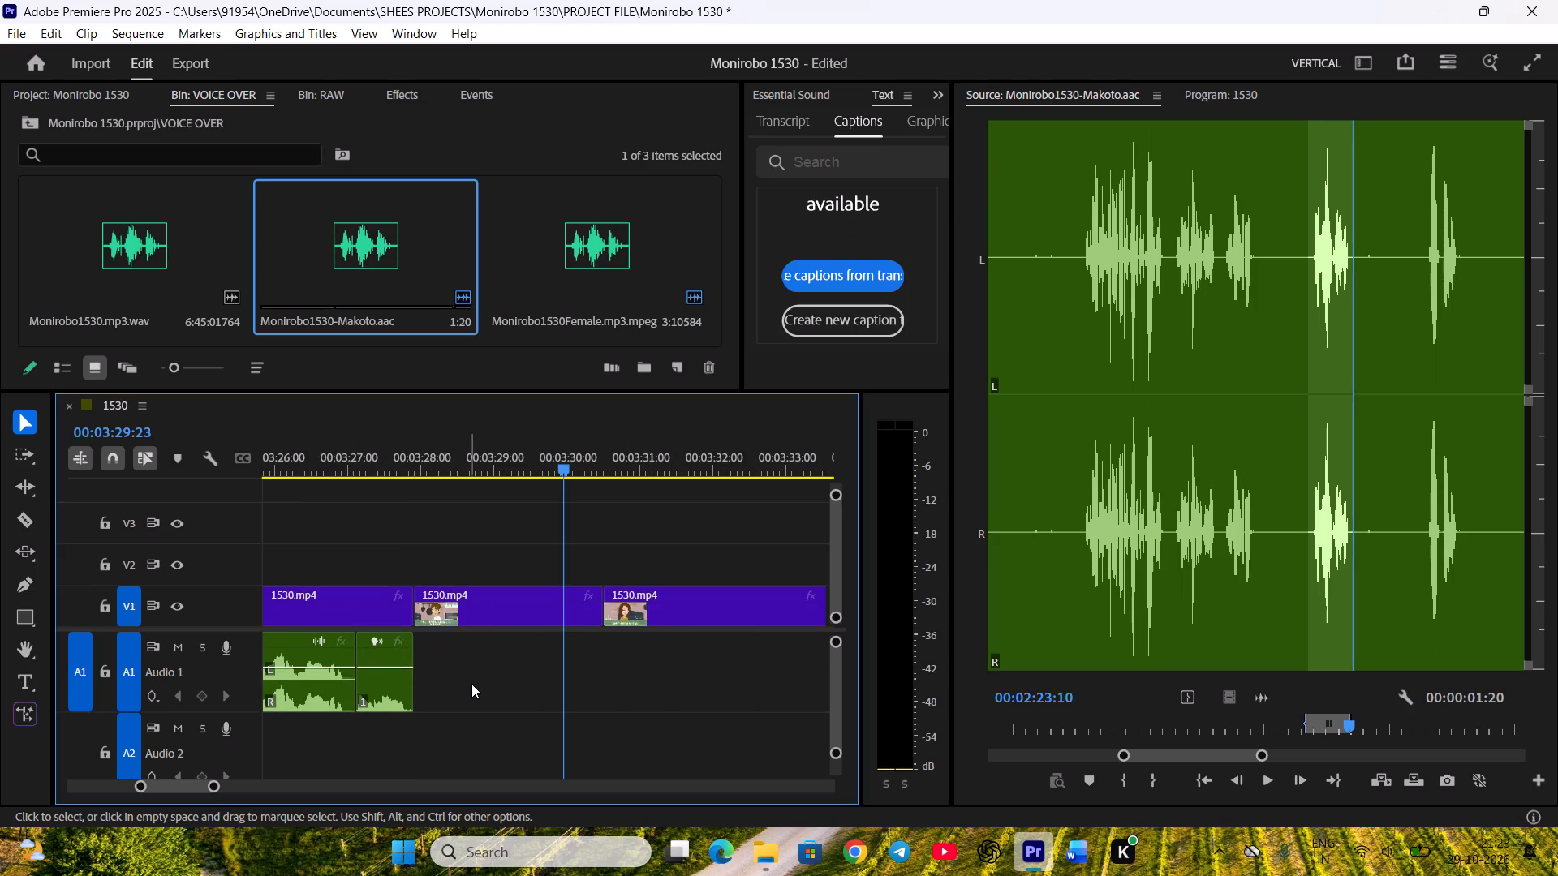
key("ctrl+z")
Place Makoto's line on Audio 1 at the start of his shot, trim about 3 frames off its beginning and play it.
left_click_drag(1266, 701, 1256, 703)
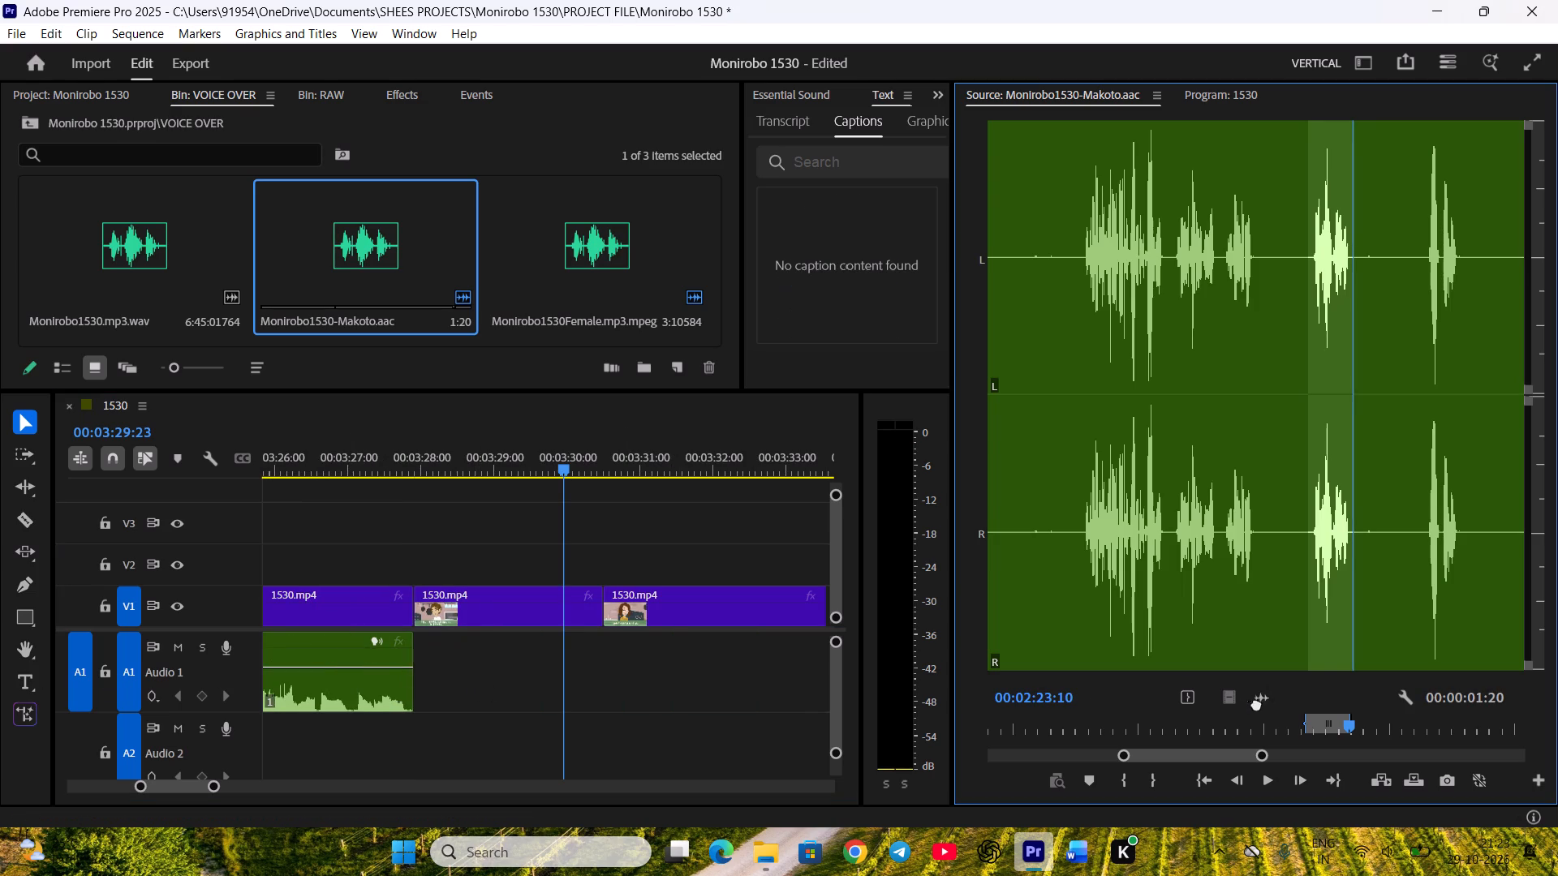
left_click_drag(1256, 703, 419, 681)
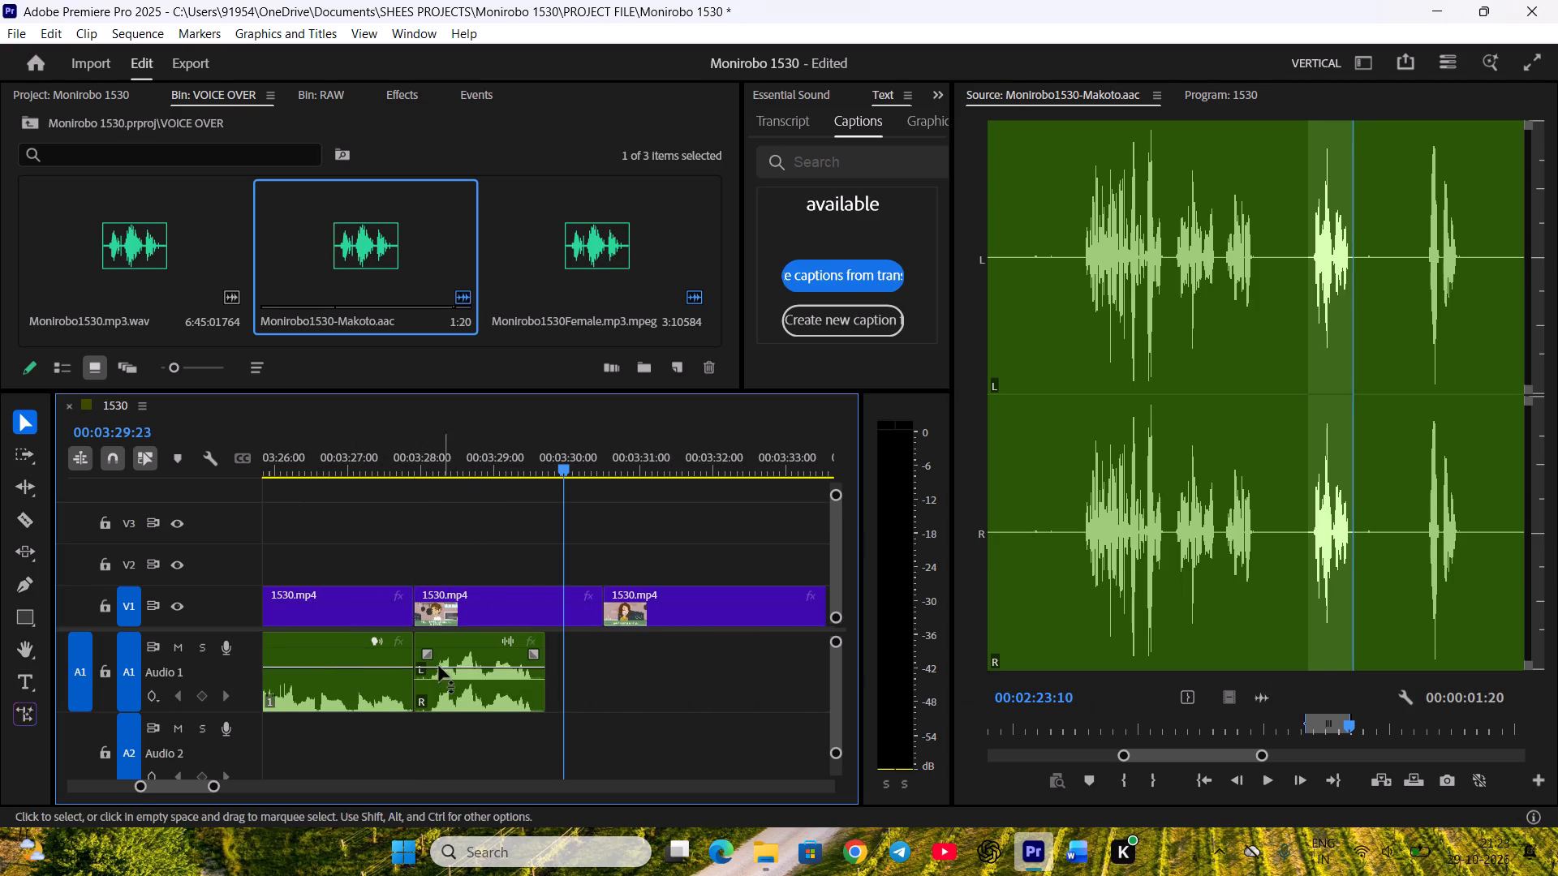
left_click_drag(420, 682, 429, 682)
left_click(452, 713)
left_click_drag(454, 694, 445, 693)
left_click(503, 720)
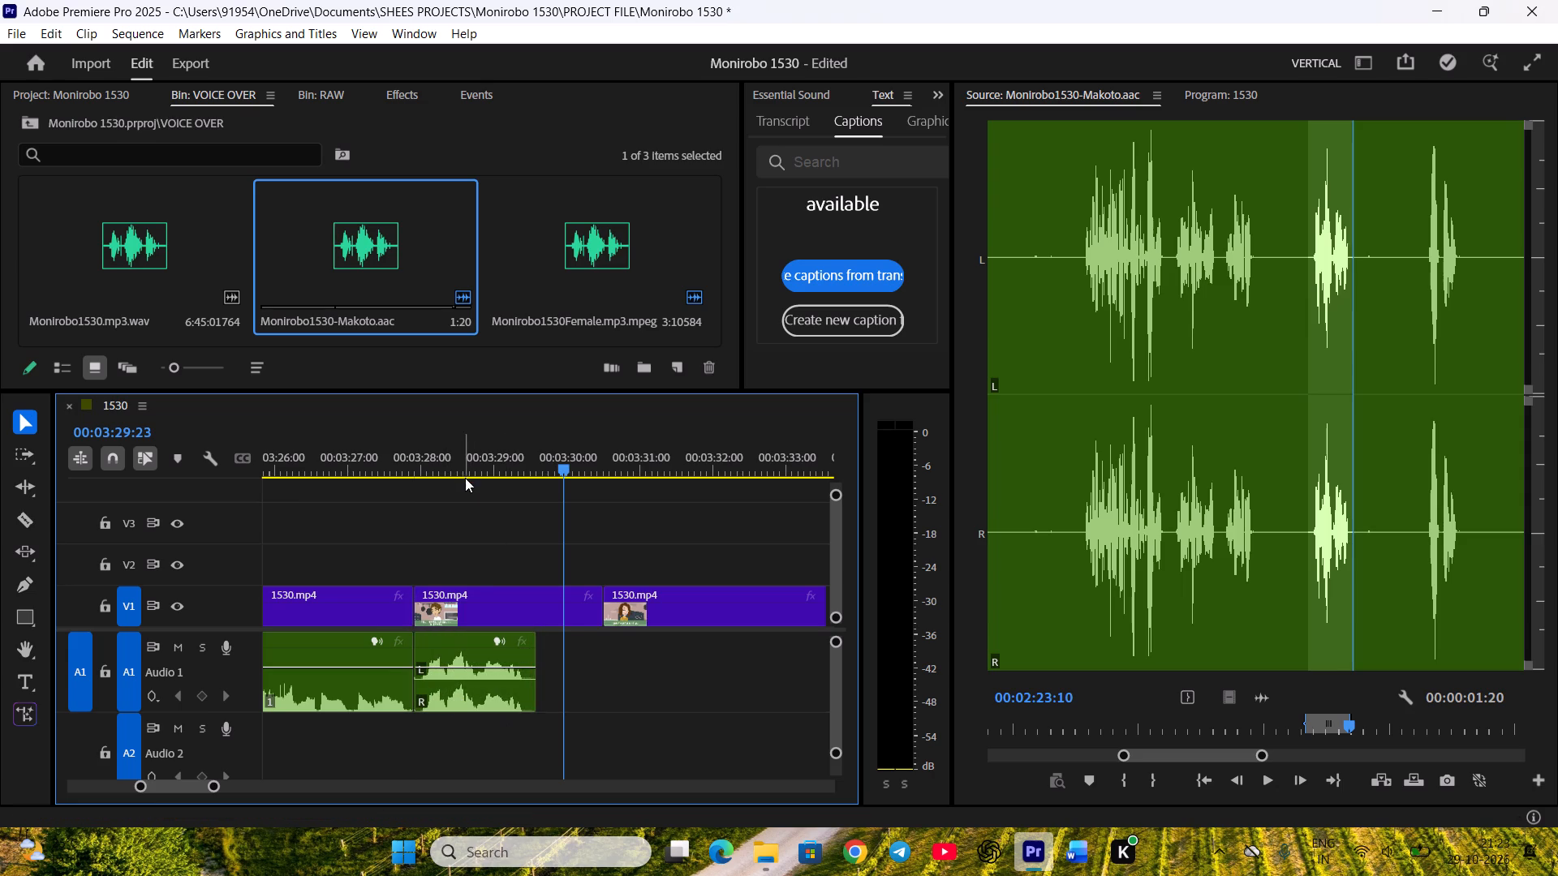
left_click(464, 470)
key("space")
key("space")
left_click(544, 664)
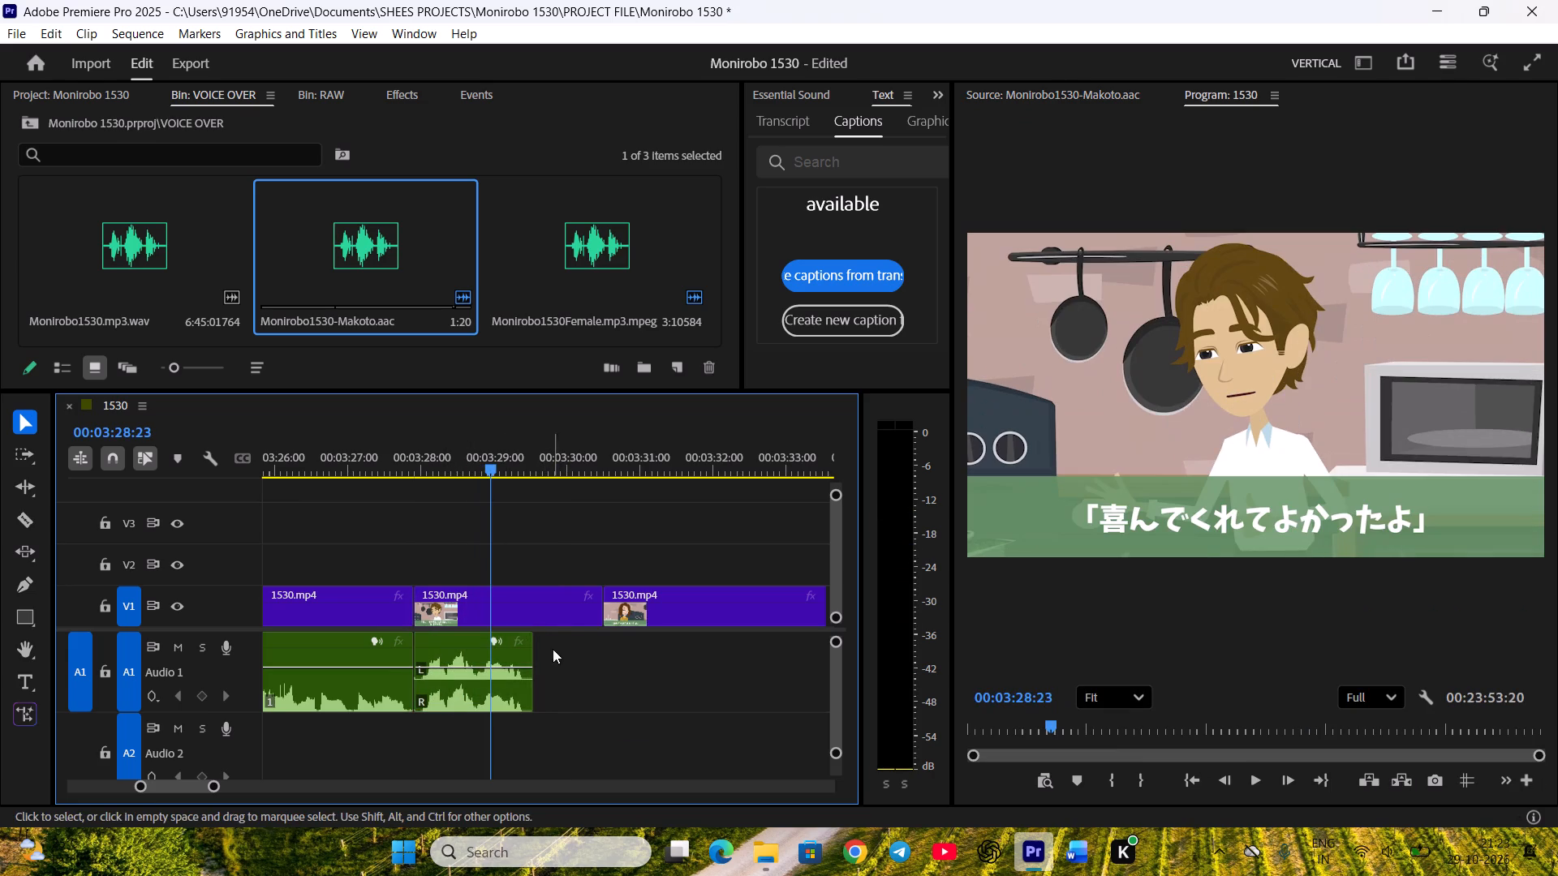
Trim Makoto's shot to the end of his line and ripple-delete the gap before Kanami's next shot.
left_click_drag(598, 622, 527, 622)
right_click(553, 600)
left_click(587, 616)
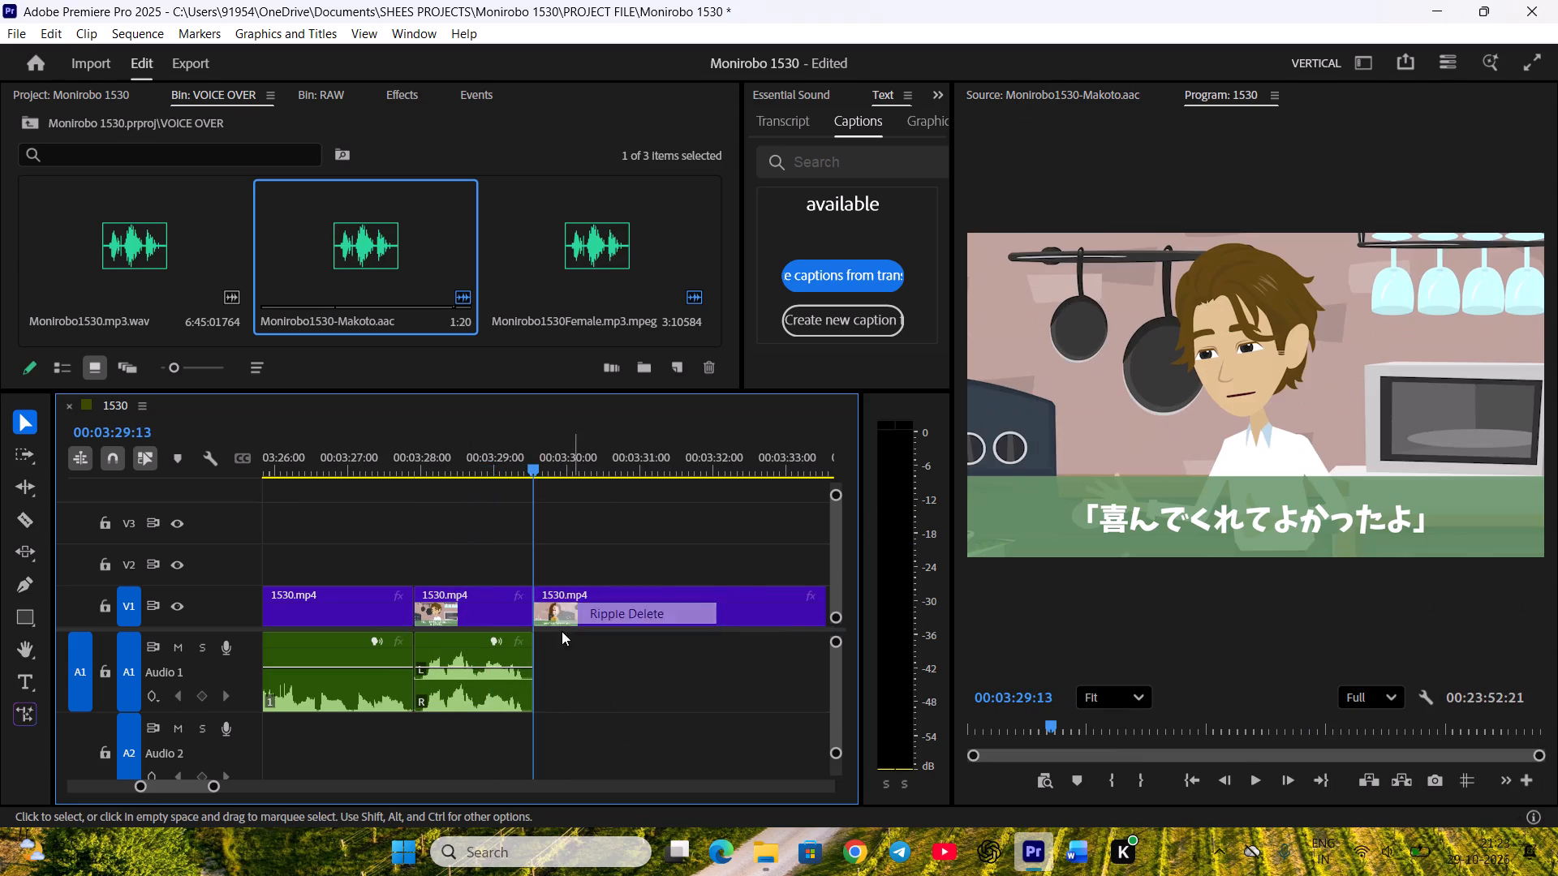
Preview Kanami's next shot up to the cut to Makoto and save the project.
scroll(556, 644, "down", 5)
key("space")
scroll(507, 669, "down", 2)
left_click_drag(428, 467, 702, 479)
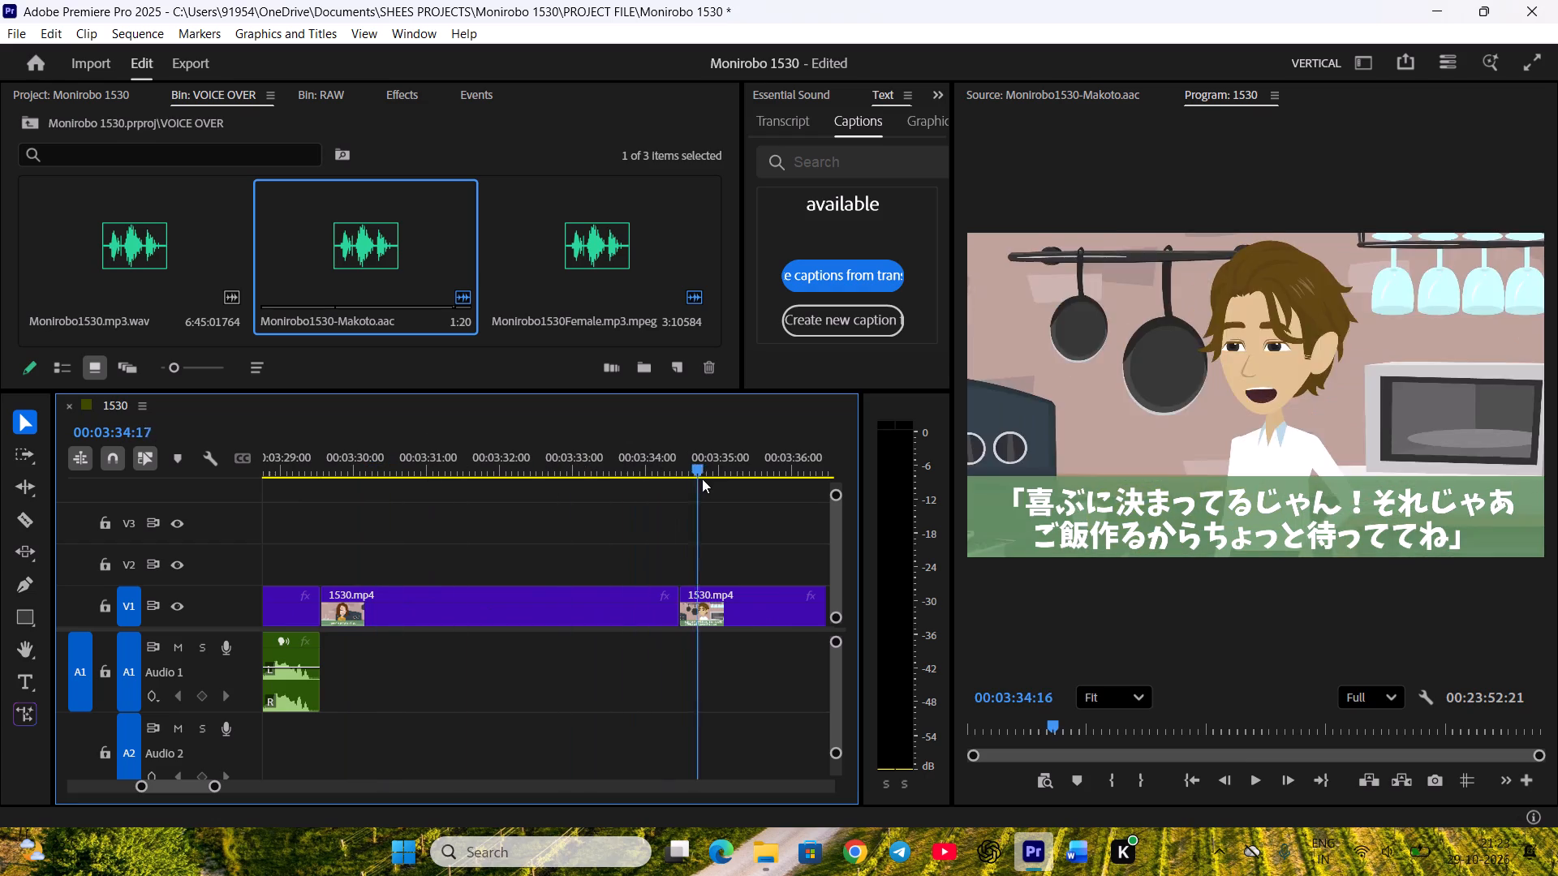
left_click_drag(702, 479, 618, 479)
key("ctrl+s")
Mark Kanami's line "Of course I'm pleased! All right, I'll make dinner now..." in Monirobo1530Female.mp3.mpeg from about 00:02:27:16 to 00:02:32:01, checking the Word script.
double_click(617, 255)
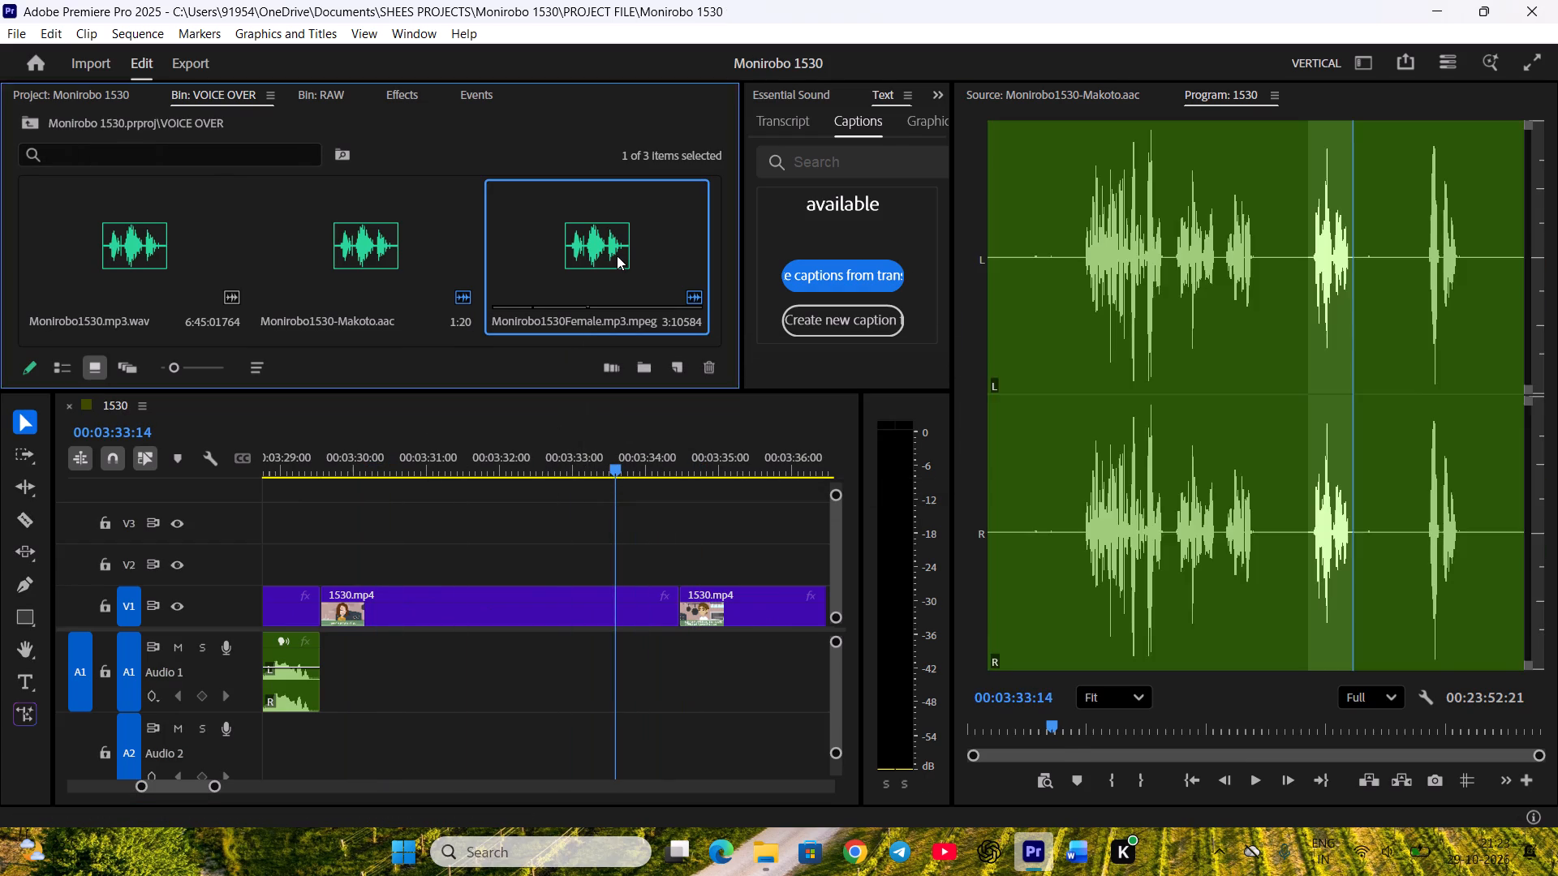
key("space")
key("space")
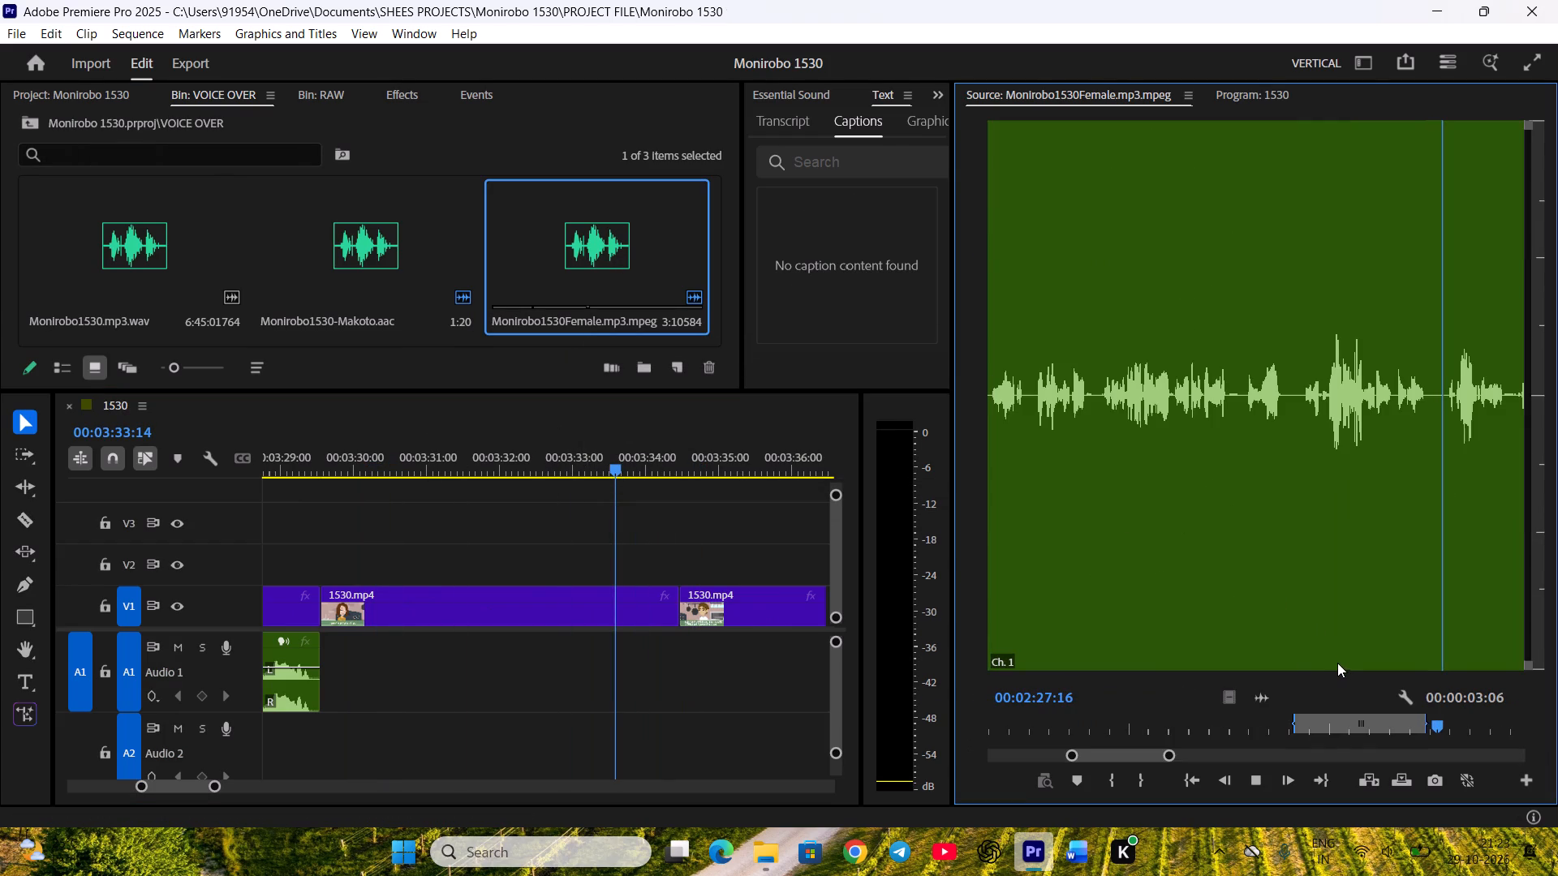
key("i")
key("space")
left_click(1077, 866)
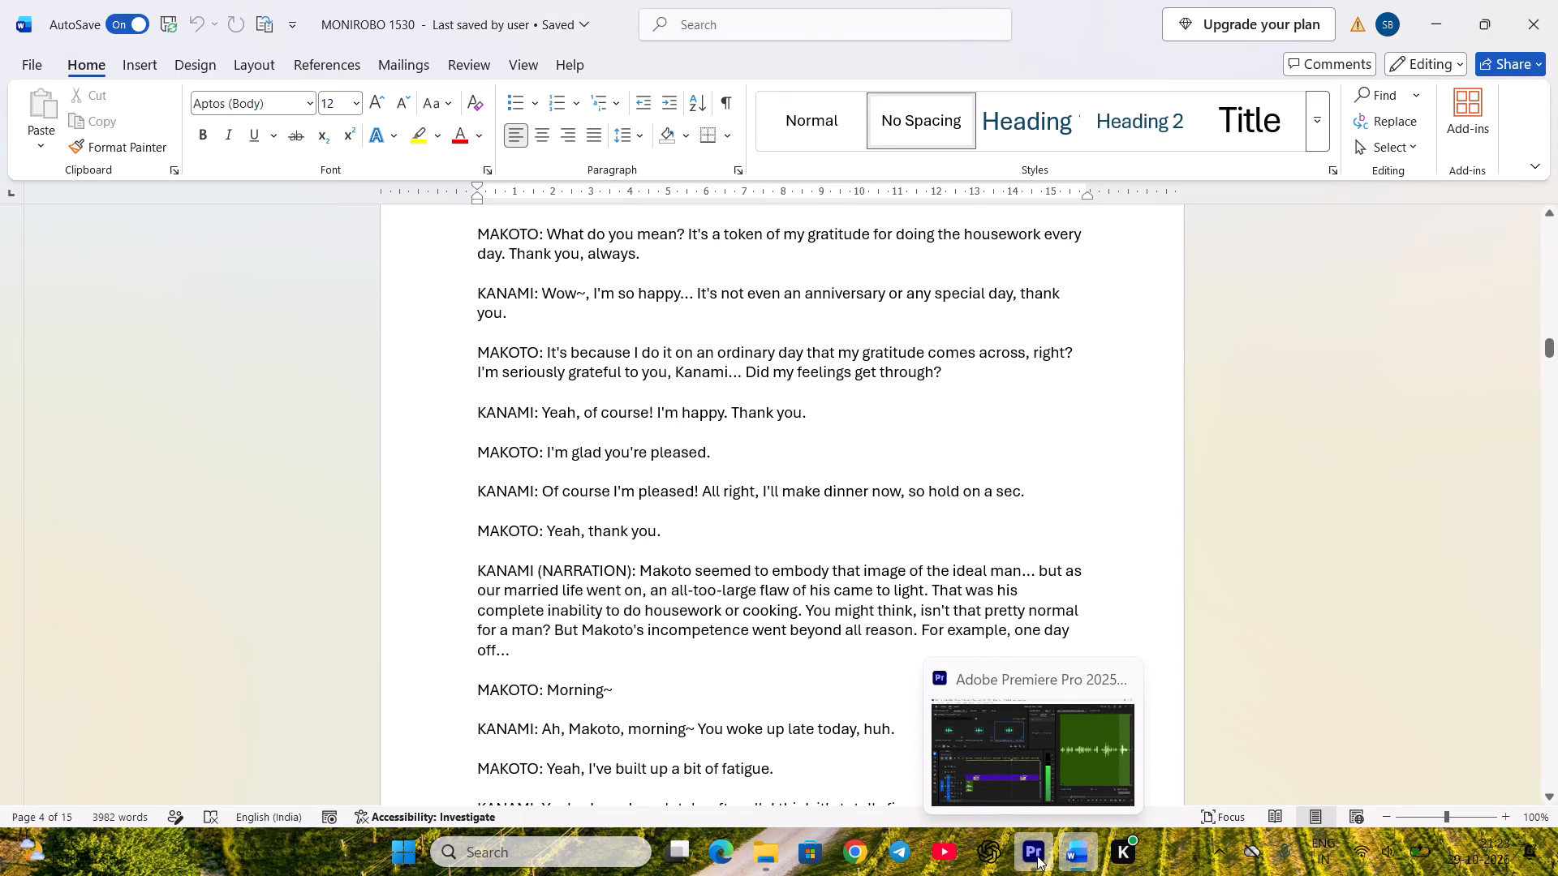
left_click(1037, 856)
key("space")
scroll(1281, 692, "up", 2)
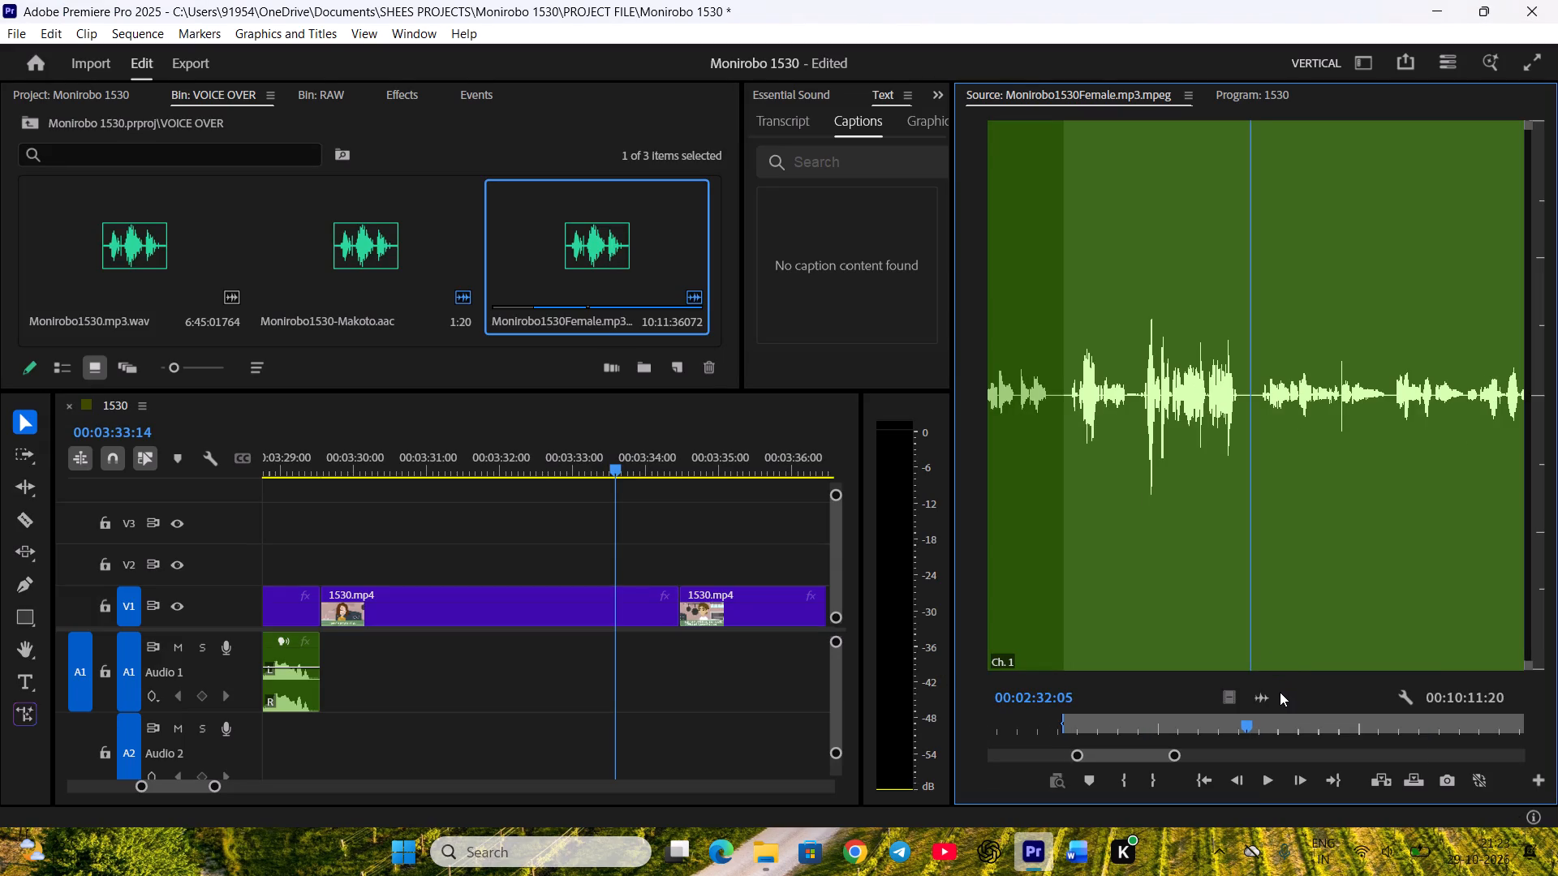
scroll(1280, 692, "up", 6)
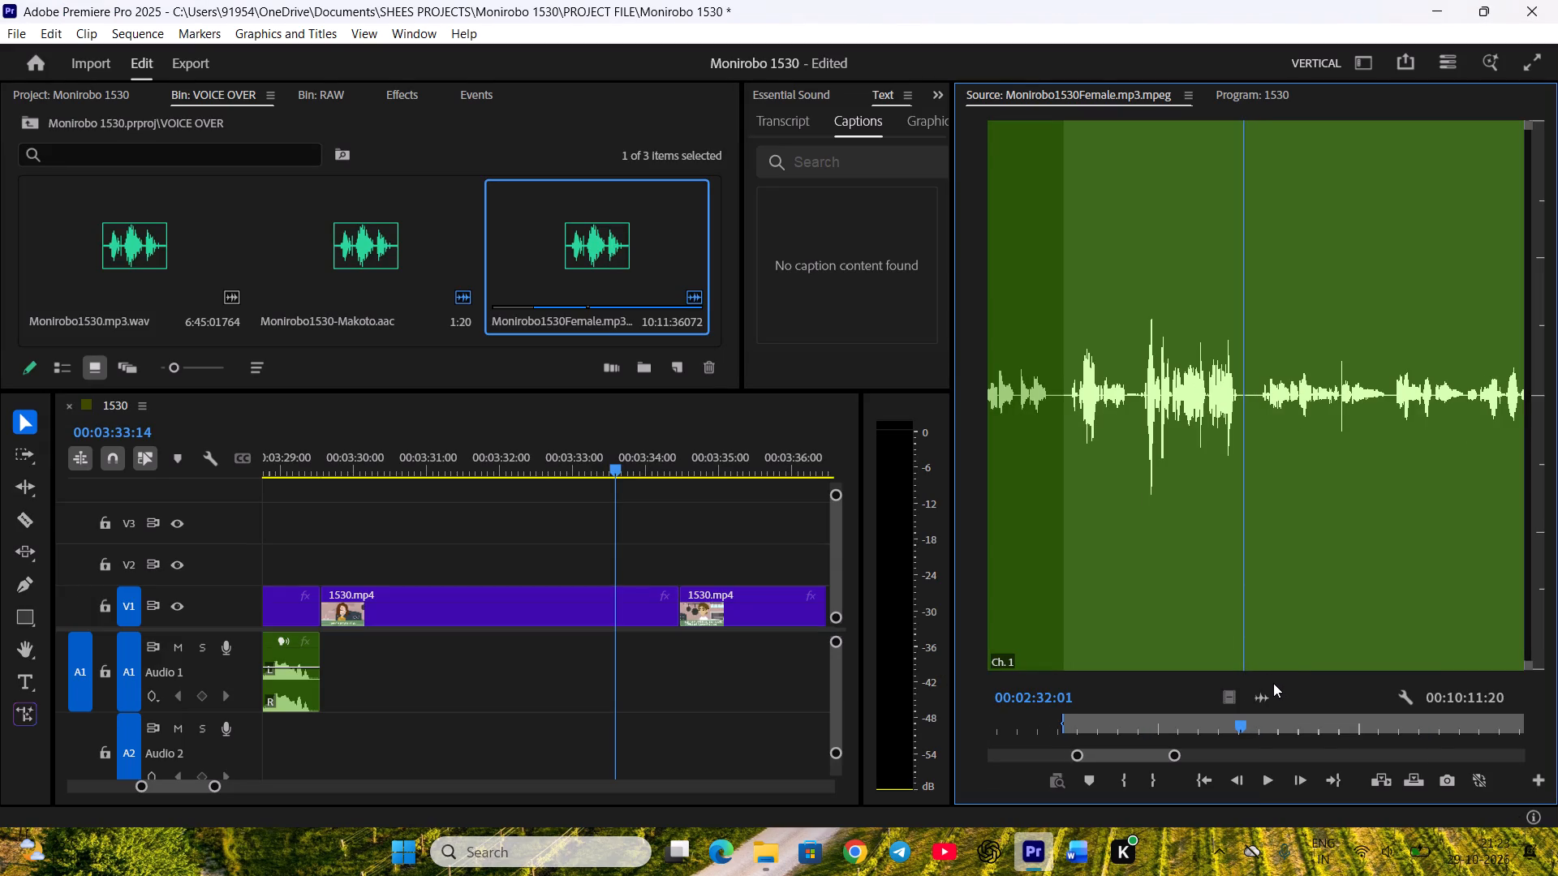
key("o")
Place Kanami's line on Audio 1 directly after Makoto's line, at the start of her shot, and play its end.
left_click_drag(1261, 696, 318, 654)
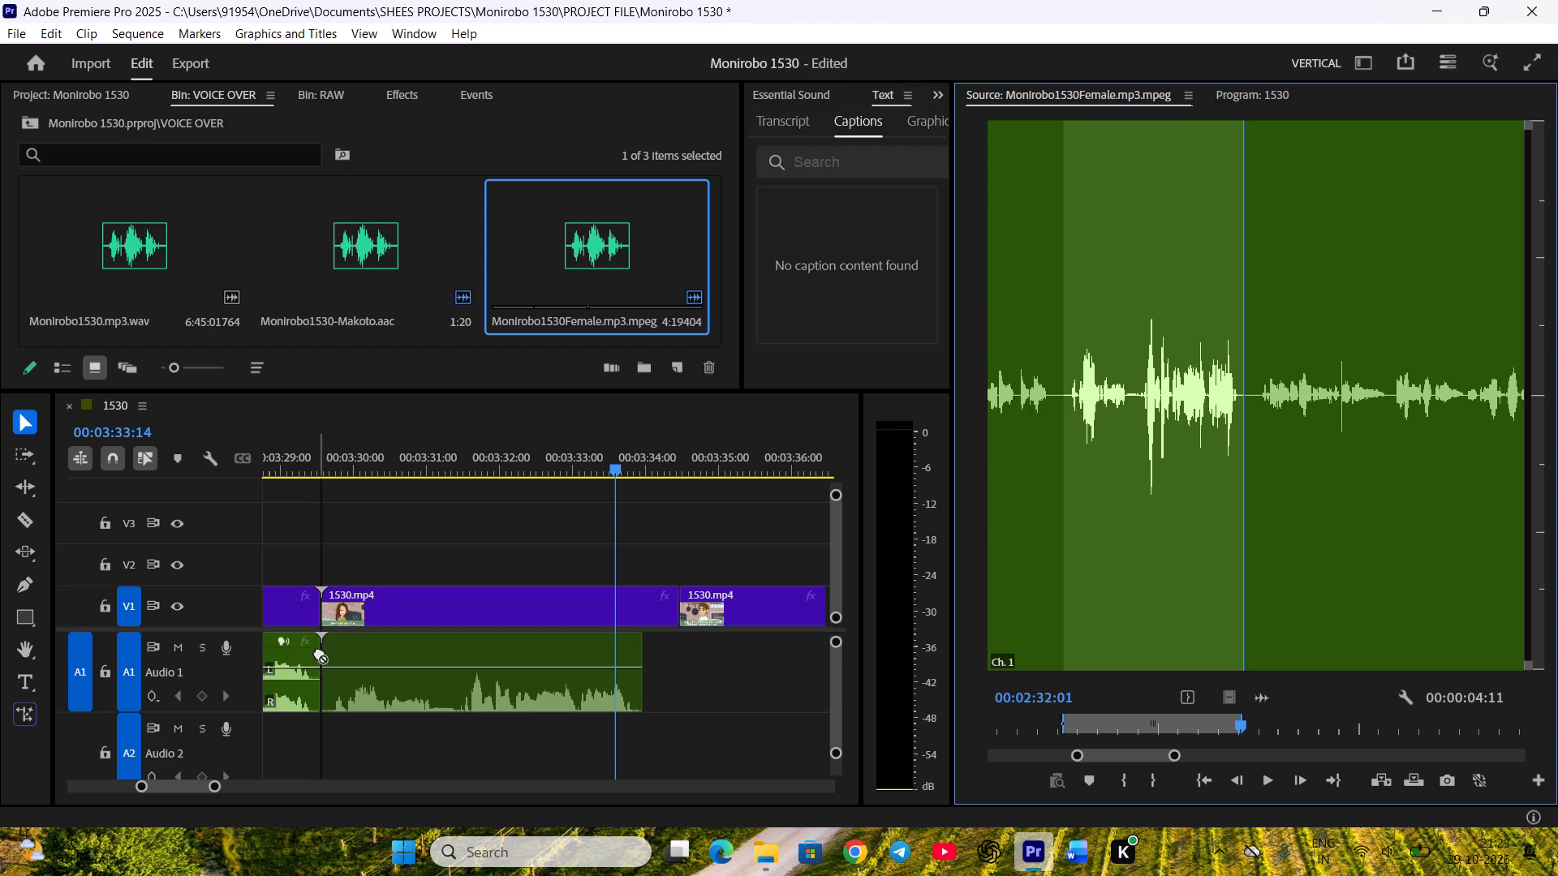
key("space")
key("space")
Trim Kanami's shot to the end of her line and ripple-delete the gap before Makoto's reply shot.
left_click_drag(673, 610, 652, 611)
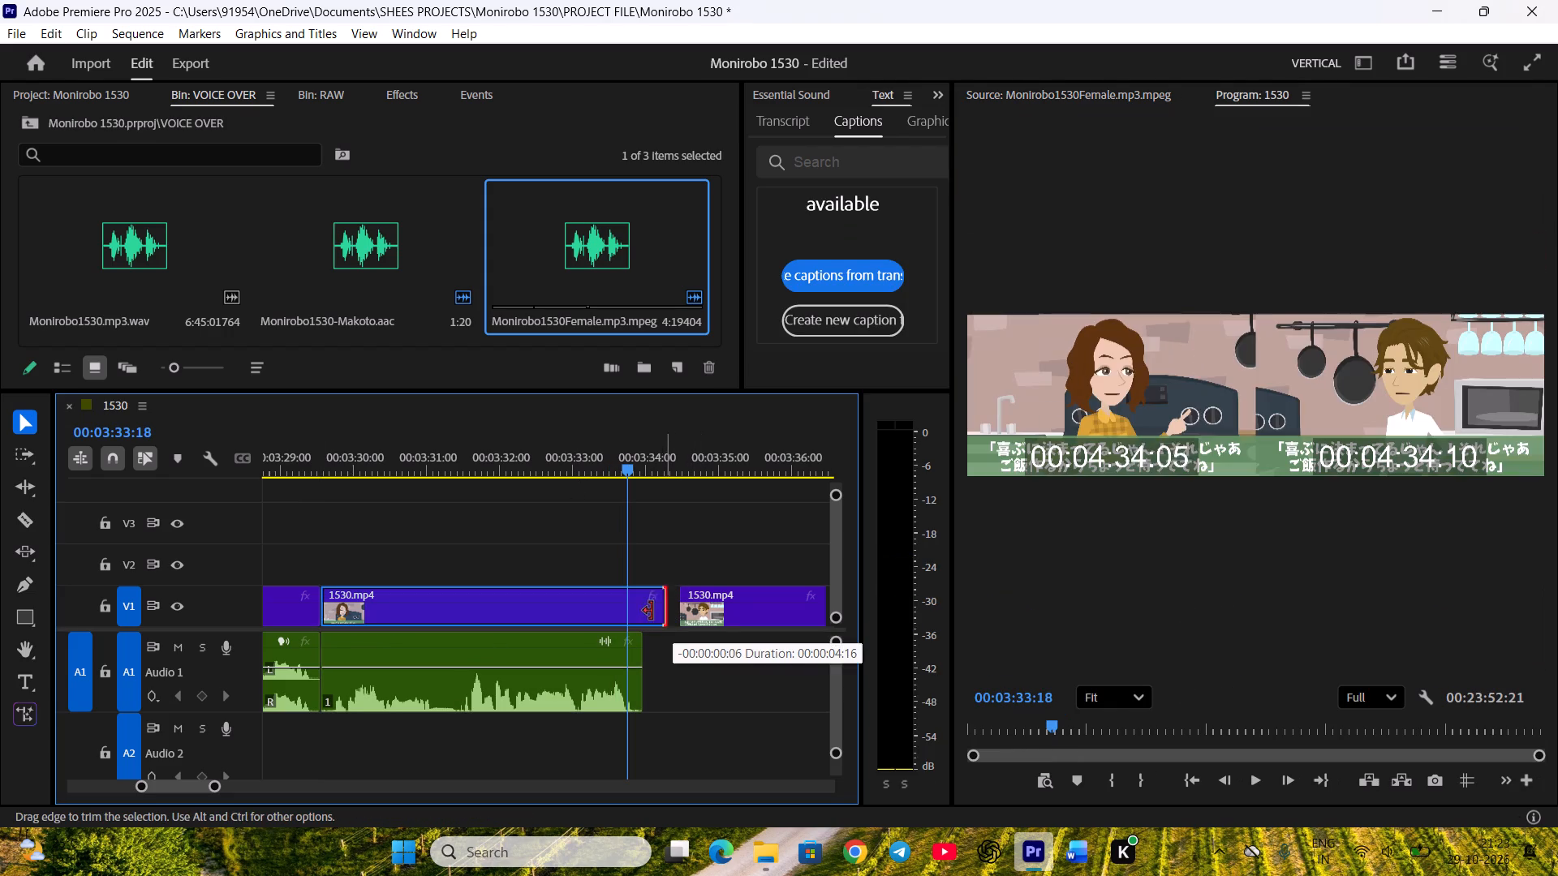
left_click_drag(652, 611, 640, 612)
right_click(652, 603)
left_click(682, 611)
Preview Makoto's reply shot and the following narration shots of the dining table, sofa and frowning Kanami.
scroll(675, 621, "down", 7)
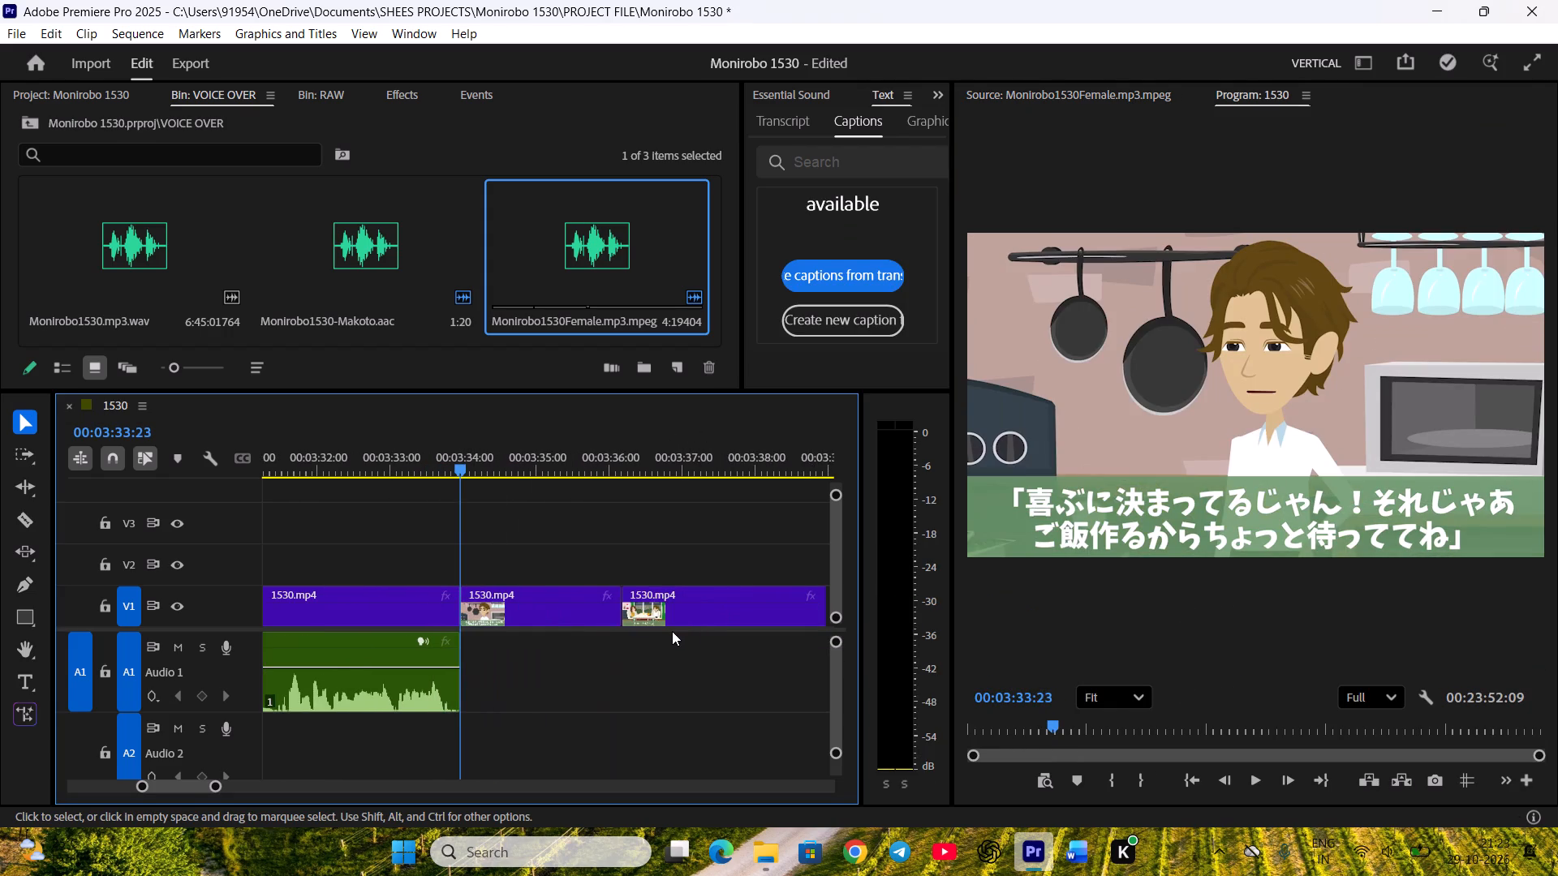
key("space")
scroll(626, 620, "down", 4)
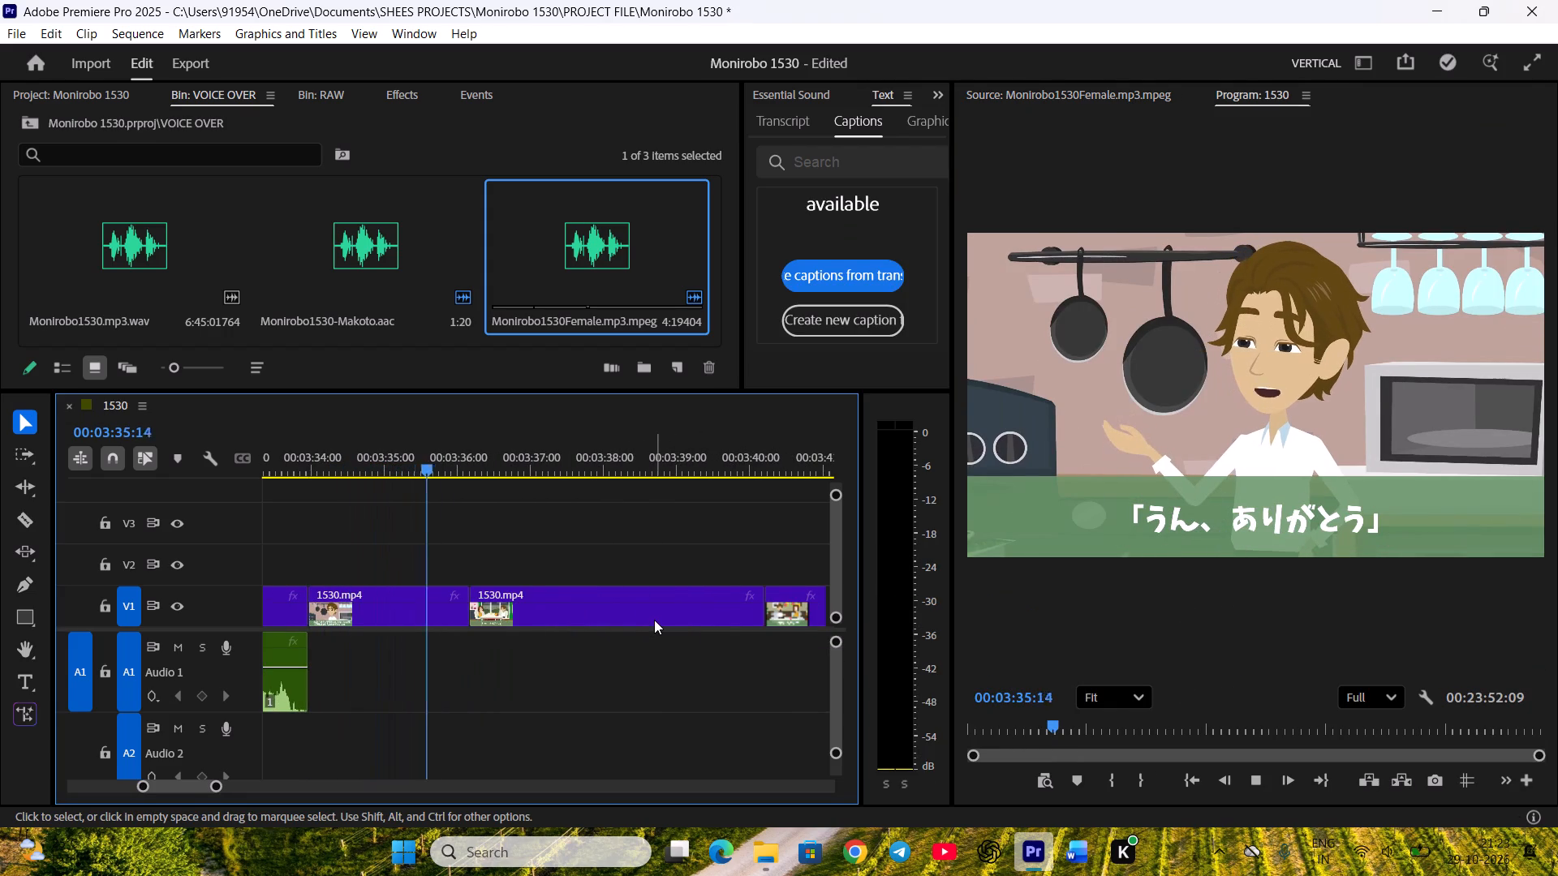
key("space")
key("space")
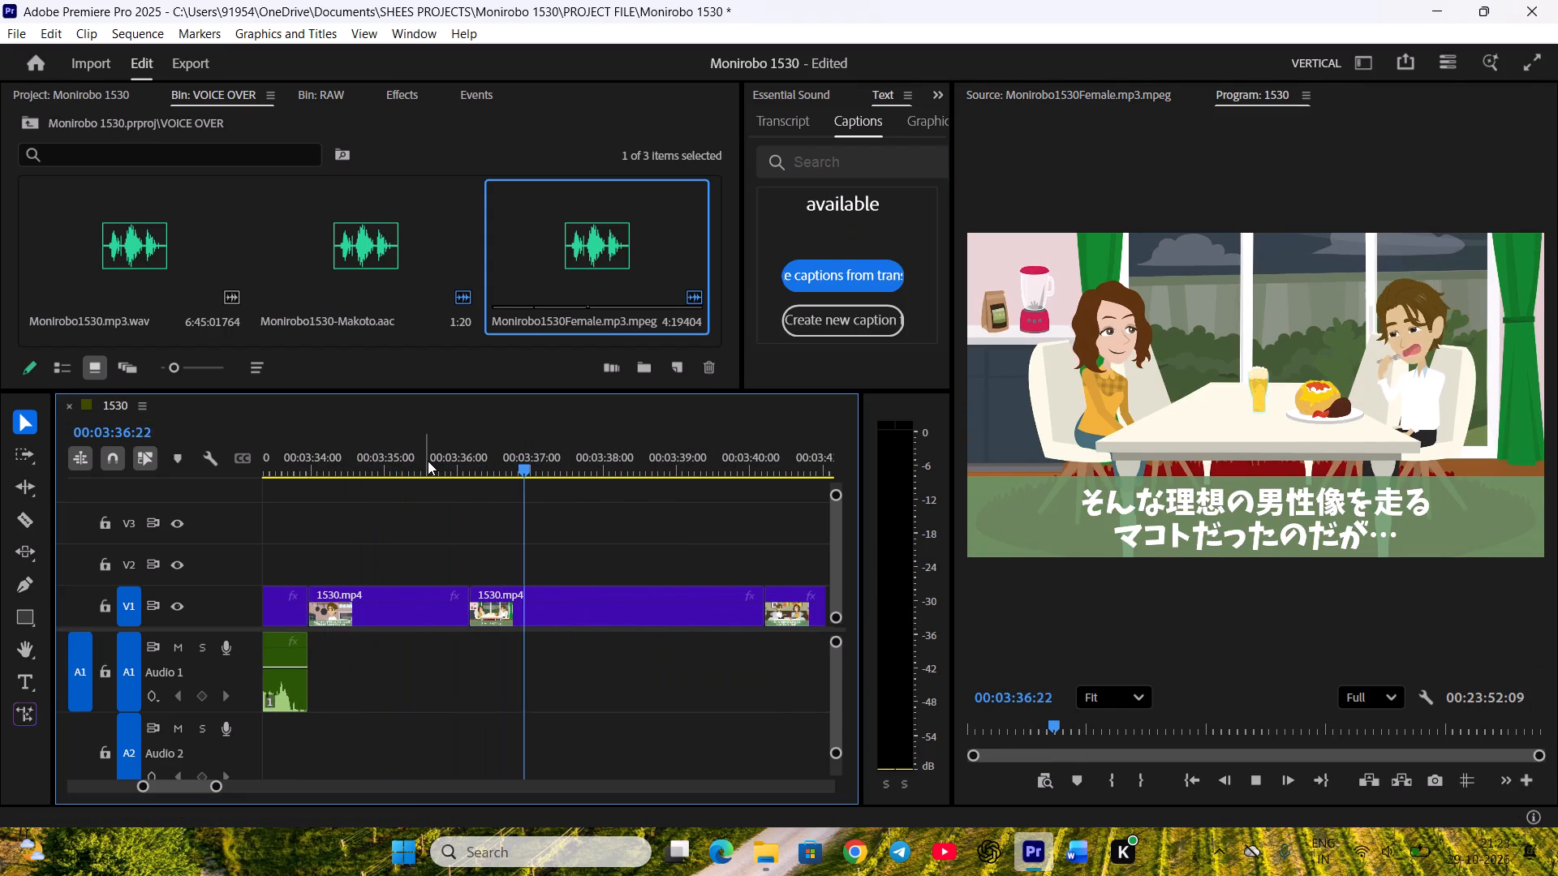
scroll(533, 496, "down", 2)
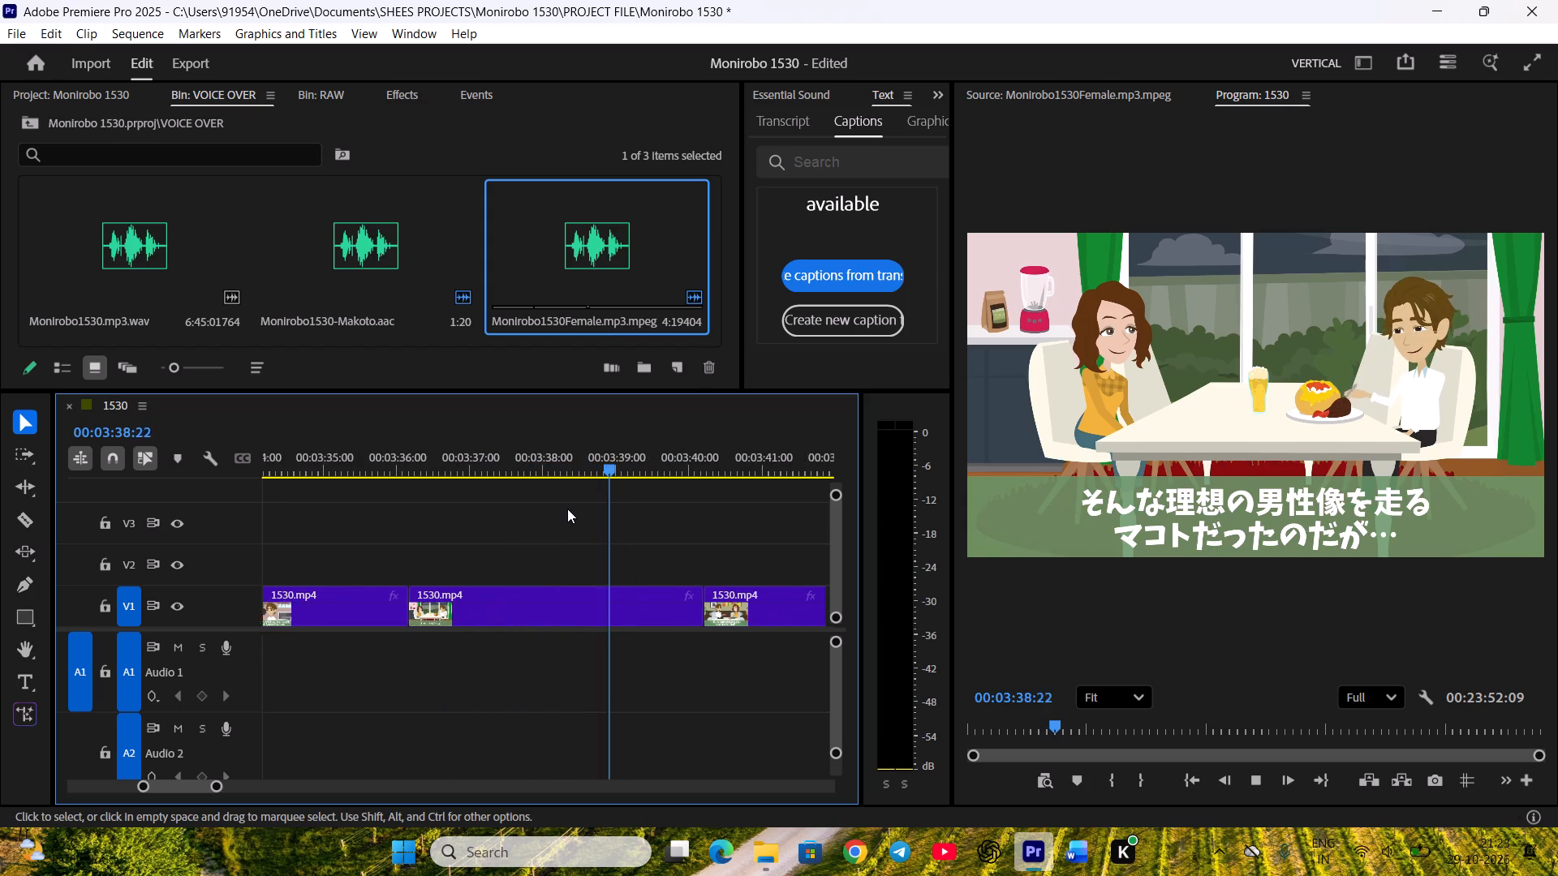
scroll(567, 509, "down", 1)
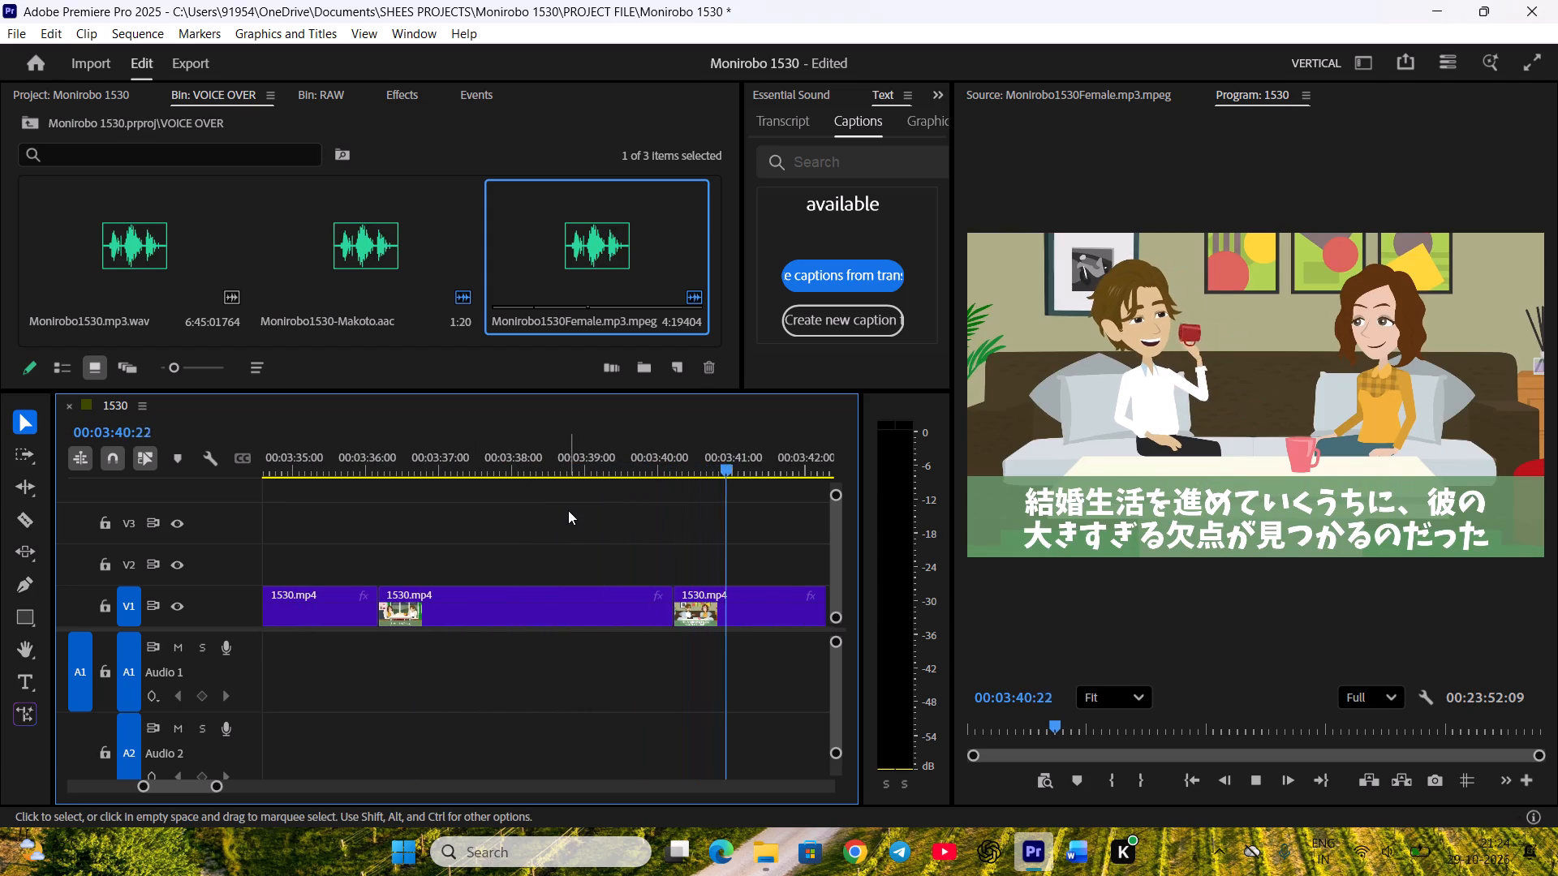
key("space")
scroll(568, 510, "down", 9)
key("space")
scroll(570, 516, "down", 5)
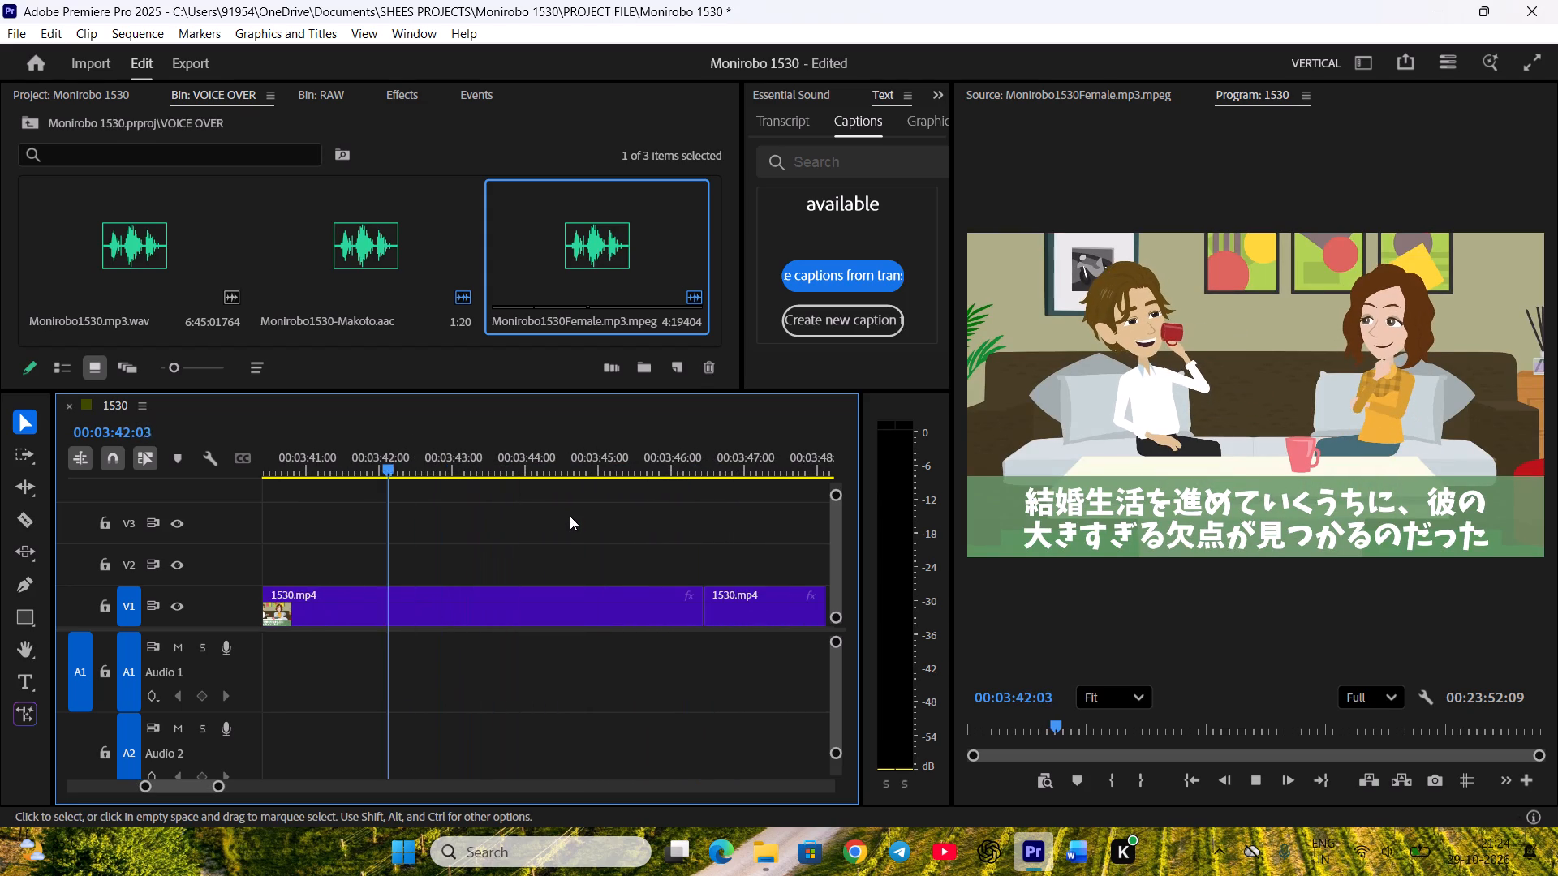
scroll(570, 516, "down", 2)
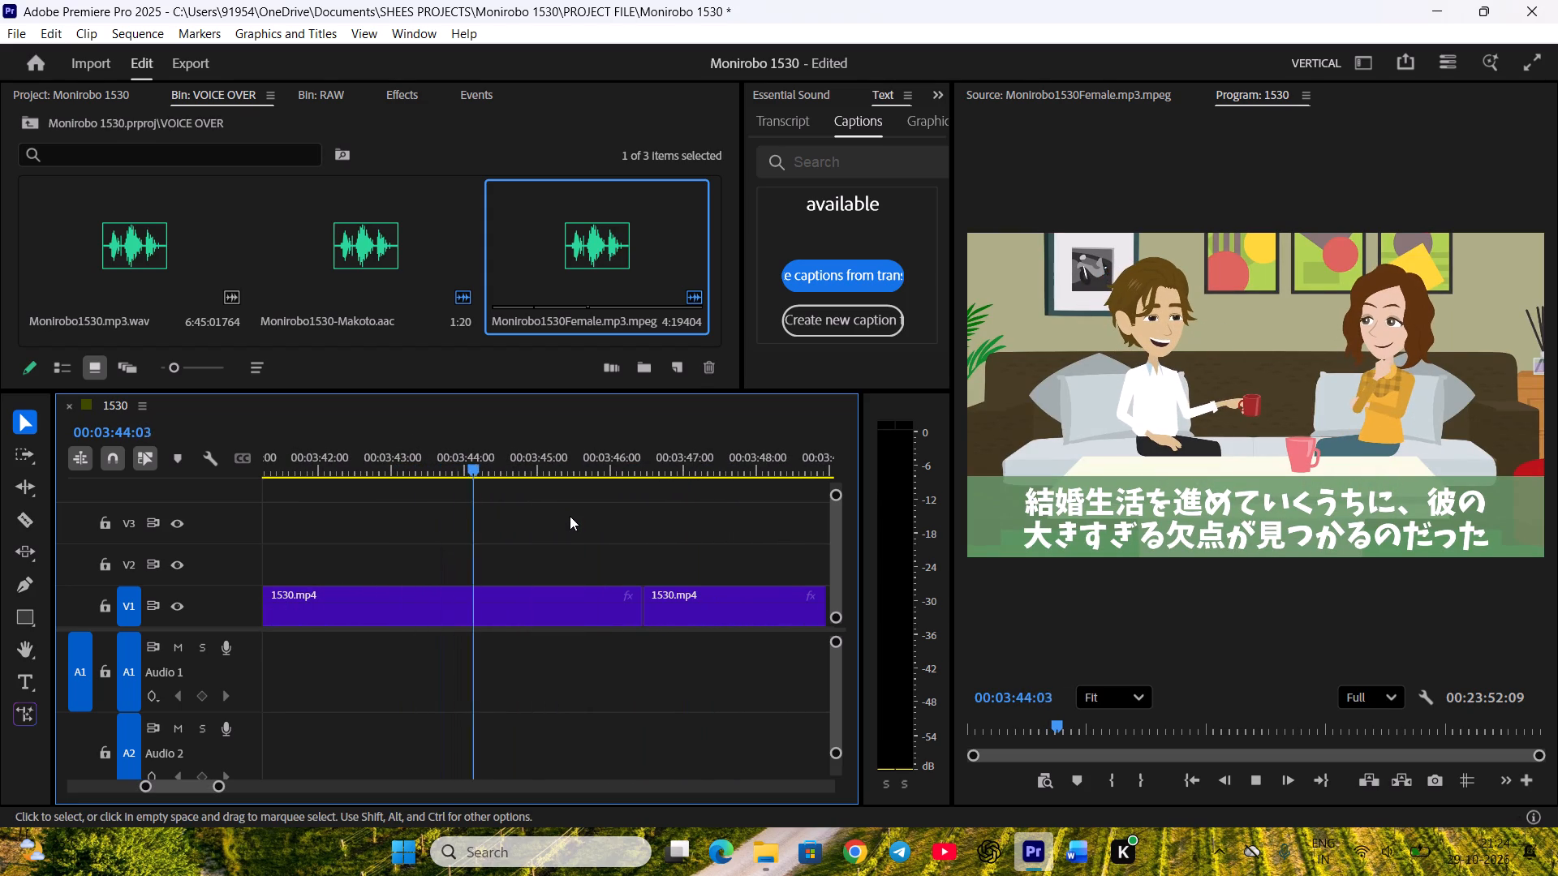
scroll(570, 516, "down", 4)
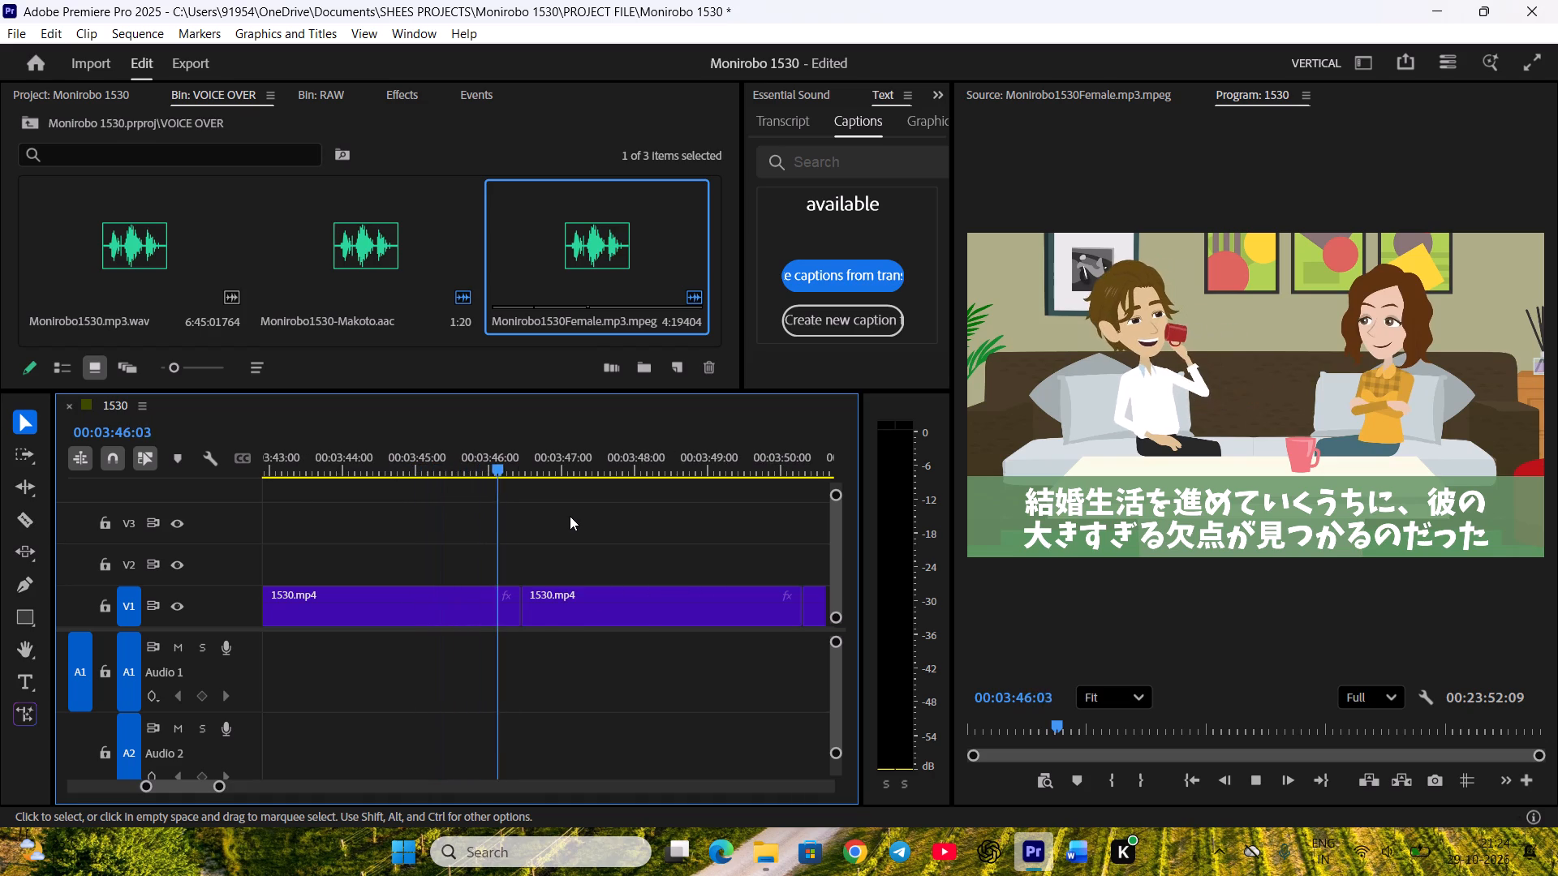
scroll(570, 516, "down", 9)
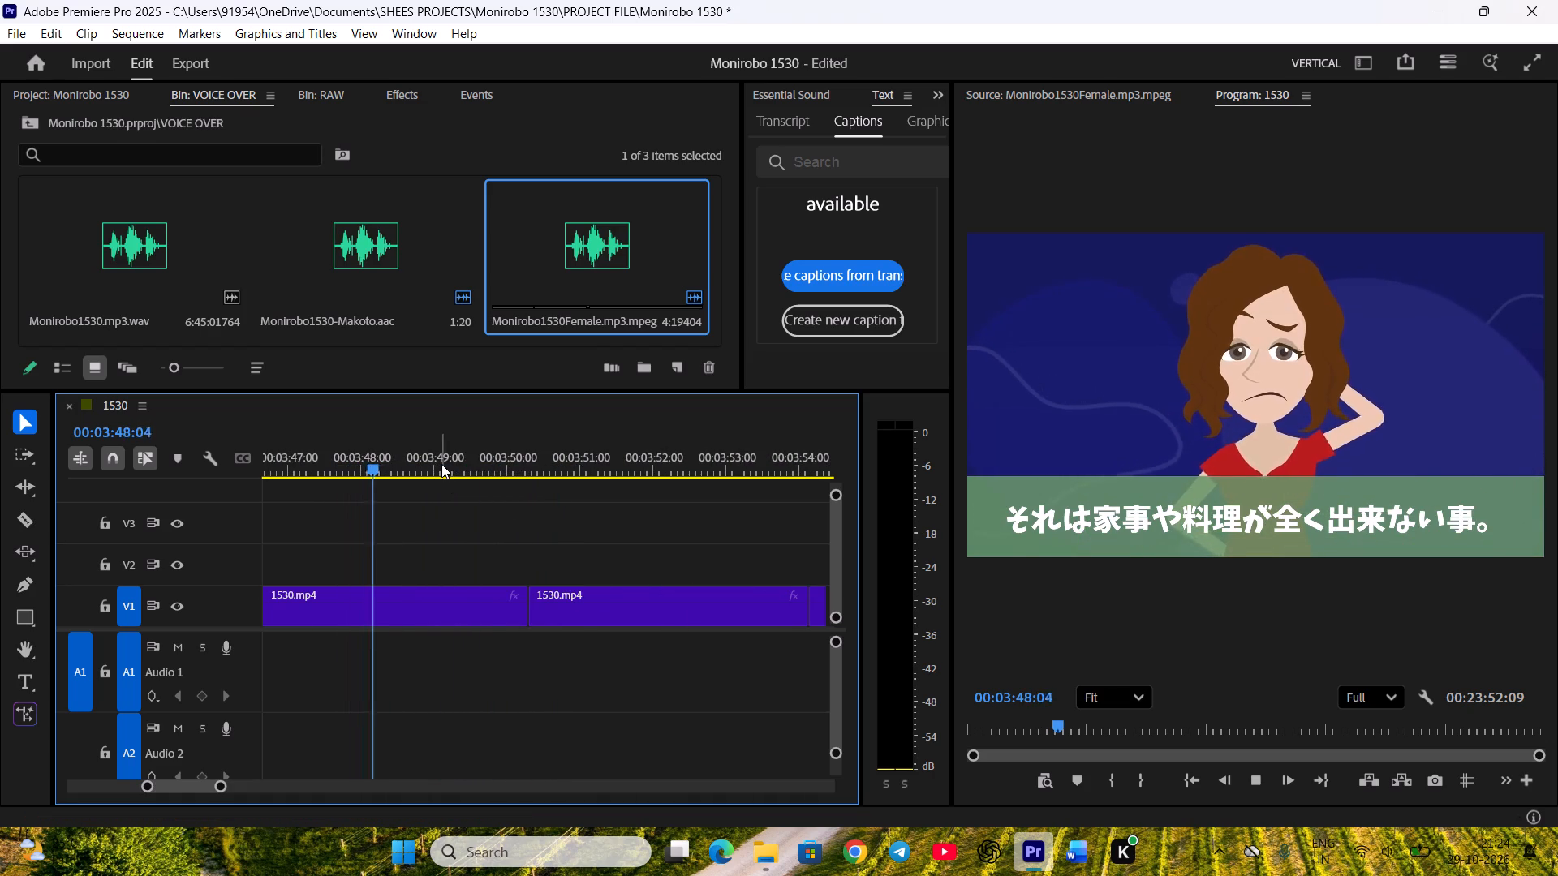
Preview the remaining narration shots up to Kanami's kitchen shot around 00:03:59 and save the project.
left_click_drag(441, 464, 647, 497)
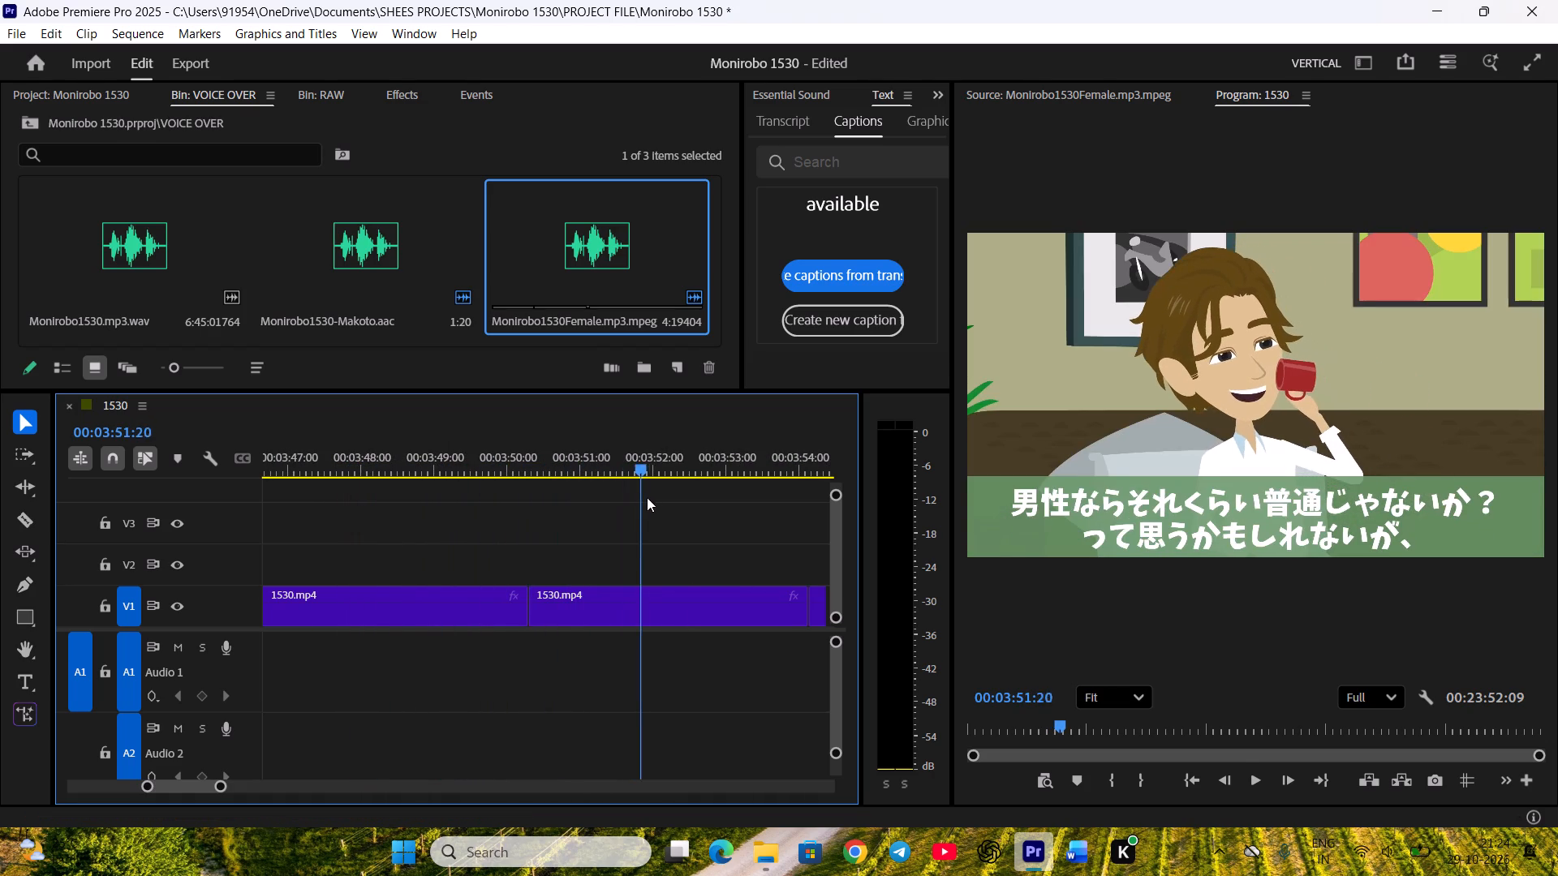
left_click_drag(647, 497, 682, 499)
key("space")
scroll(674, 506, "down", 8)
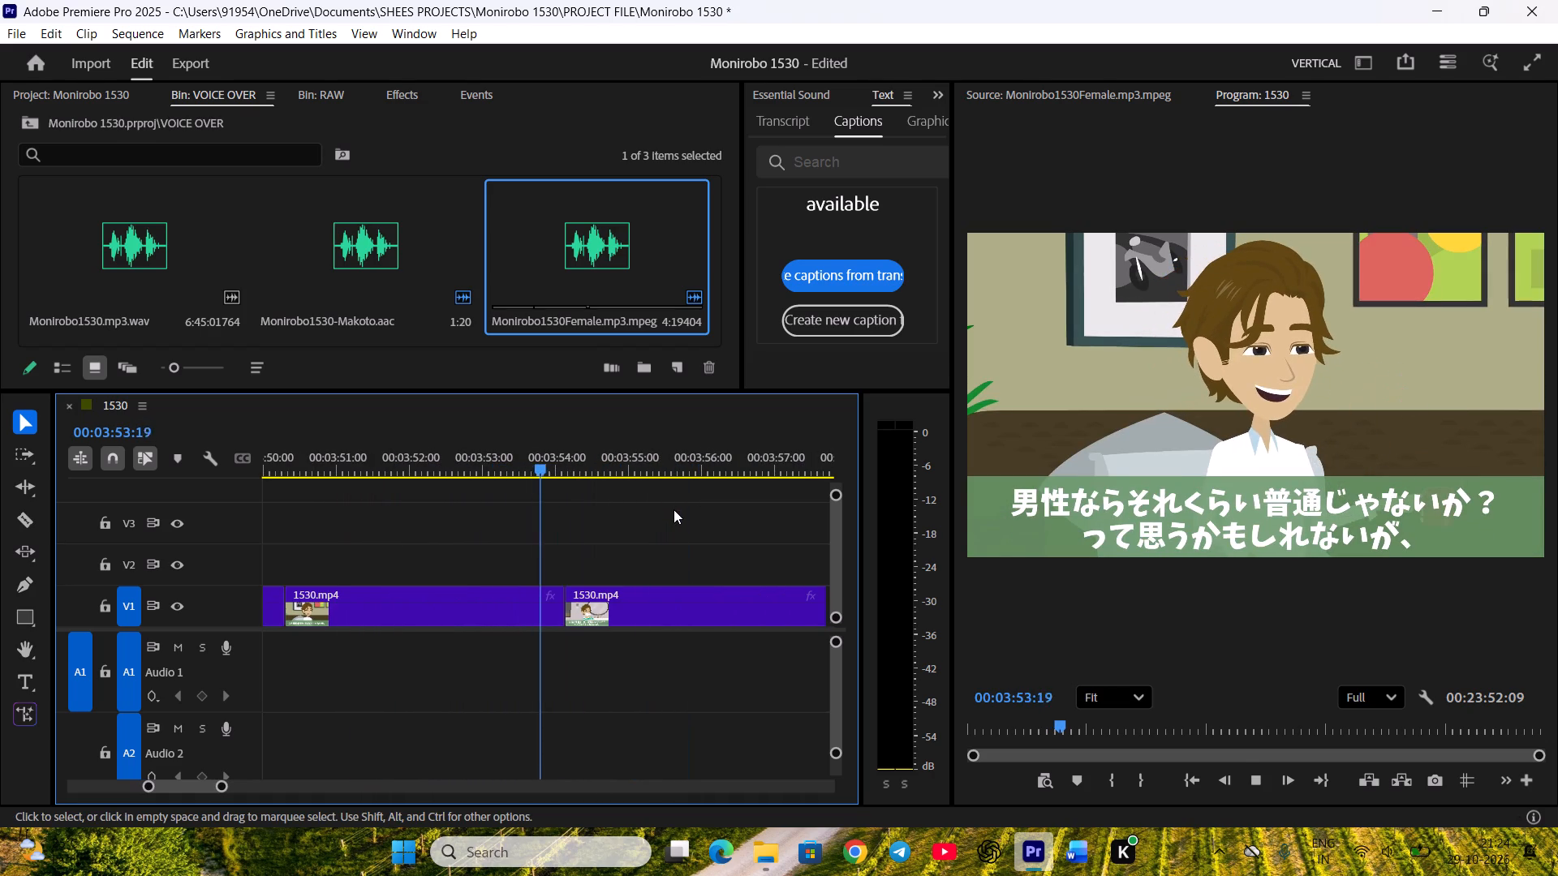
scroll(674, 509, "down", 10)
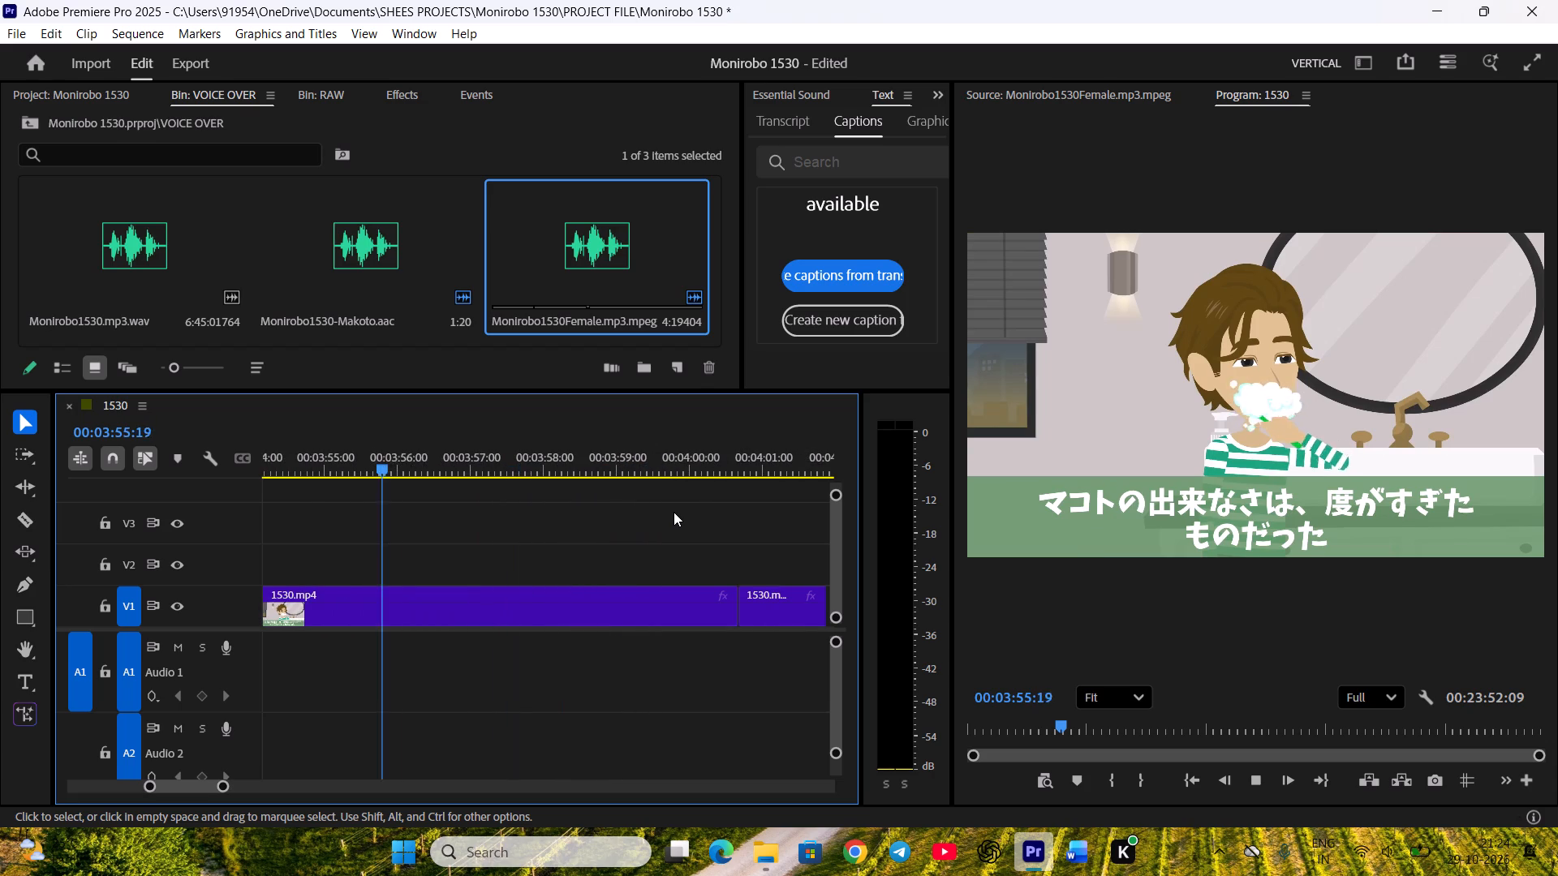
left_click_drag(455, 457, 662, 487)
key("space")
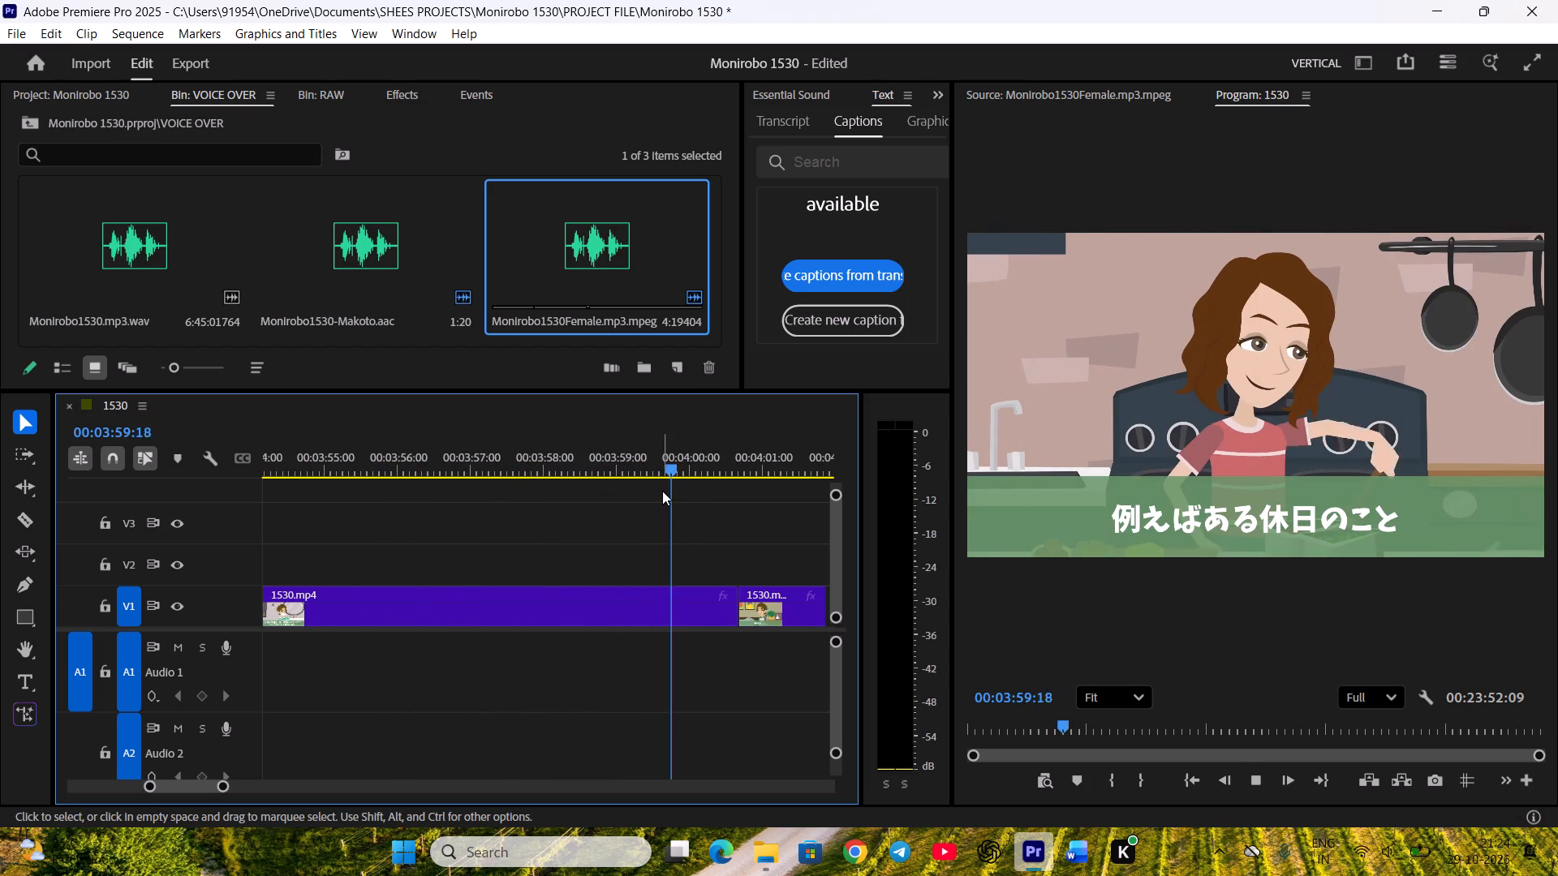
scroll(662, 496, "down", 5)
key("space")
left_click(492, 454)
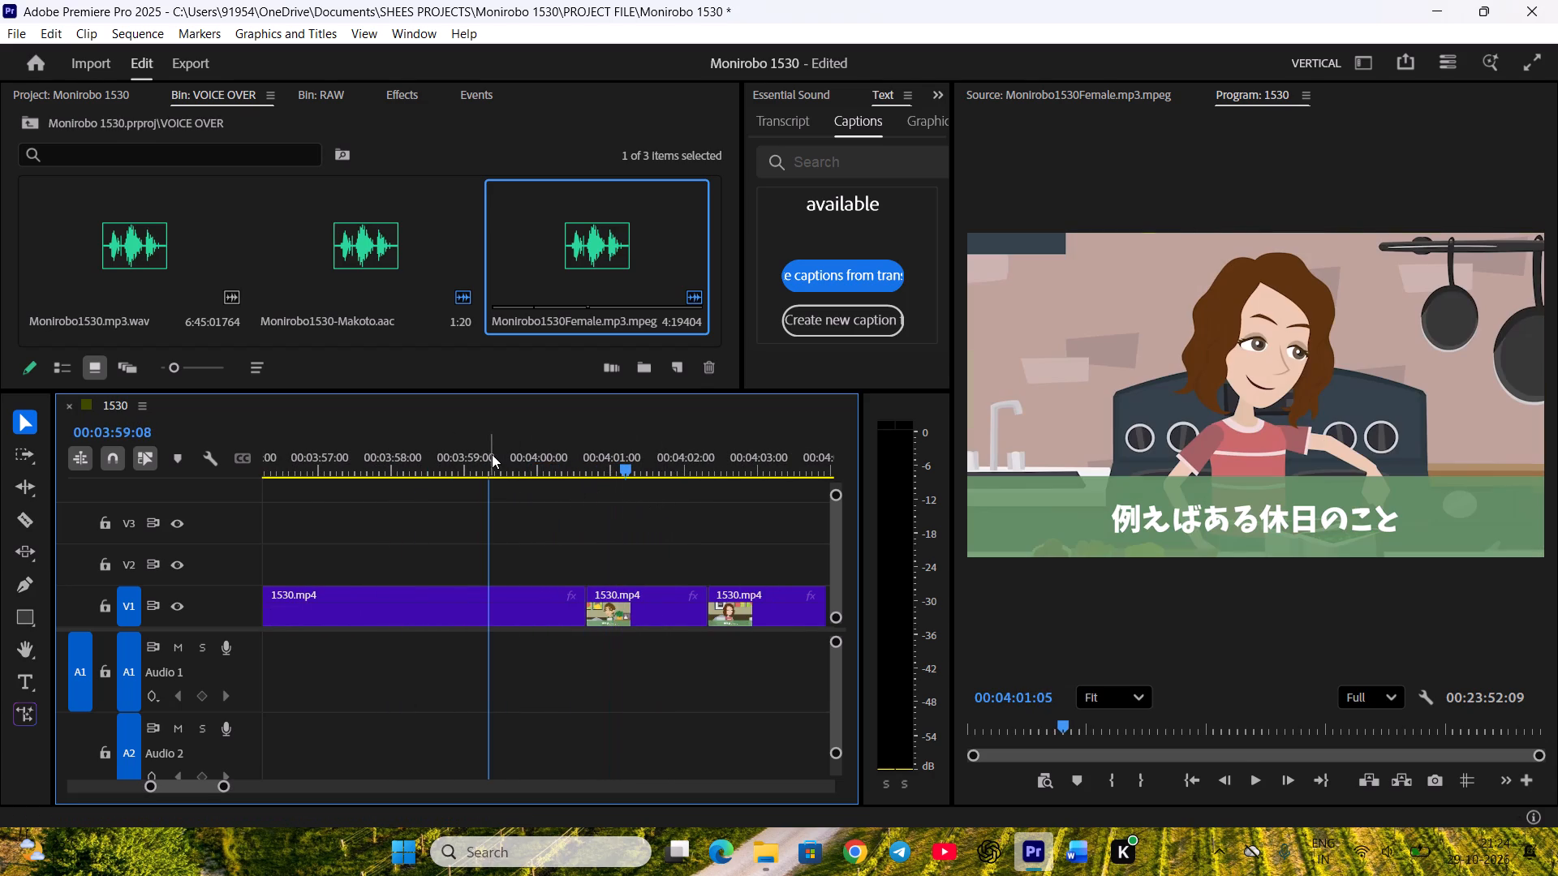
key("ctrl+s")
key("minus")
key("minus")
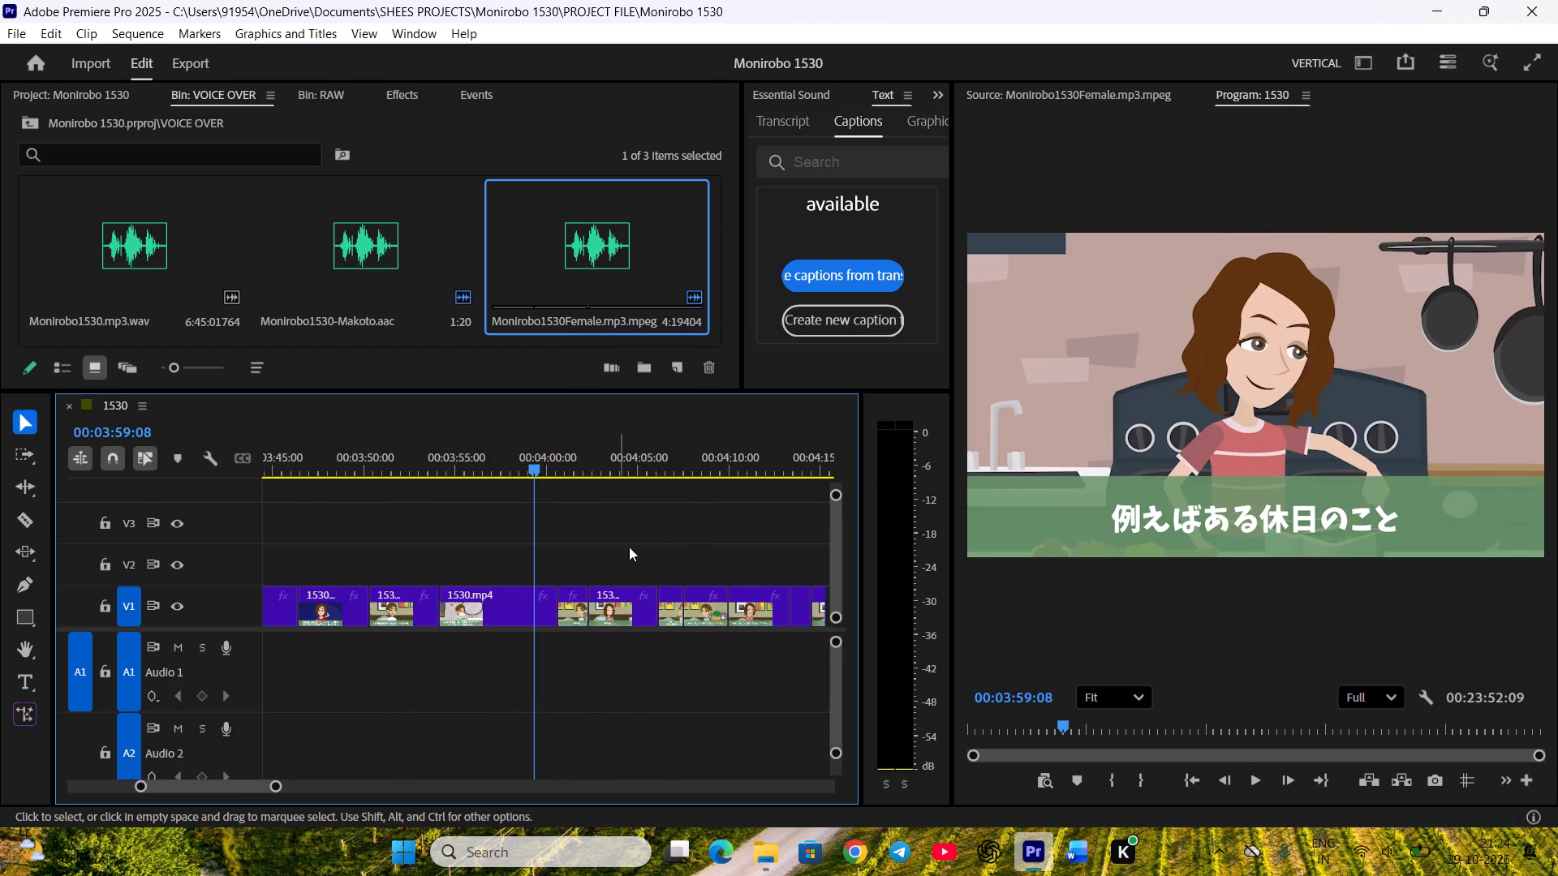
scroll(637, 548, "up", 8)
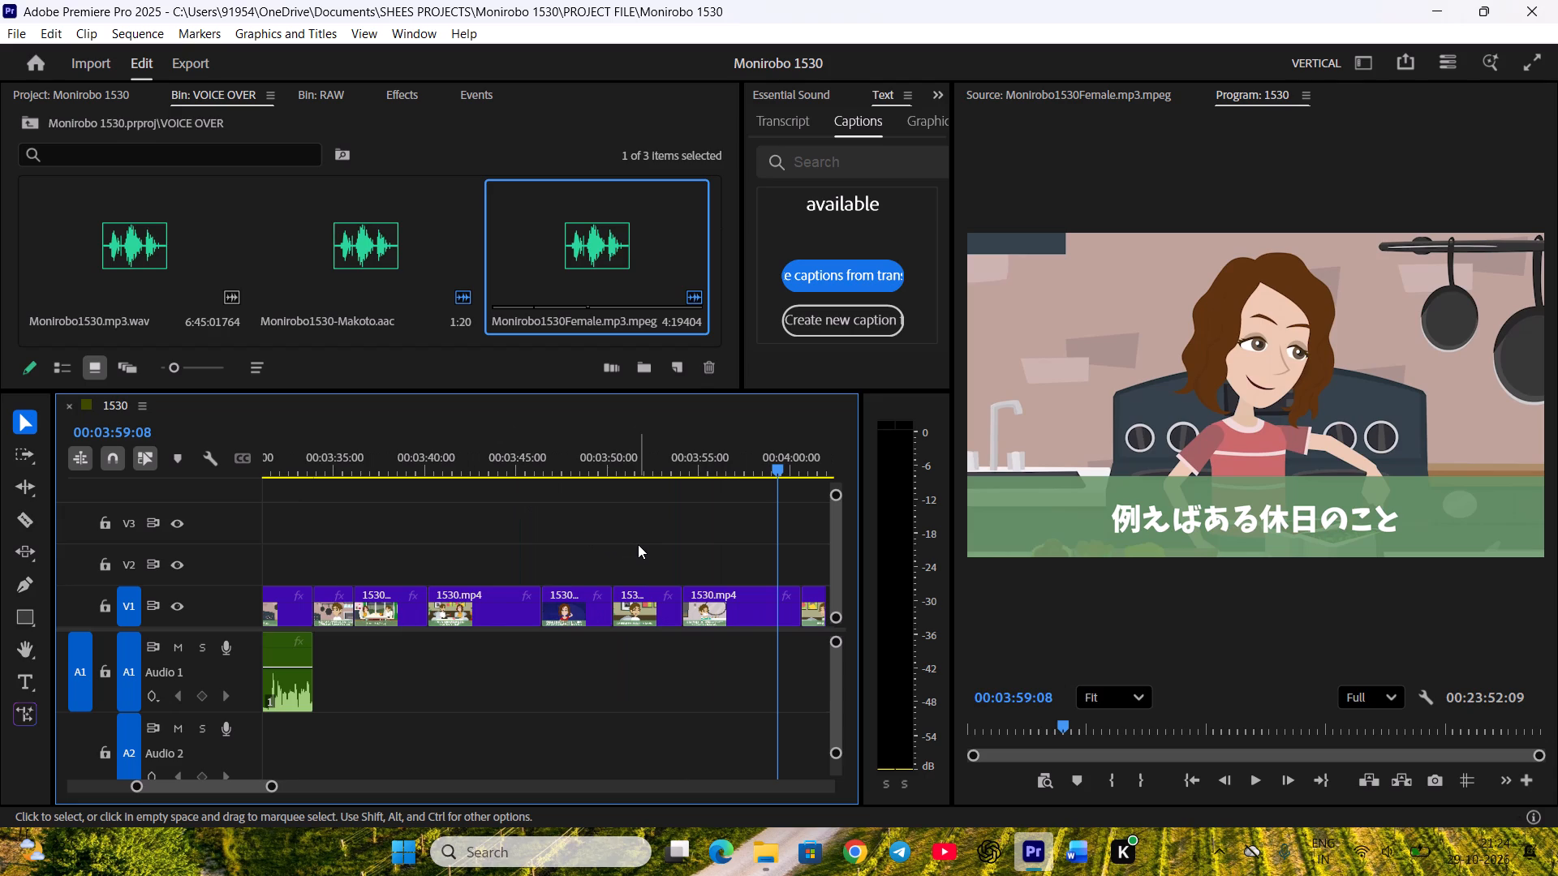
key("ctrl+s")
Compare Kanami's narration paragraph in the Word script with the shots leading into the "Morning~" exchange, and save the project.
left_click(1070, 835)
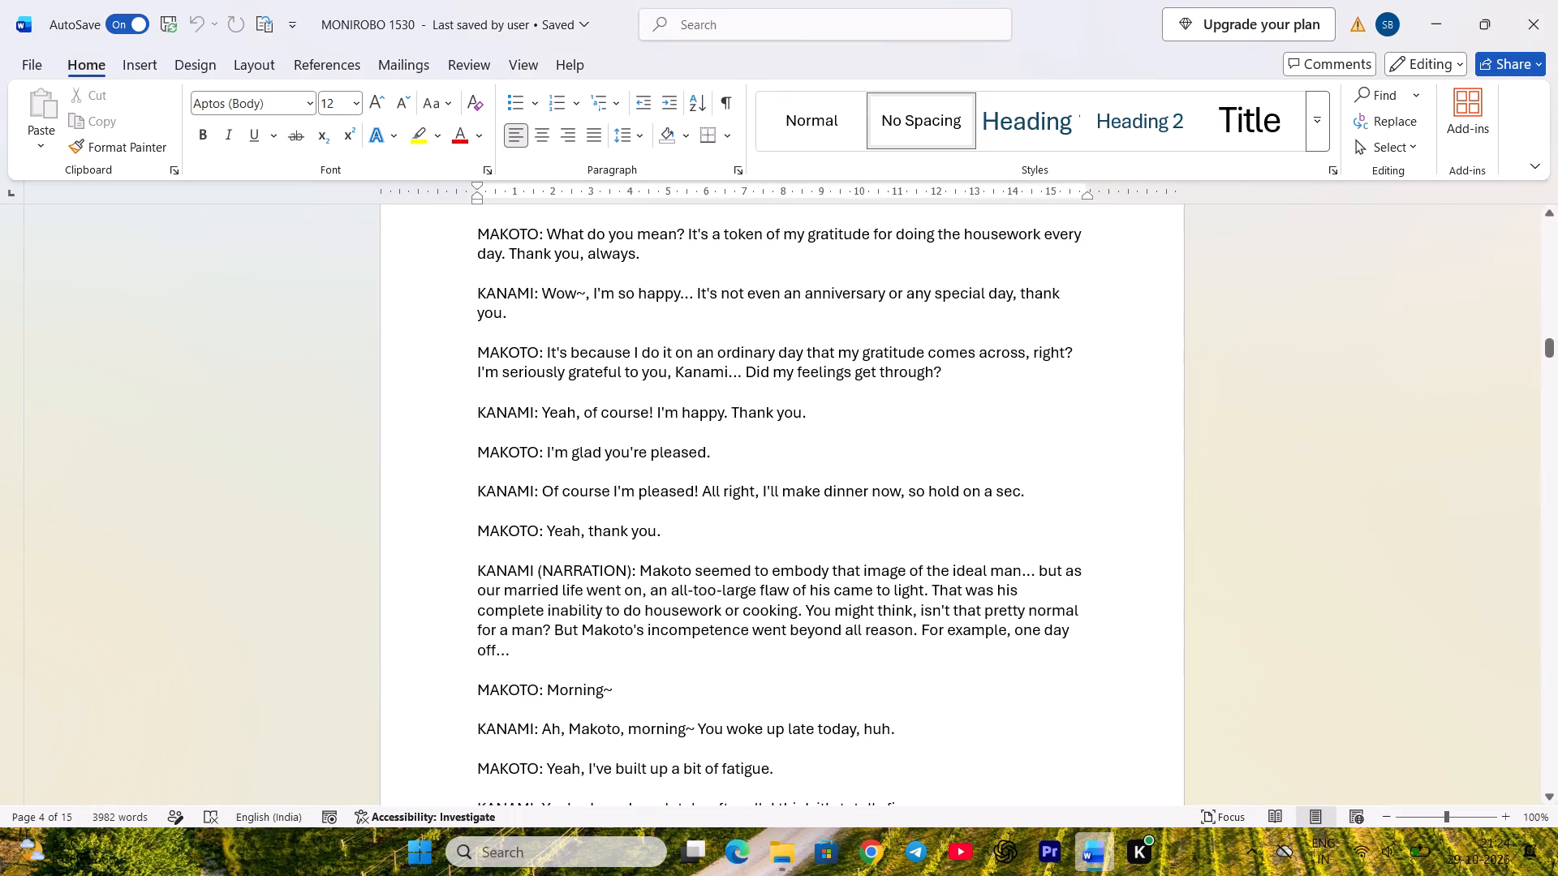
scroll(1016, 715, "down", 4)
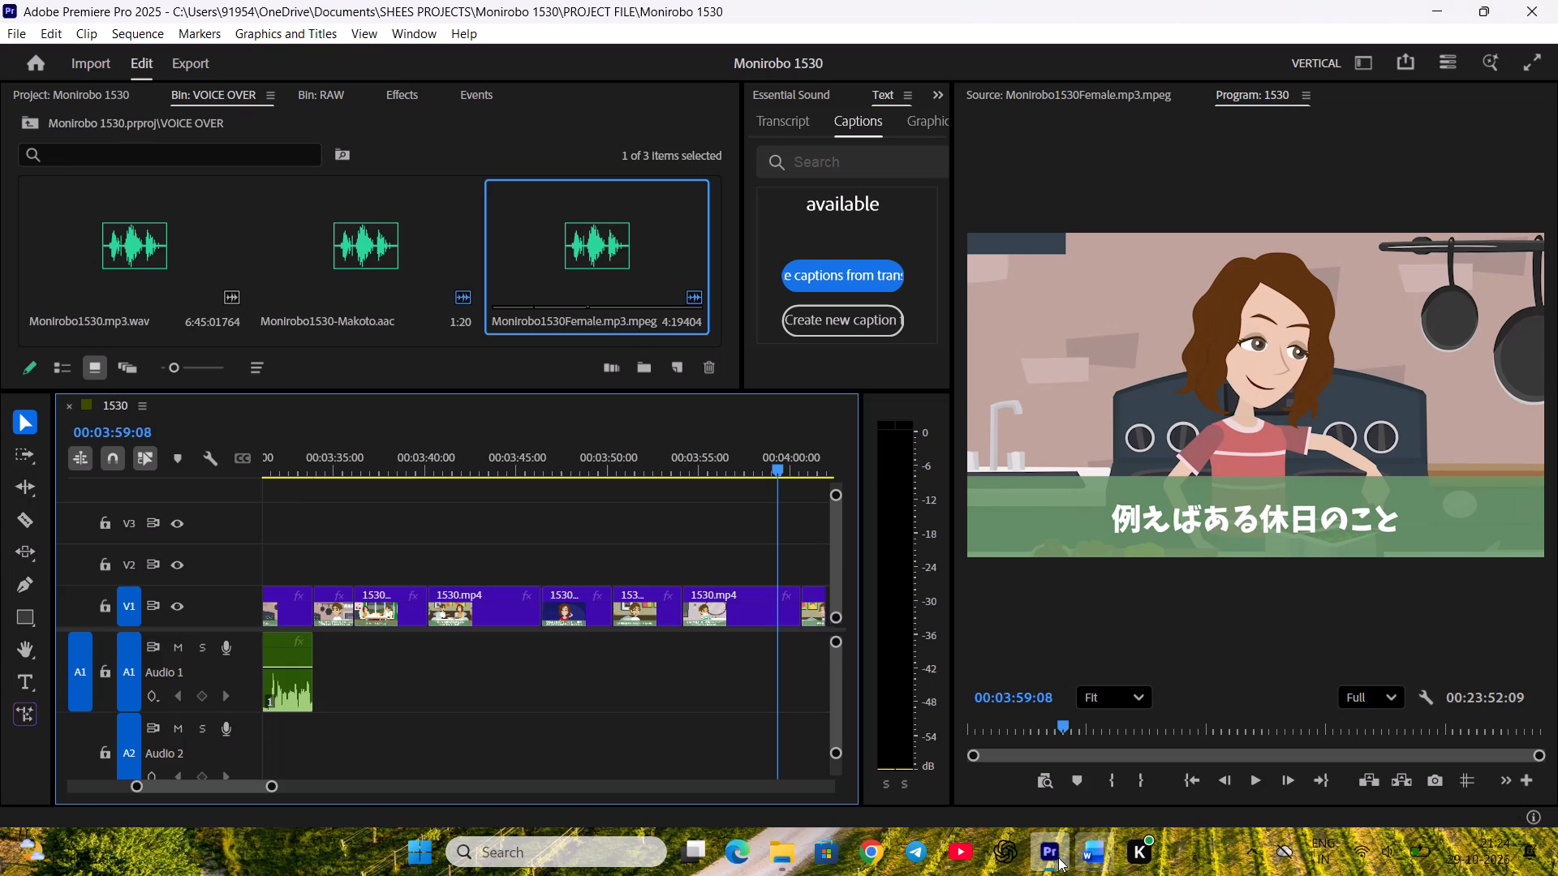
key("space")
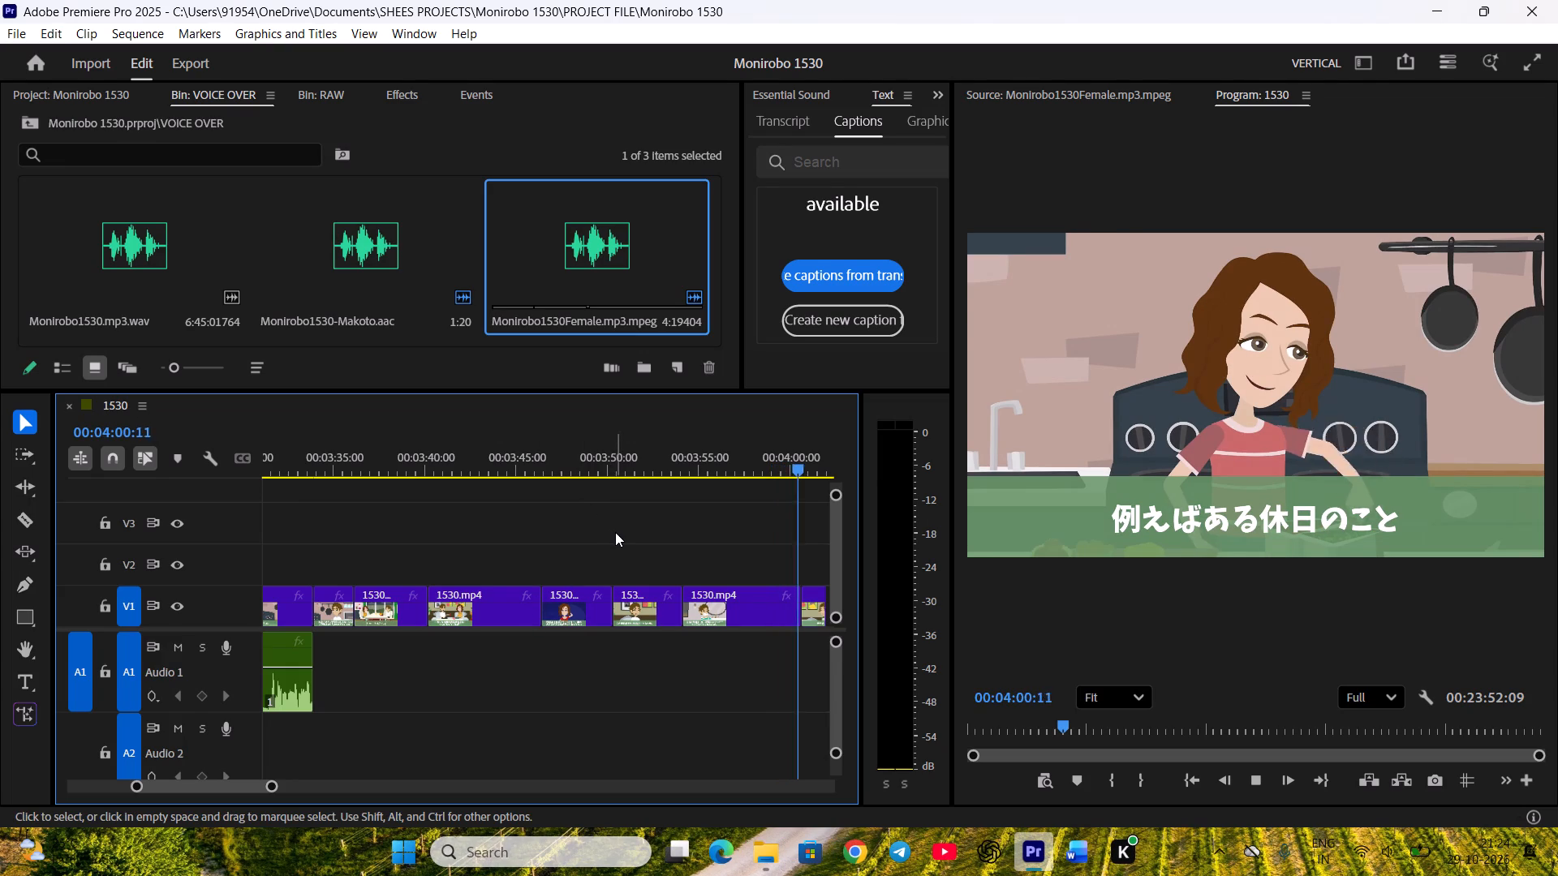
scroll(615, 533, "down", 5)
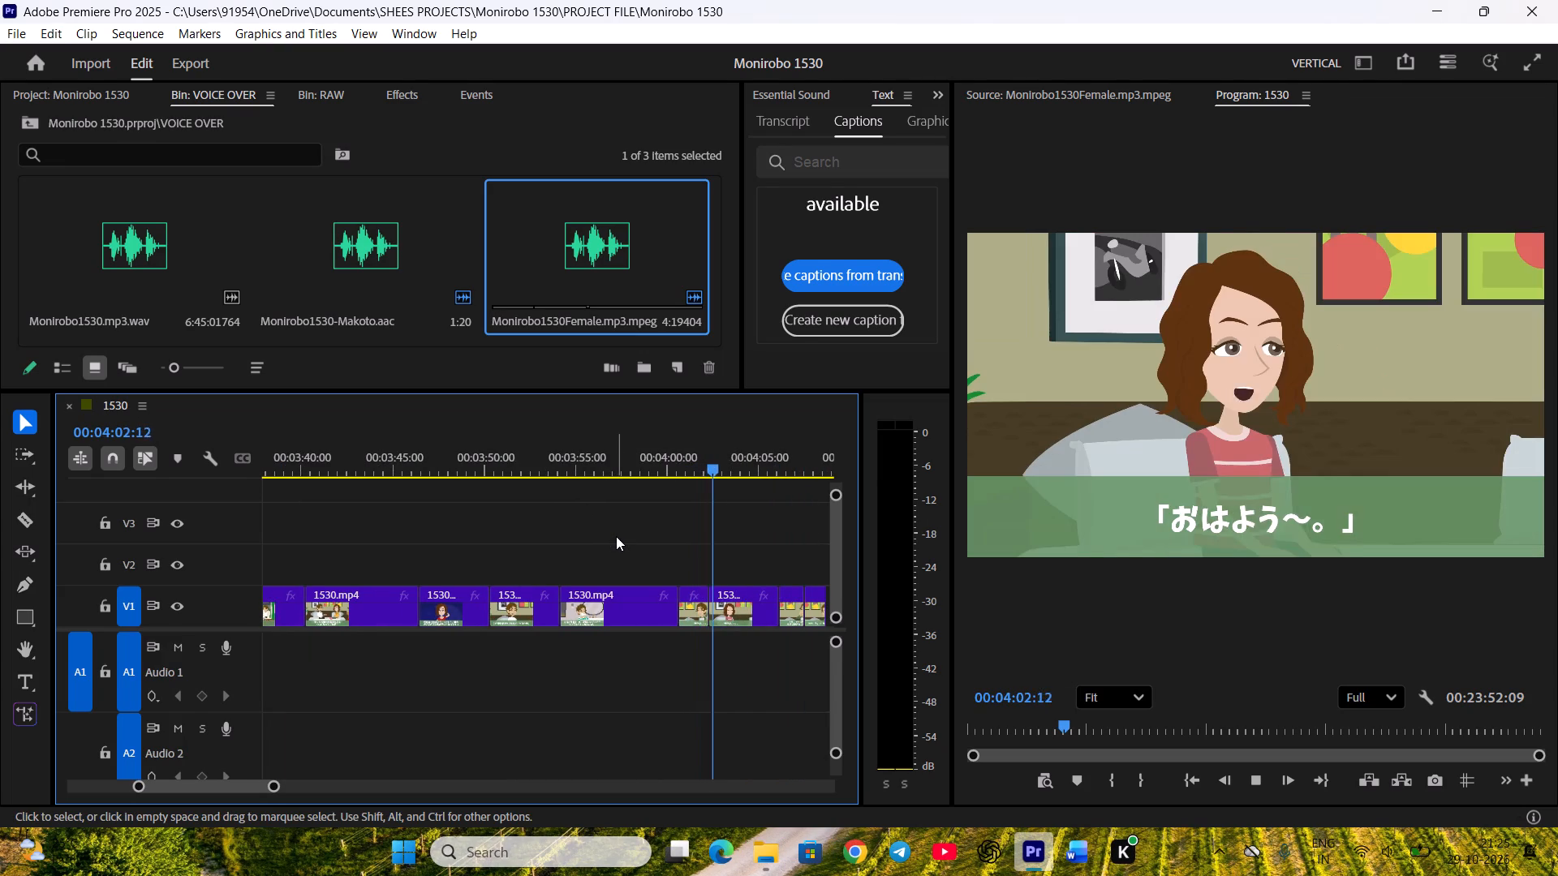
key("space")
left_click_drag(638, 458, 651, 474)
left_click_drag(653, 474, 664, 474)
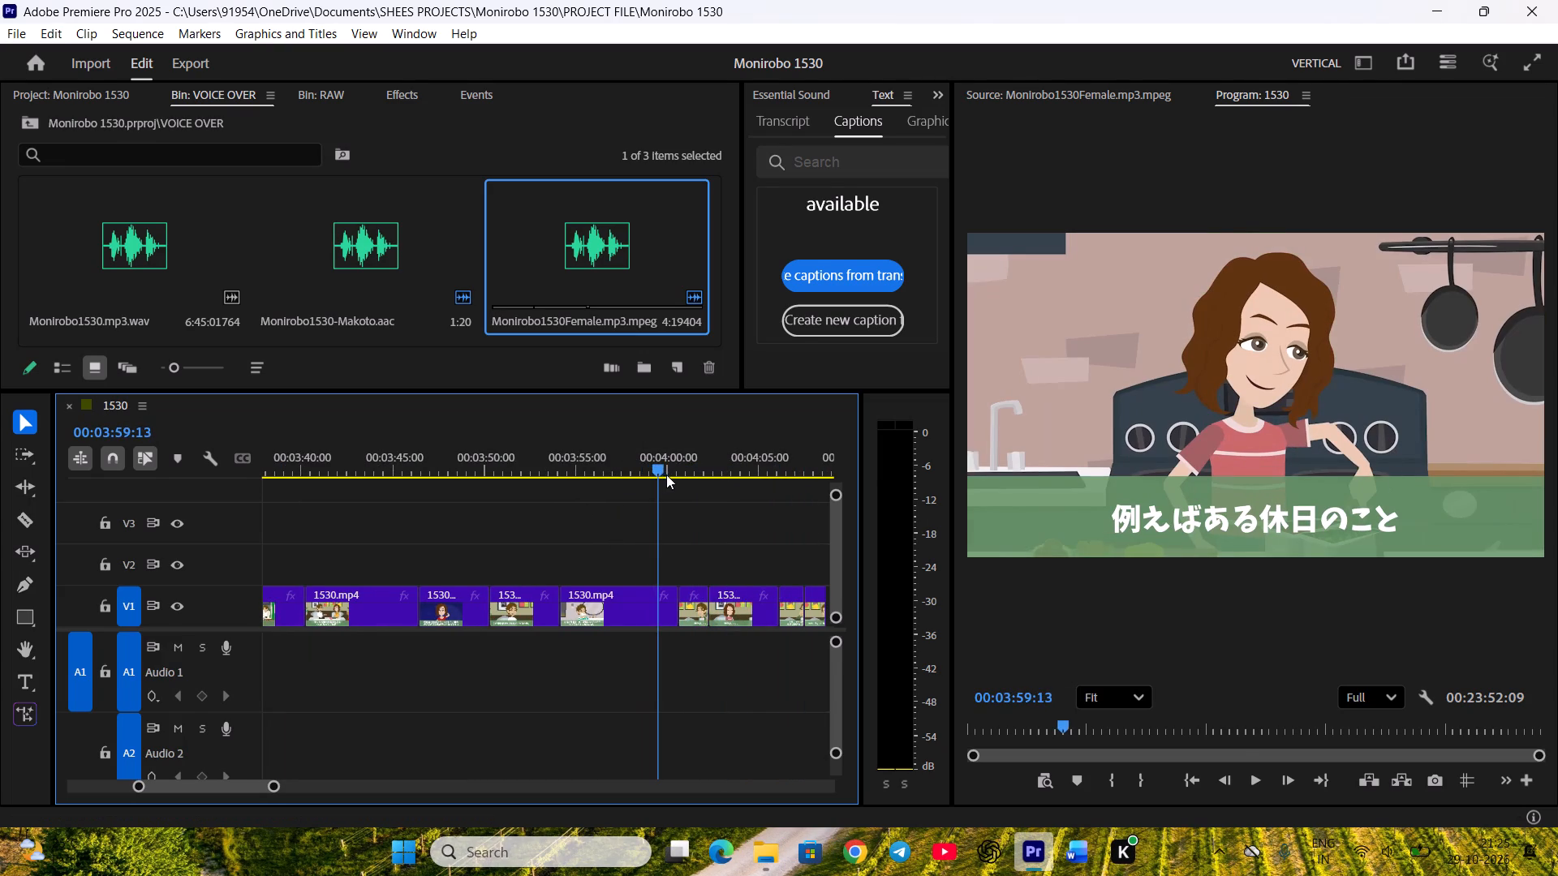
scroll(651, 504, "up", 3)
key("ctrl+s")
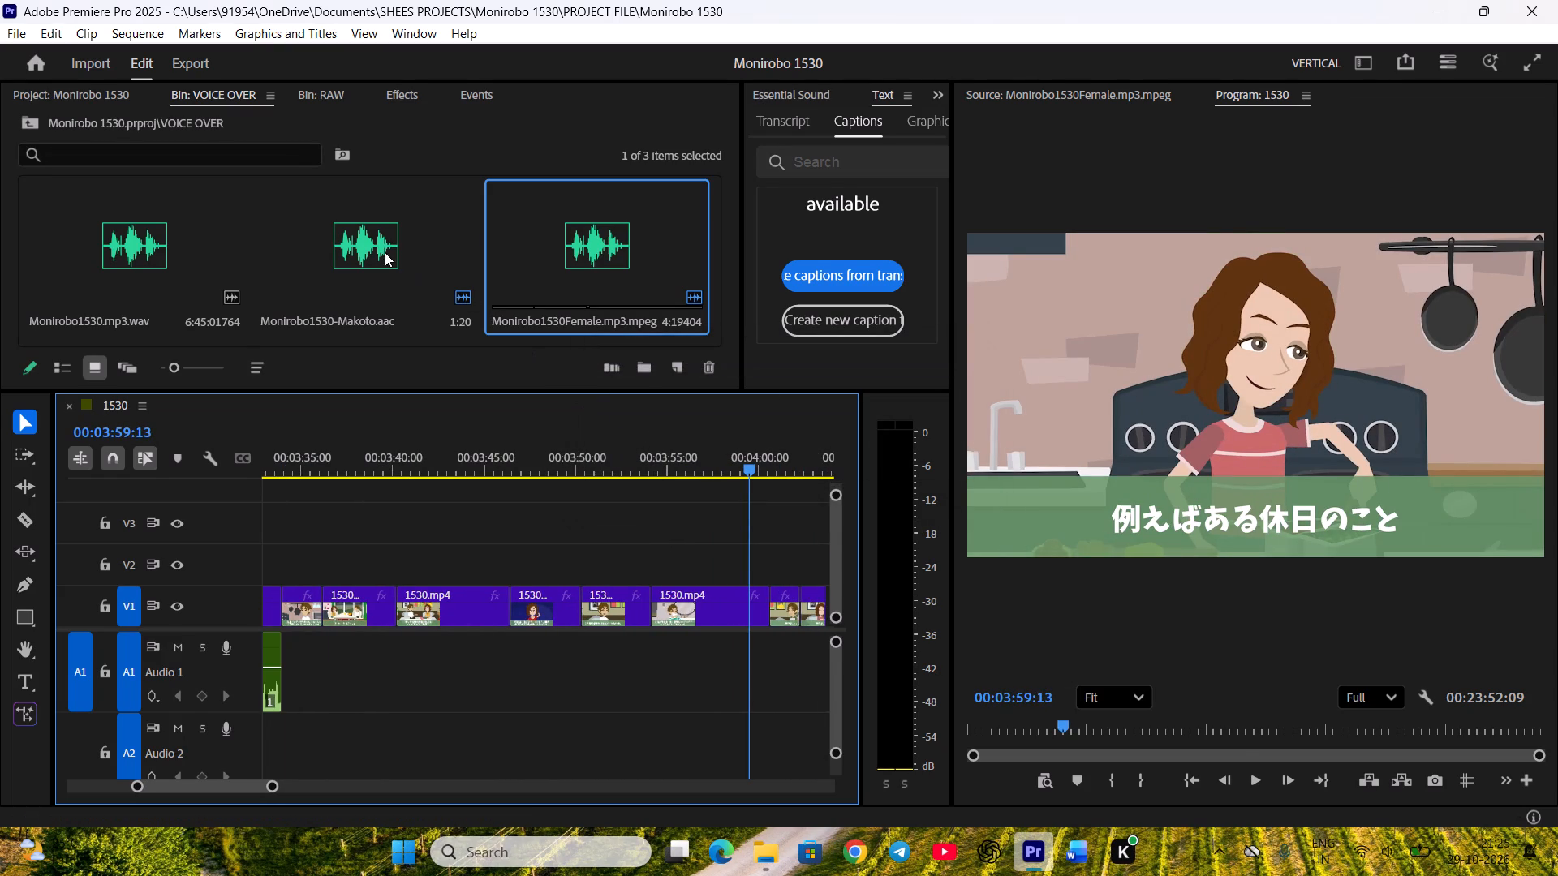
Mark Kanami's narration "Makoto seemed to embody that image of the ideal man..." in Monirobo1530Female.mp3.mpeg from about 00:02:32 to 00:02:52:14, checking the Word script.
double_click(535, 255)
key("space")
key("space")
scroll(1299, 705, "up", 3)
scroll(1298, 706, "down", 2)
key("i")
key("space")
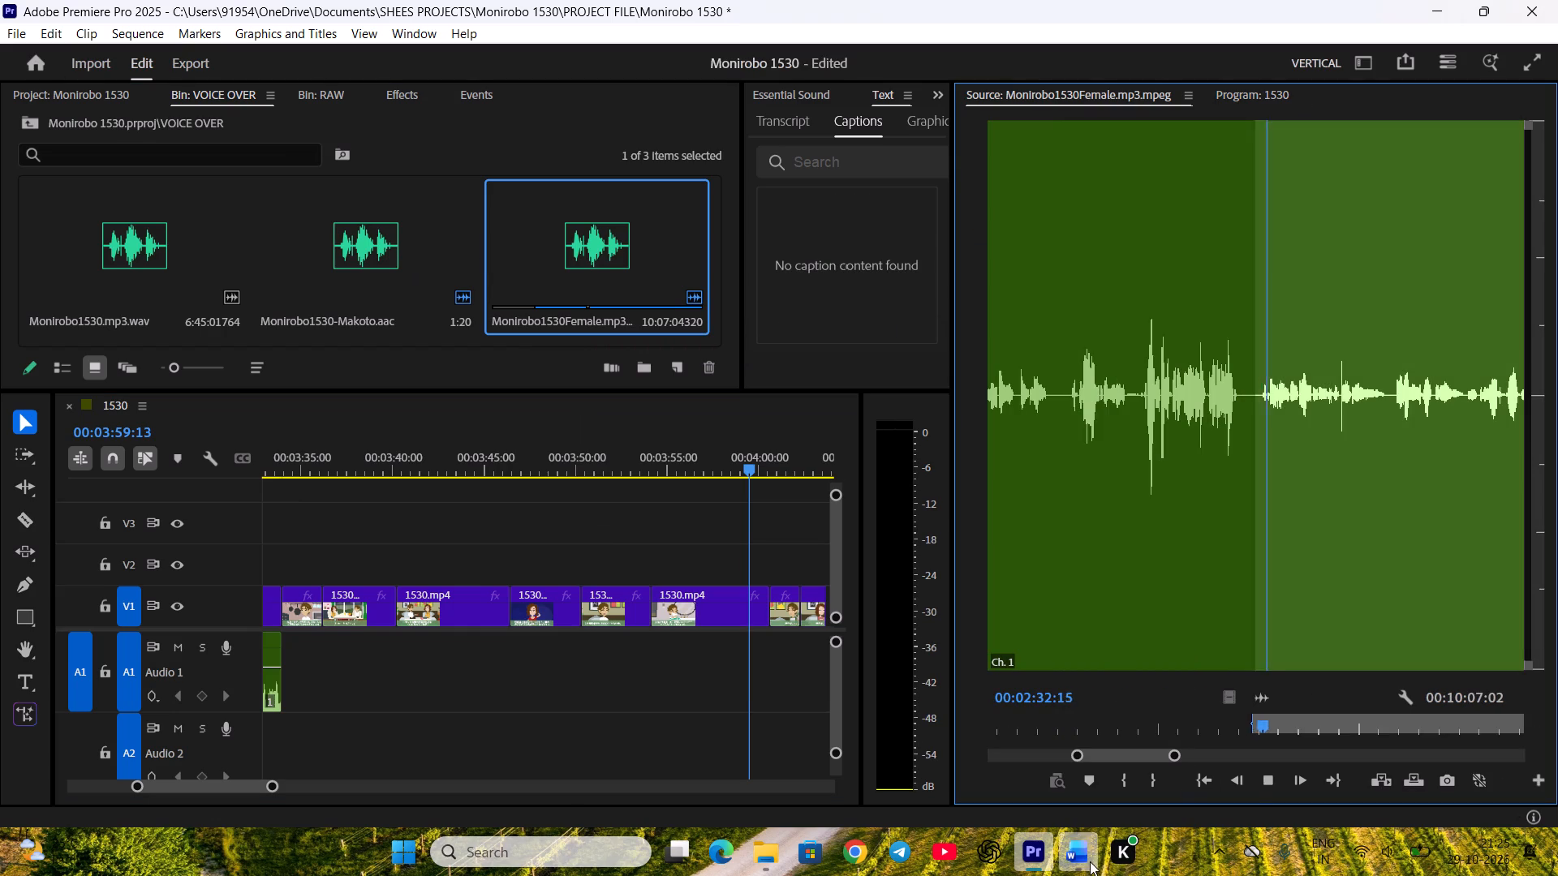
left_click(1090, 861)
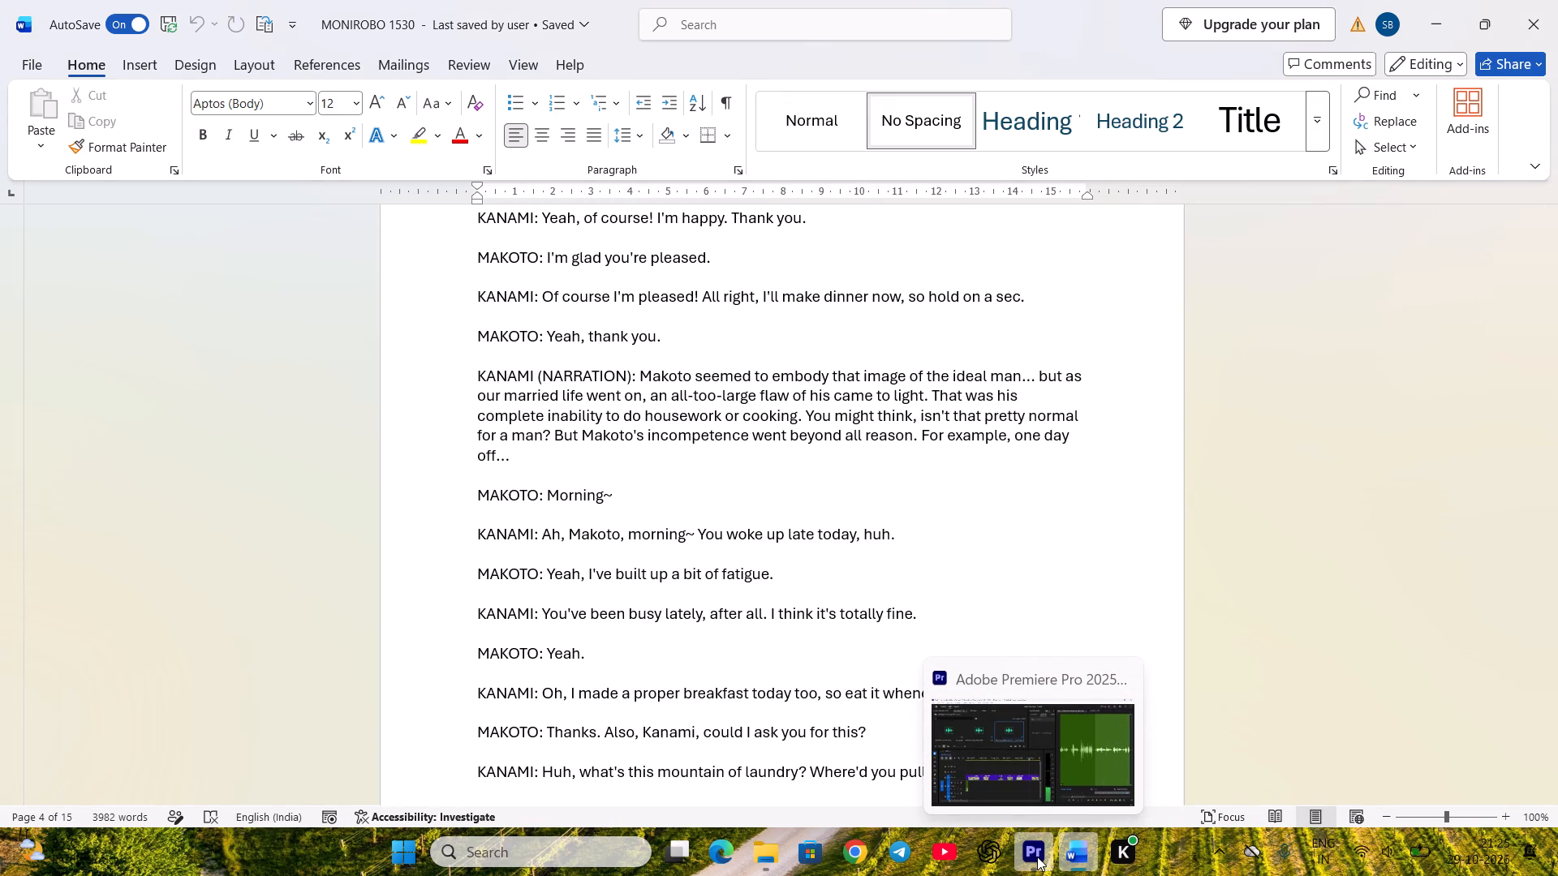
left_click(1037, 857)
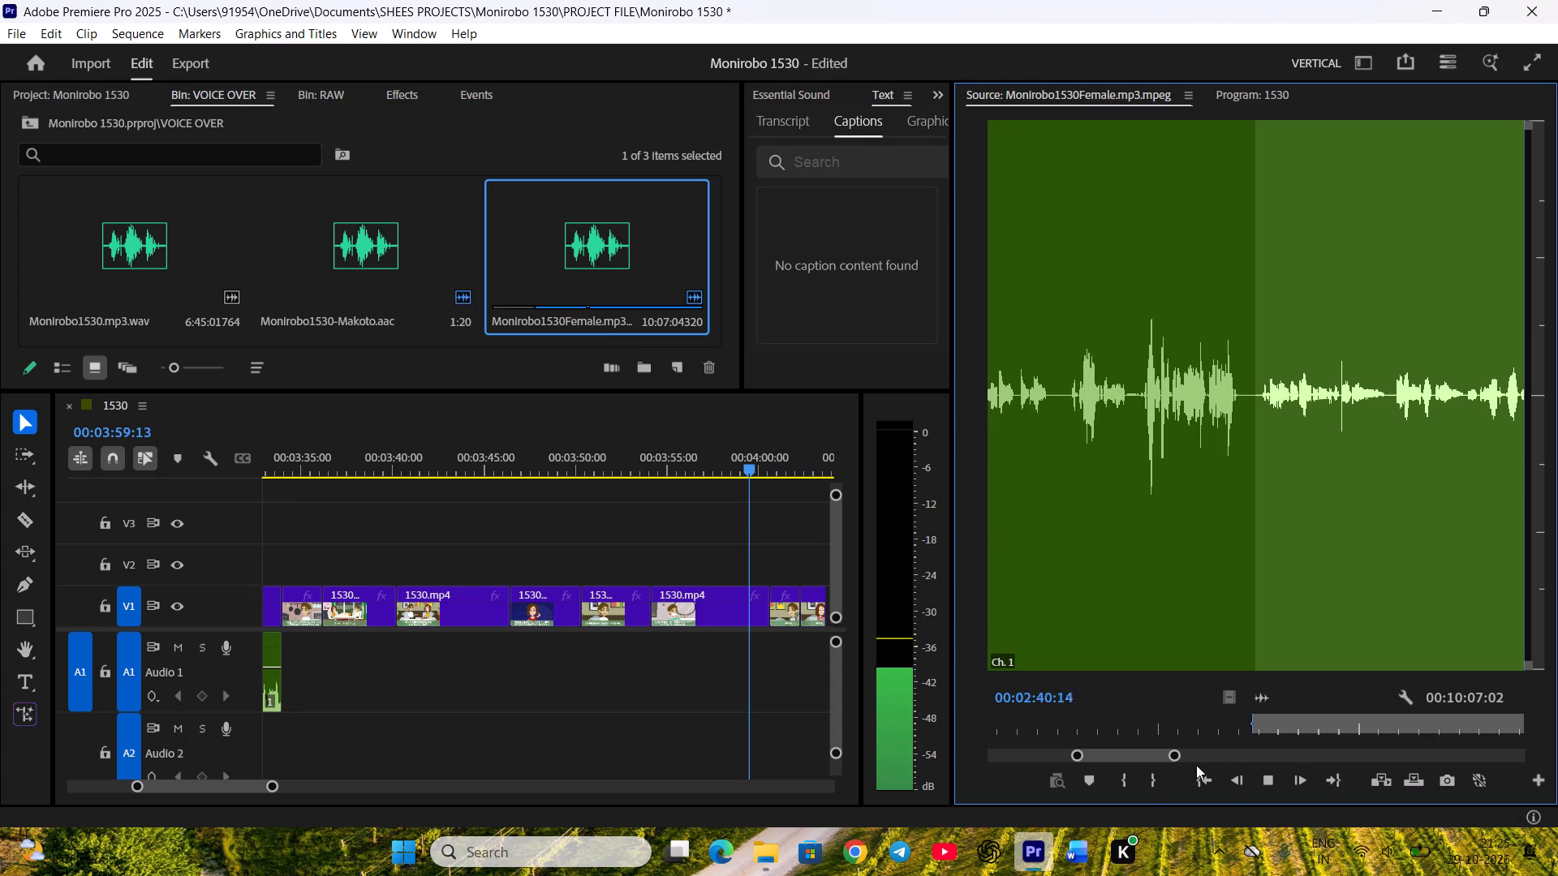
left_click_drag(1151, 756, 1160, 756)
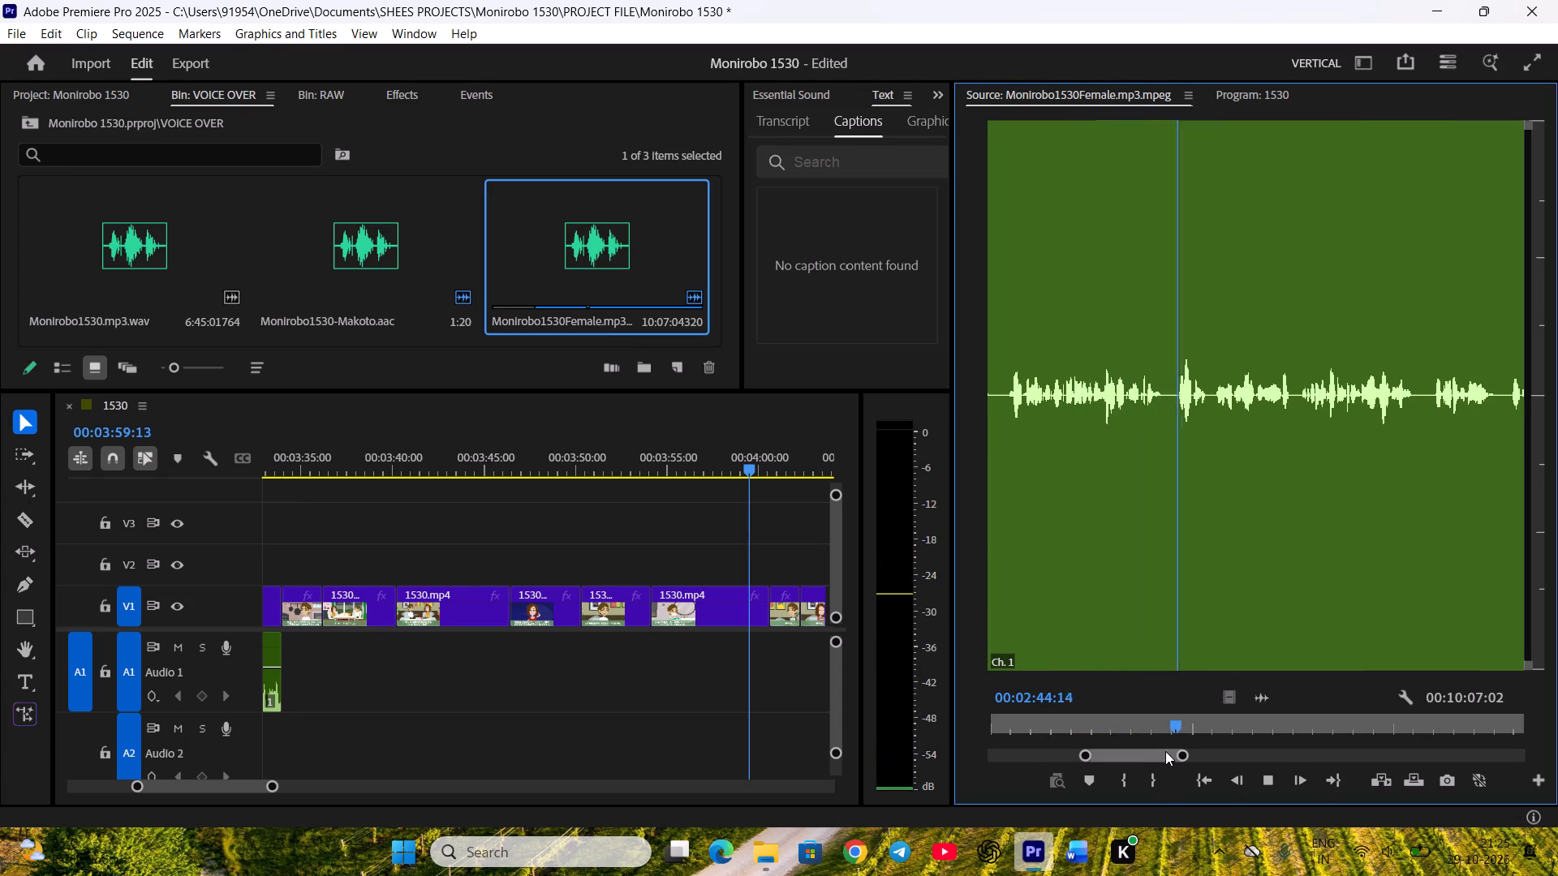
left_click(1157, 752)
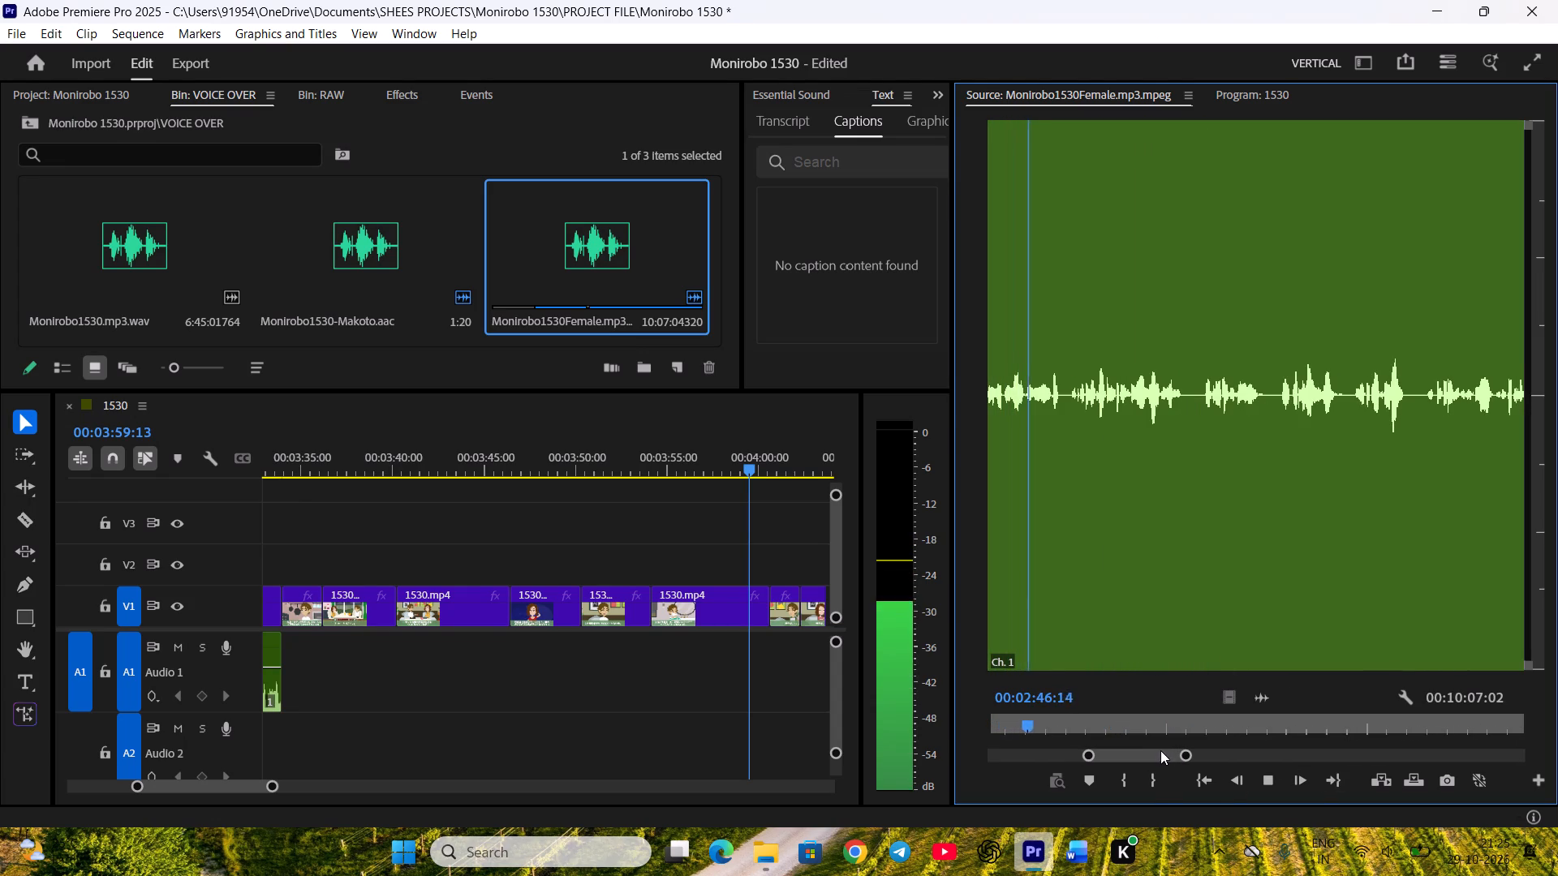
left_click(1160, 750)
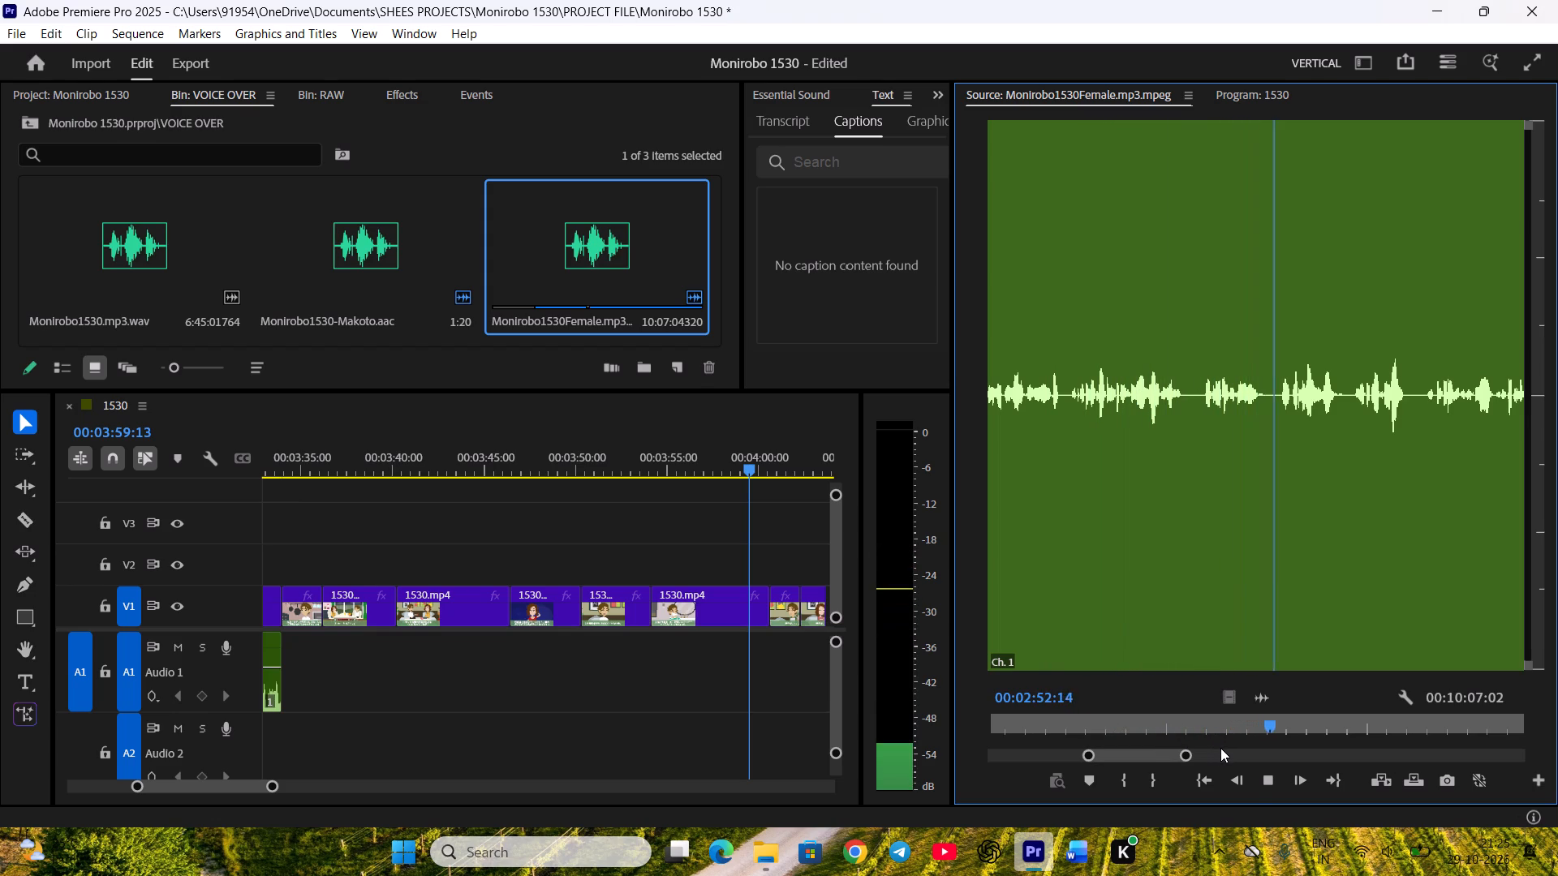
key("space")
scroll(1226, 747, "up", 4)
key("o")
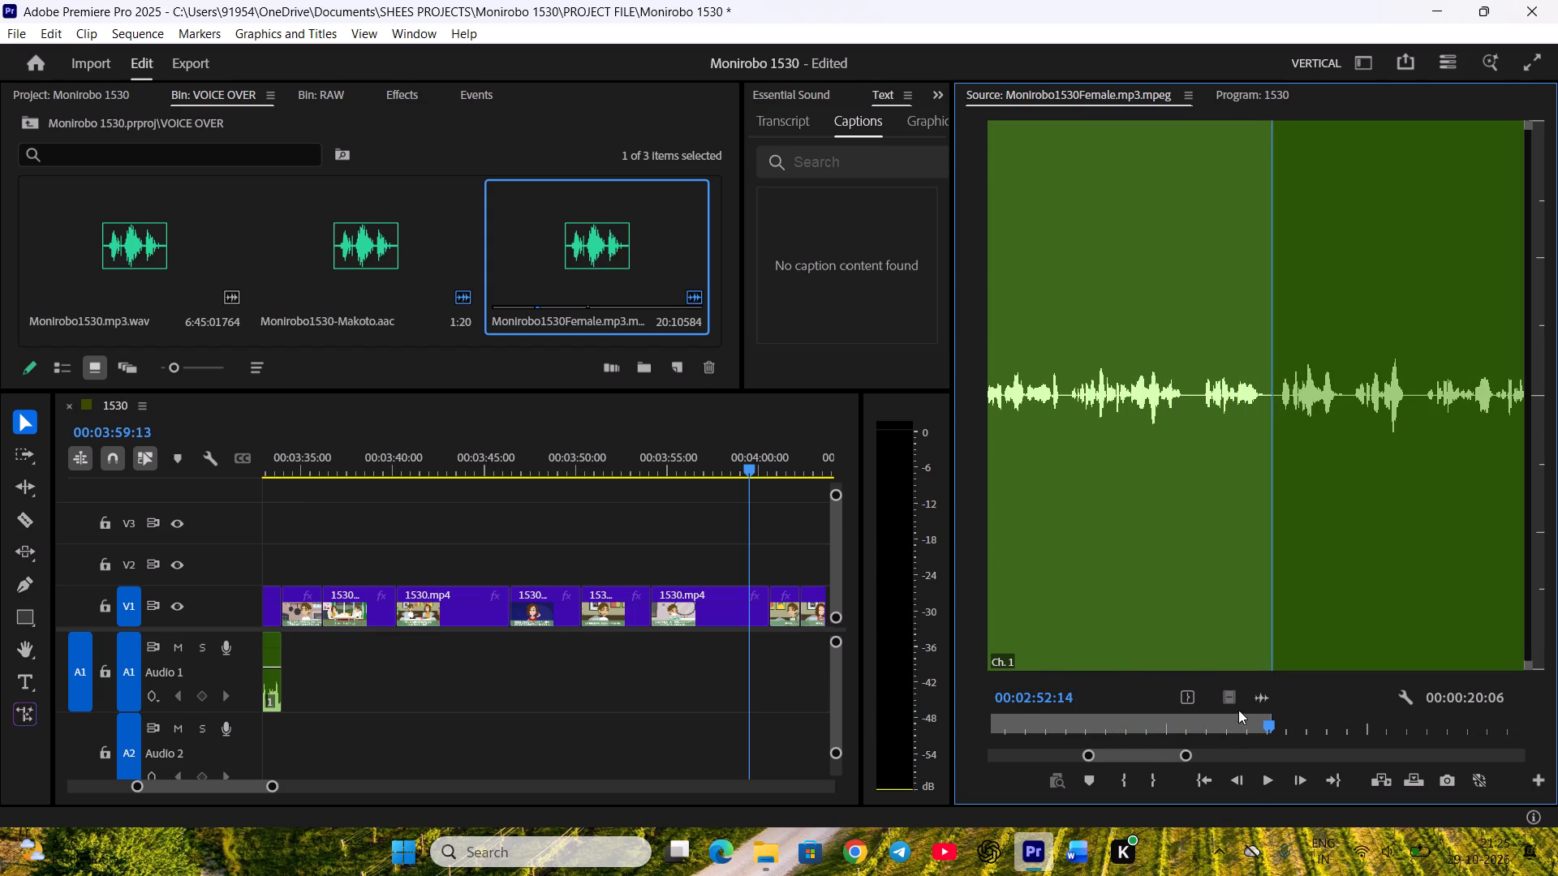
Place the marked narration on Audio 1 directly after Kanami's dinner line, at the start of Makoto's reply shot.
left_click_drag(1260, 698, 326, 659)
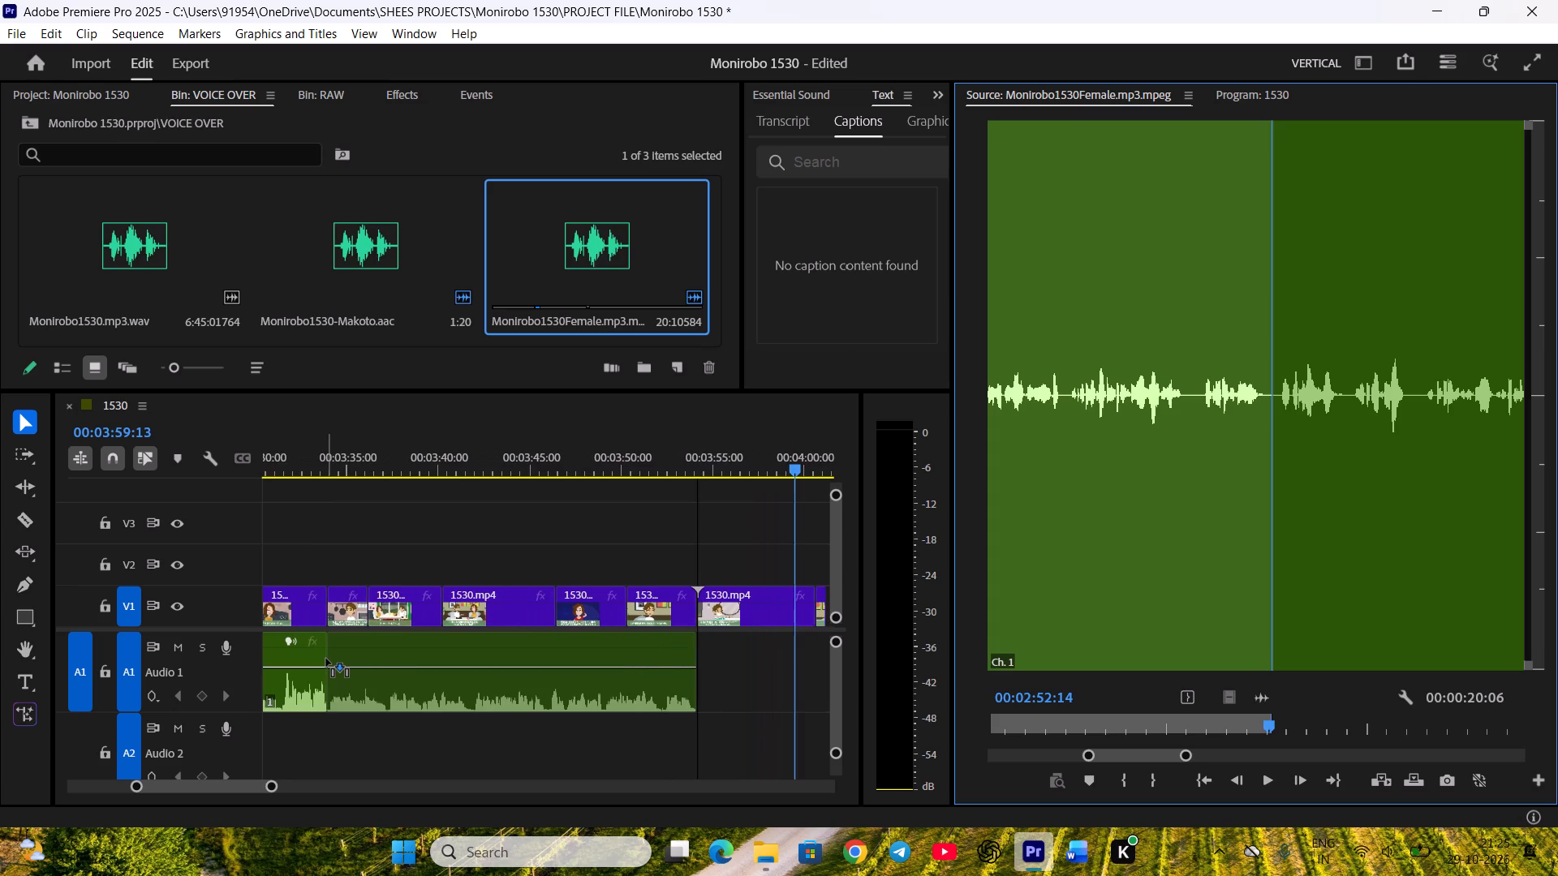
left_click_drag(326, 659, 334, 659)
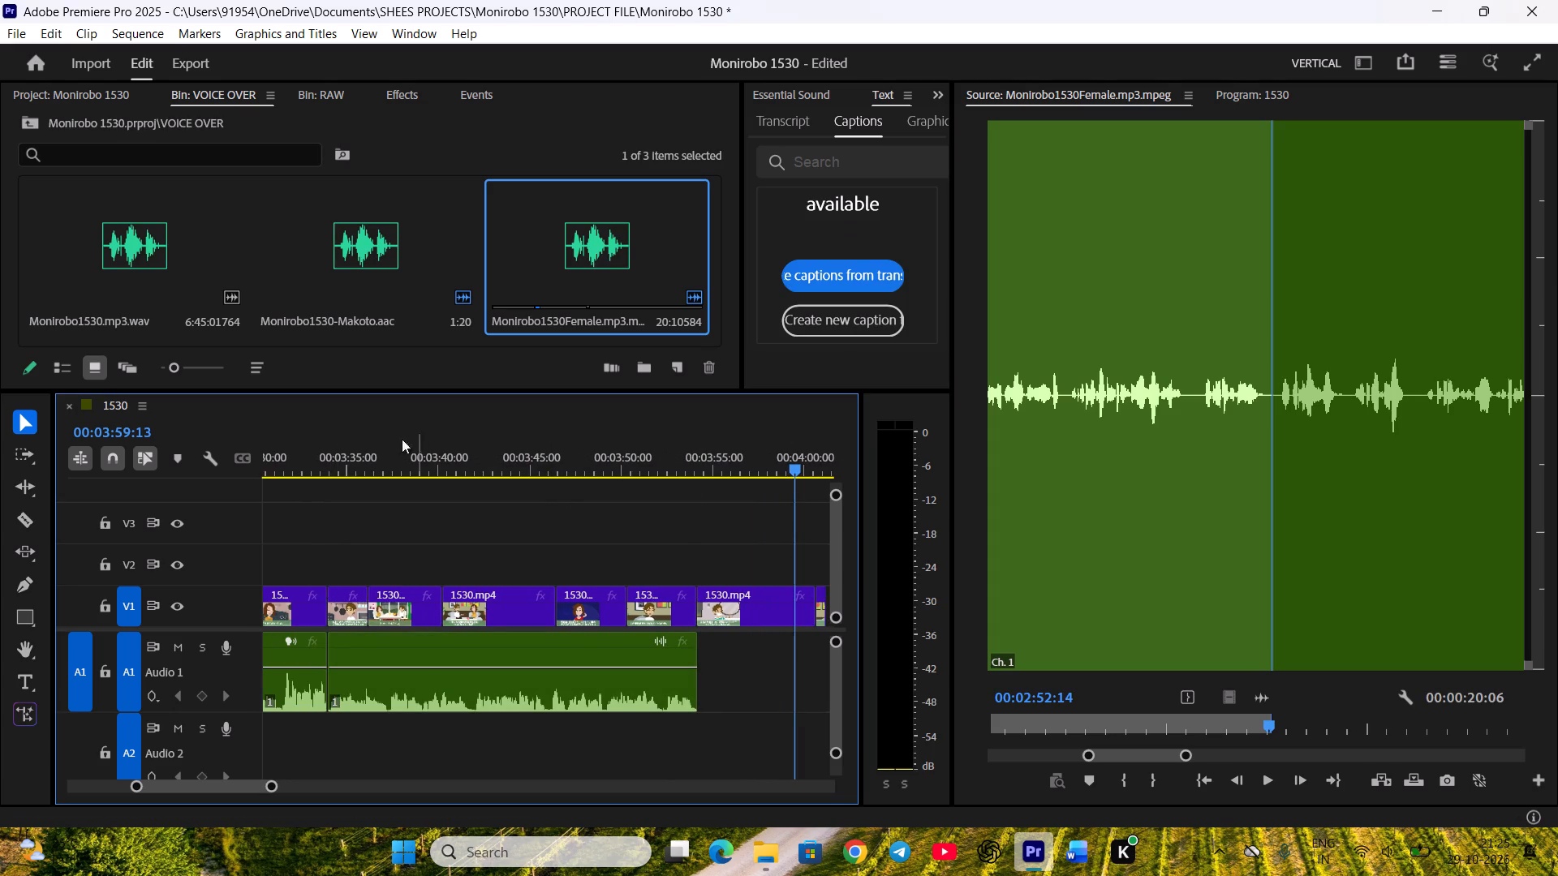
Check the narration from about 00:03:36 and move the worried Kanami shot earlier on V1, starting at about 00:03:46.
left_click(362, 444)
key("space")
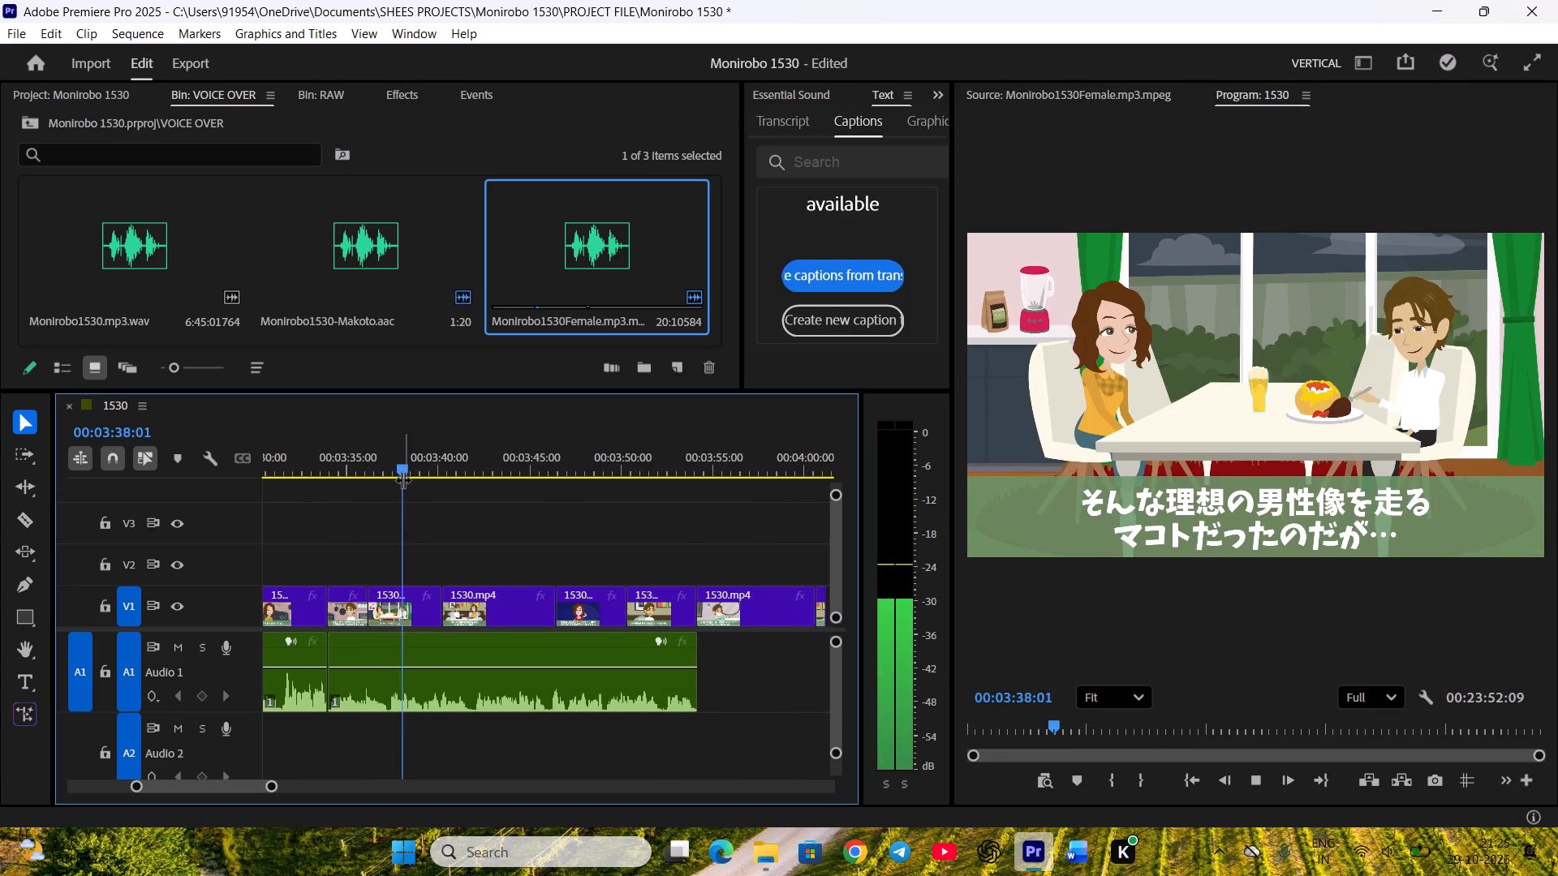
type("-==")
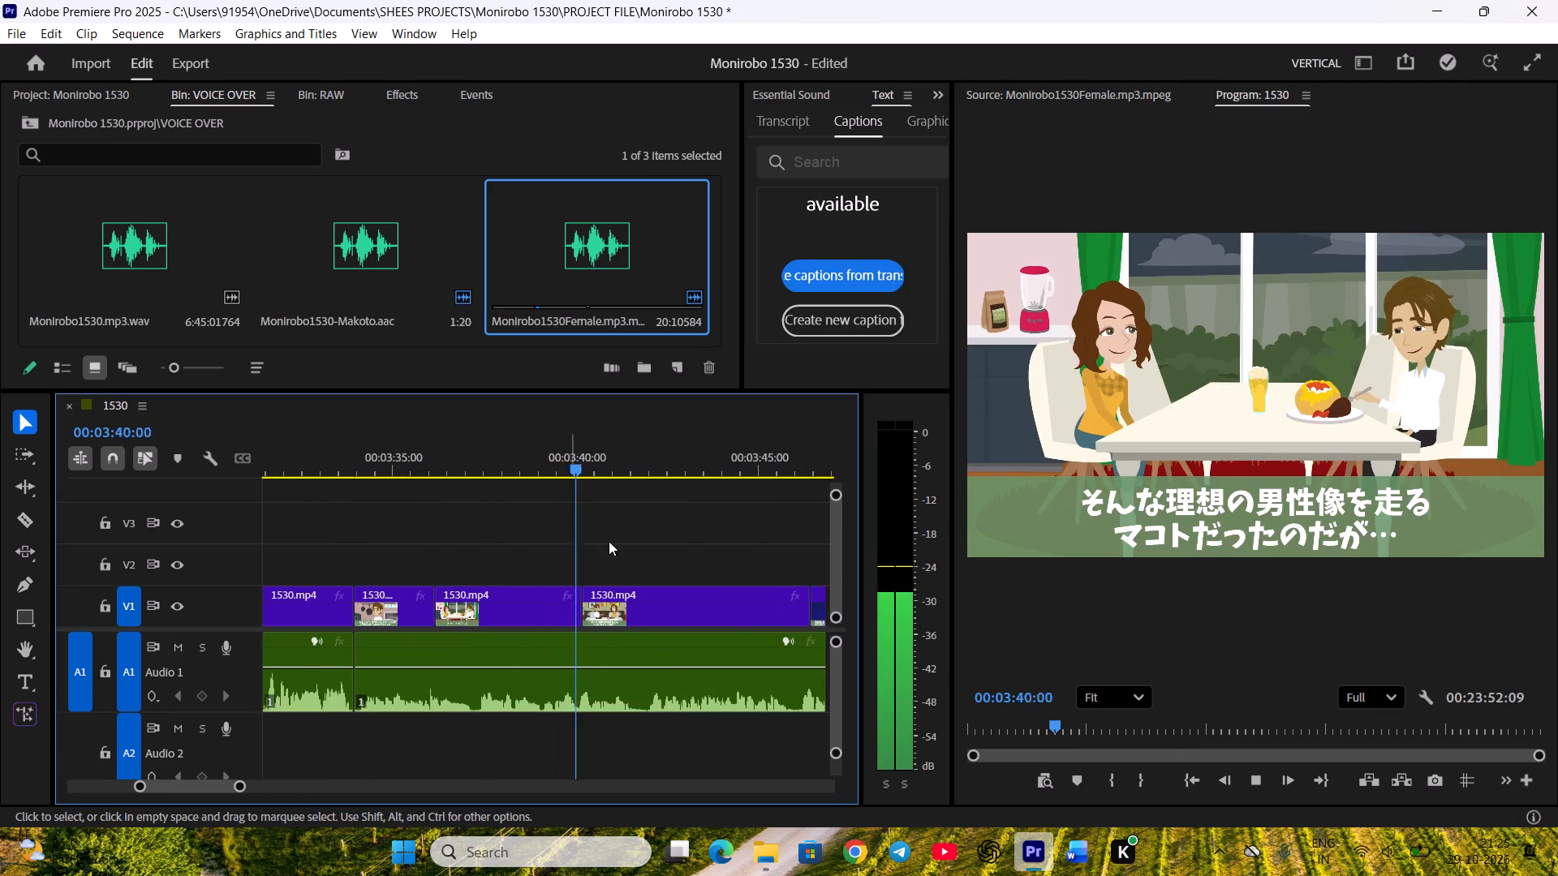
scroll(637, 559, "down", 5)
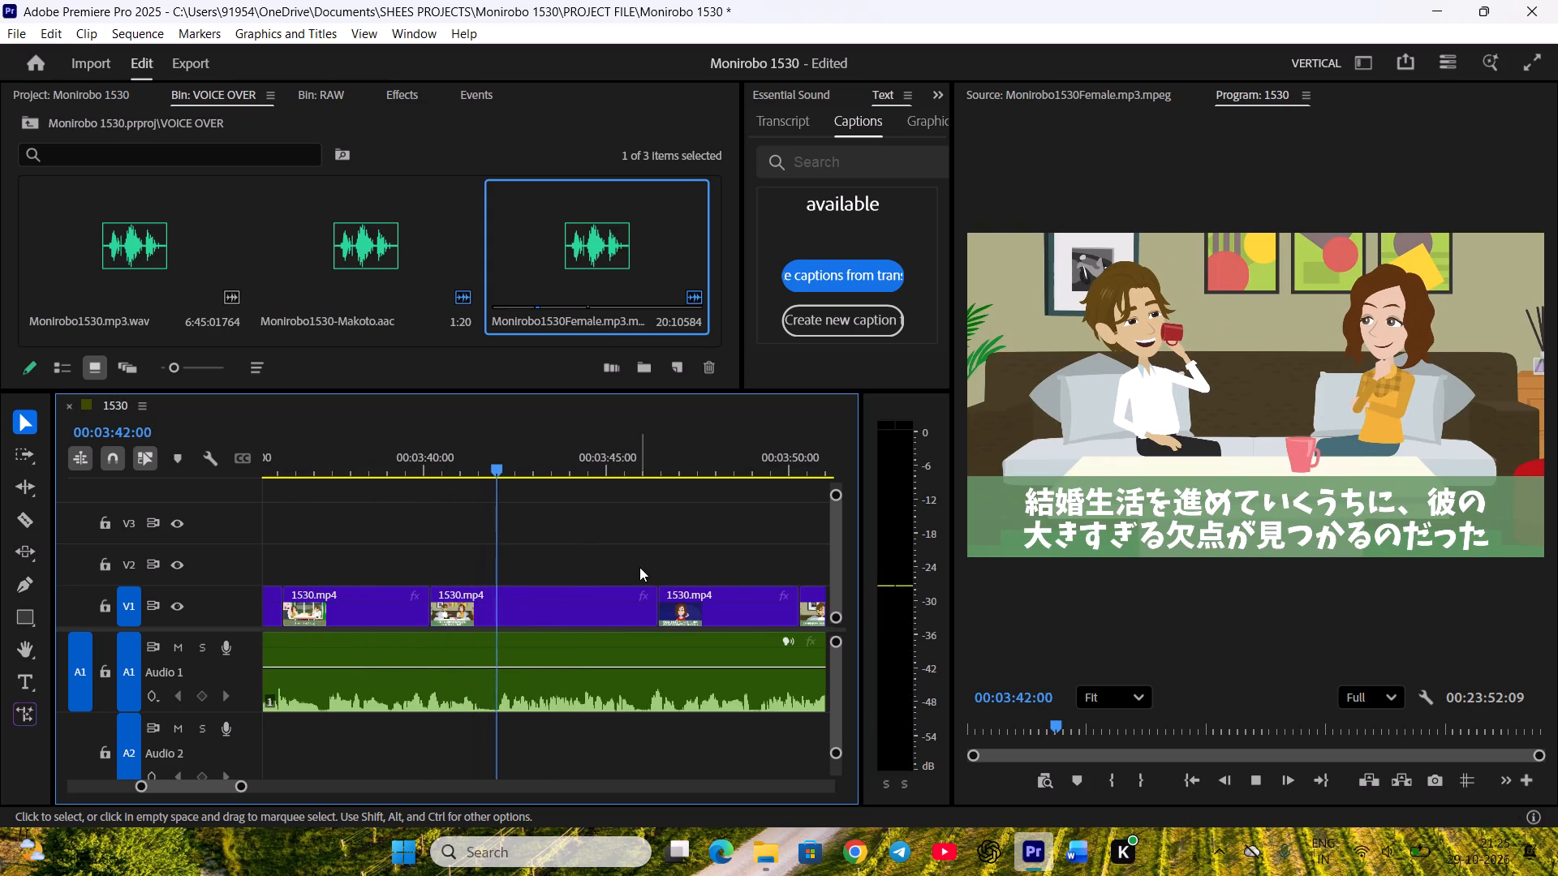
scroll(639, 567, "down", 1)
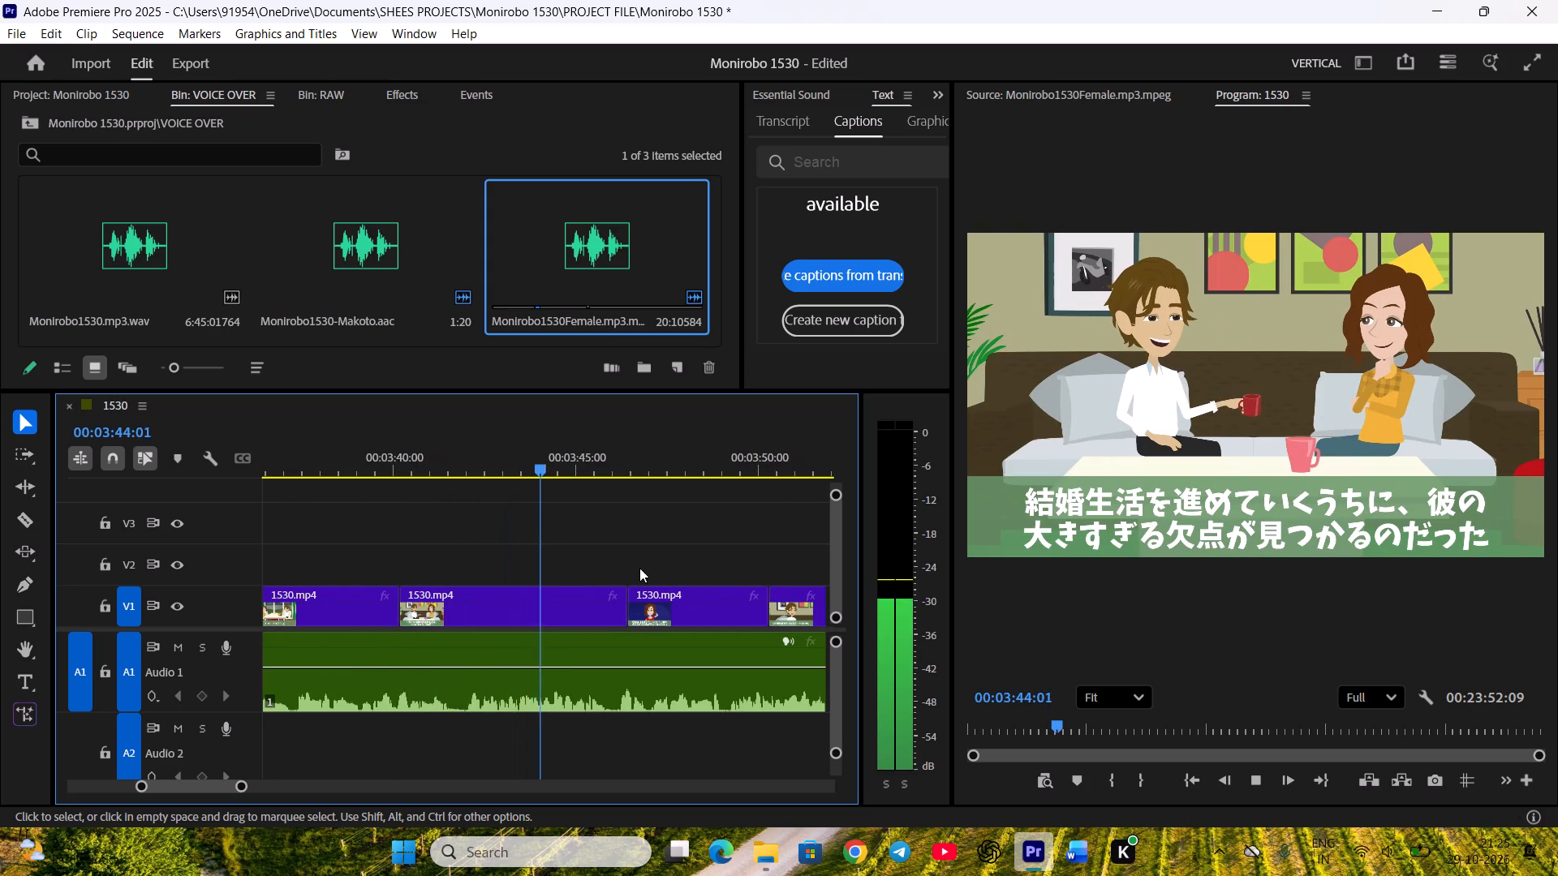
key("space")
scroll(480, 566, "up", 7)
key("space")
scroll(494, 564, "down", 5)
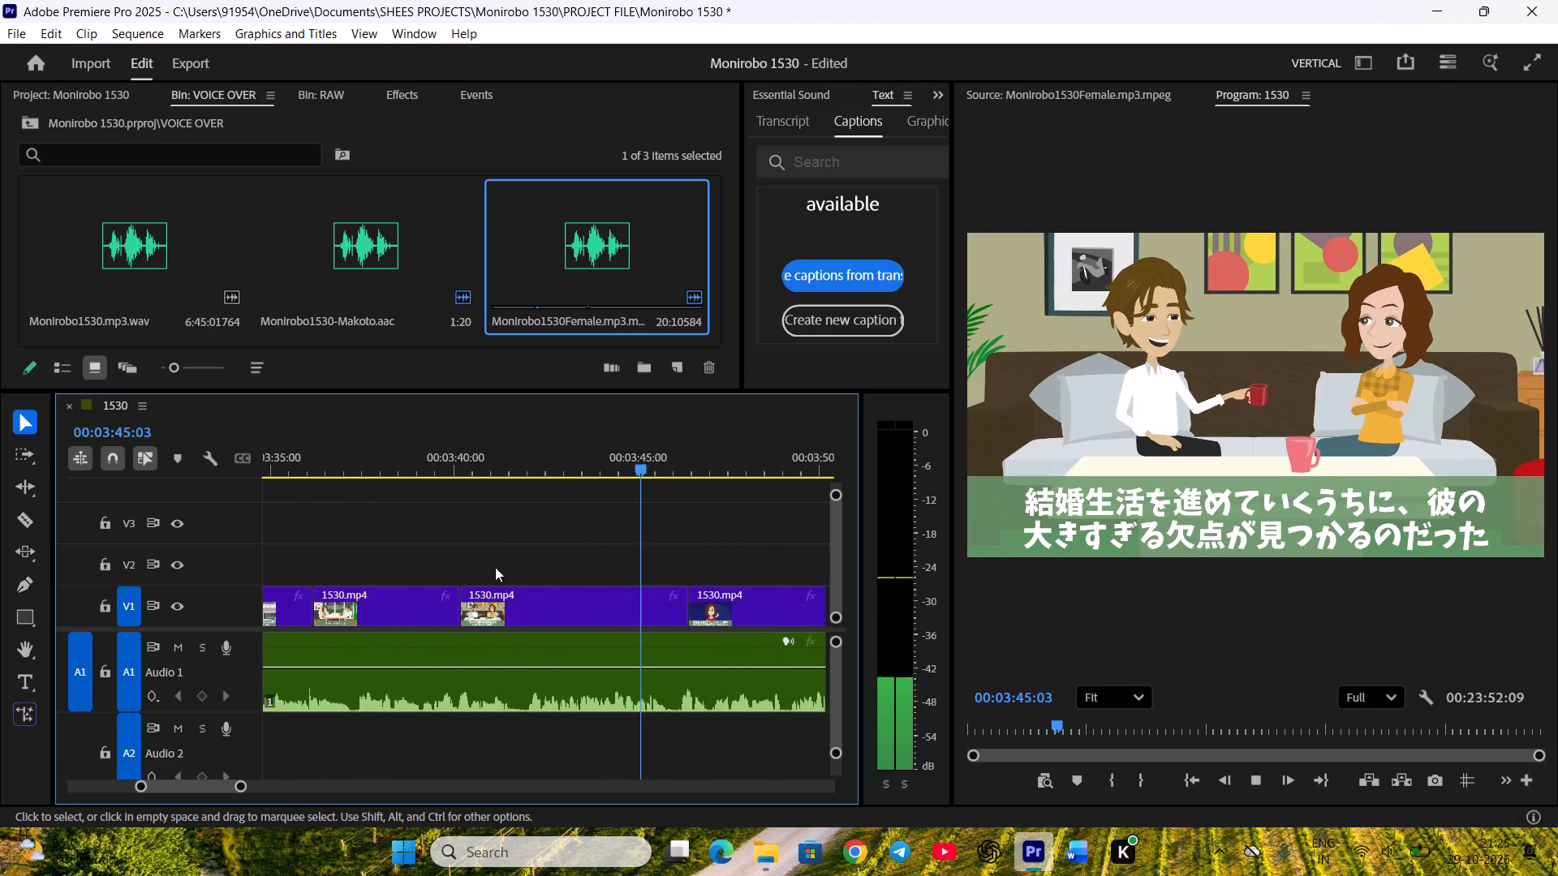
scroll(497, 567, "down", 8)
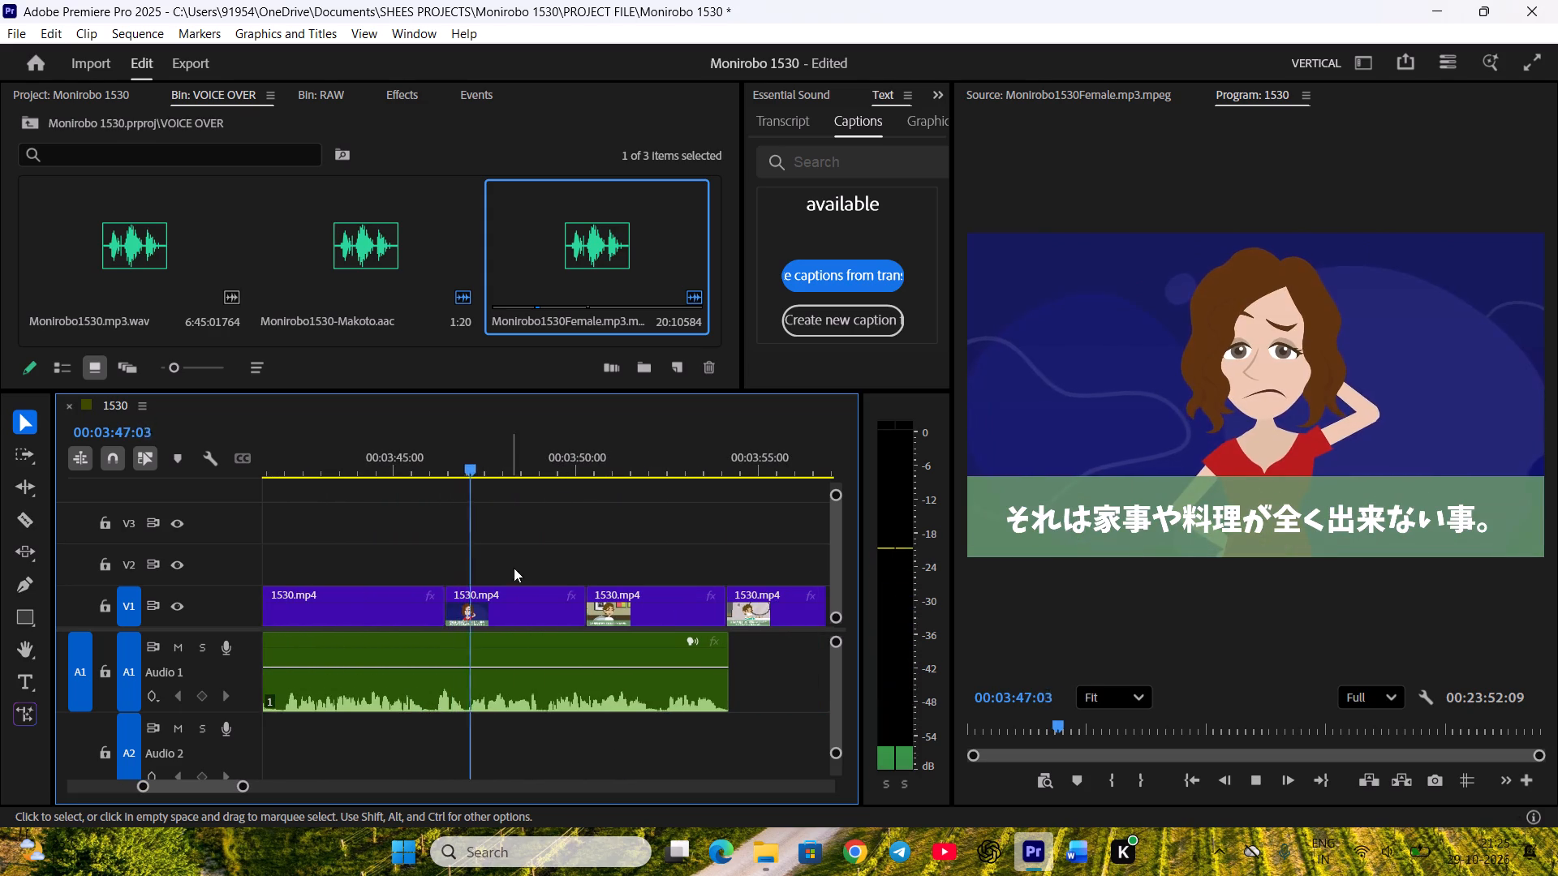
key("space")
left_click_drag(454, 461, 433, 474)
left_click_drag(489, 594, 476, 593)
Replay the narration and move Makoto's close-up sofa shot with the cup to 00:03:49:00, over the end of the worried Kanami shot.
left_click(493, 555)
key("space")
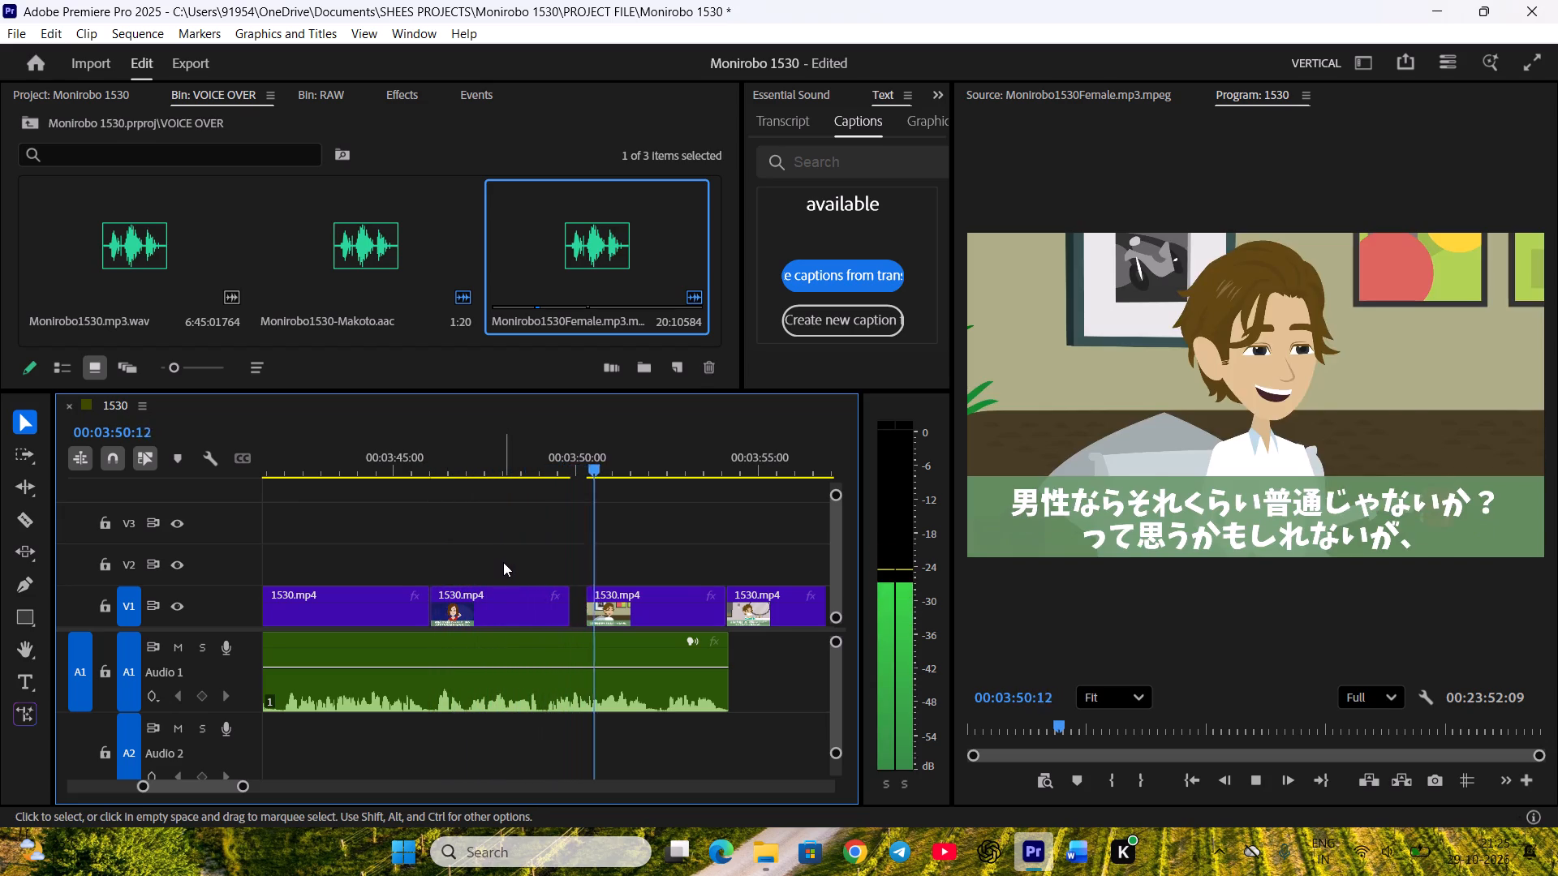
scroll(532, 560, "down", 4)
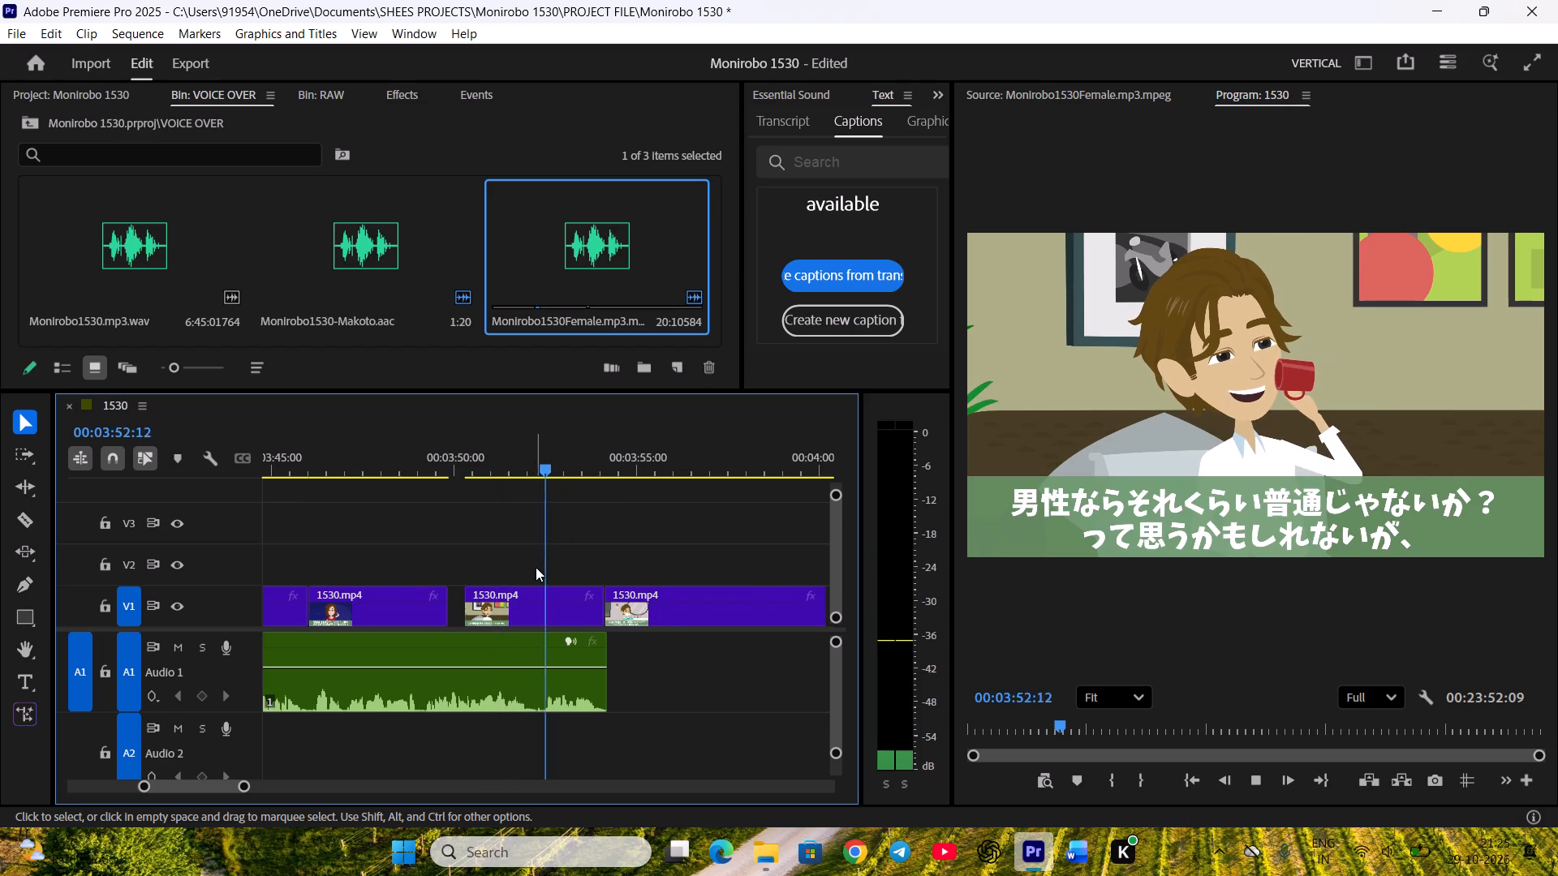
scroll(538, 569, "down", 4)
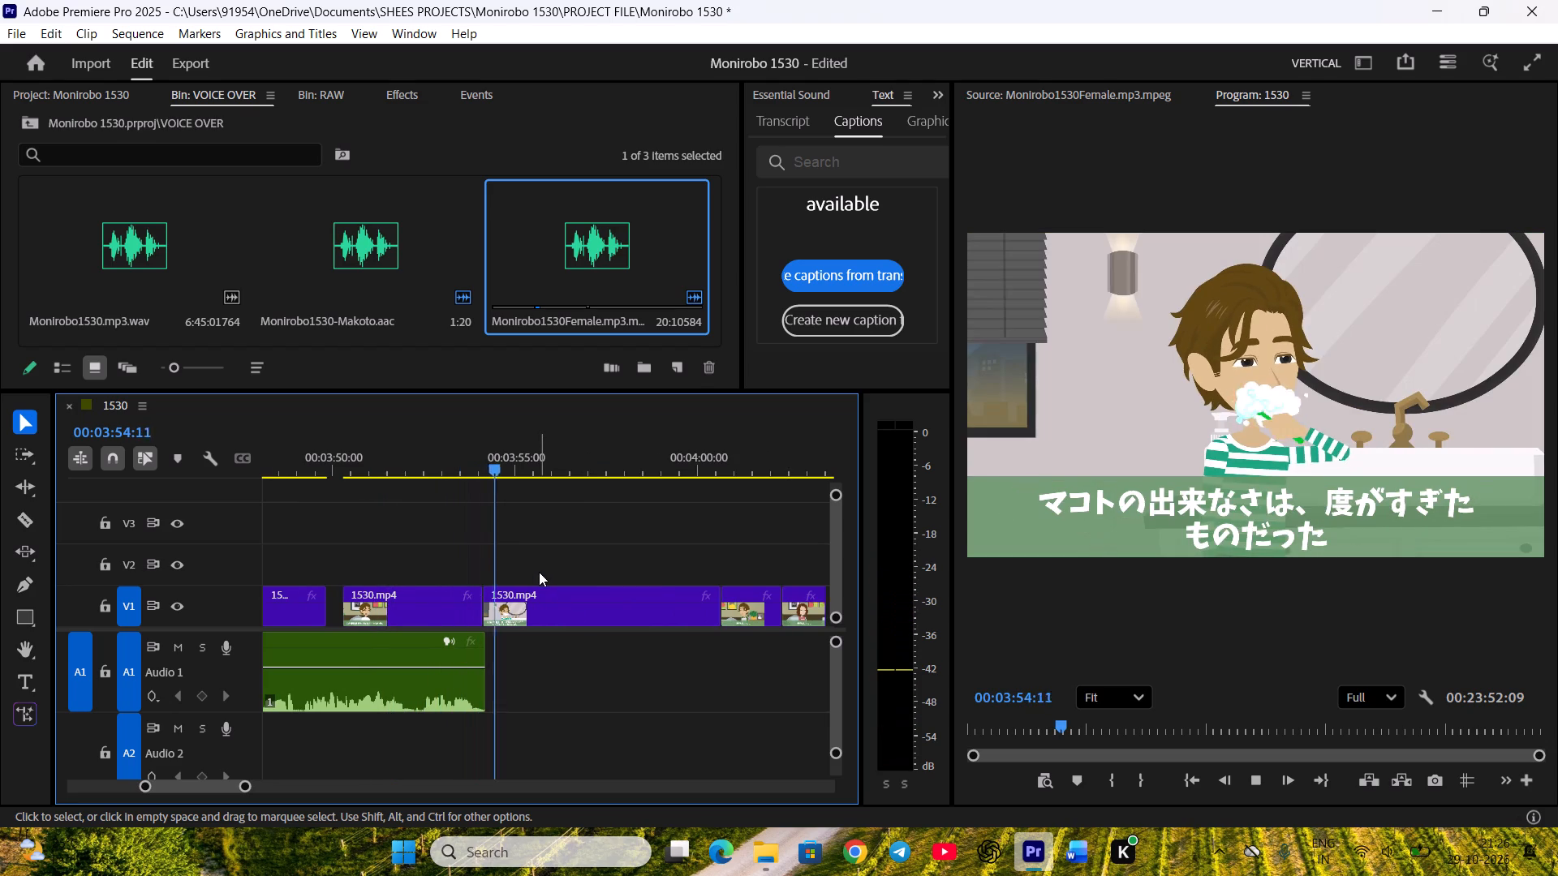
scroll(539, 572, "up", 7)
key("space")
scroll(483, 533, "up", 4)
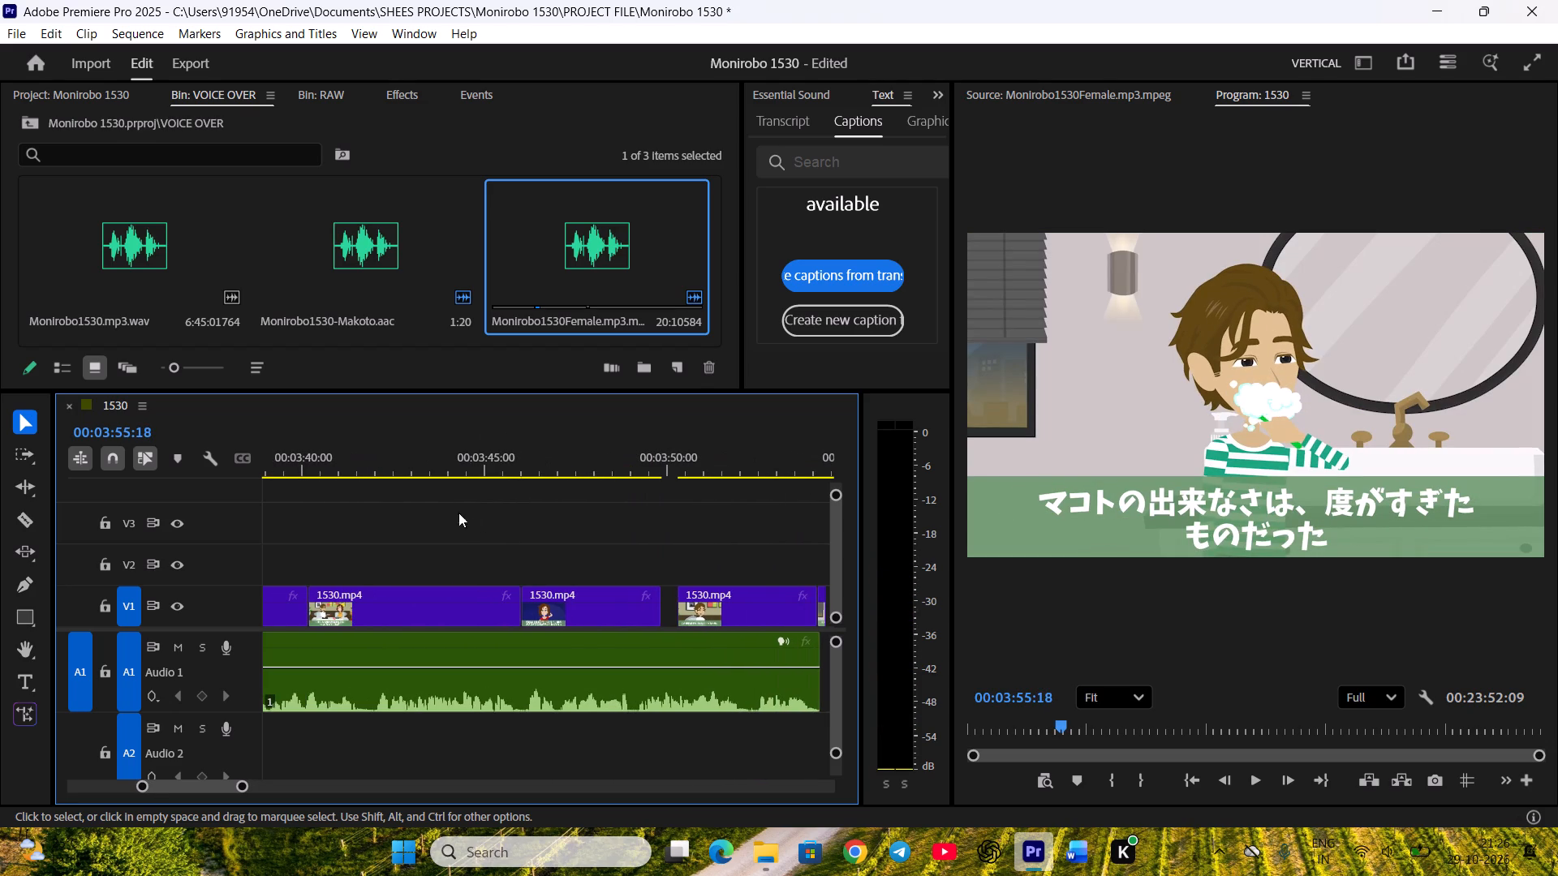
left_click(428, 487)
left_click(431, 465)
key("space")
scroll(467, 571, "up", 4)
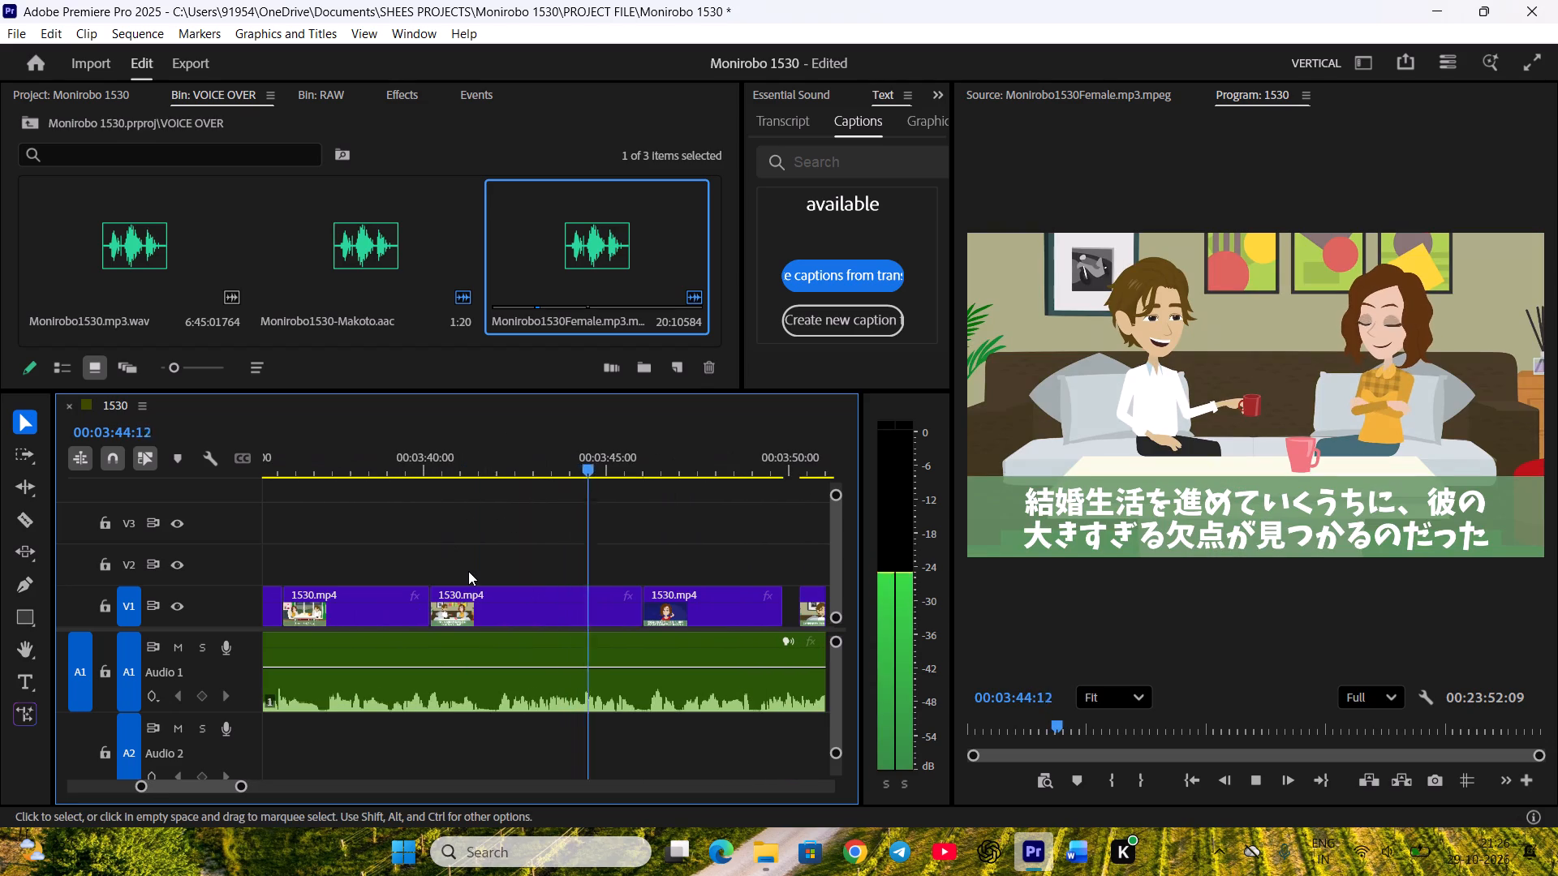
scroll(469, 575, "down", 5)
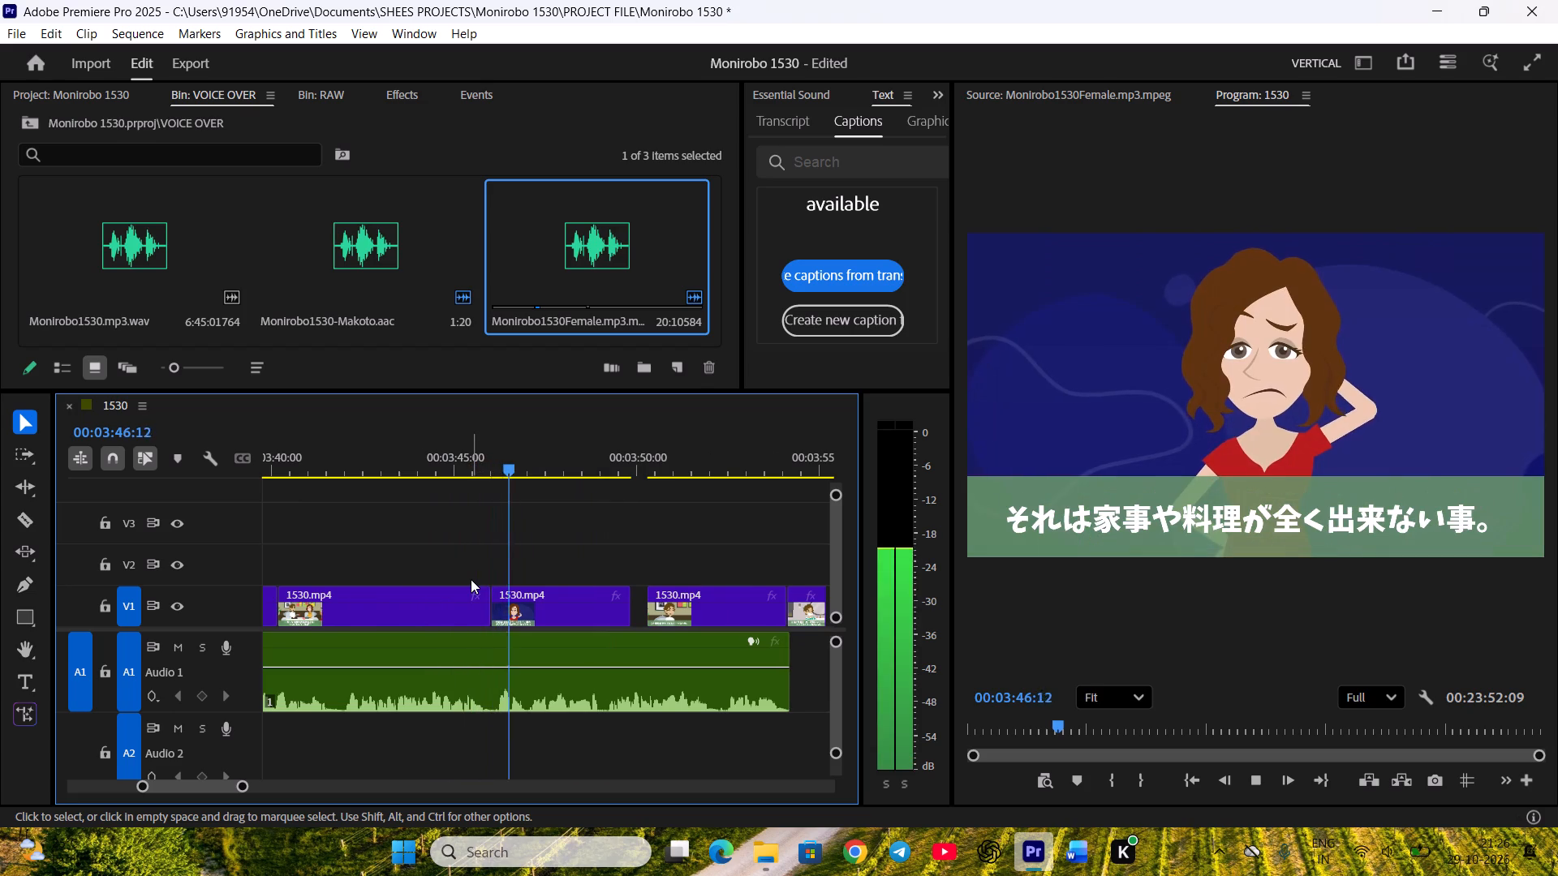
scroll(471, 579, "down", 4)
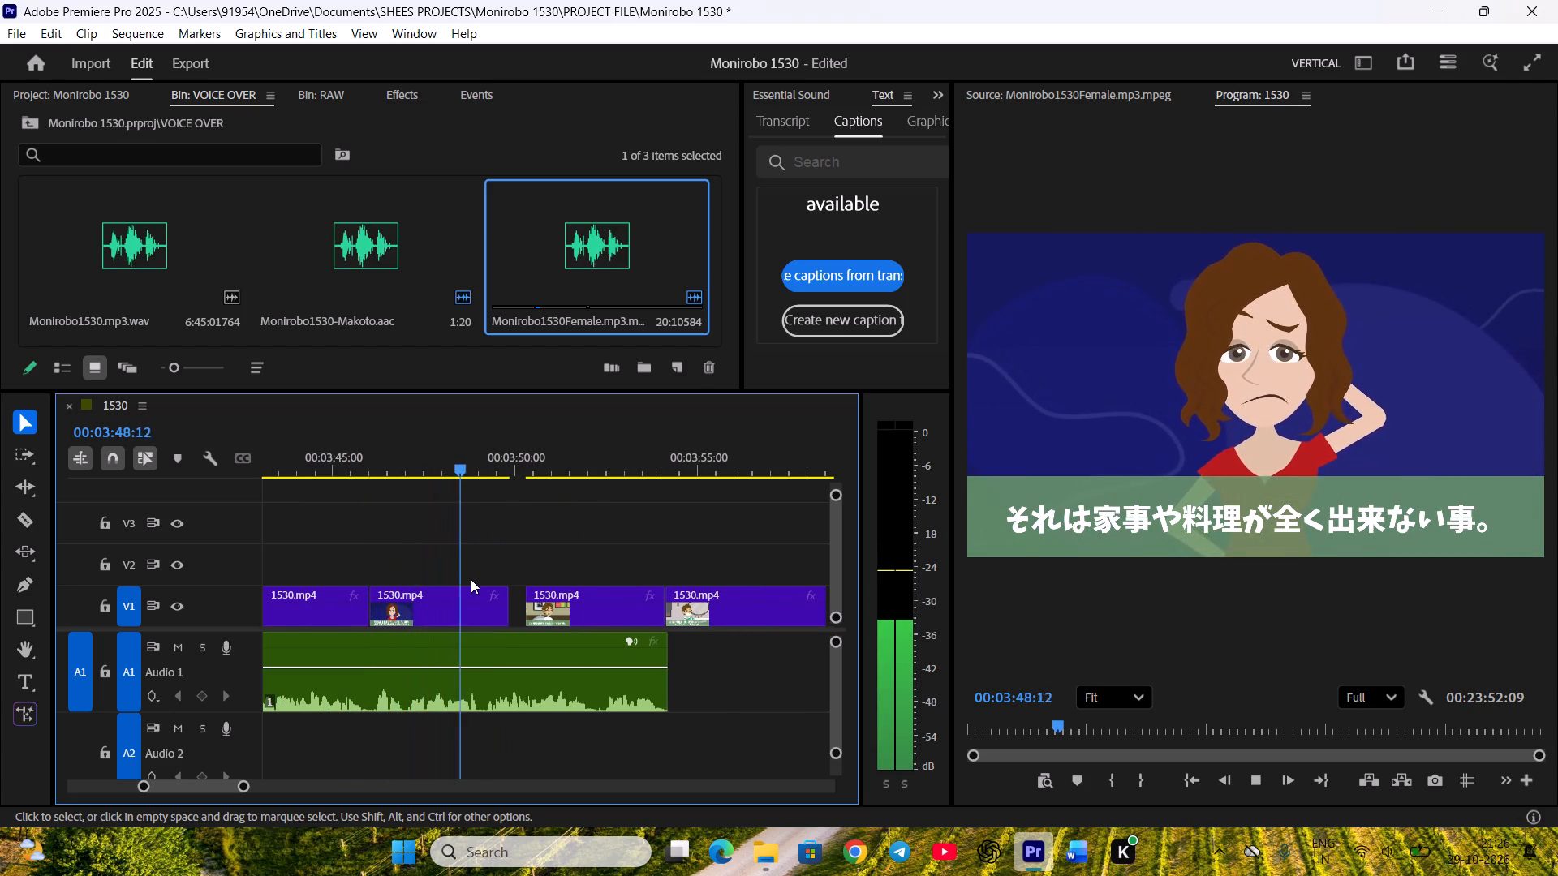
key("space")
left_click_drag(559, 618, 510, 615)
key("space")
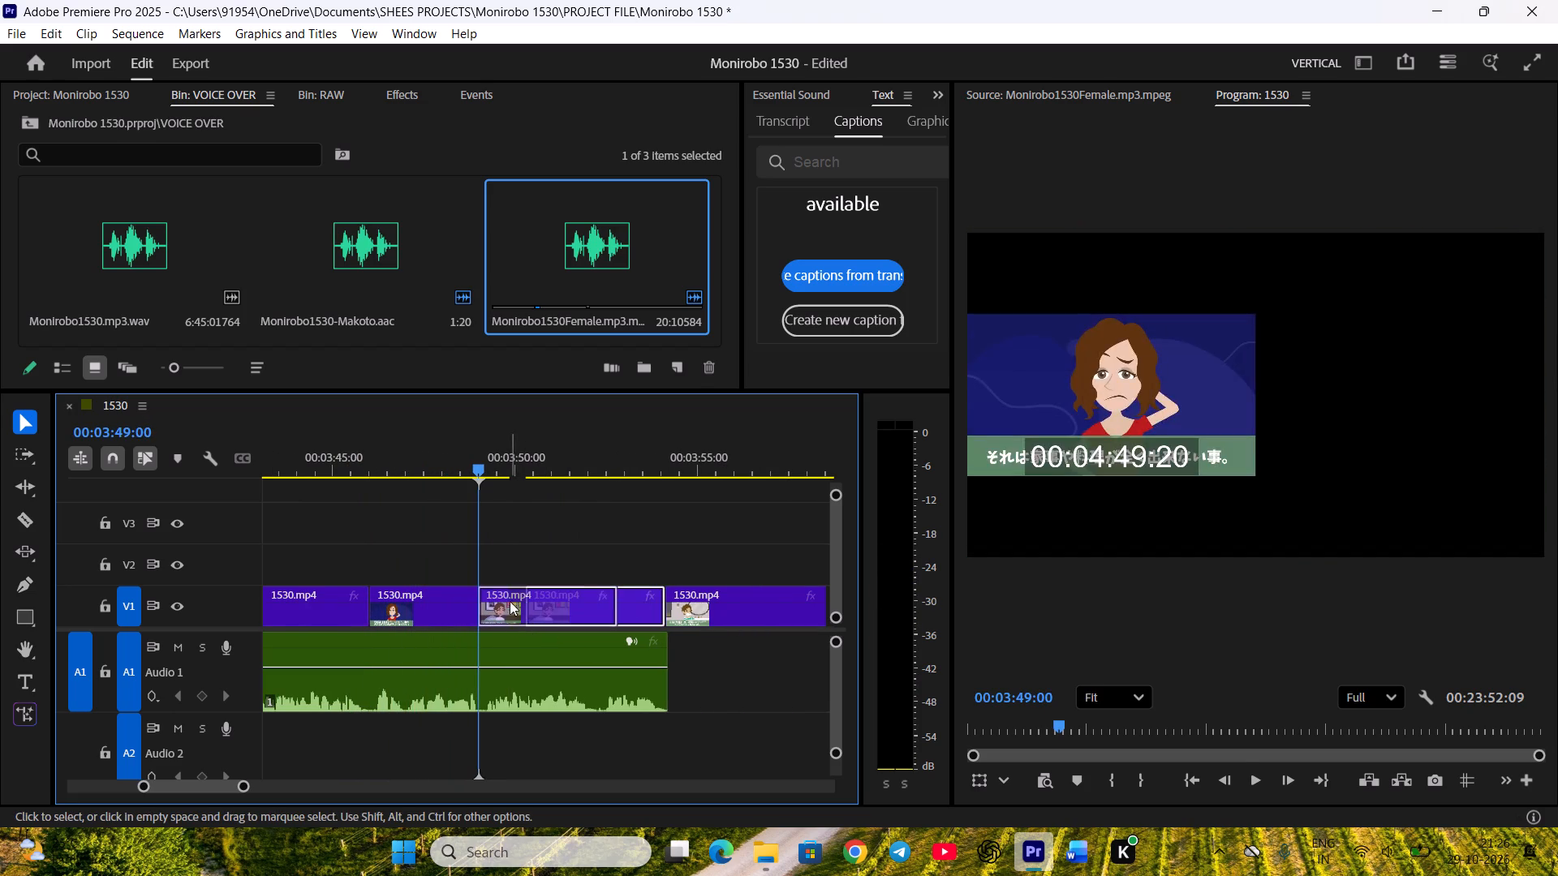
Move Makoto's toothbrushing shot earlier to 00:03:50:14, over the end of his sofa shot.
left_click(540, 536)
scroll(538, 560, "down", 4)
key("space")
left_click_drag(600, 619, 540, 612)
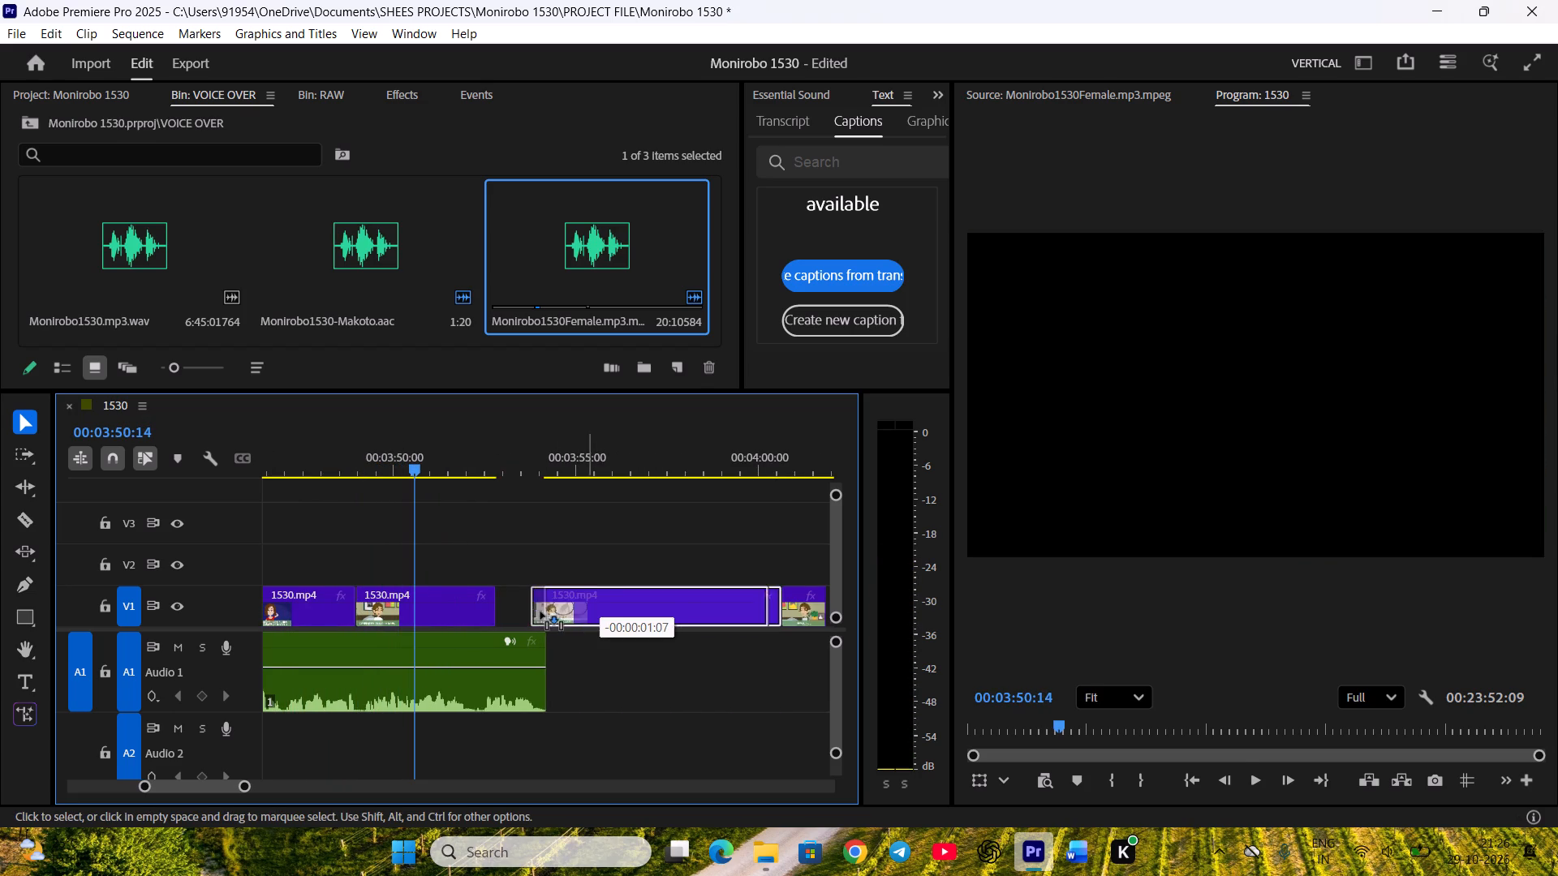
left_click_drag(540, 612, 467, 610)
Split the toothbrushing clip at 00:03:54:03, just before its transition to Kanami's kitchen shot.
key("space")
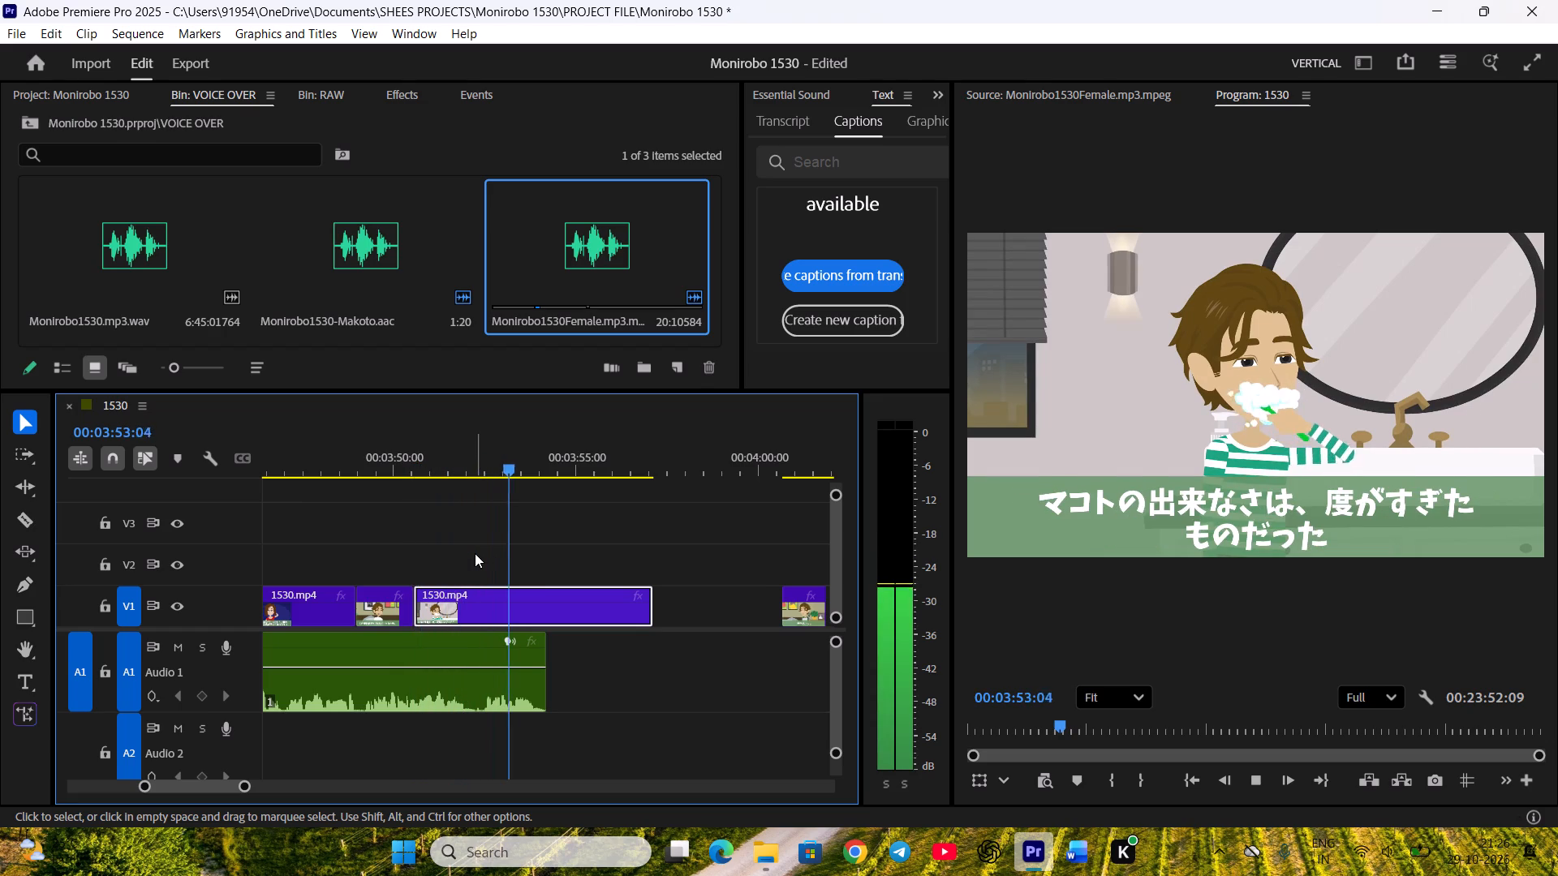
key("space")
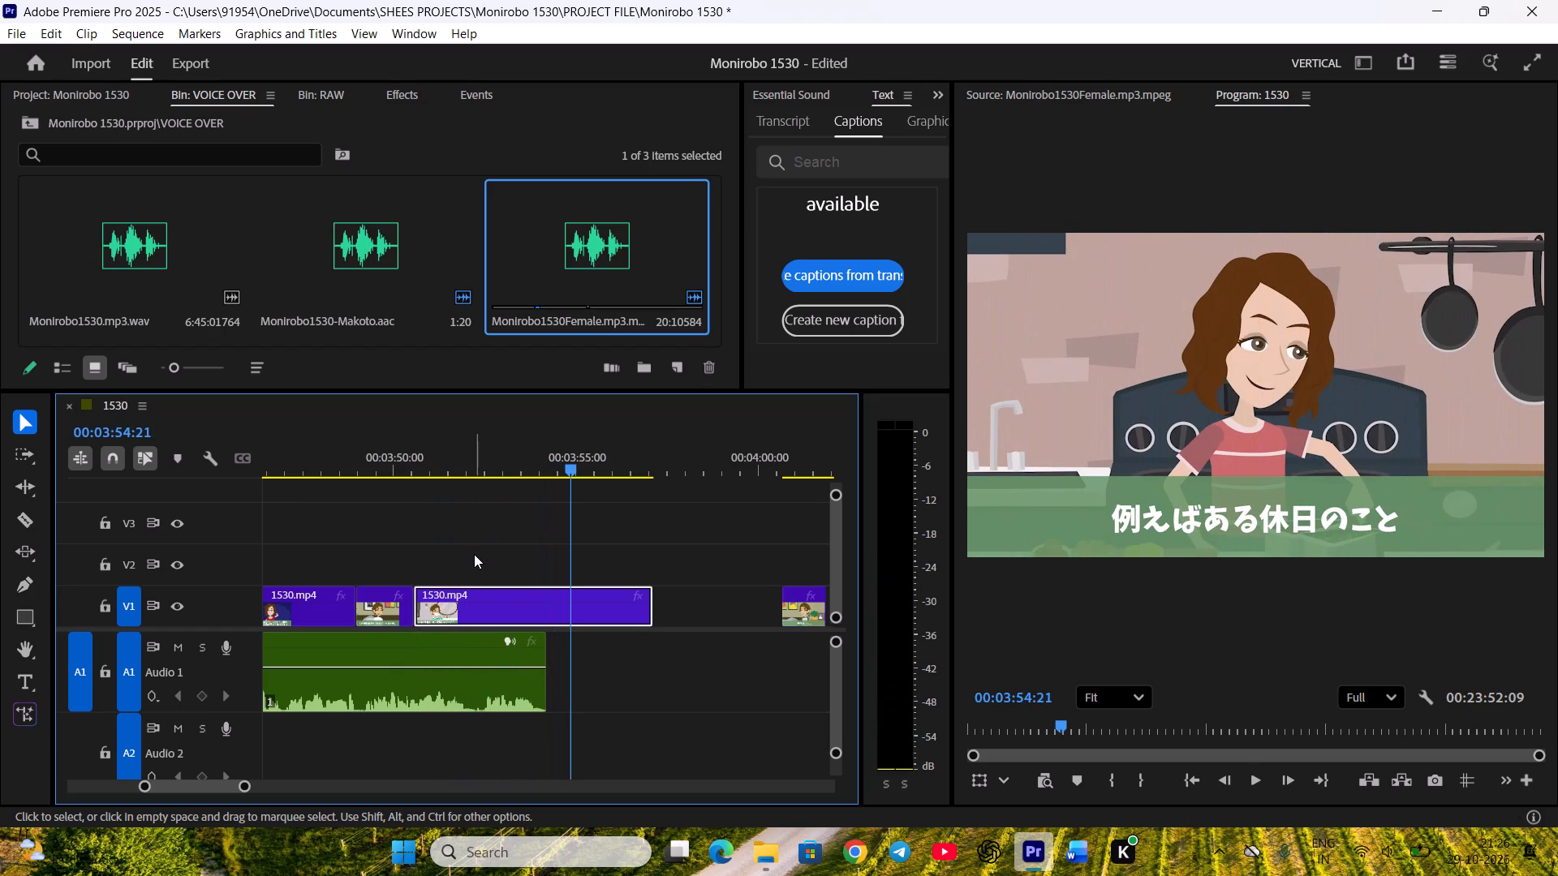
scroll(1029, 727, "up", 2)
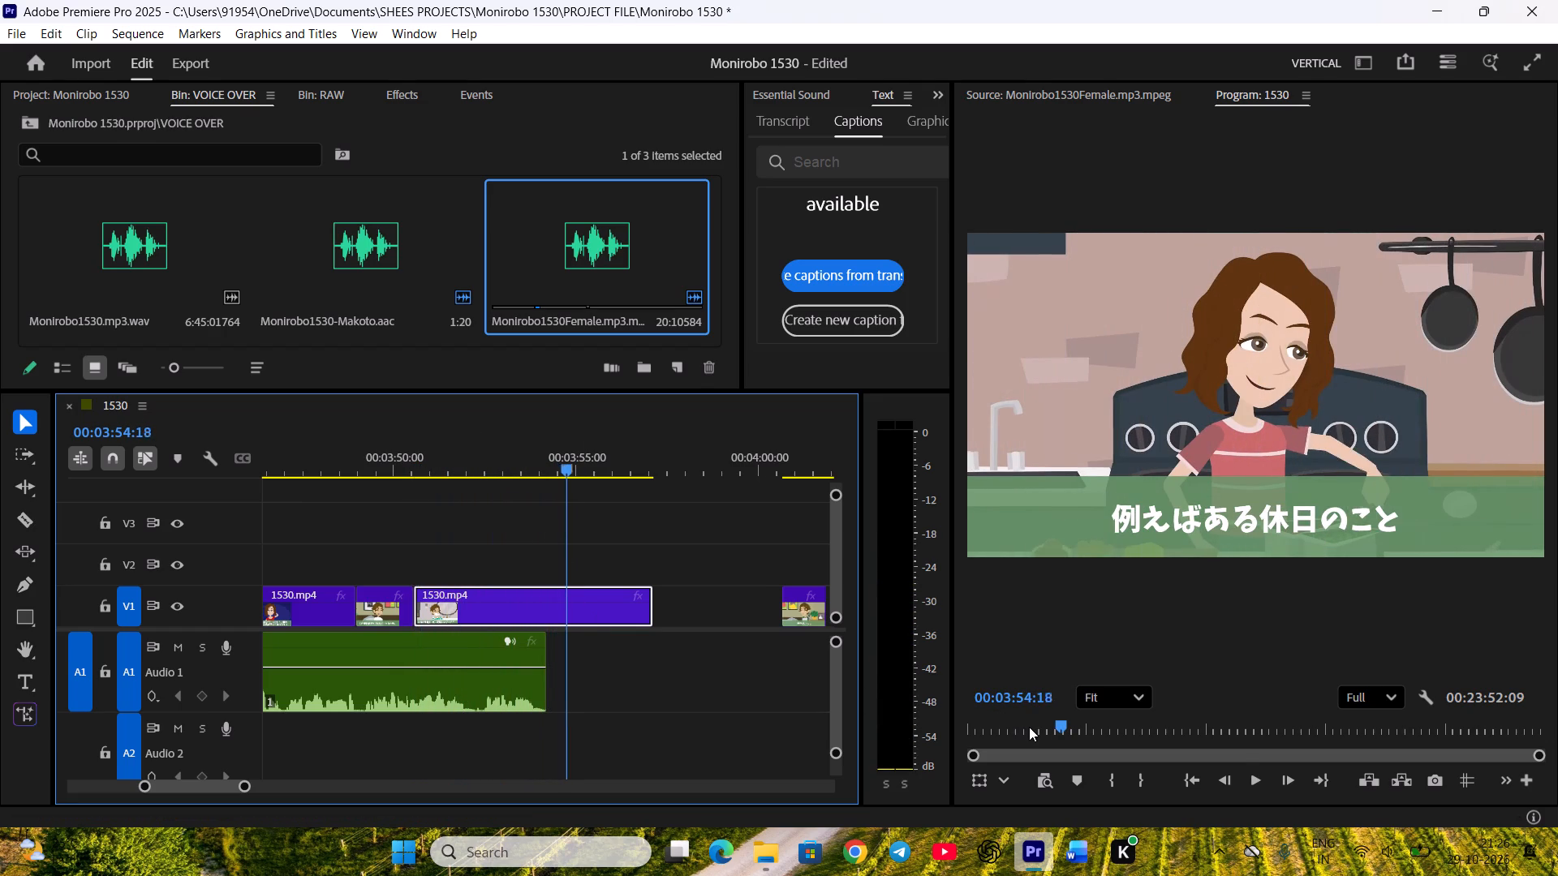
scroll(1029, 727, "up", 11)
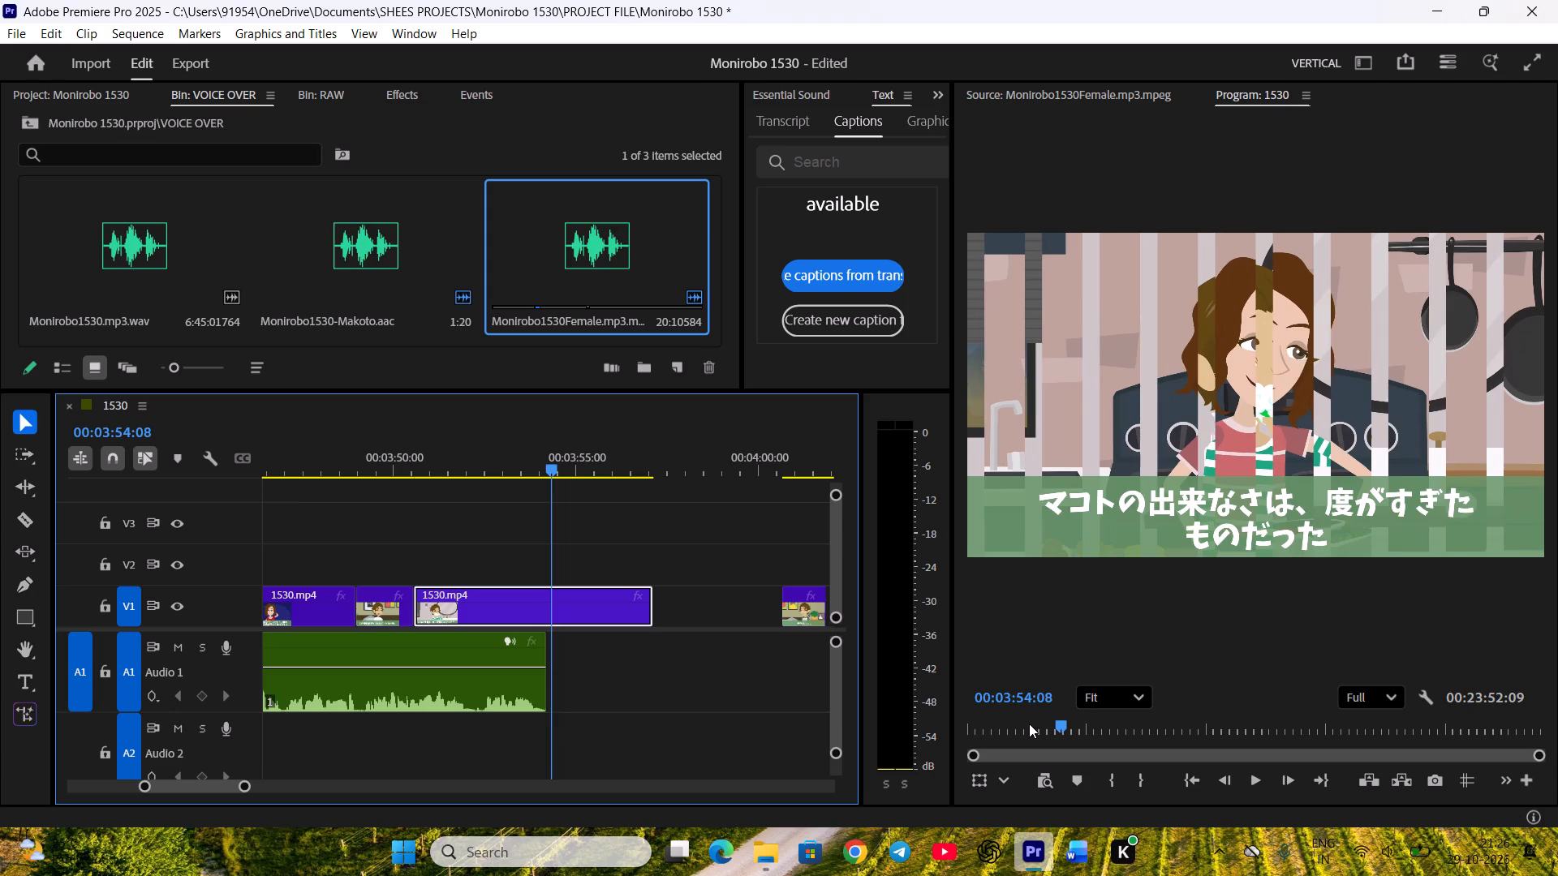
scroll(1029, 724, "up", 5)
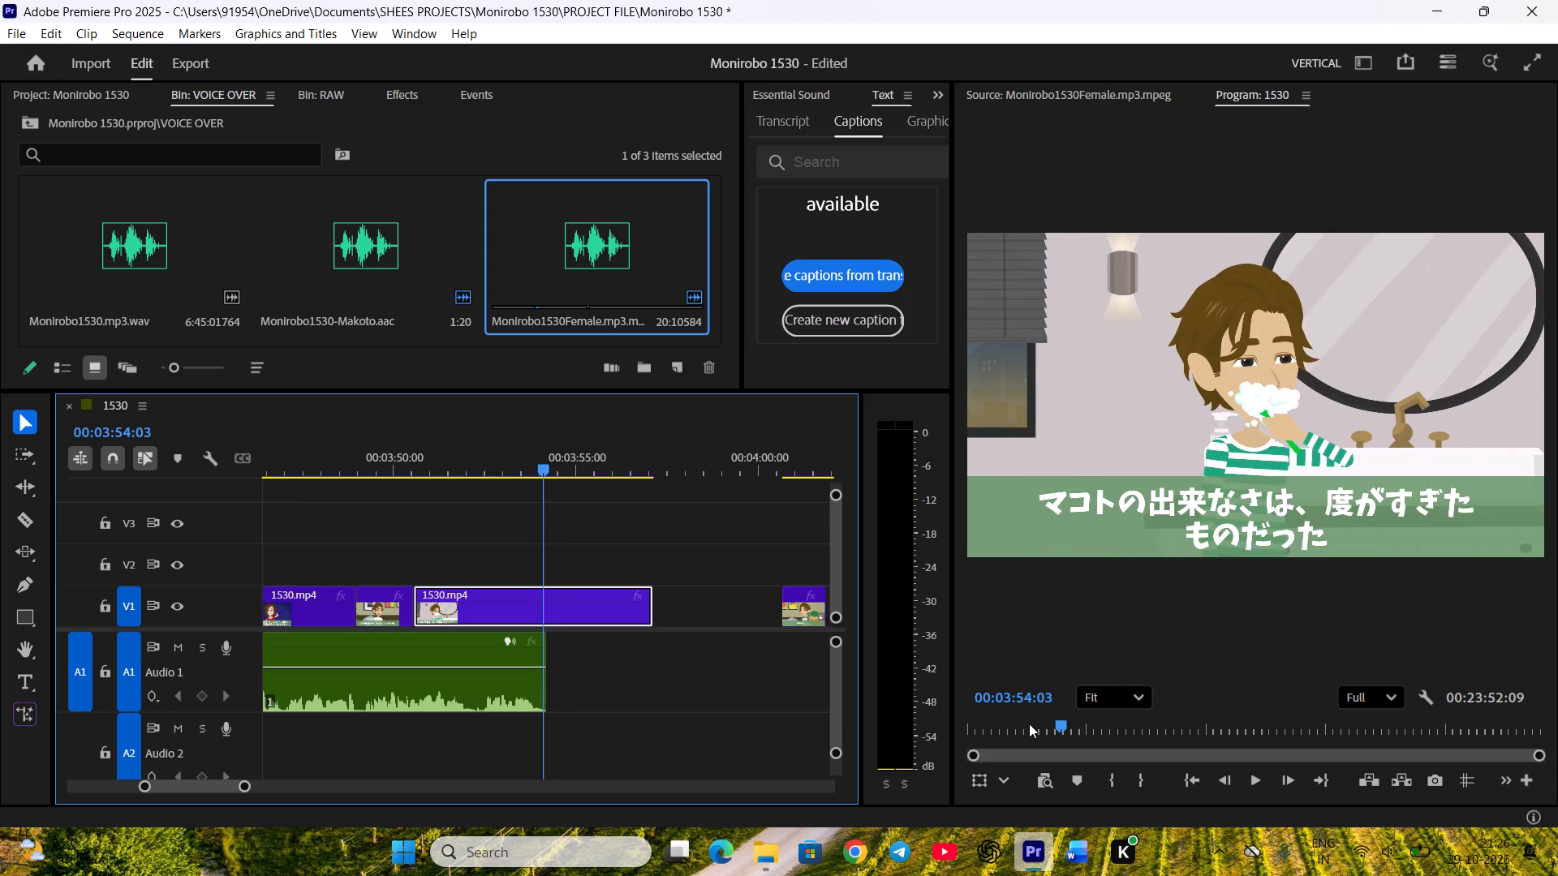
key("c")
Move the split-off transition and kitchen part earlier to 00:03:52:04, over the end of the toothbrushing shot, and play it back.
left_click_drag(500, 473, 479, 496)
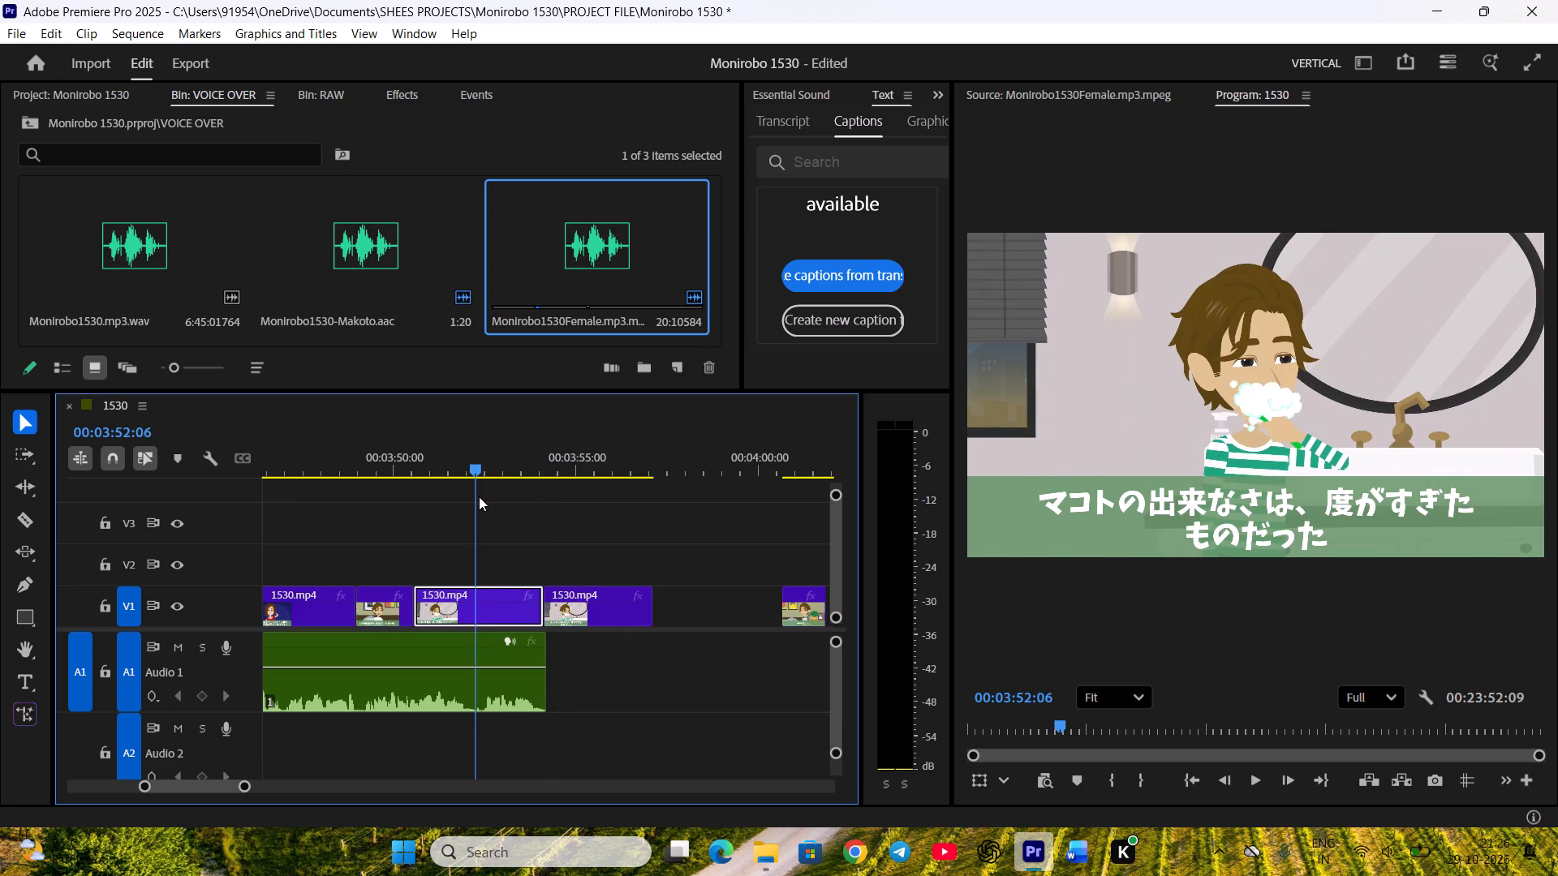
left_click_drag(479, 496, 476, 497)
left_click_drag(588, 608, 523, 603)
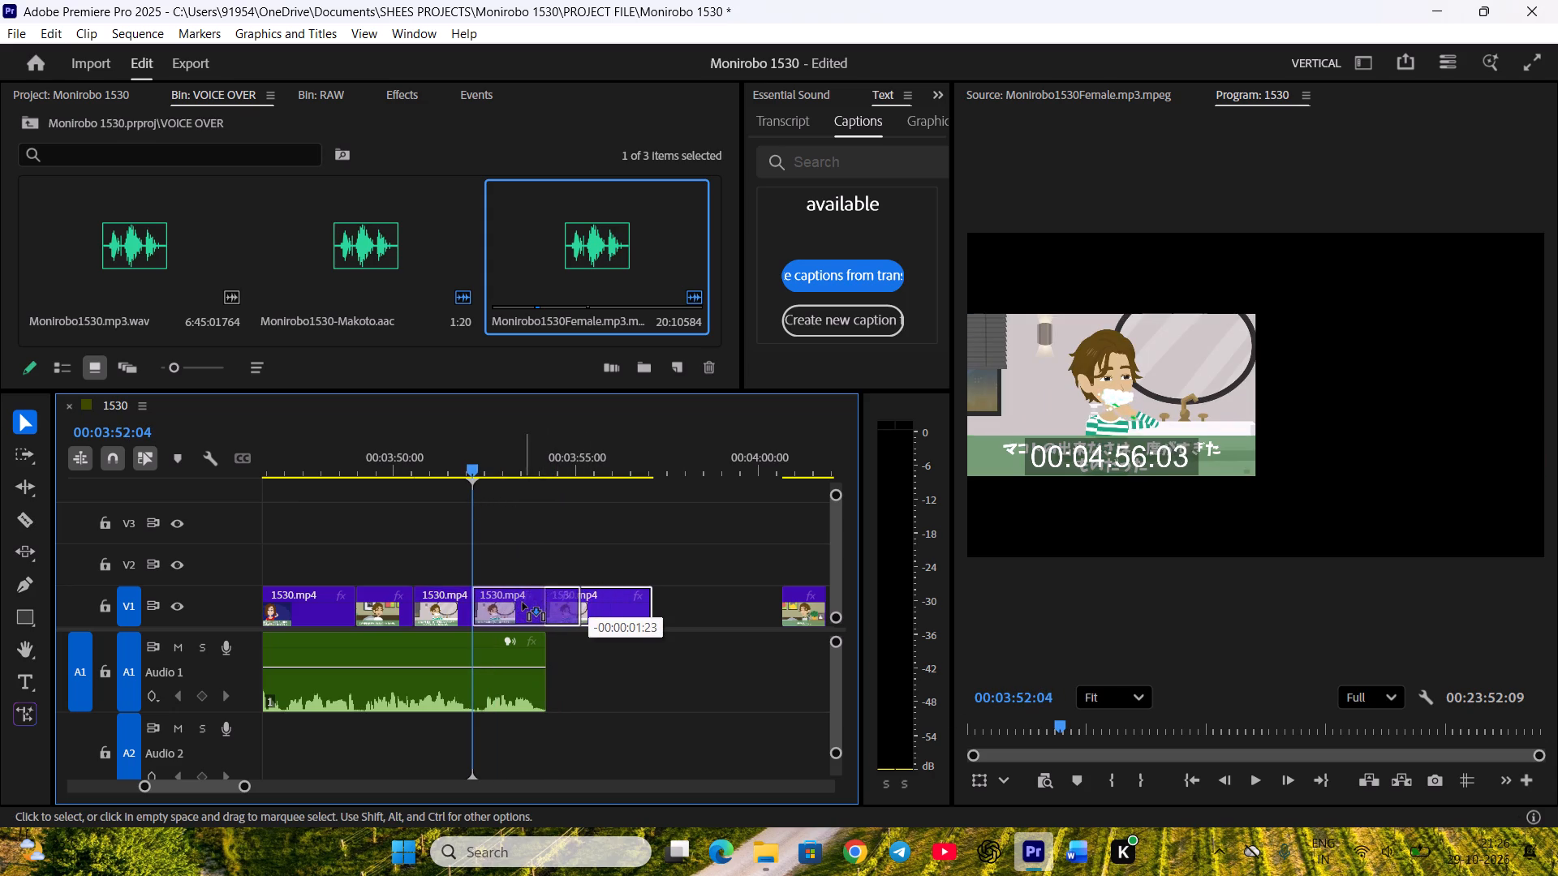
left_click_drag(523, 603, 522, 603)
key("space")
left_click(537, 535)
key("space")
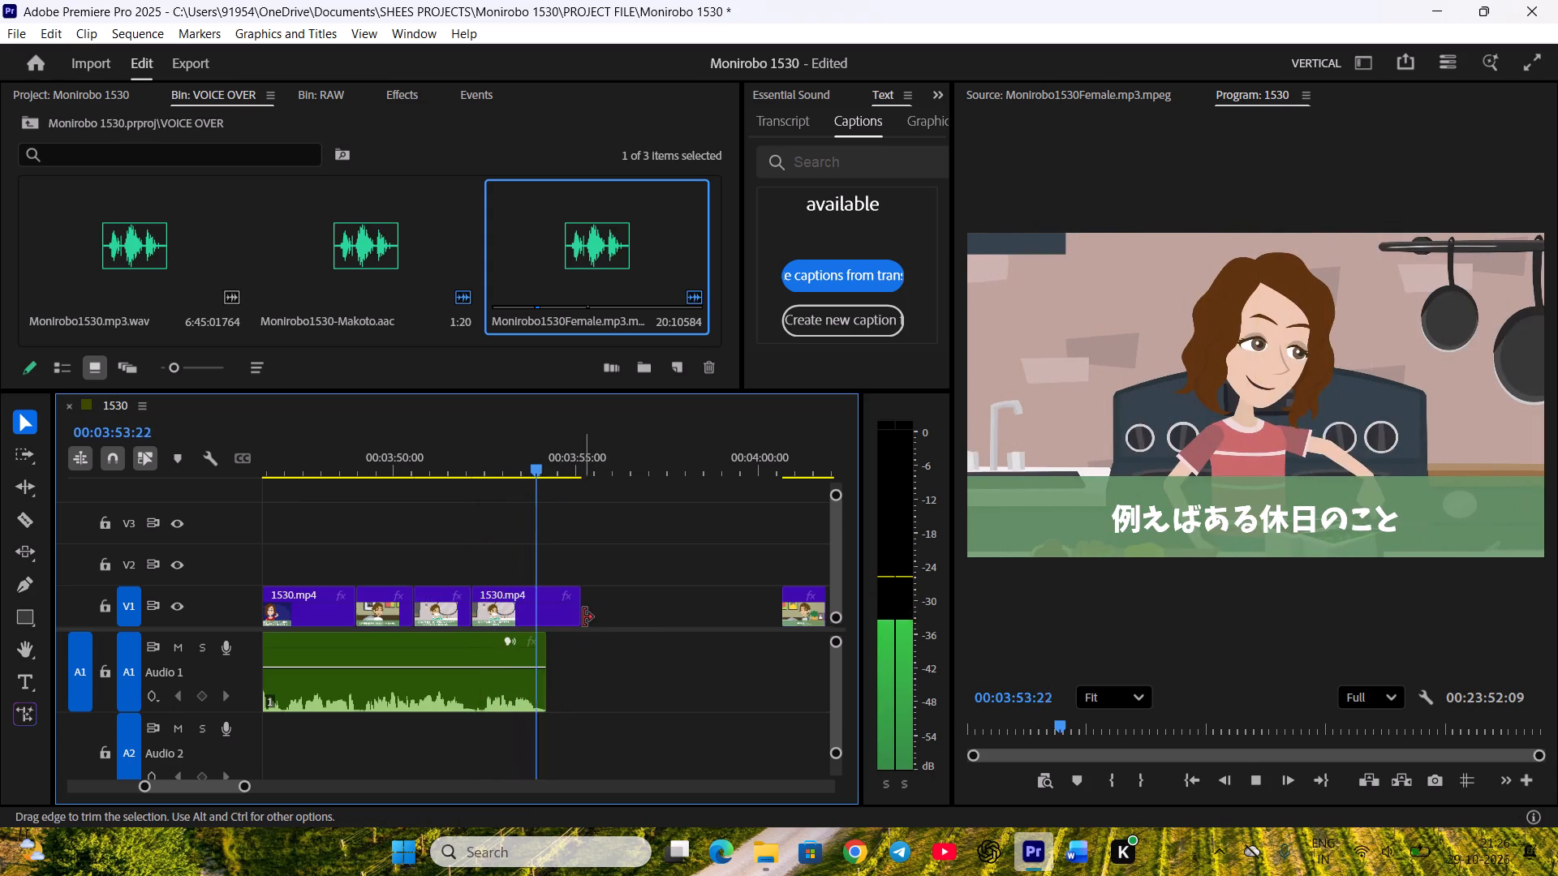
Trim the kitchen shot to the end of the narration, ripple delete the gap before Makoto's "Morning~" shot, and save the project.
left_click_drag(583, 617, 549, 616)
right_click(592, 610)
left_click(622, 615)
scroll(618, 638, "down", 5)
key("space")
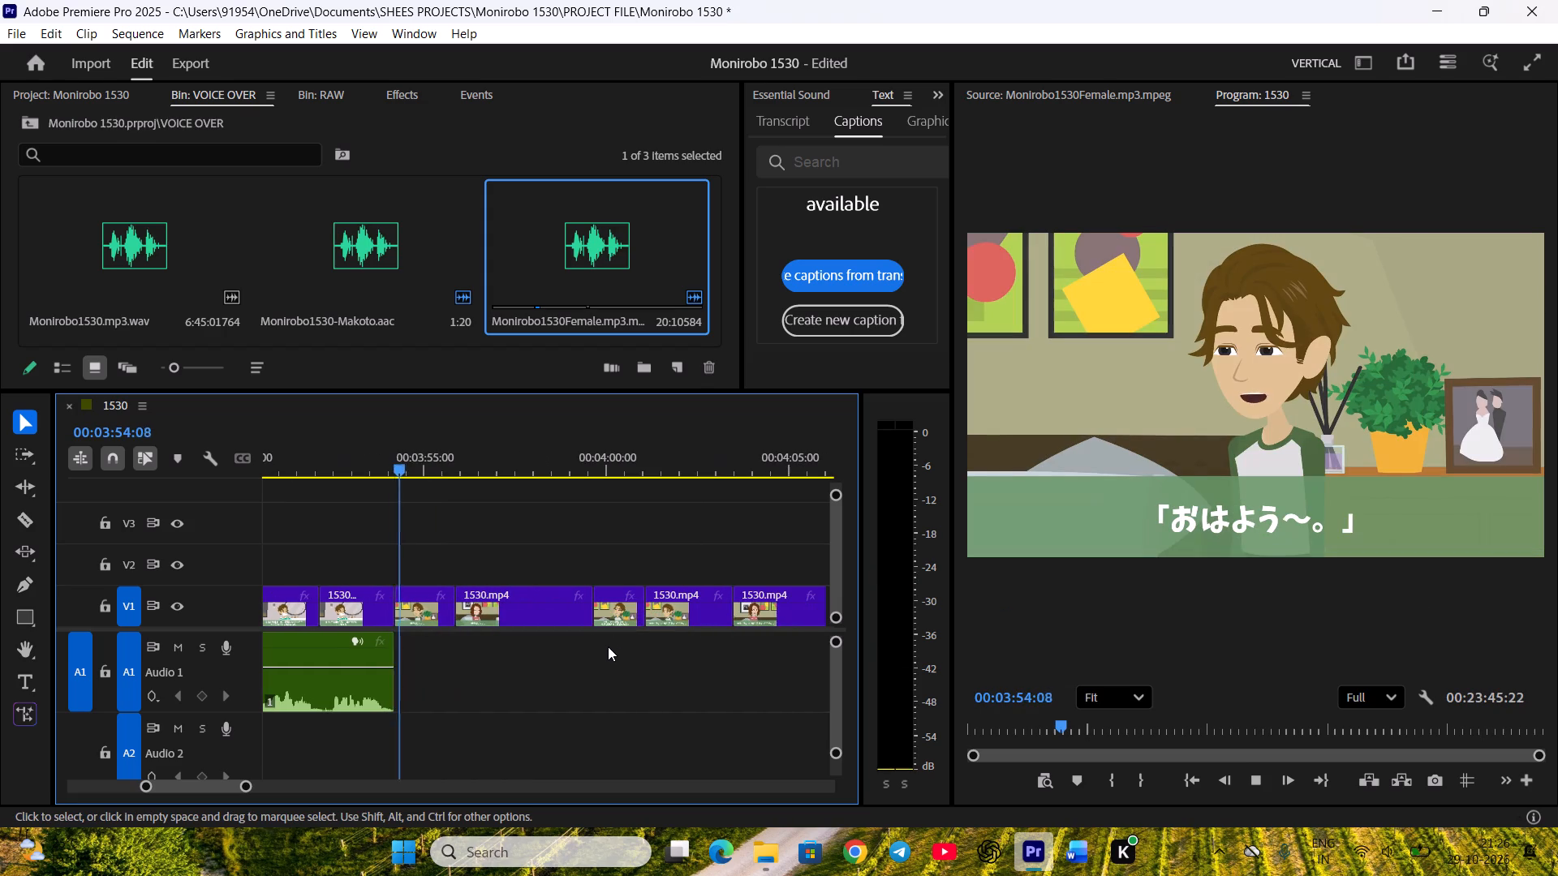
key("ctrl+s")
Mark Makoto's "Morning~" line in Monirobo1530-Makoto.aac from 00:02:26:04 to 00:02:27:22.
double_click(392, 268)
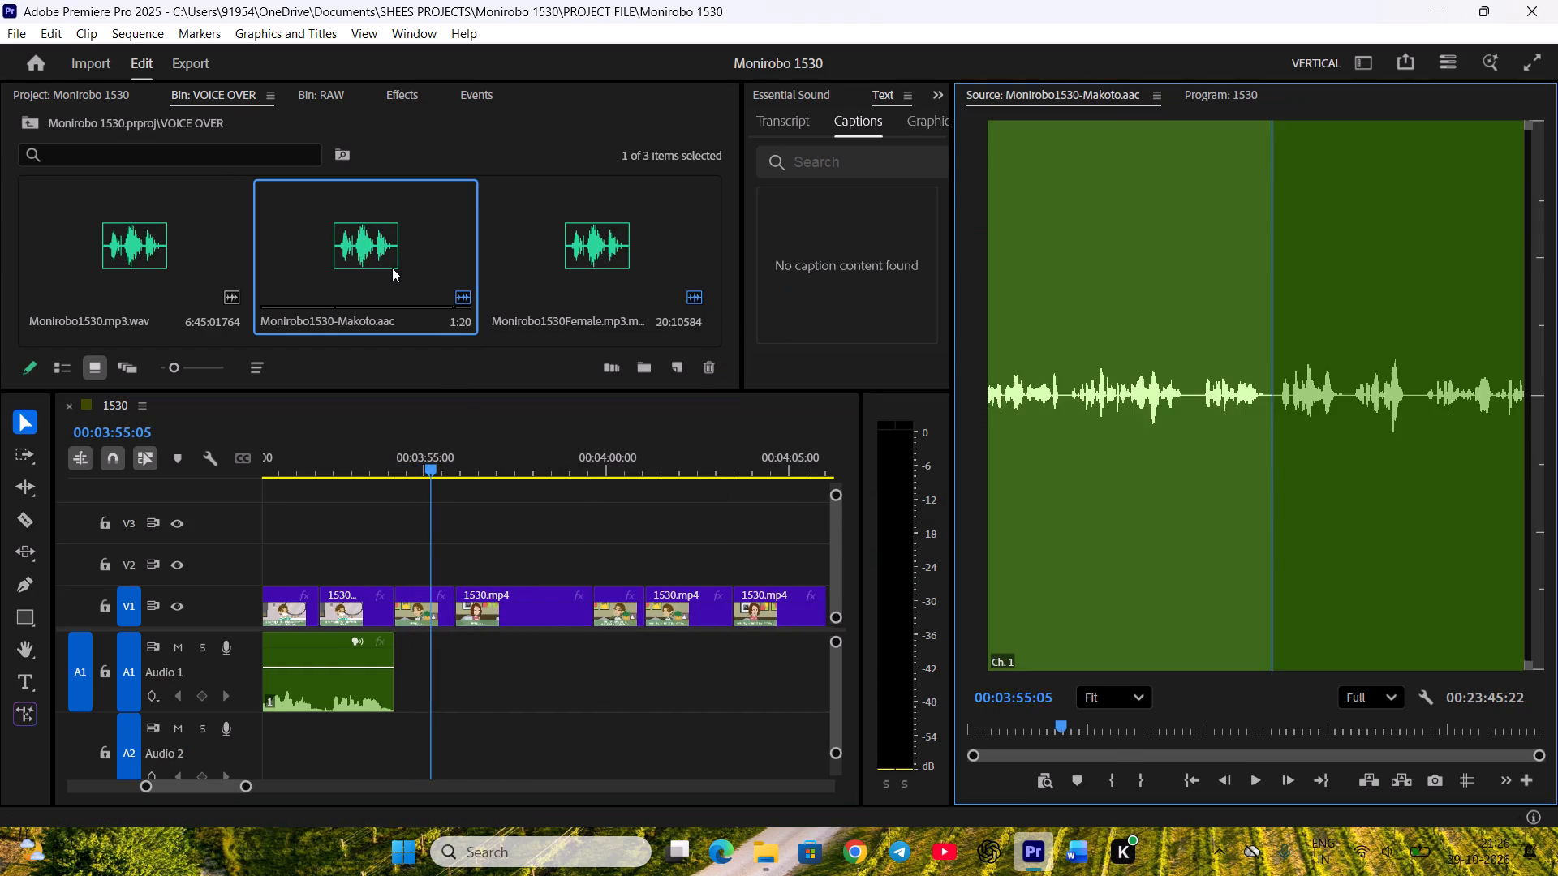
key("space")
key("space")
left_click_drag(1208, 750, 1217, 752)
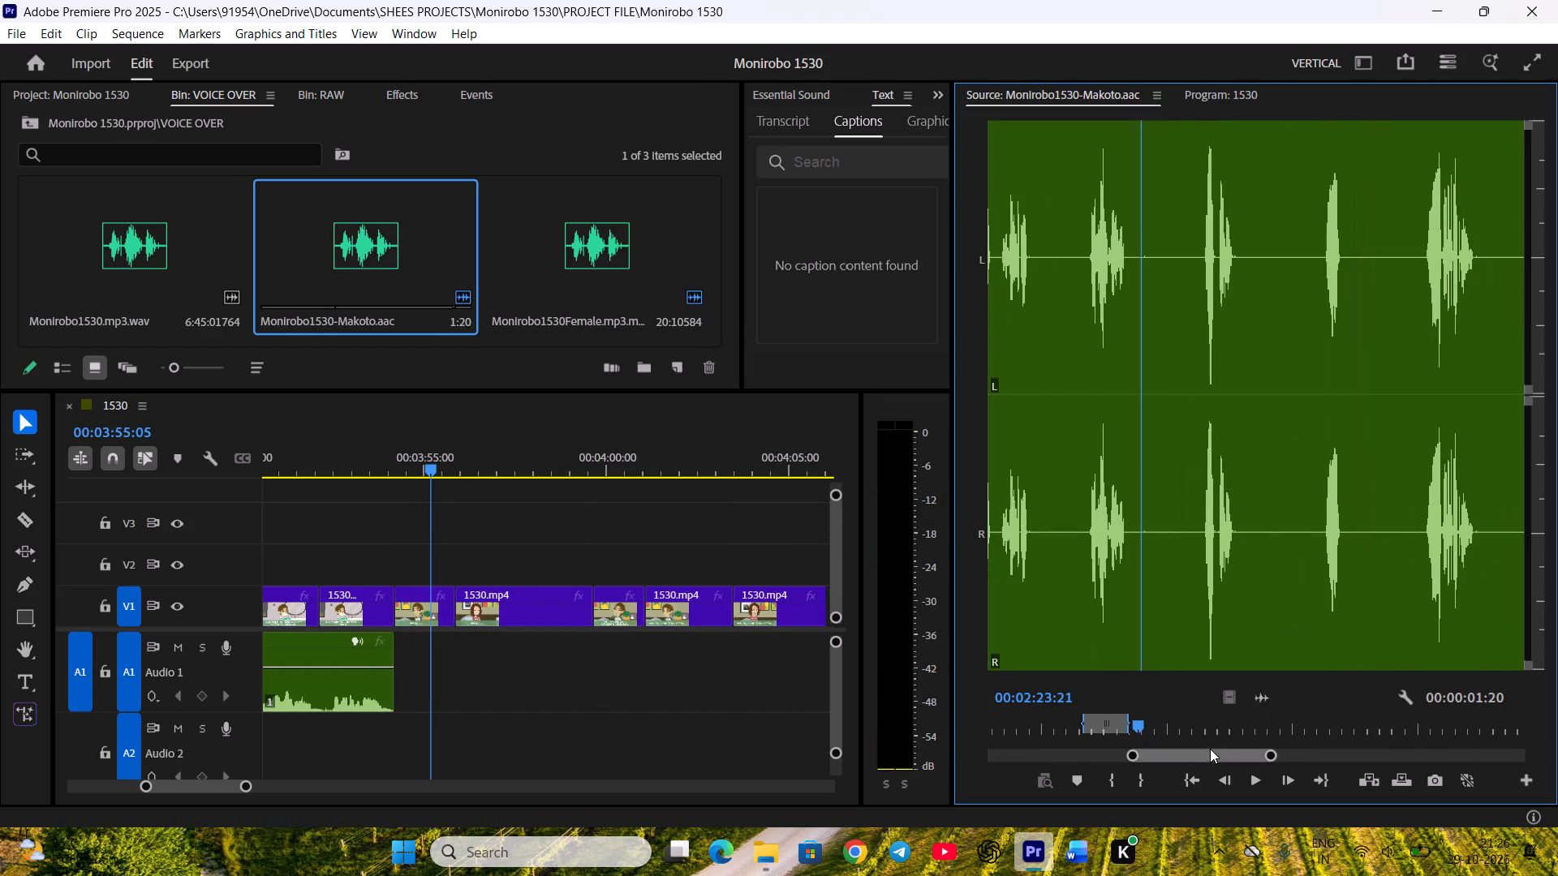
left_click(1199, 721)
key("i")
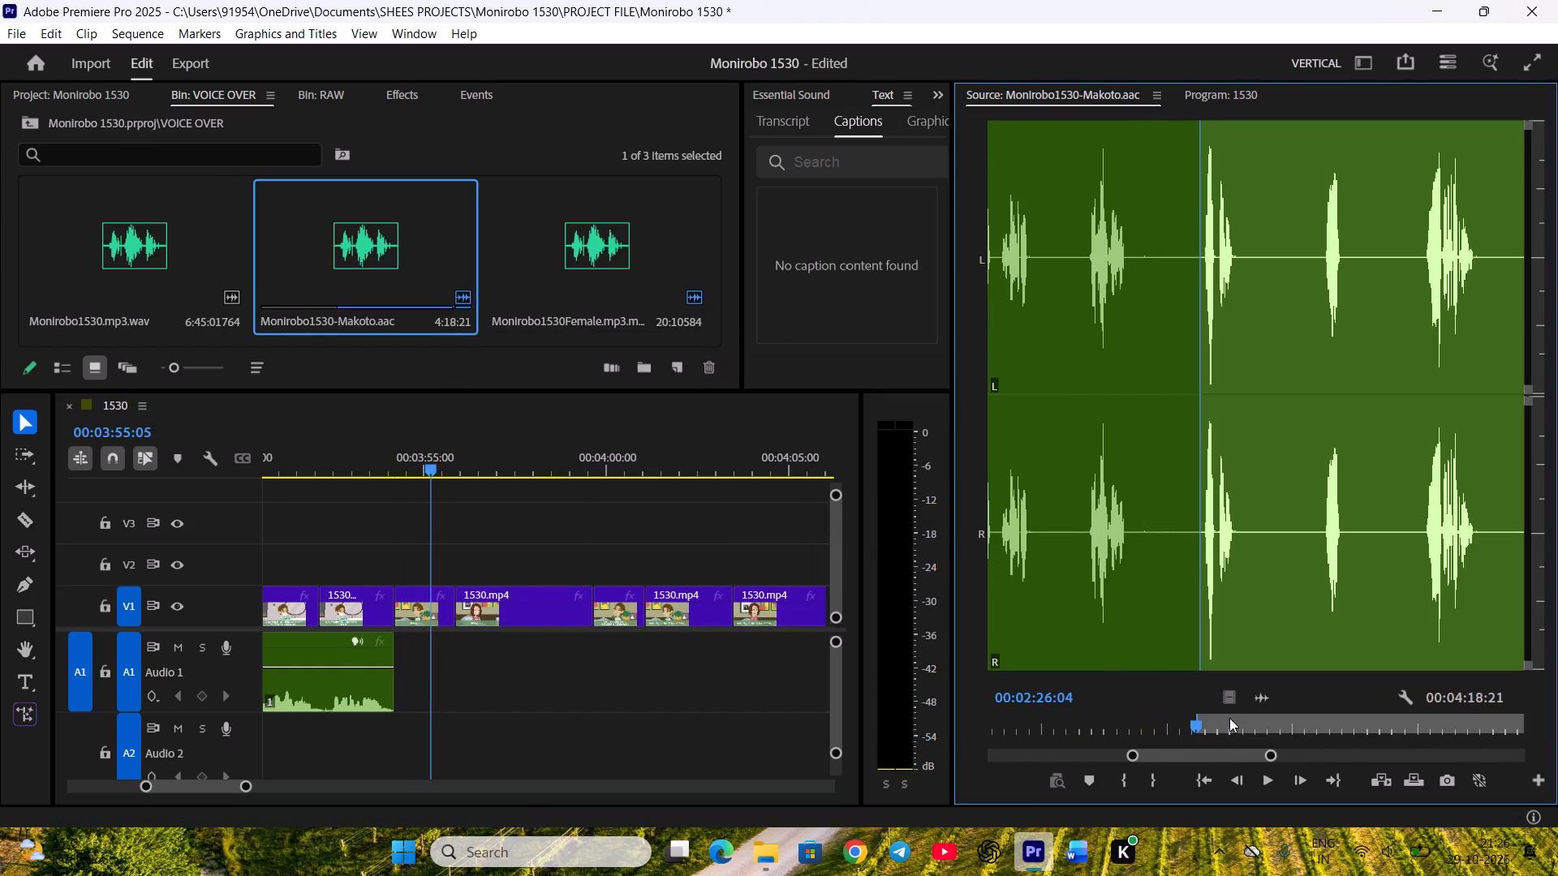
key("space")
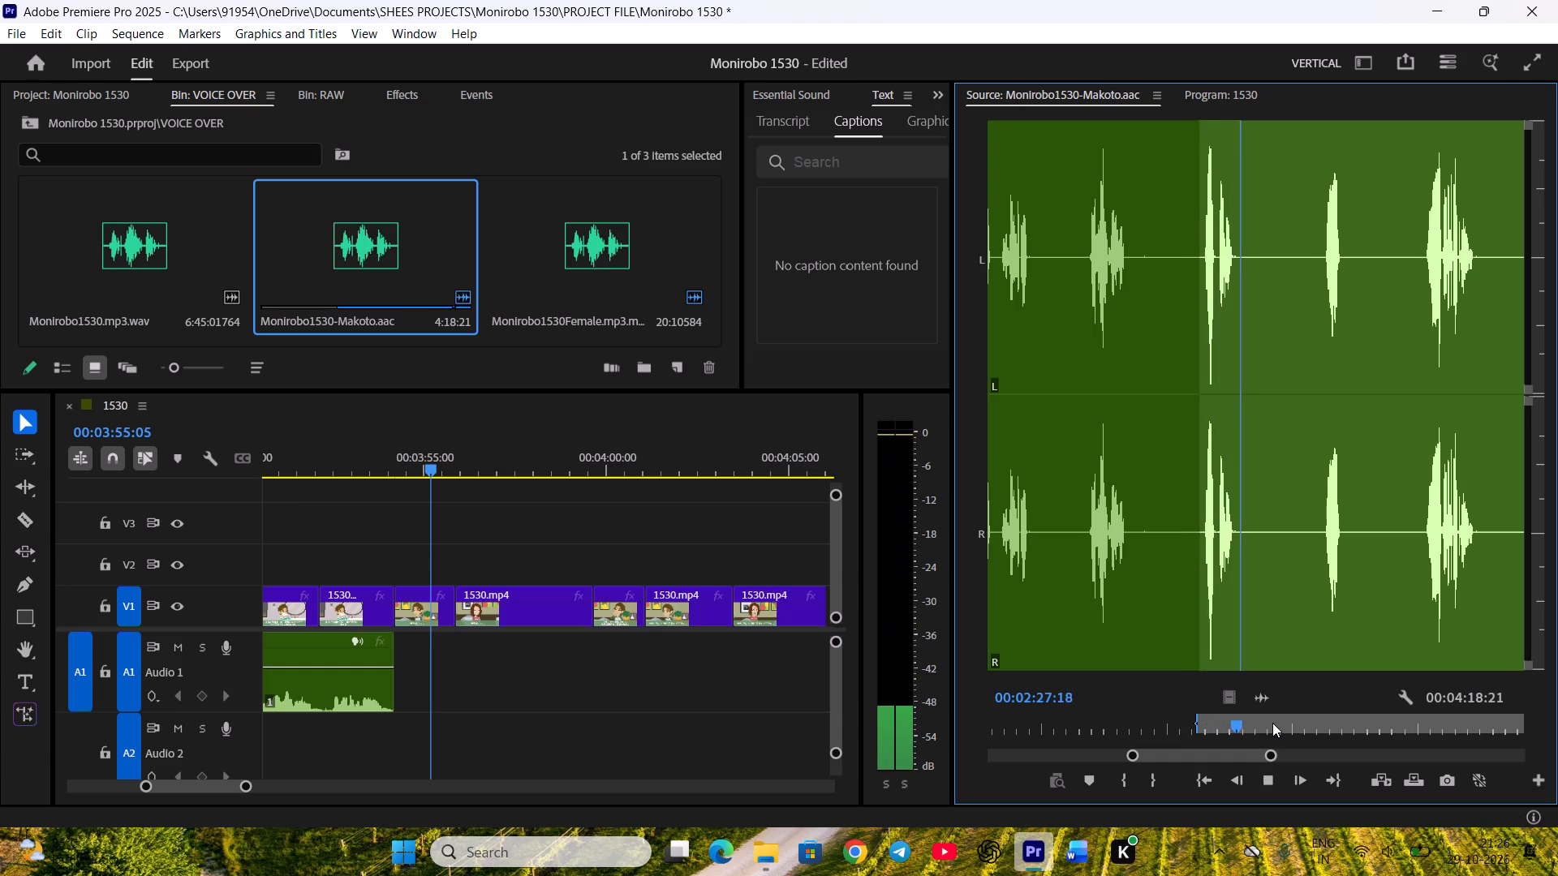
key("space")
key("o")
Place Makoto's marked line on Audio 1 directly after the narration, trim its end to his shot's end, and play it back.
left_click_drag(1261, 692, 655, 662)
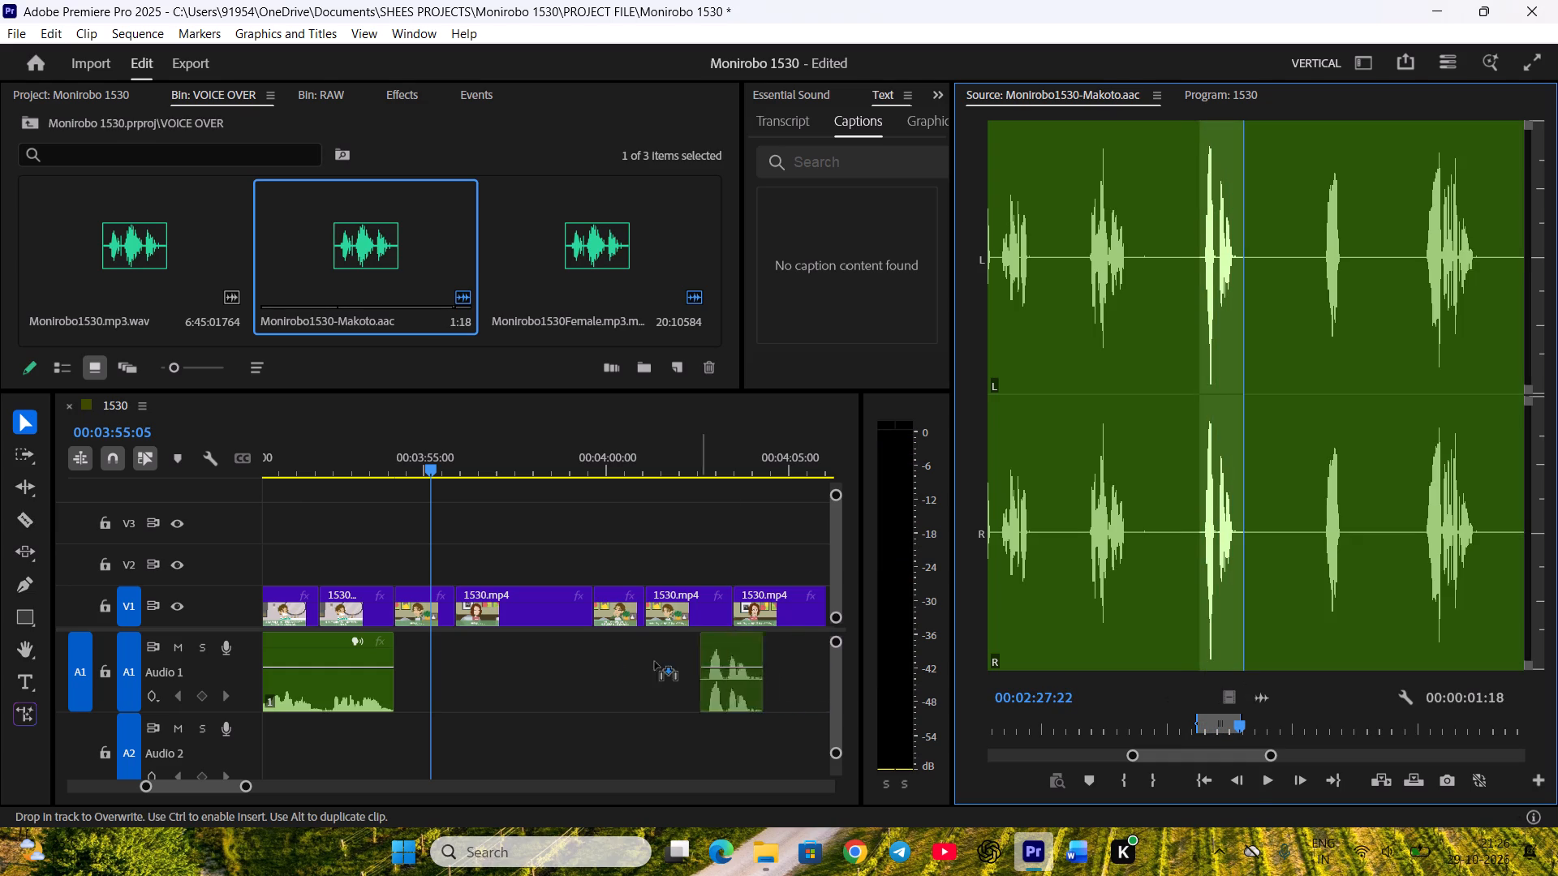
left_click_drag(655, 662, 402, 642)
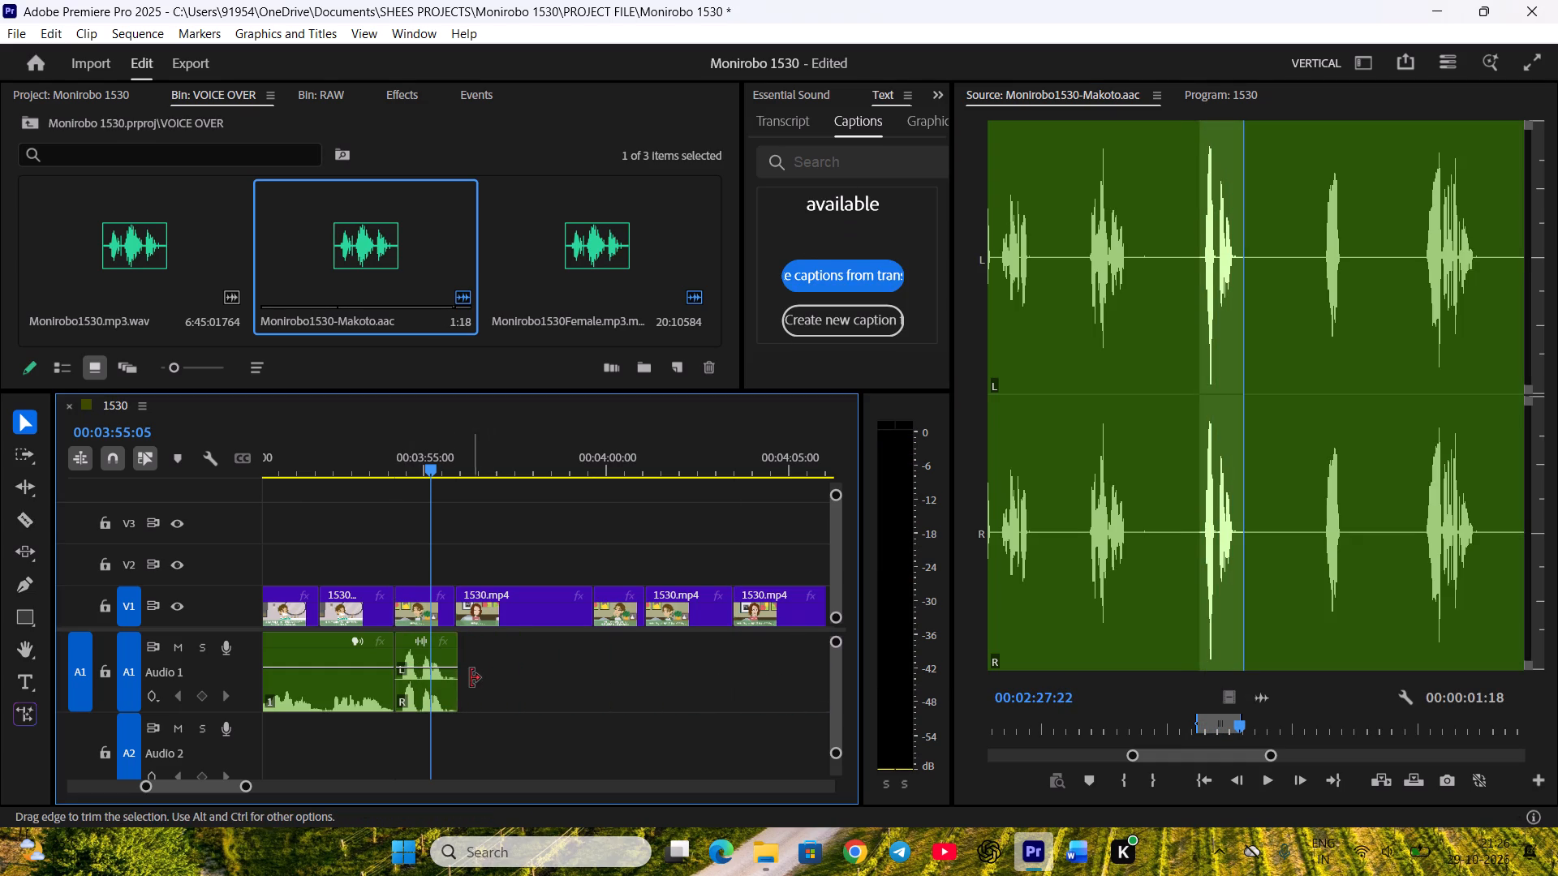
left_click(465, 677)
key("space")
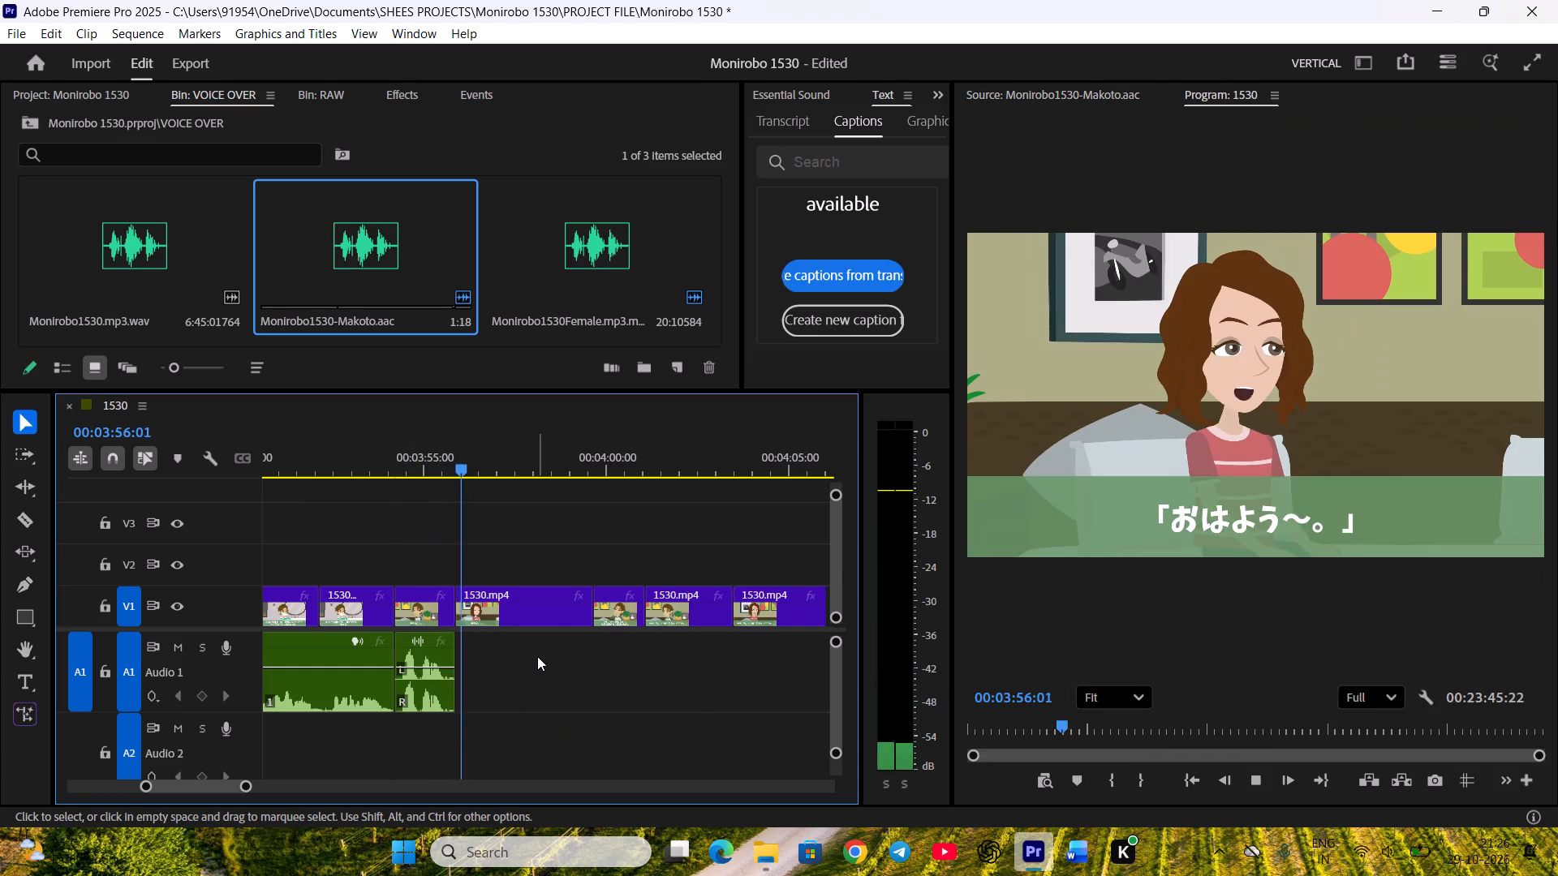
key("space")
Split Makoto's "Morning~" audio at 00:03:55:15 and adjust the gain of the short tail piece by -10 dB.
key("equal")
key("equal")
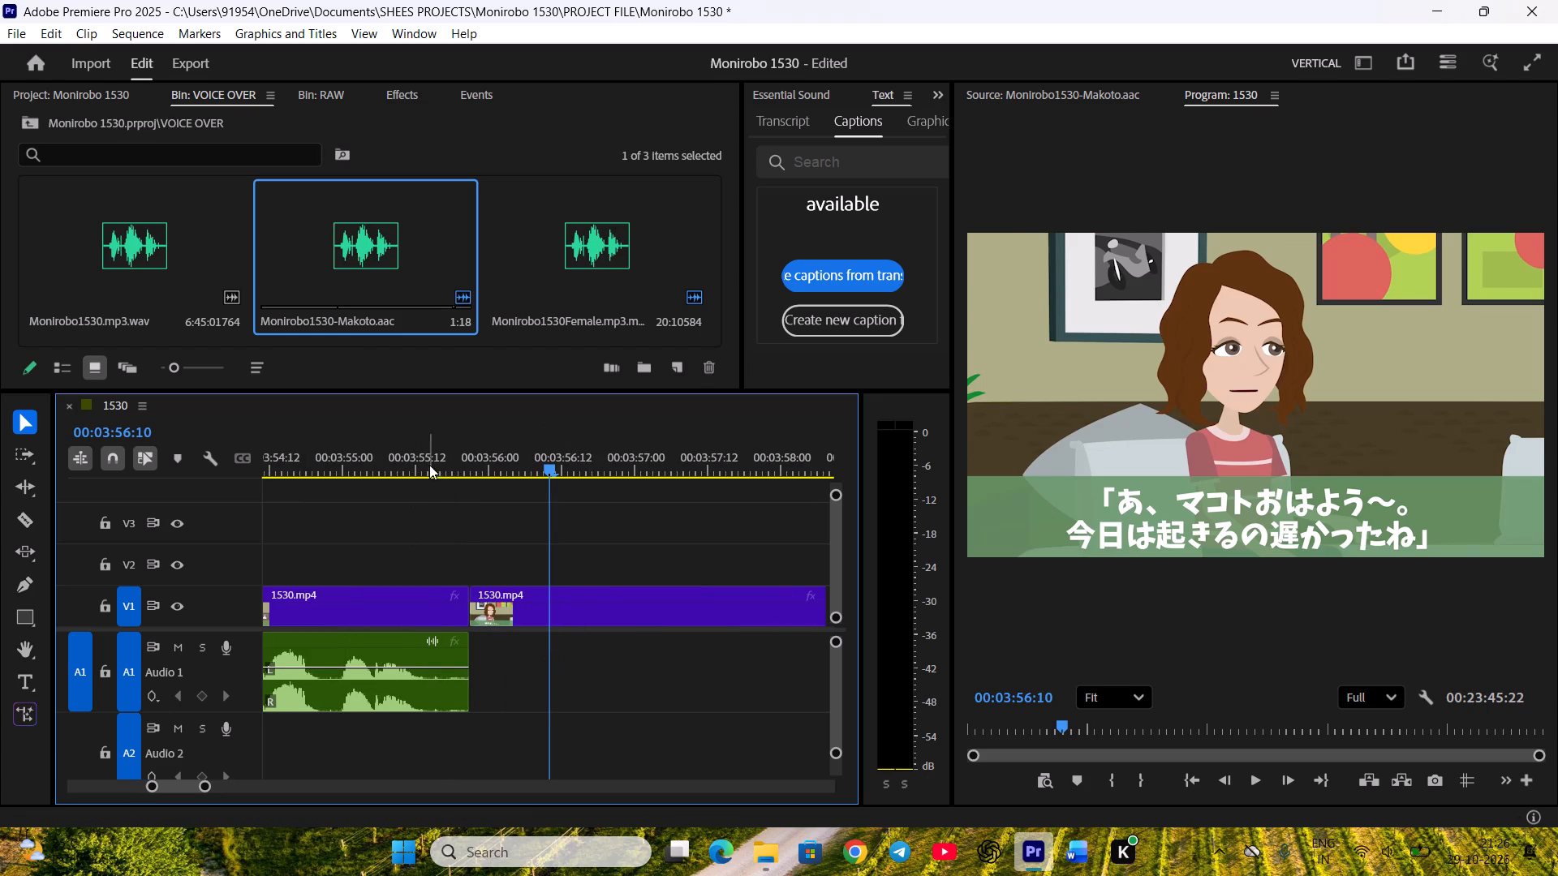
left_click_drag(433, 461, 435, 476)
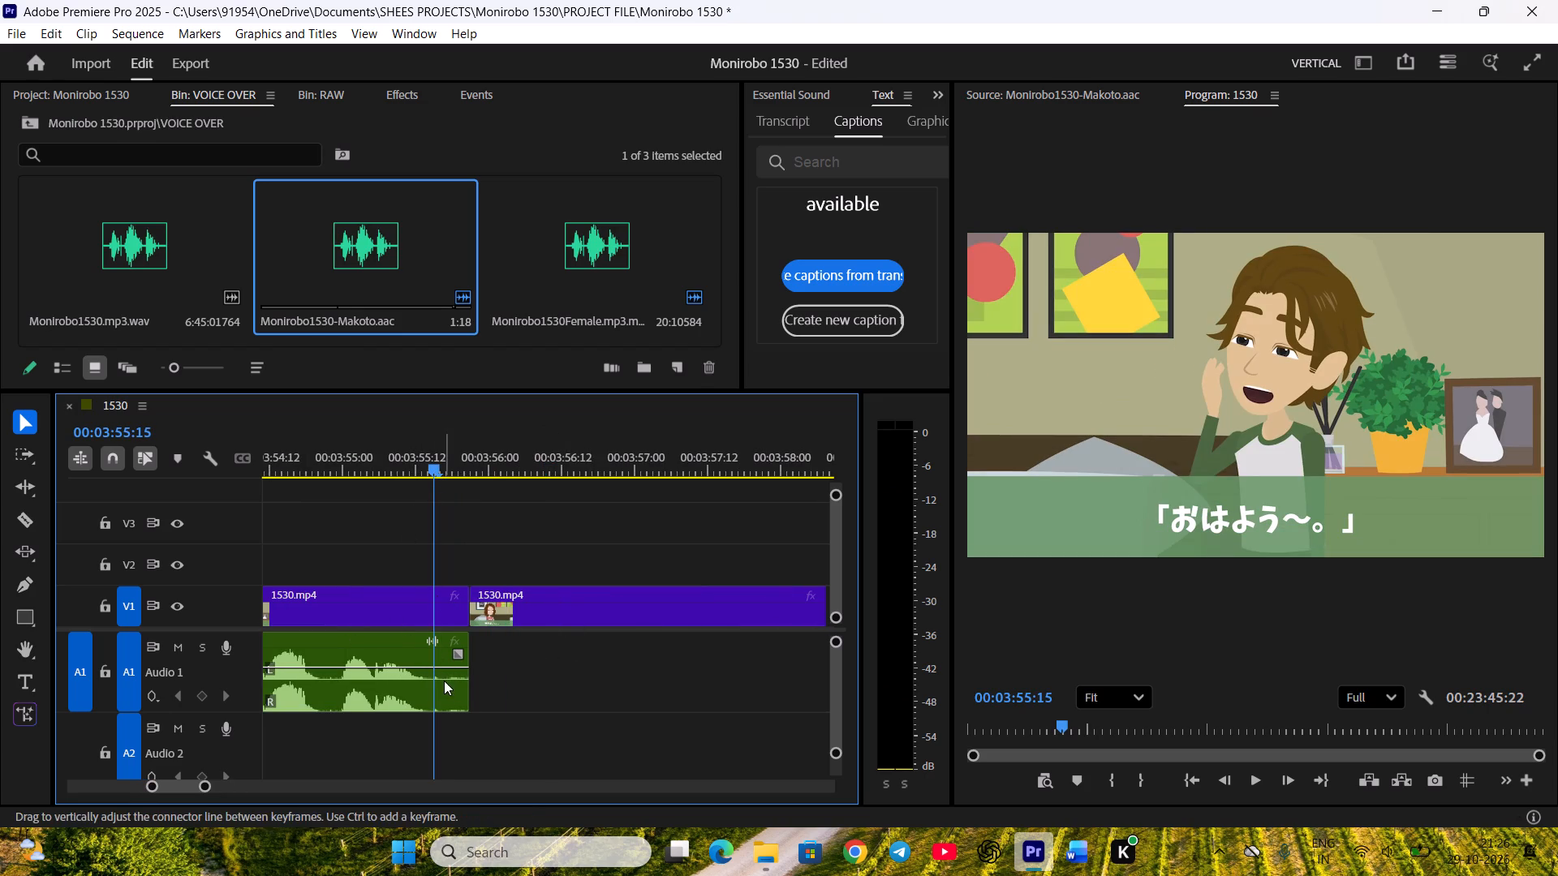
left_click(444, 681)
key("c")
left_click(458, 685)
key("g")
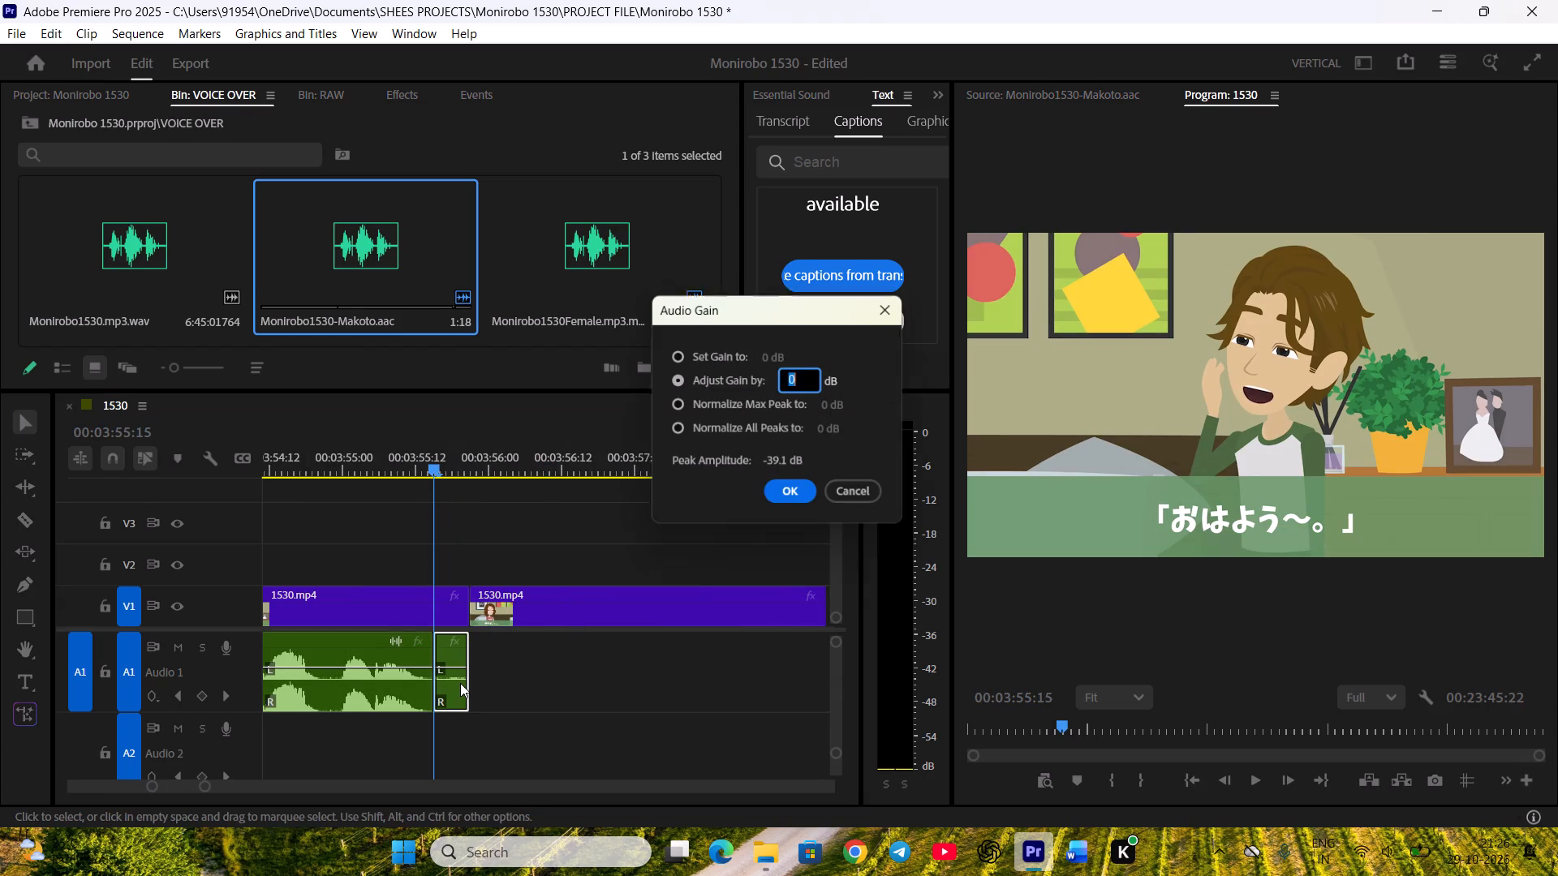
type("-10")
key("Return")
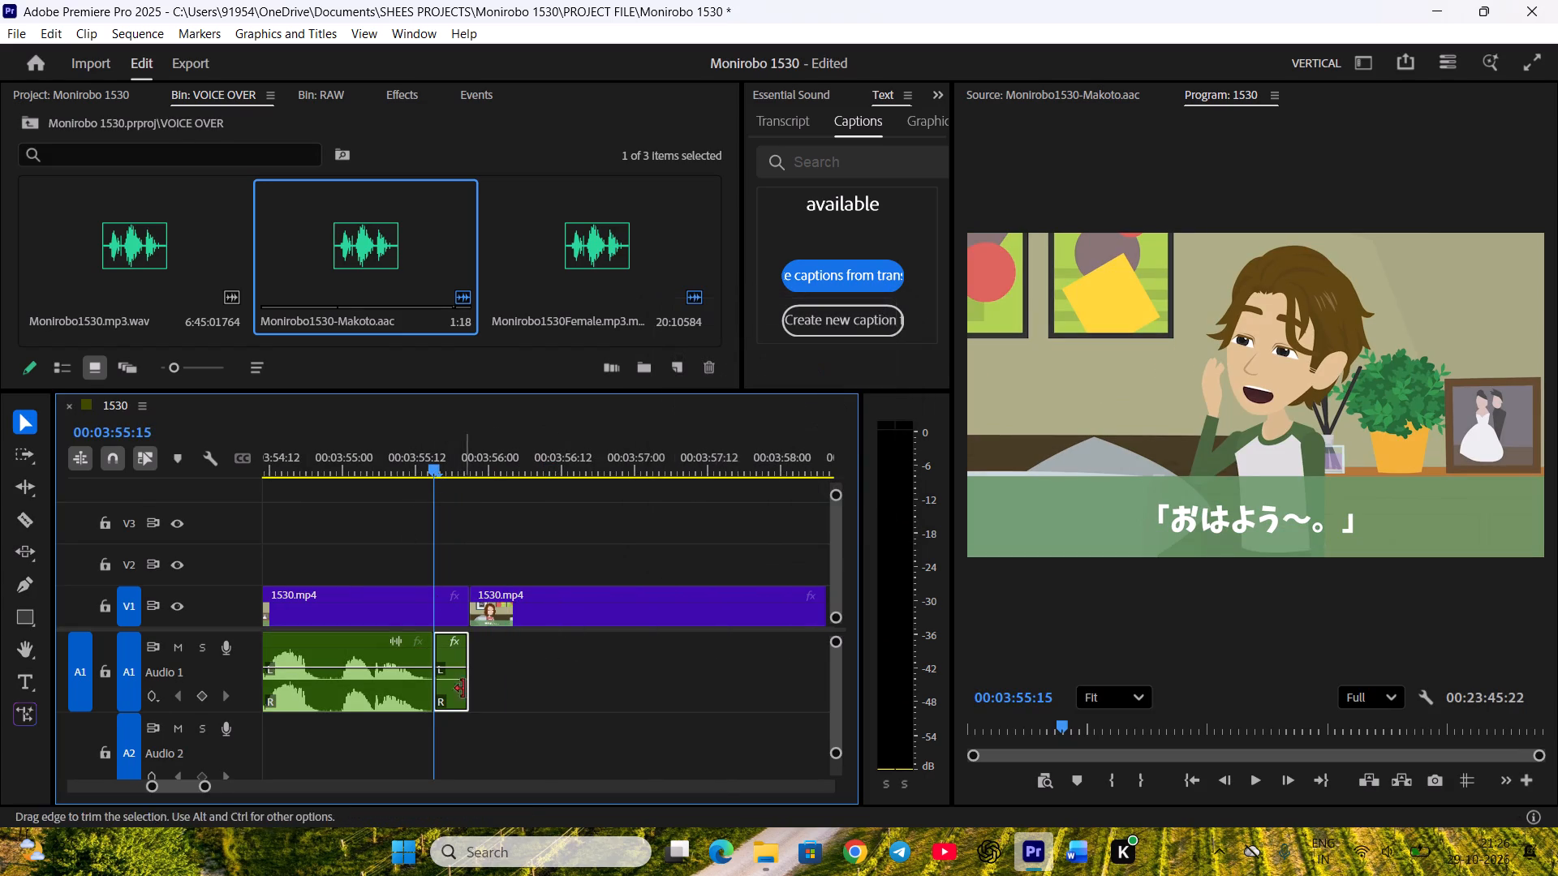
Play back the end of Makoto's "Morning~" line and the cut into Kanami's shot.
left_click(527, 732)
key("space")
left_click(403, 458)
key("space")
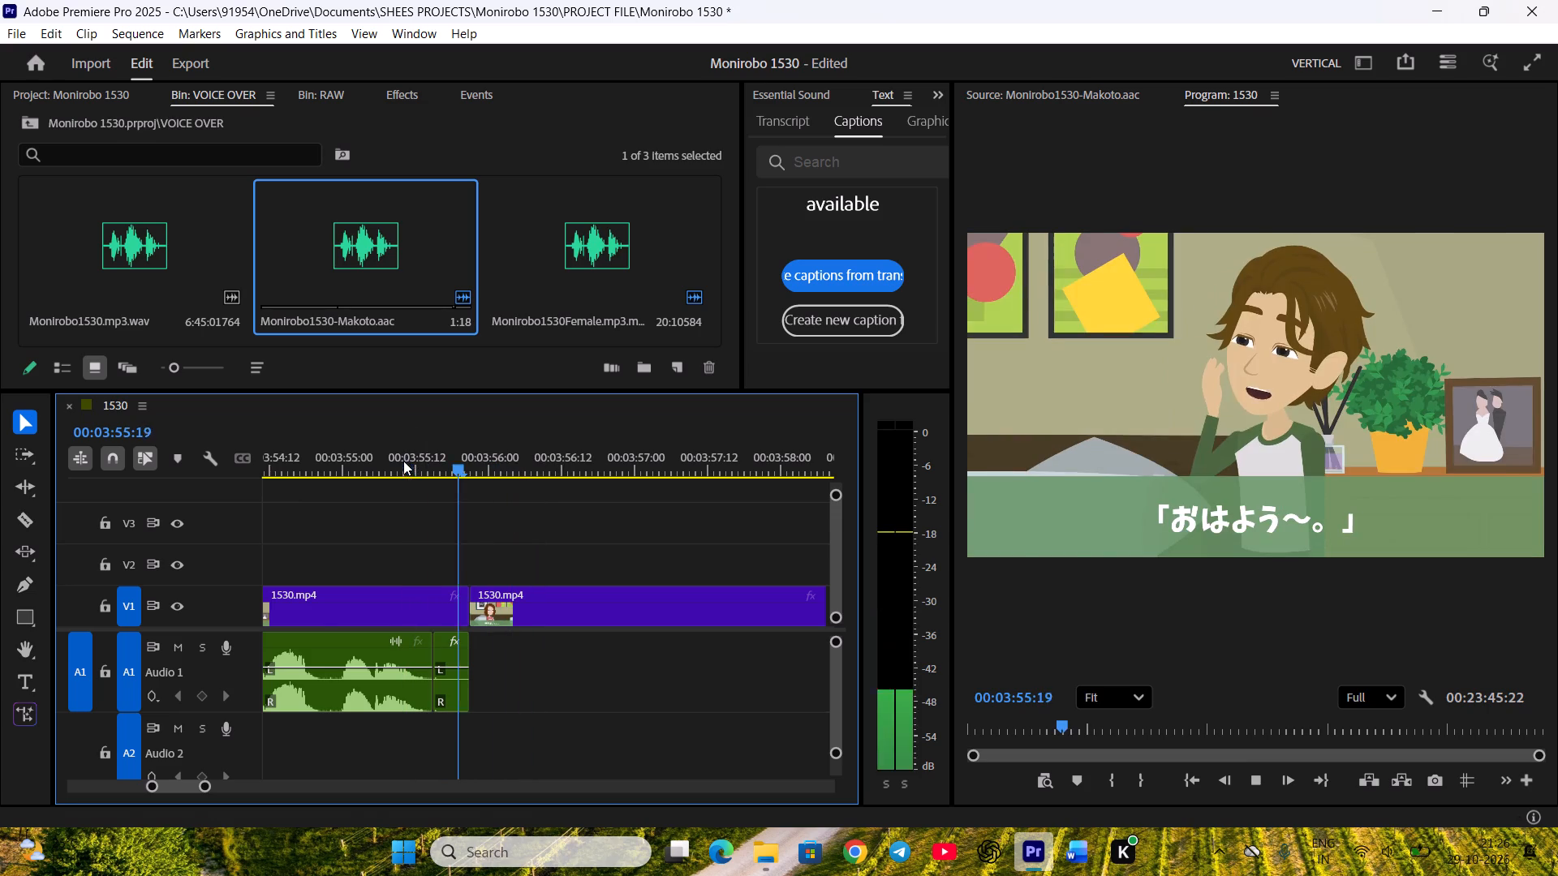
scroll(471, 503, "down", 4)
key("minus")
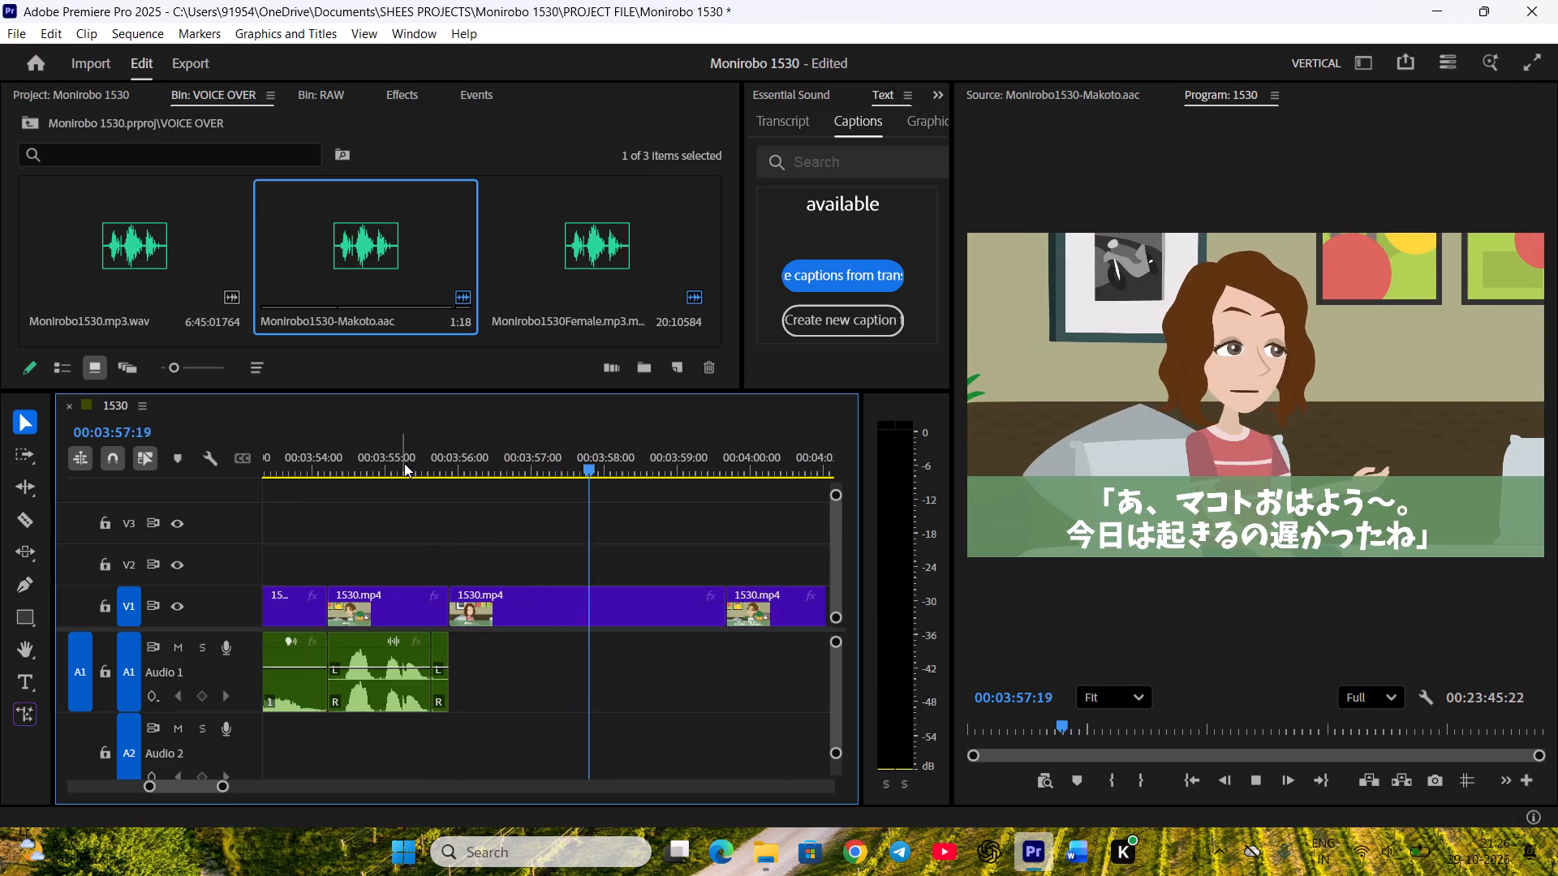
left_click(404, 459)
key("space")
key("space")
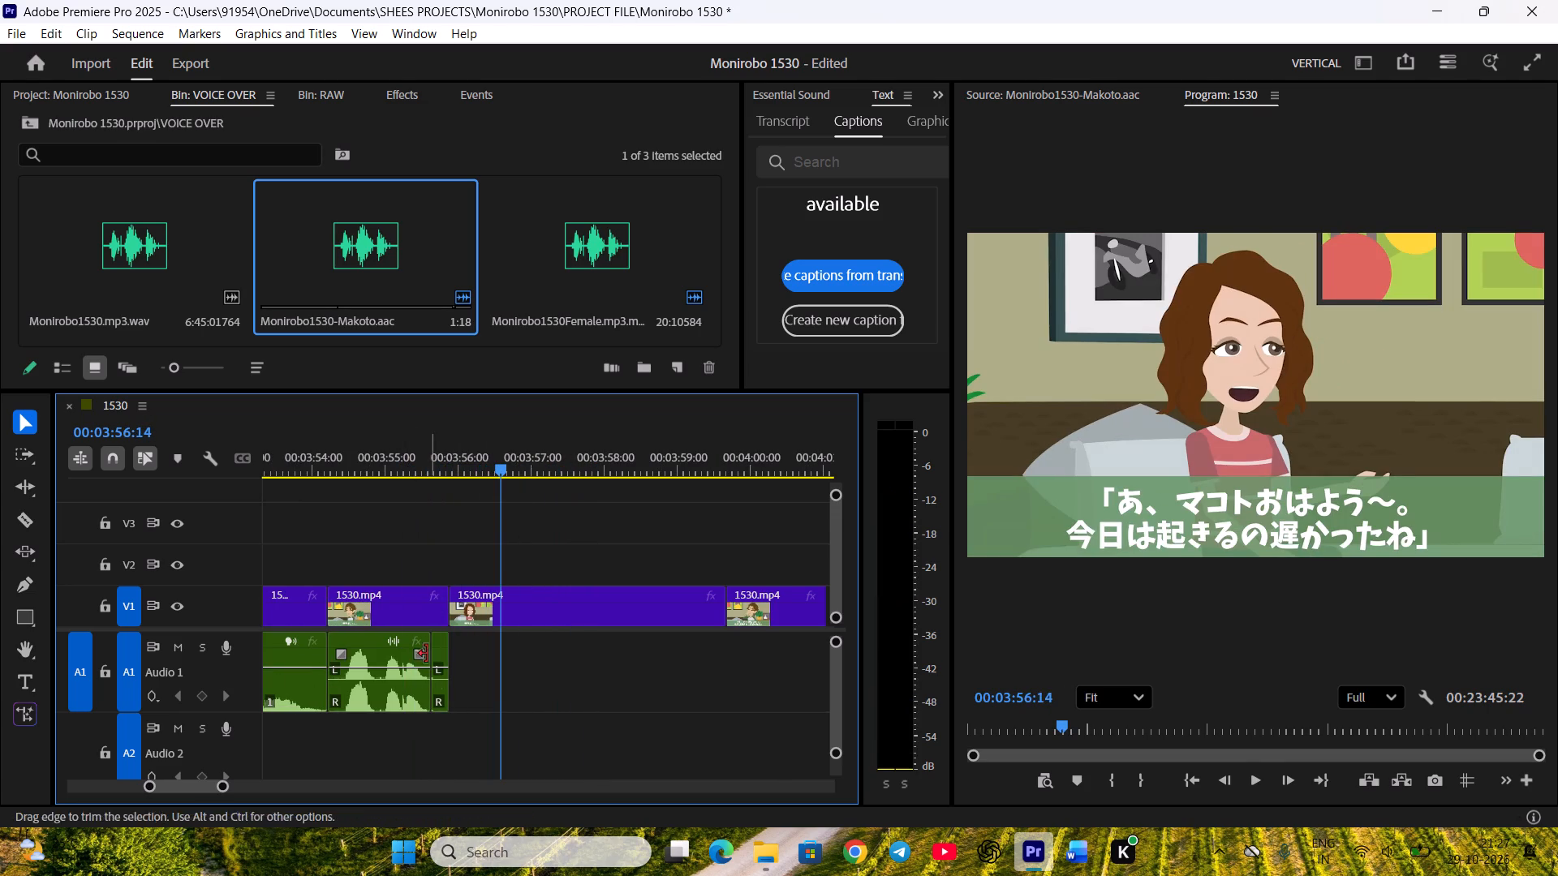
Lower the clip volume of the short tail piece of Makoto's "Morning~" audio and play back the cut.
left_click(441, 684)
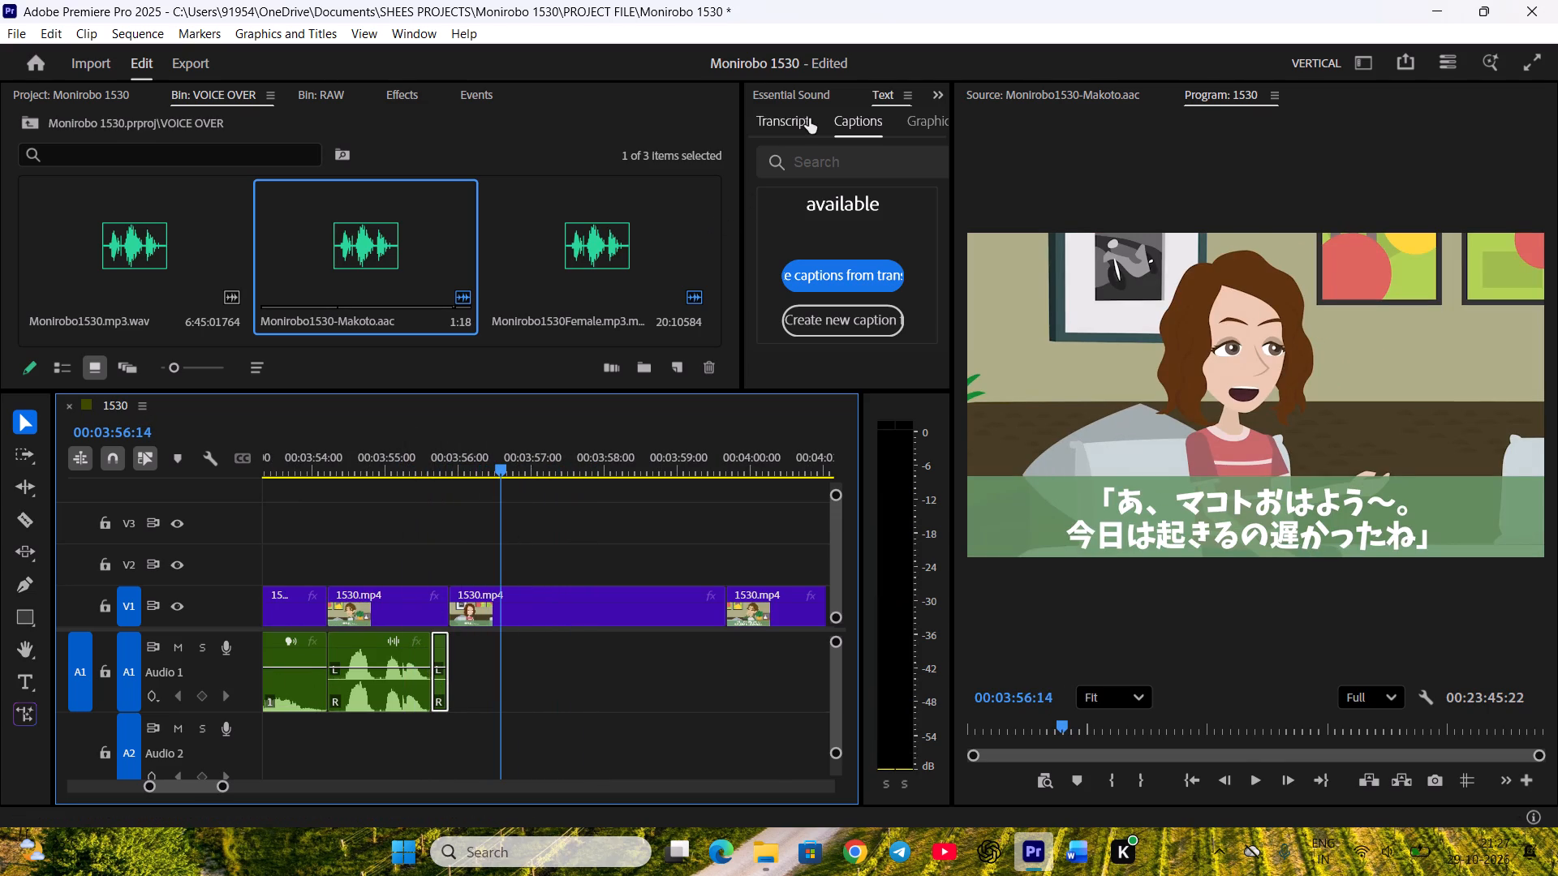
scroll(843, 97, "up", 6)
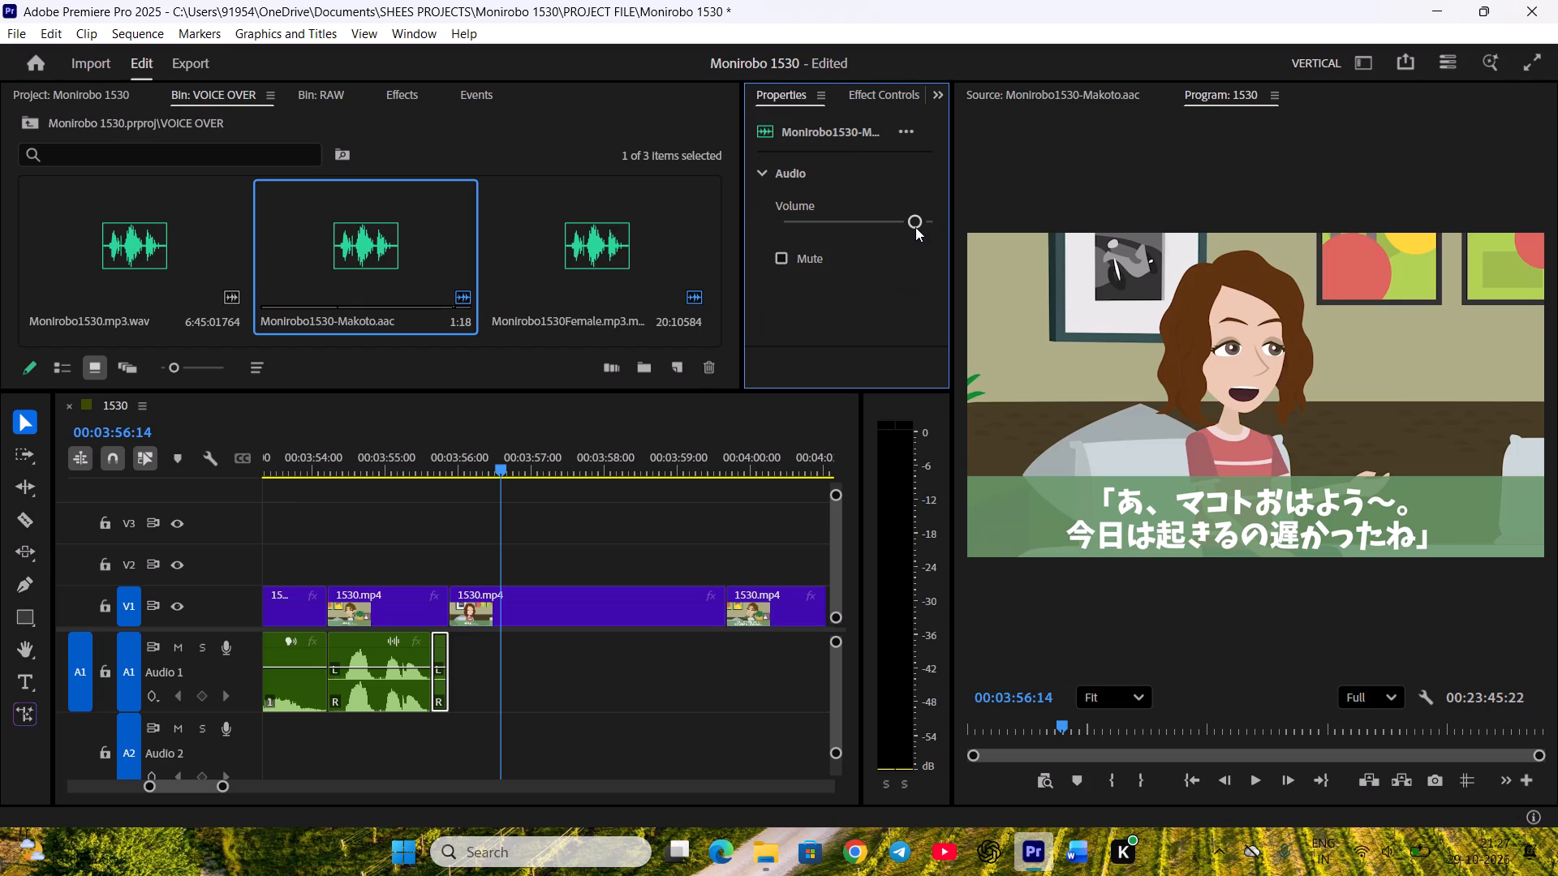
left_click_drag(915, 225, 860, 226)
left_click(396, 455)
key("space")
left_click(473, 504)
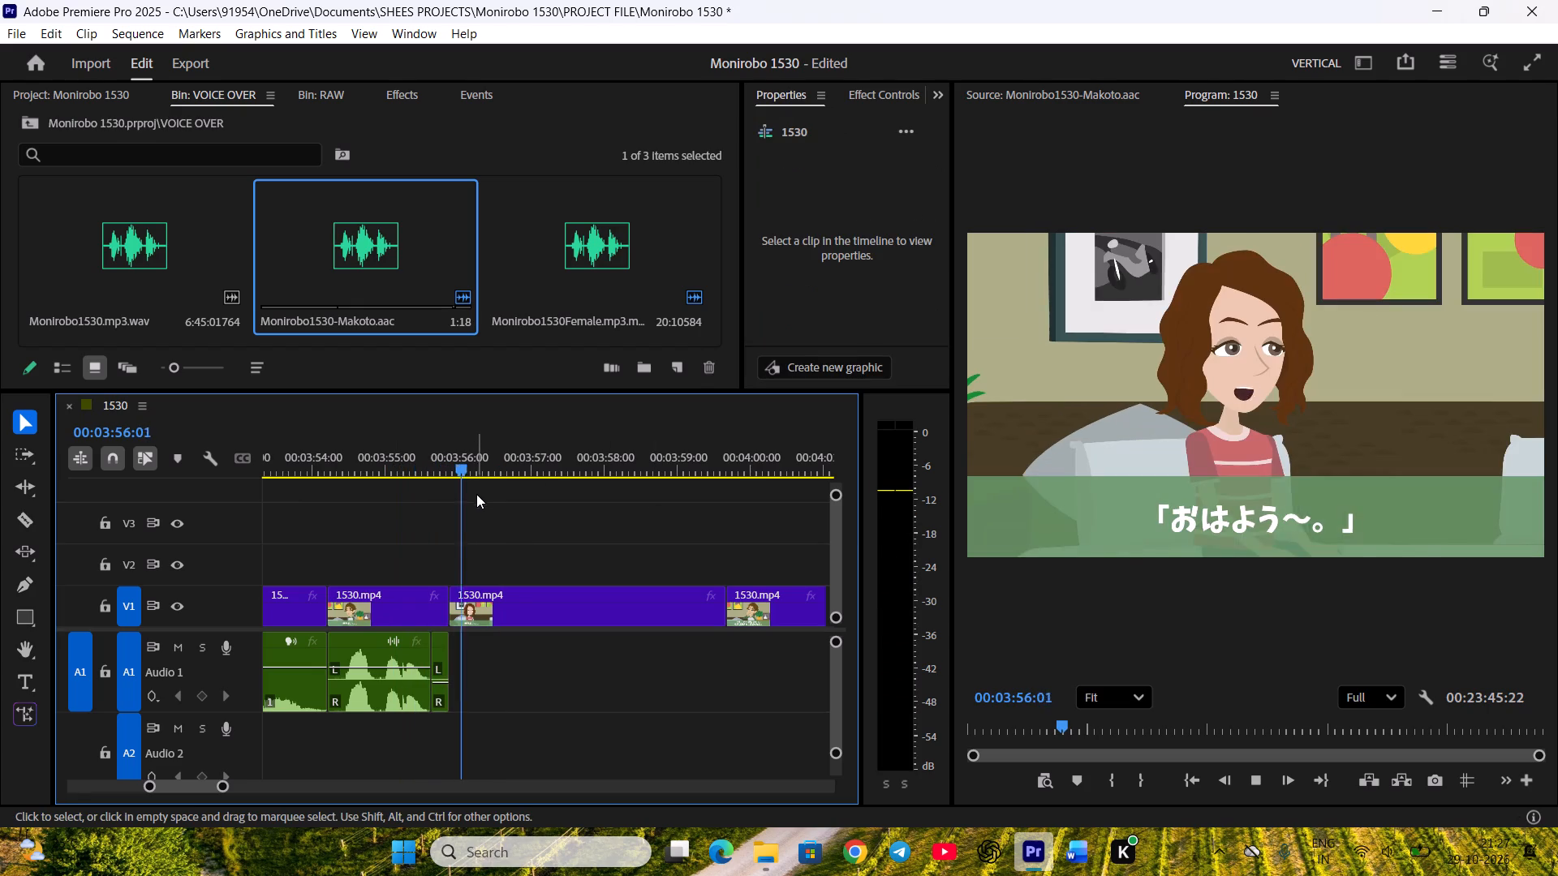
key("space")
left_click(411, 452)
key("space")
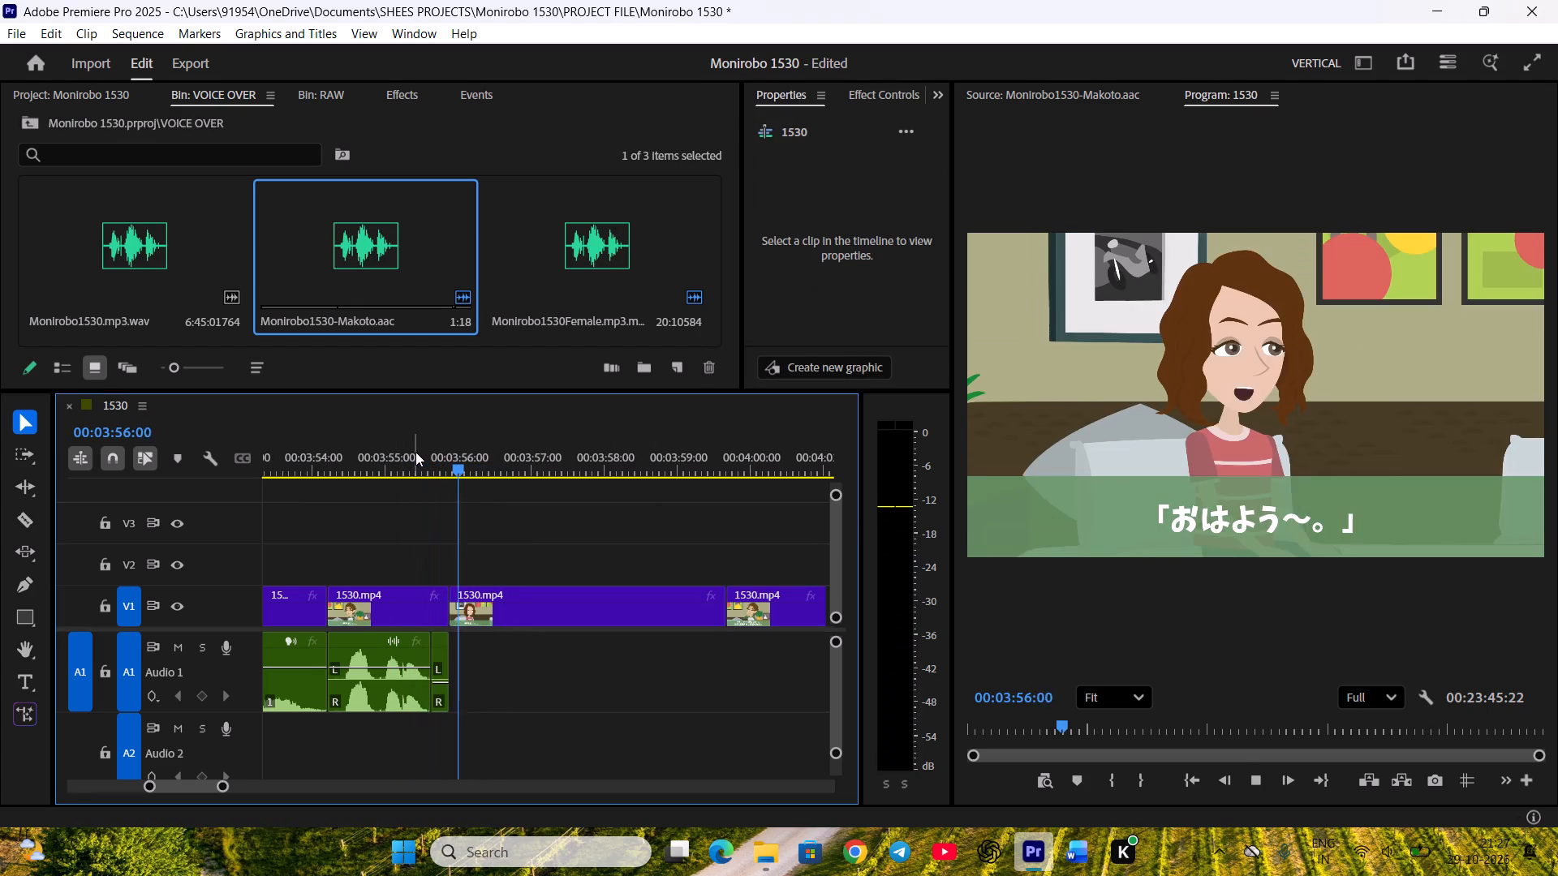
left_click_drag(440, 457, 428, 458)
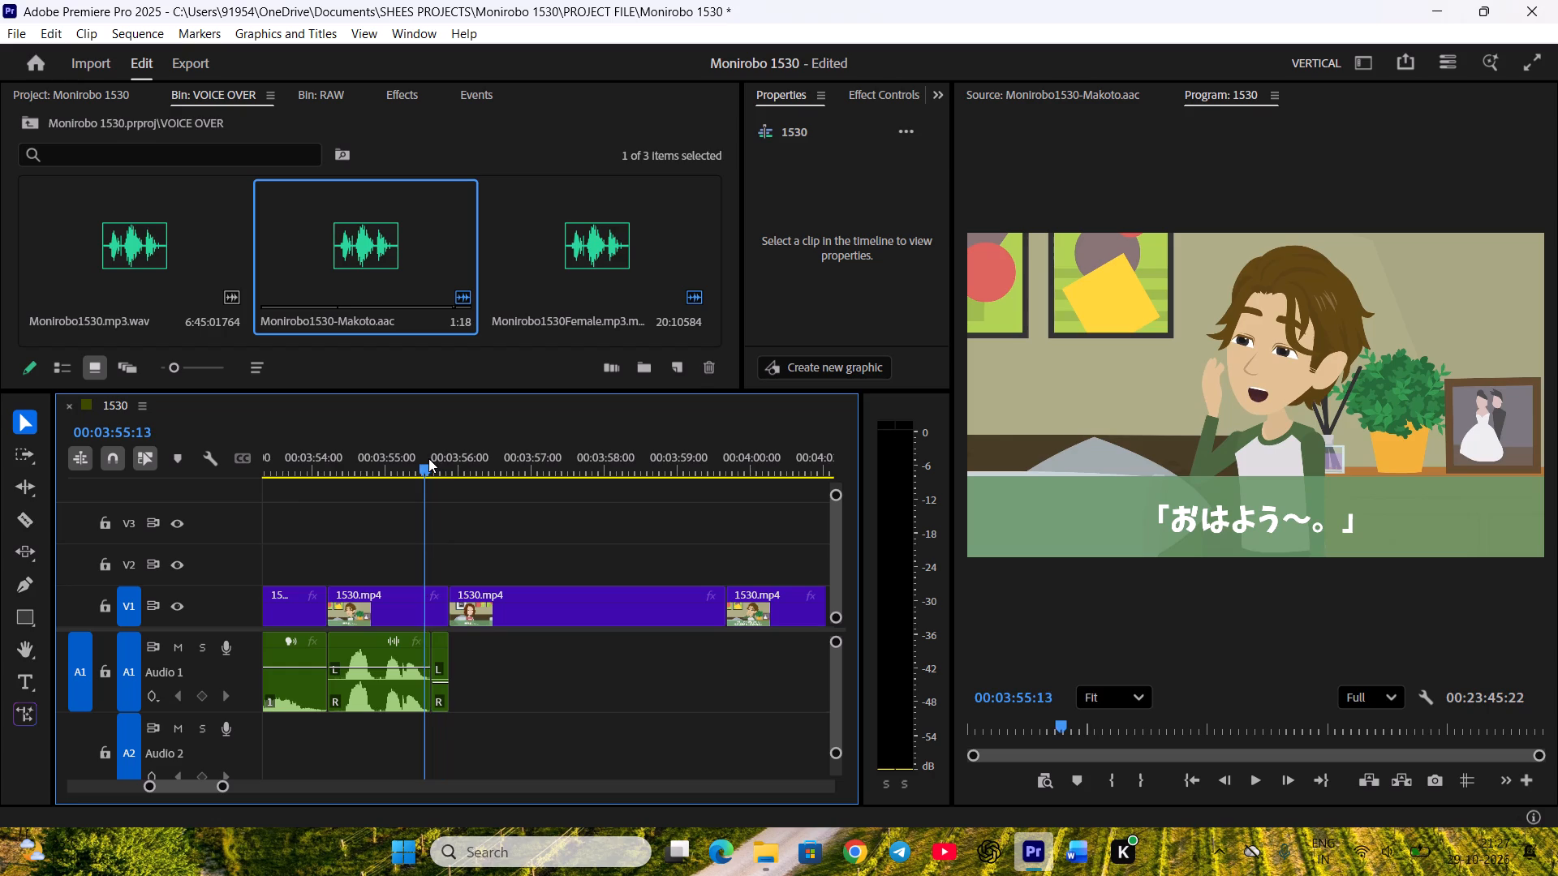
left_click_drag(428, 458, 419, 465)
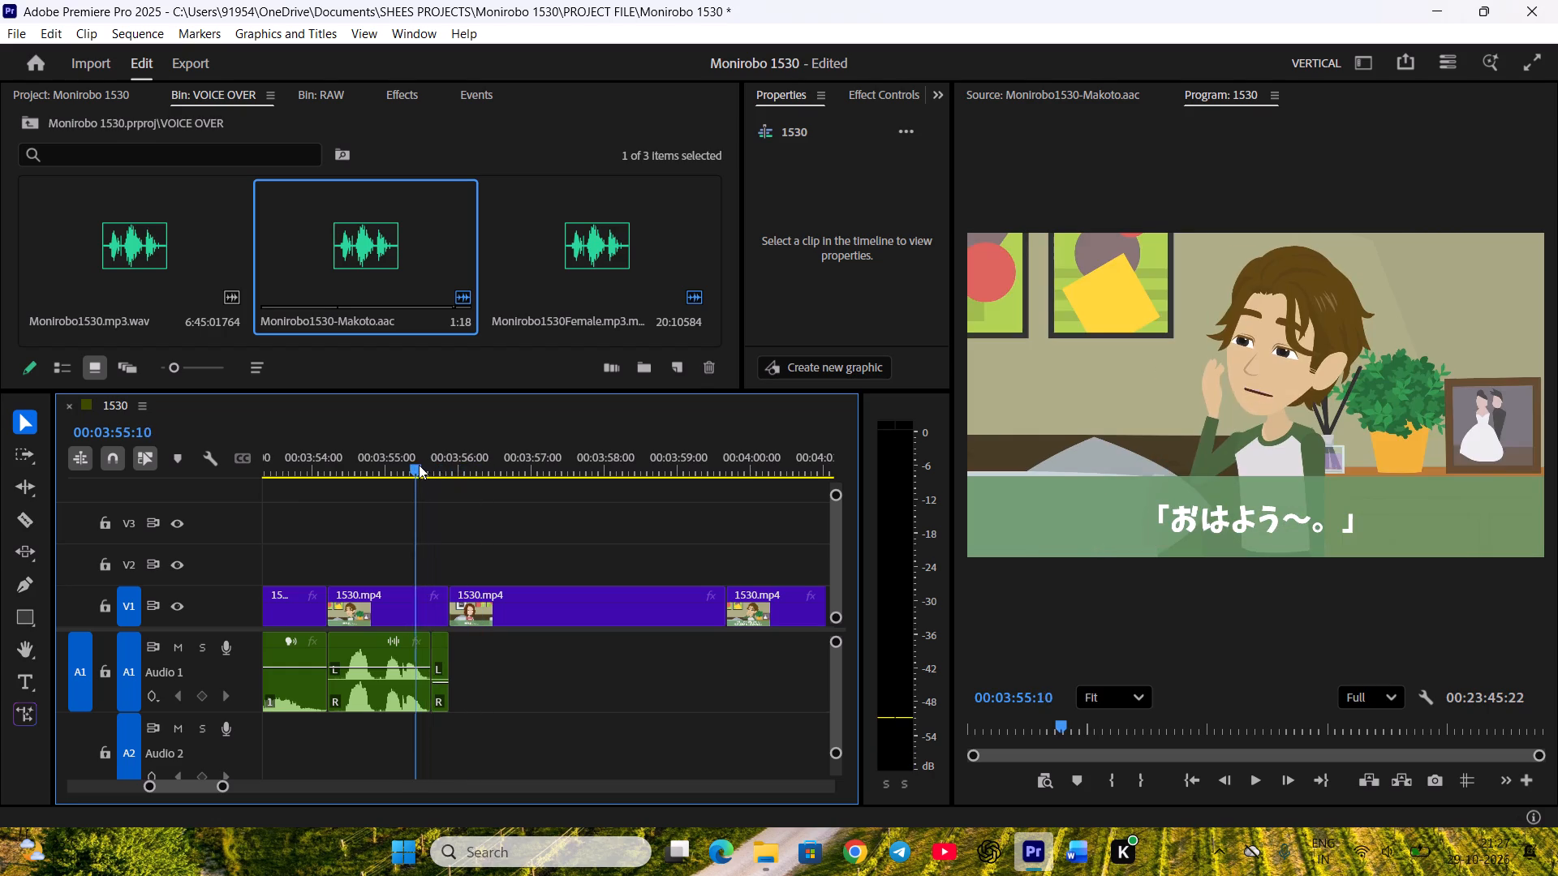
left_click_drag(419, 465, 409, 471)
key("space")
Preview Kanami's reply shot up to 00:03:58:09 and save the project.
scroll(490, 484, "down", 4)
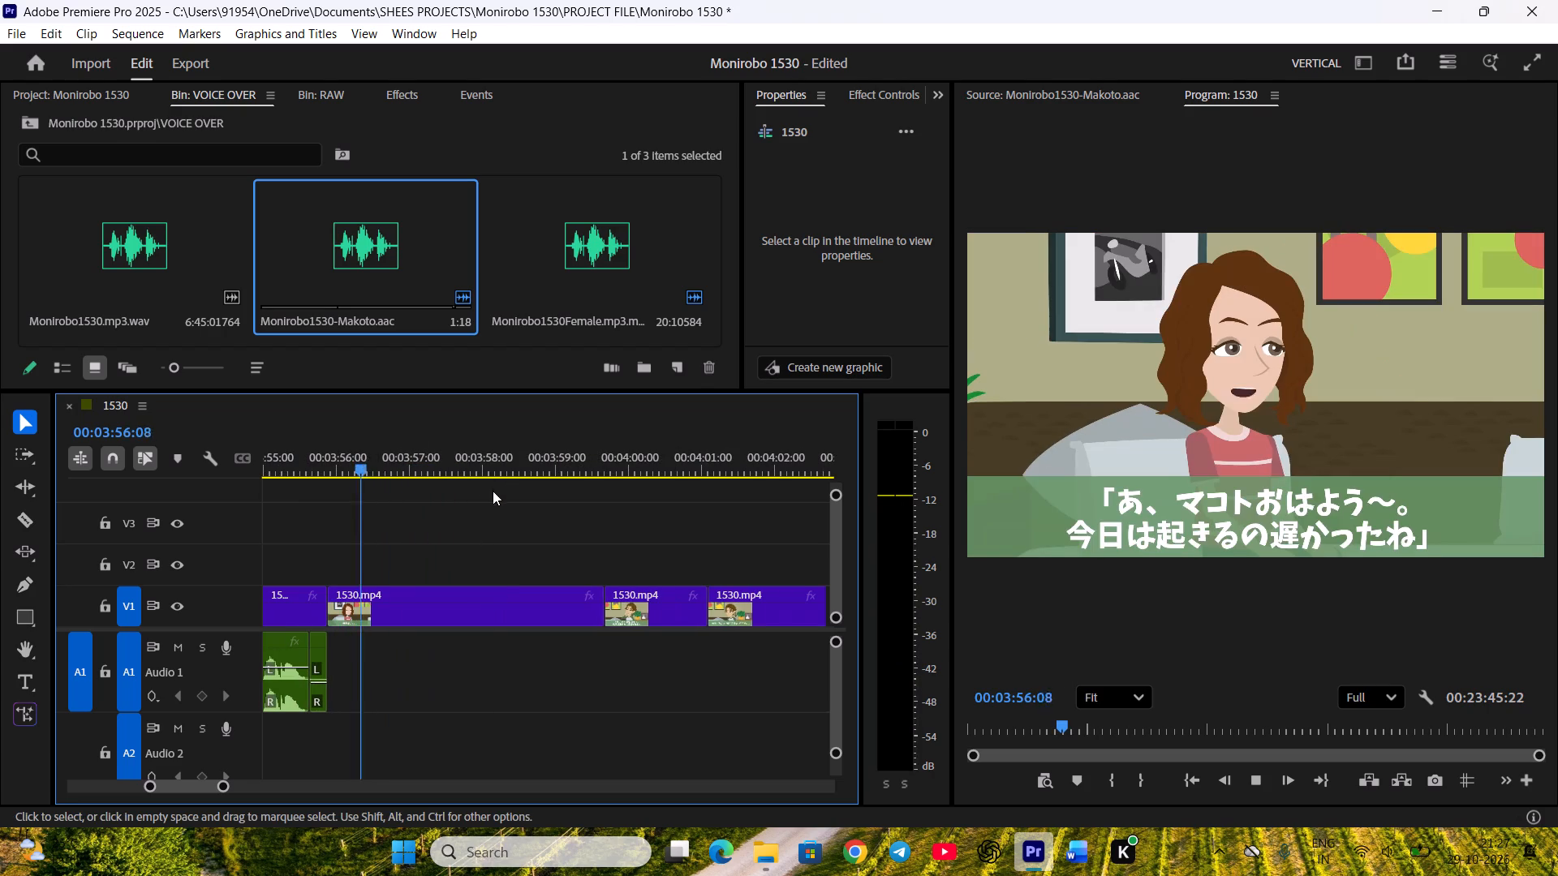
left_click_drag(482, 450, 514, 479)
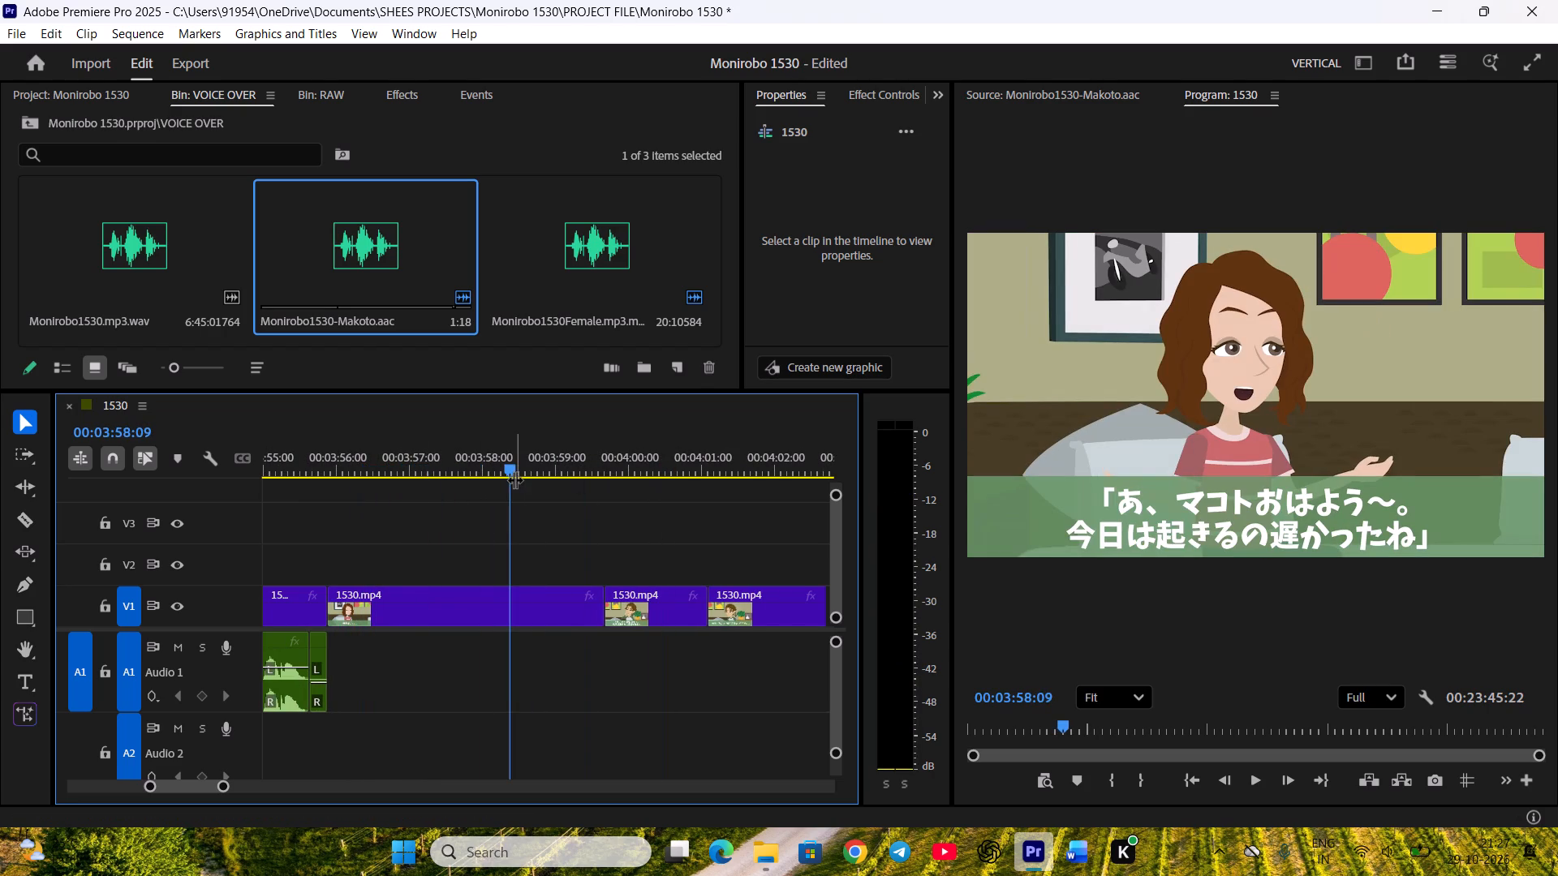
key("ctrl+s")
Mark Kanami's line "Ah, Makoto, morning~ You woke up late today, huh." in Monirobo1530Female.mp3.mpeg from 00:02:52:17 to 00:02:55:23, checking the Word script.
double_click(593, 251)
key("space")
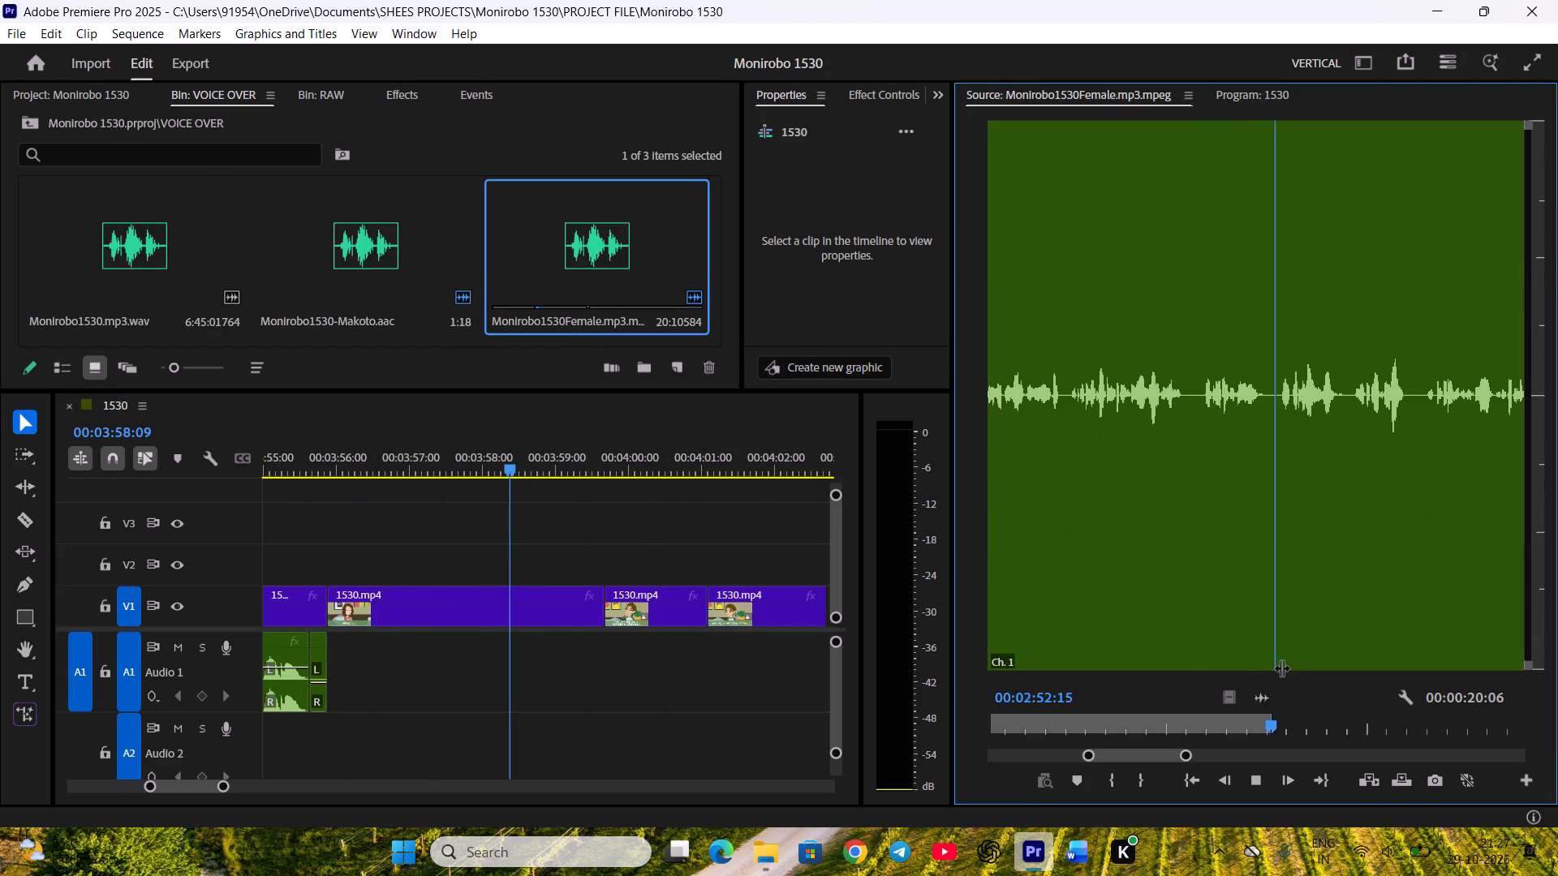
key("space")
scroll(1310, 690, "up", 4)
scroll(1311, 690, "down", 2)
key("i")
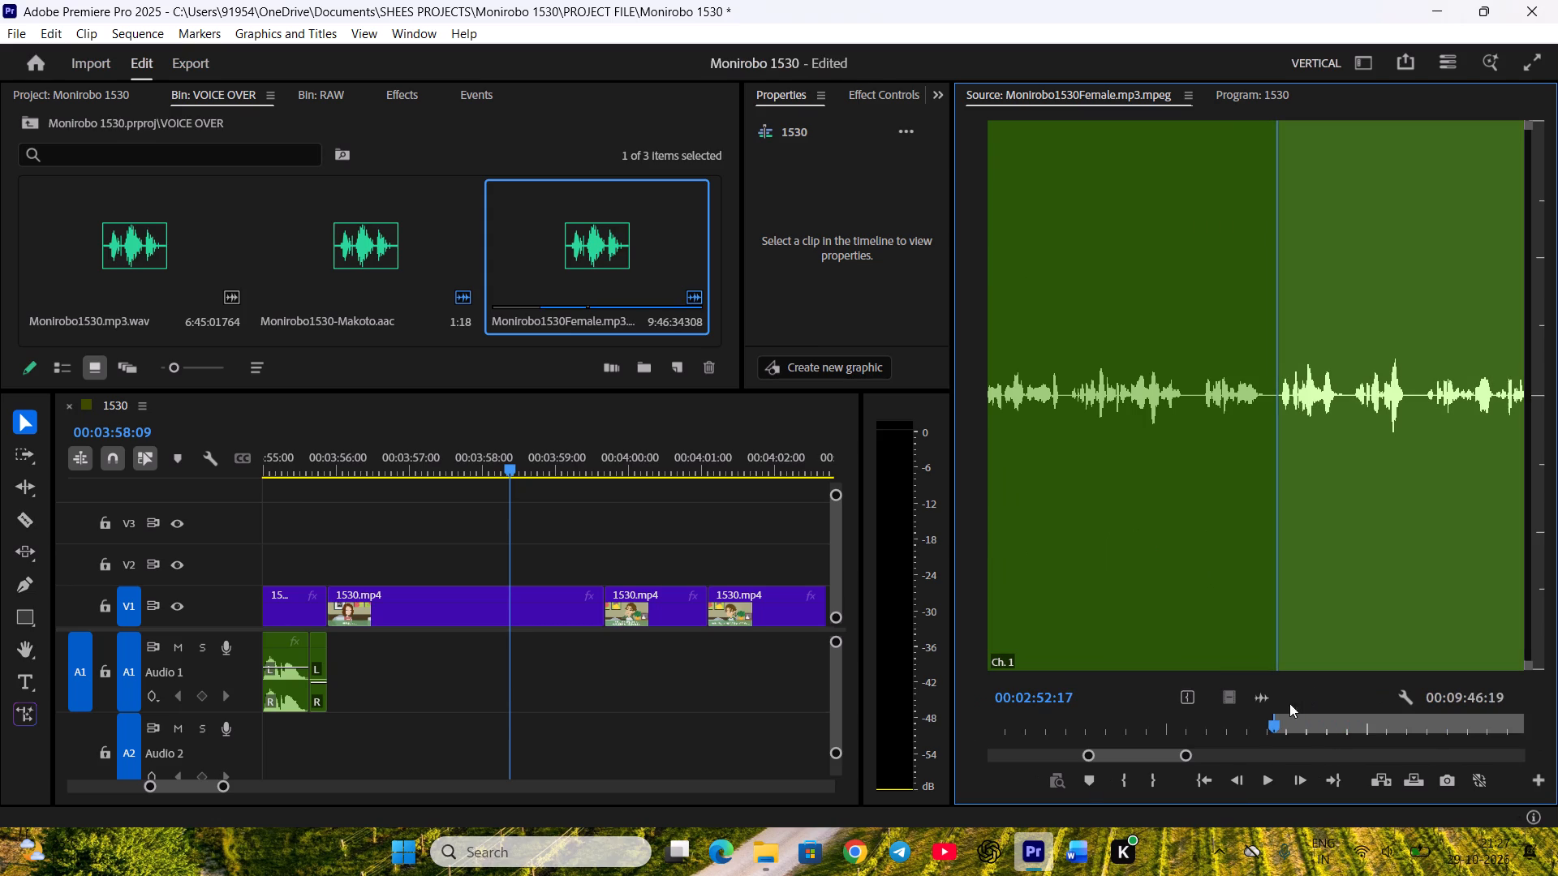
key("space")
left_click(1070, 847)
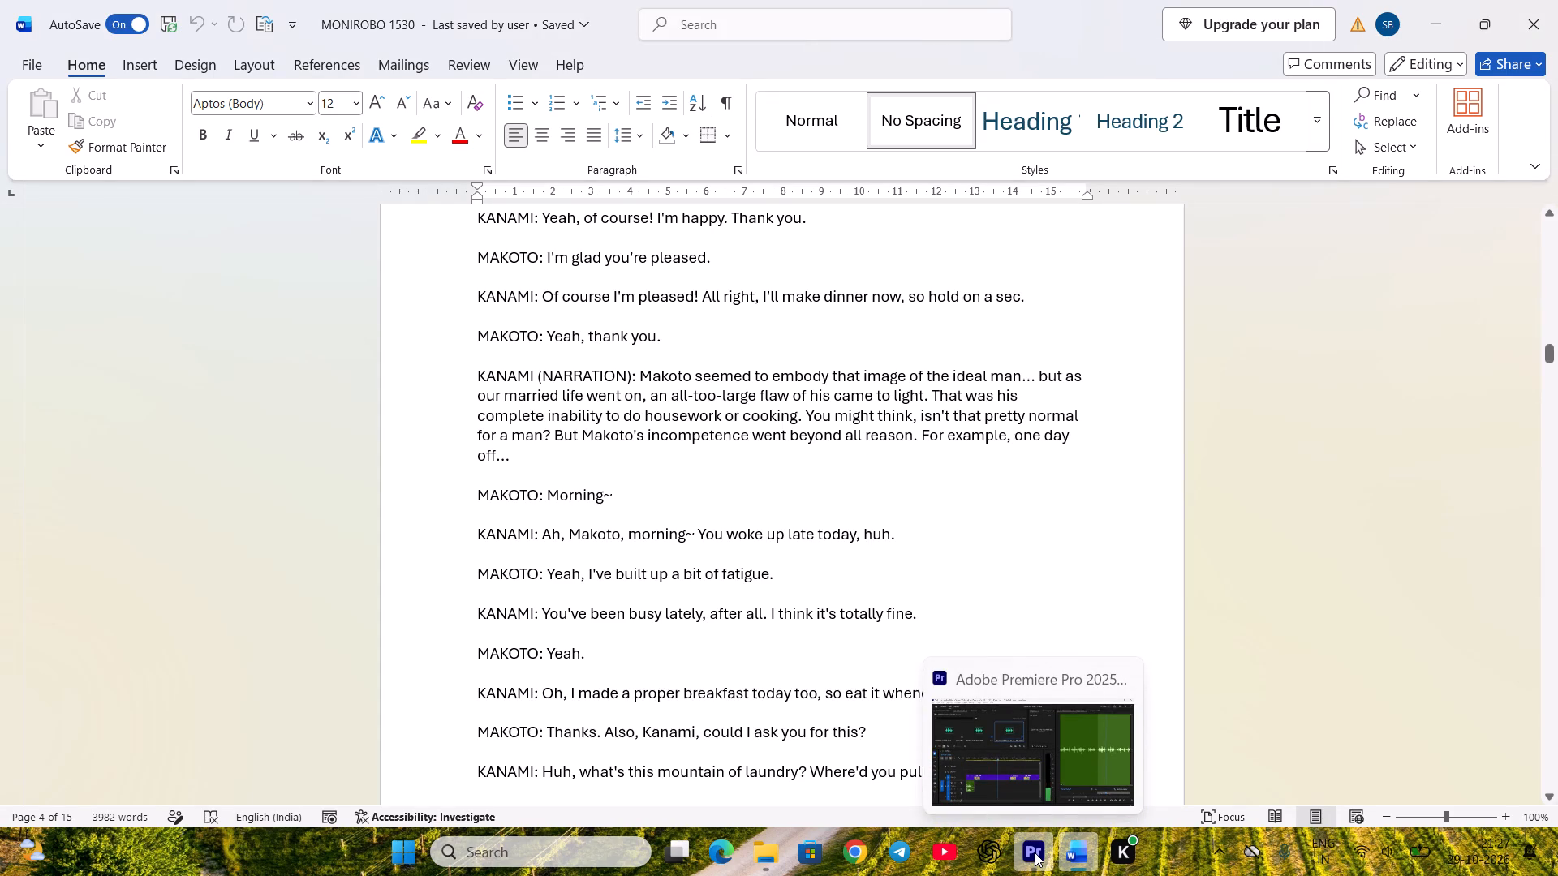
left_click(1035, 852)
key("space")
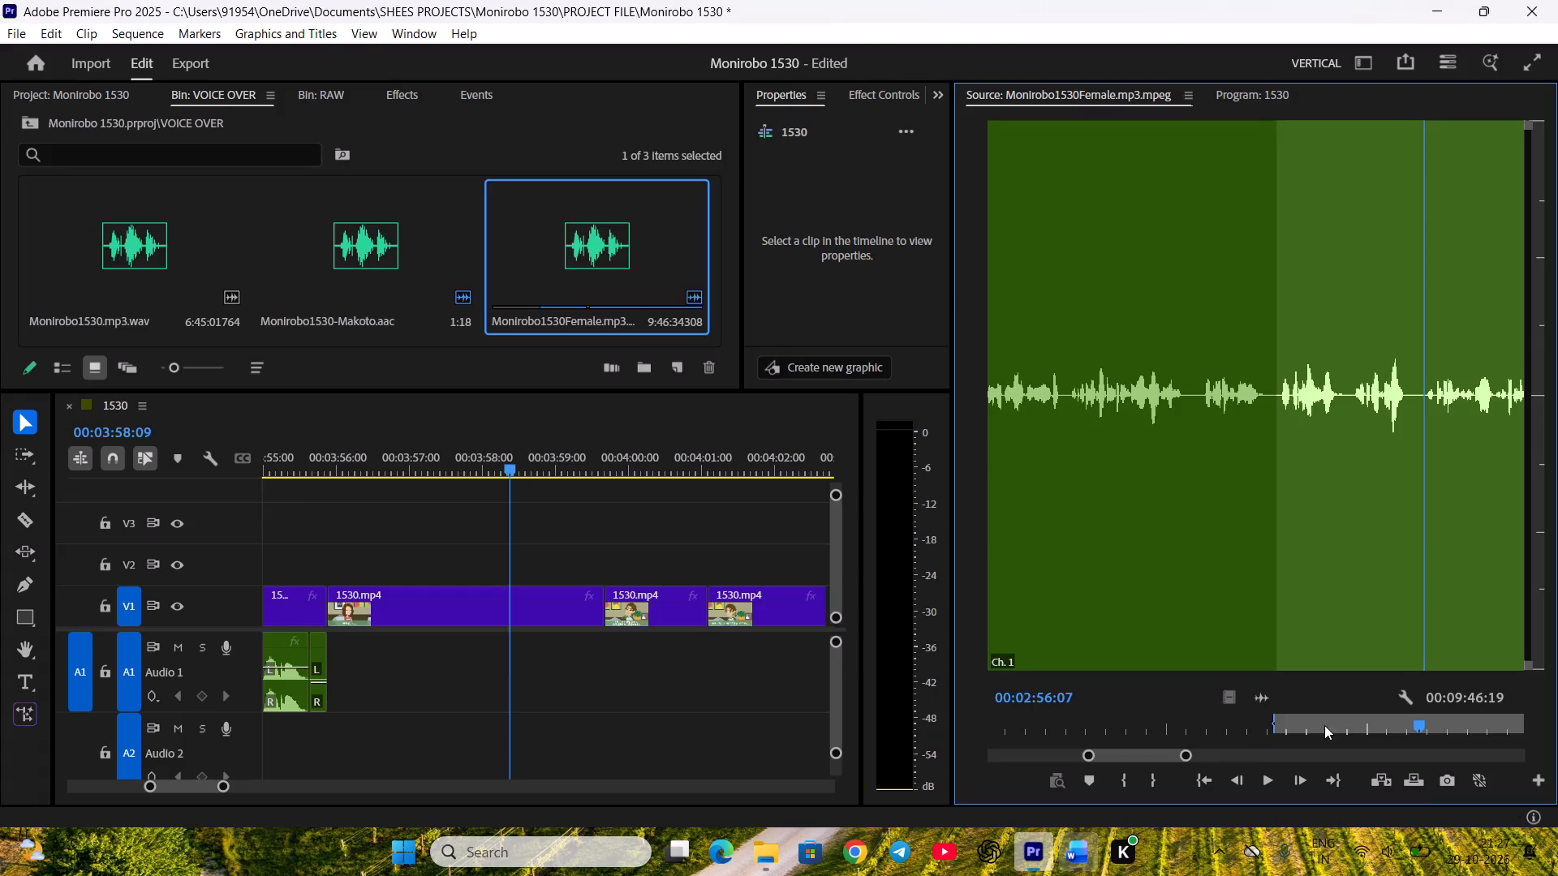
scroll(1343, 713, "up", 10)
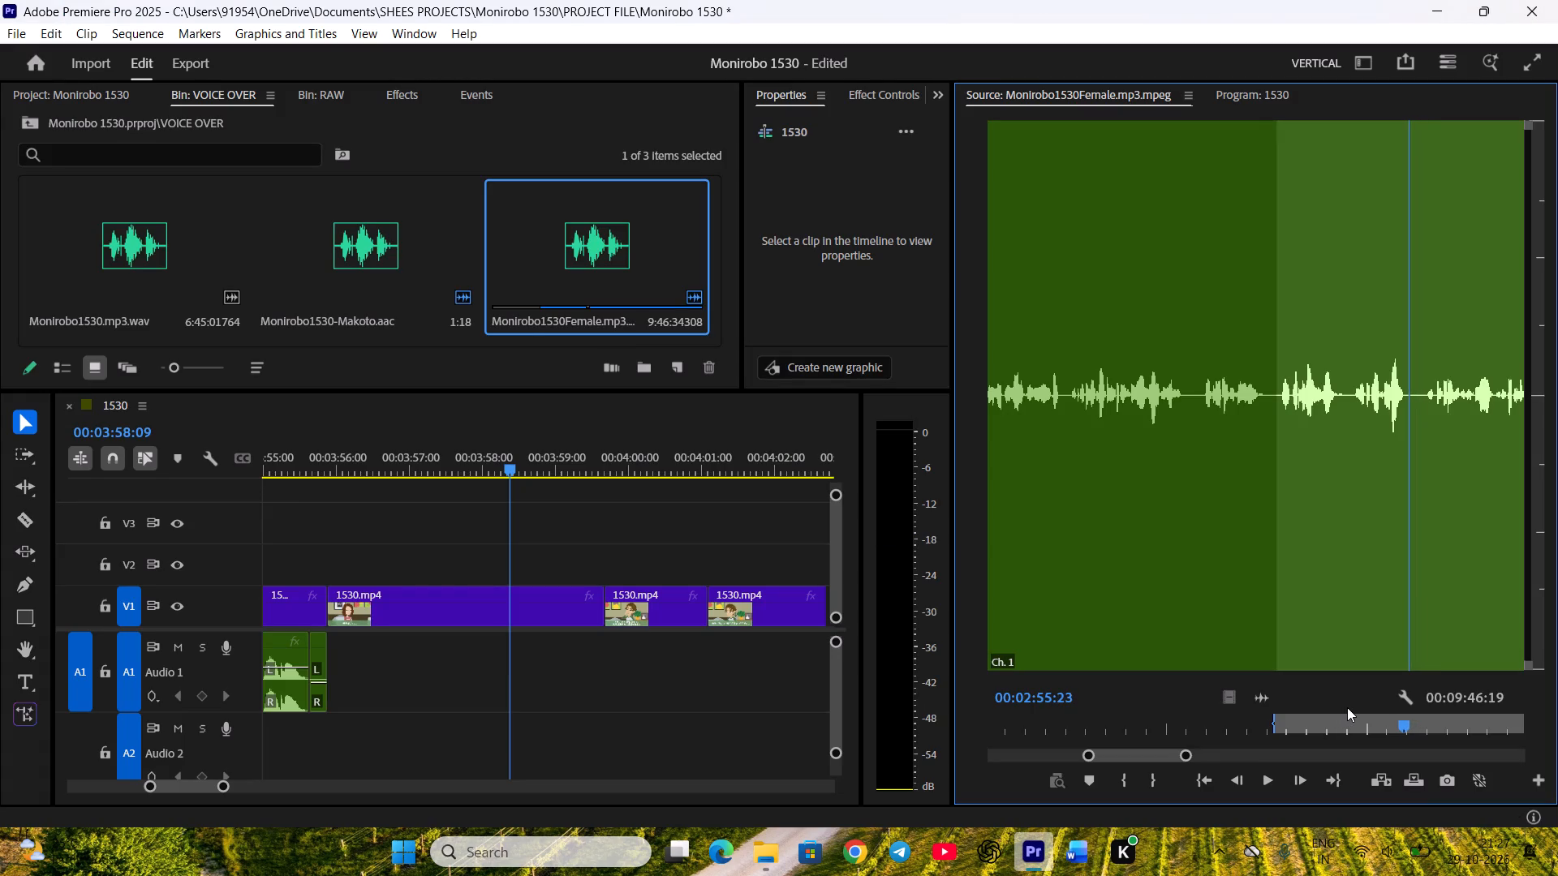
key("o")
Place Kanami's marked line on Audio 1 directly after Makoto's tail piece, play it back, and extend its end by one frame.
left_click_drag(1263, 696, 338, 676)
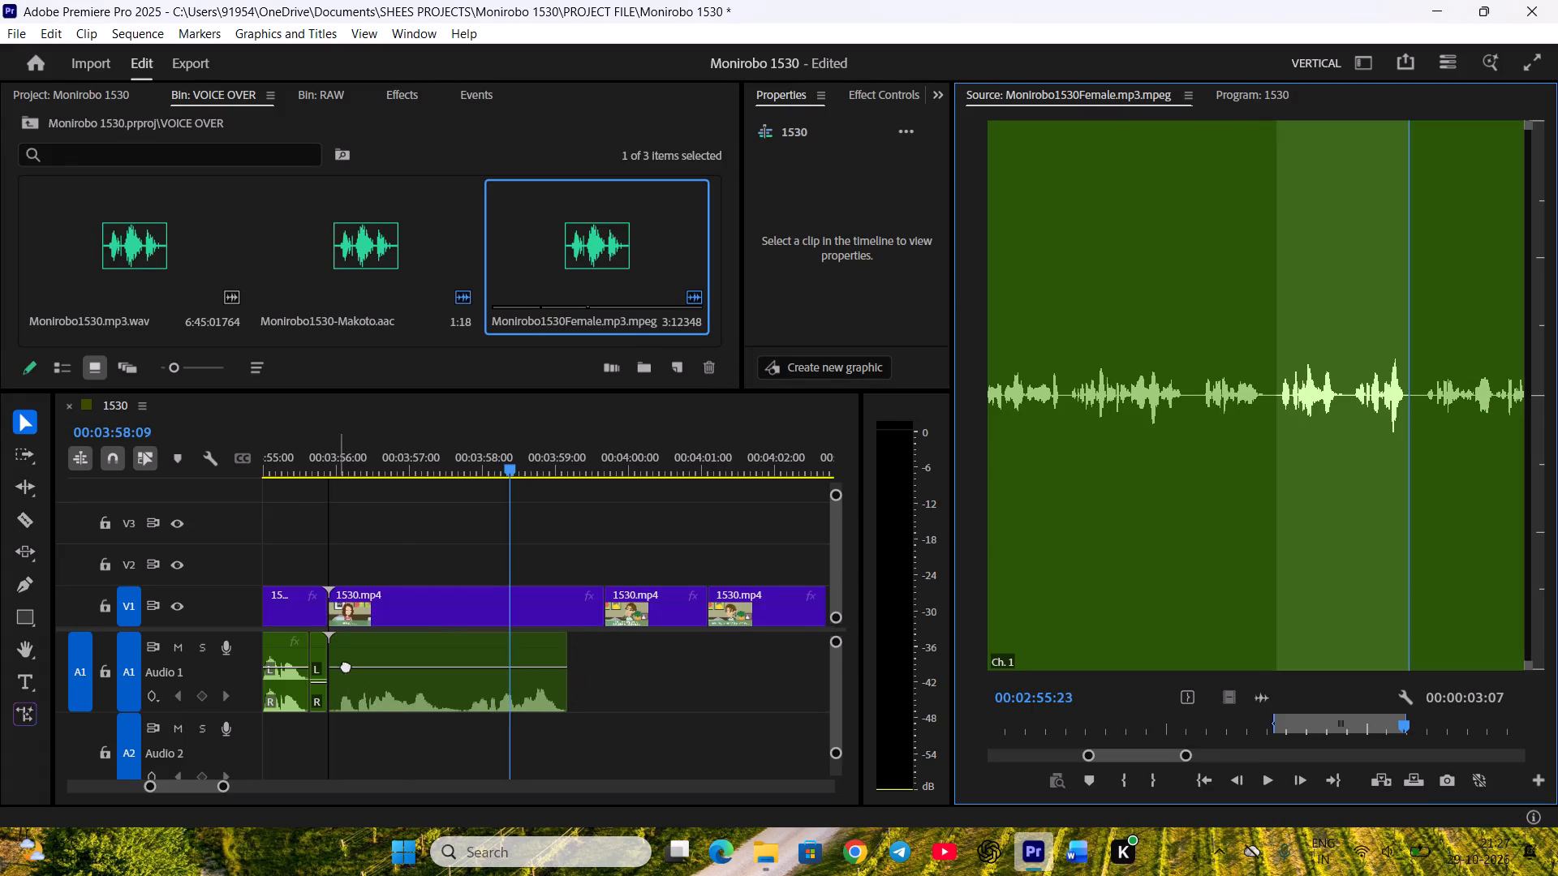
left_click(411, 432)
left_click(410, 470)
key("space")
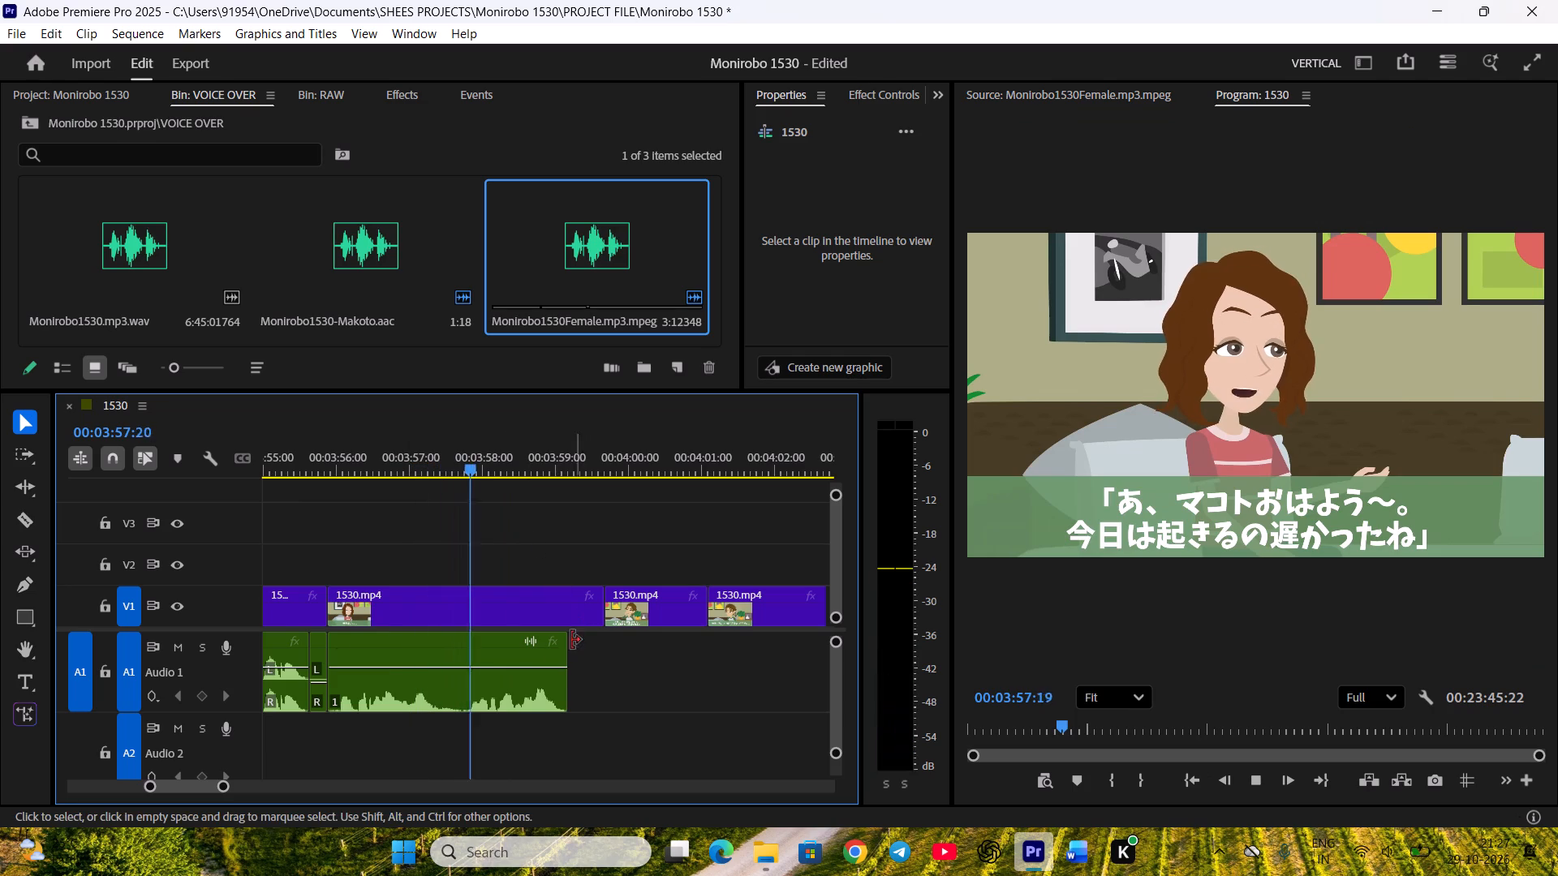
key("space")
left_click(568, 665)
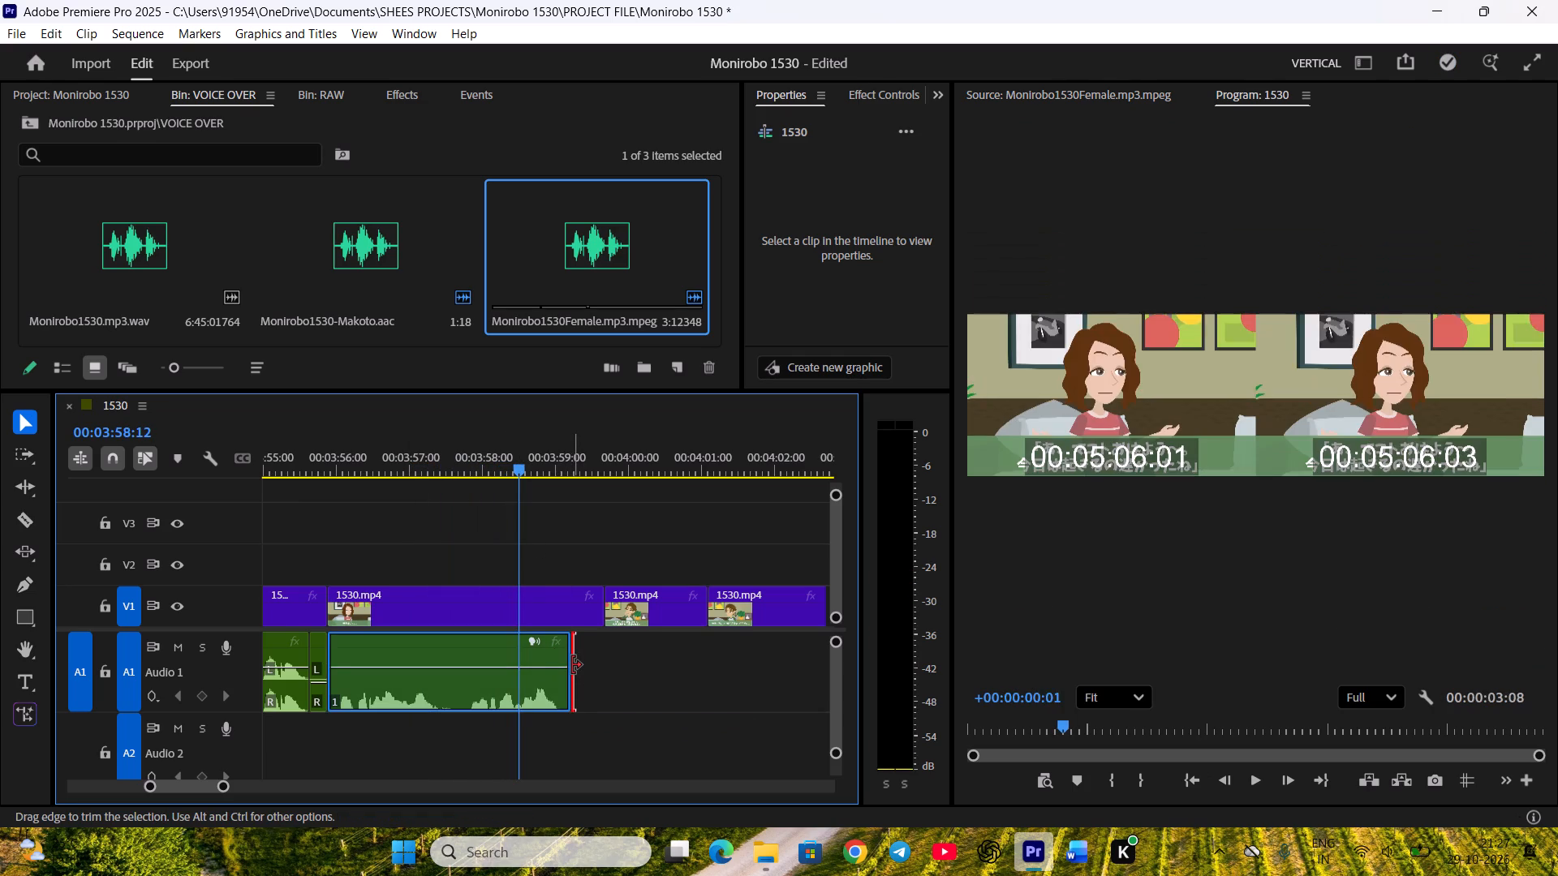
key("space")
key("space")
Trim Kanami's shot to the end of her line, ripple delete the gap before Makoto's fatigue shot, and save the project.
left_click_drag(601, 620, 568, 621)
right_click(582, 603)
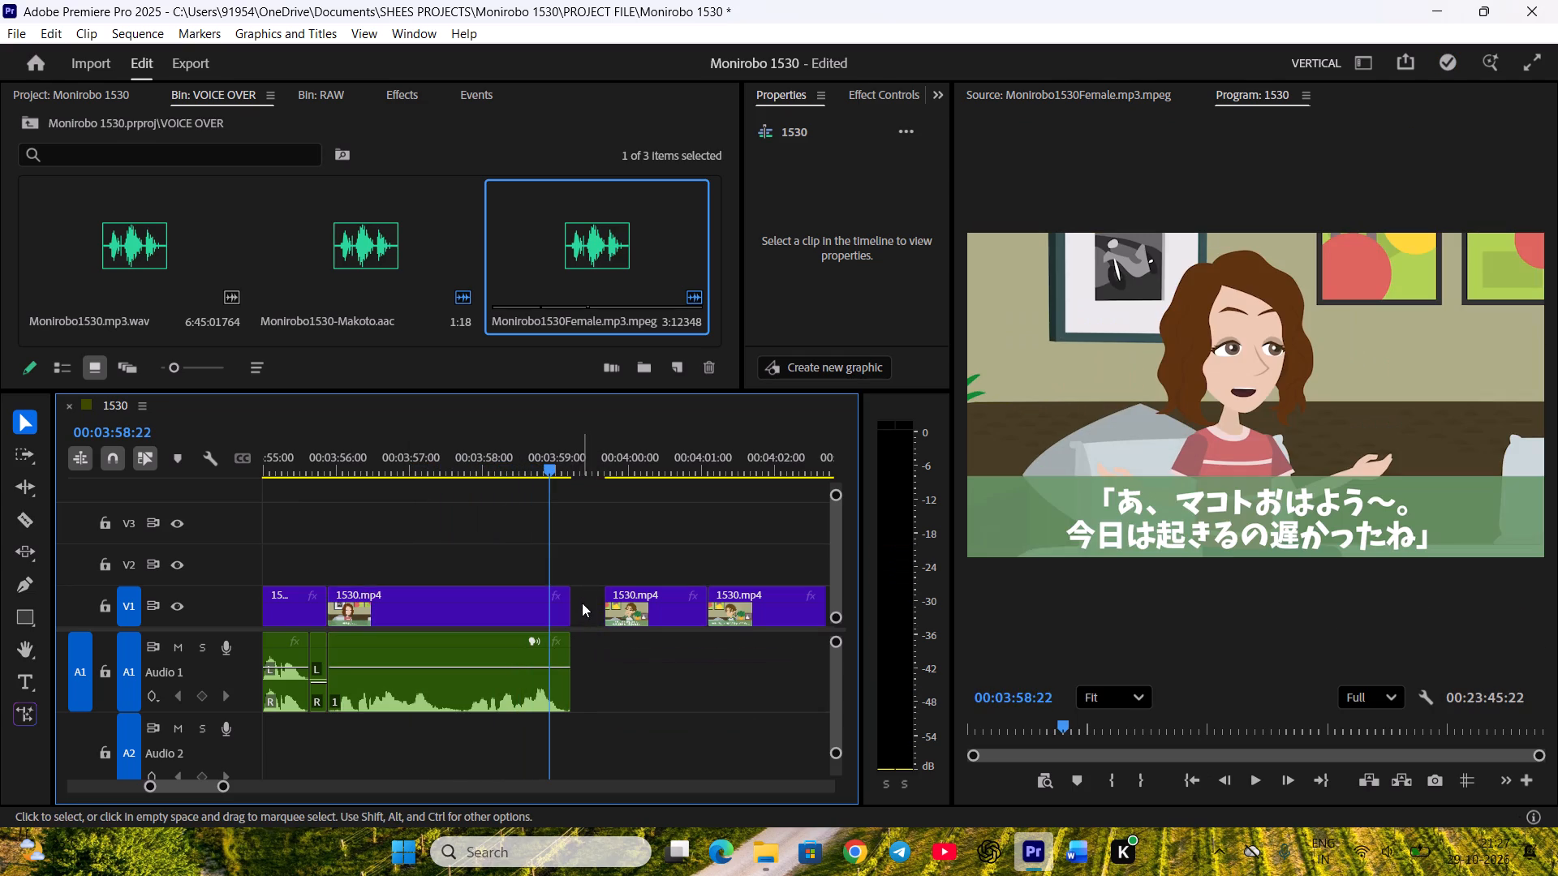
left_click(613, 612)
scroll(524, 616, "down", 6)
key("space")
scroll(497, 628, "down", 3)
left_click_drag(408, 462, 474, 479)
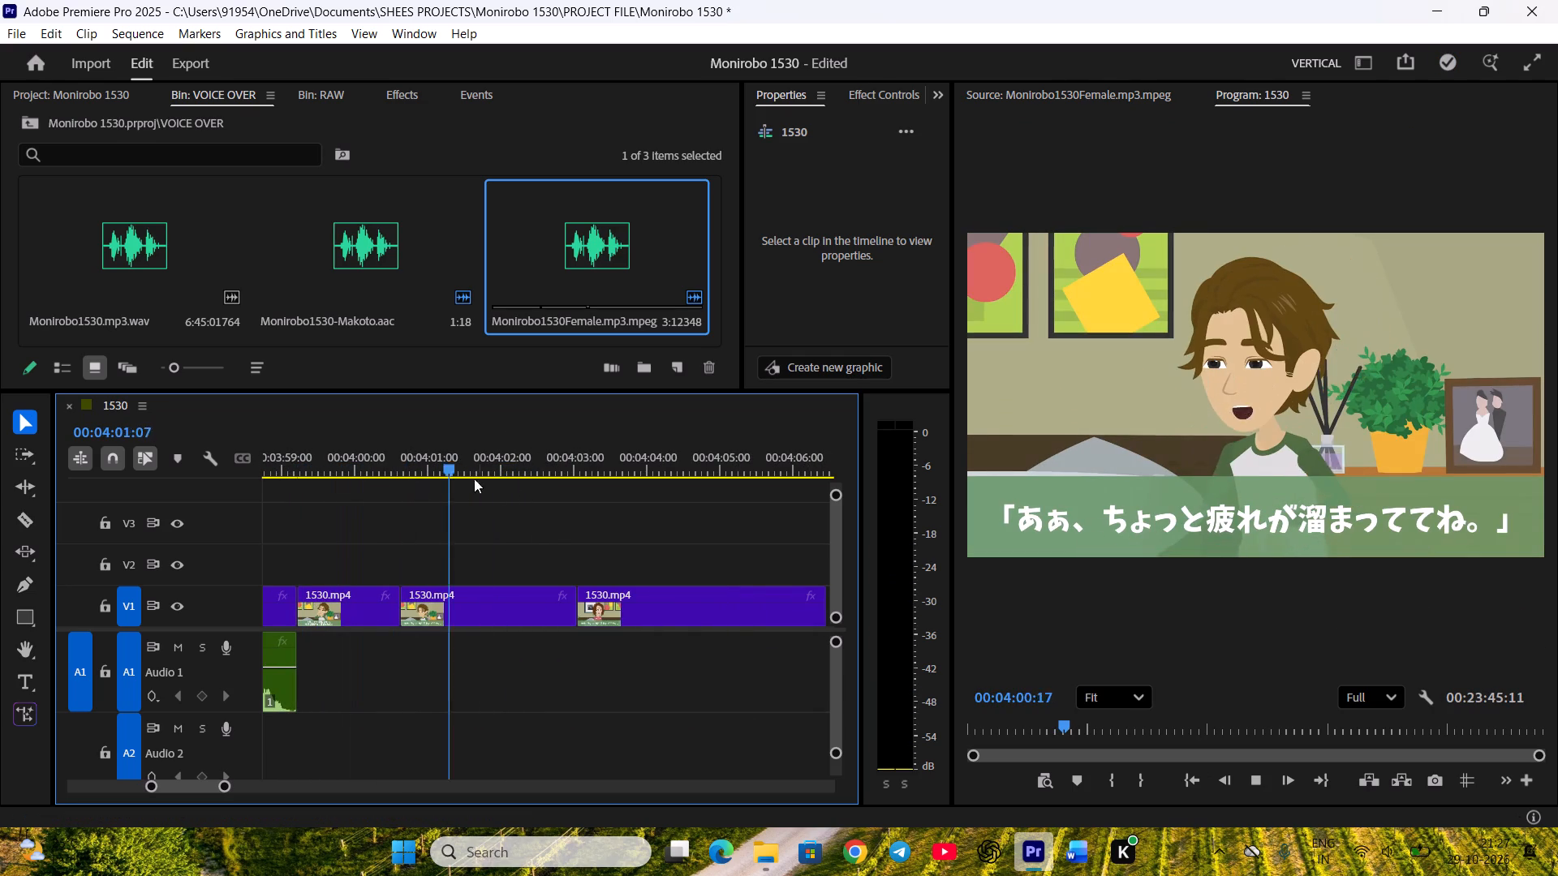
left_click_drag(474, 479, 557, 494)
key("ctrl+s")
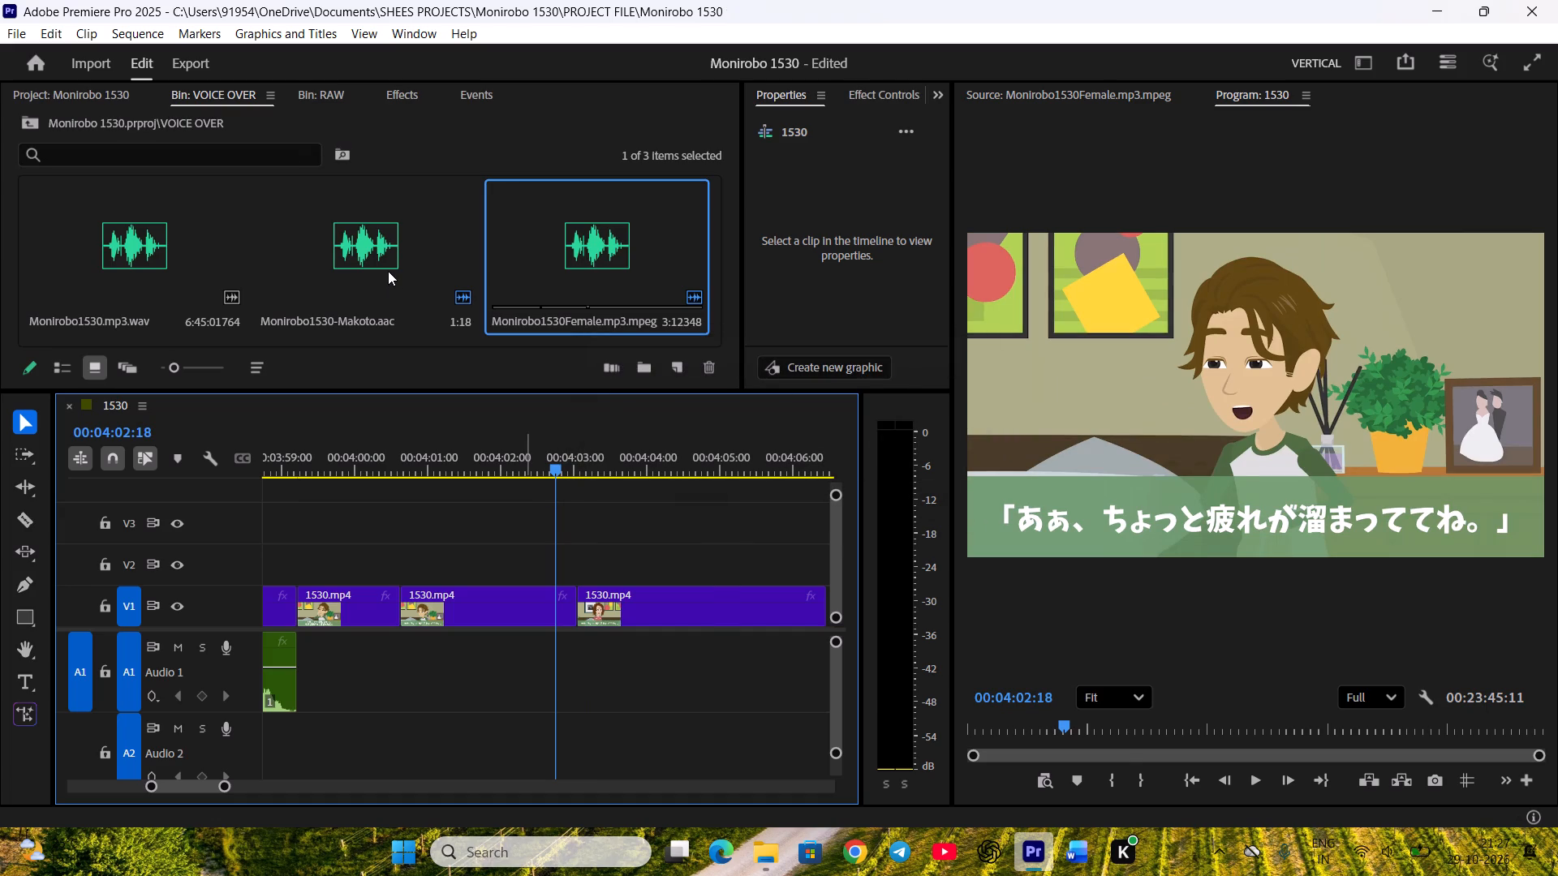
Locate Makoto's line "Yeah, I've built up a bit of fatigue." in Monirobo1530-Makoto.aac by playing on past "Morning~".
double_click(388, 271)
key("space")
left_click(1201, 752)
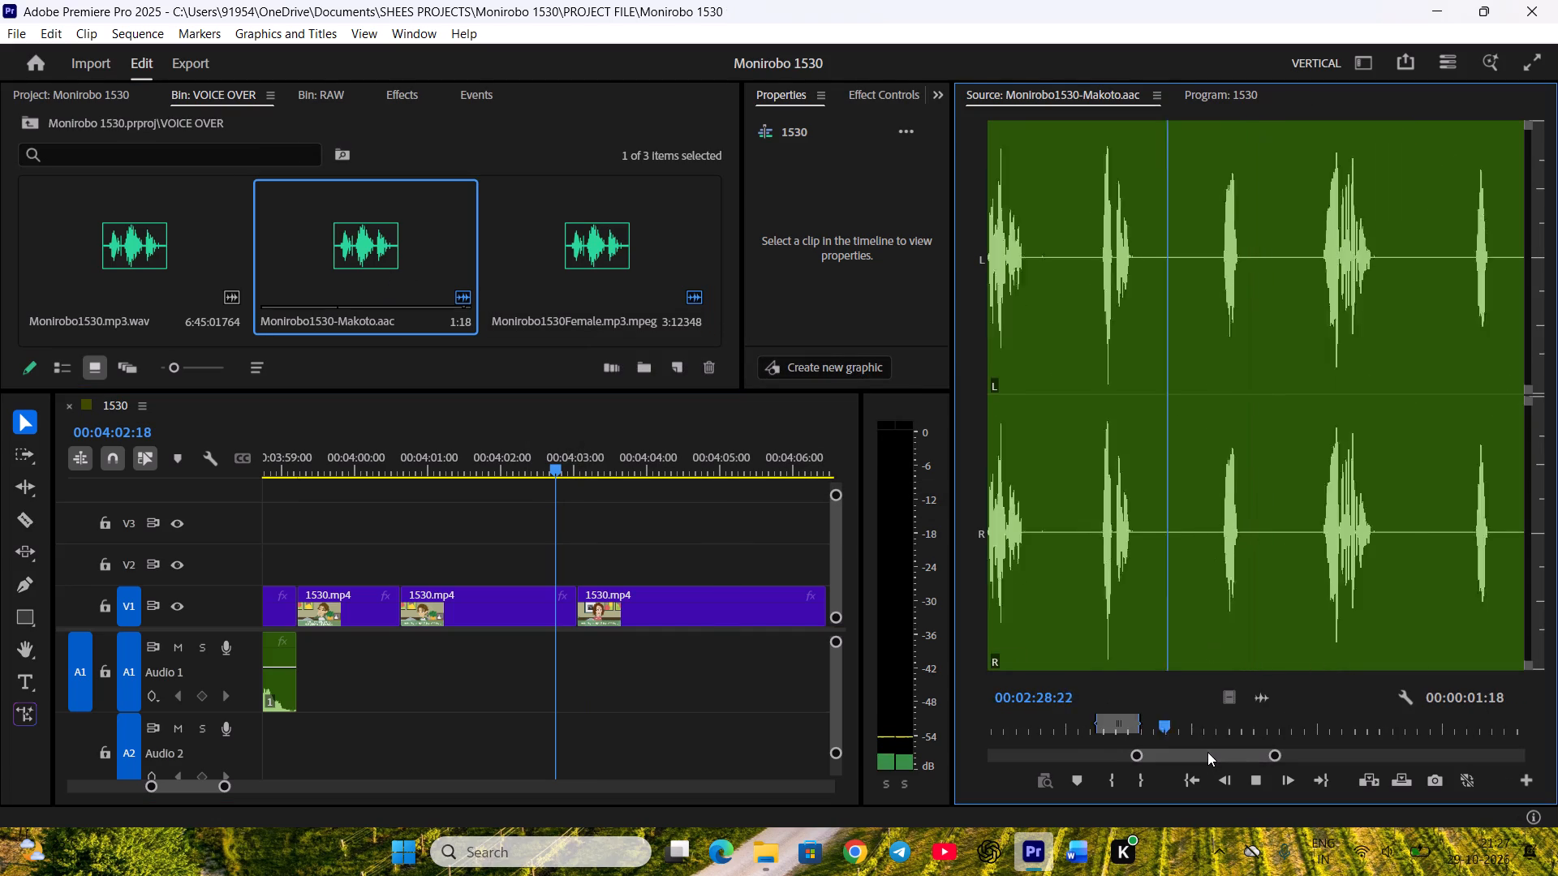